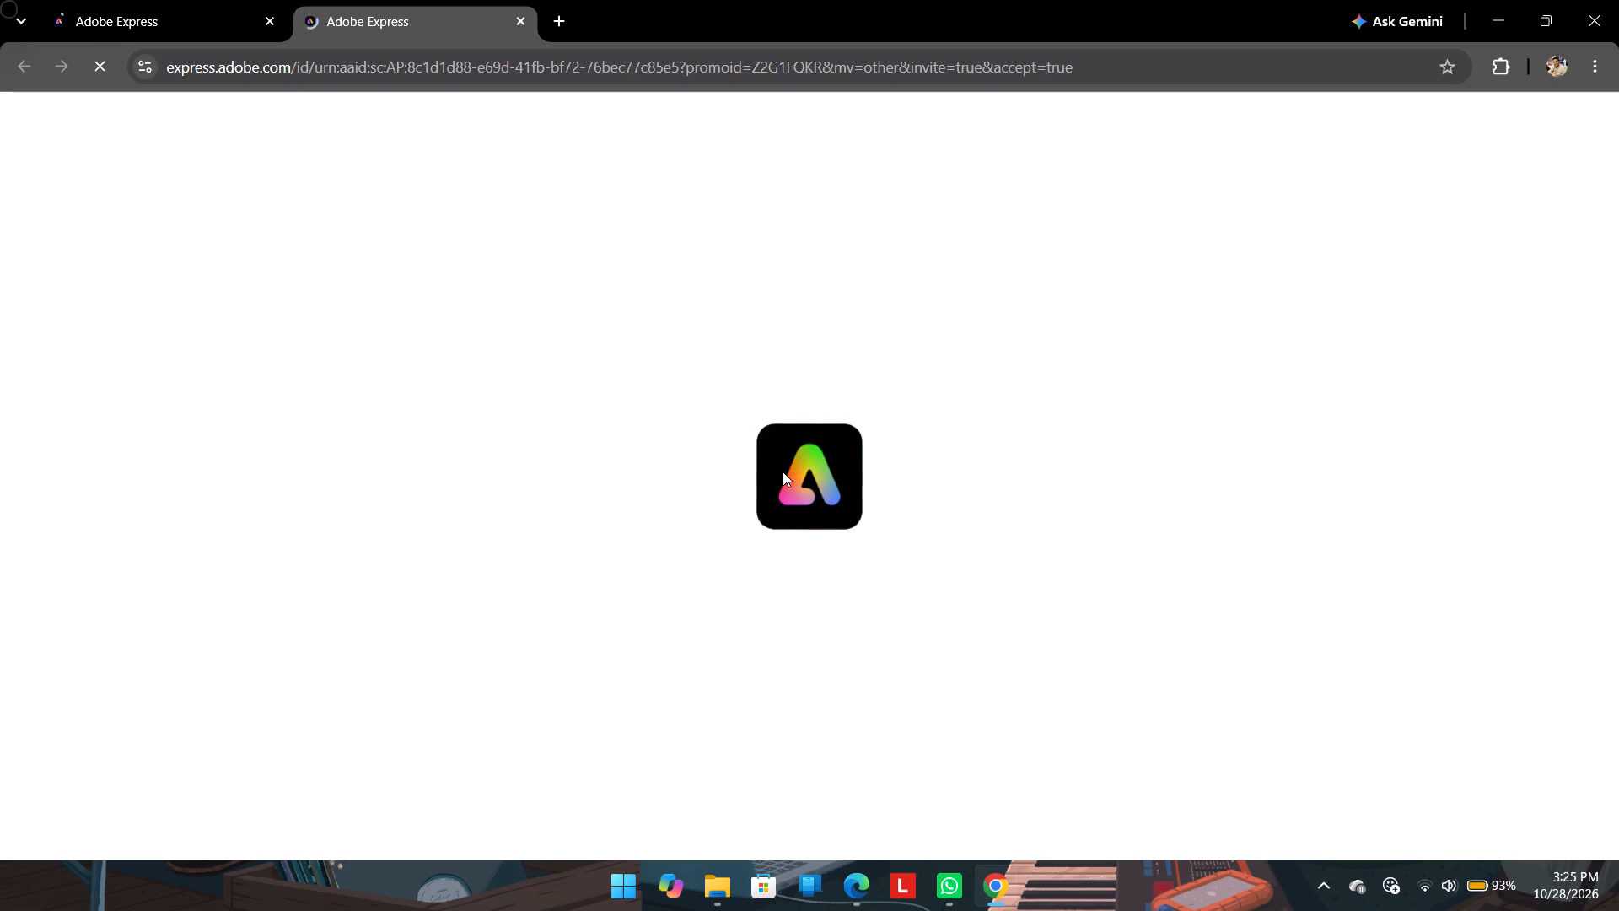
Open the Windows quick settings to check the Wi-Fi connection while the design loads.
left_click(1428, 892)
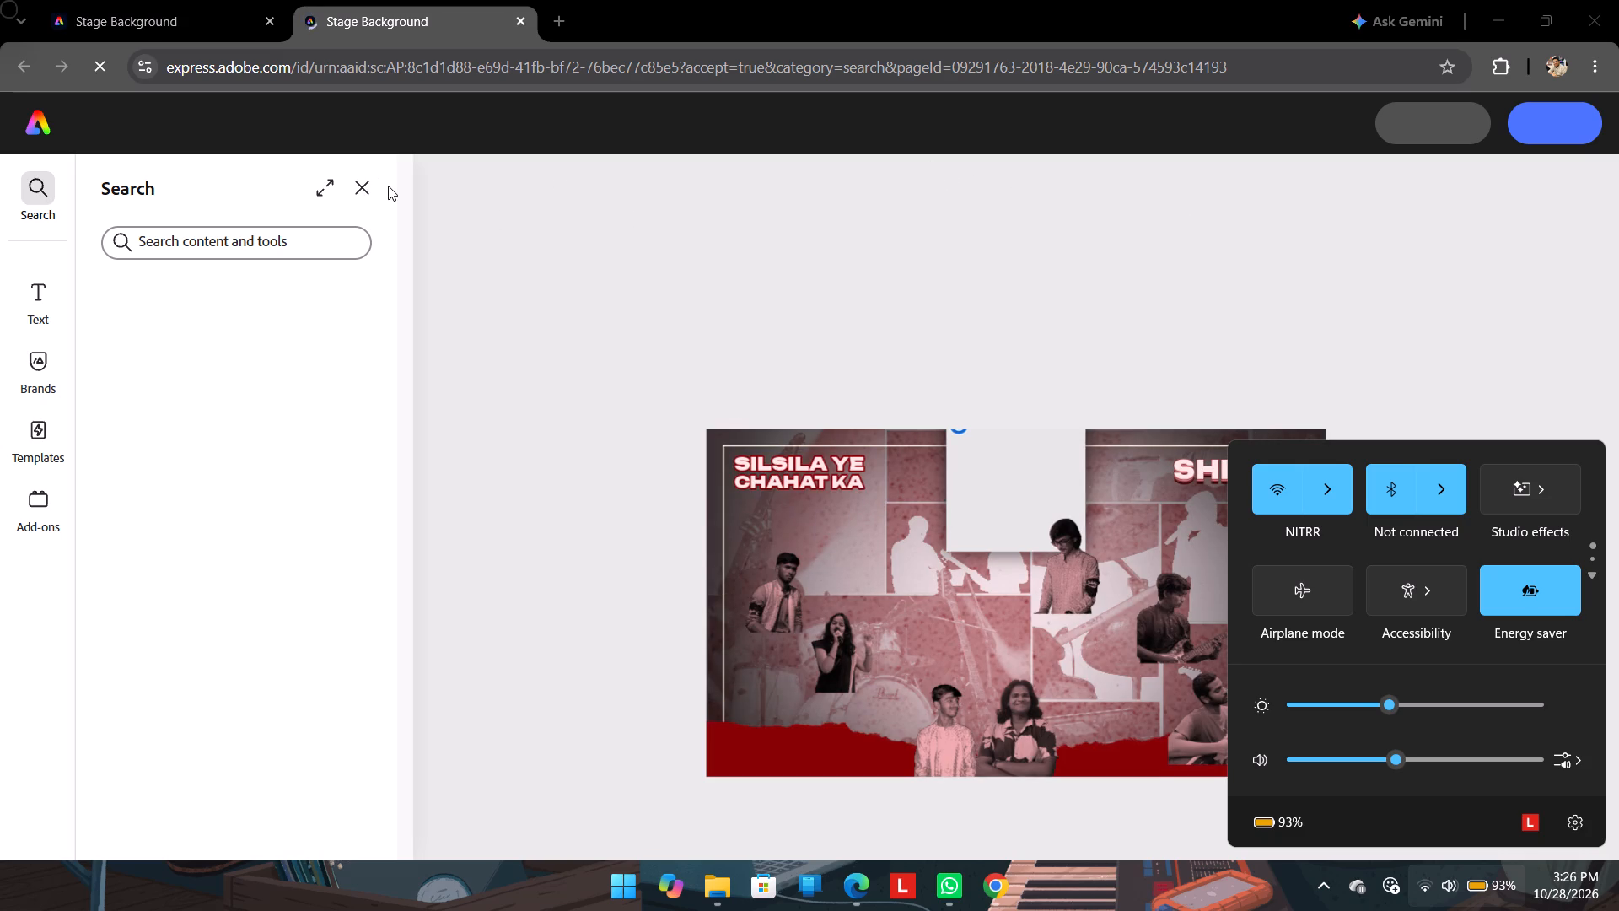
On the Silsila Ye Chahat Ka page, move the cutout of the musician with glasses to the far right, behind the sitar player.
left_click(1220, 256)
scroll(1454, 632, "down", 1)
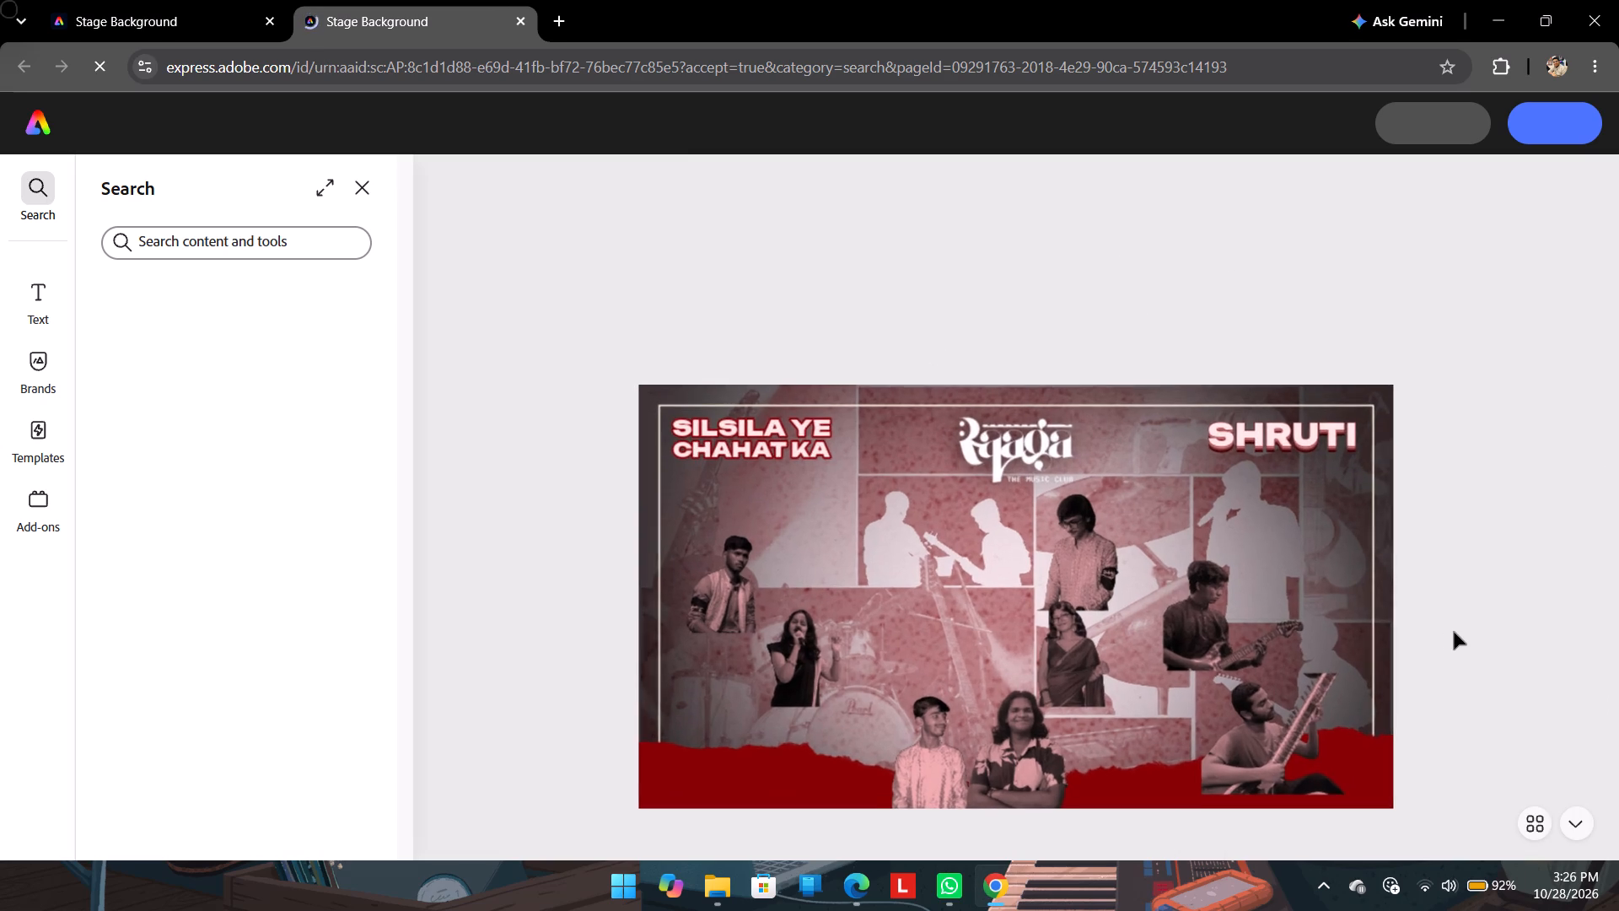
scroll(1454, 632, "down", 1)
scroll(1454, 632, "left", 1)
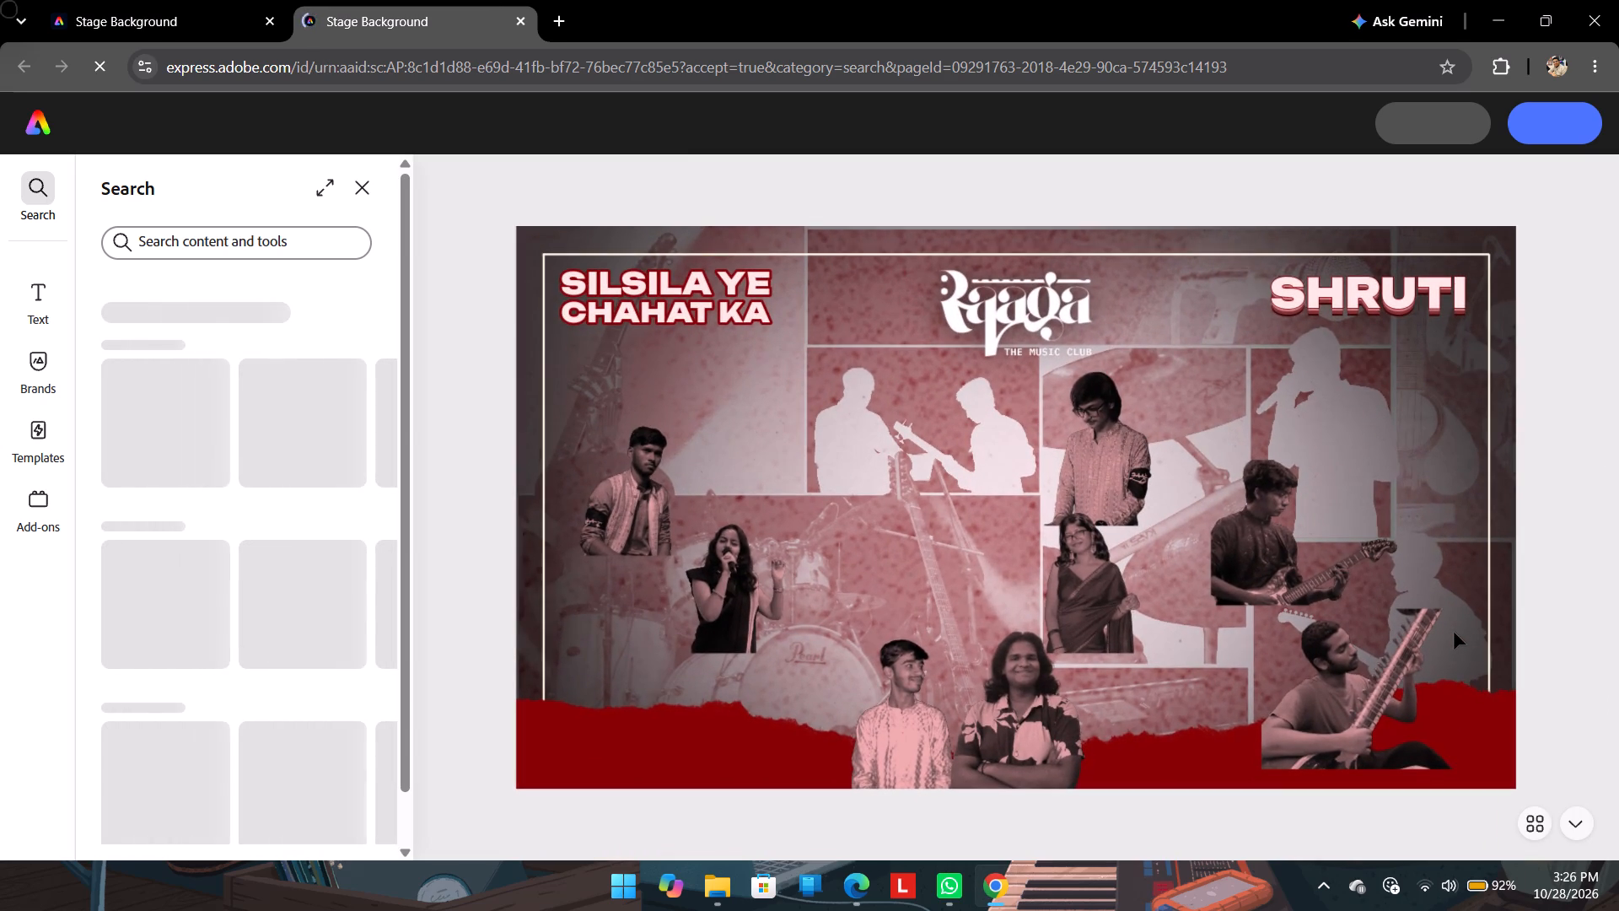
scroll(1454, 632, "left", 1)
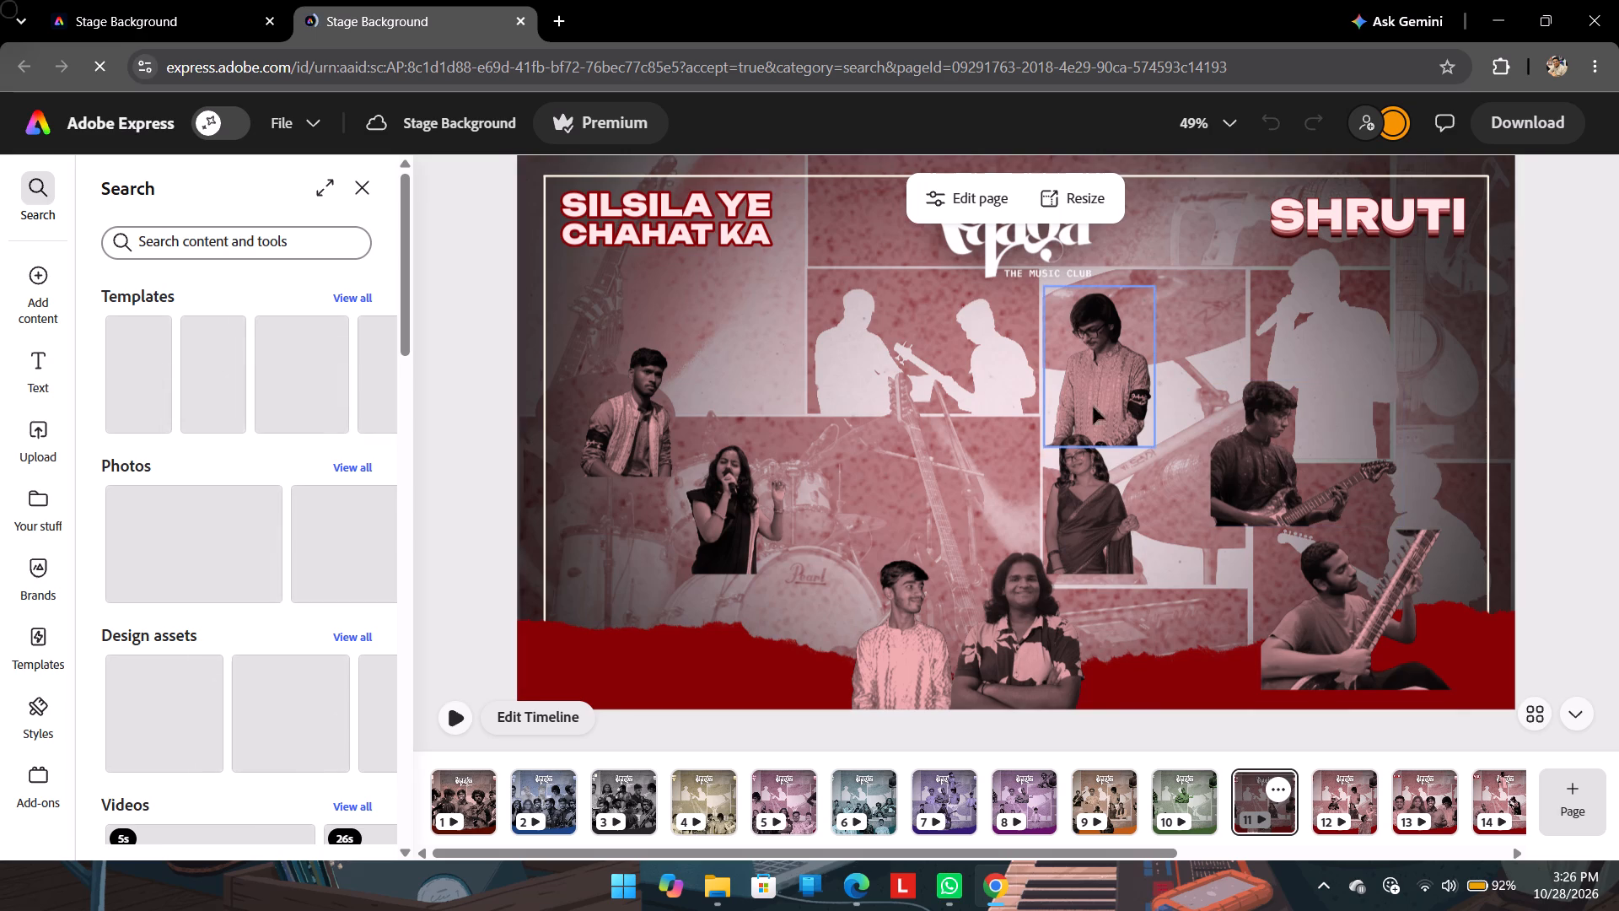
left_click_drag(1098, 400, 1150, 376)
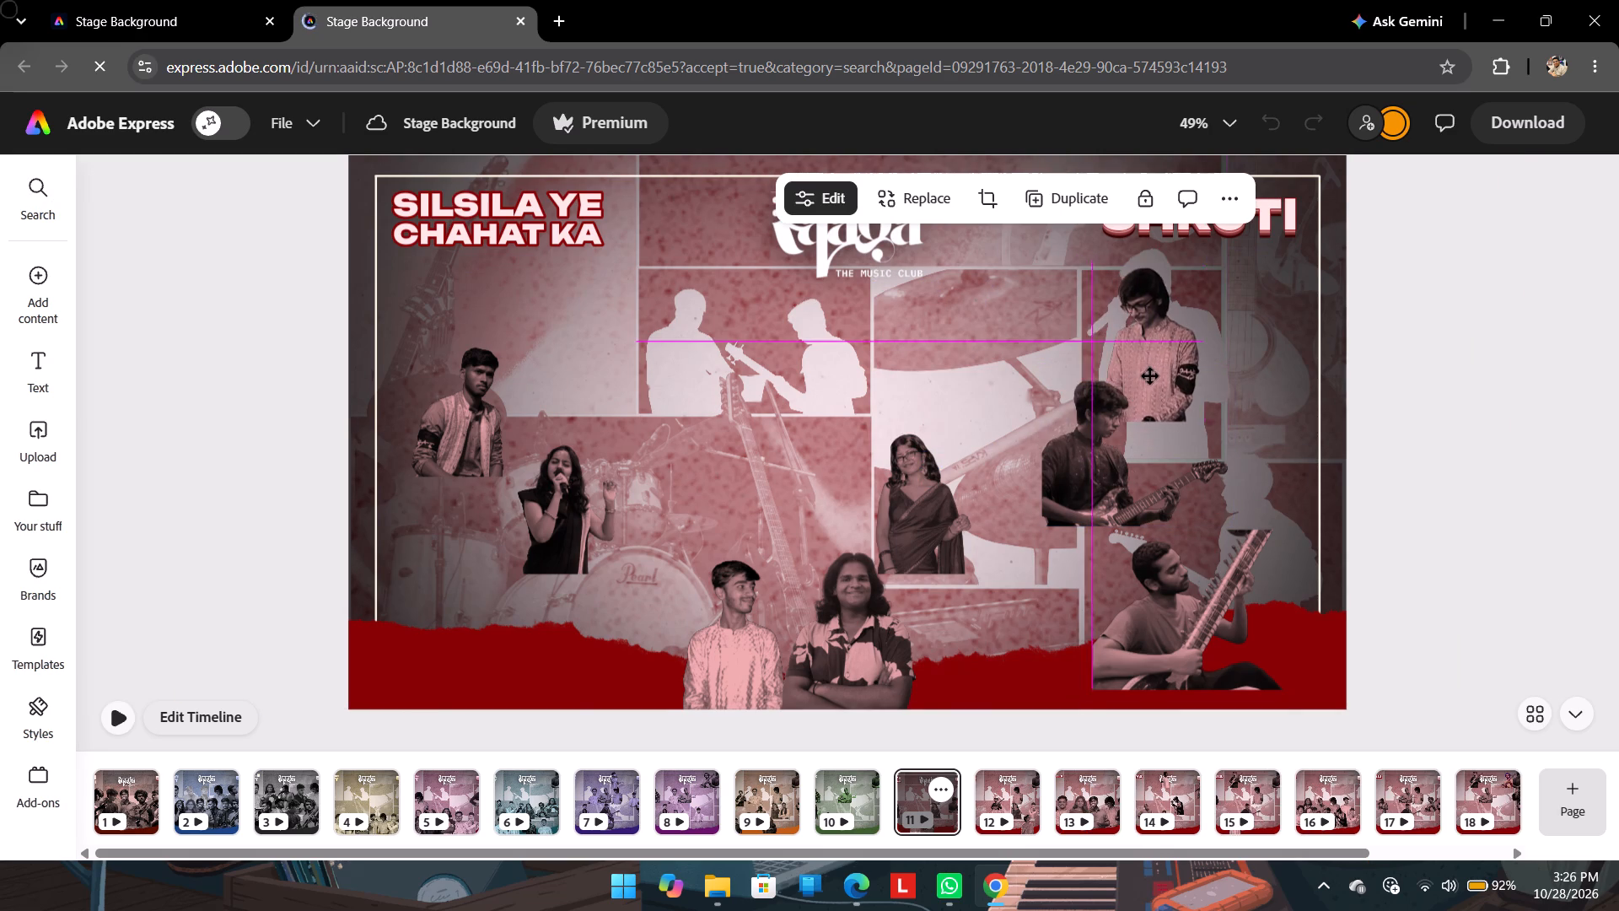
left_click_drag(1150, 376, 1208, 416)
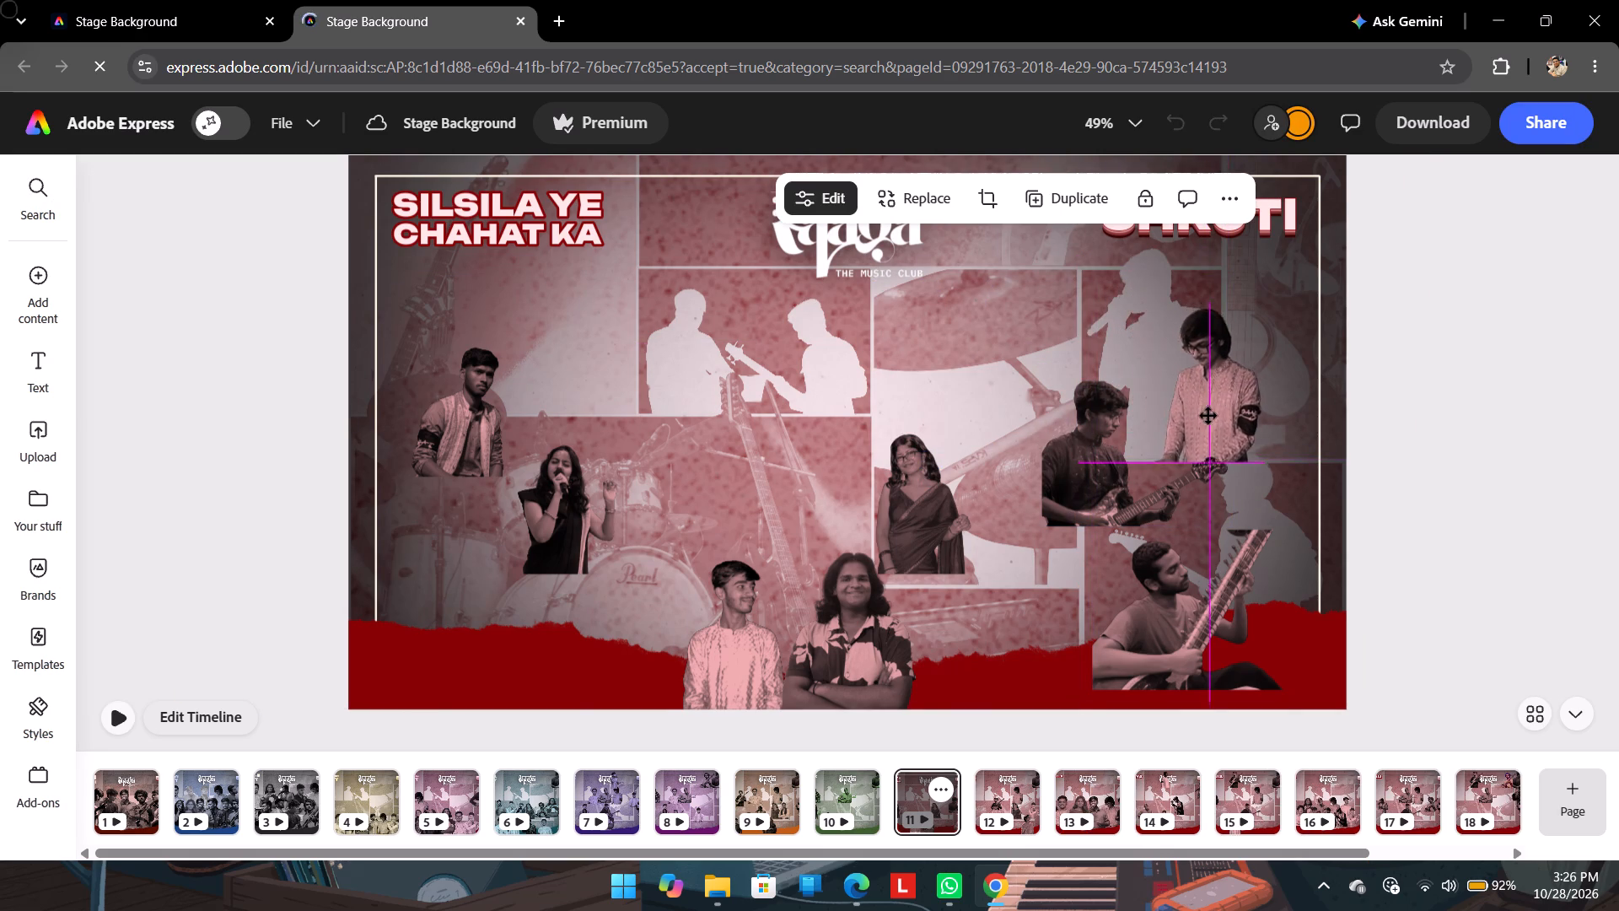
left_click_drag(1208, 416, 1268, 555)
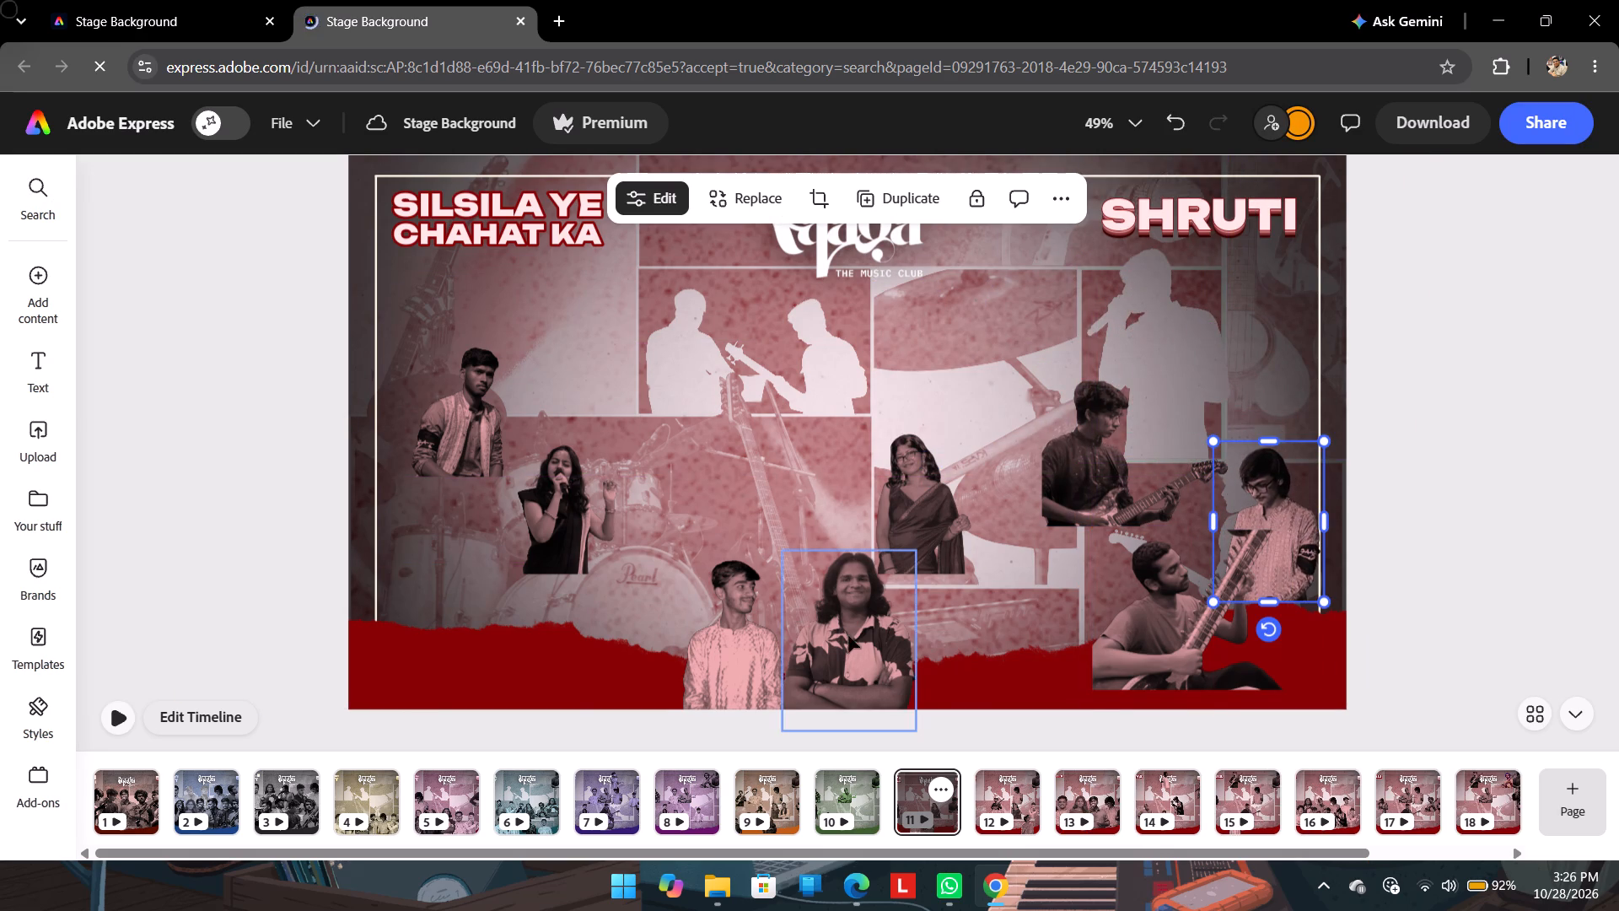
Move the cutout in the floral shirt beside the sitar player and place the woman in the saree directly to its left.
left_click_drag(853, 636, 1033, 639)
left_click_drag(922, 540, 963, 669)
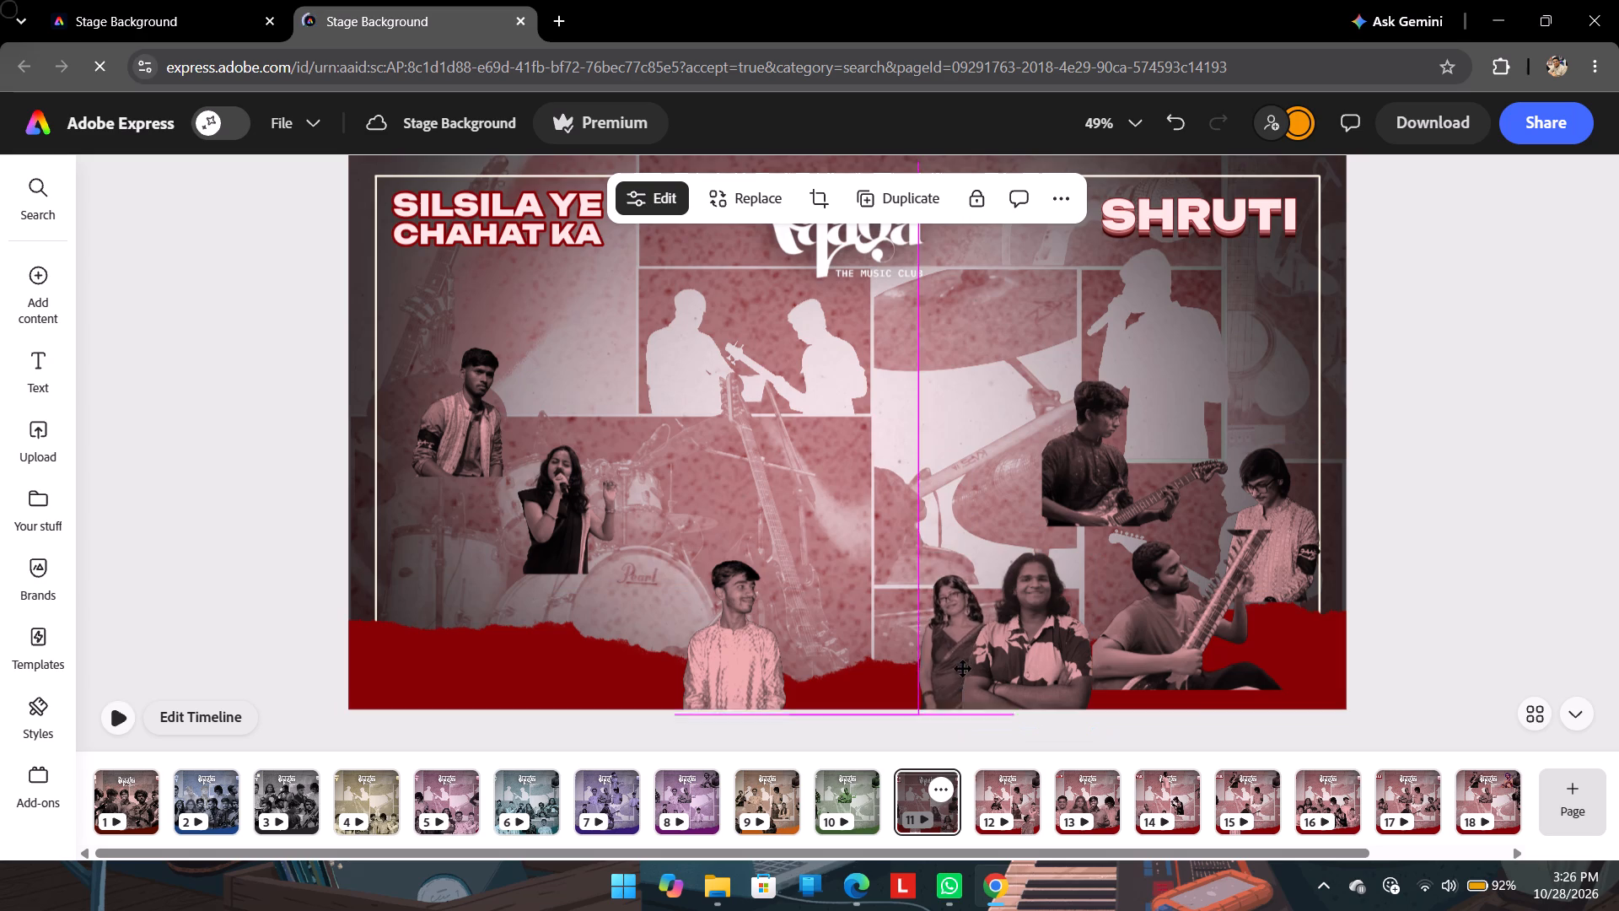
left_click_drag(963, 669, 957, 658)
Enlarge the female singer holding a microphone and place her between the bottom-centre man in the light shirt and the woman in the saree.
left_click_drag(587, 509, 832, 522)
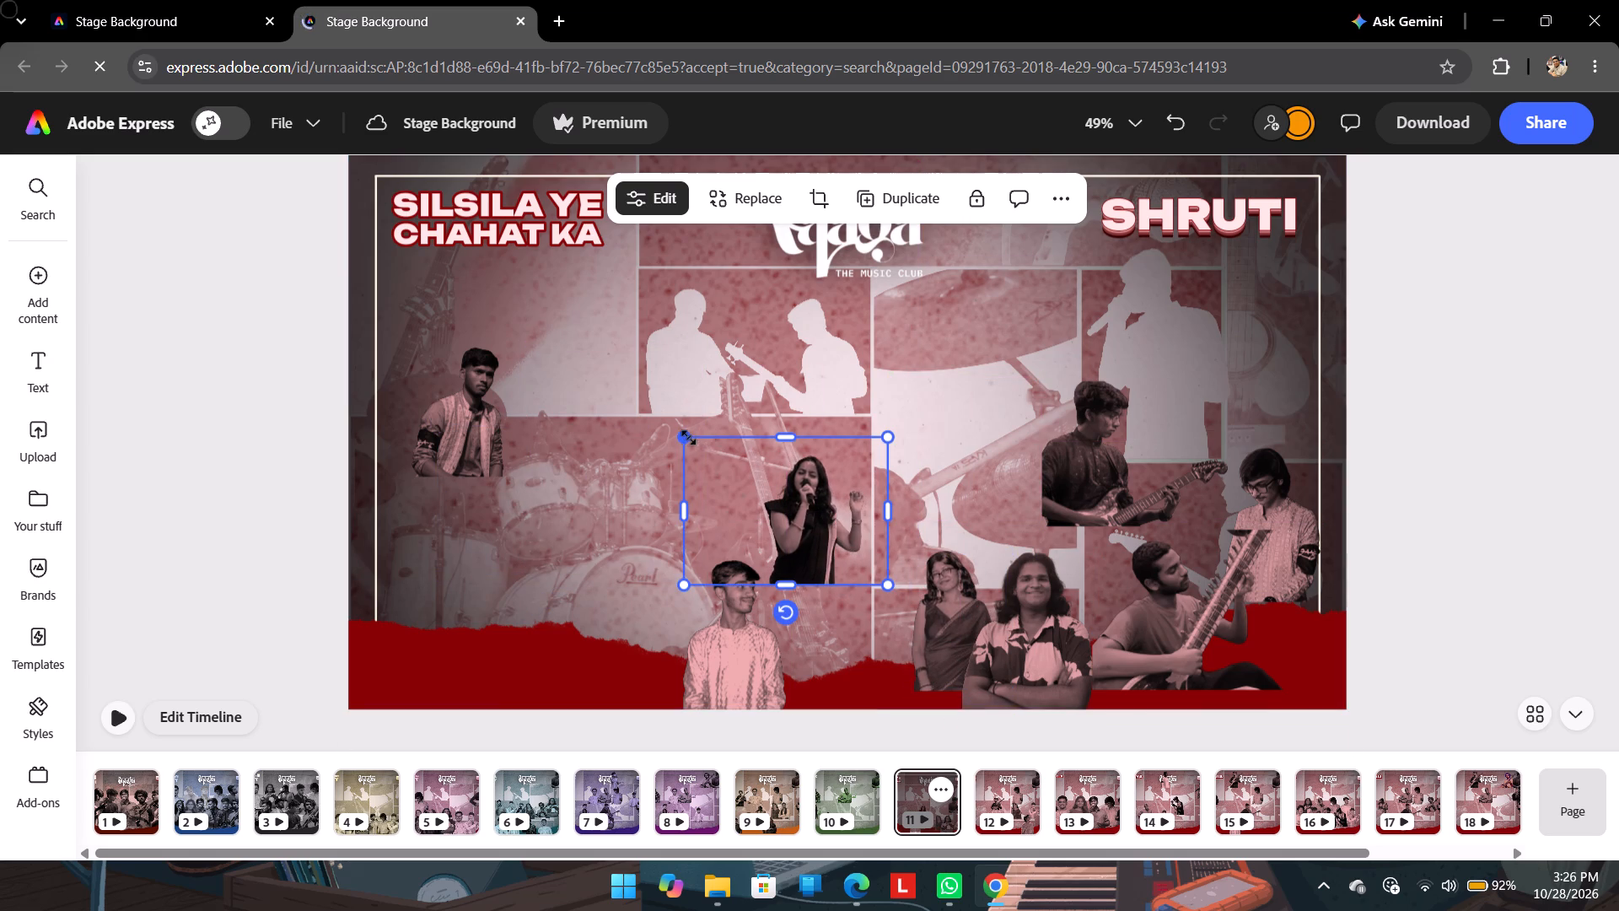
left_click_drag(688, 437, 590, 362)
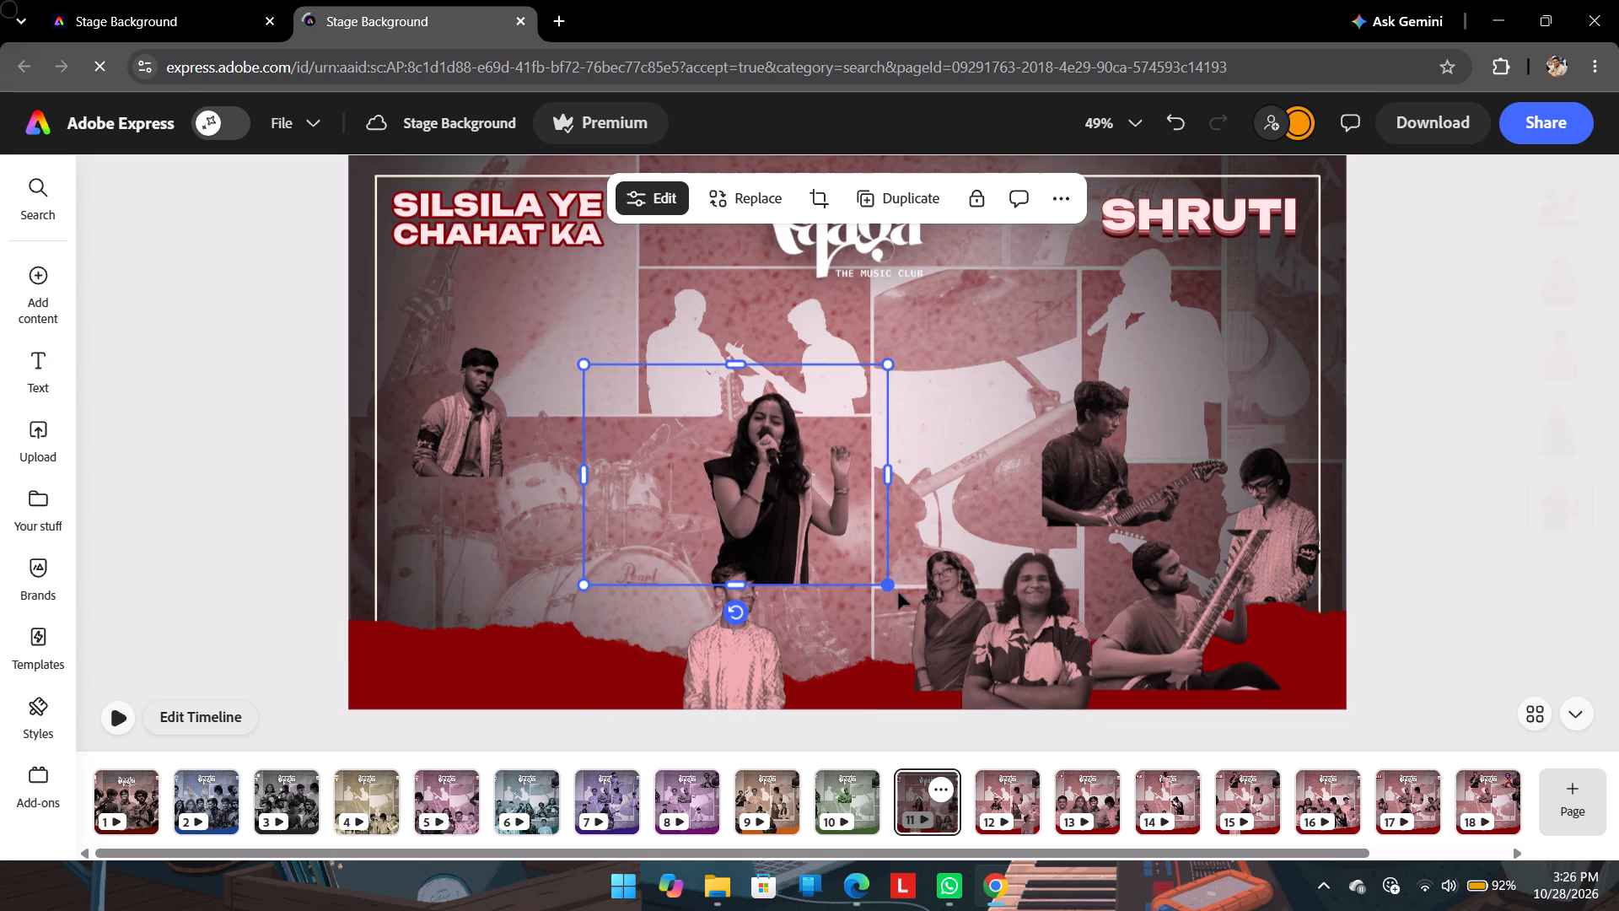
left_click_drag(794, 509, 885, 588)
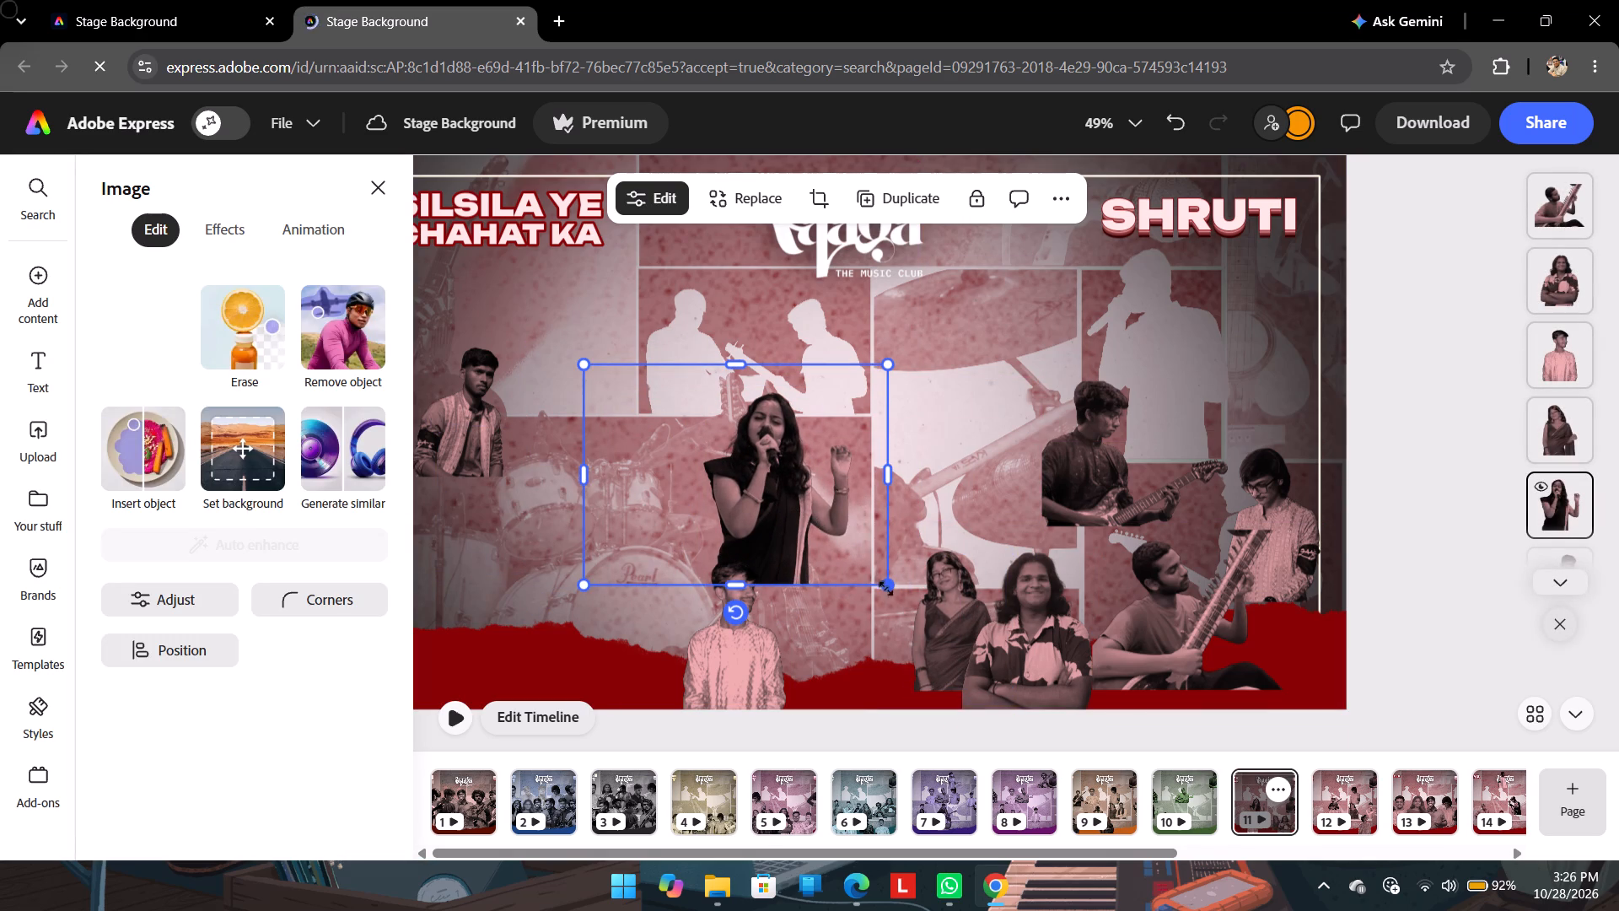
left_click_drag(885, 588, 803, 531)
left_click_drag(767, 479, 847, 526)
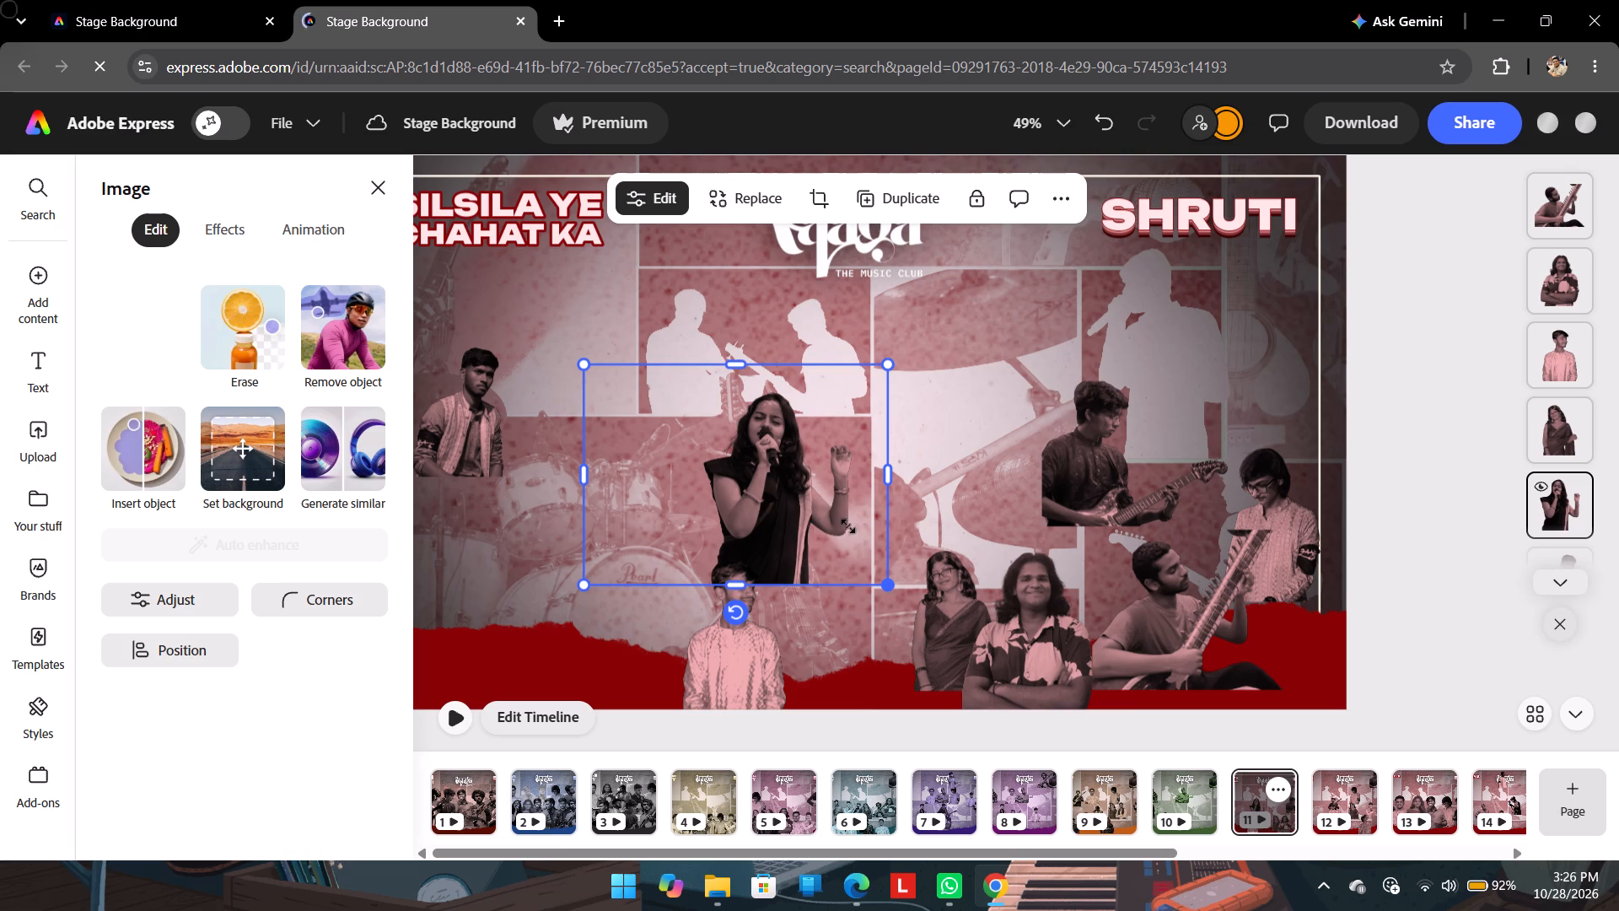
left_click_drag(847, 526, 847, 525)
Review the artist layouts on pages 10, 6, 5, 2, 3 and 4 for reference.
scroll(743, 795, "right", 1)
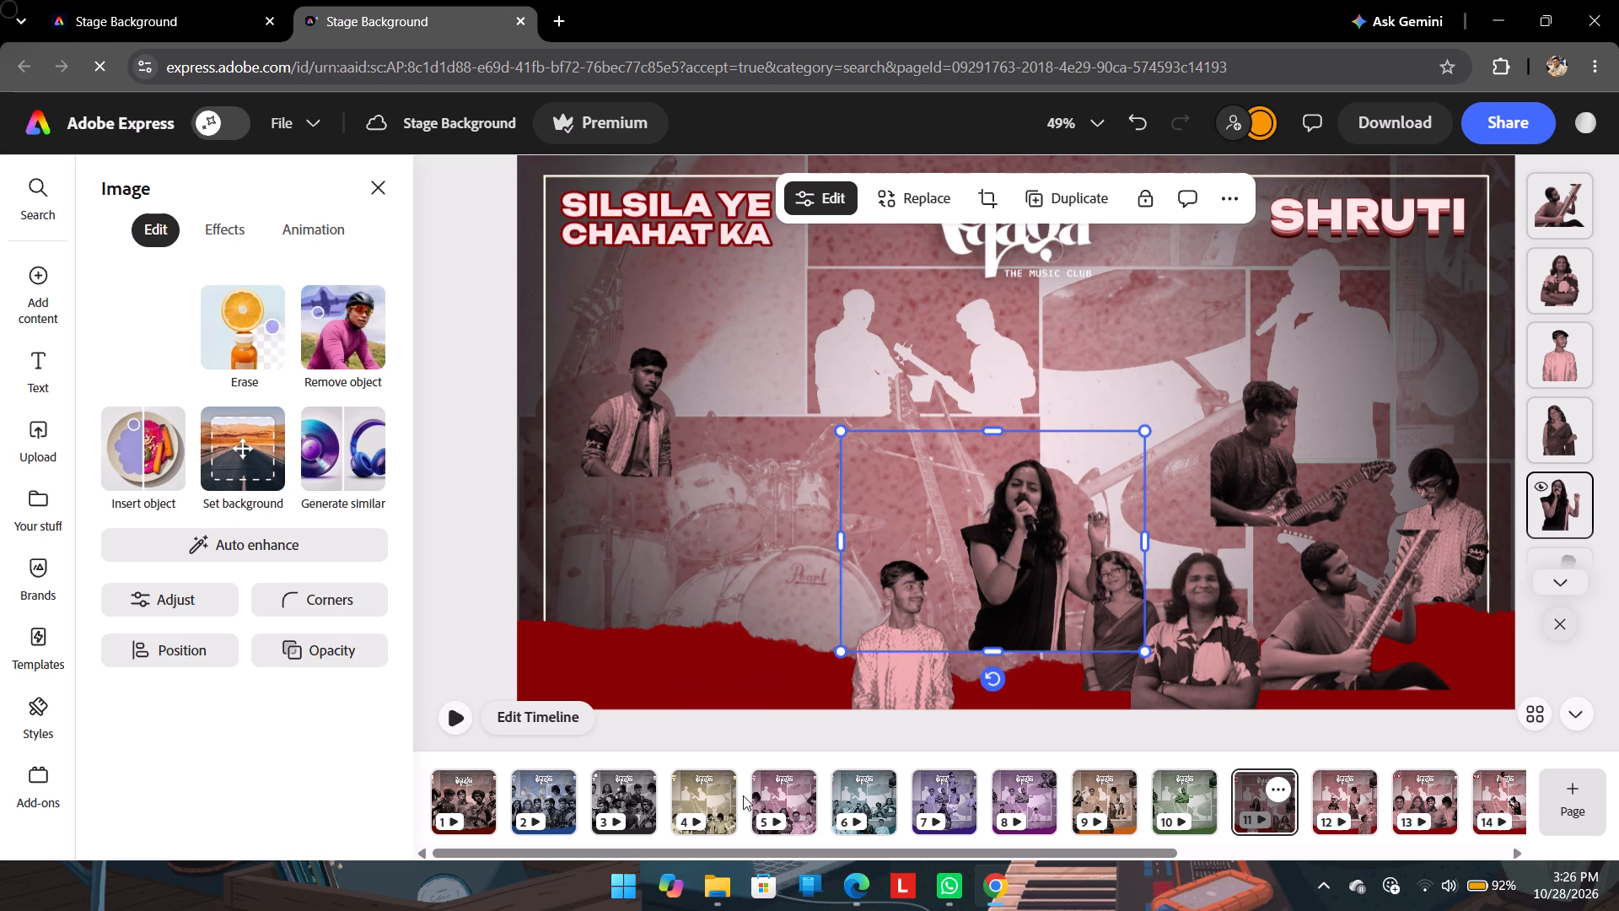
scroll(743, 795, "right", 1)
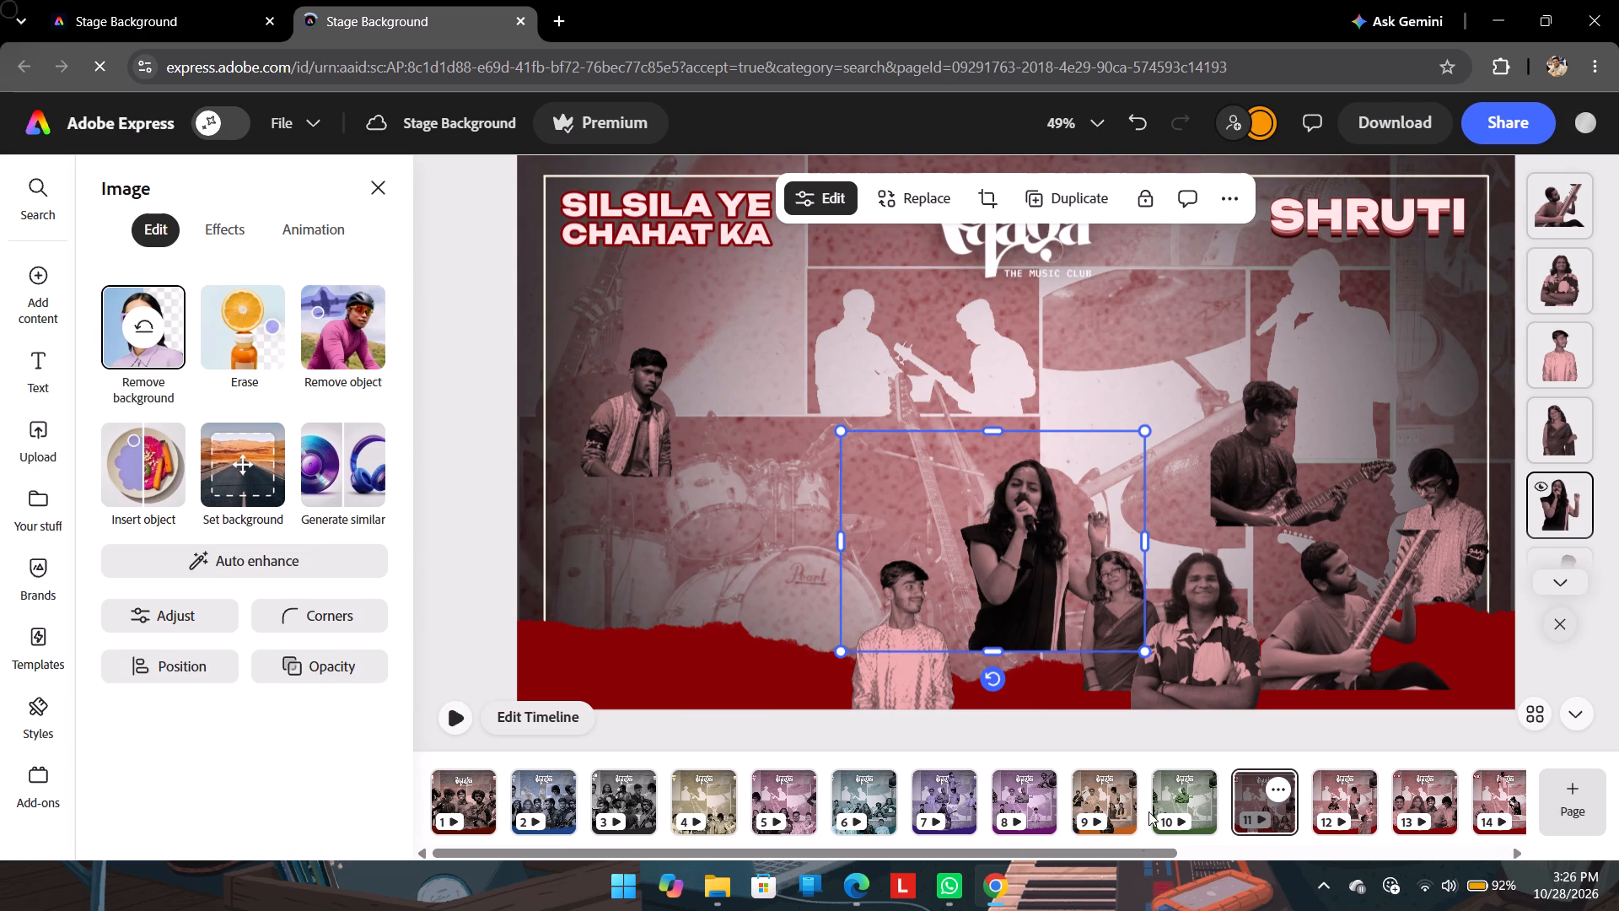
left_click(1167, 783)
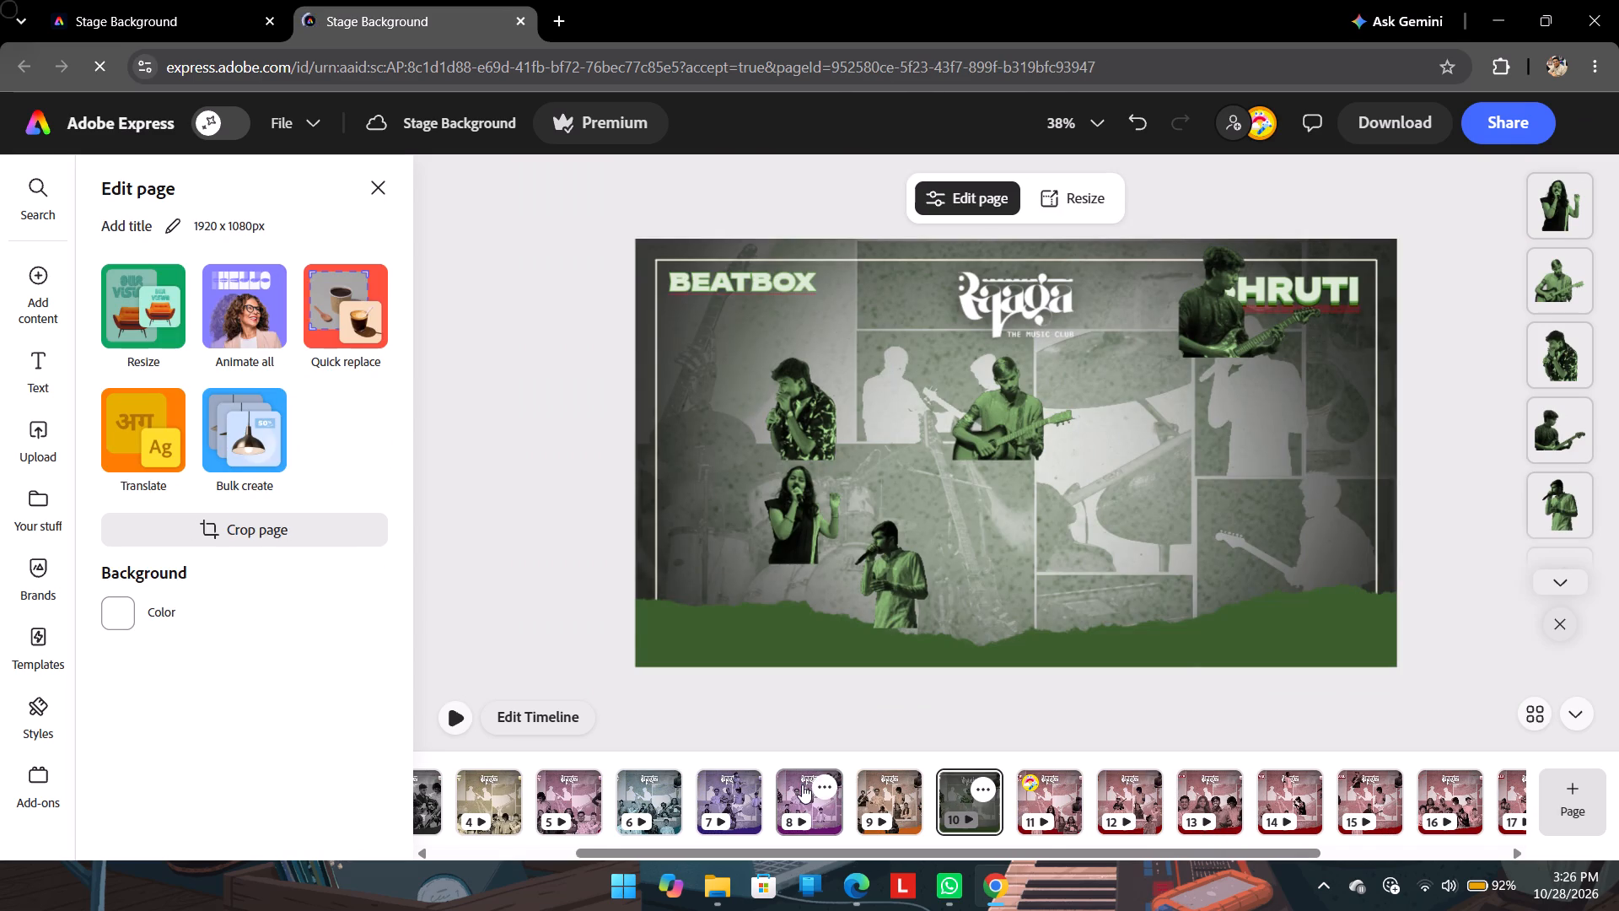
scroll(802, 784, "right", 1)
left_click(738, 790)
scroll(738, 790, "right", 1)
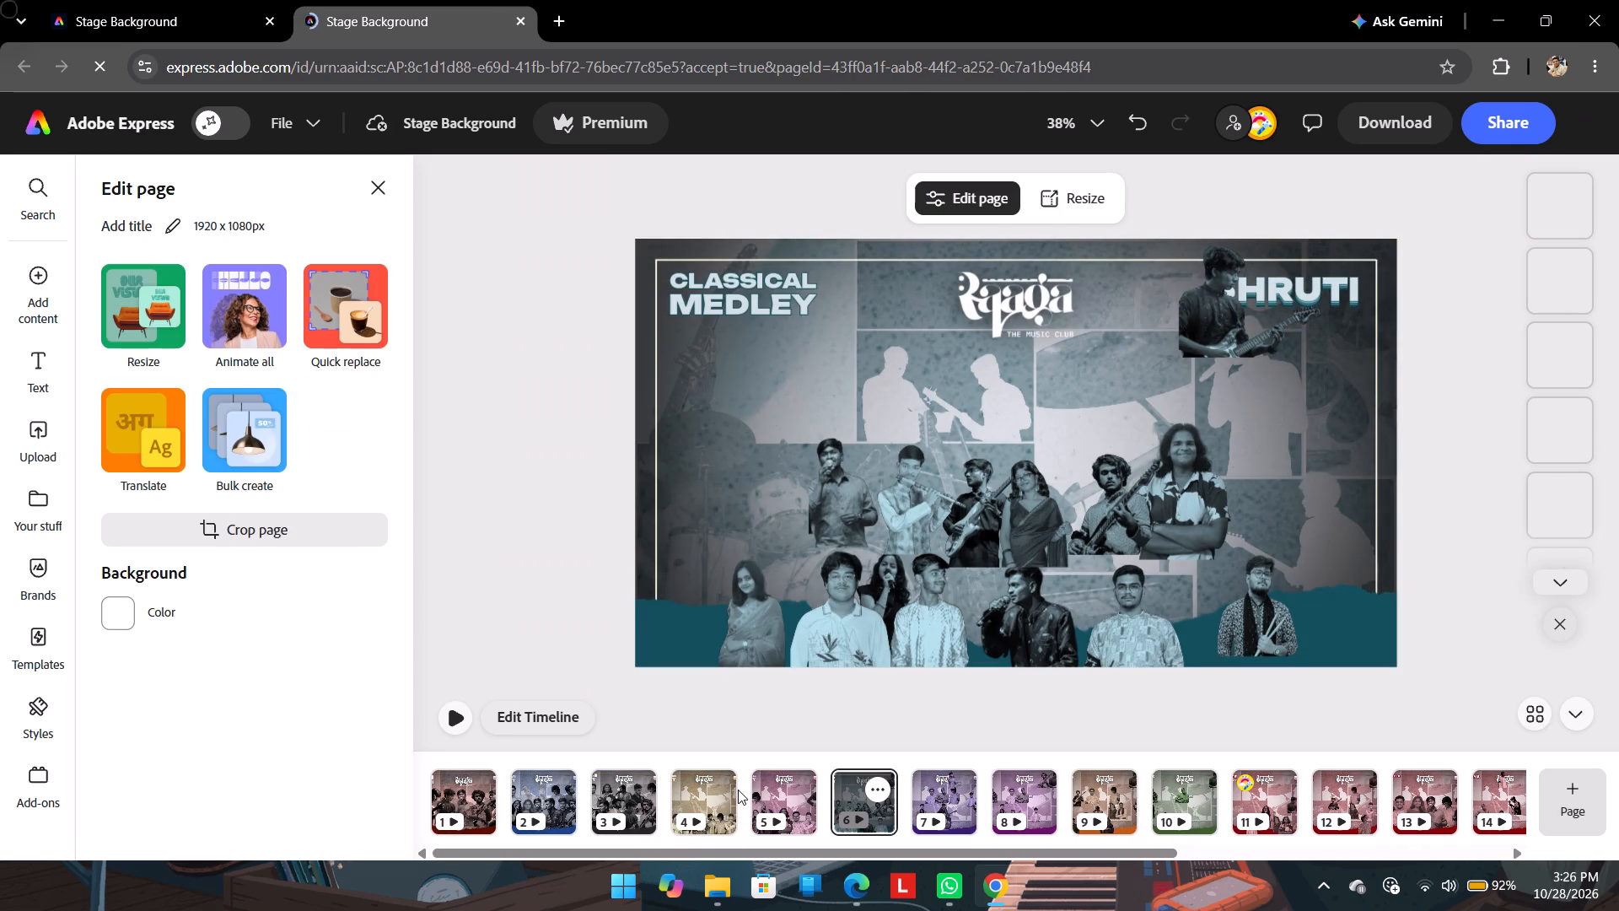
scroll(738, 790, "right", 2)
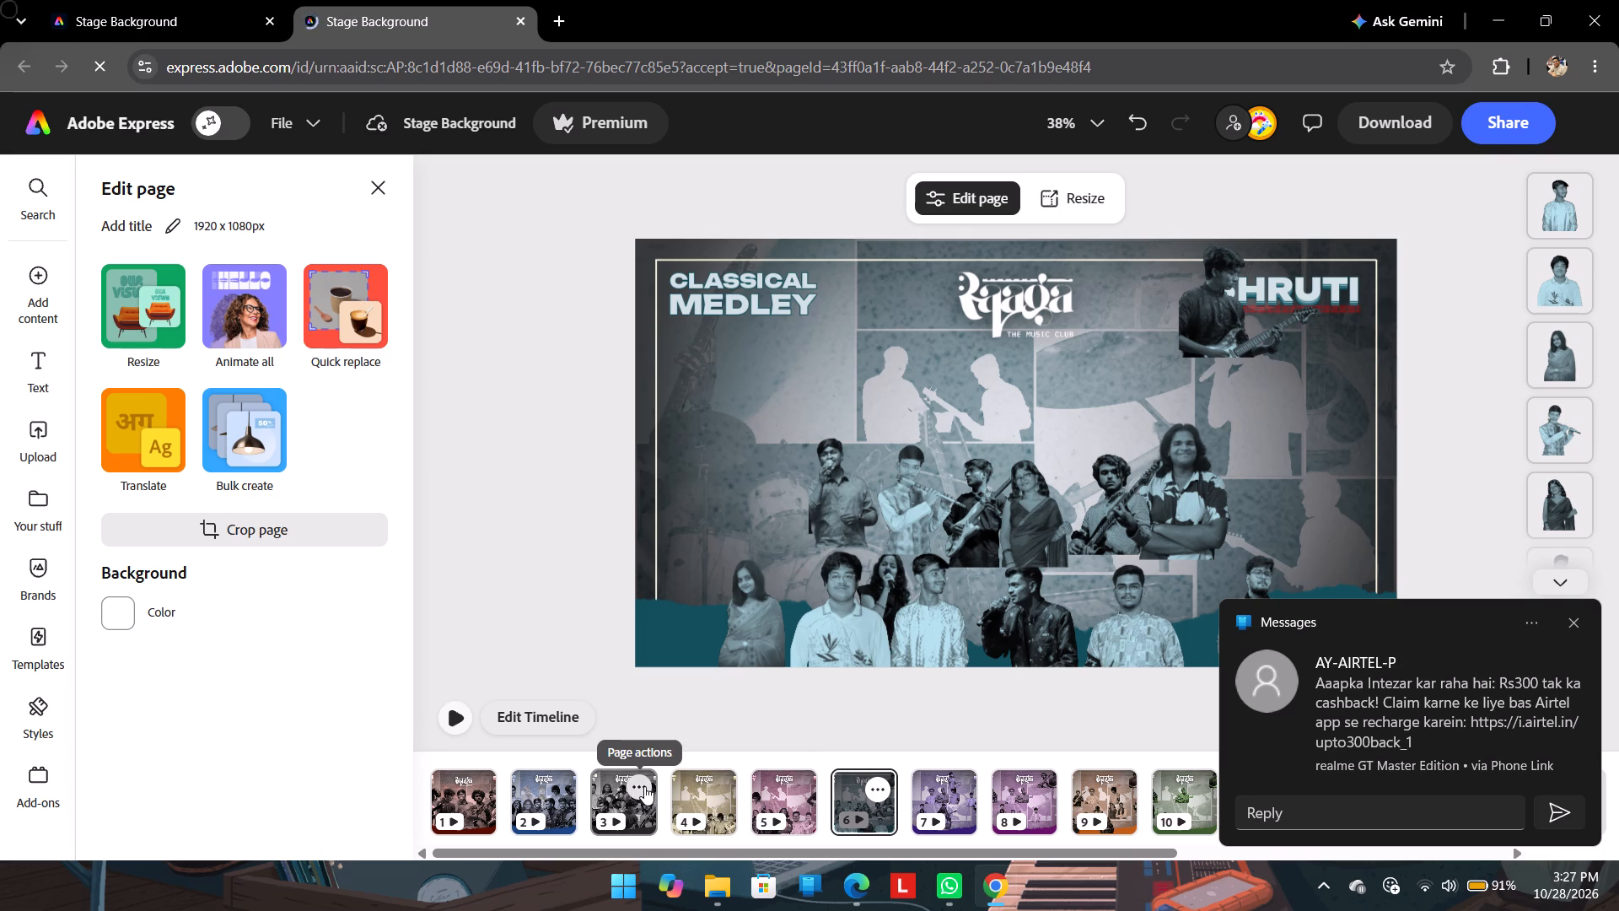
left_click(1578, 626)
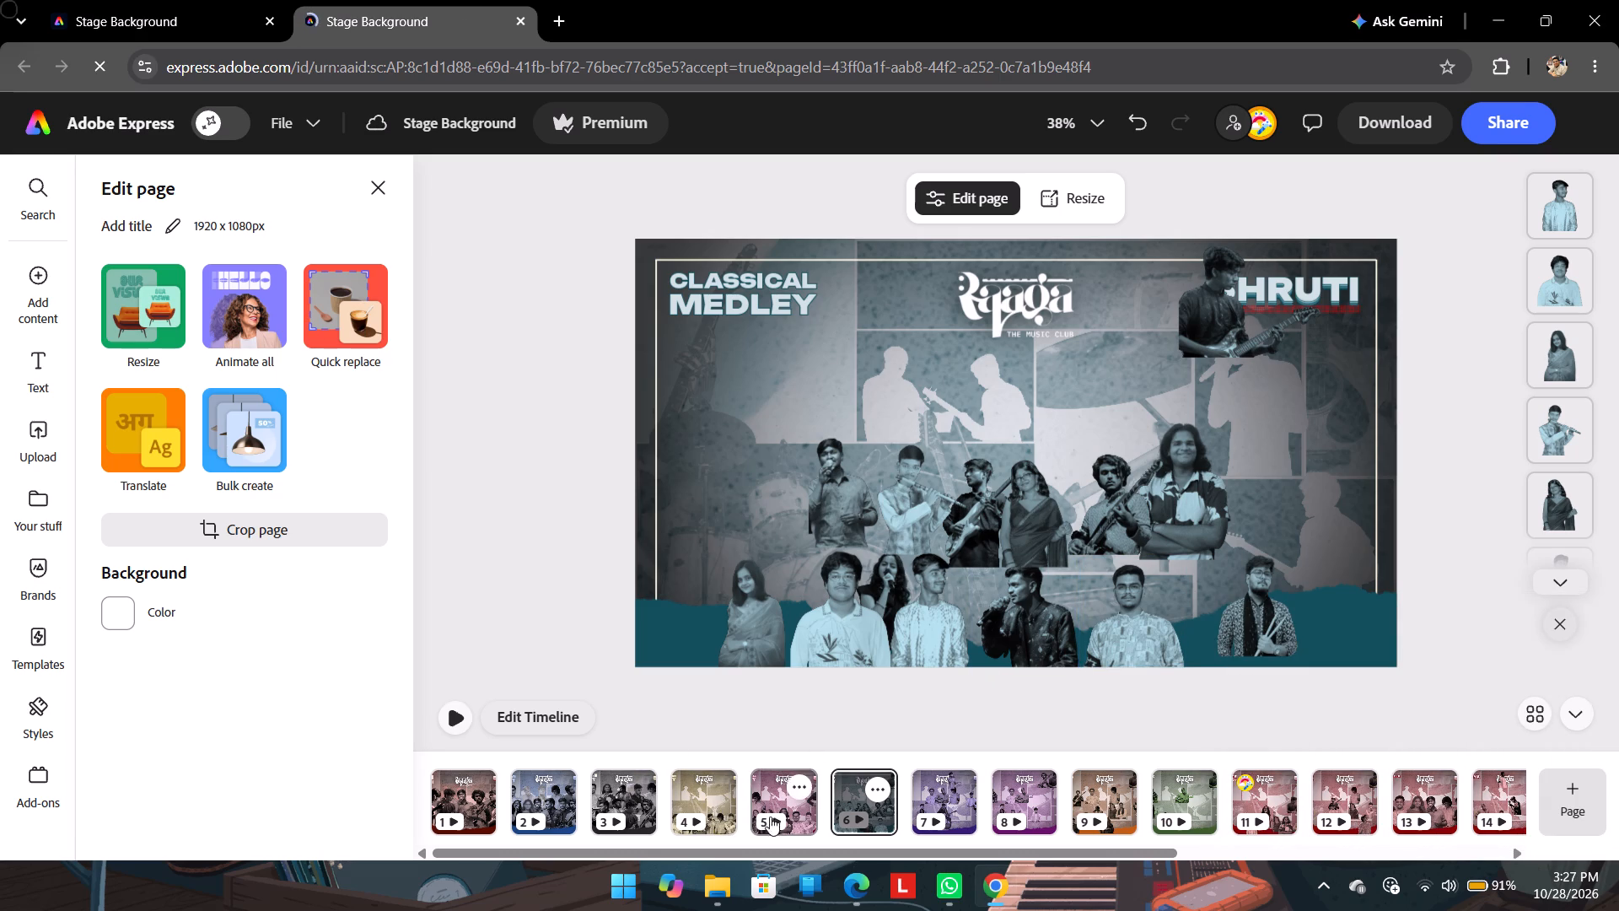
left_click(758, 790)
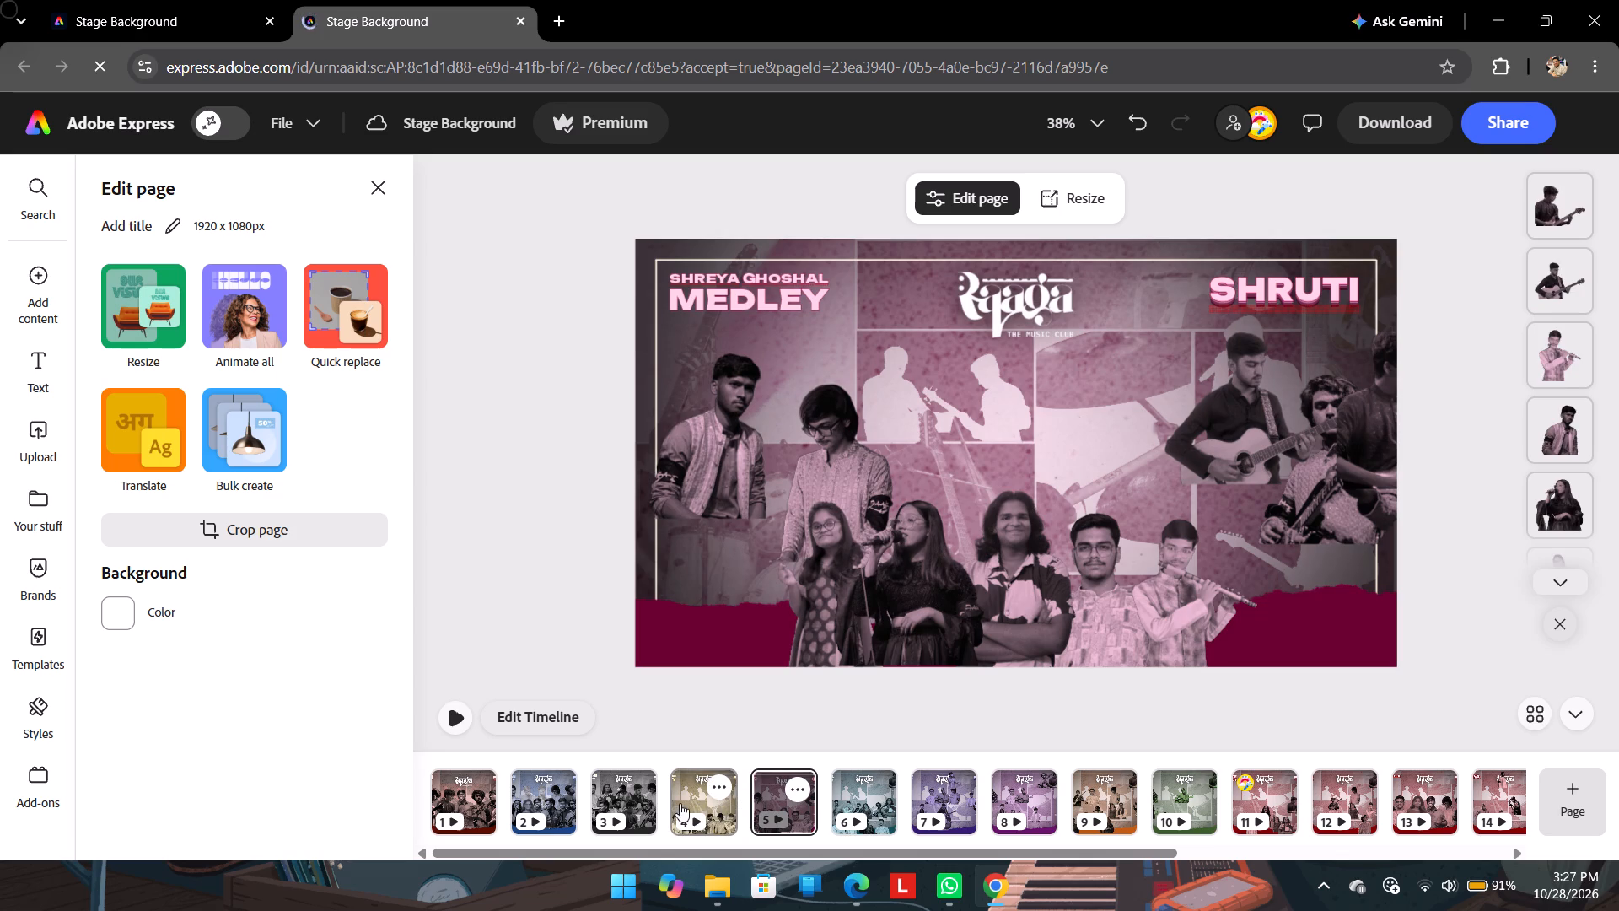
left_click(530, 806)
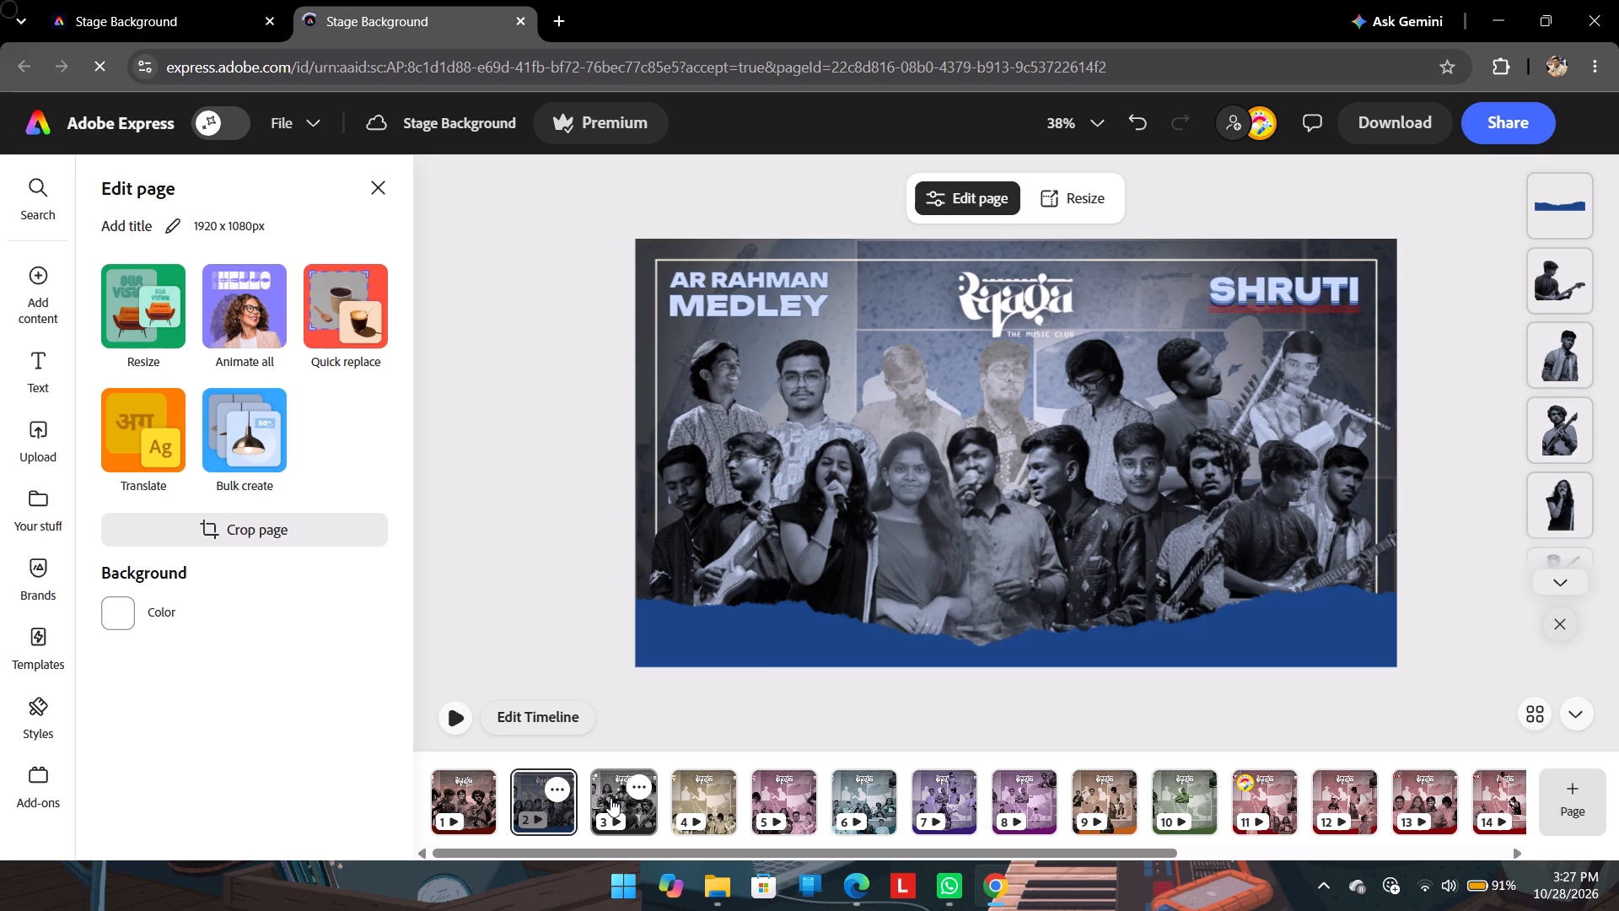
left_click(610, 798)
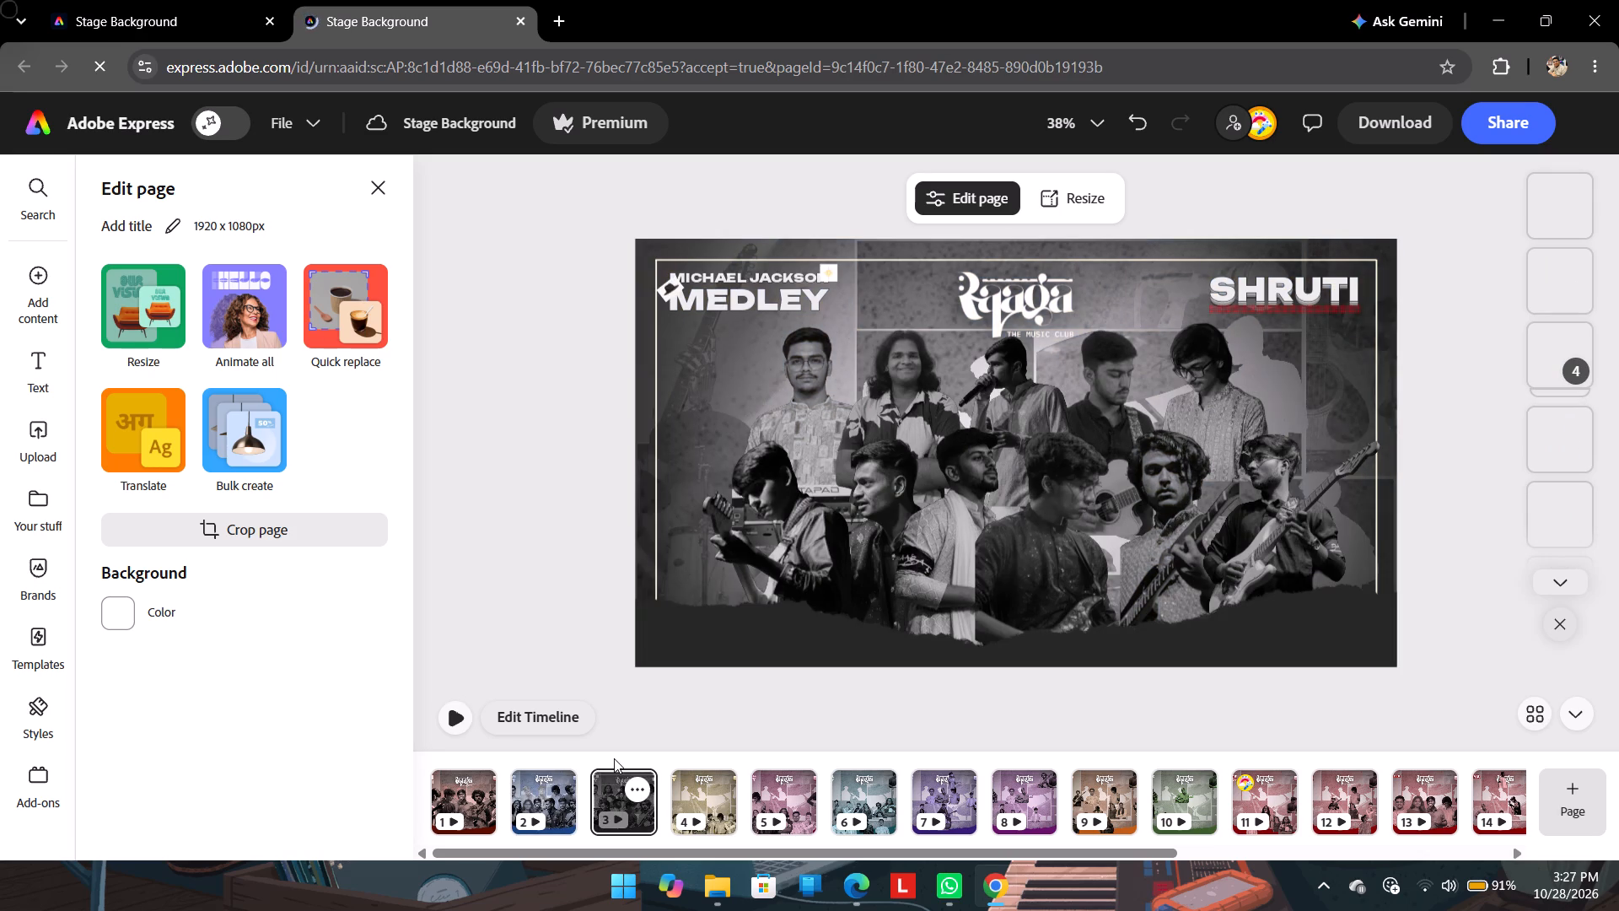
left_click(696, 799)
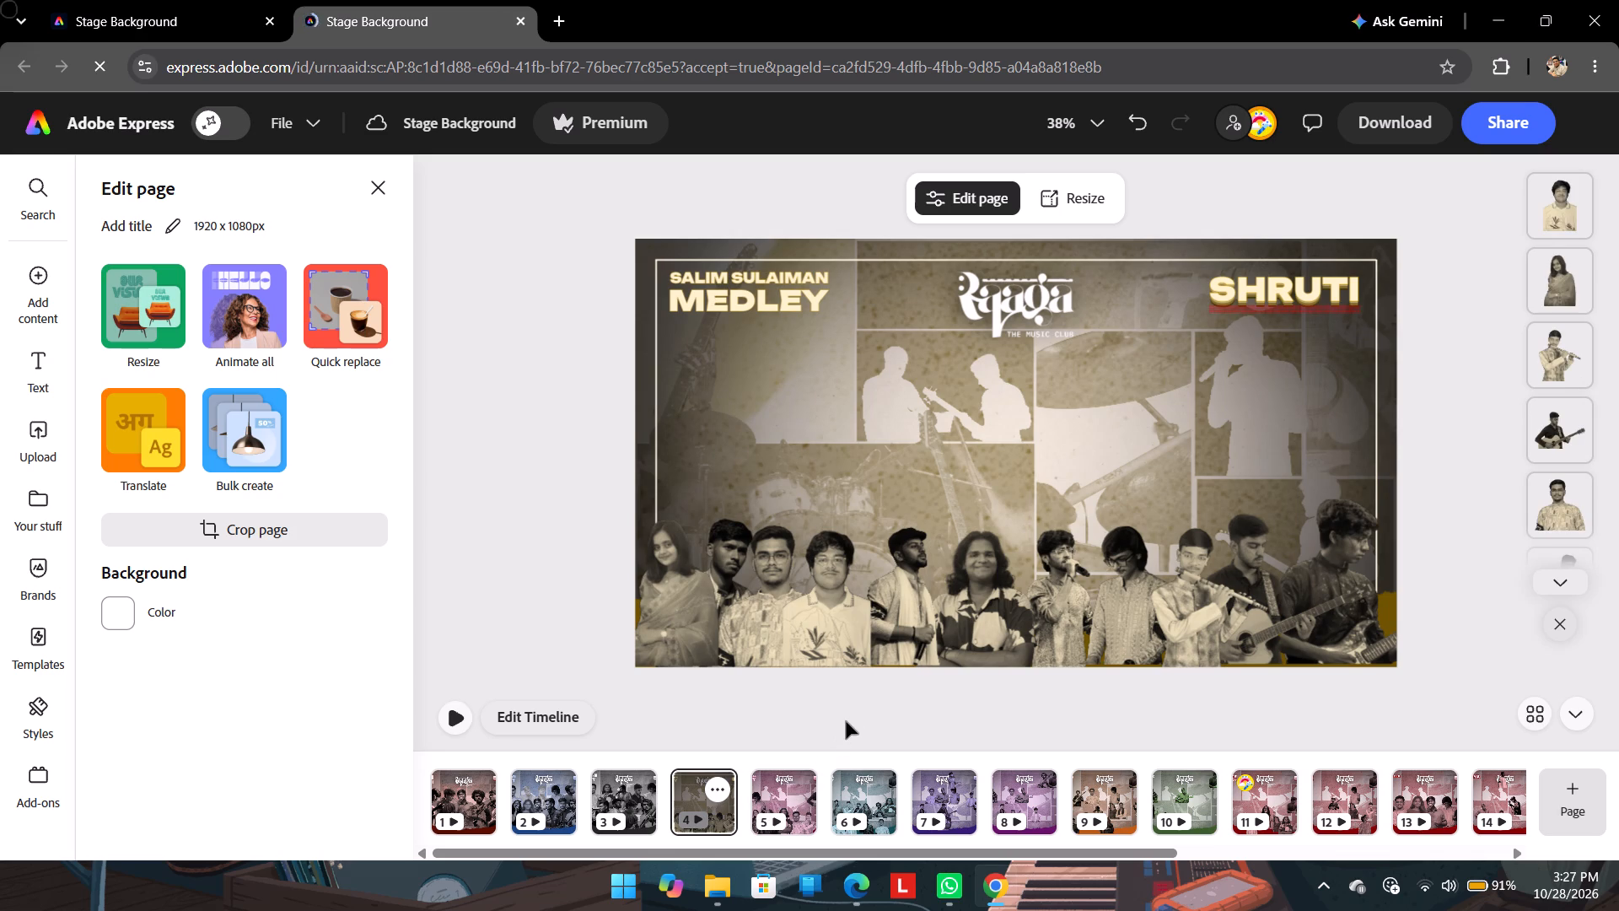
Reload the Stage Background design.
key("F5")
key("F5")
key("F5")
key("F5")
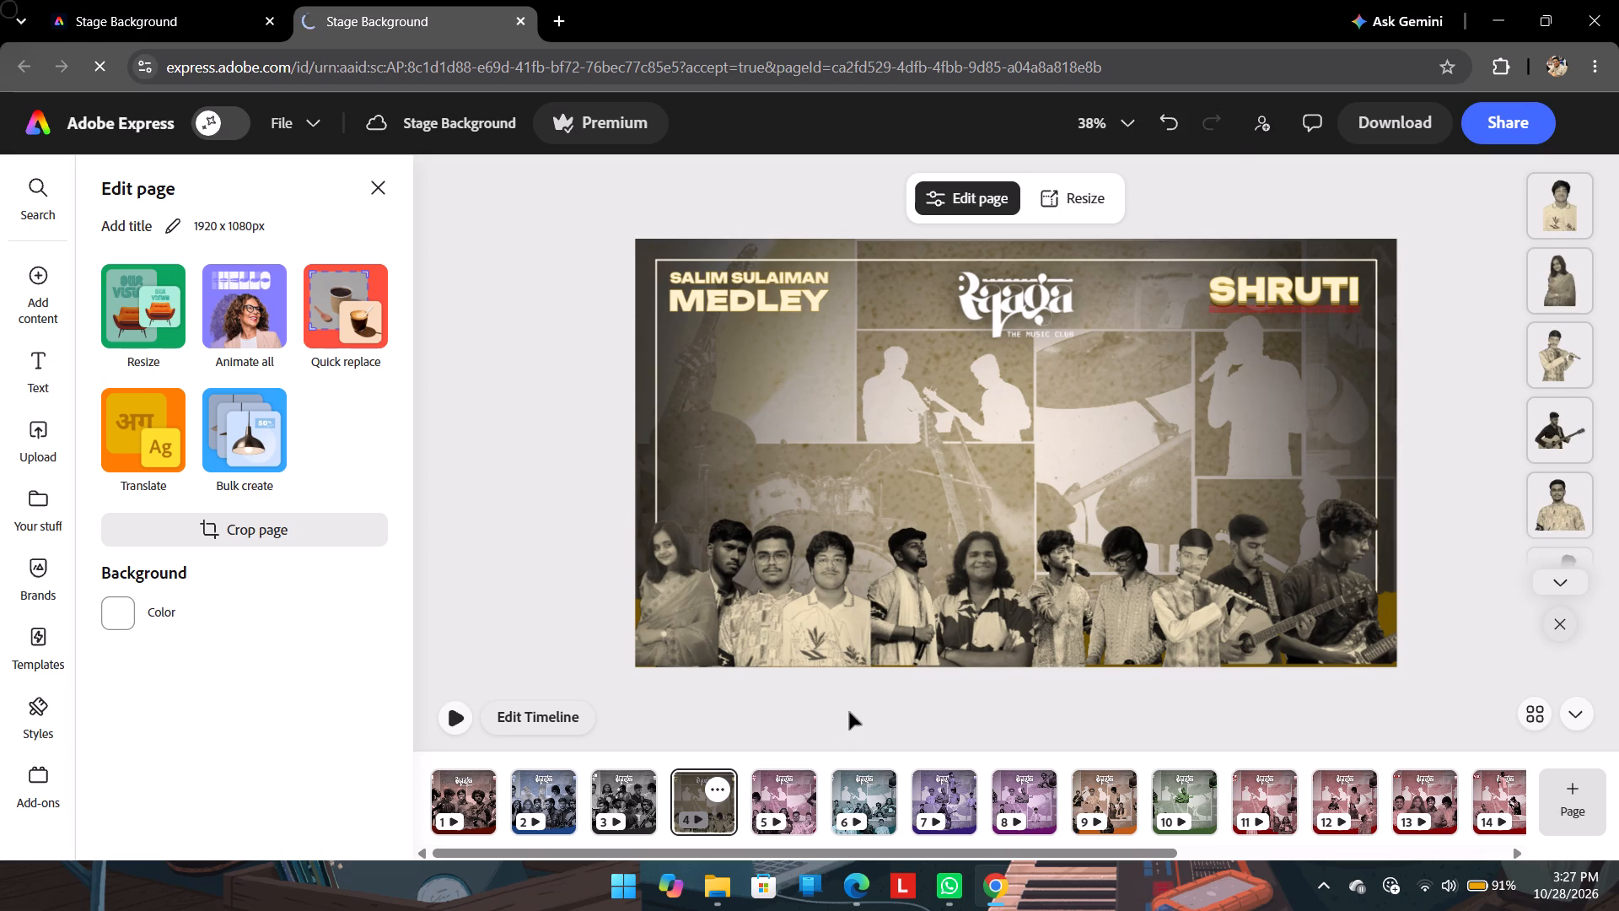
key("F5")
key("F5")
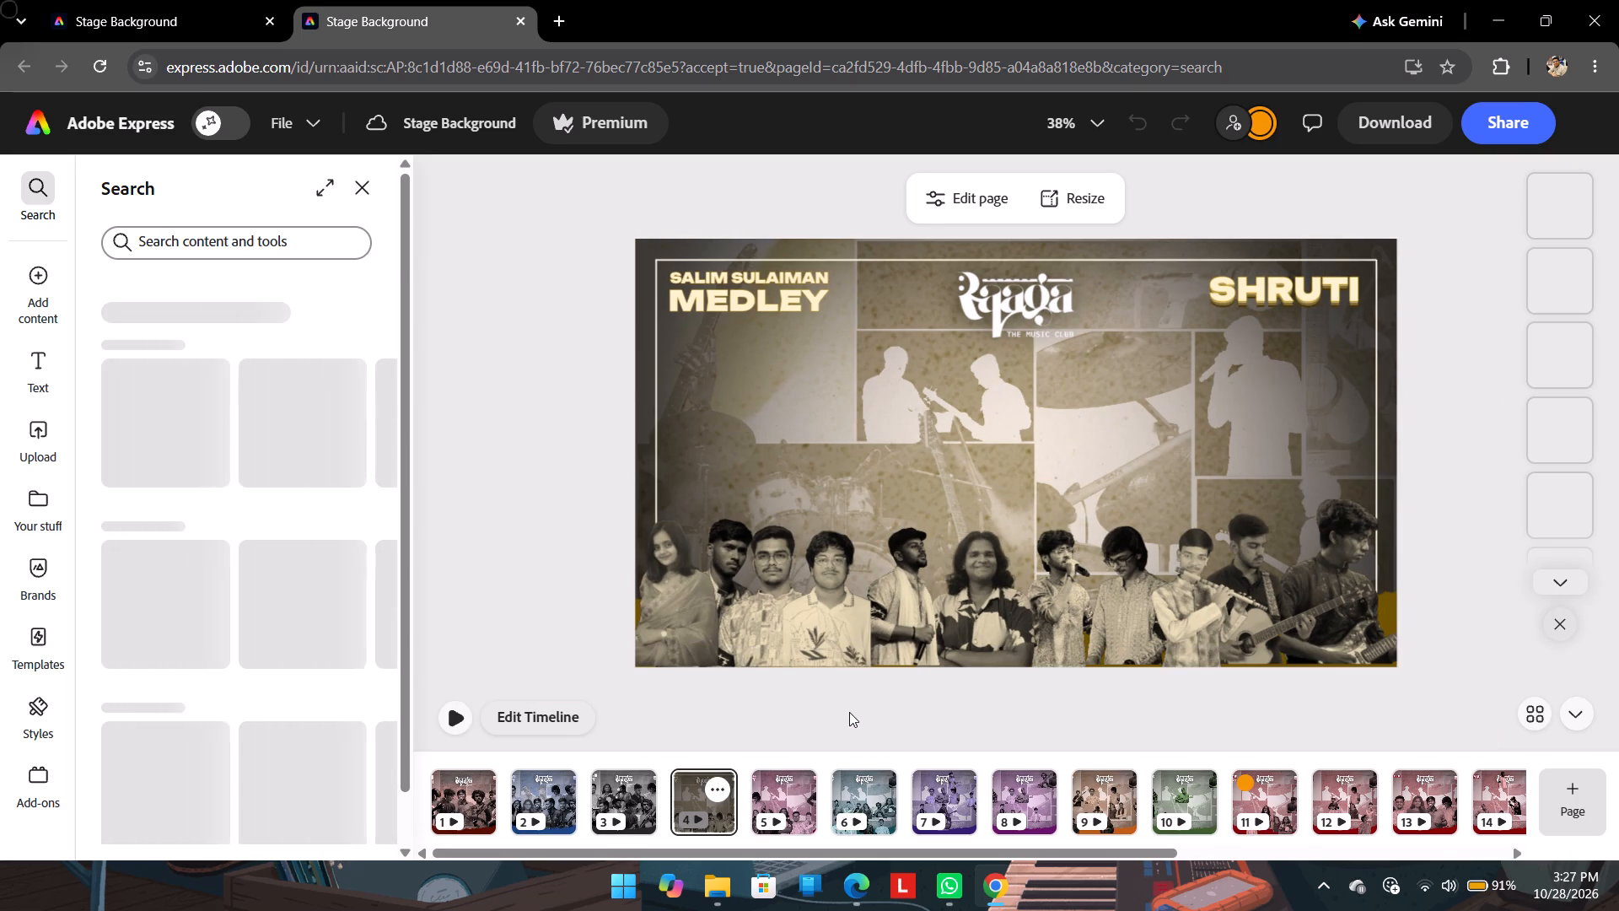
Examine the artist layouts on pages 14, 15, 18, 19, 13, 12 and 10.
scroll(1060, 805, "left", 3)
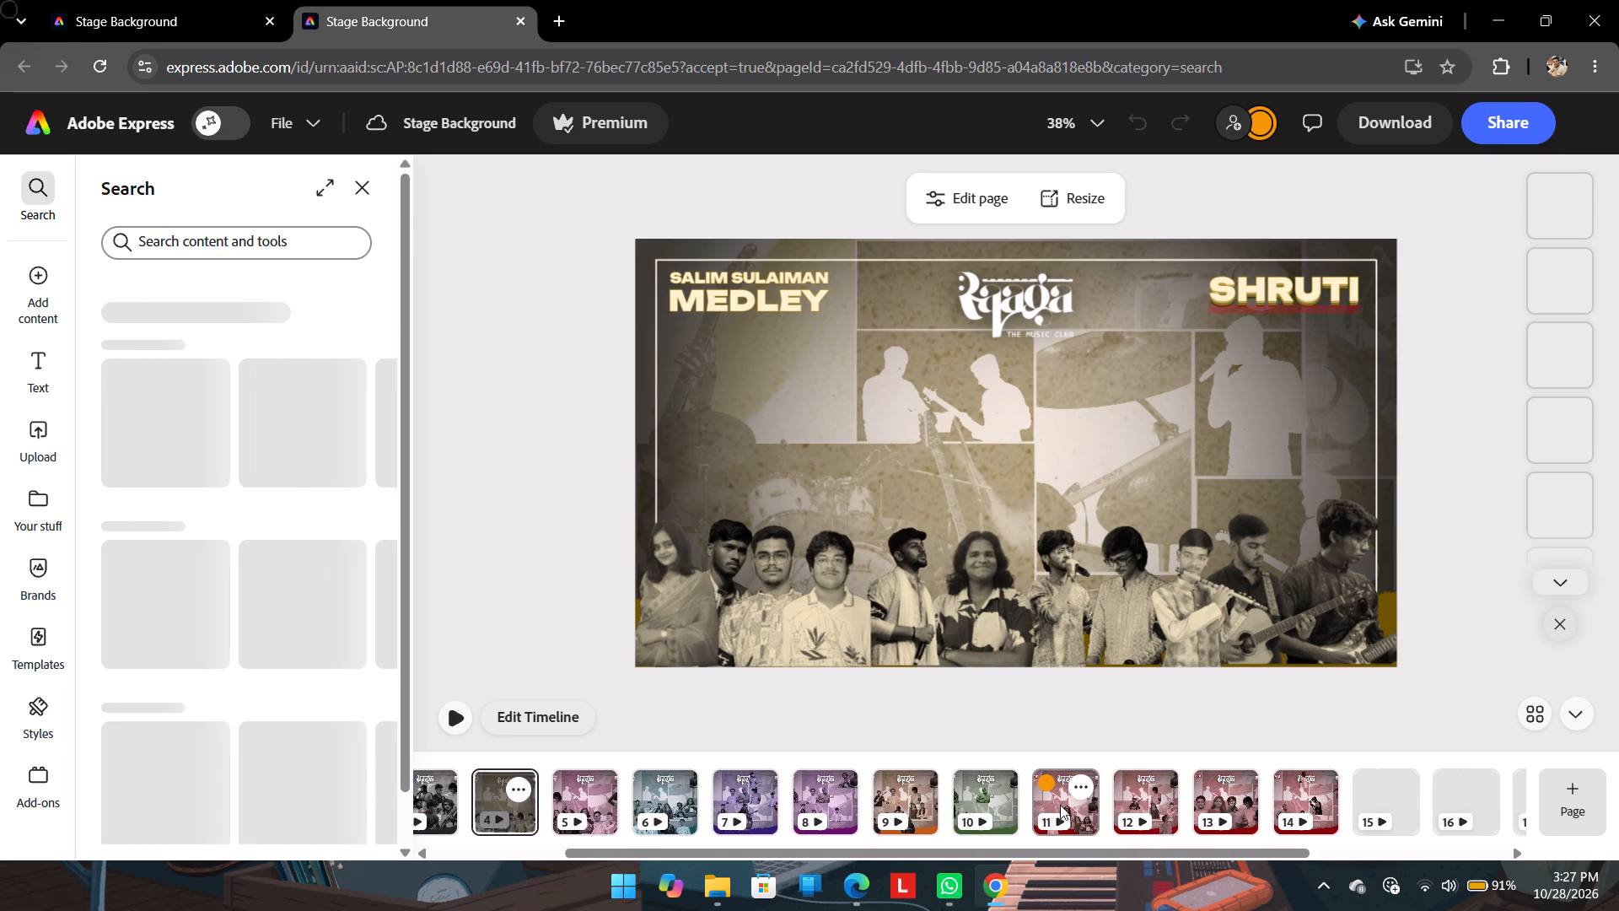
scroll(1060, 805, "left", 2)
left_click(997, 799)
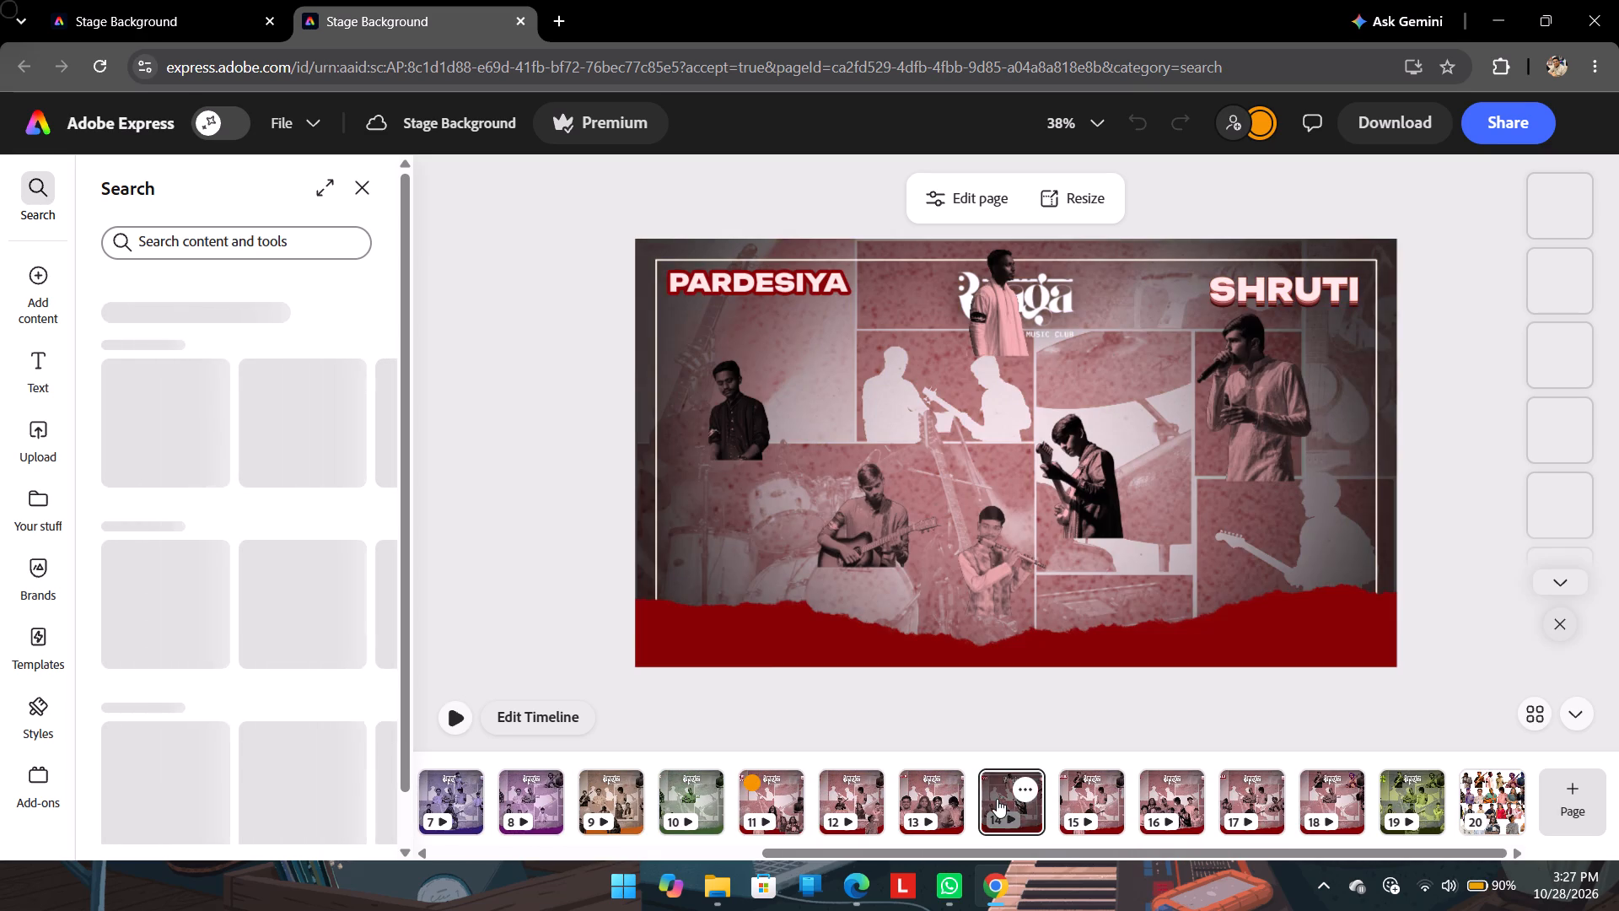
left_click(1085, 795)
scroll(1261, 795, "left", 1)
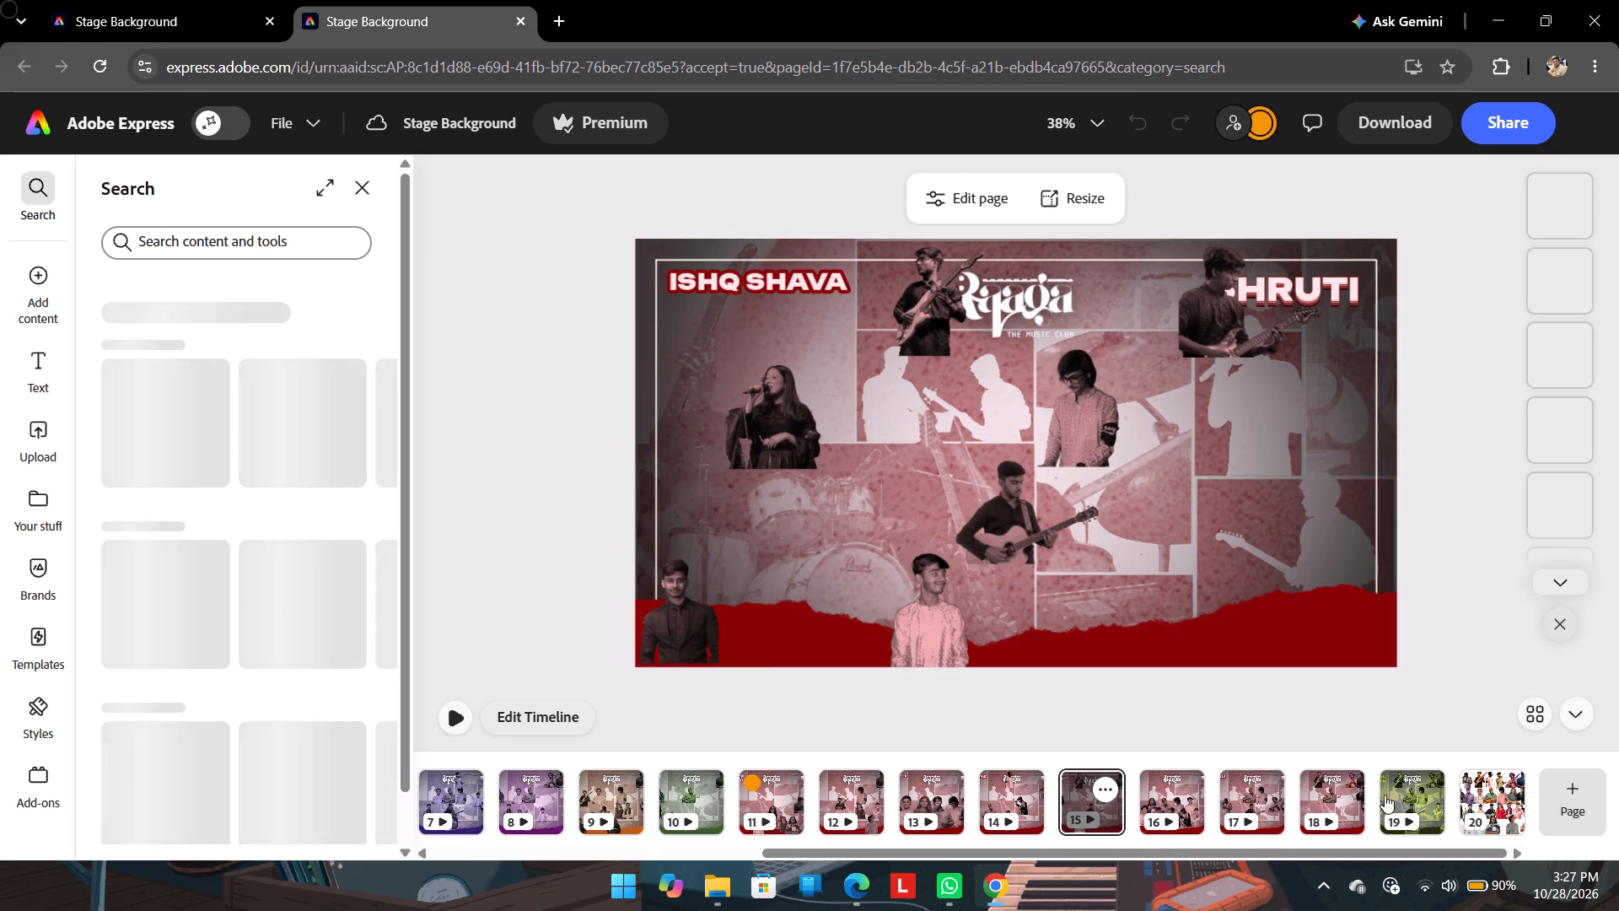
left_click(1325, 803)
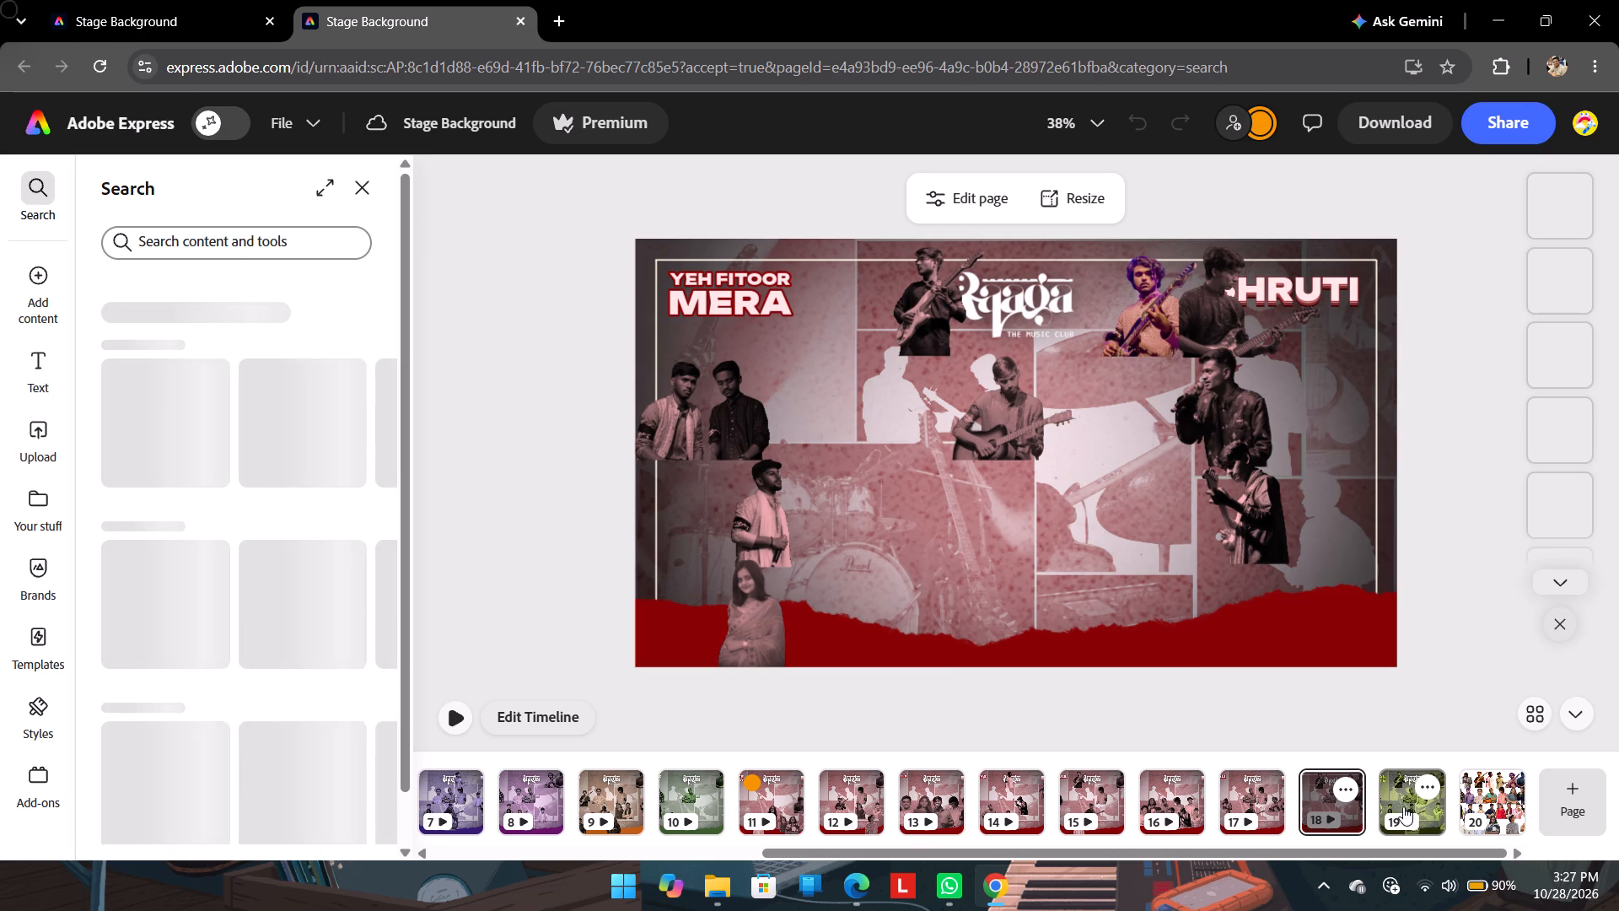
left_click(1399, 803)
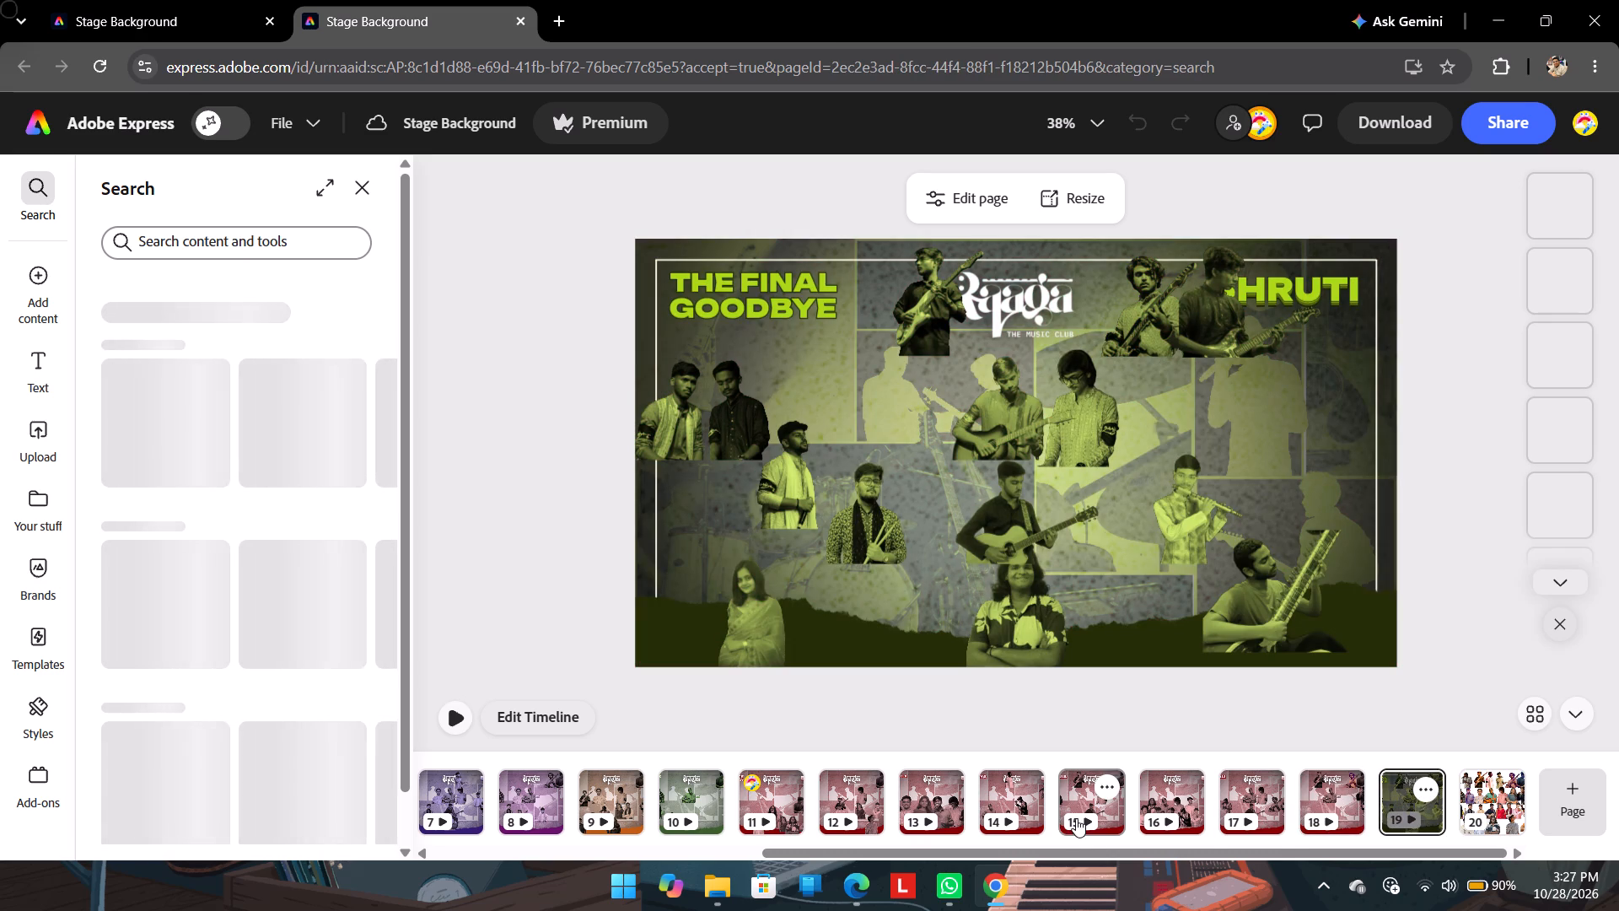
left_click(992, 779)
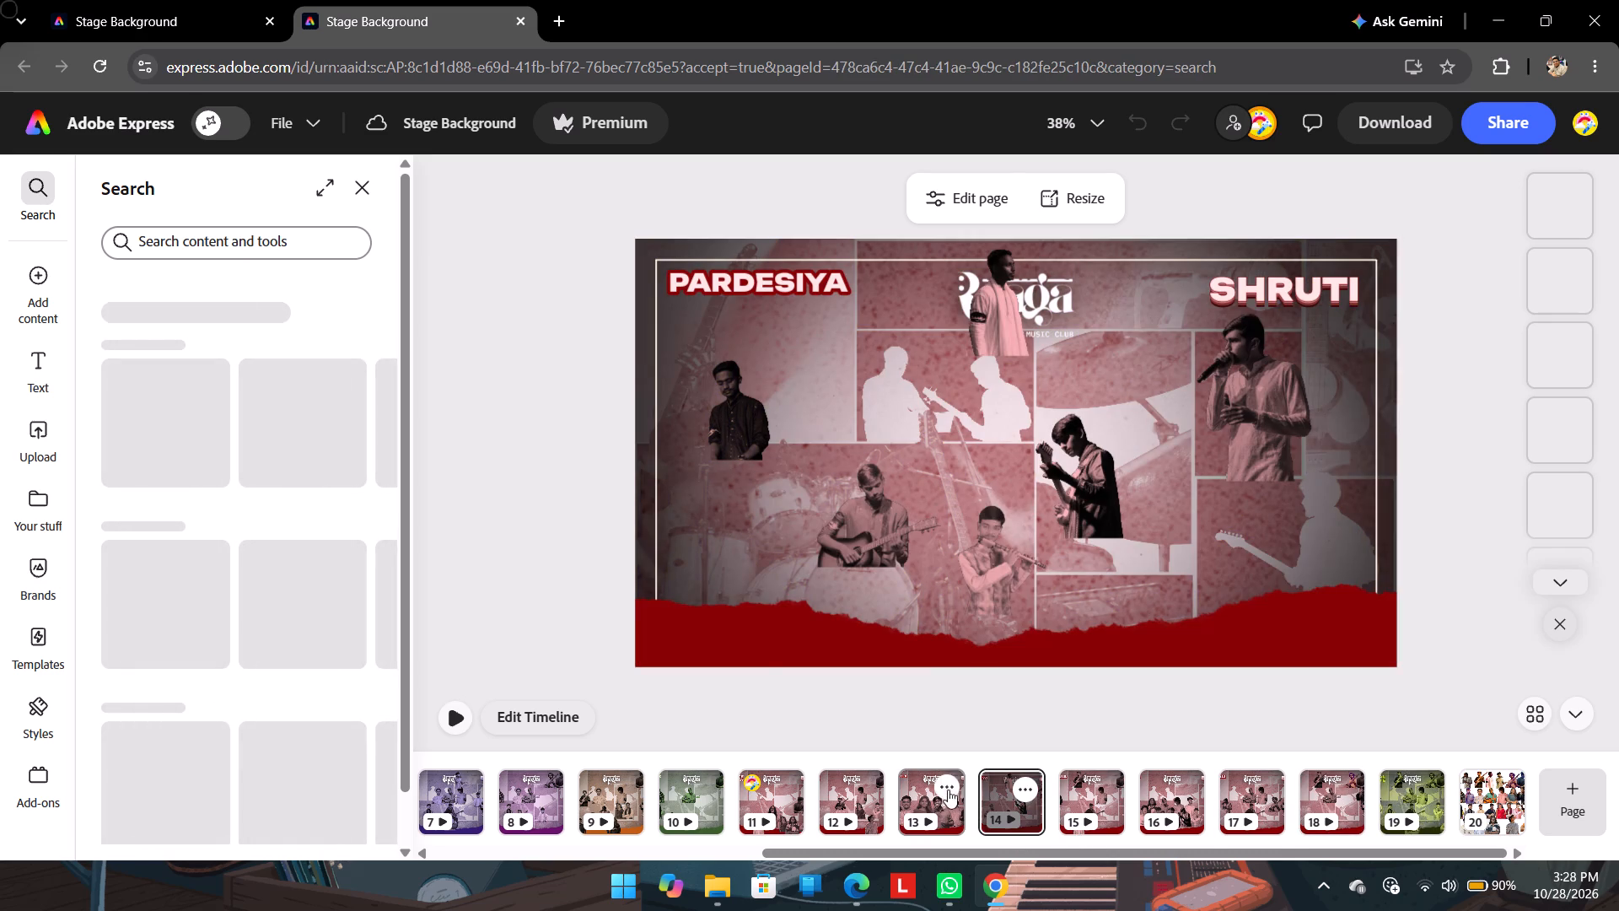
left_click(908, 798)
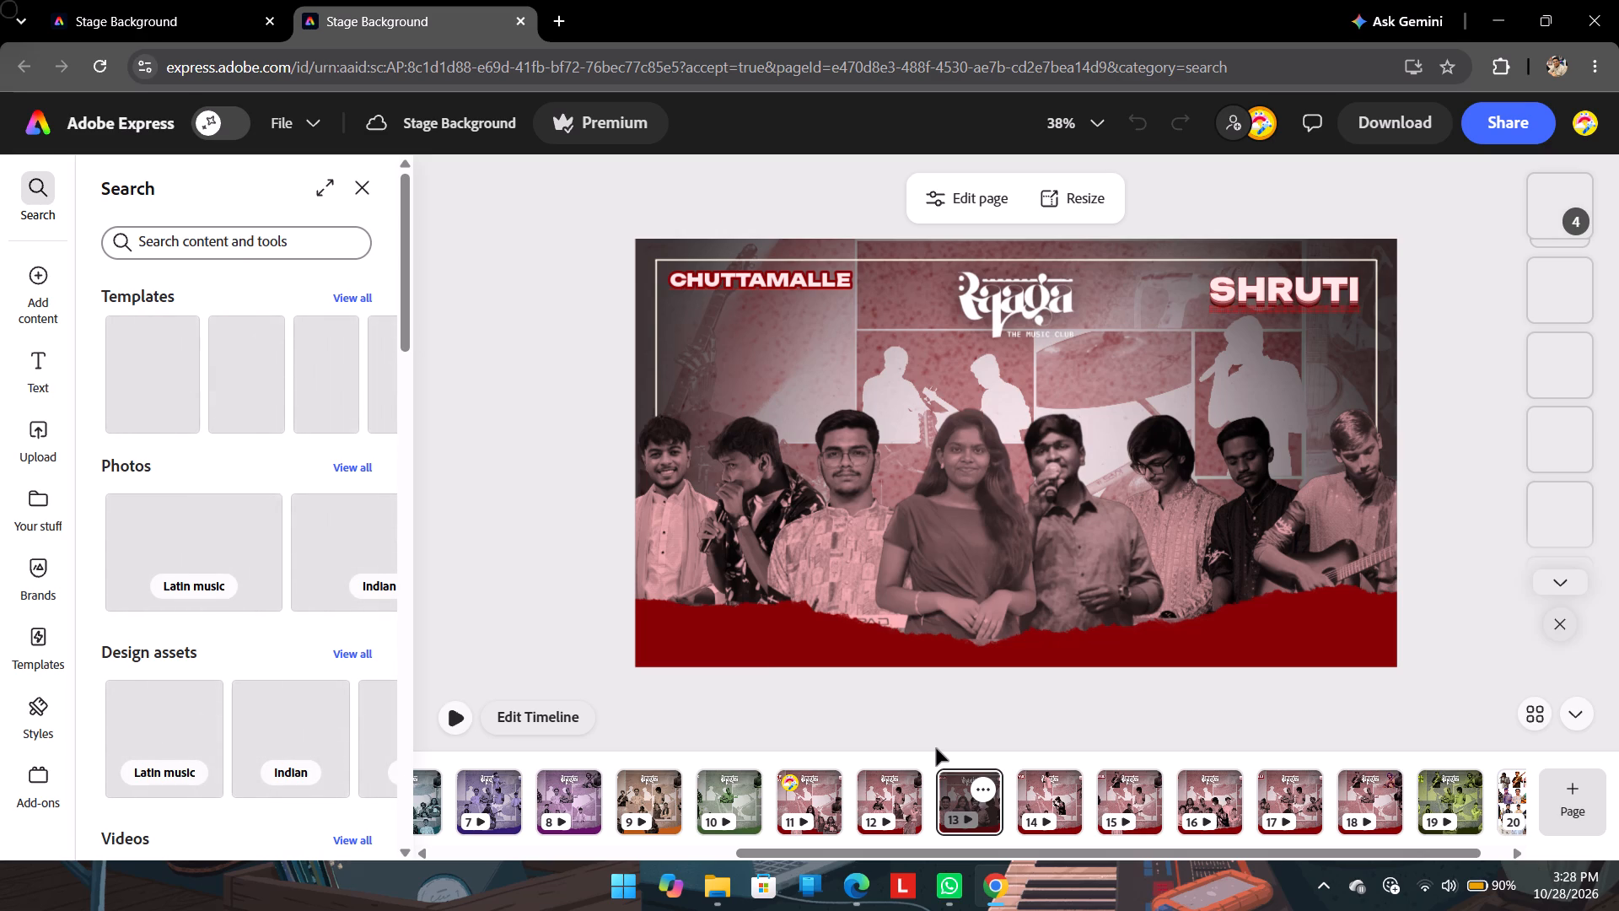
left_click(872, 783)
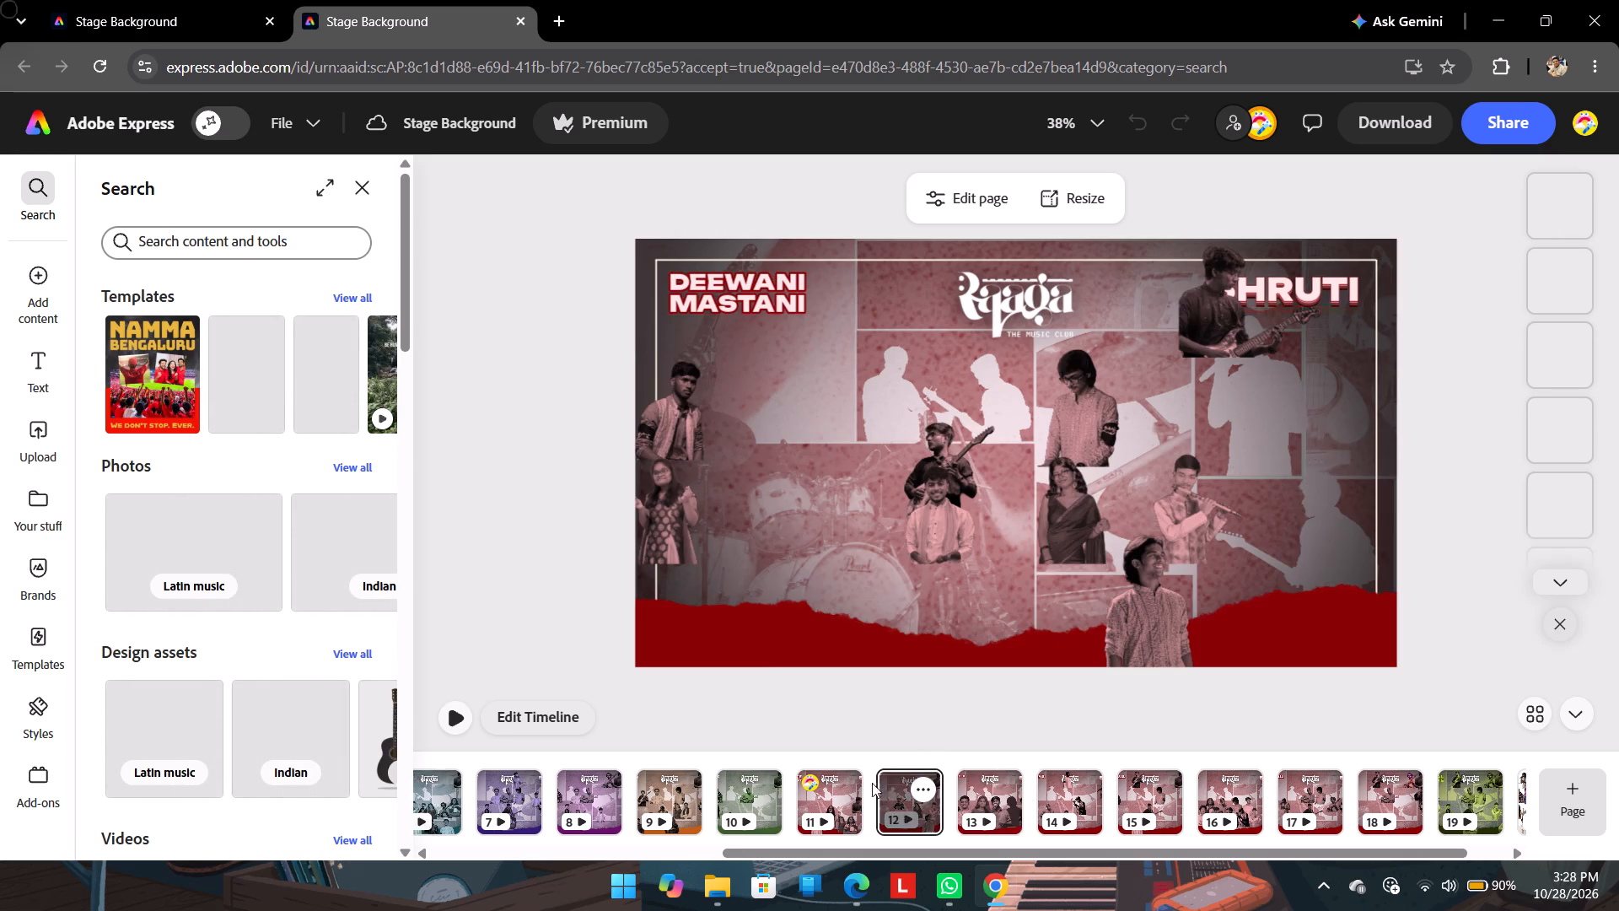
left_click(785, 803)
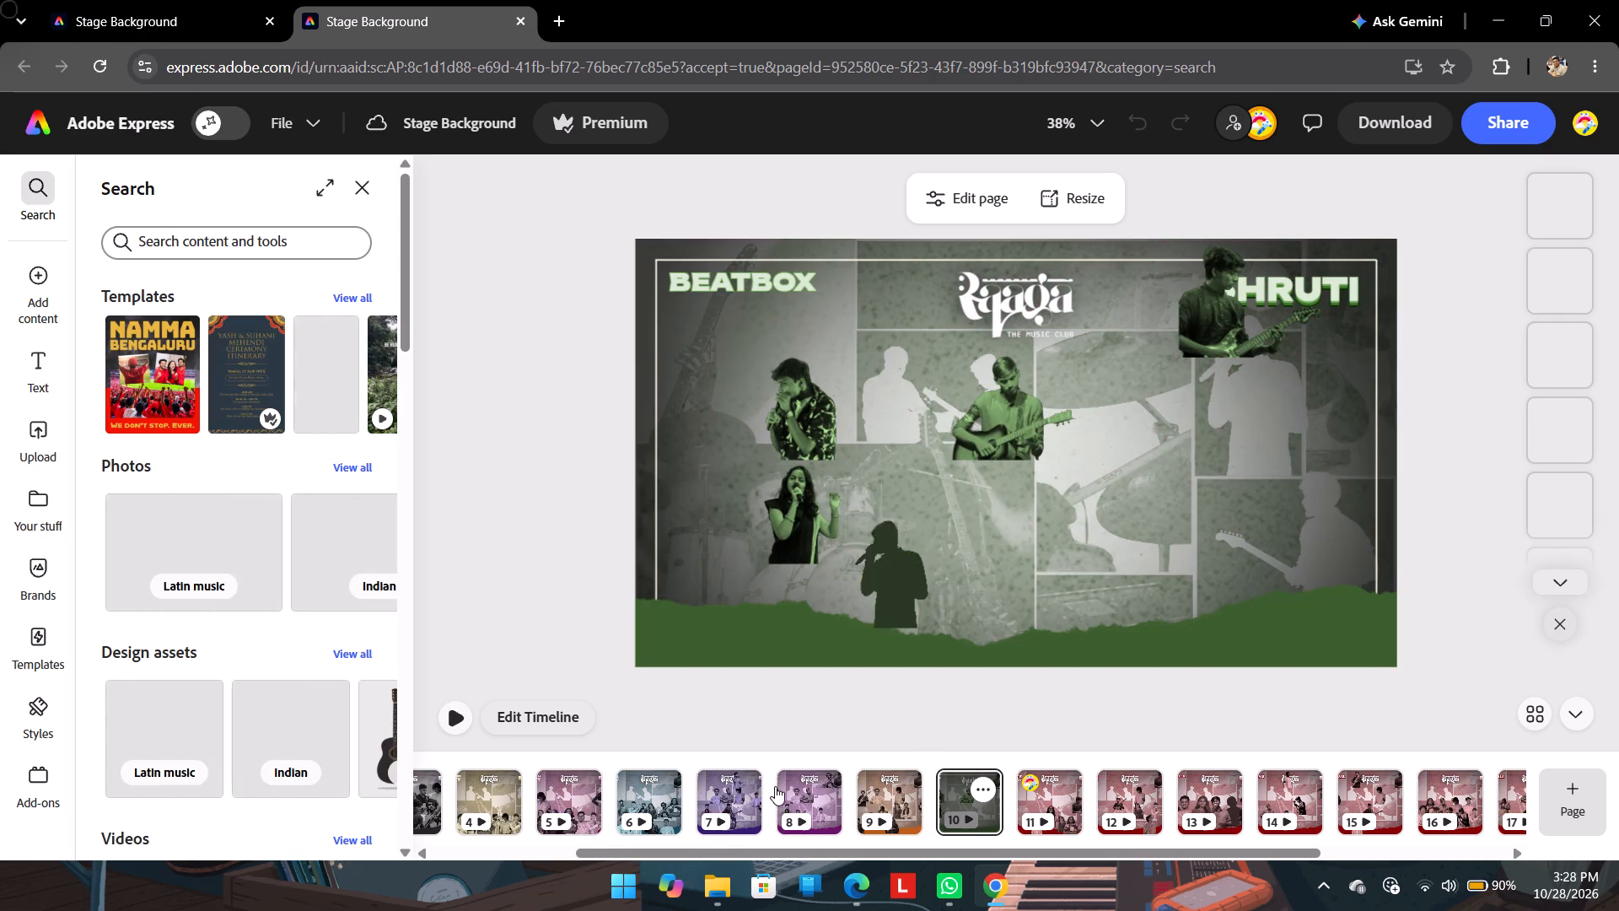
Examine the medley layouts on pages 7, 3, 4 and 2, the Aigiri Nandini page, and the Classical Medley page.
left_click(702, 792)
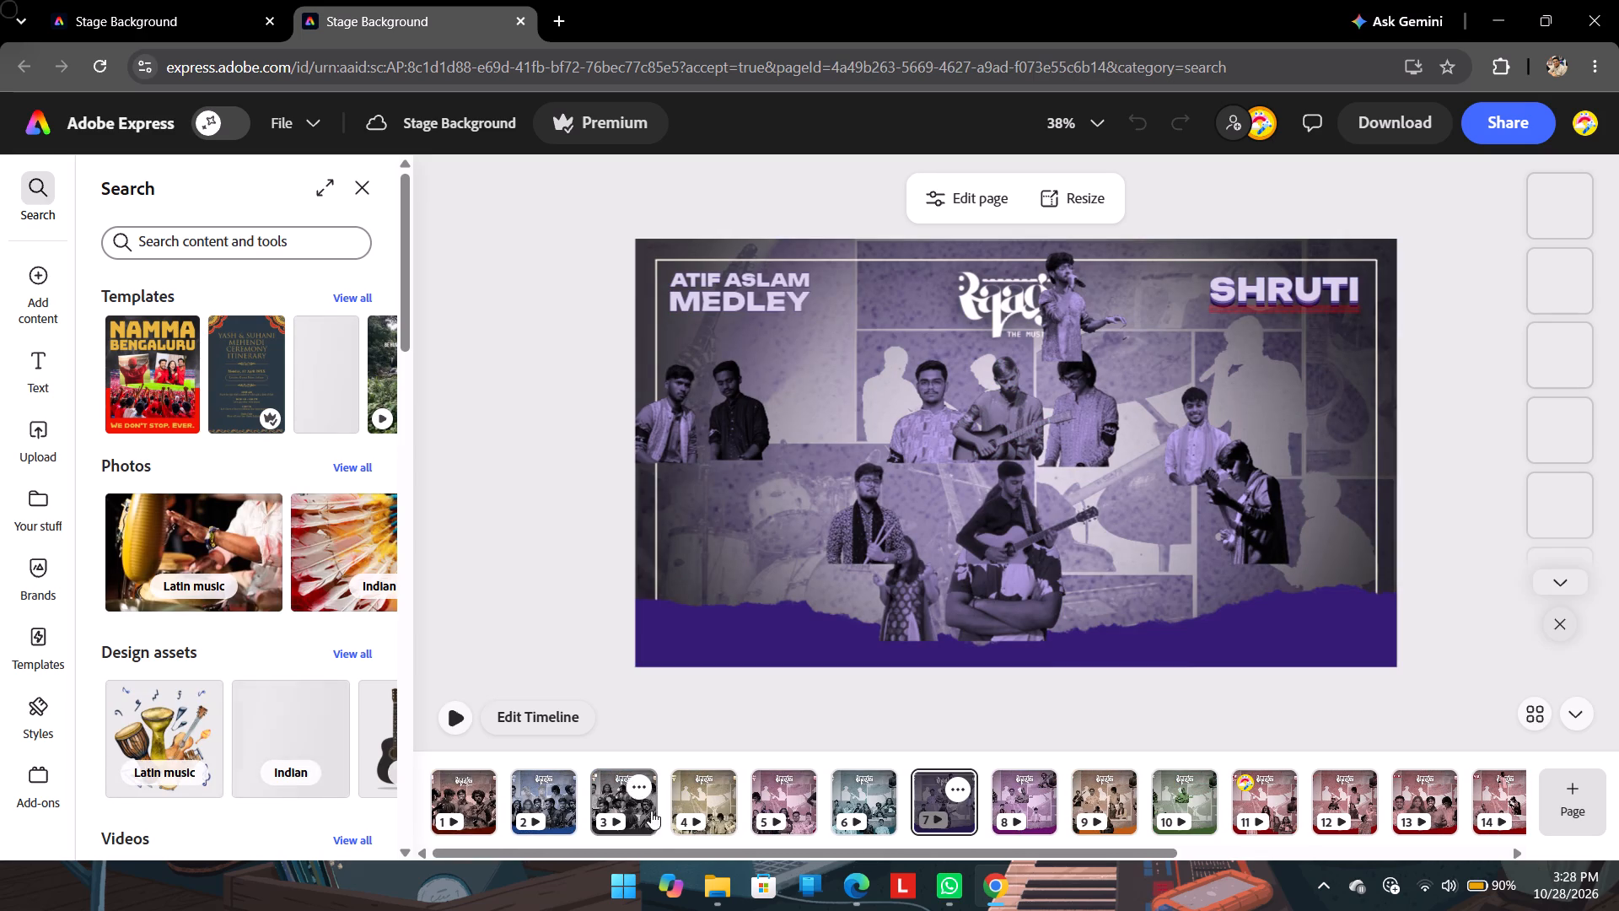
left_click(613, 791)
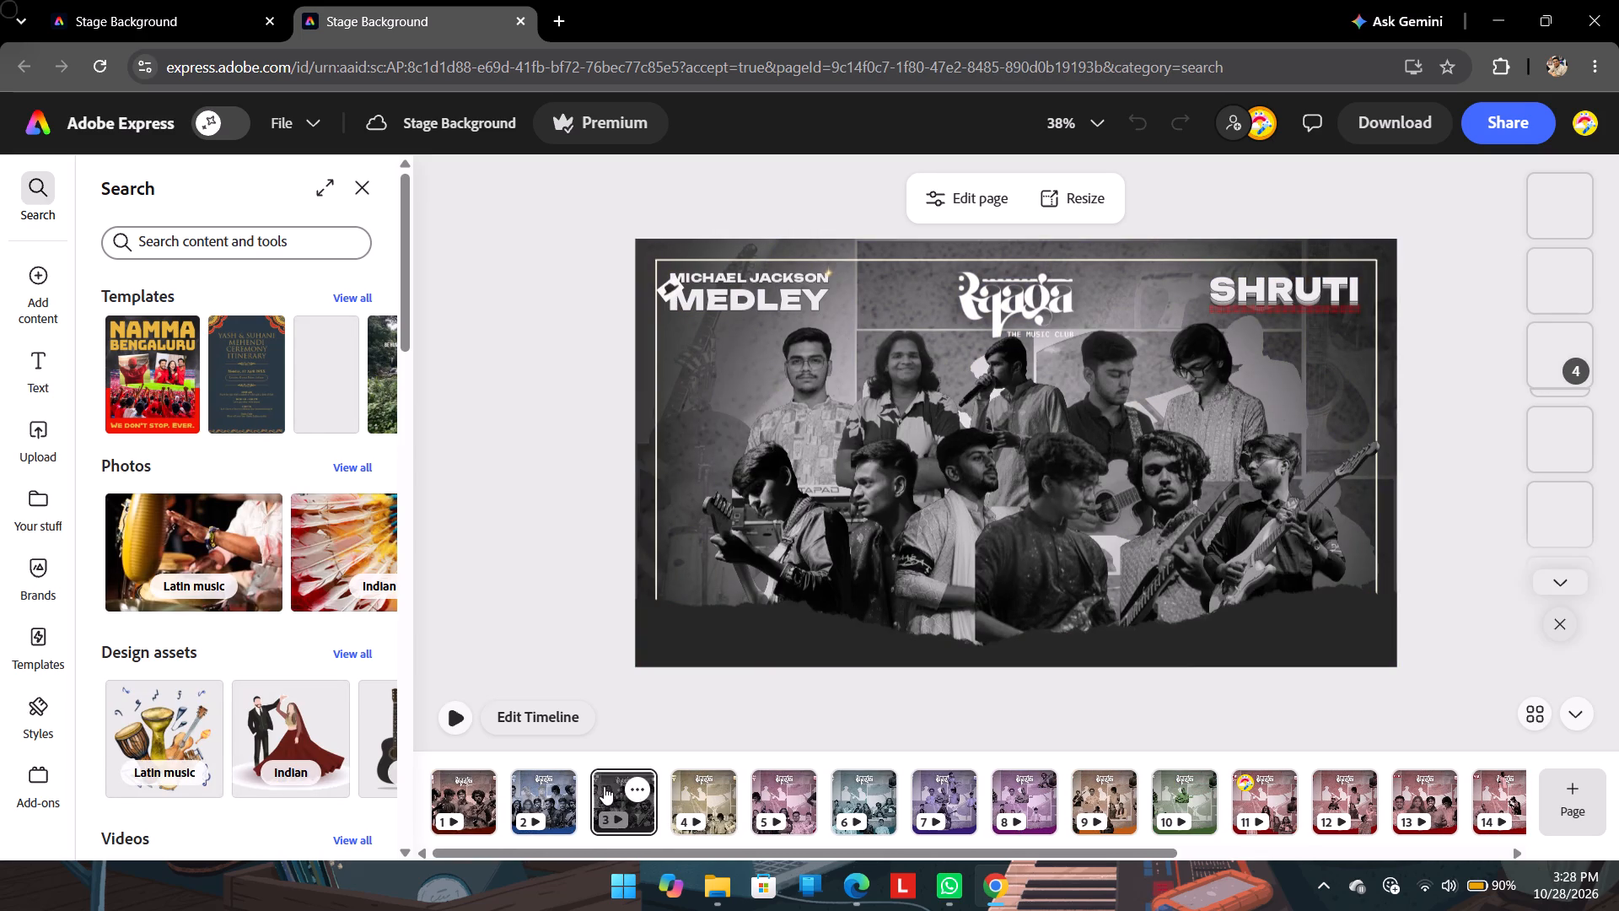
left_click(689, 787)
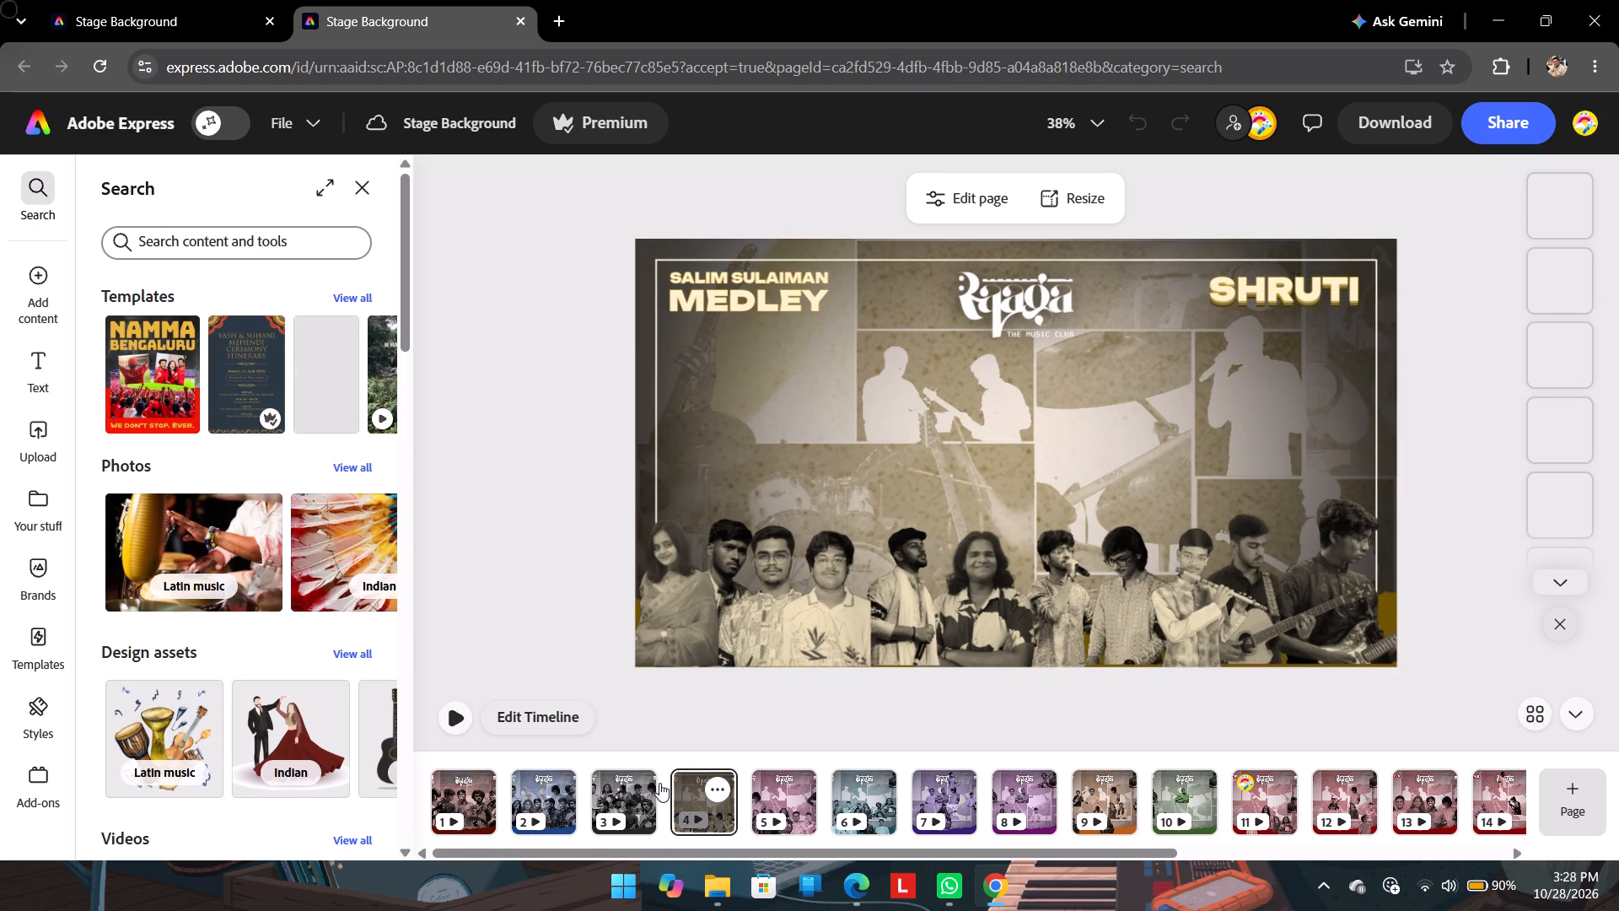
scroll(659, 783, "right", 1)
left_click(532, 798)
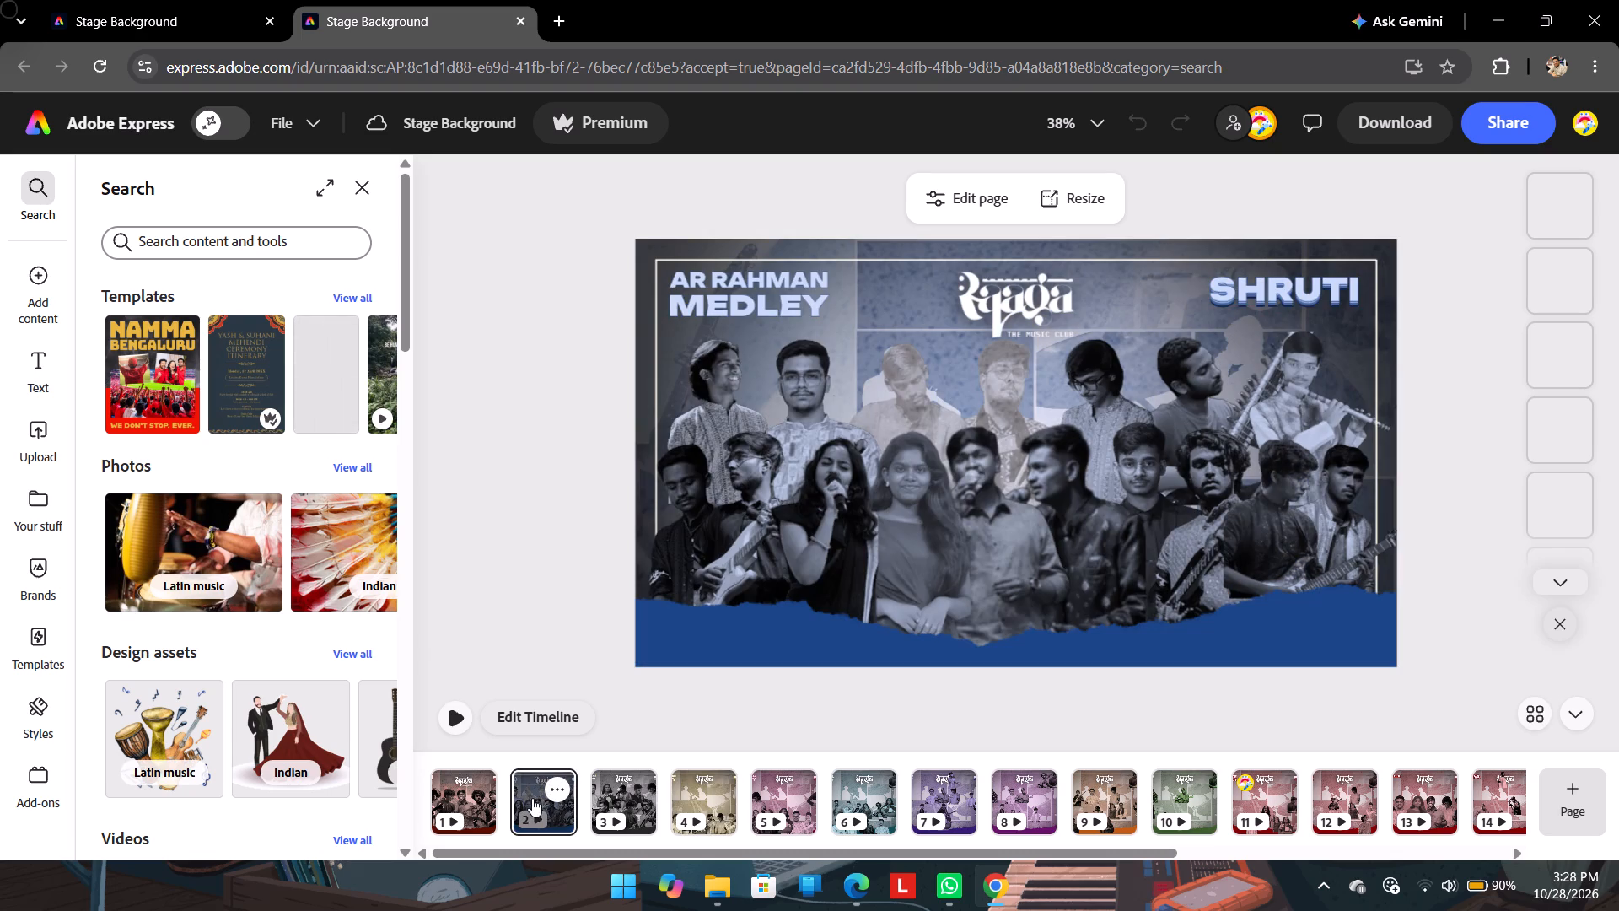
scroll(546, 797, "right", 1)
left_click(474, 797)
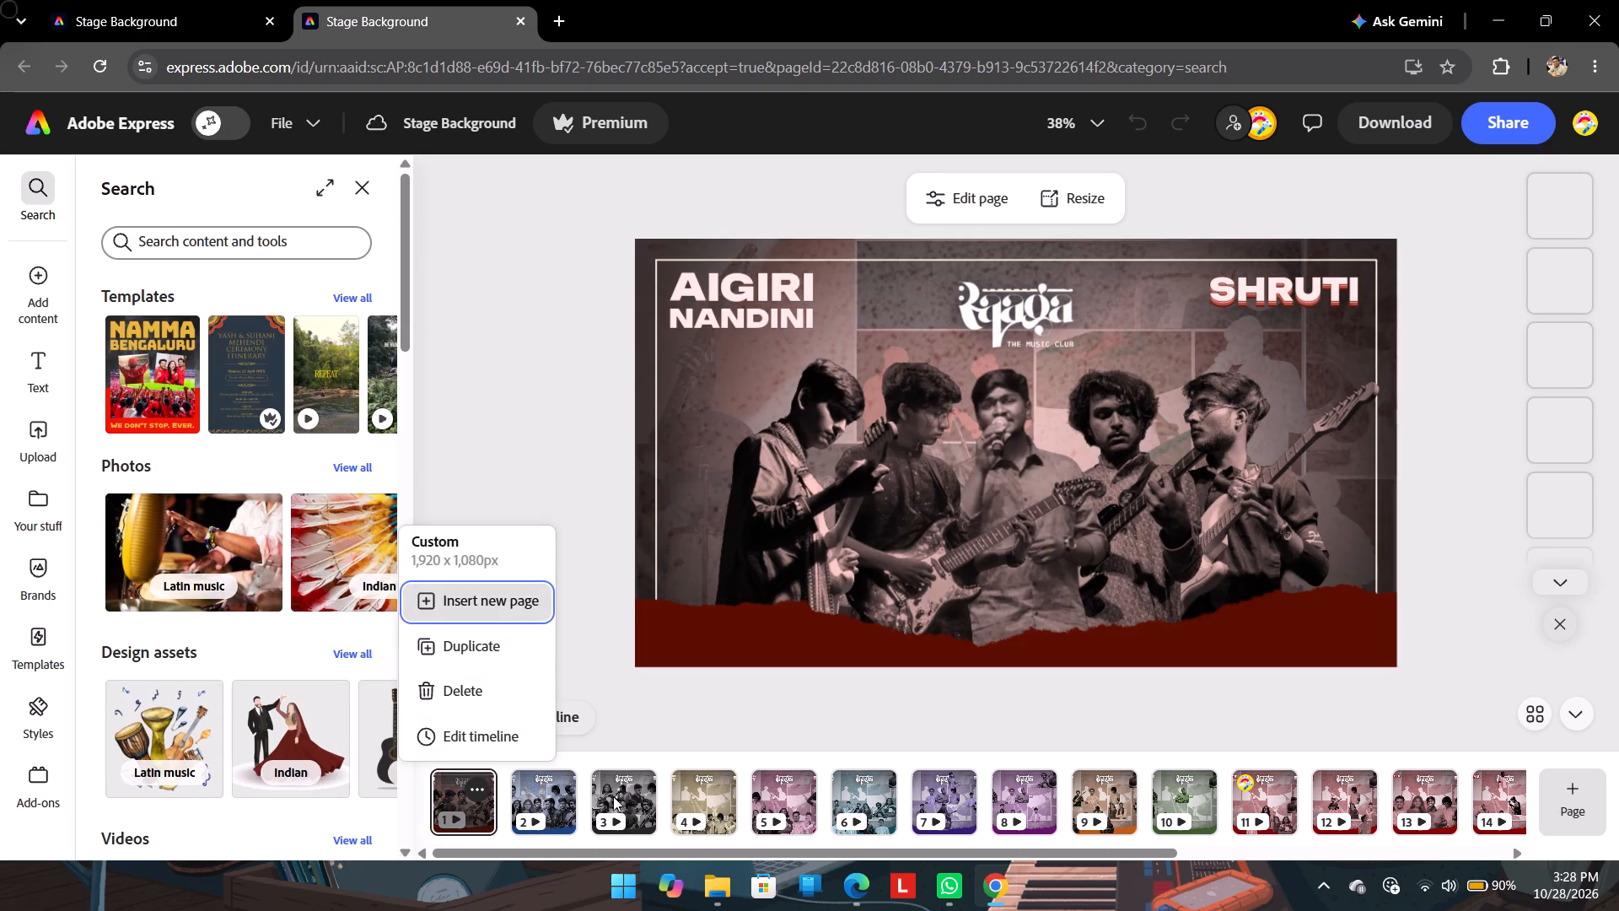
left_click(845, 787)
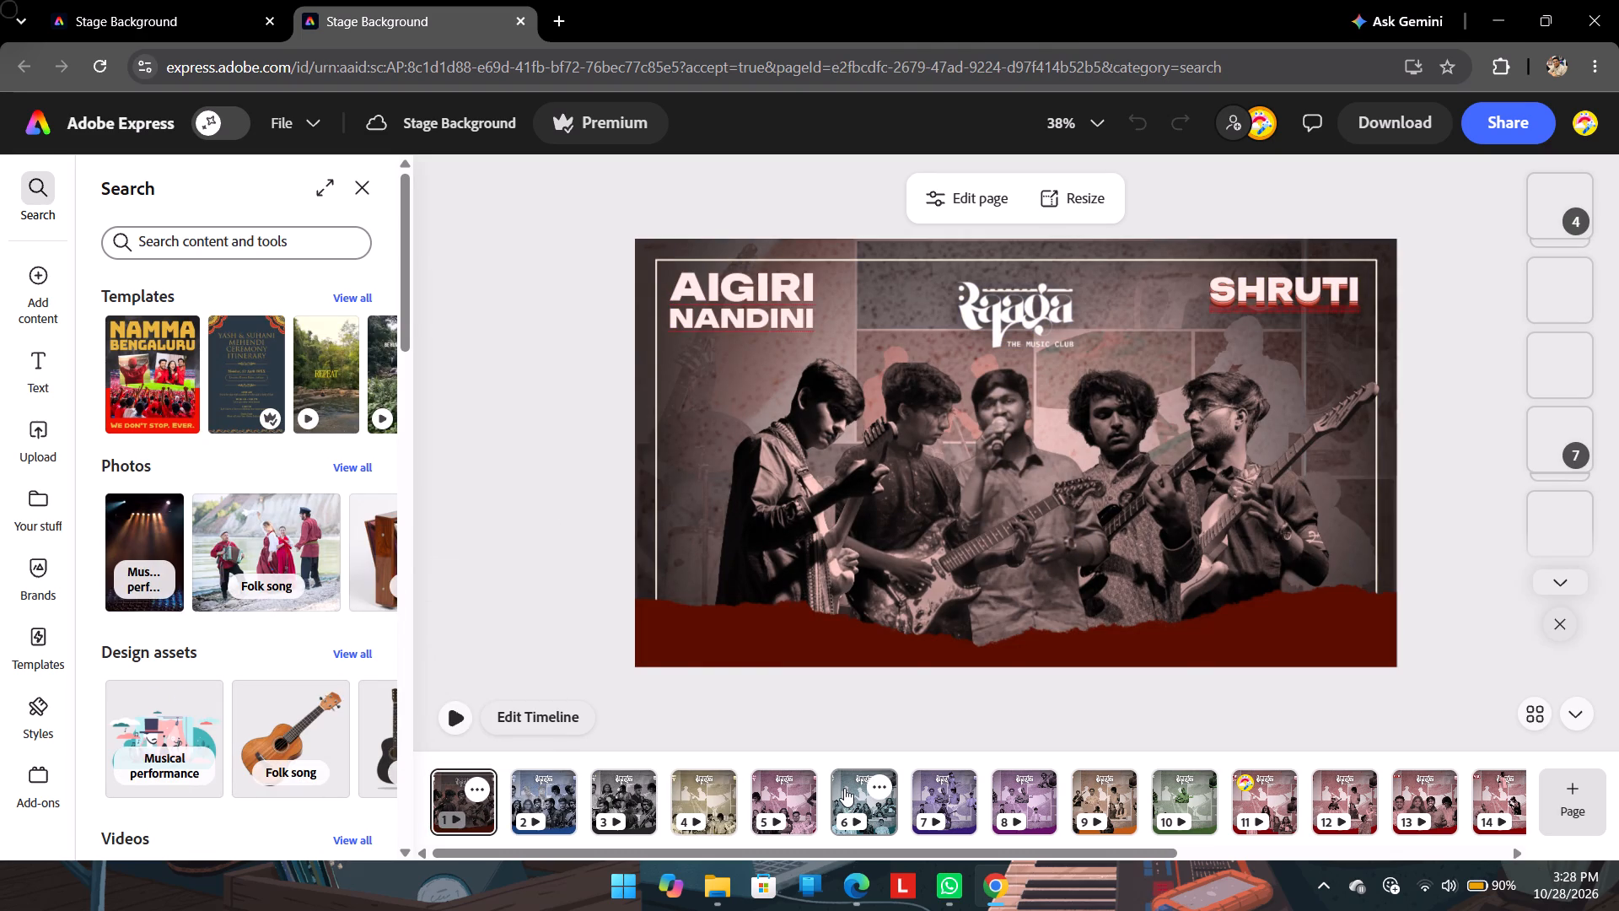
left_click(844, 788)
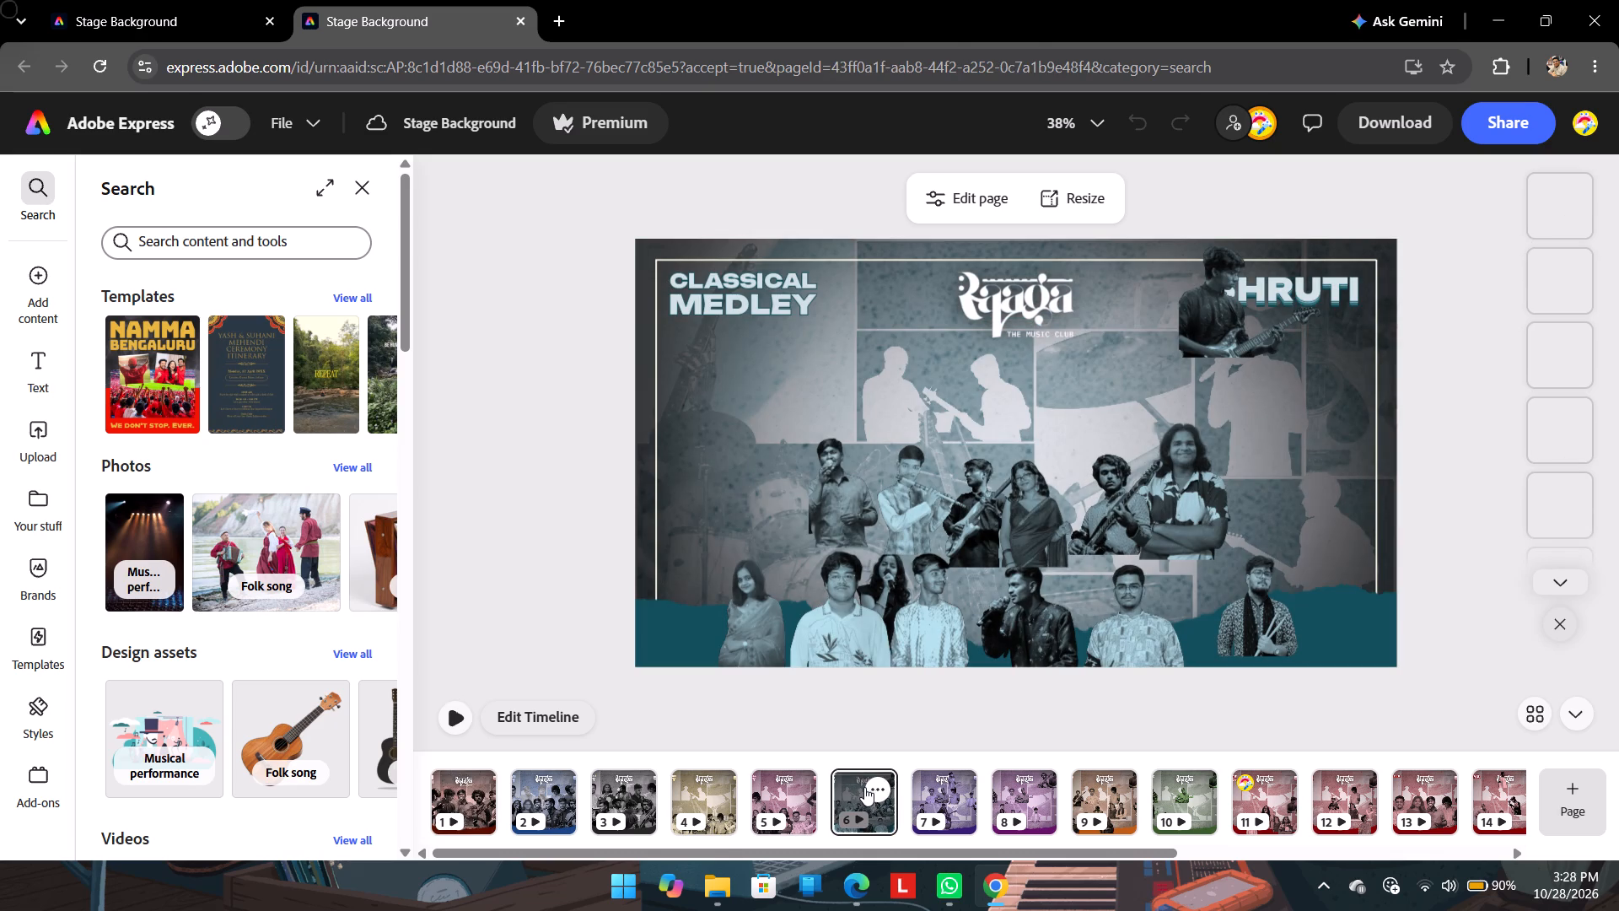
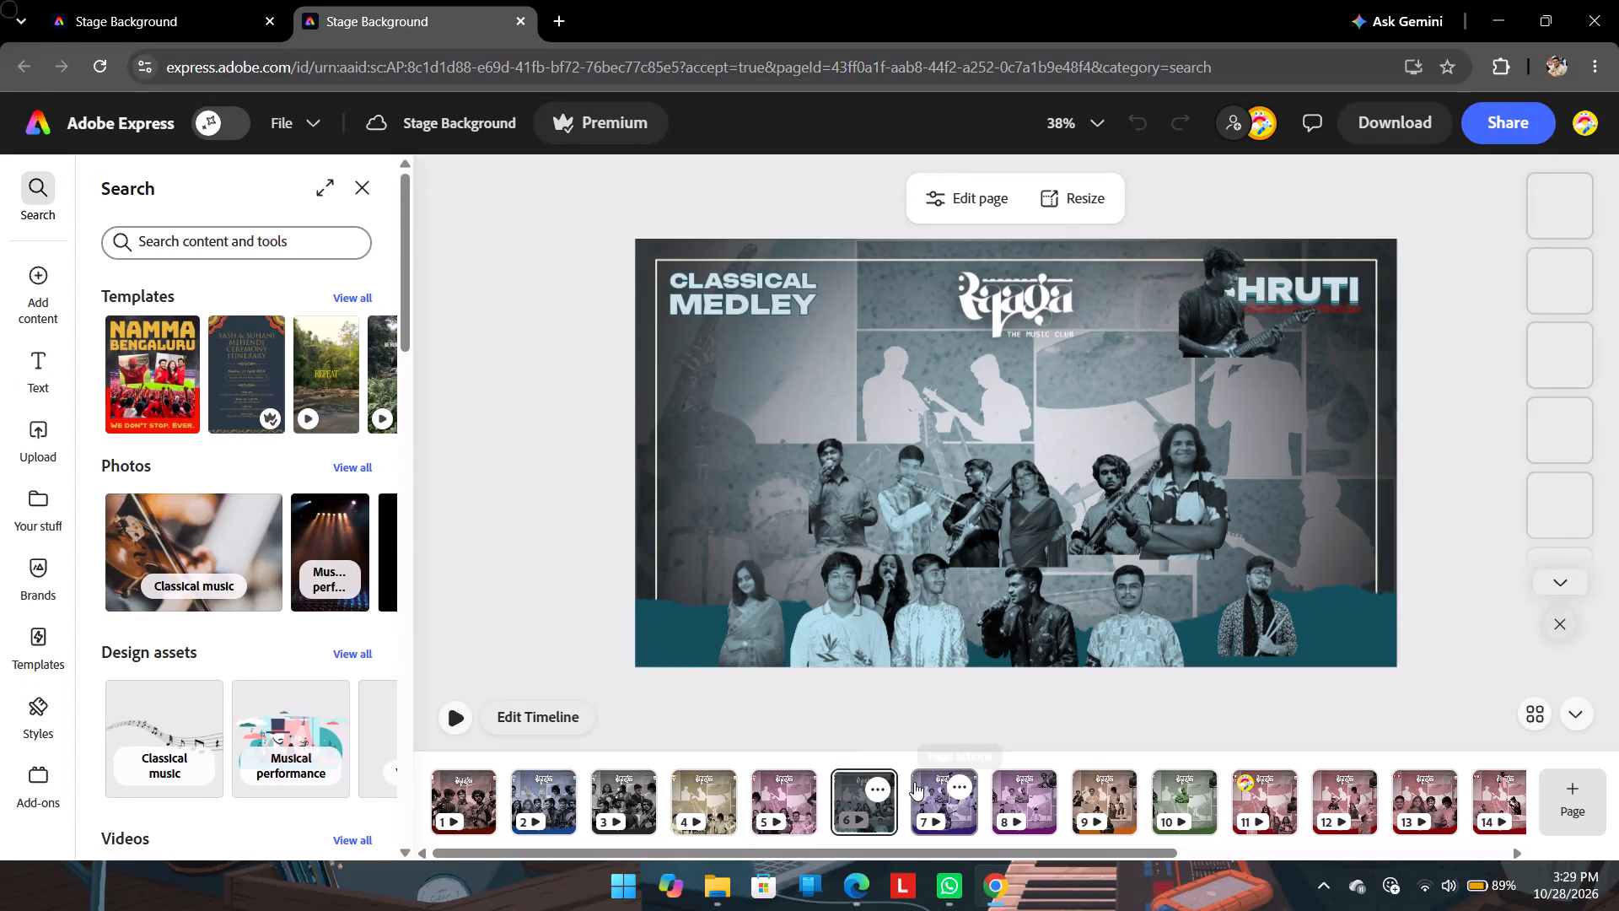
On the Shankar Ehsaan Loy Medley page, enlarge the microphone singer at the bottom centre, moving the standing electric guitarist to his left.
left_click(697, 796)
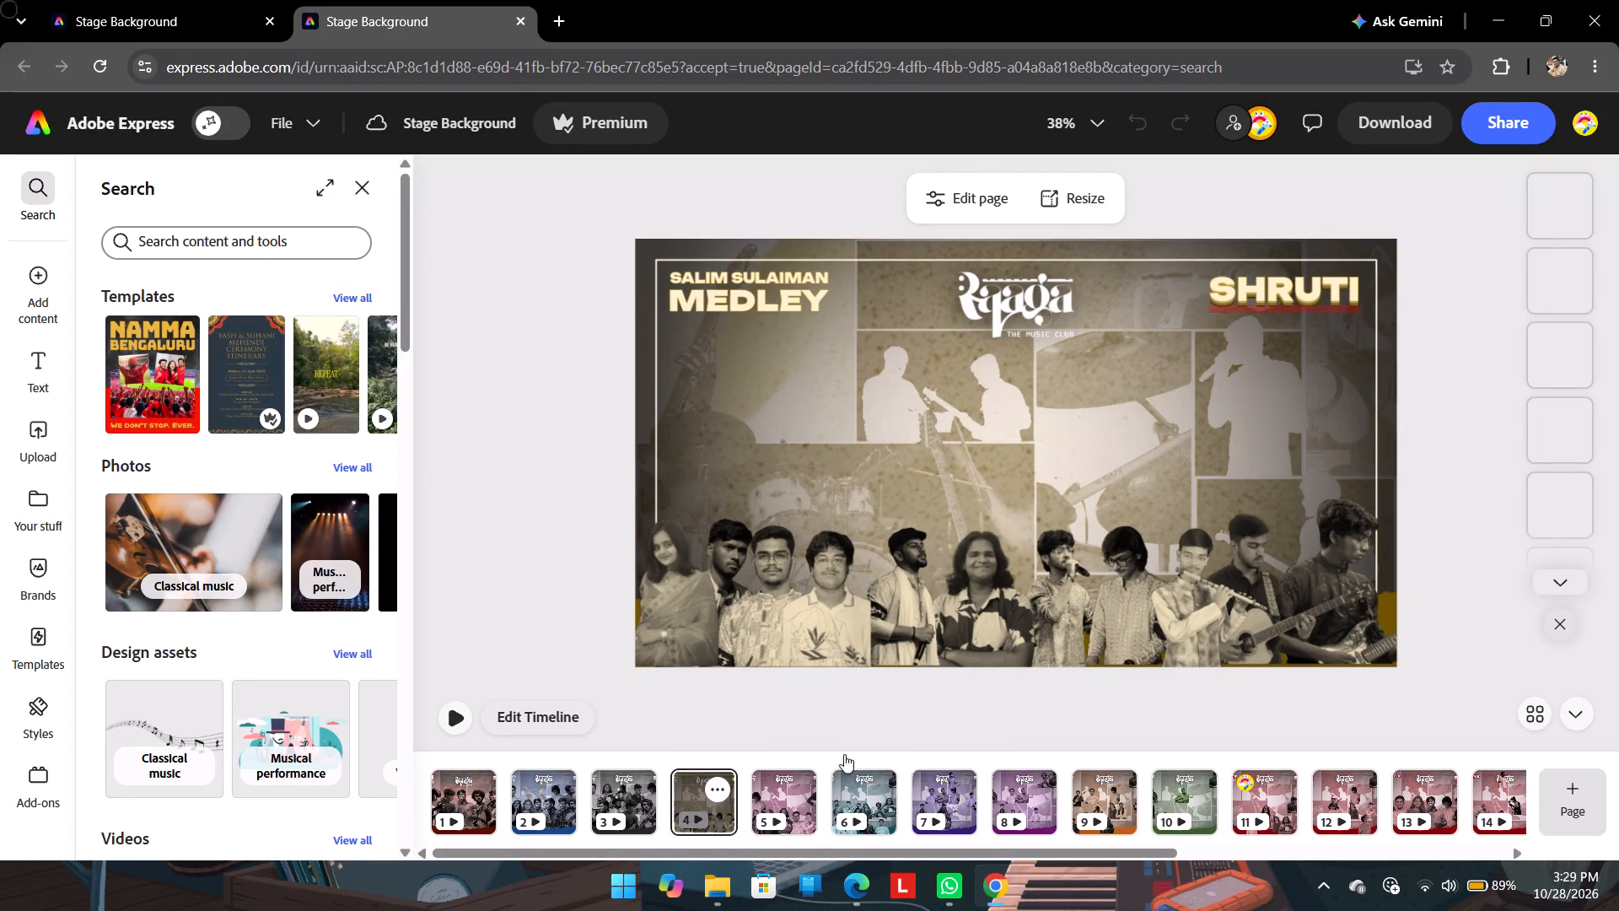
left_click(992, 781)
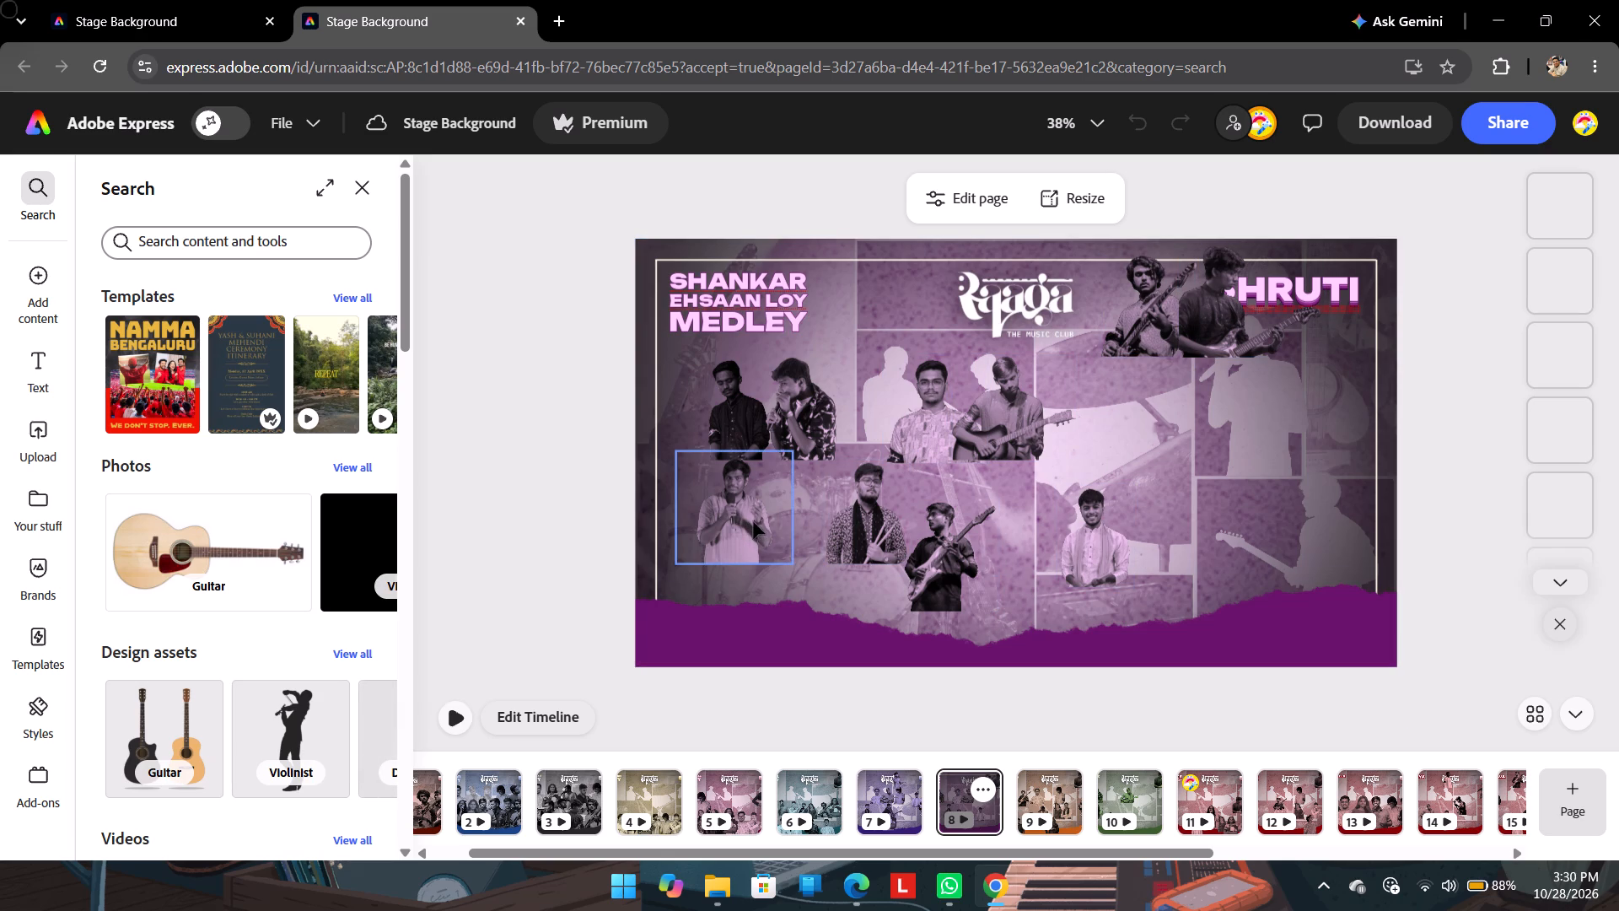
left_click_drag(751, 521, 1012, 592)
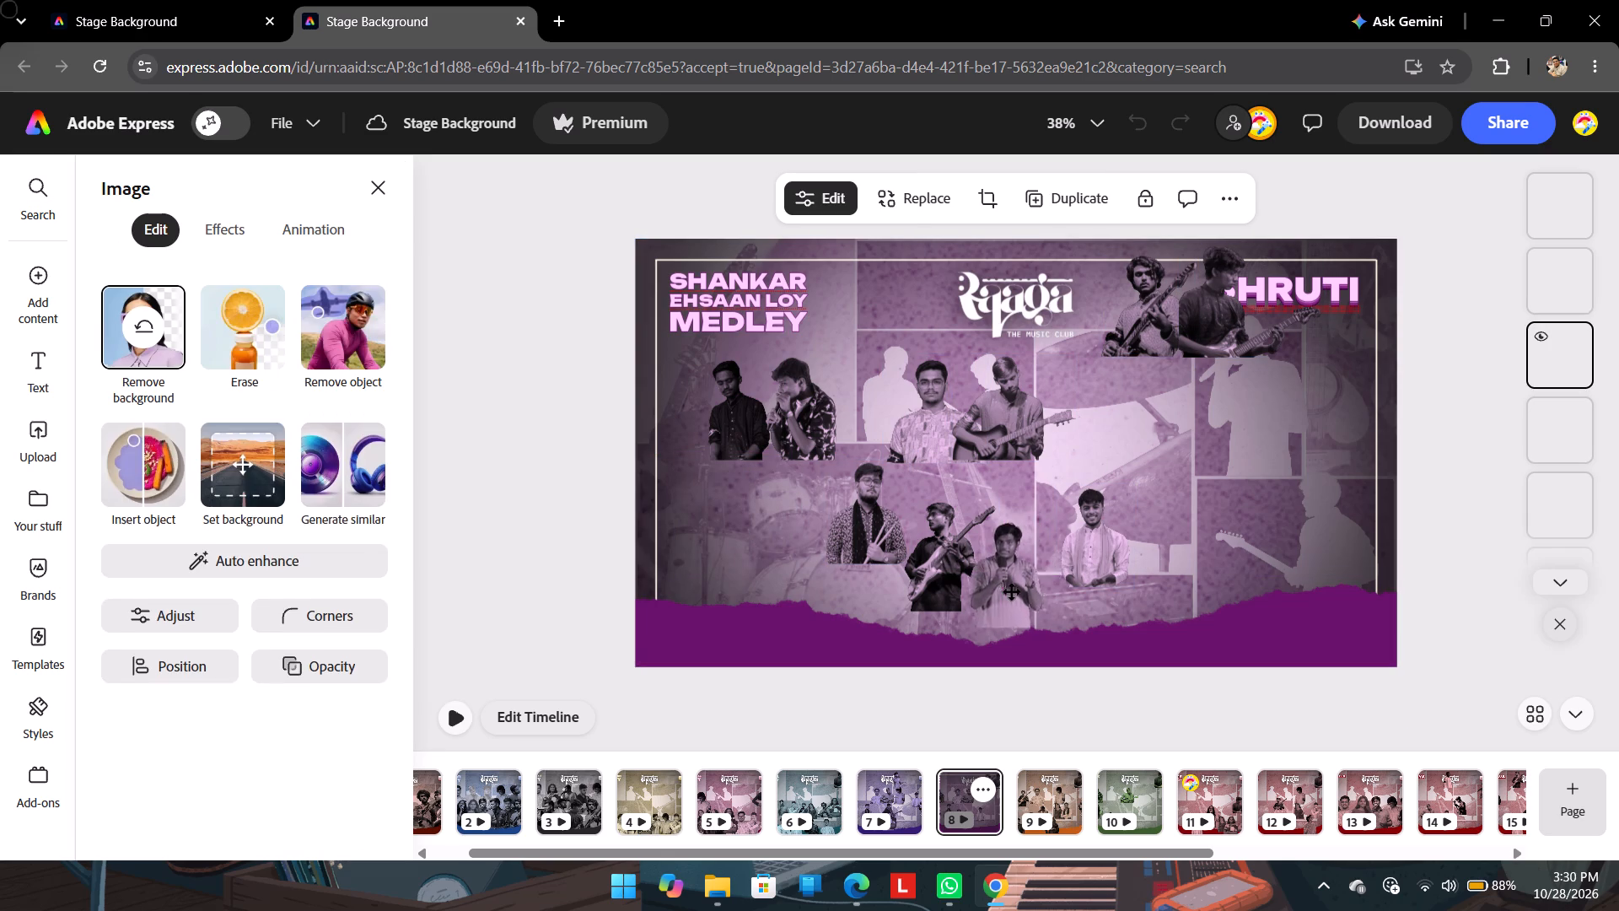
left_click_drag(1012, 592, 1005, 596)
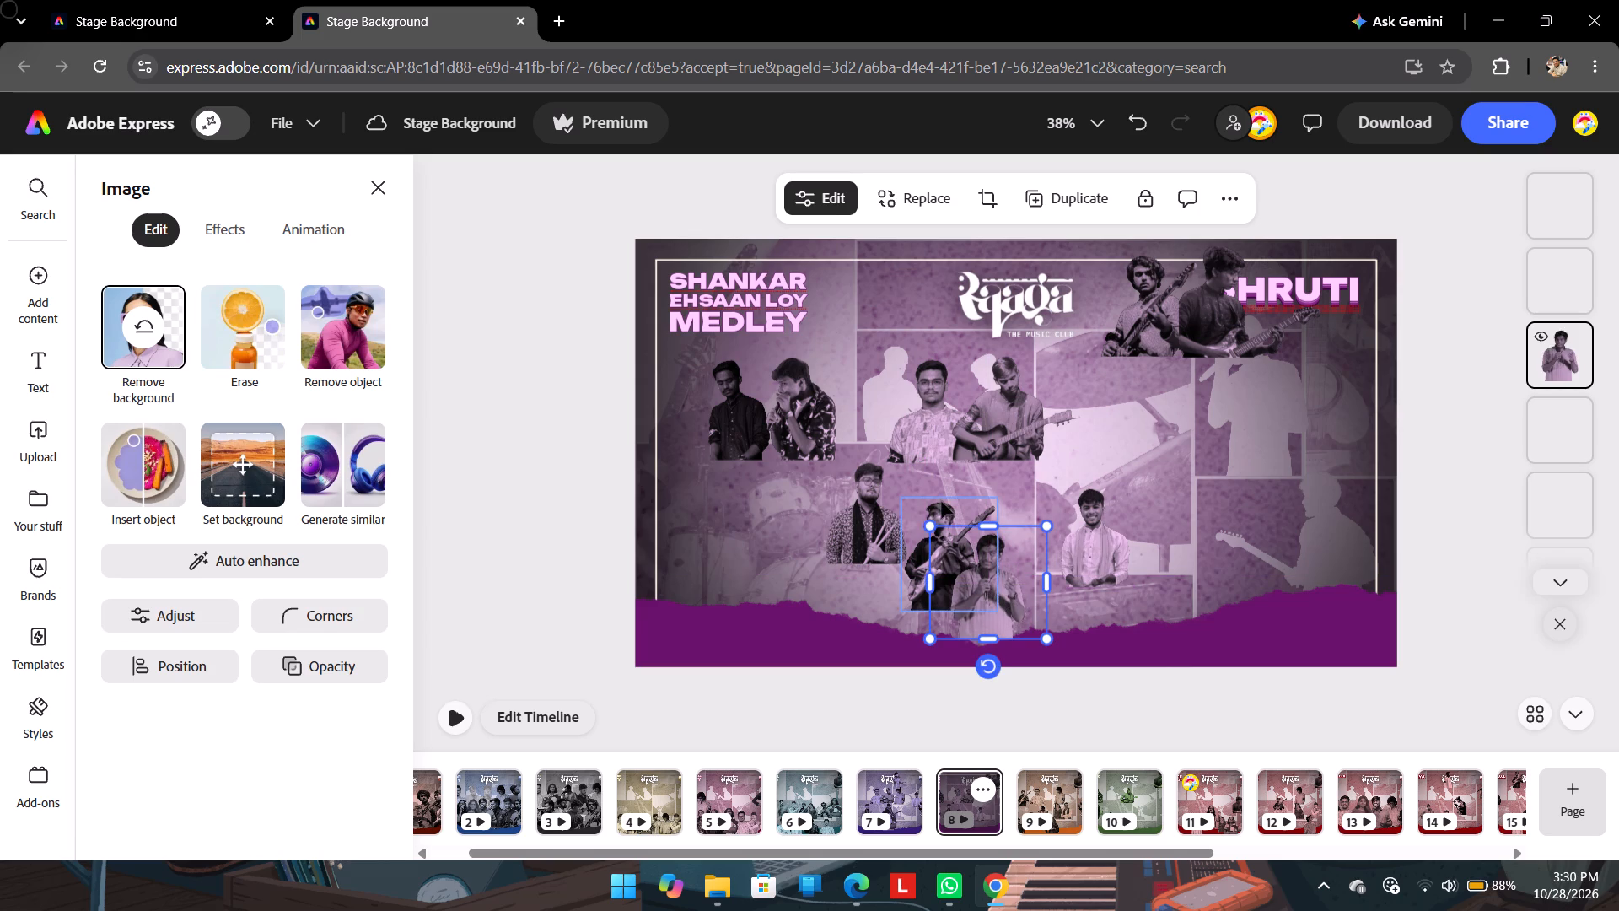
left_click_drag(941, 501, 922, 511)
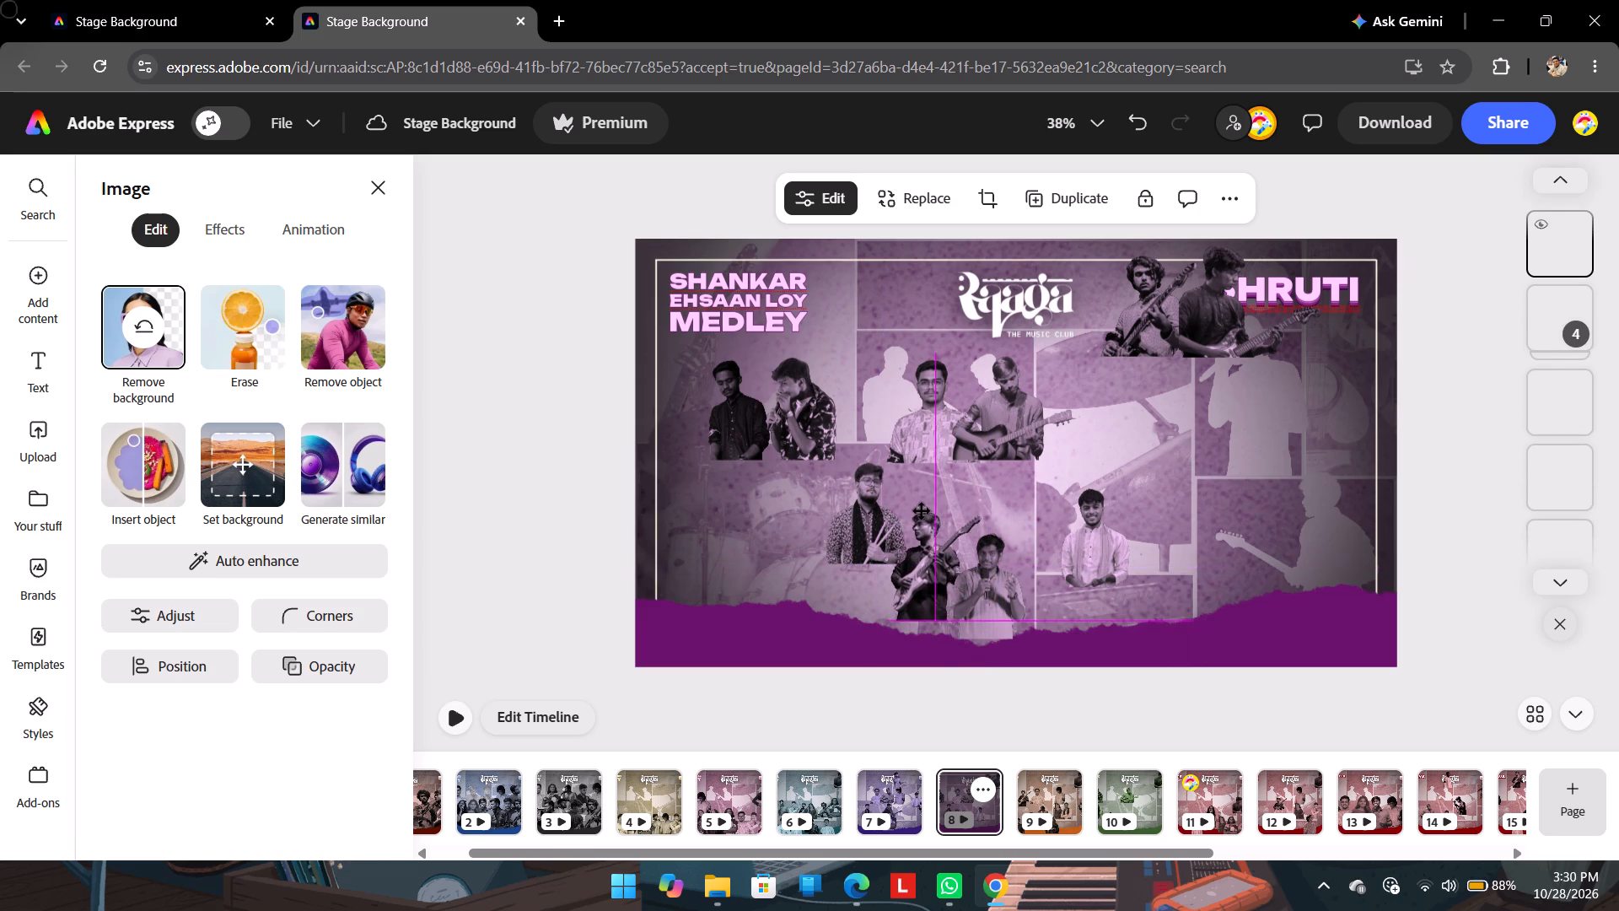
left_click_drag(922, 511, 896, 516)
left_click(1002, 606)
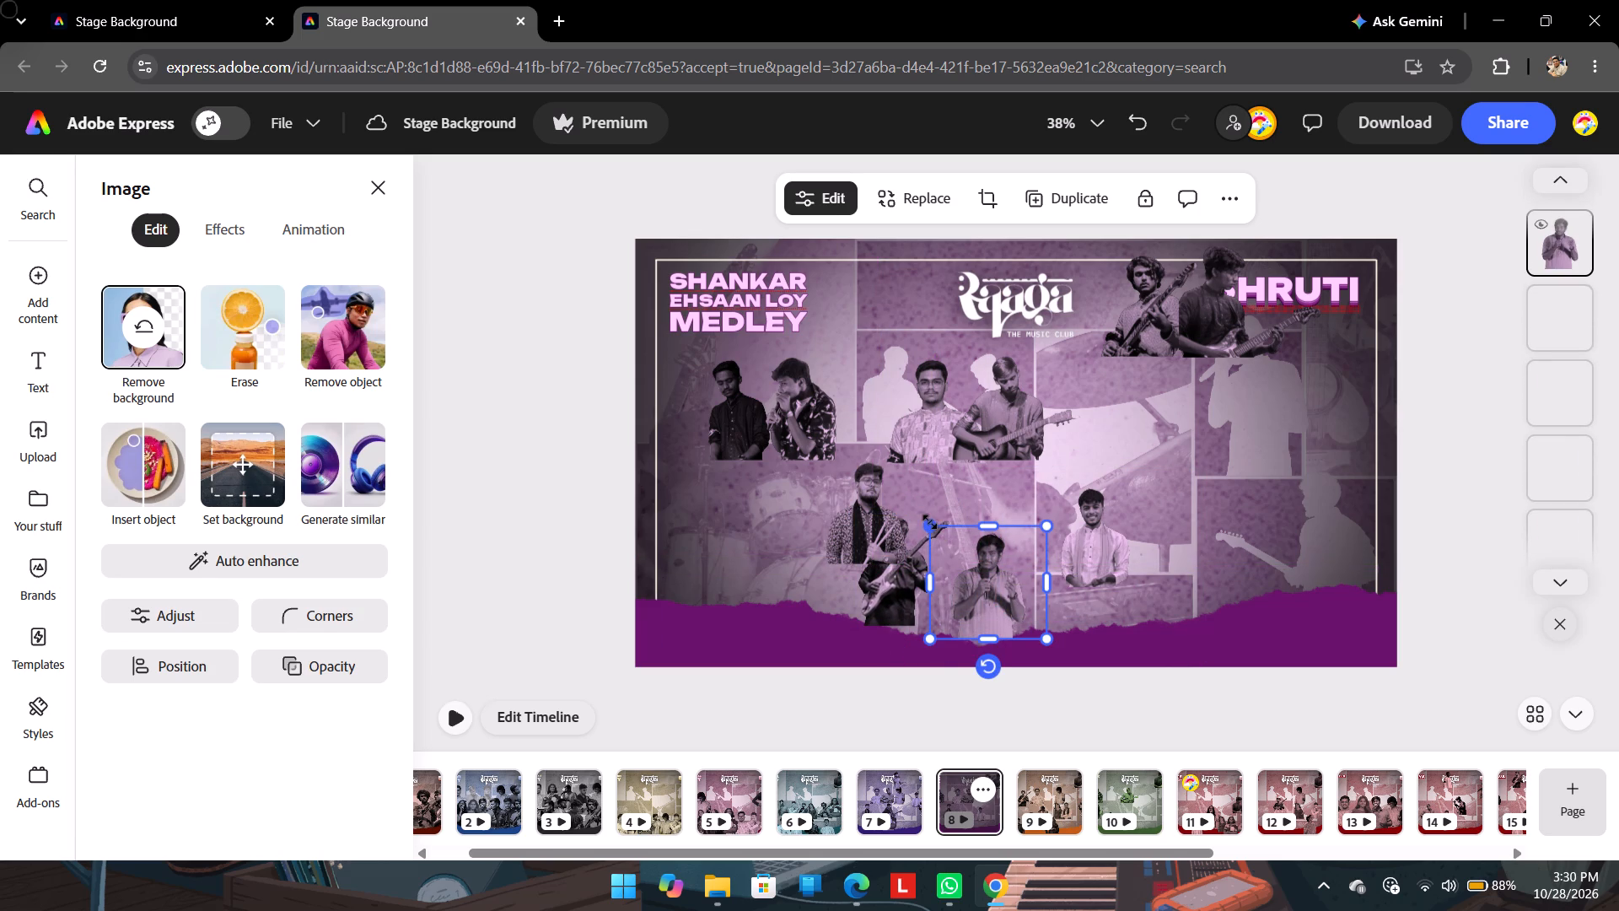
left_click_drag(929, 521, 847, 466)
left_click_drag(947, 540, 977, 548)
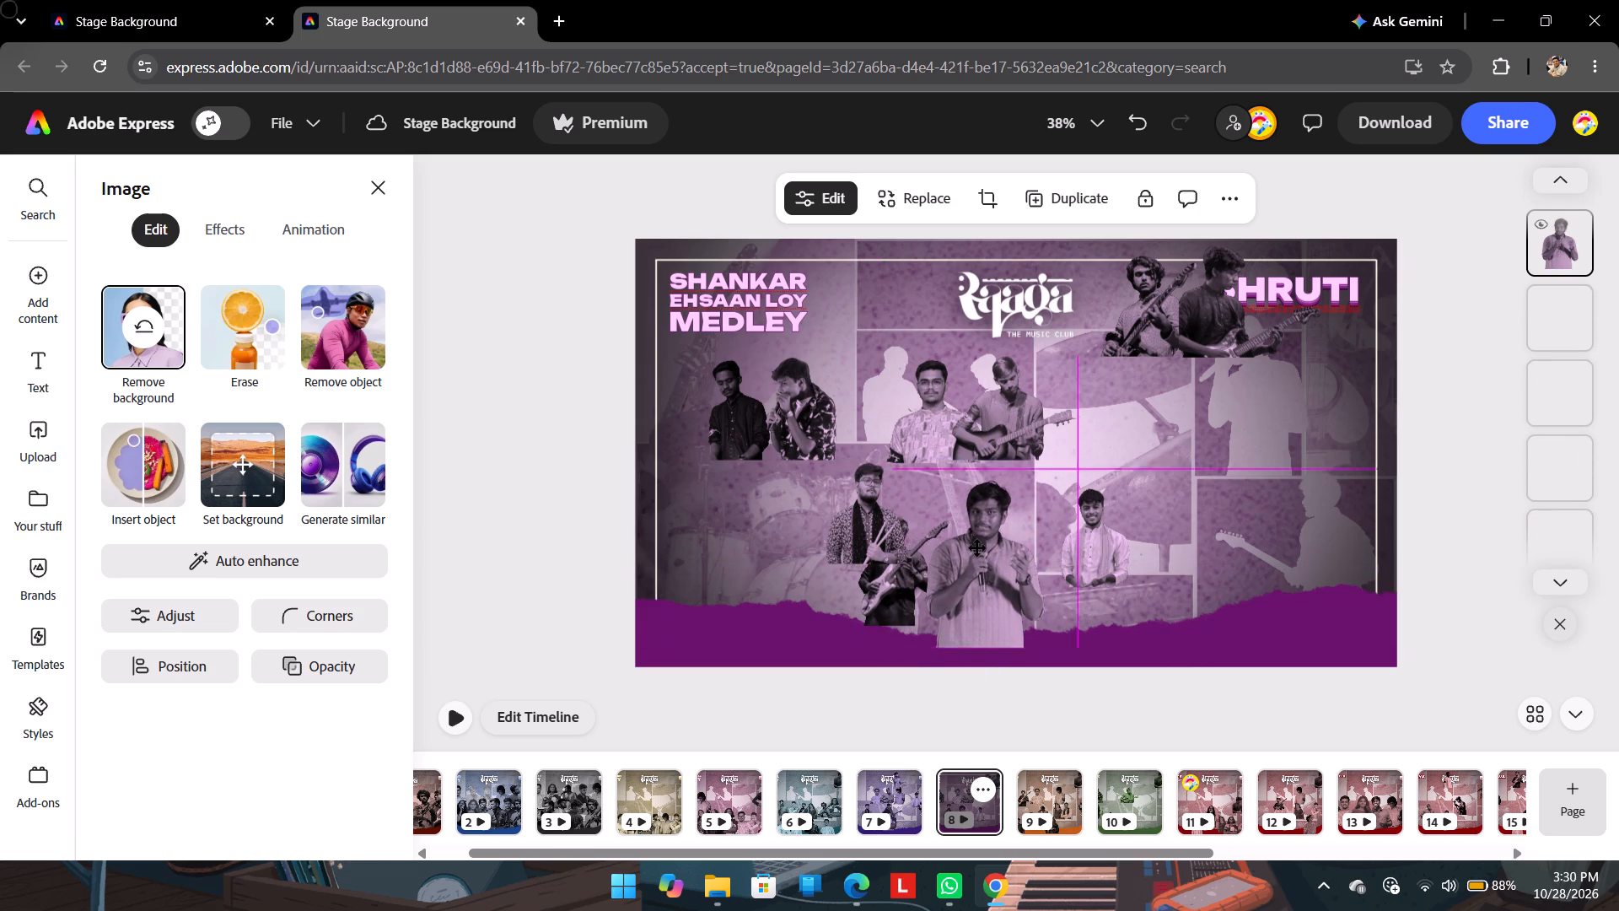
left_click_drag(977, 548, 973, 542)
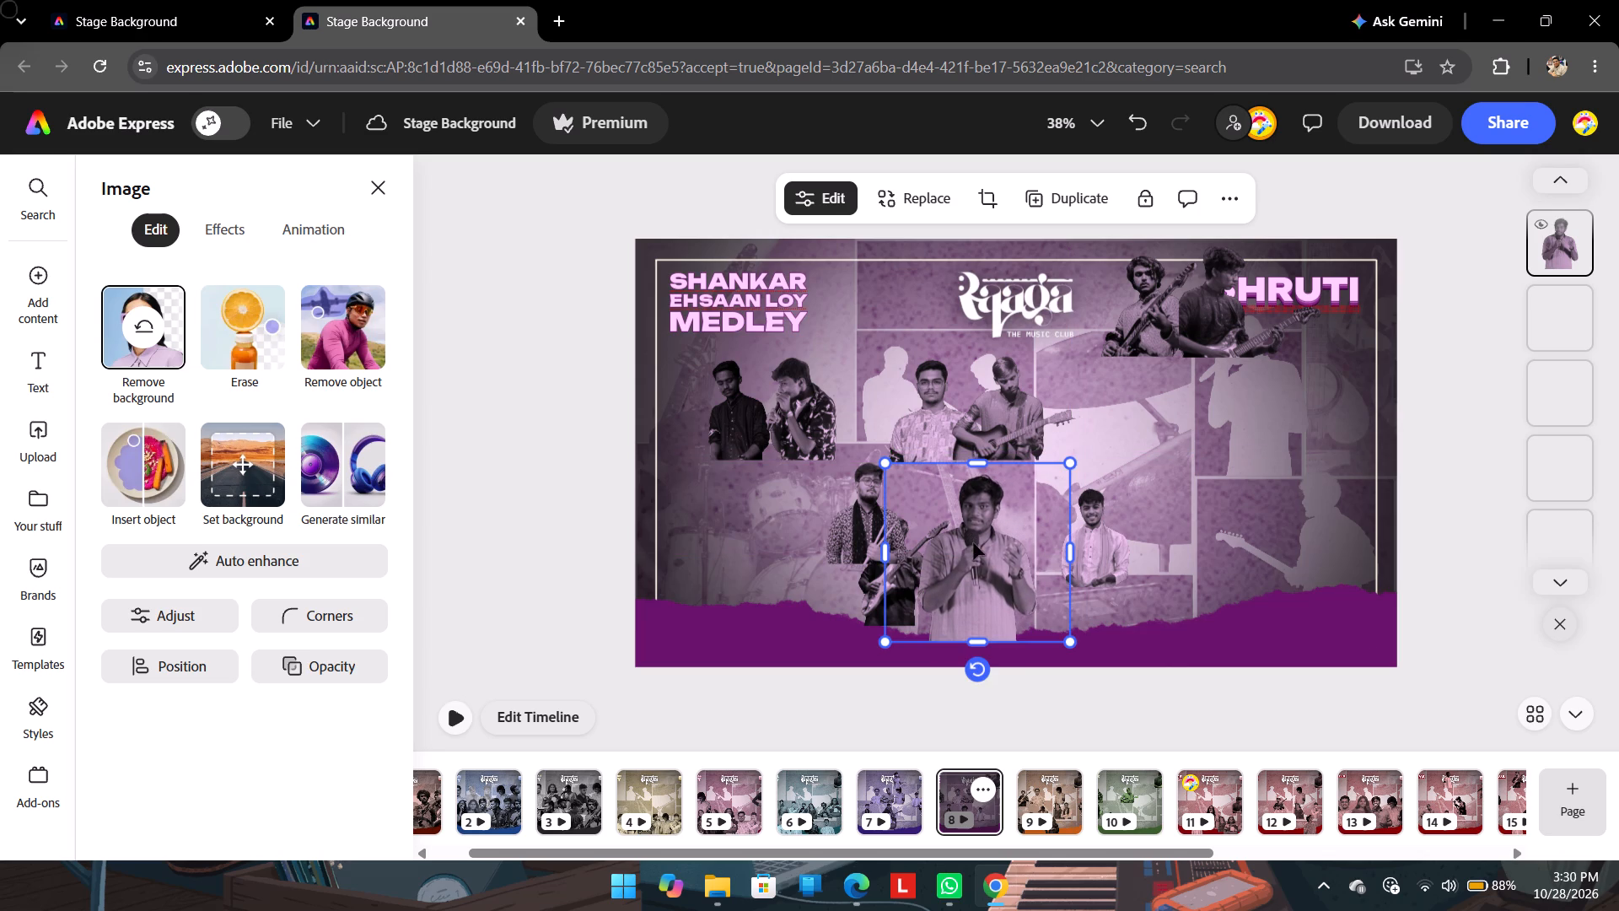
left_click(993, 563)
left_click_drag(993, 570, 1000, 575)
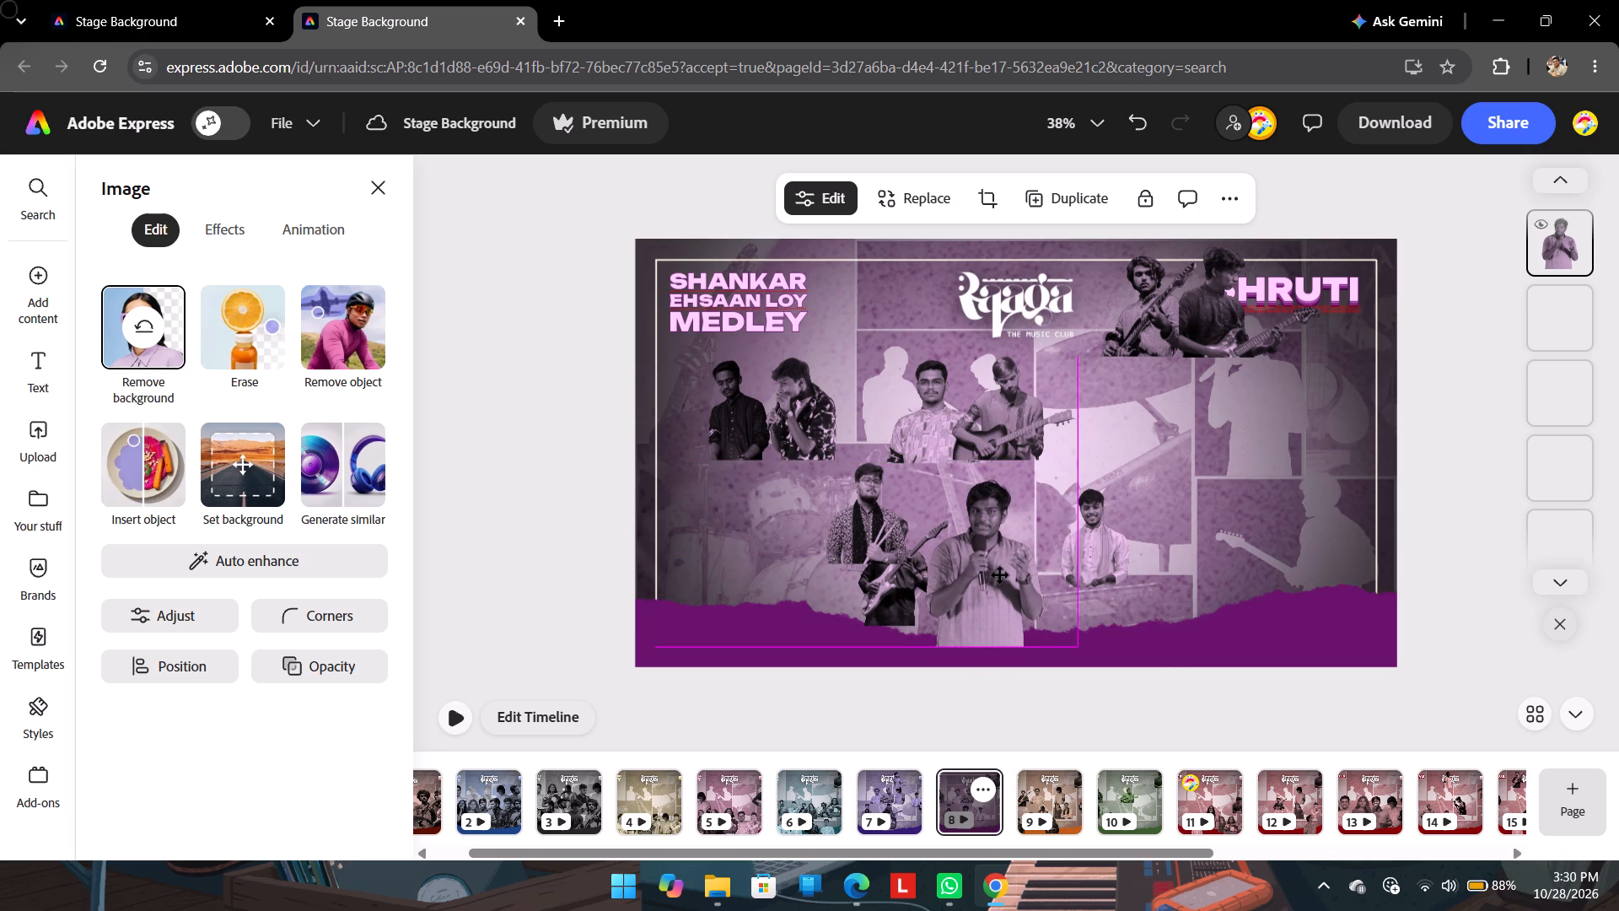
left_click_drag(1000, 575, 1001, 574)
Enlarge the standing electric guitarist directly left of the singer, moving the drumstick-holding performer farther left to make room.
left_click_drag(876, 578, 856, 590)
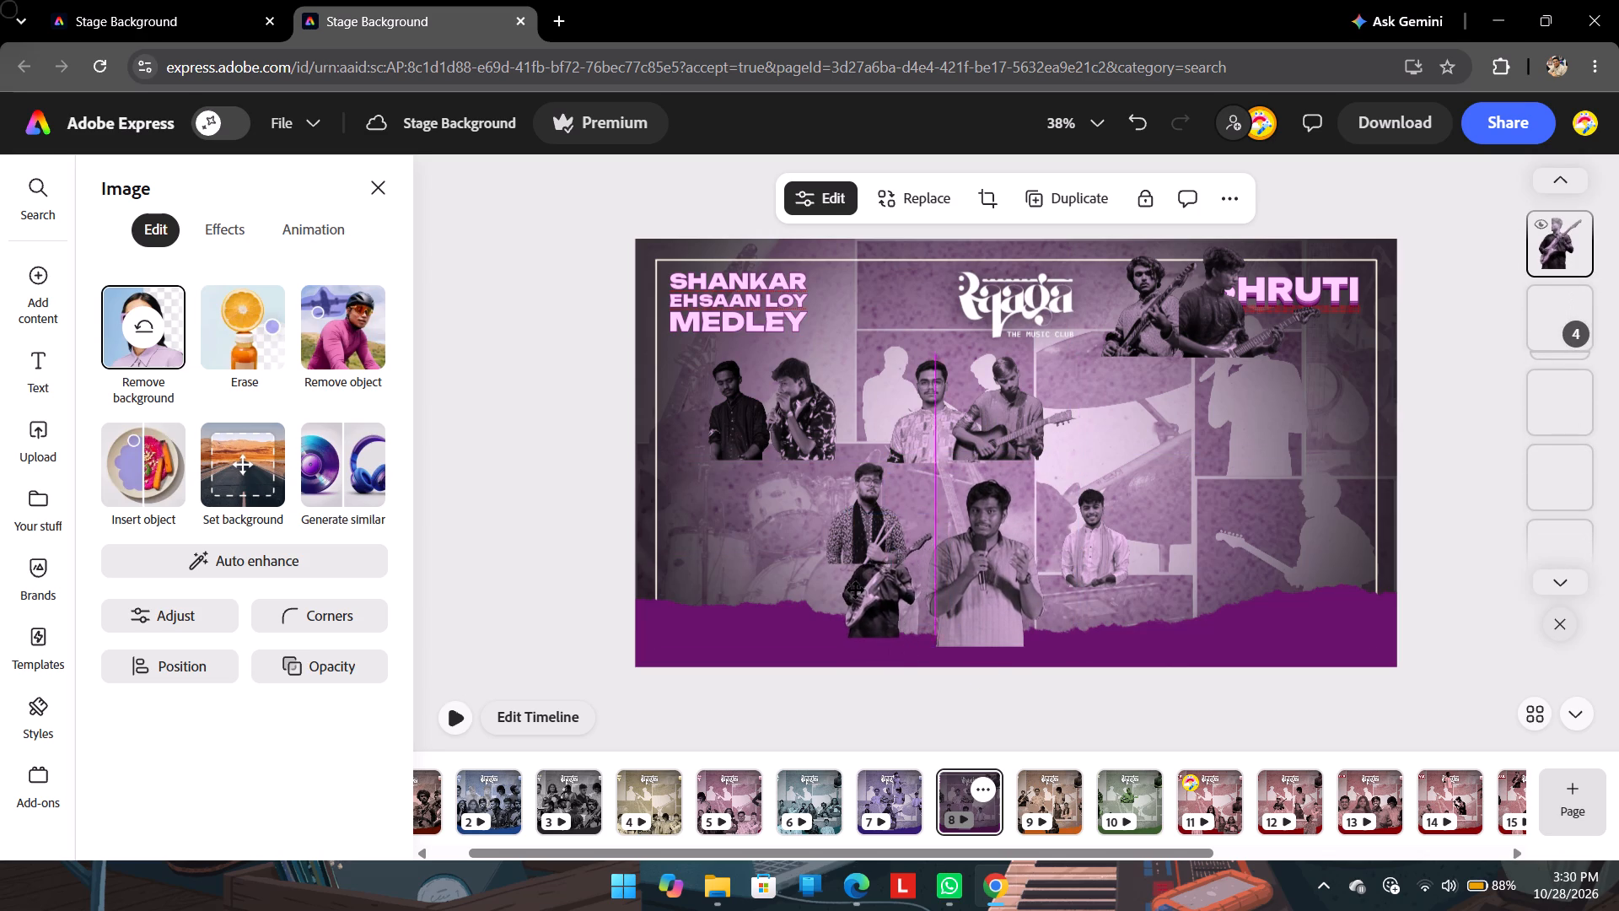
left_click_drag(856, 590, 864, 585)
left_click_drag(855, 478, 748, 496)
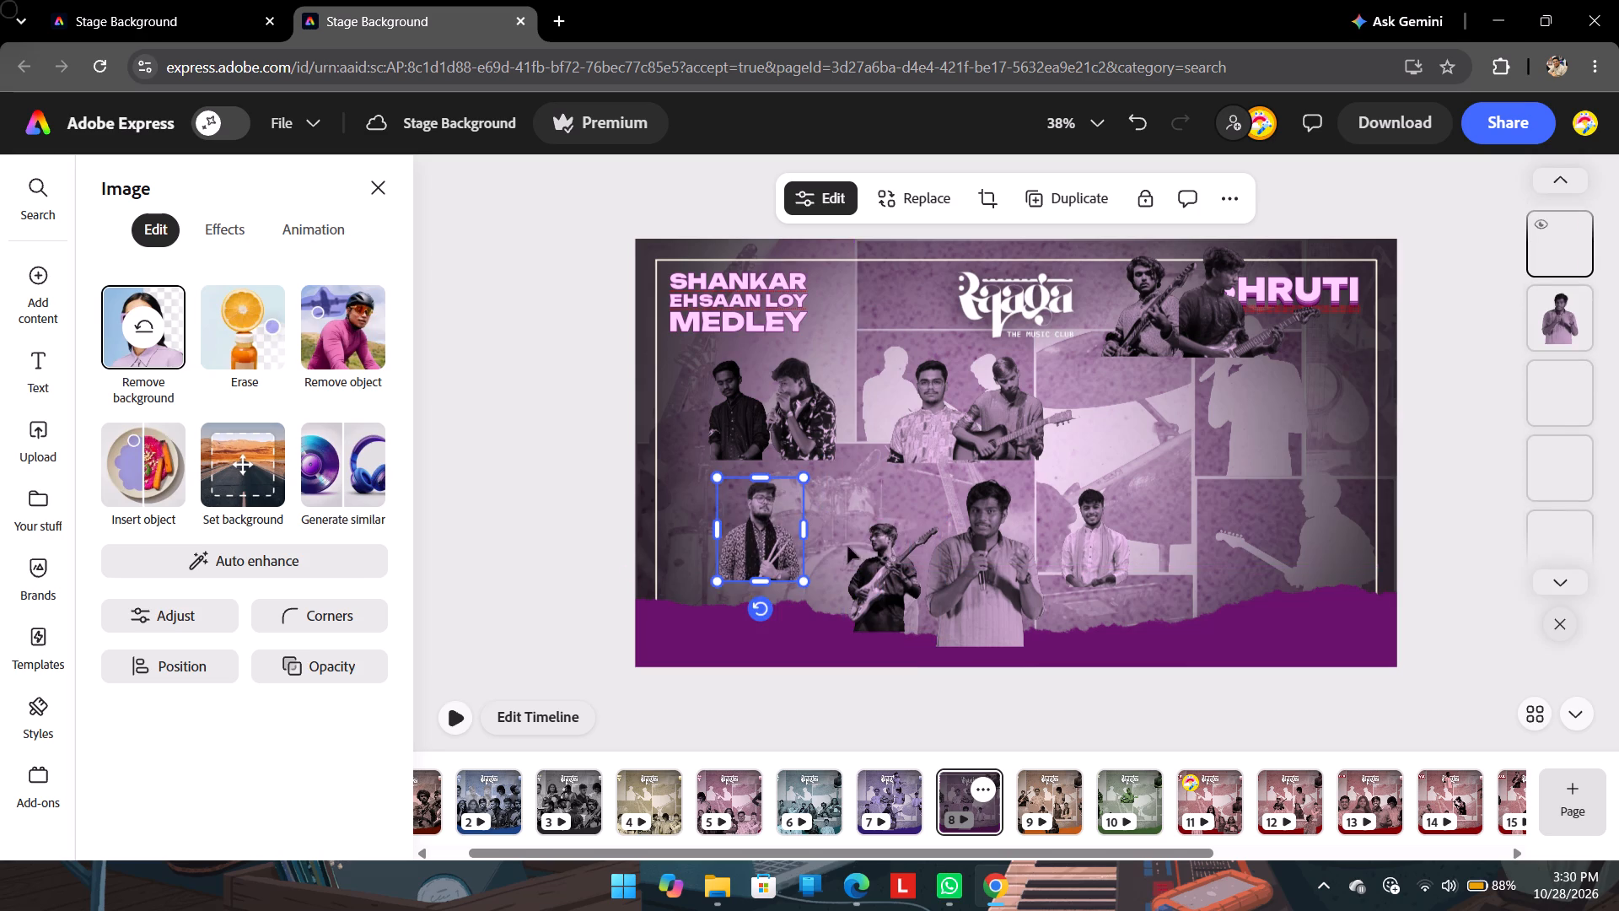
left_click(863, 553)
left_click_drag(840, 514, 783, 470)
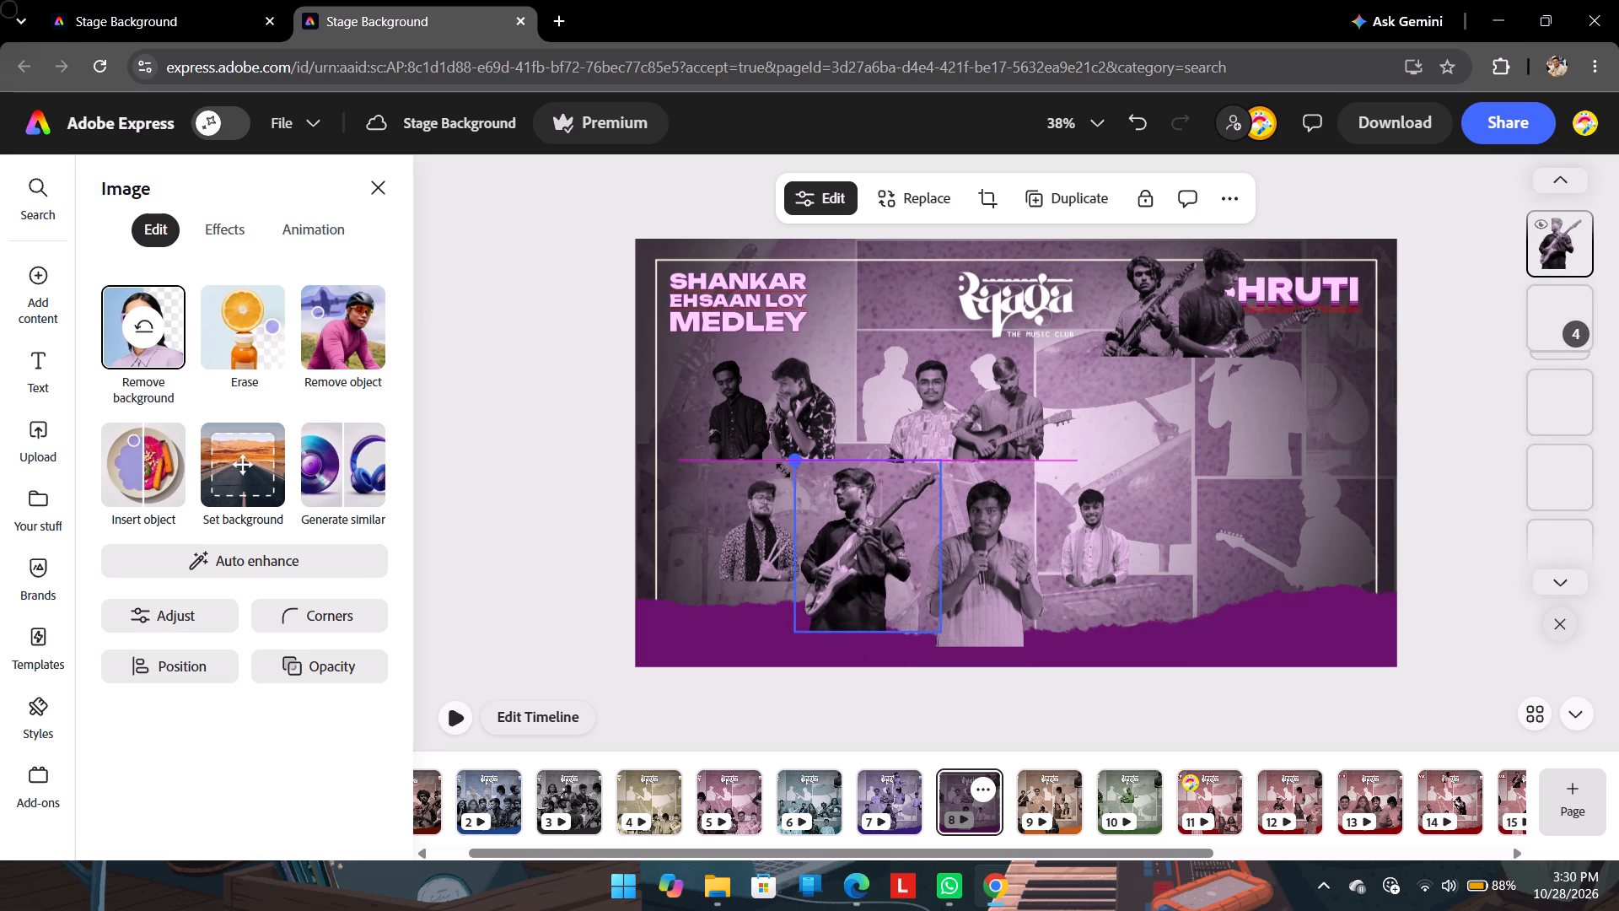
left_click_drag(783, 470, 809, 494)
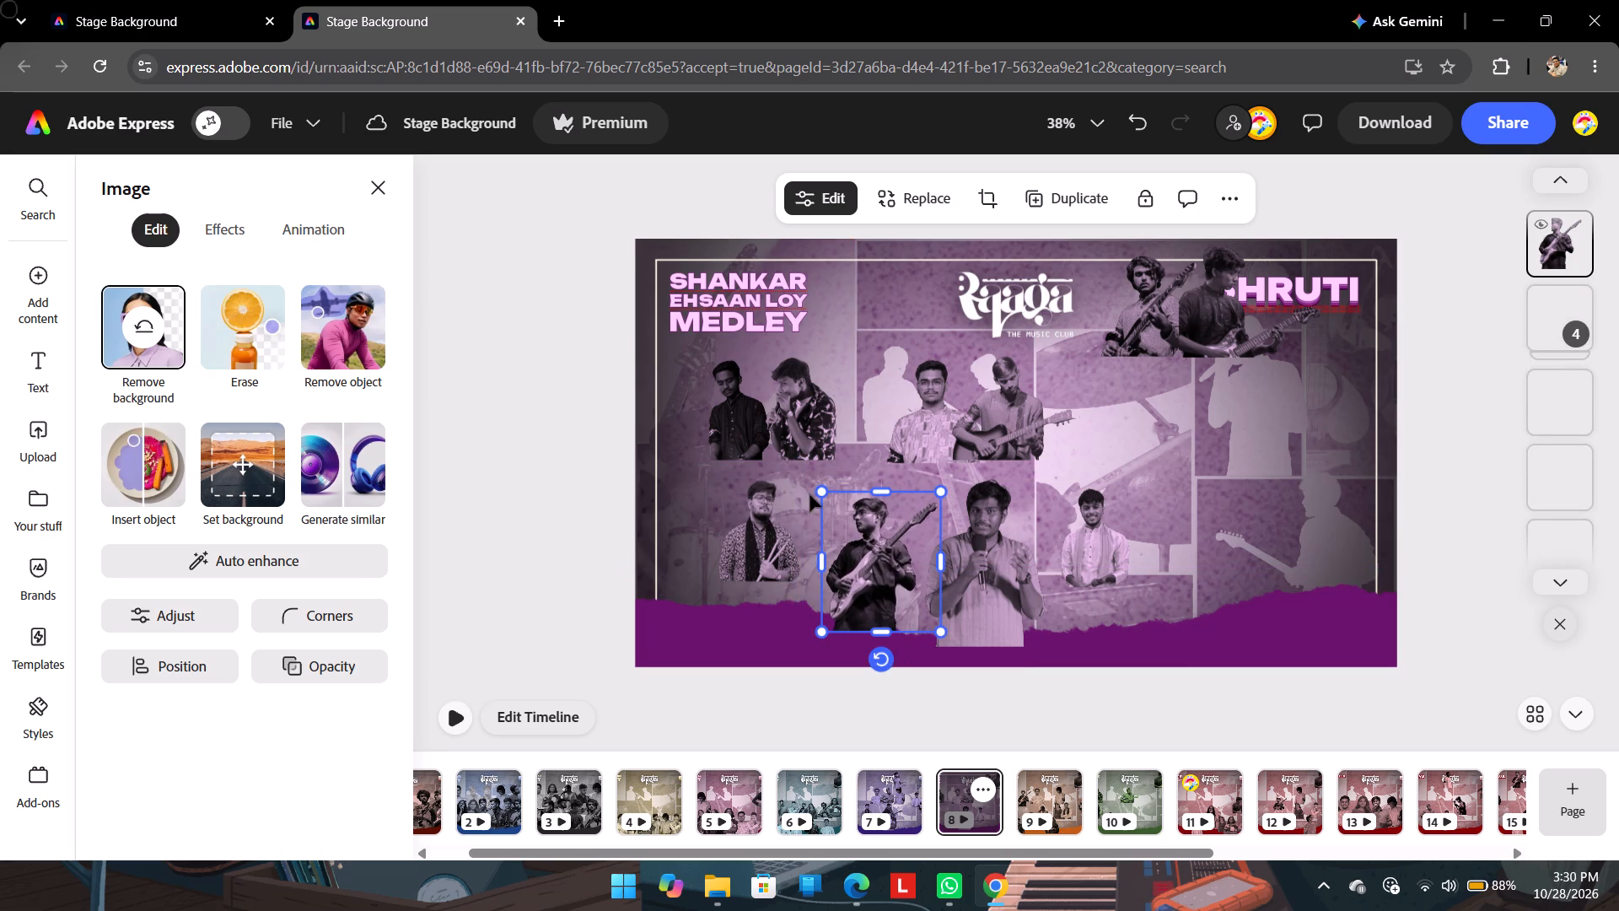
left_click_drag(858, 537, 885, 543)
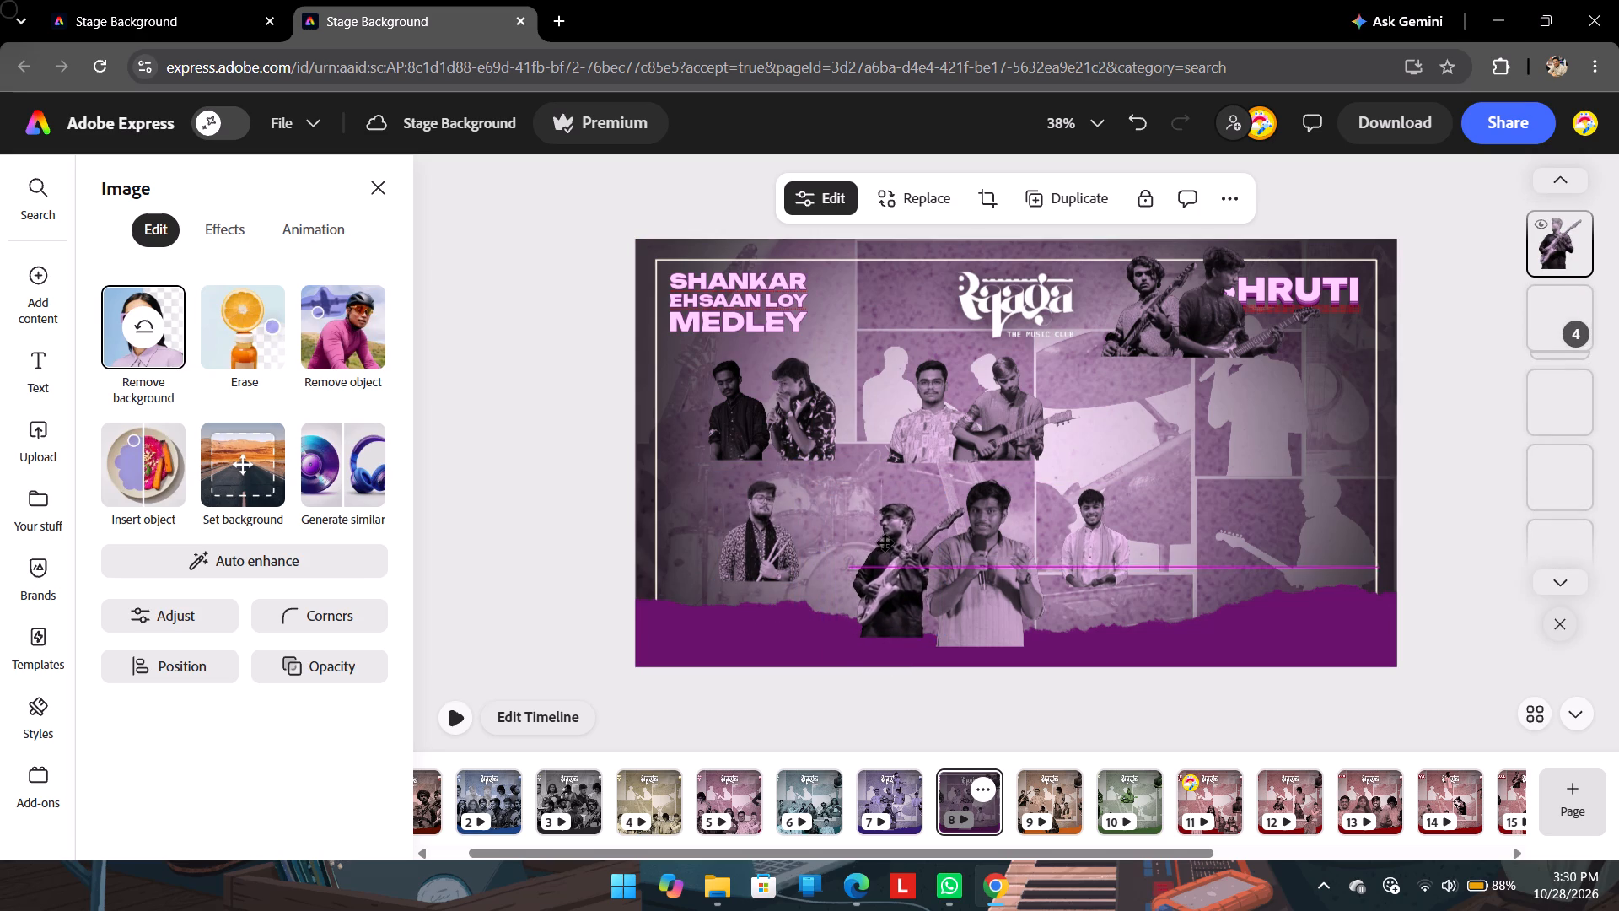
left_click_drag(885, 543, 885, 539)
left_click_drag(847, 499, 831, 491)
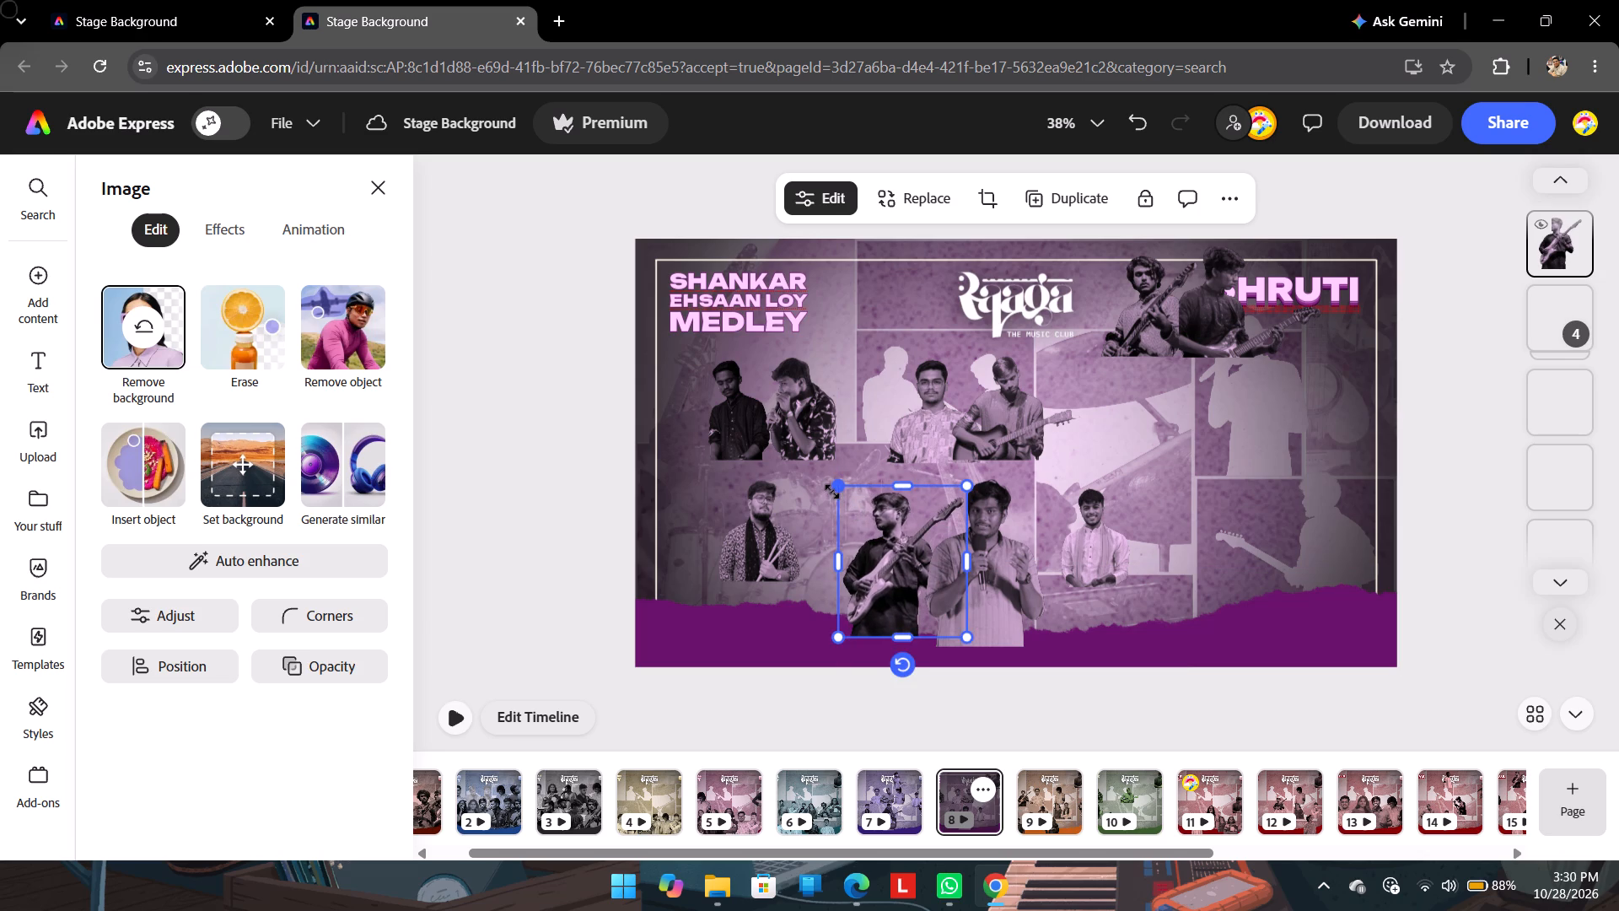
Reposition the drumstick-holding performer left of the electric guitarist, and shift the upper row's bespectacled performer in the printed kurta slightly left.
left_click_drag(741, 532, 786, 560)
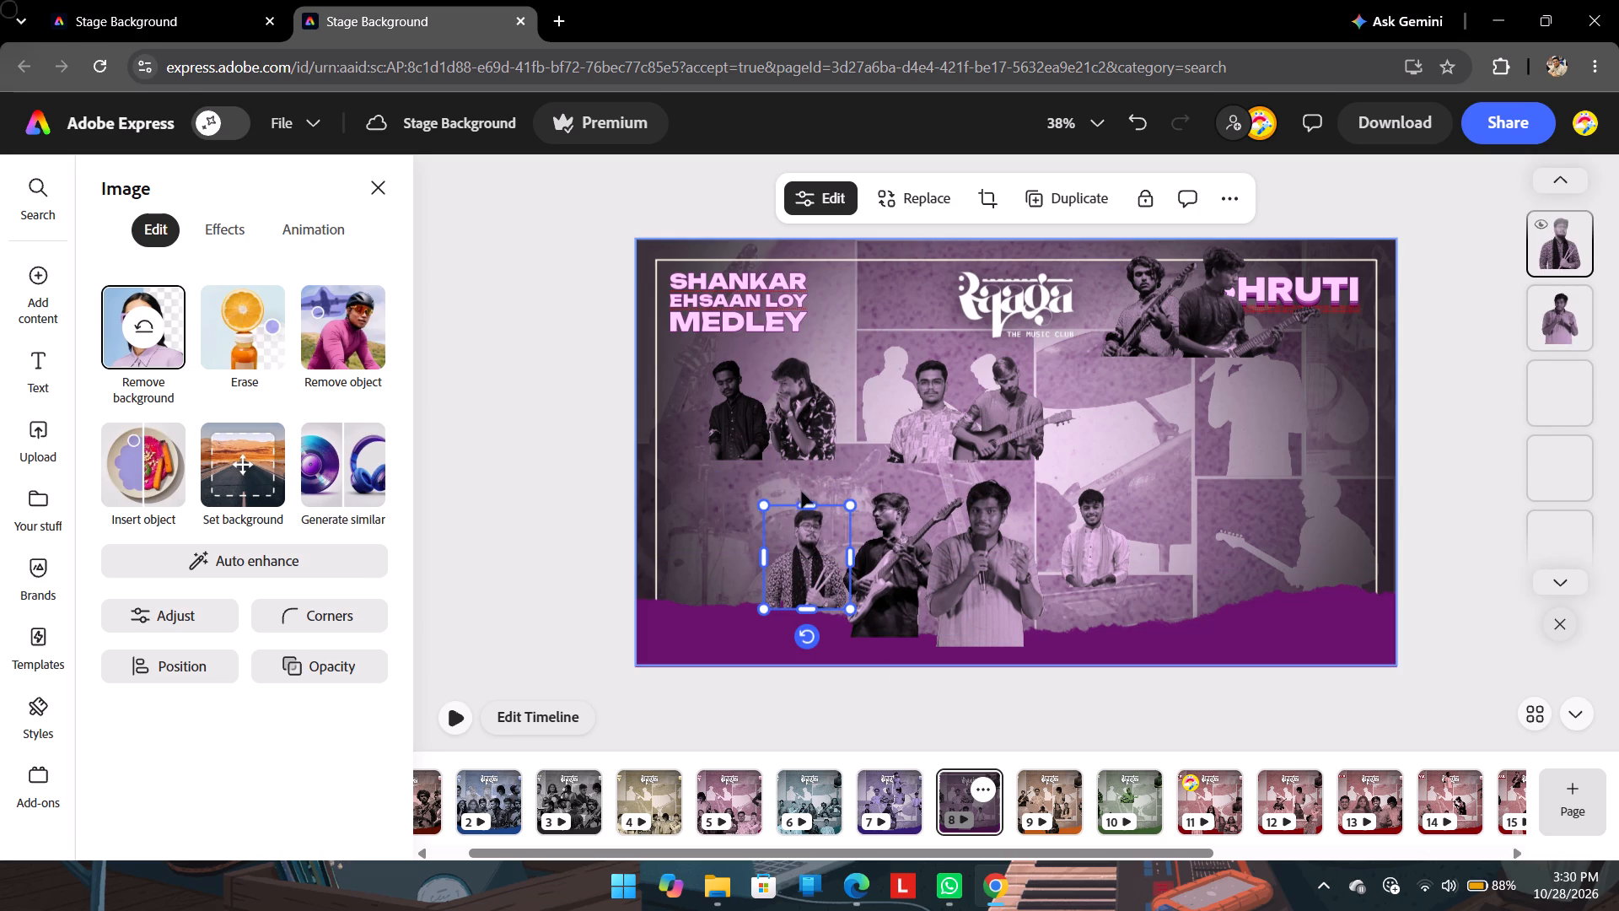
left_click_drag(824, 536, 788, 514)
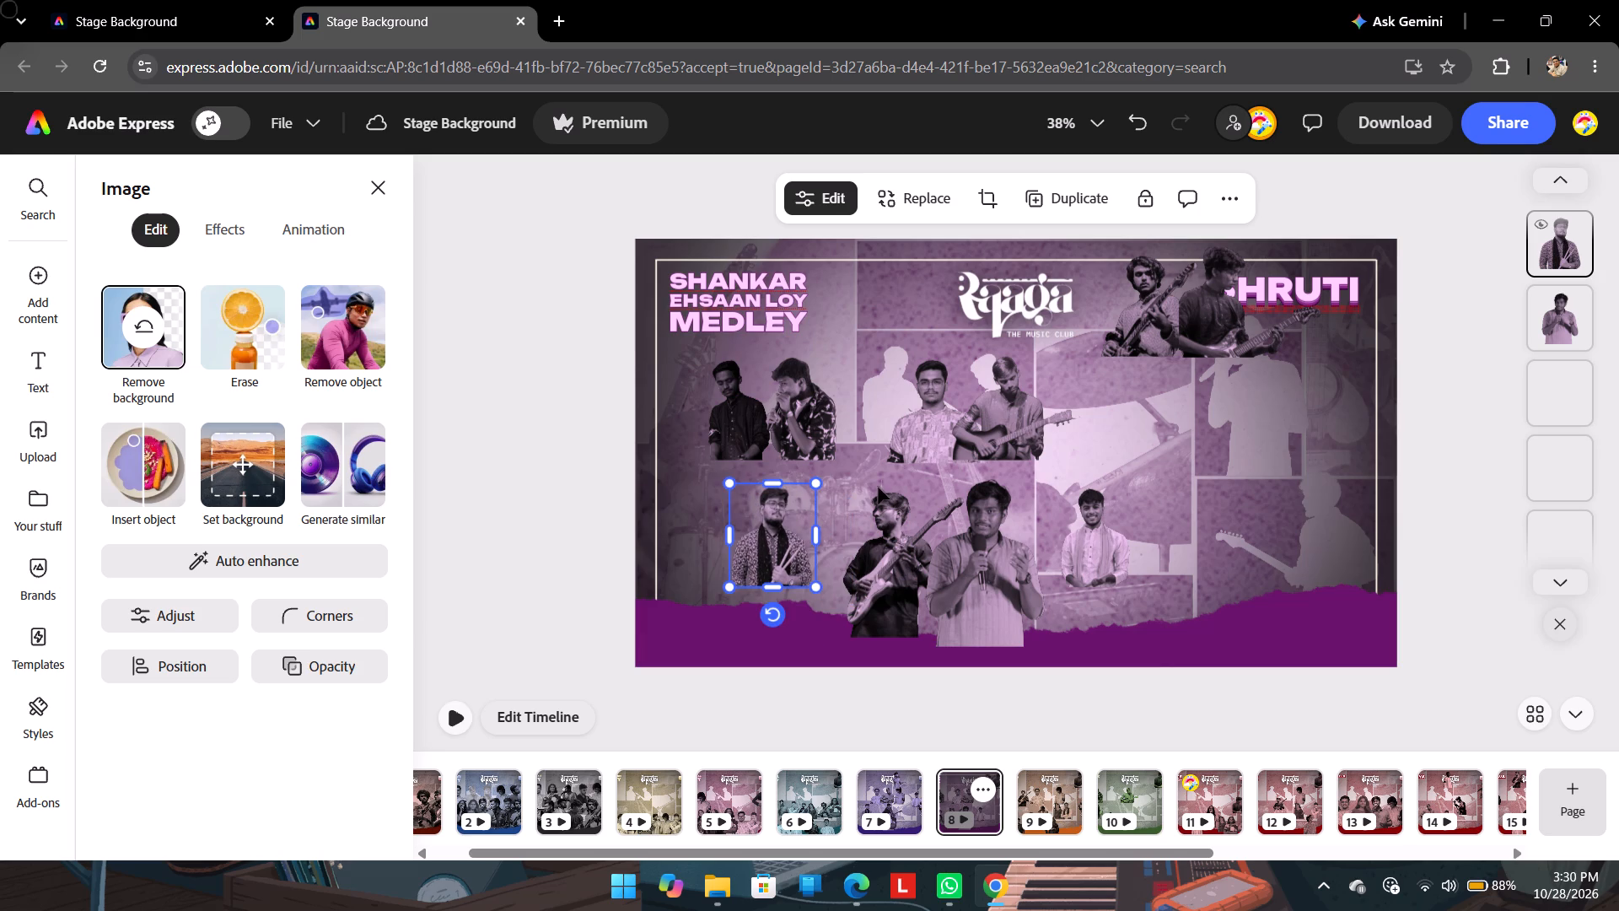
left_click_drag(921, 407, 892, 407)
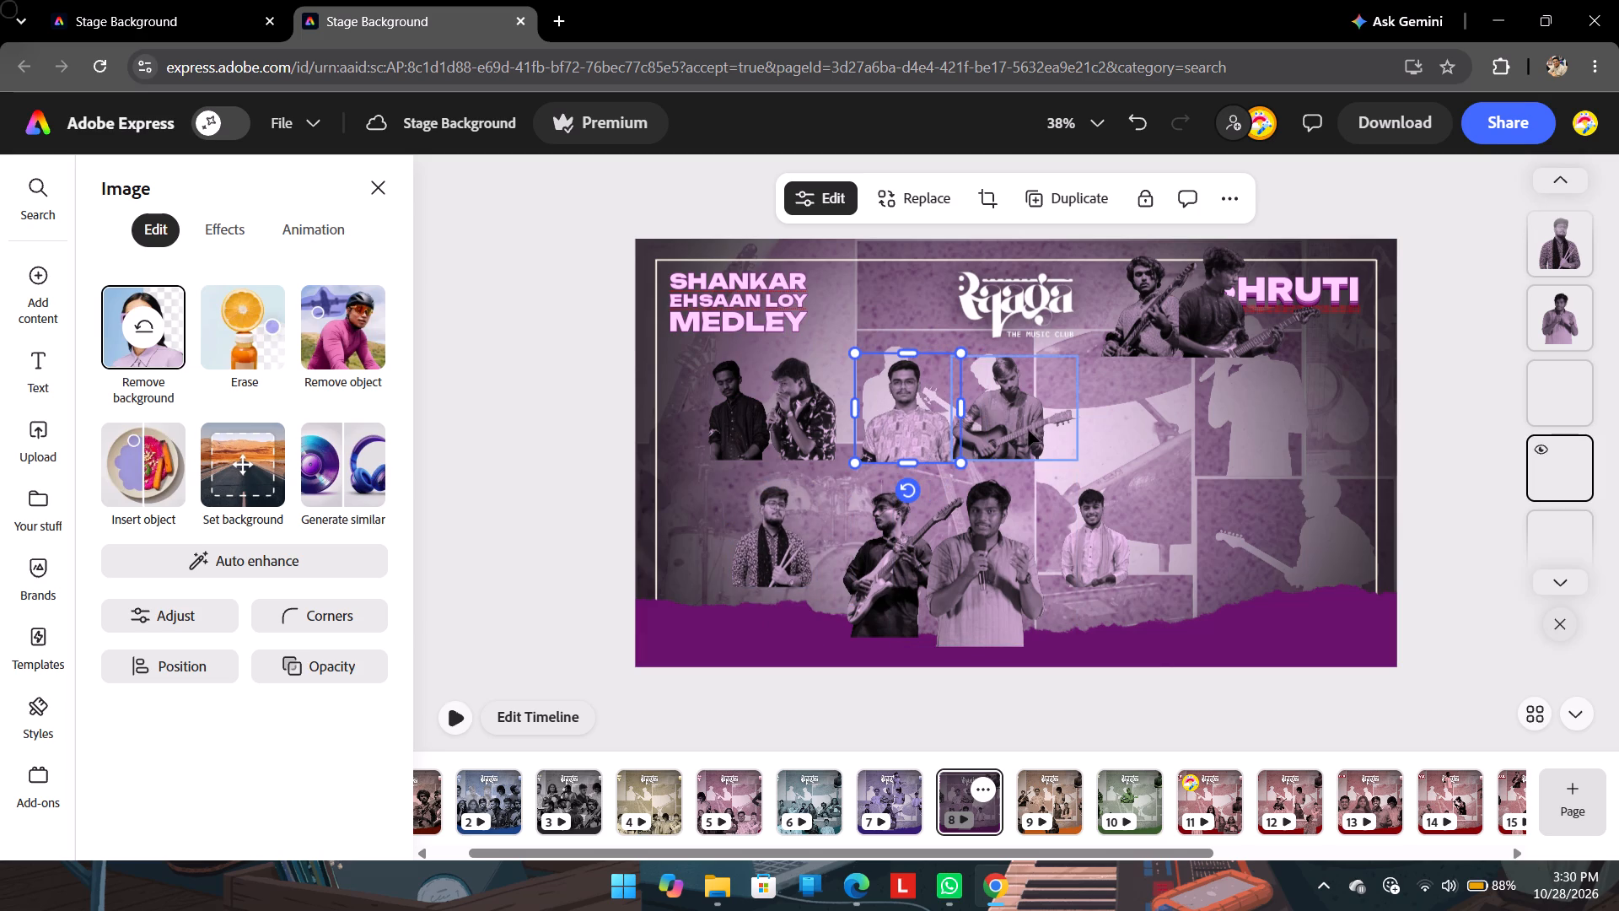
Place the seated guitarist beside the singer's right in the bottom row and enlarge him, moving the light-kurta performer up out of the way.
left_click_drag(1230, 334, 1089, 511)
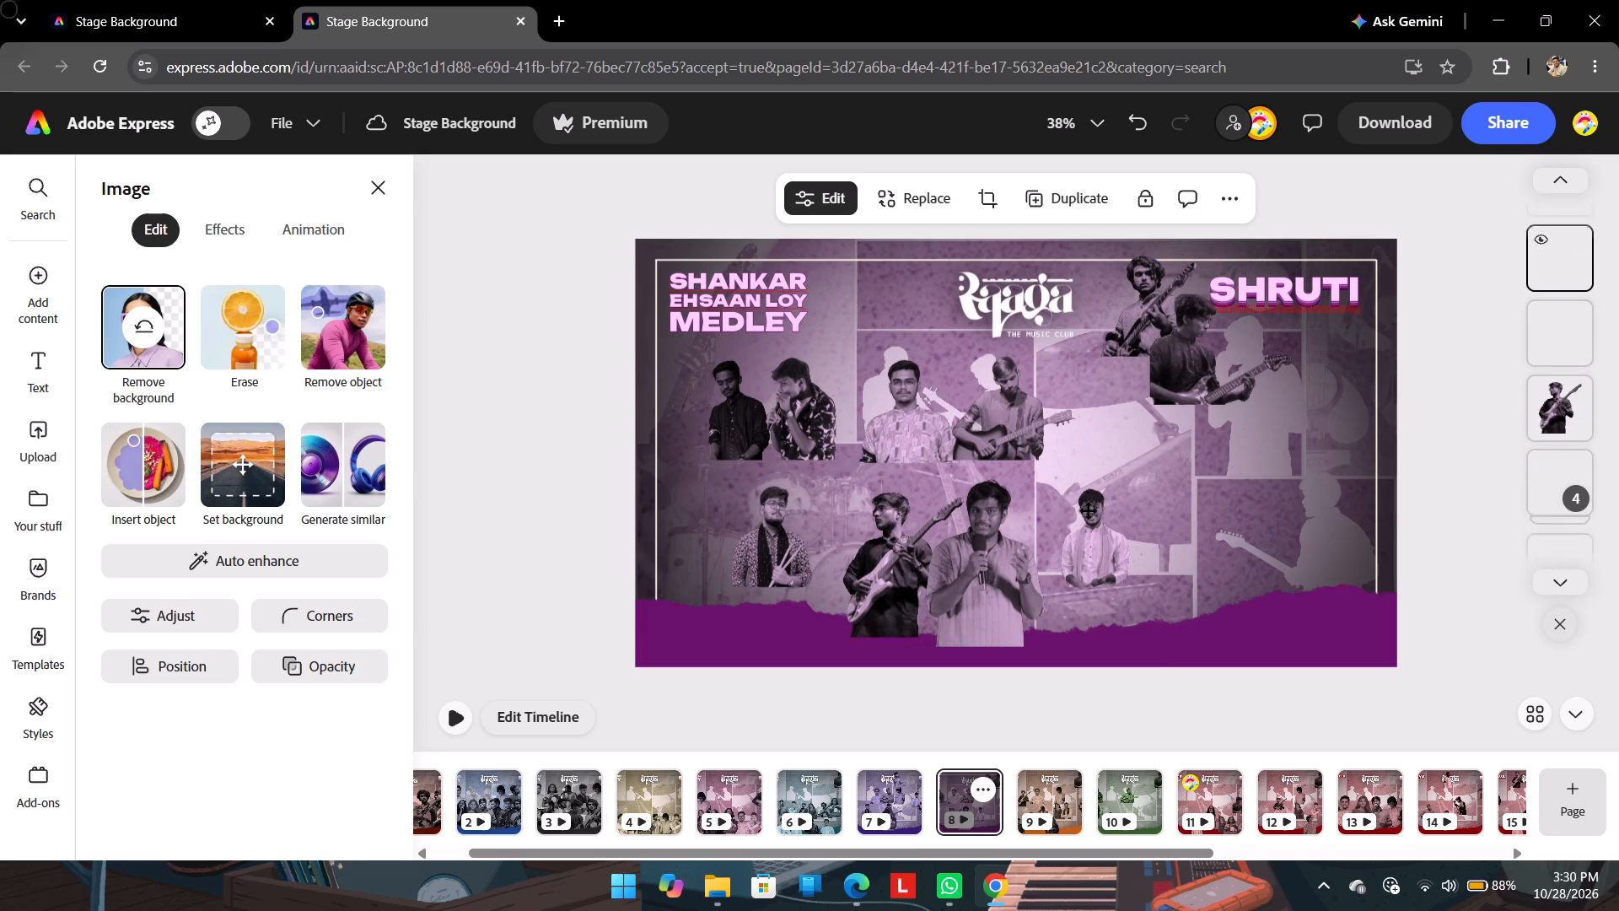
left_click_drag(1089, 511, 1062, 585)
left_click(1106, 552)
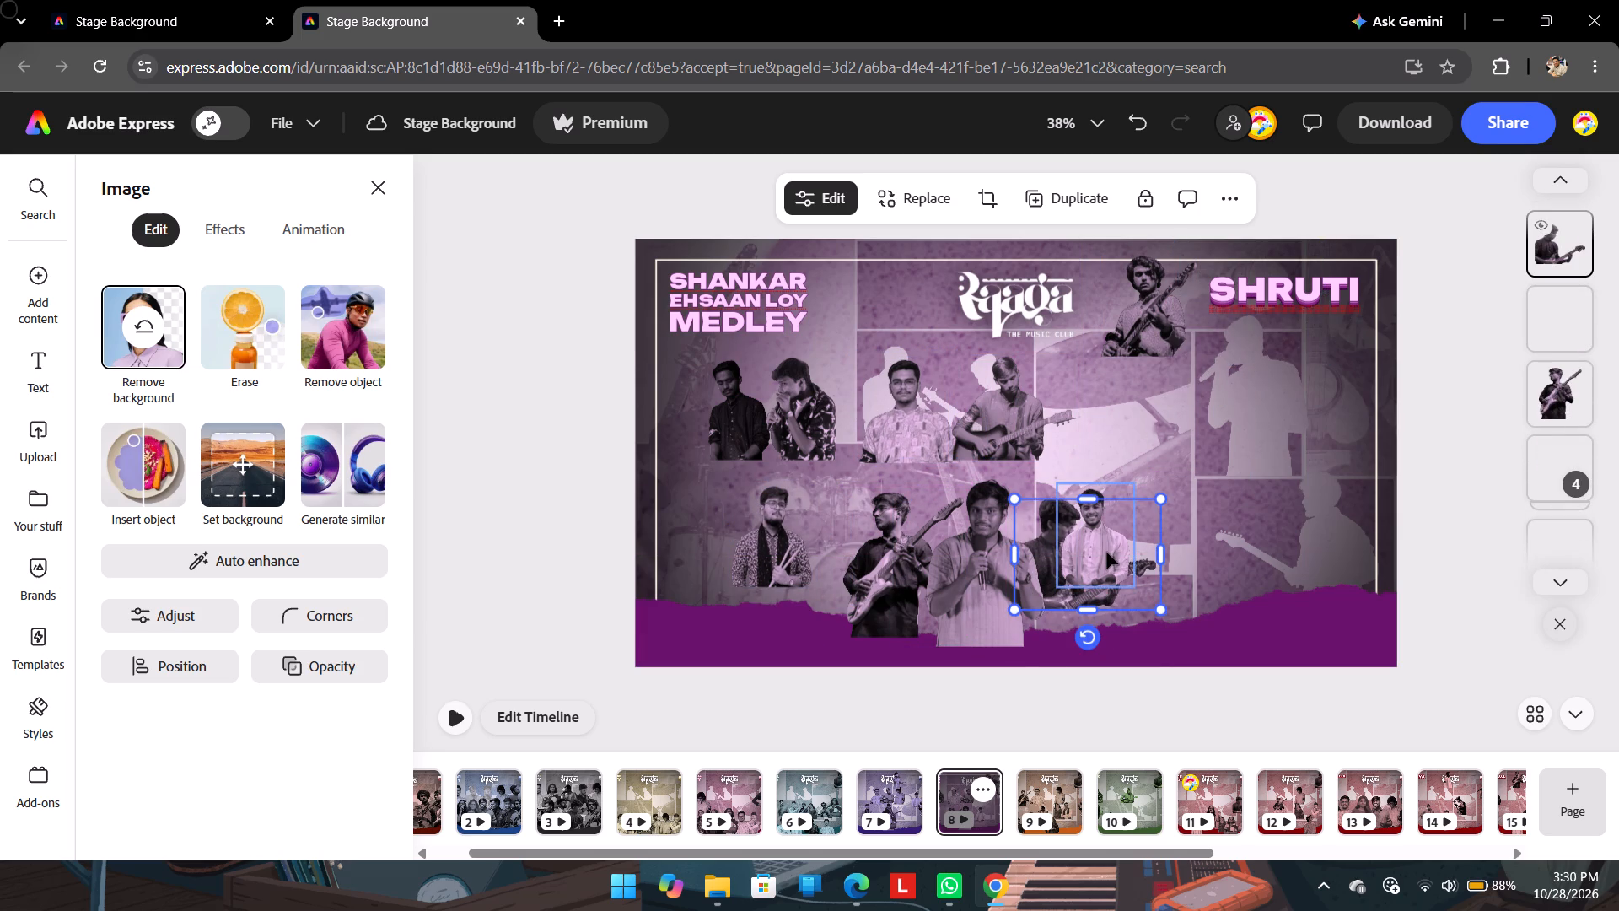
left_click_drag(1112, 489, 1190, 408)
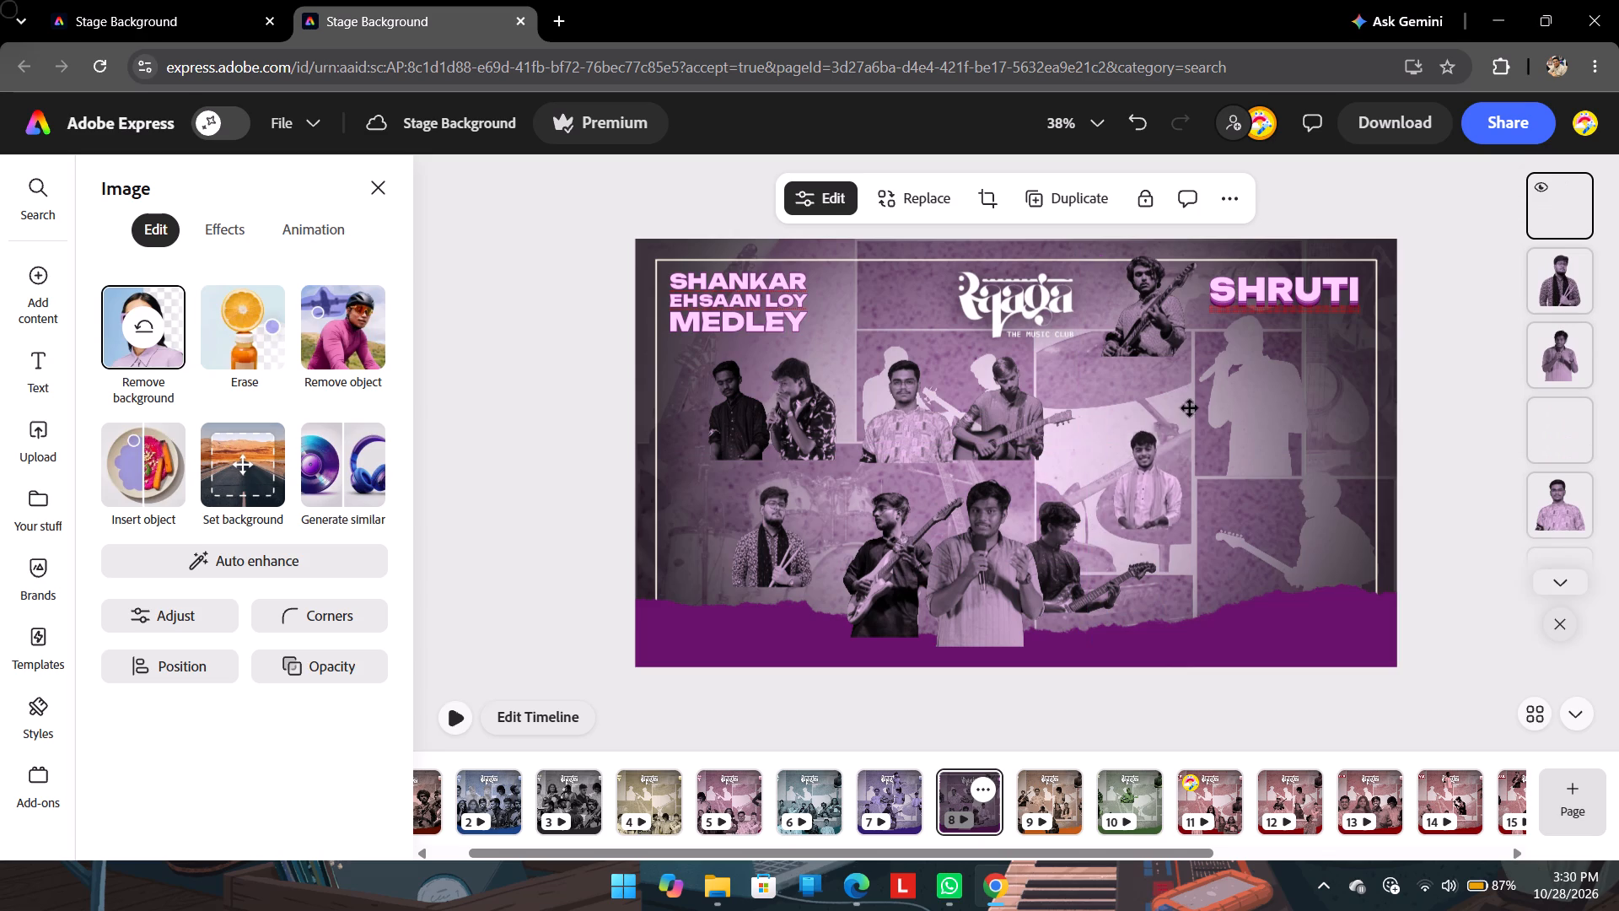
left_click_drag(1190, 408, 1197, 403)
left_click_drag(1095, 559, 1114, 565)
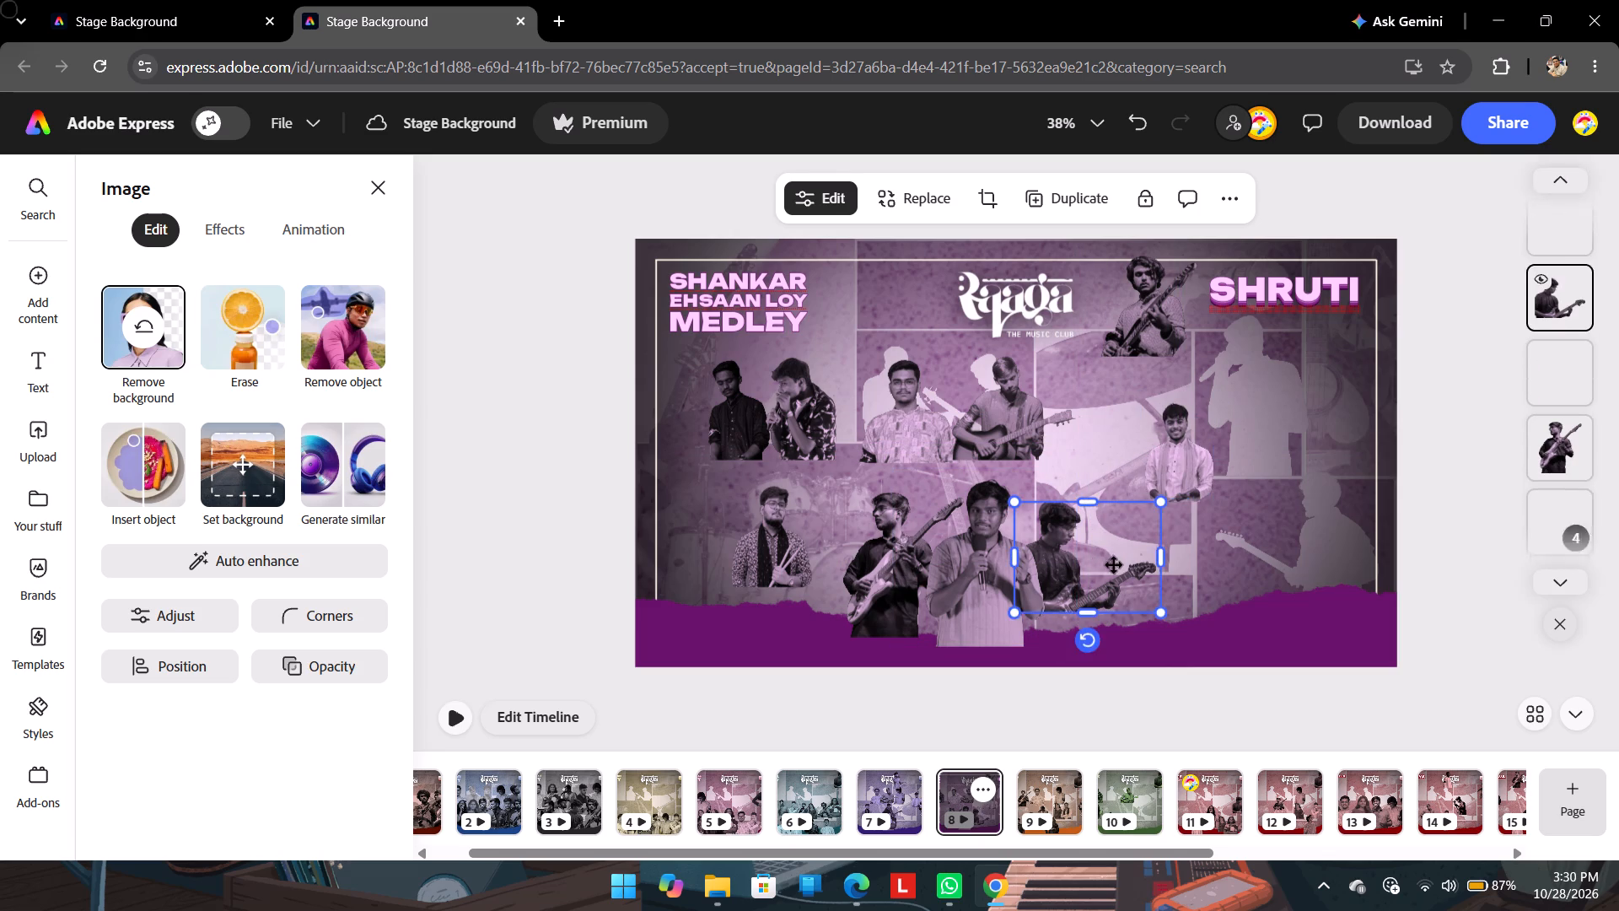
left_click_drag(1114, 565, 1128, 568)
left_click_drag(1050, 514, 1030, 493)
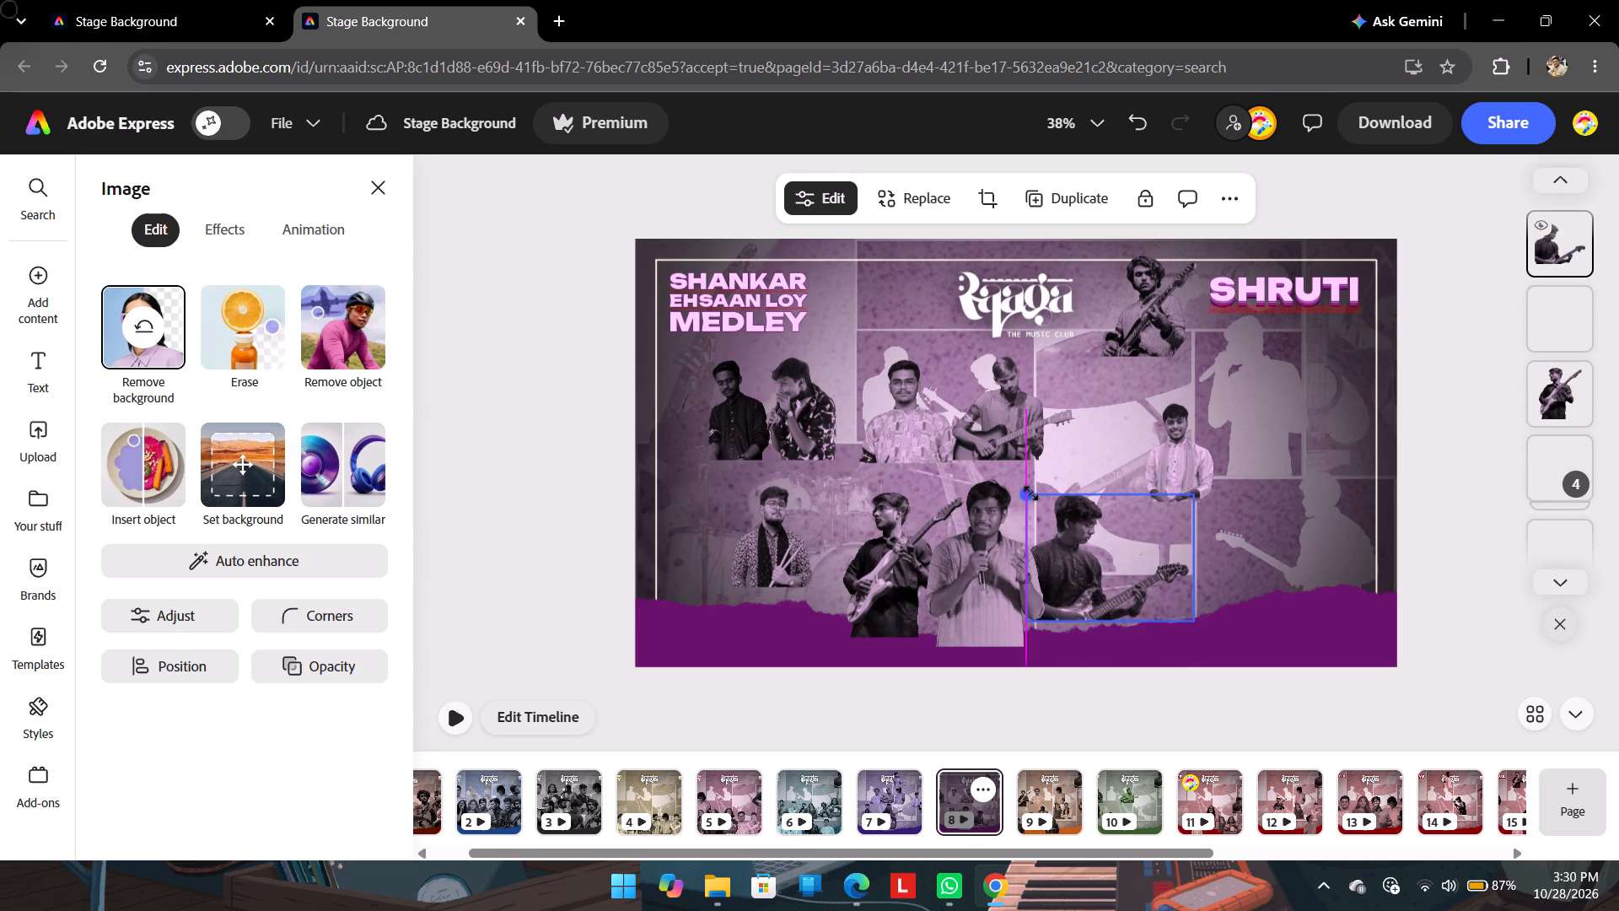
left_click_drag(1030, 493, 1026, 488)
left_click_drag(1101, 548, 1121, 555)
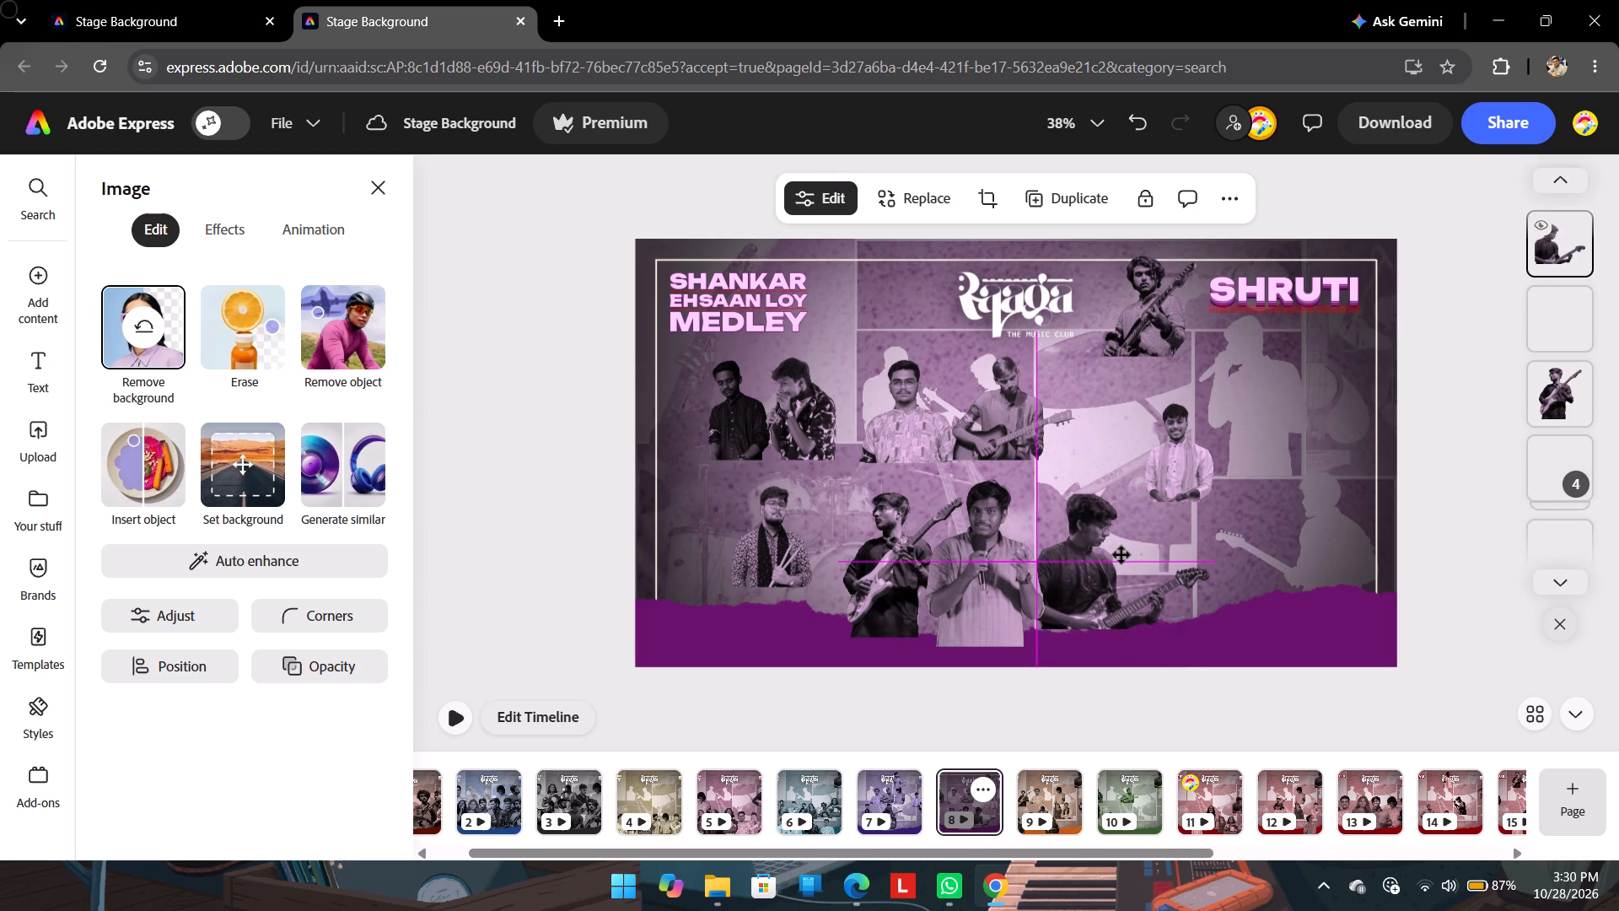
left_click_drag(1121, 555, 1116, 558)
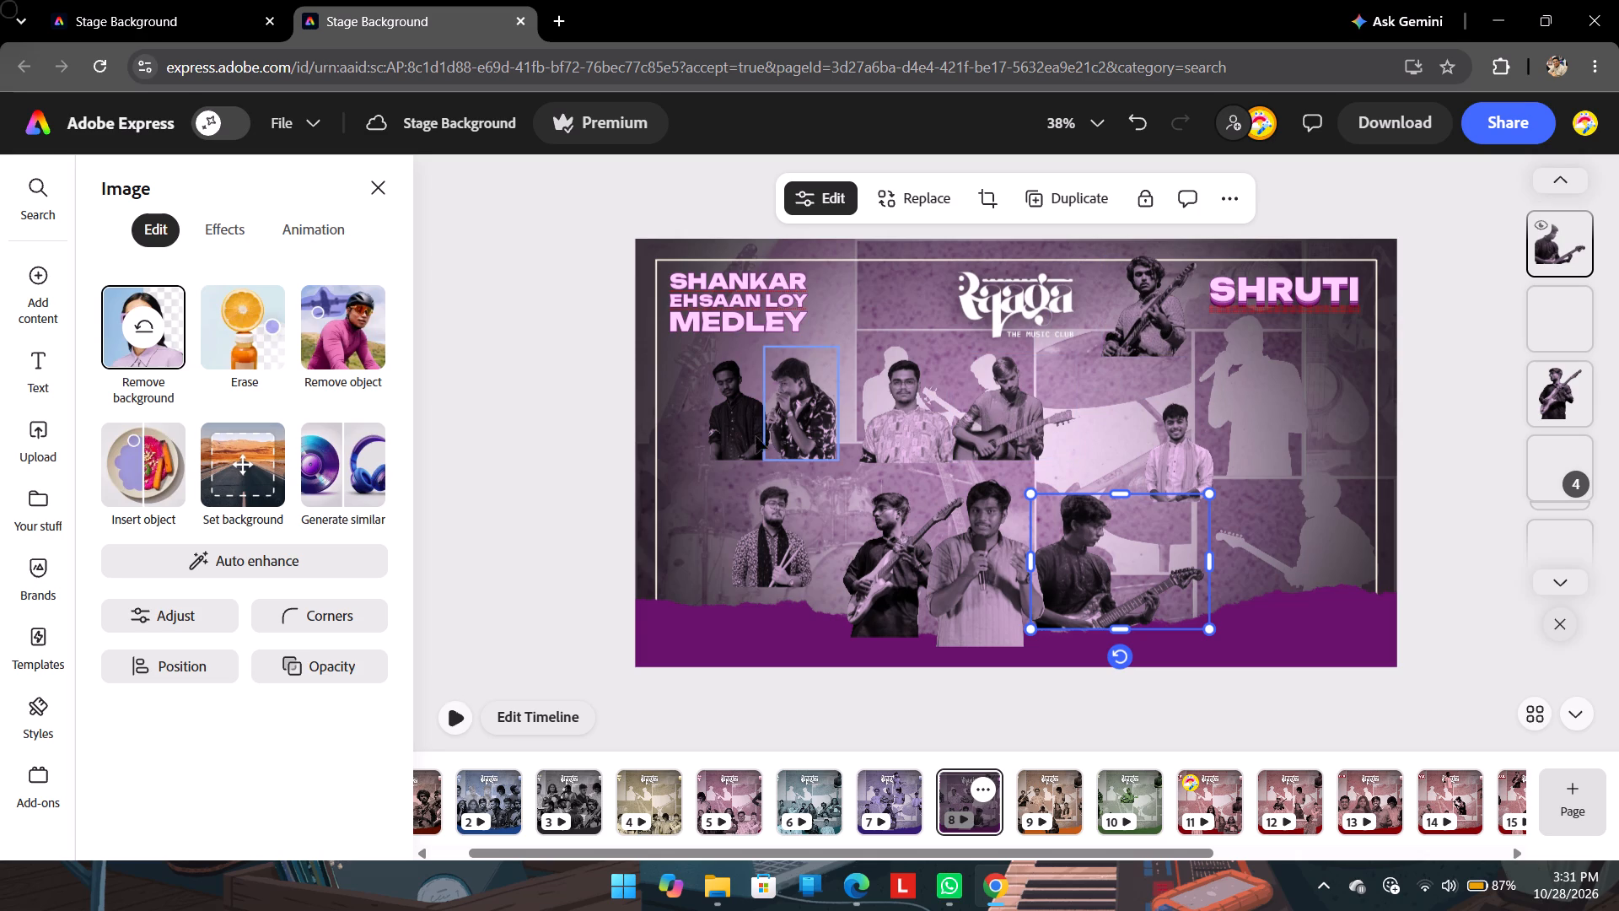
Move the guitarist beside the SHRUTI title to the seated guitarist's right and enlarge him, raising the light-kurta performer clear of him.
left_click_drag(740, 431, 750, 433)
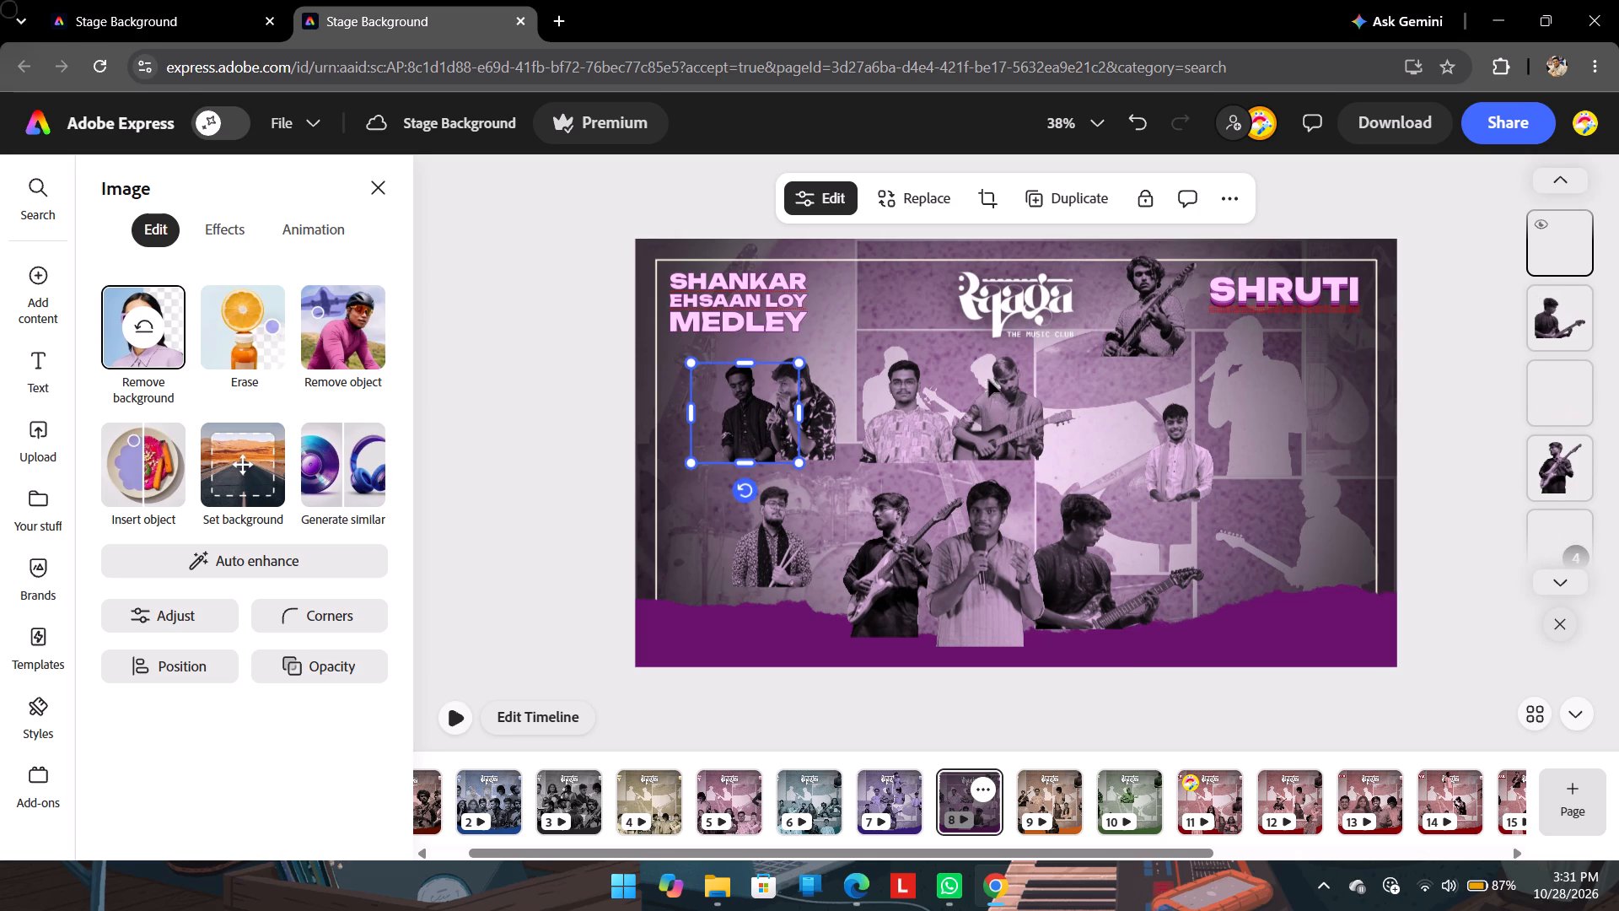
left_click_drag(1154, 306, 1191, 565)
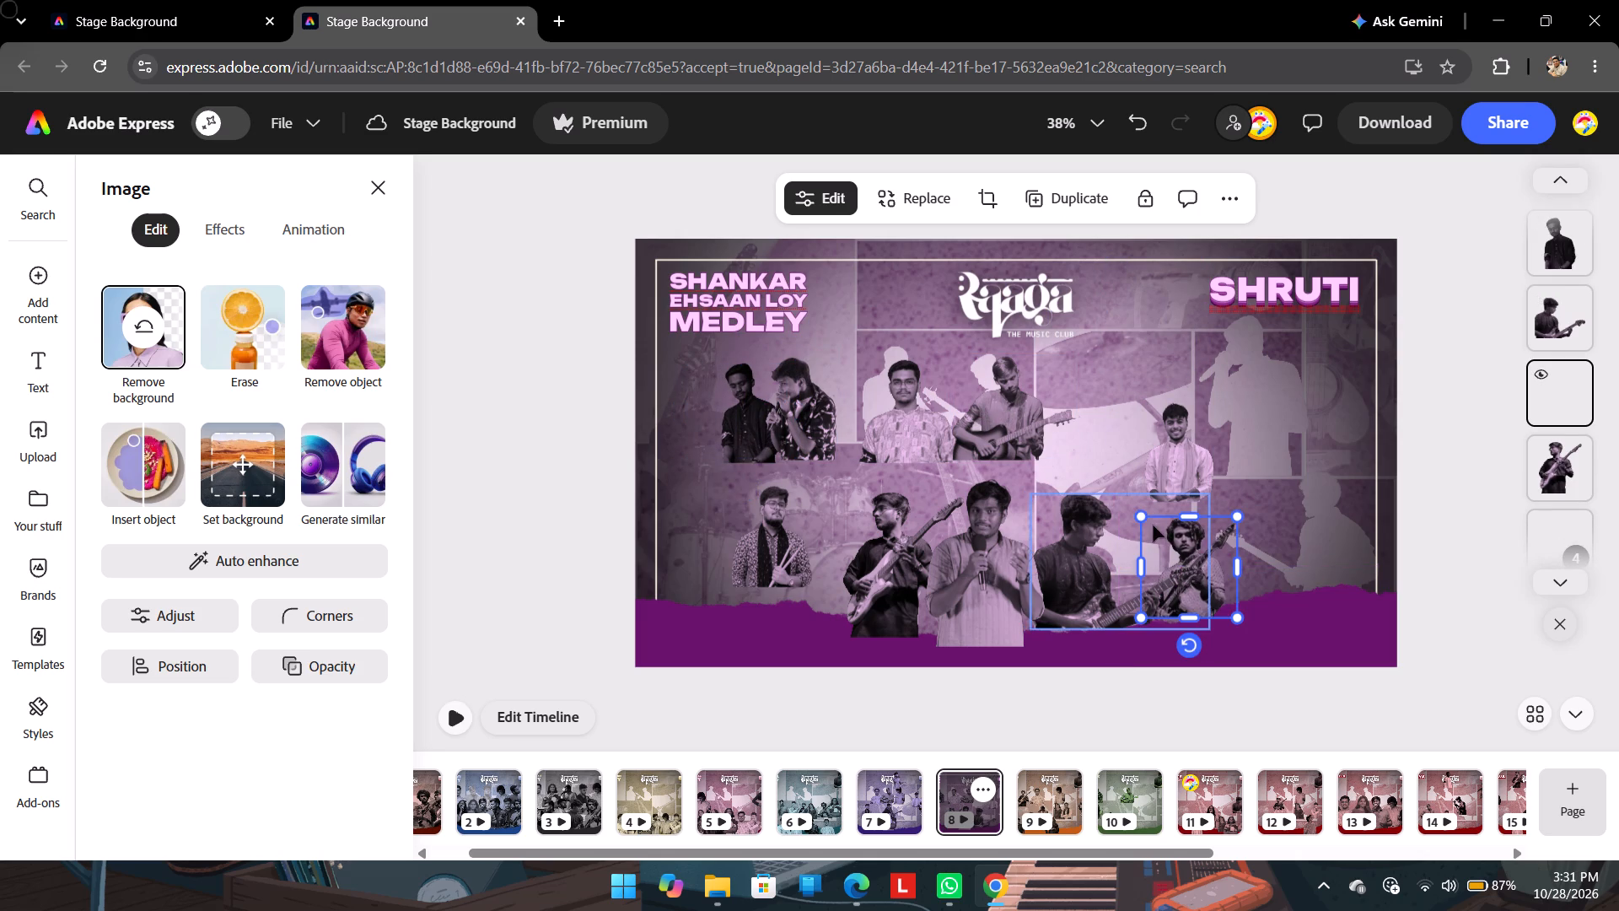
left_click_drag(1137, 515, 1096, 492)
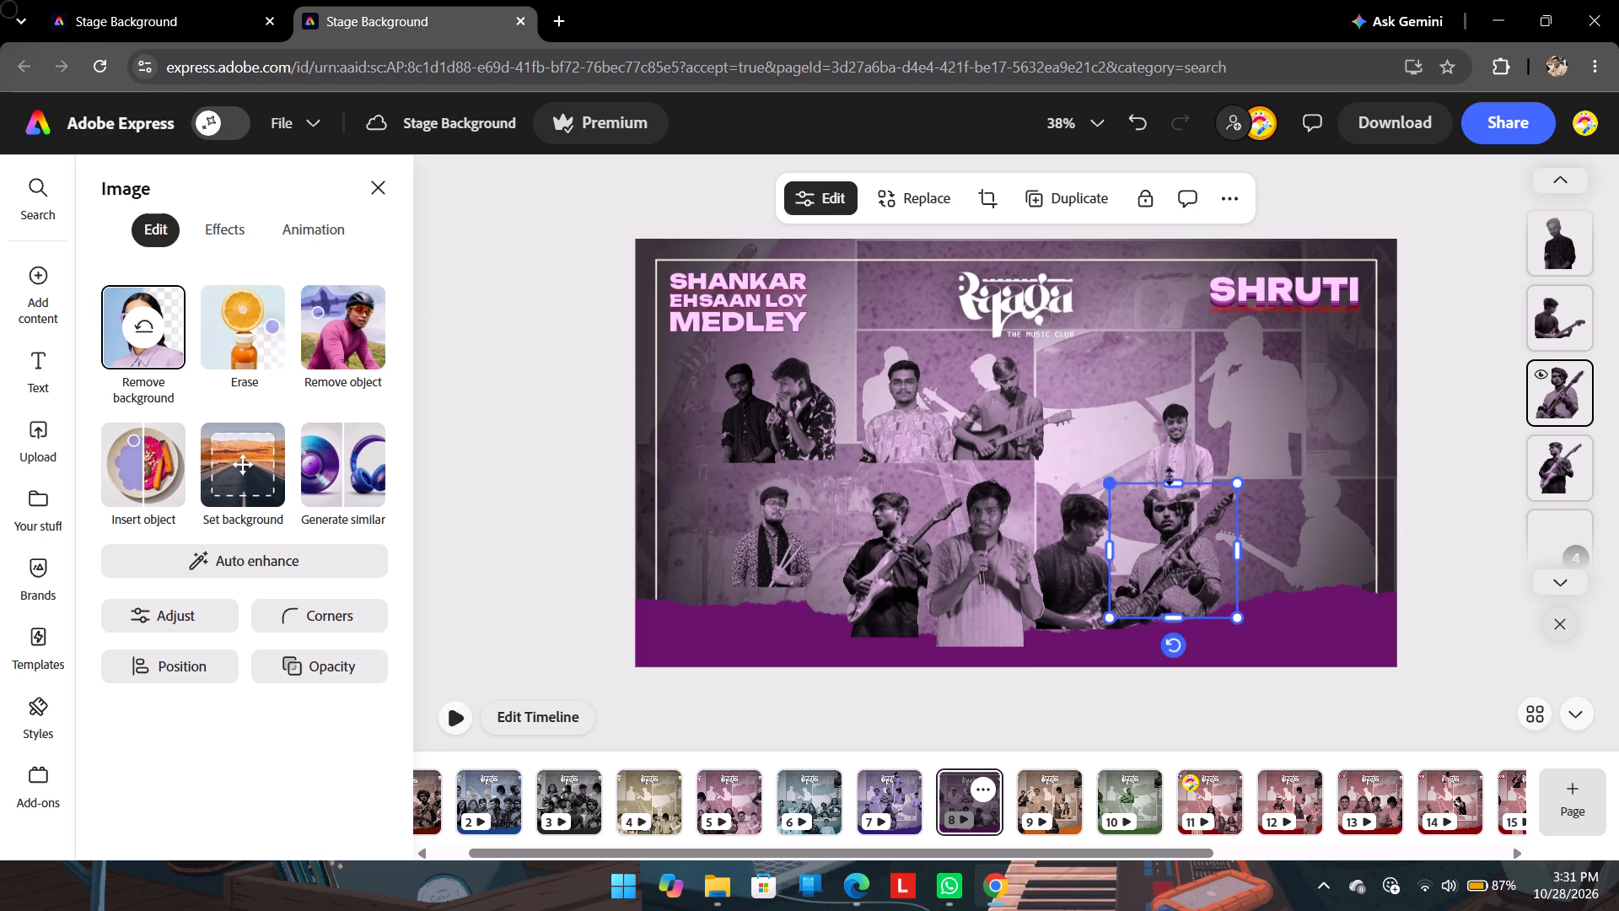
left_click_drag(1193, 434, 1171, 358)
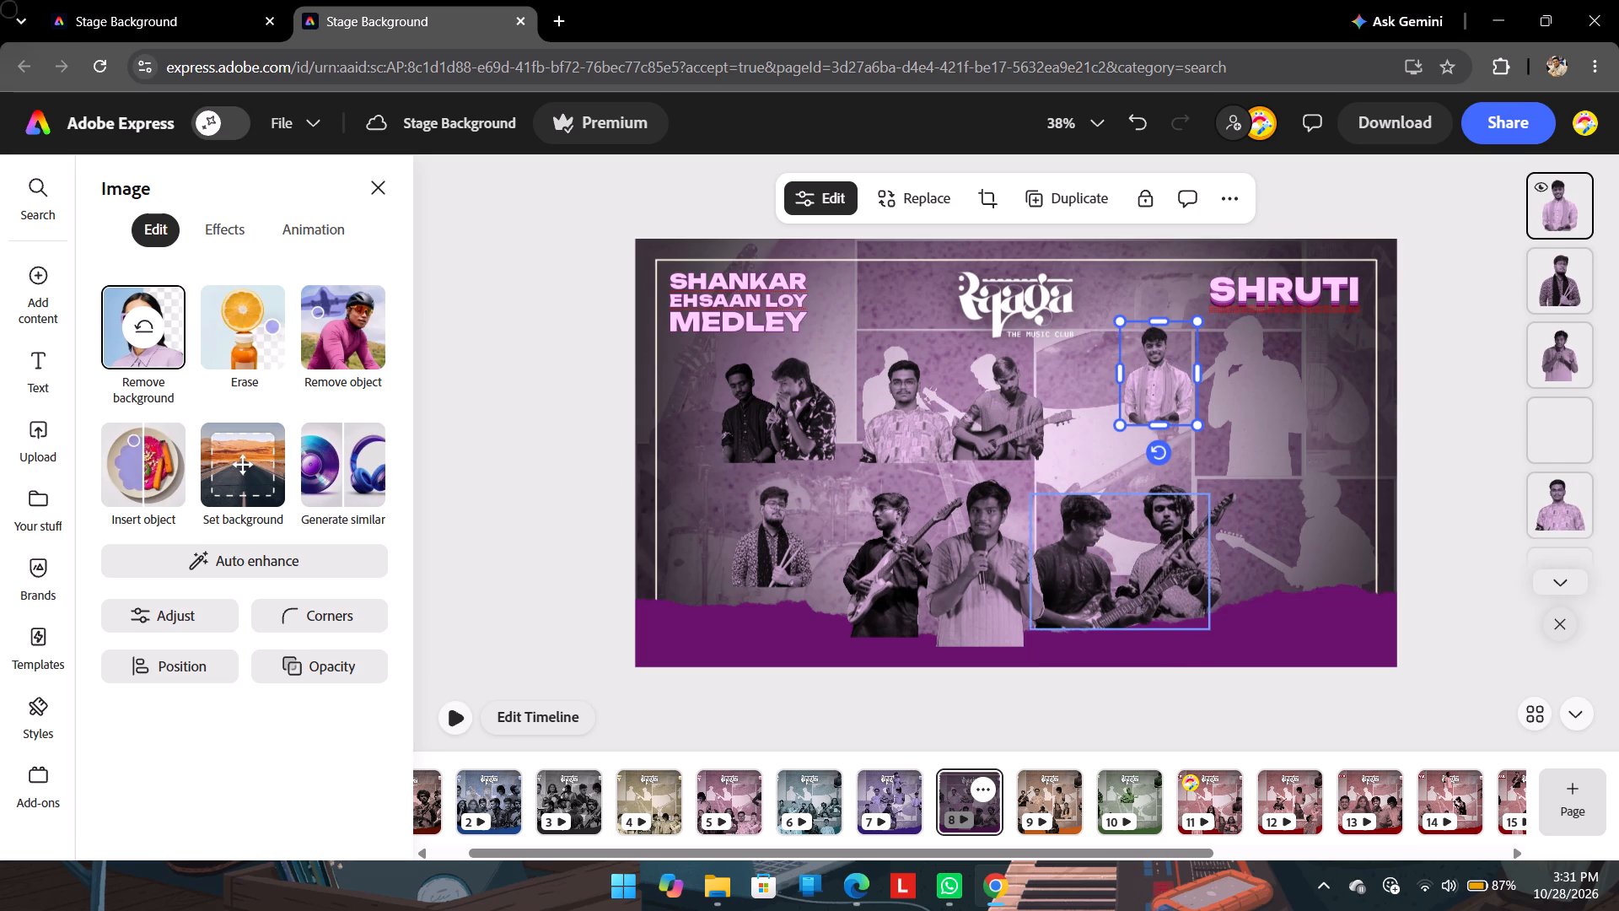
left_click_drag(1164, 355, 1193, 371)
Move the acoustic guitarist left of the standing electric guitarist and enlarge him, shifting the drumstick-holding performer to the page's far left.
left_click_drag(1016, 411, 918, 490)
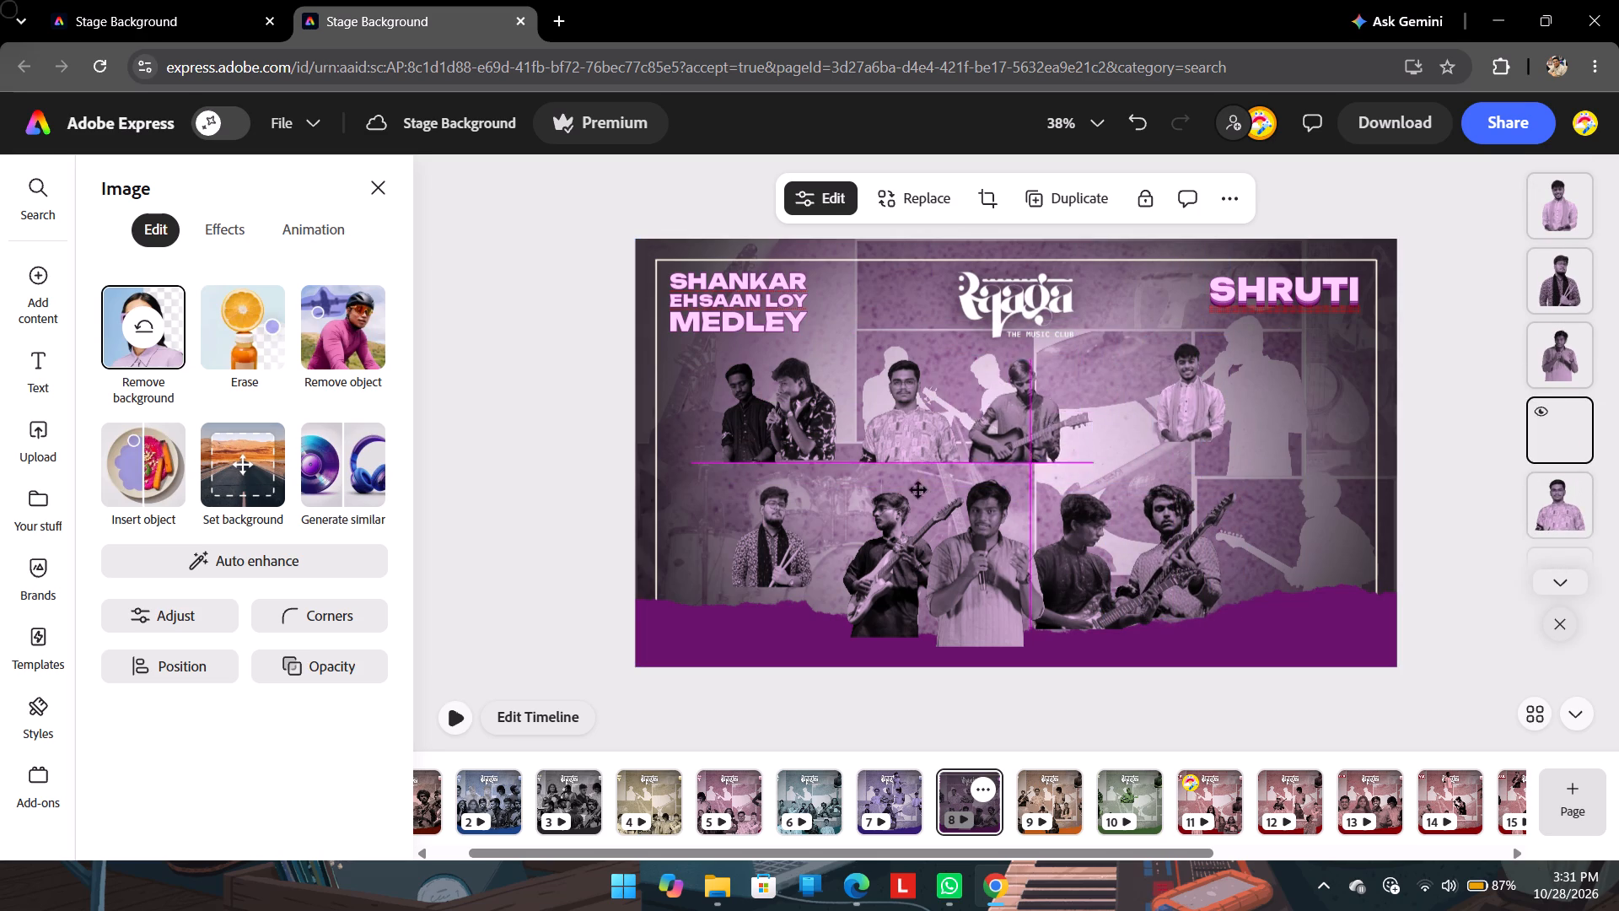
left_click_drag(918, 490, 821, 583)
left_click_drag(773, 501, 701, 492)
left_click_drag(815, 566, 812, 557)
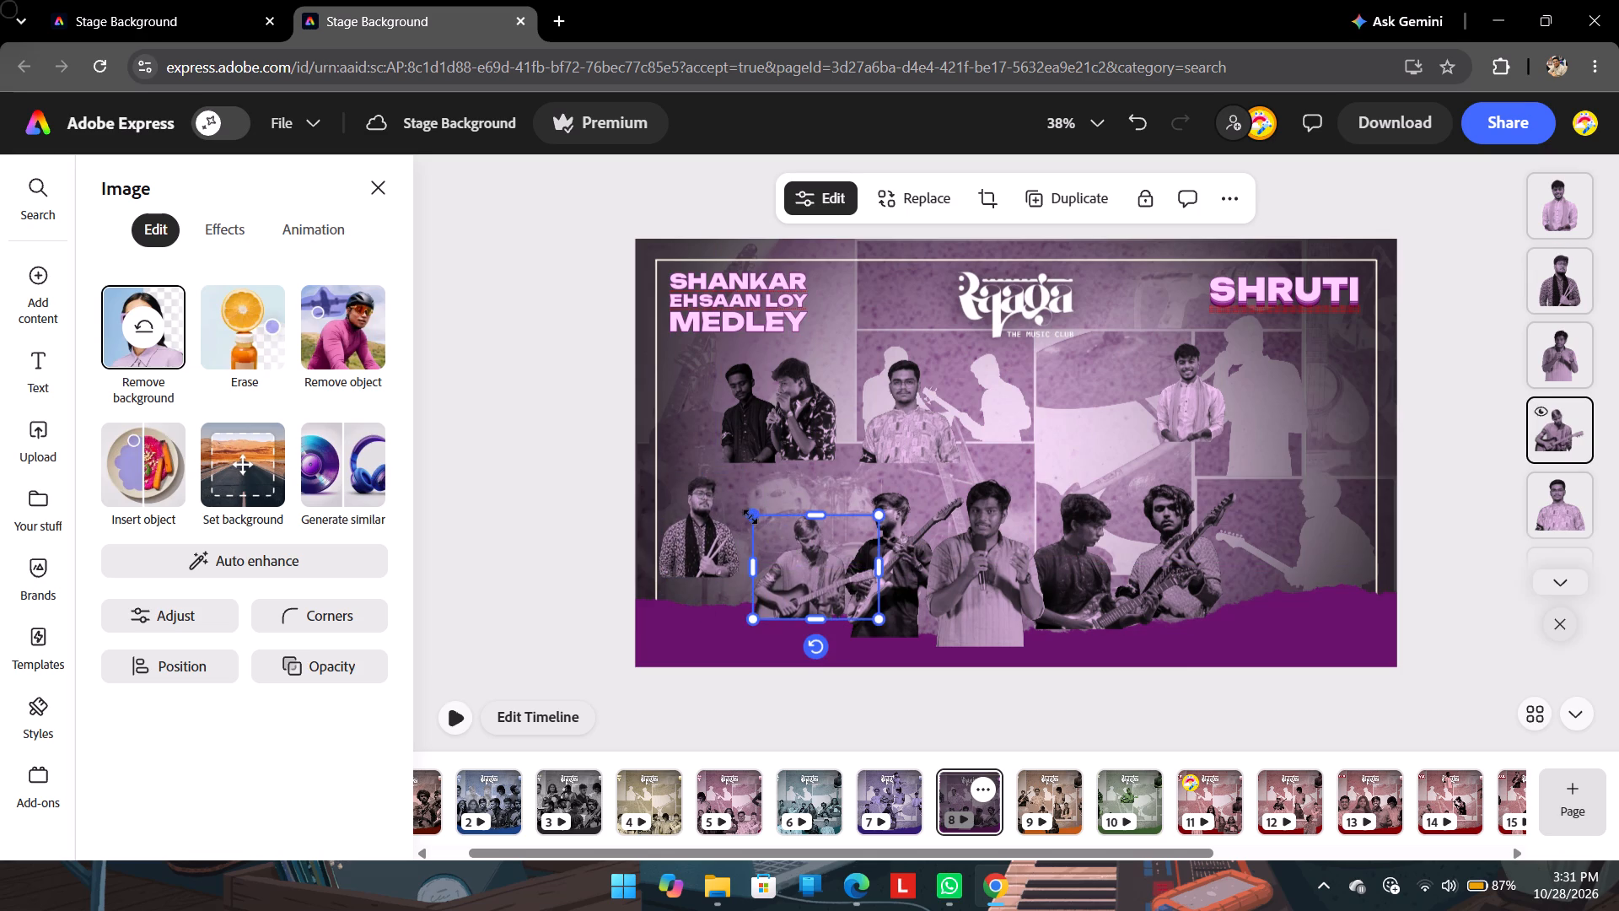
left_click_drag(750, 516, 716, 493)
left_click_drag(764, 536, 779, 539)
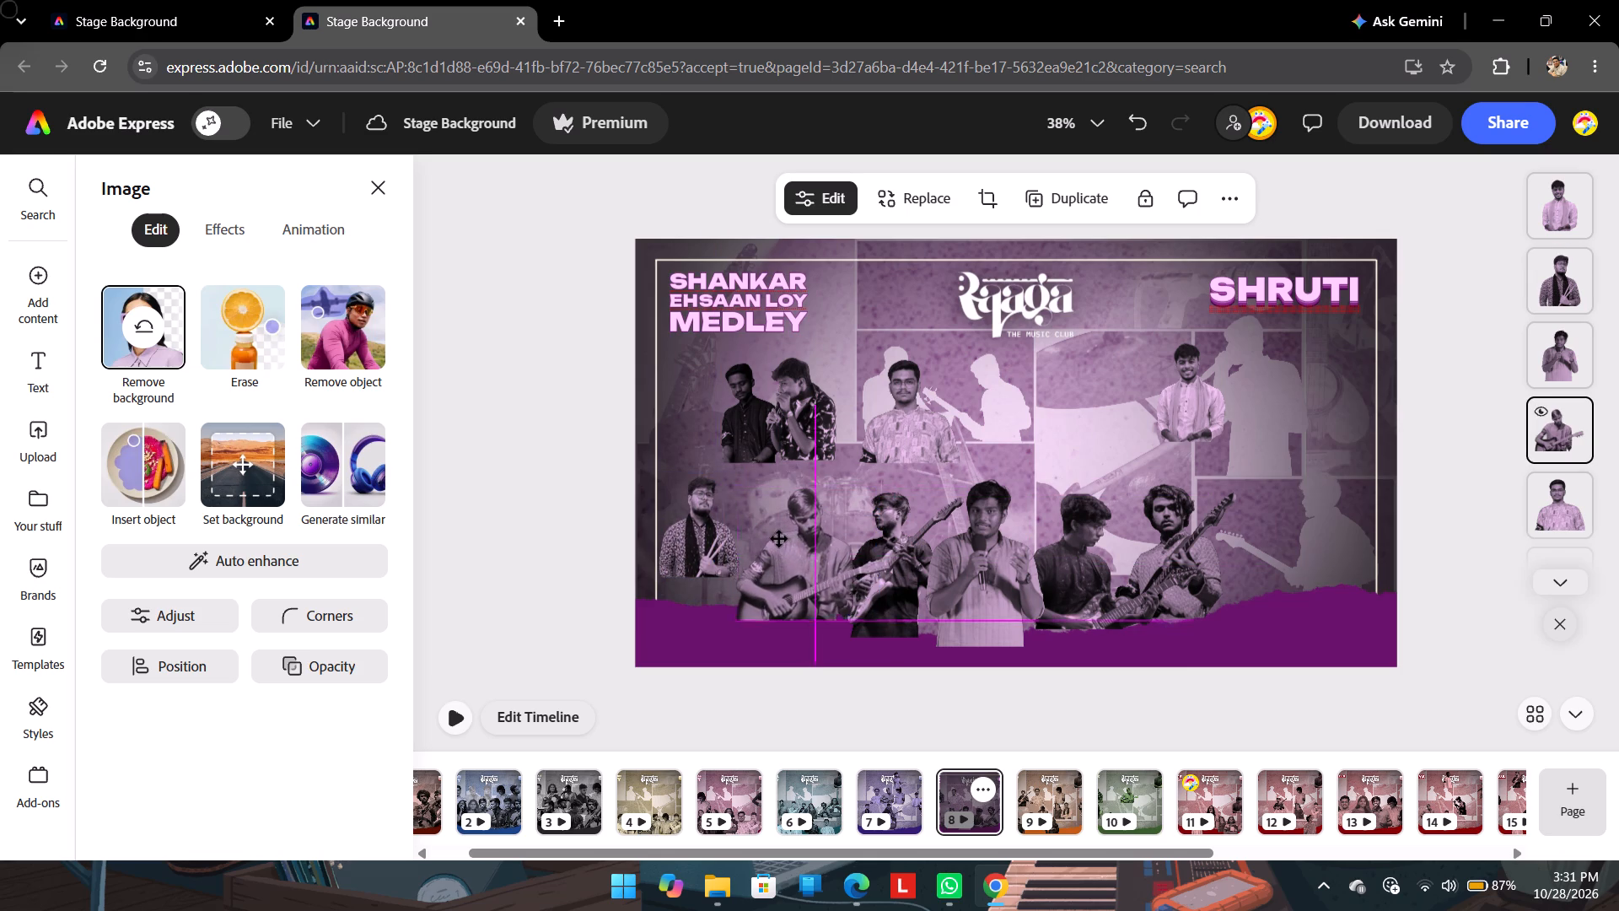
left_click_drag(779, 539, 776, 537)
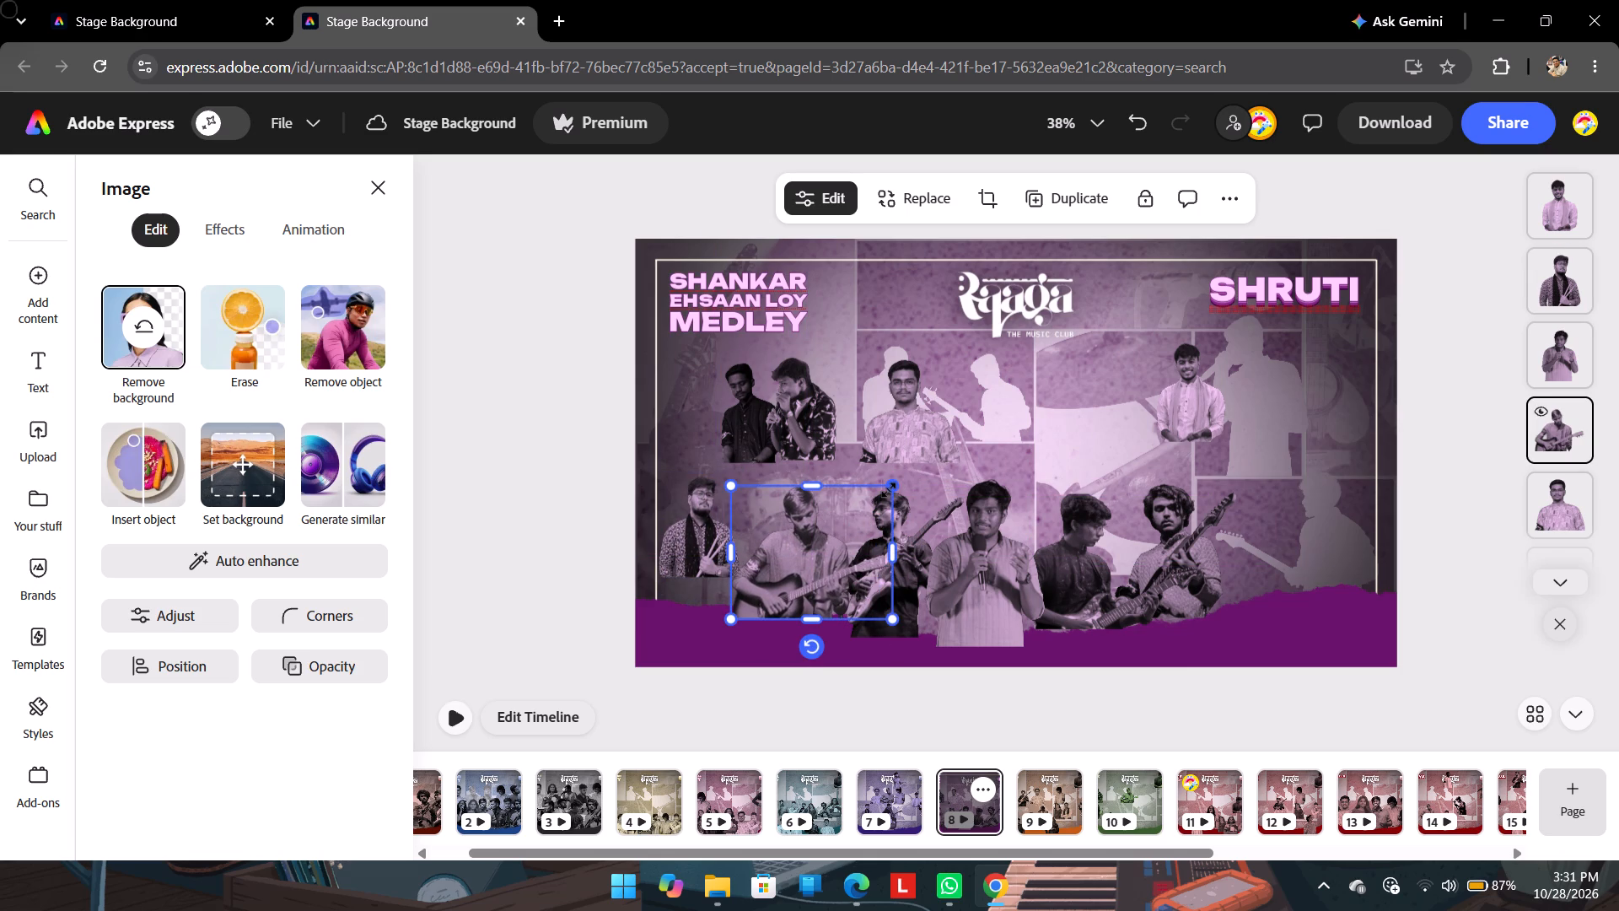
left_click_drag(888, 489, 875, 499)
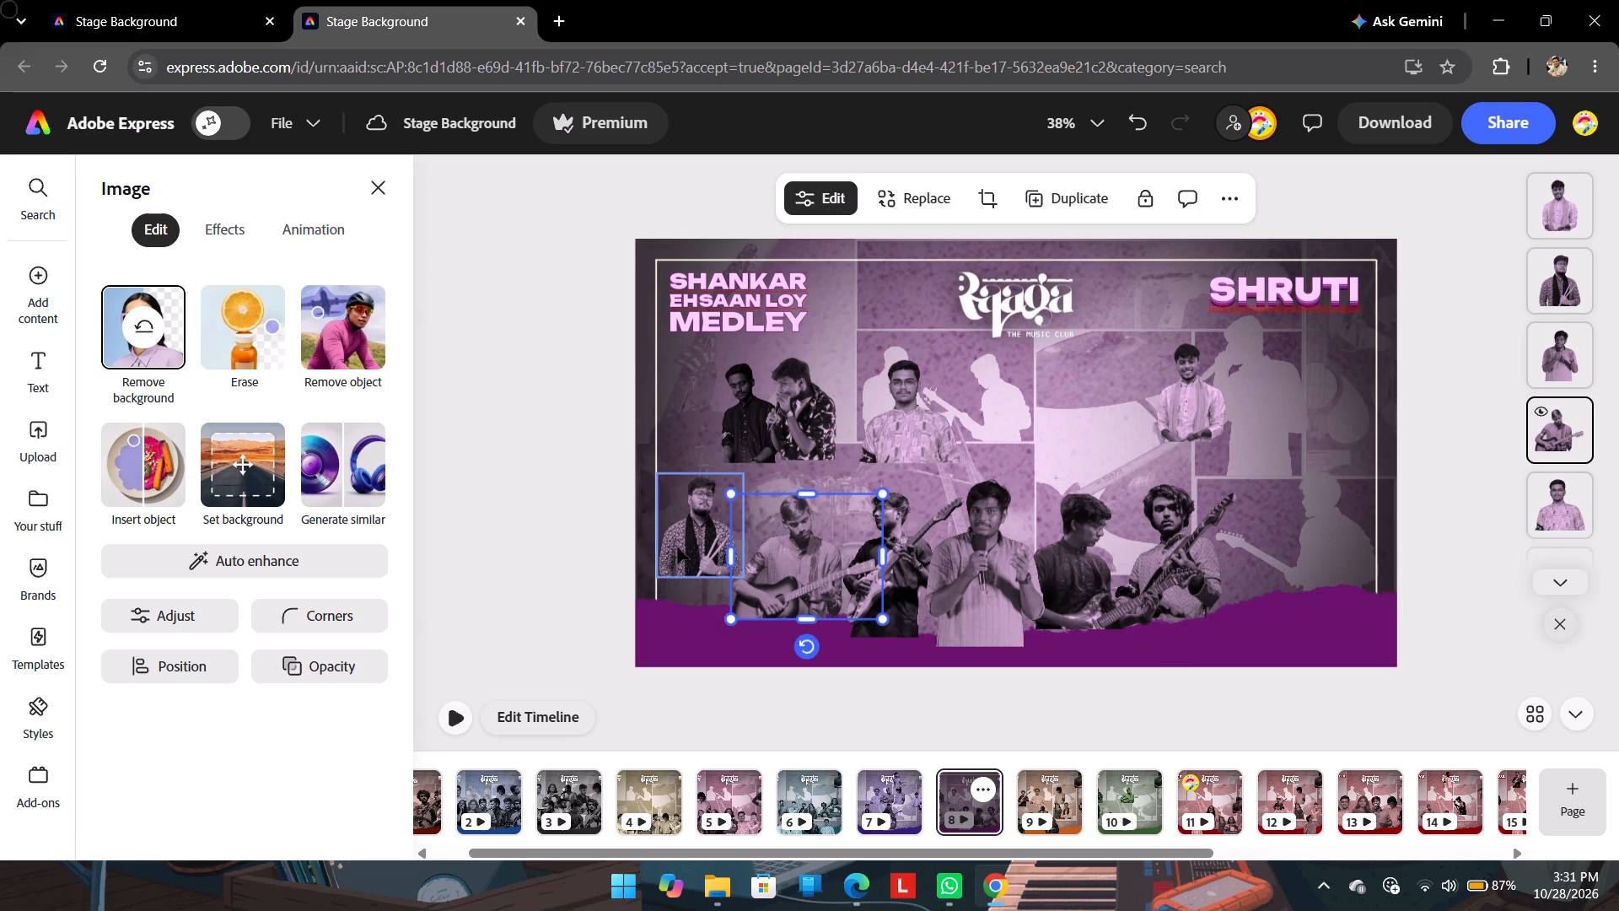
Move the drumstick-holding performer to the right of the front row's rightmost guitarist and enlarge him slightly.
left_click_drag(697, 531, 1247, 554)
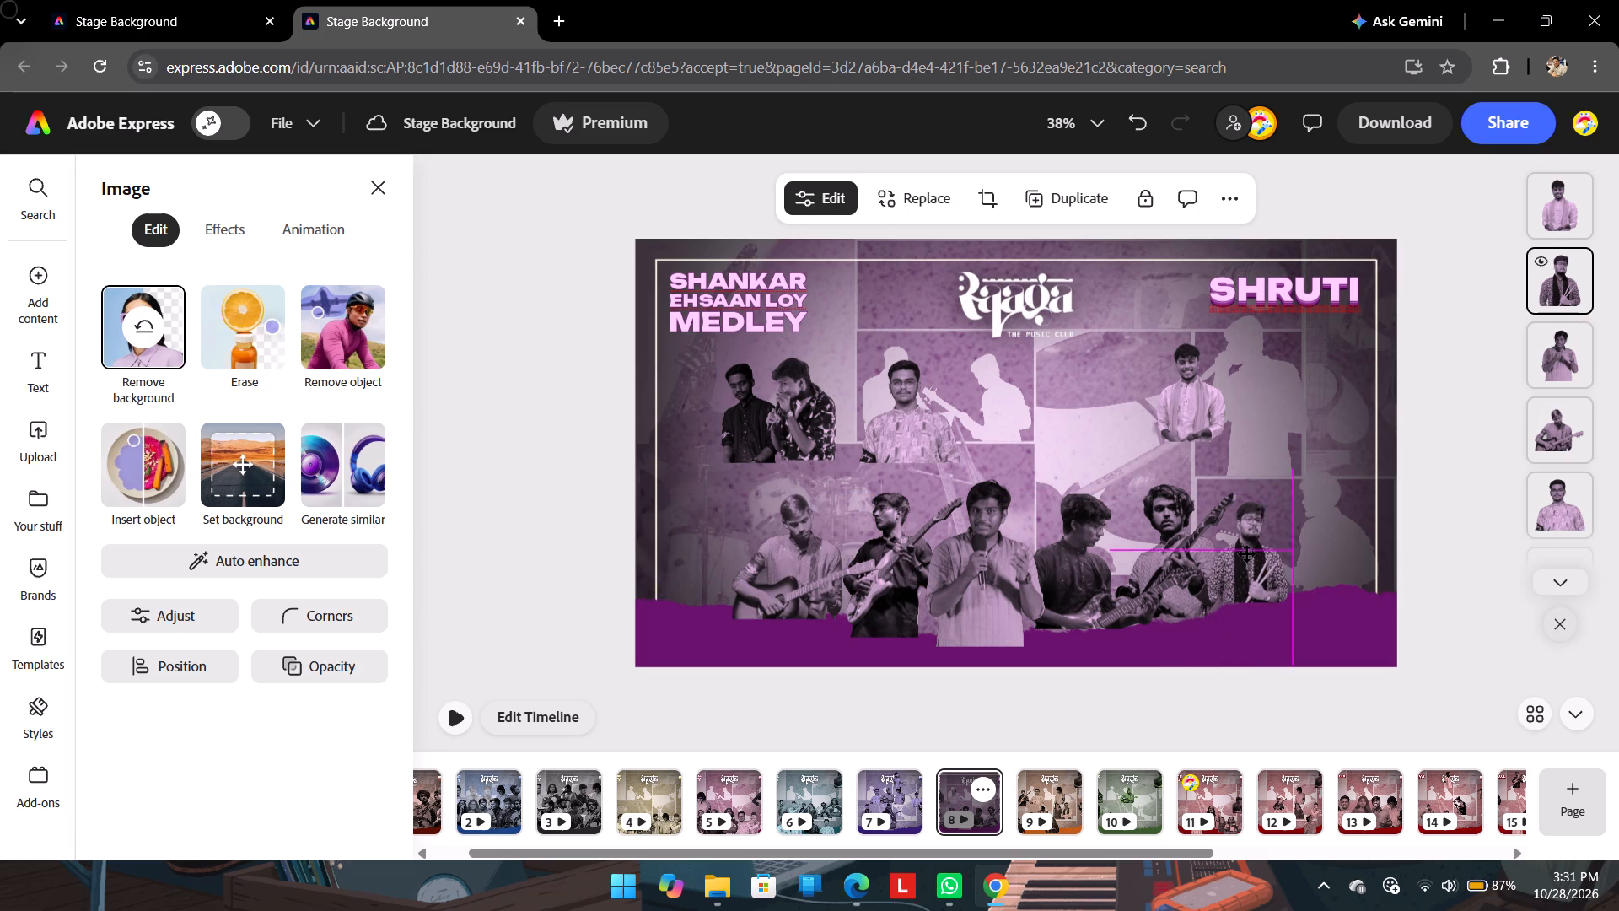
left_click_drag(1247, 554, 1246, 554)
left_click_drag(1202, 503, 1183, 488)
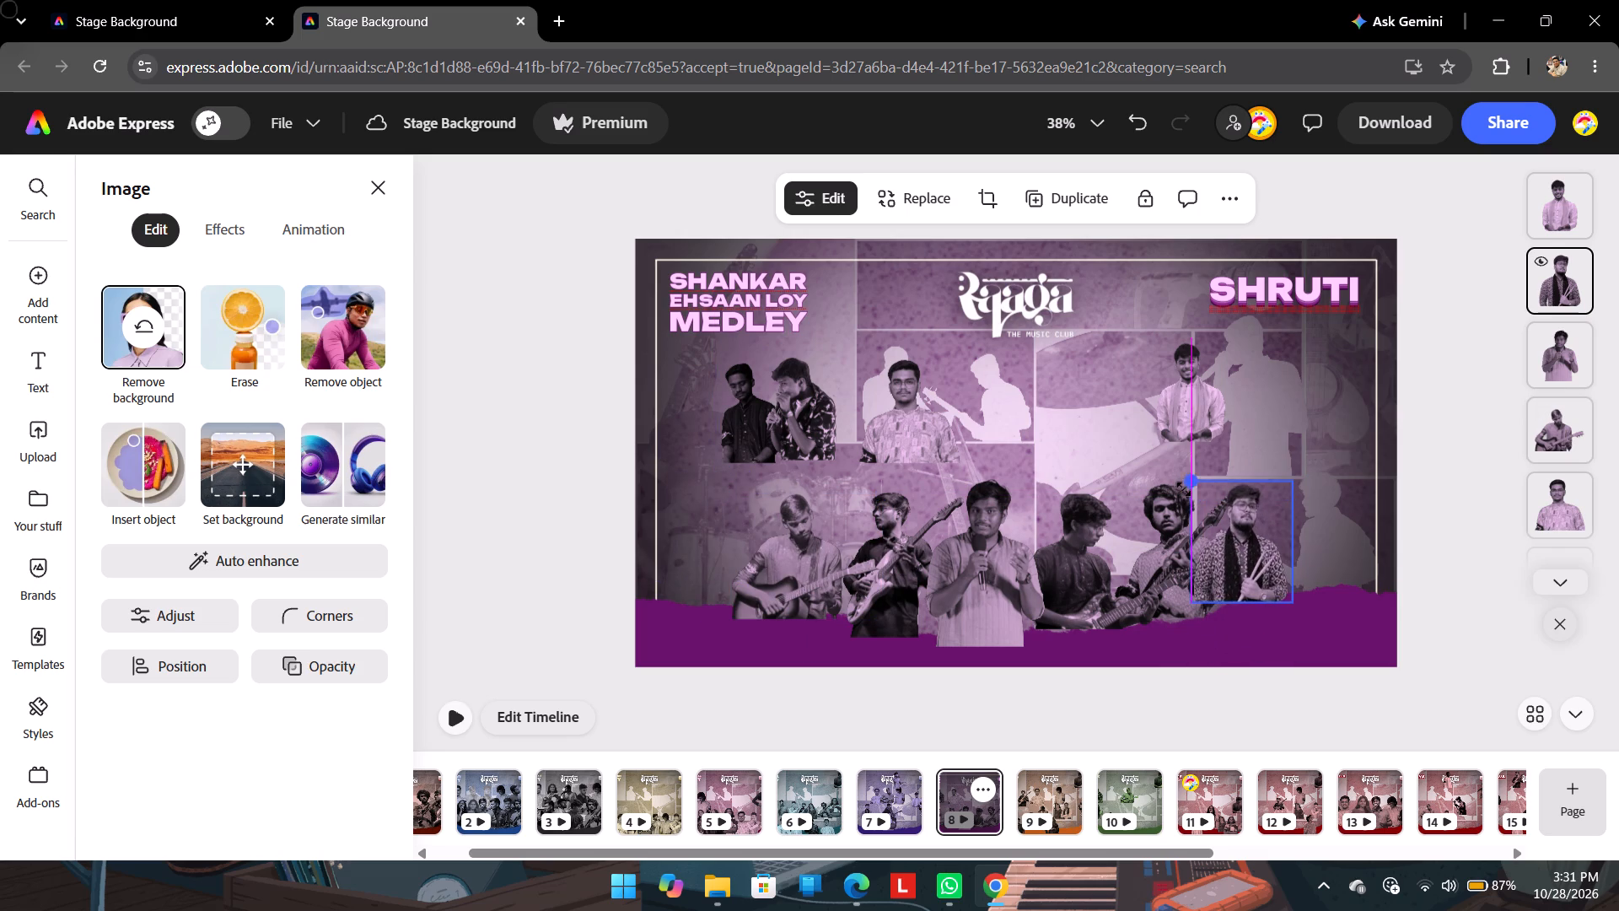
left_click_drag(1183, 488, 1194, 497)
left_click_drag(1259, 543, 1270, 547)
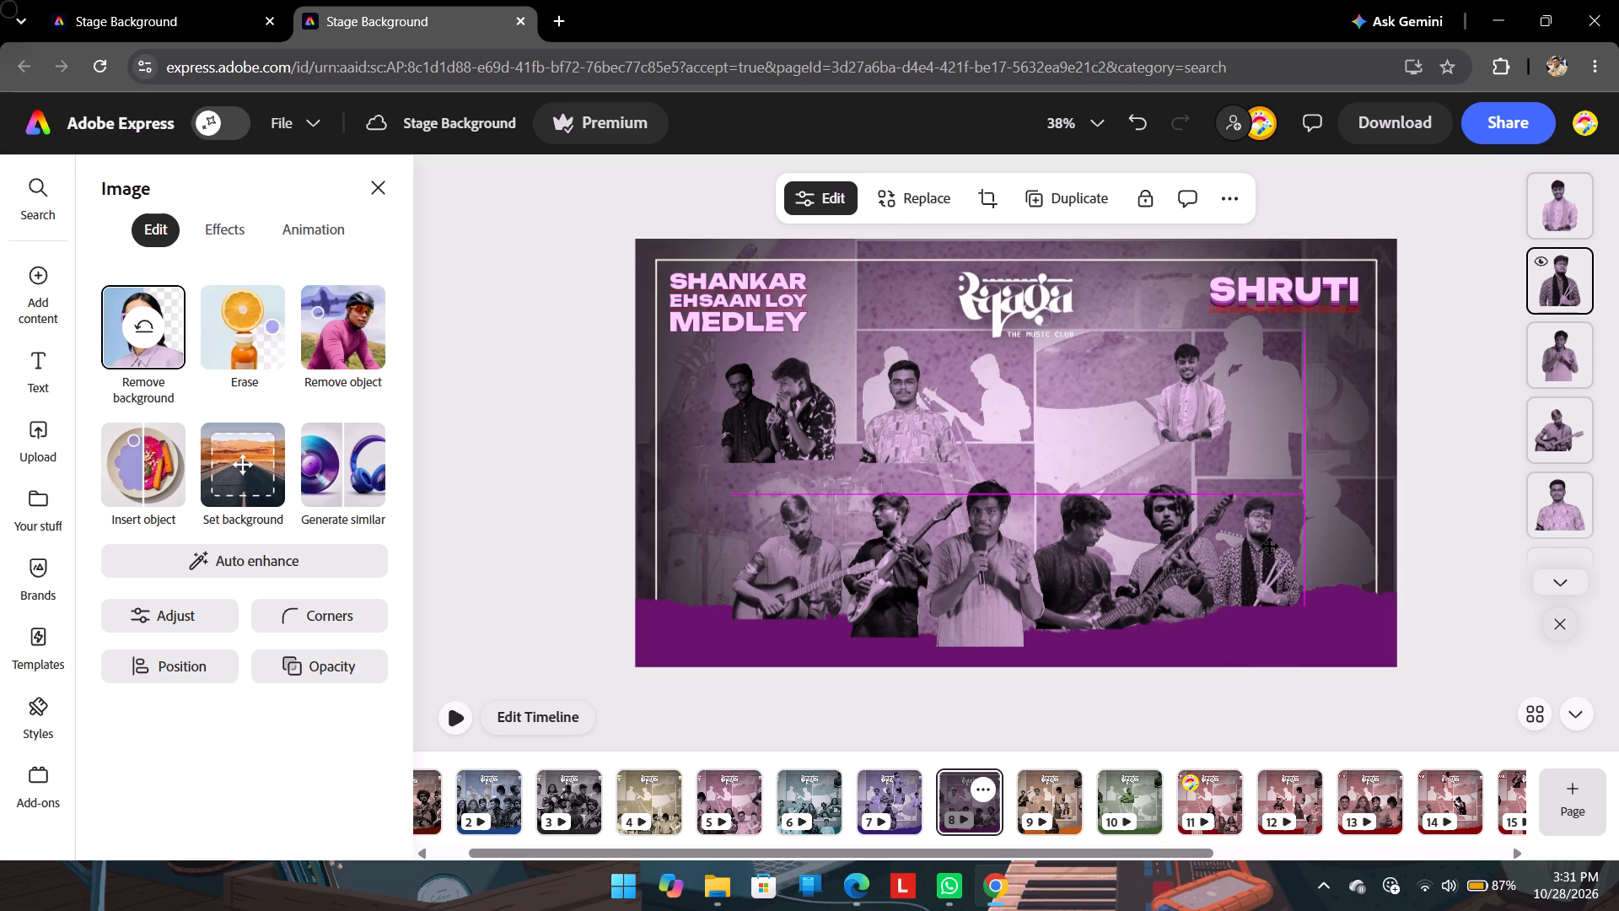
left_click_drag(1270, 547, 1270, 544)
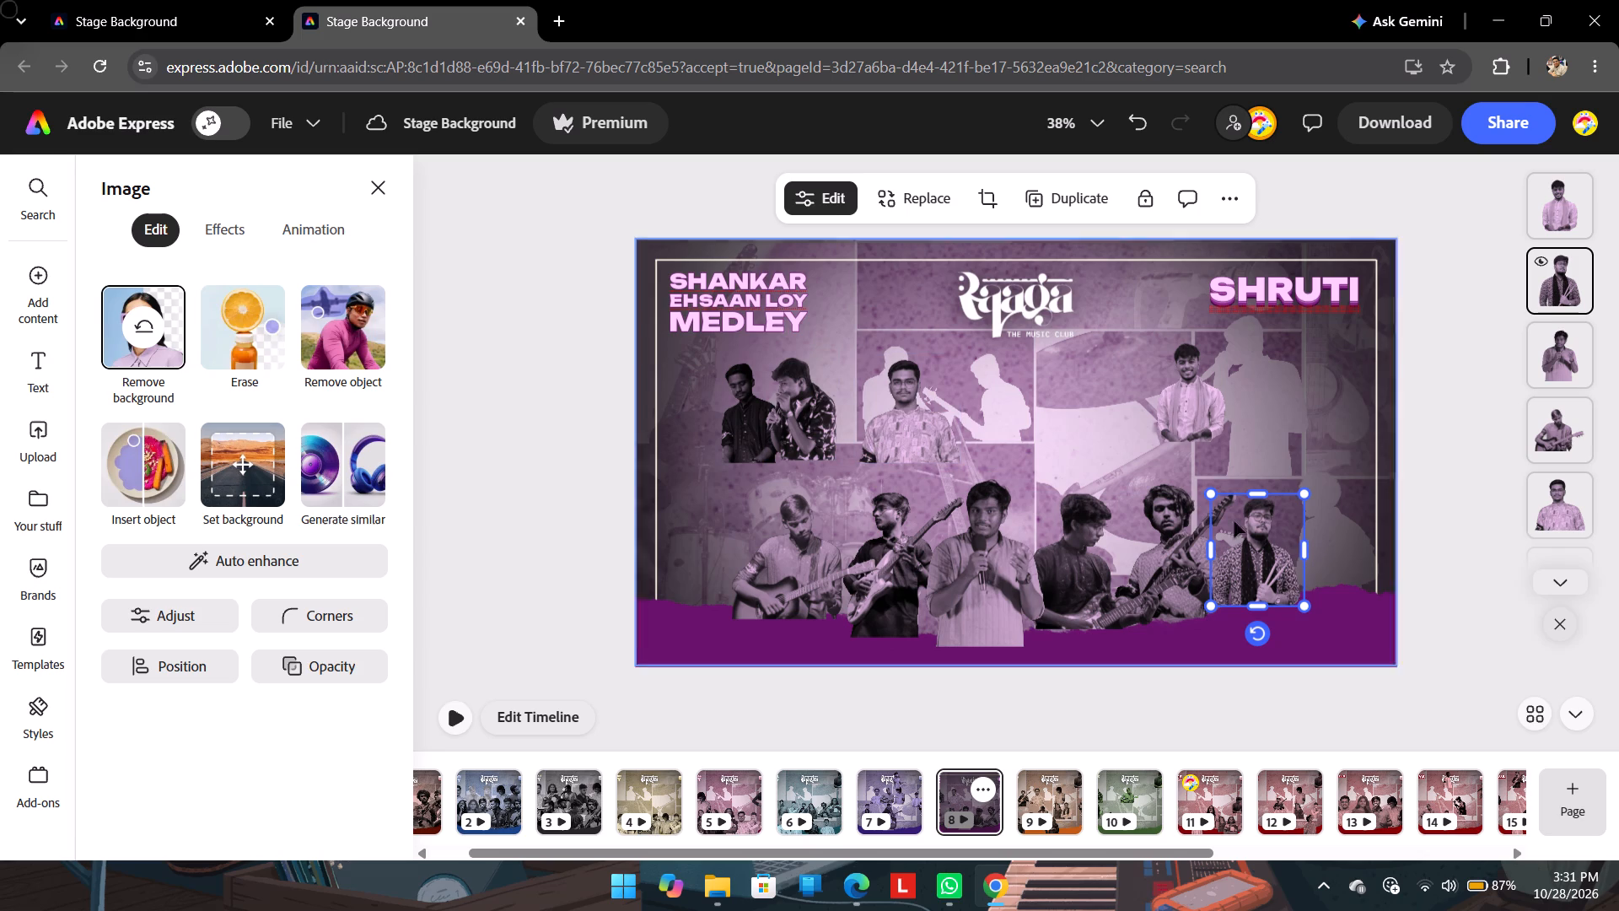
Move the floral-shirt performer from the upper row to the front row's right end, beside the drumstick-holding performer.
left_click_drag(799, 419, 1329, 582)
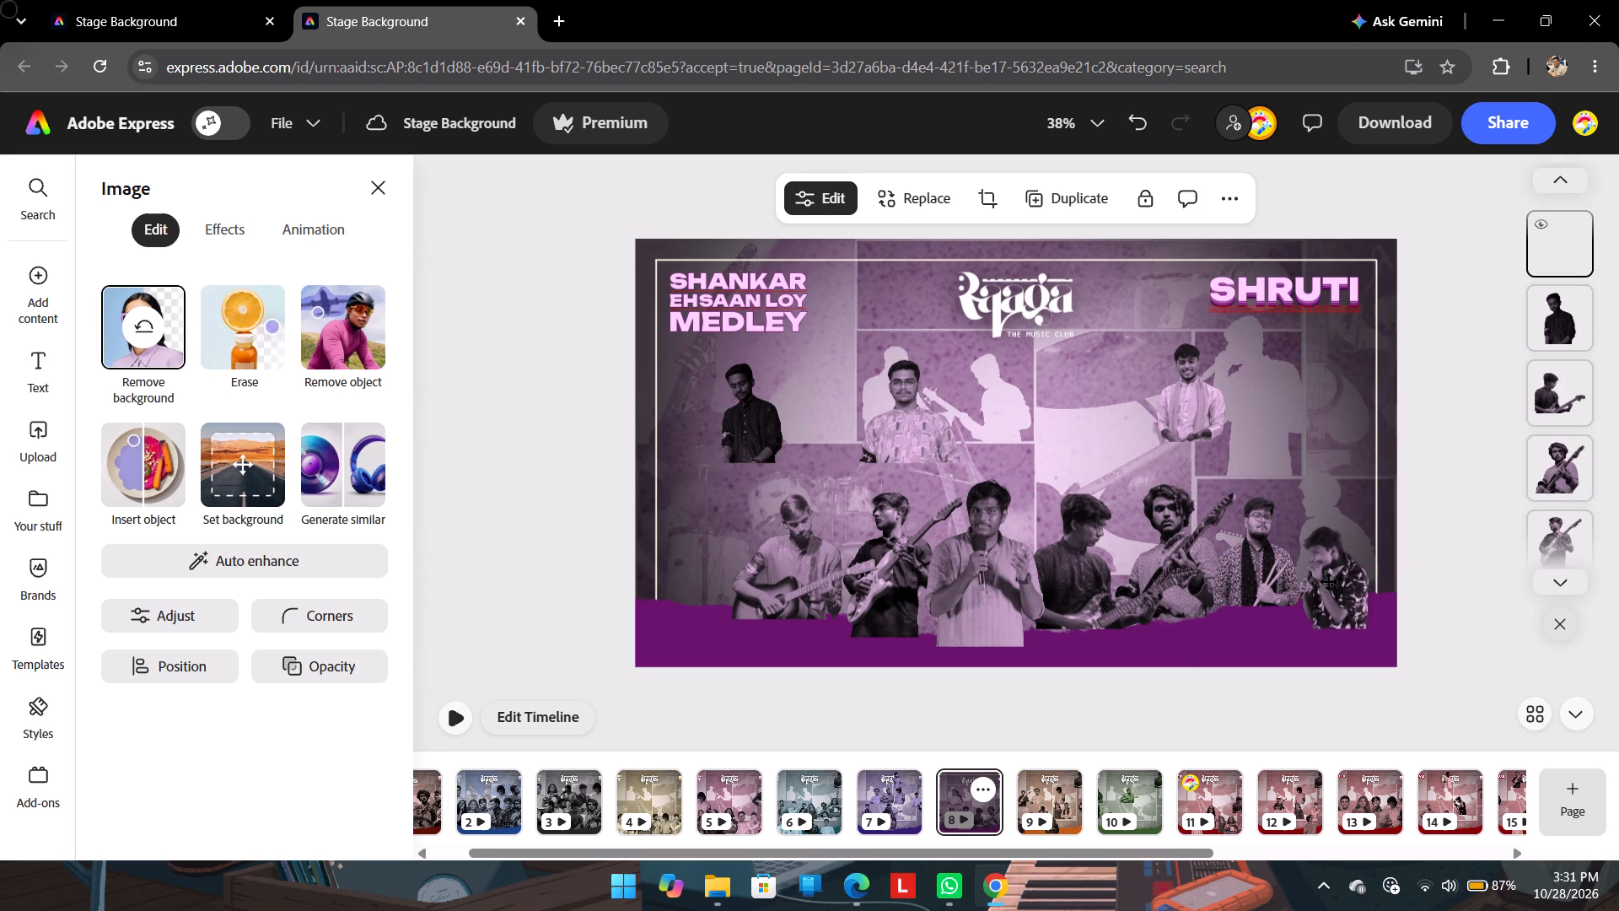
left_click_drag(1329, 582, 1334, 558)
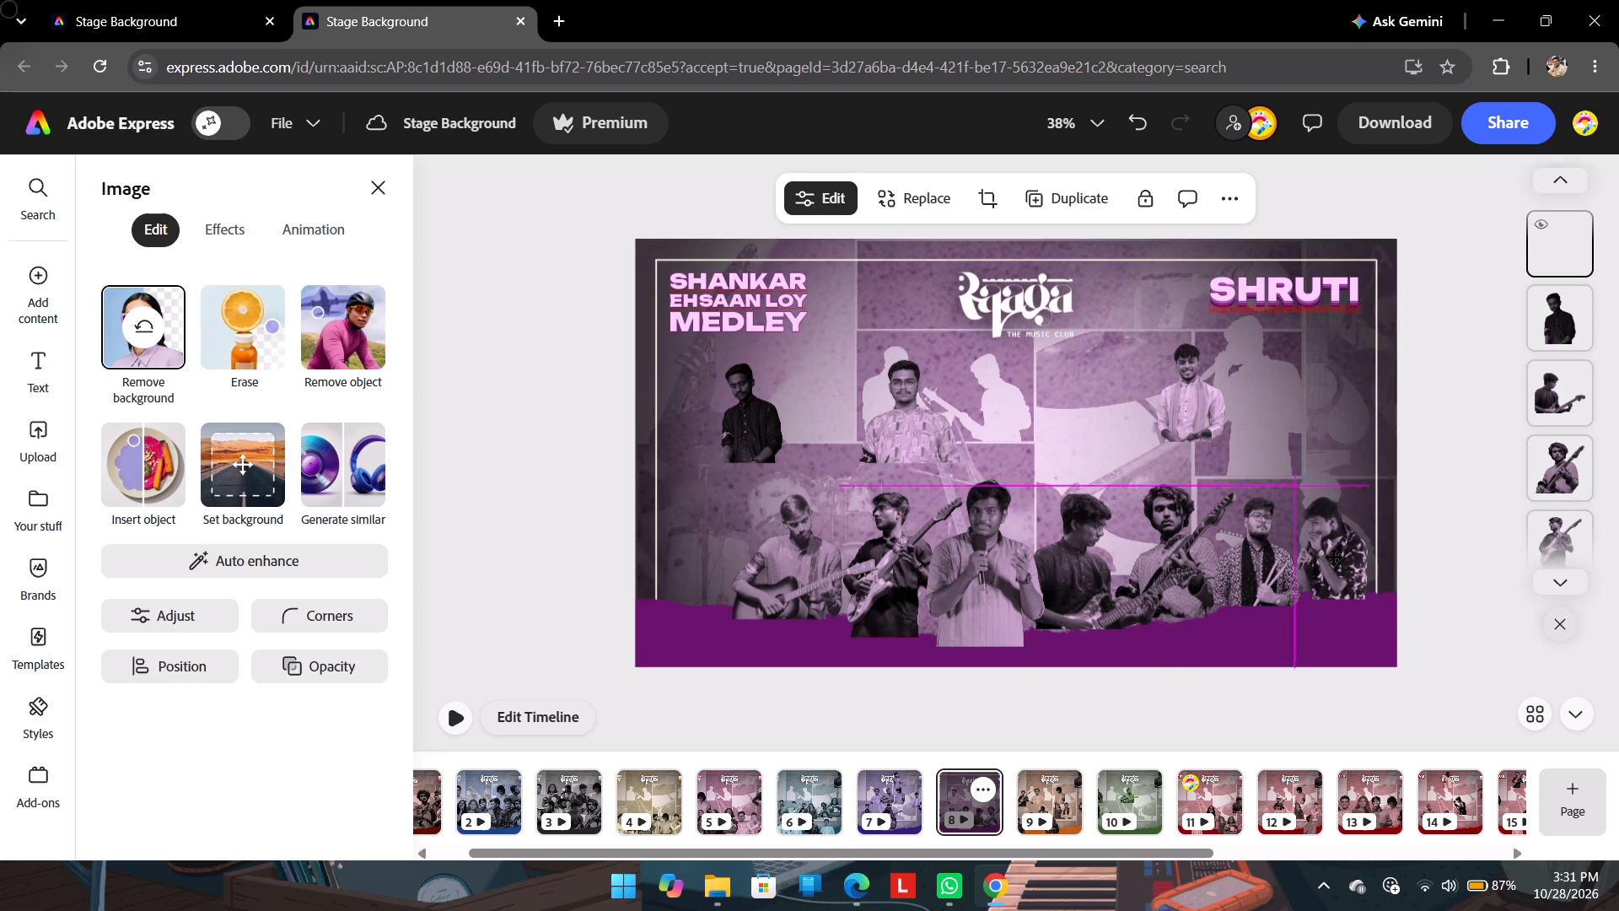
left_click_drag(1334, 558, 1332, 557)
left_click(1292, 485)
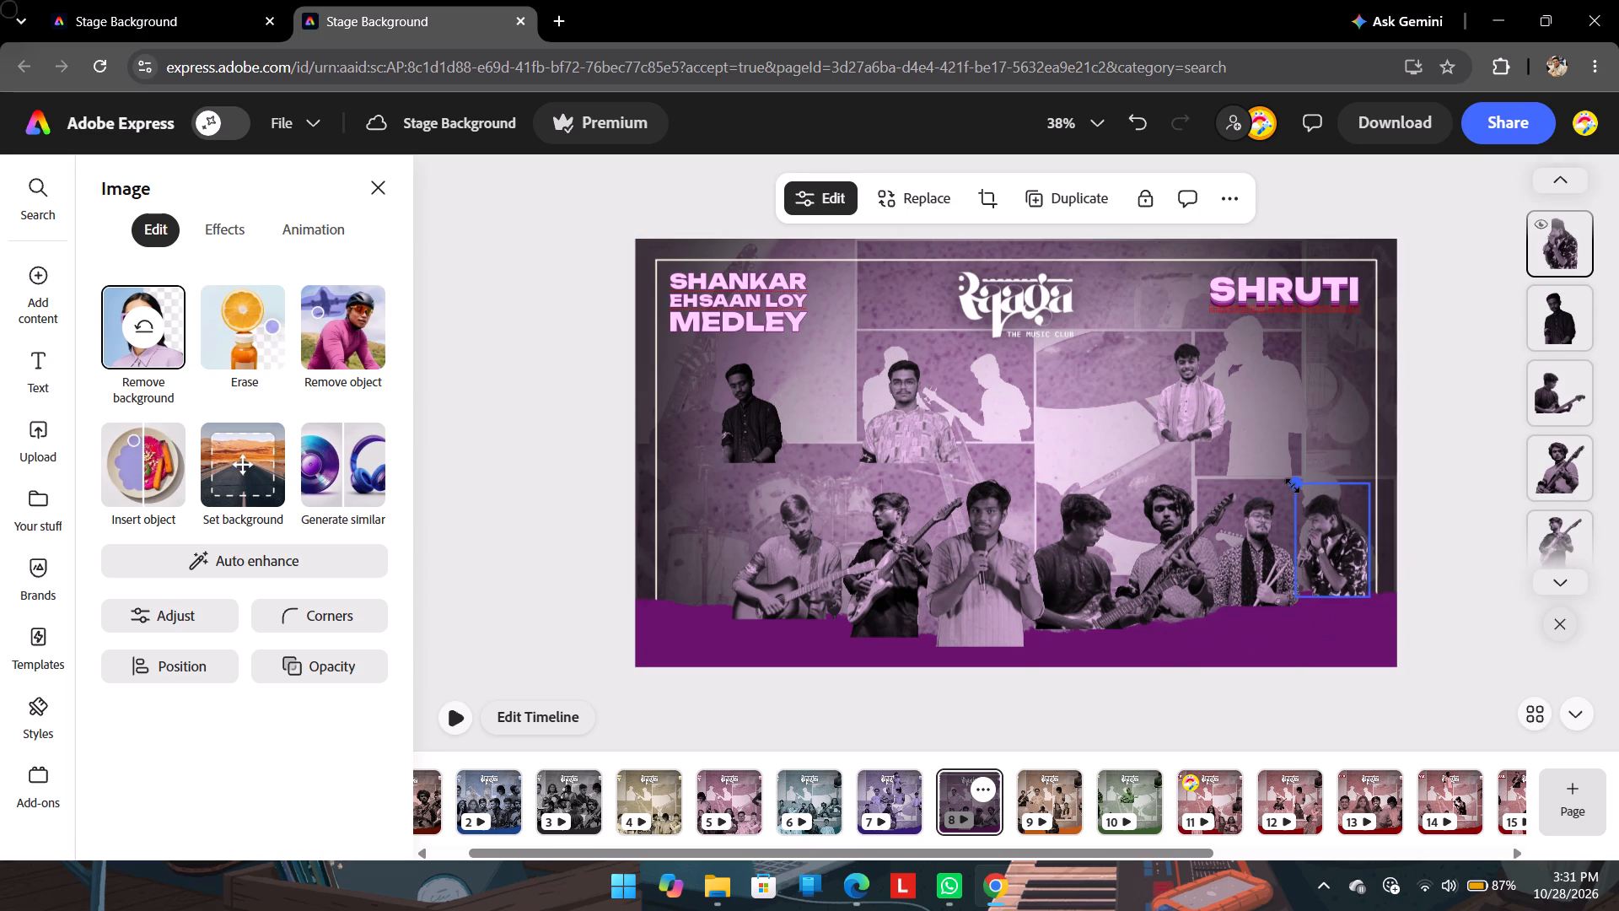
left_click_drag(1329, 533, 1321, 538)
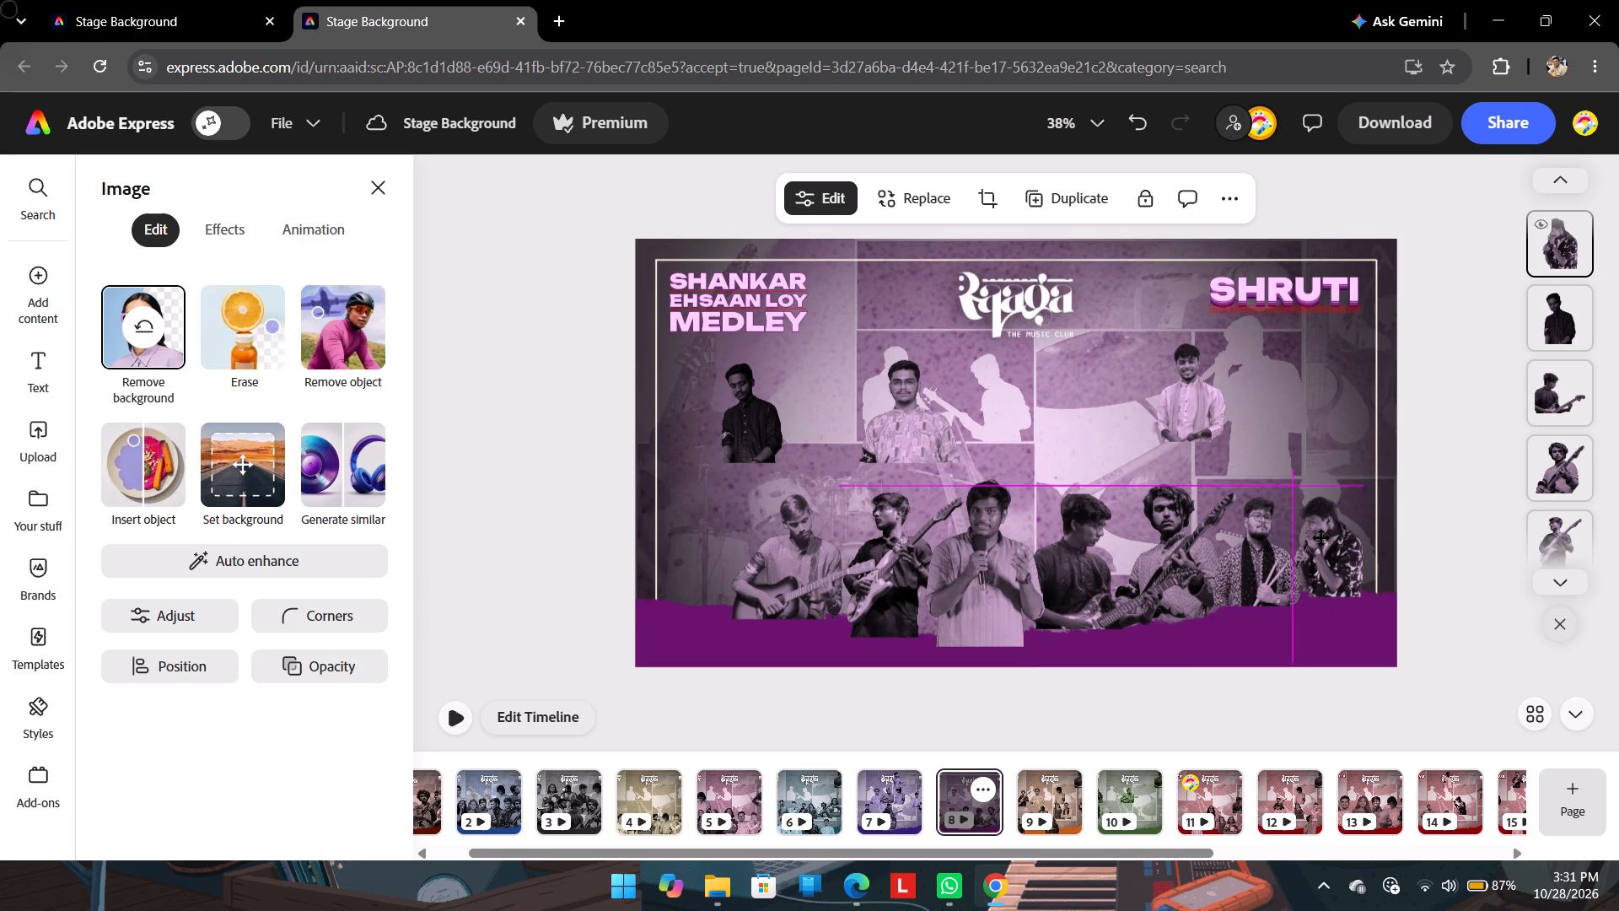
left_click_drag(1321, 538, 1314, 541)
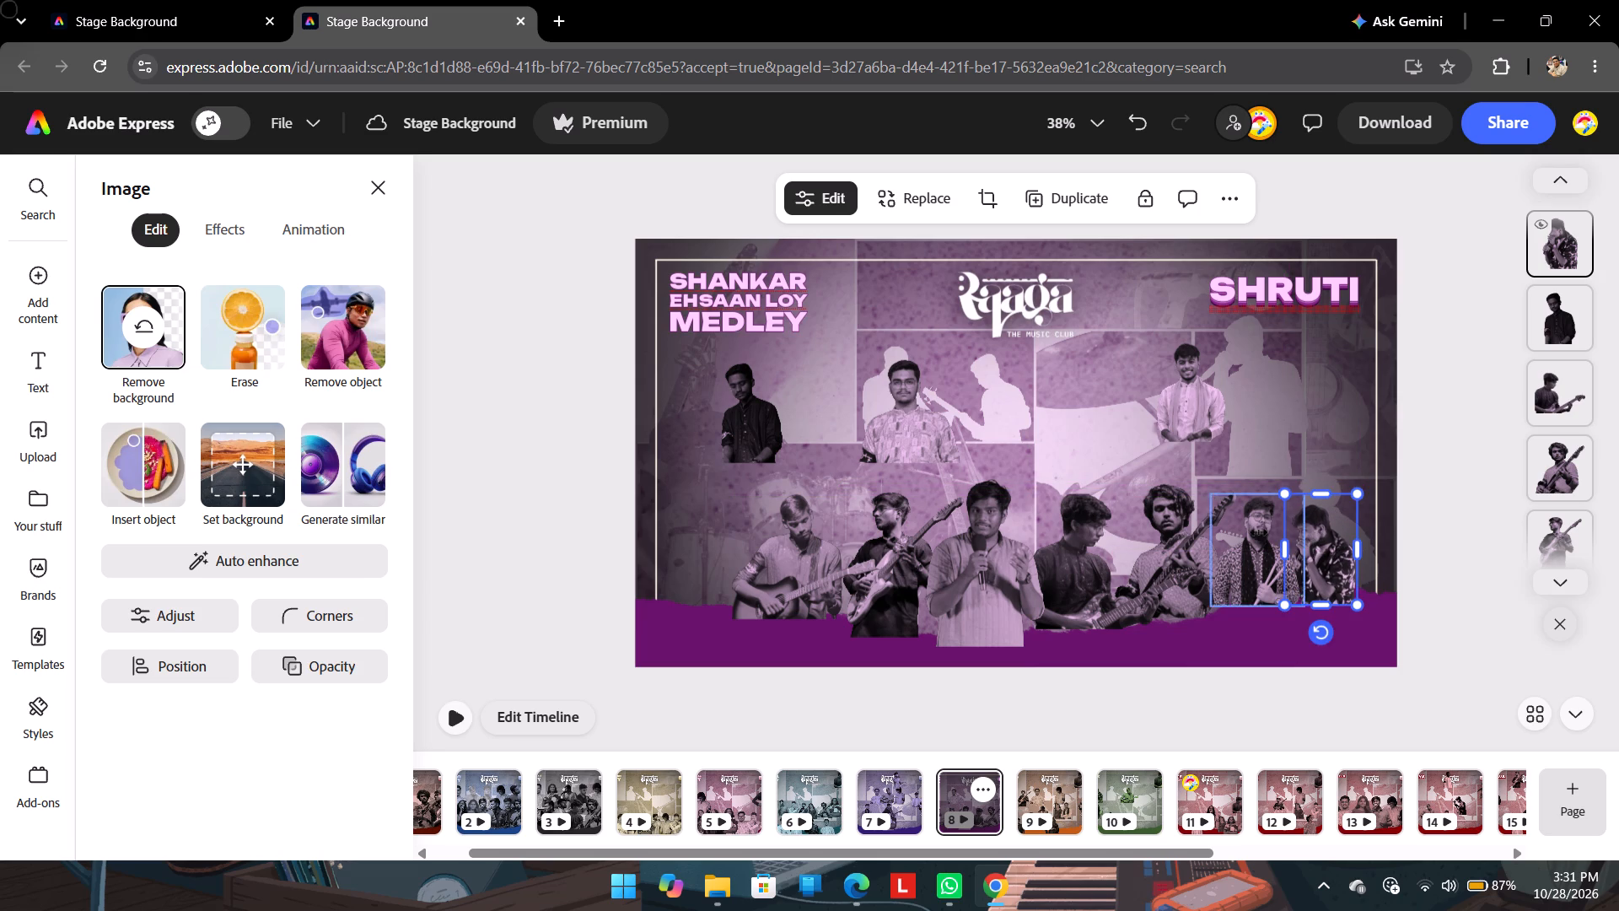
Place the printed-kurta performer left of the acoustic guitarist and the dark-shirt performer at the front row's far left end.
left_click_drag(917, 431, 729, 581)
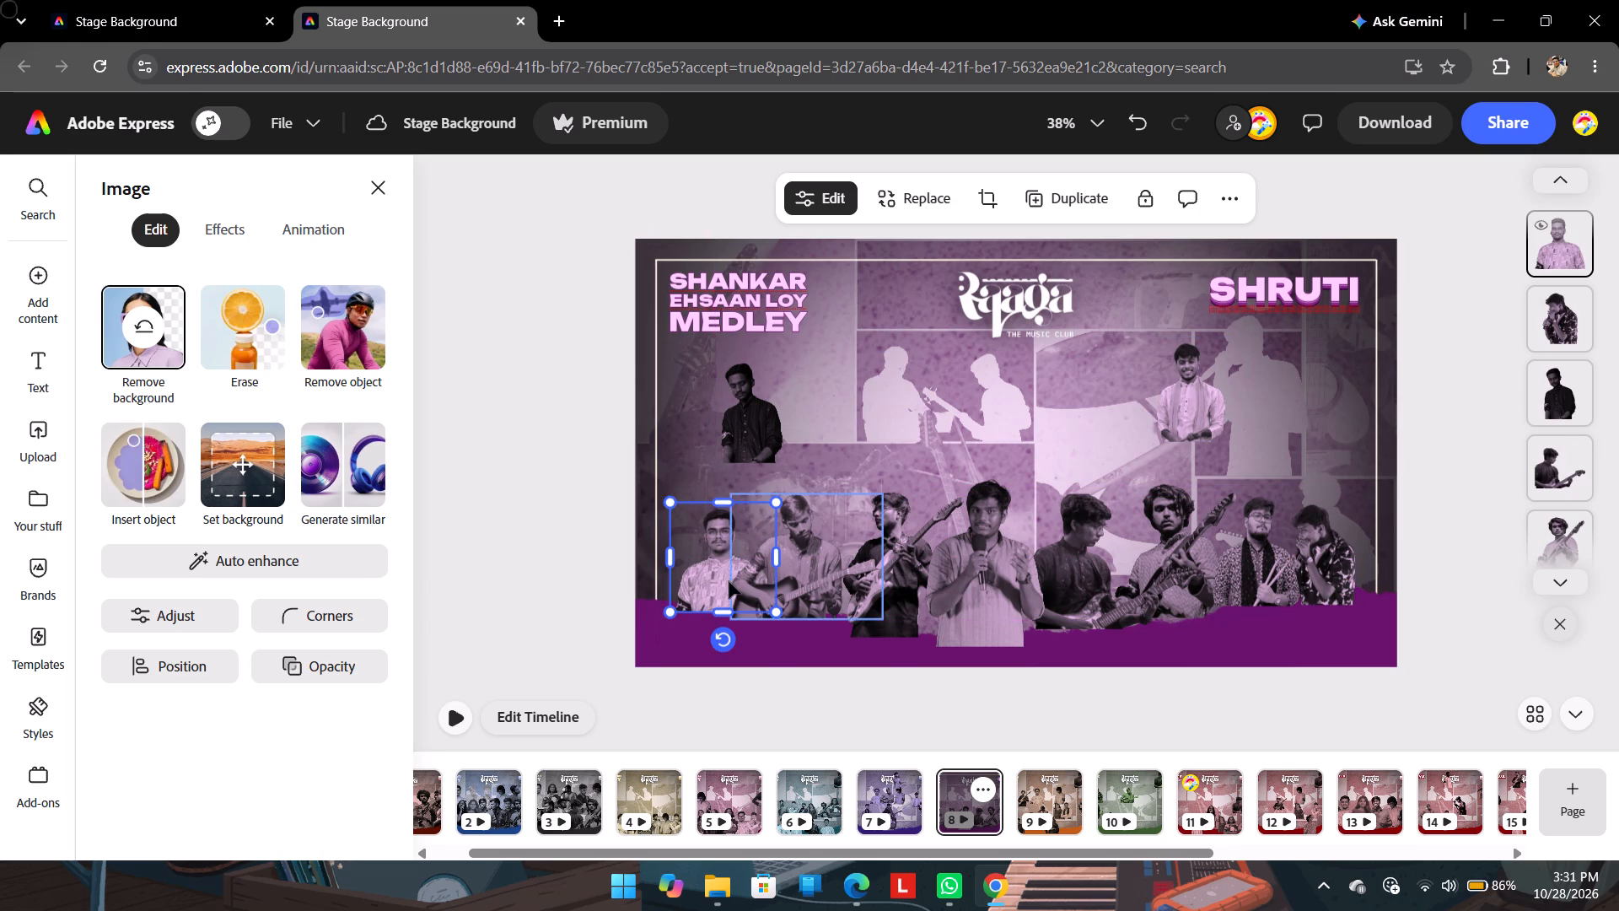
left_click_drag(750, 402, 802, 408)
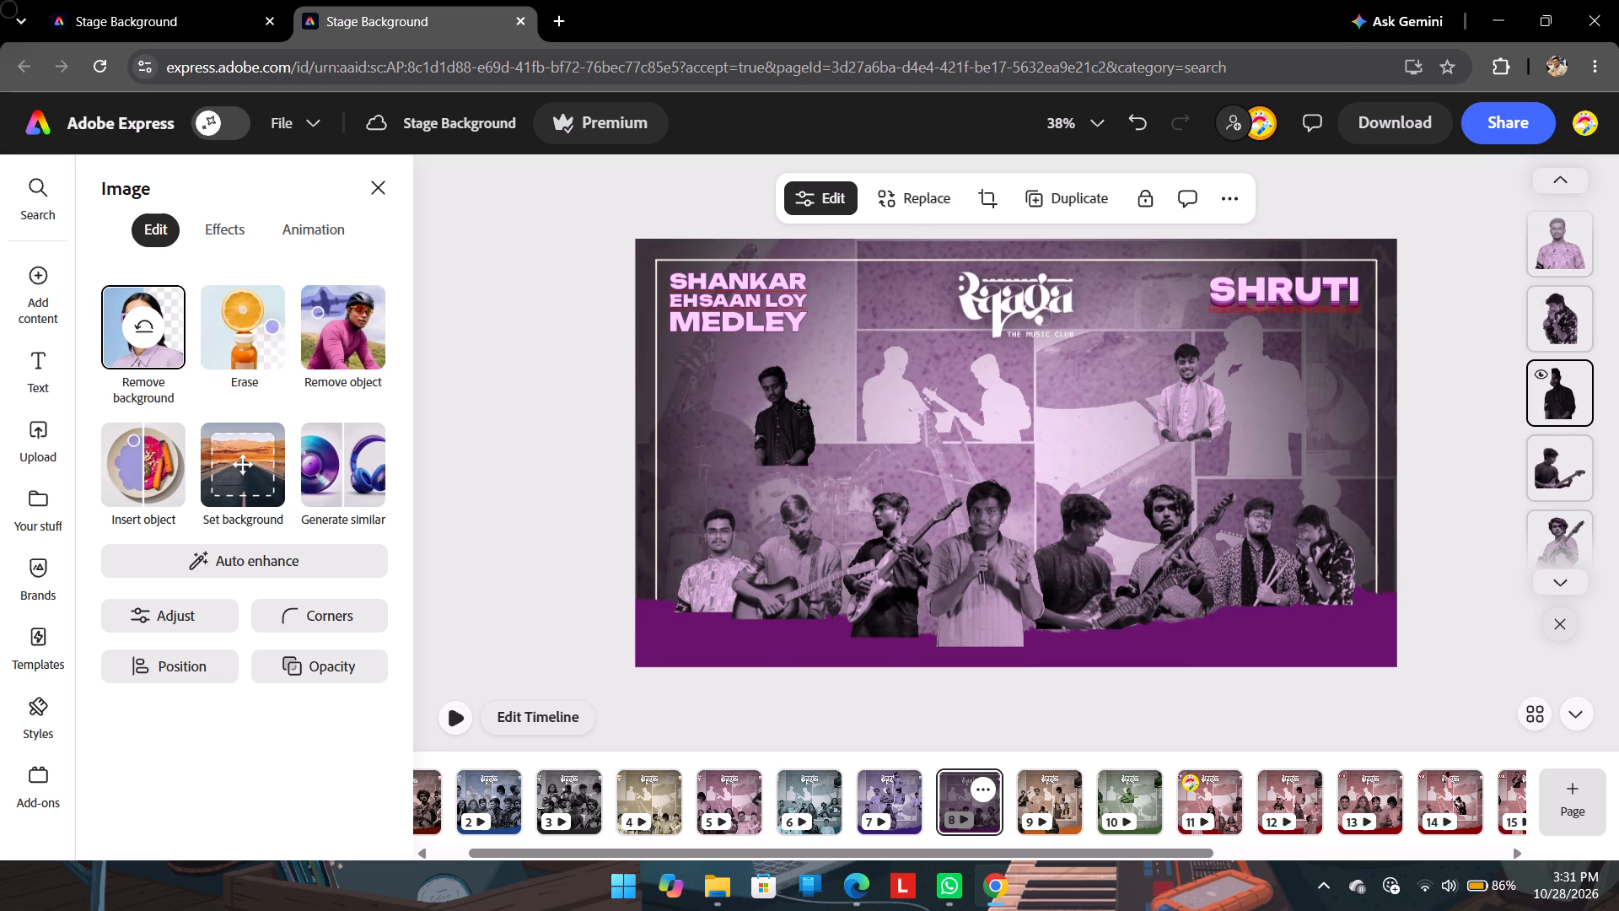
left_click_drag(802, 408, 1115, 437)
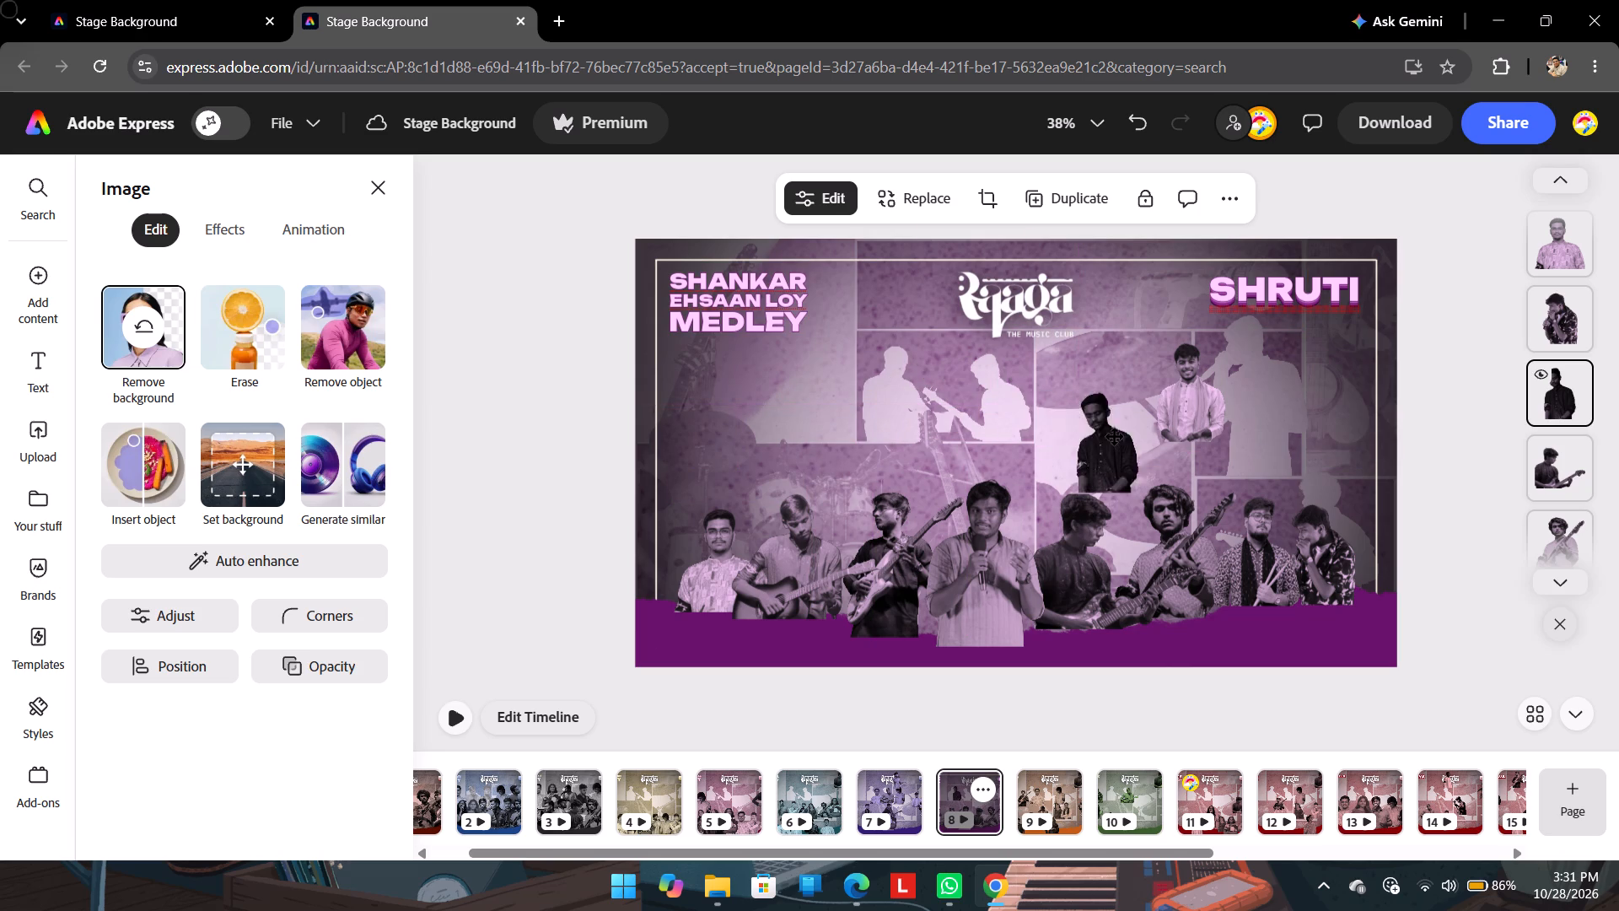
left_click_drag(1115, 437, 661, 529)
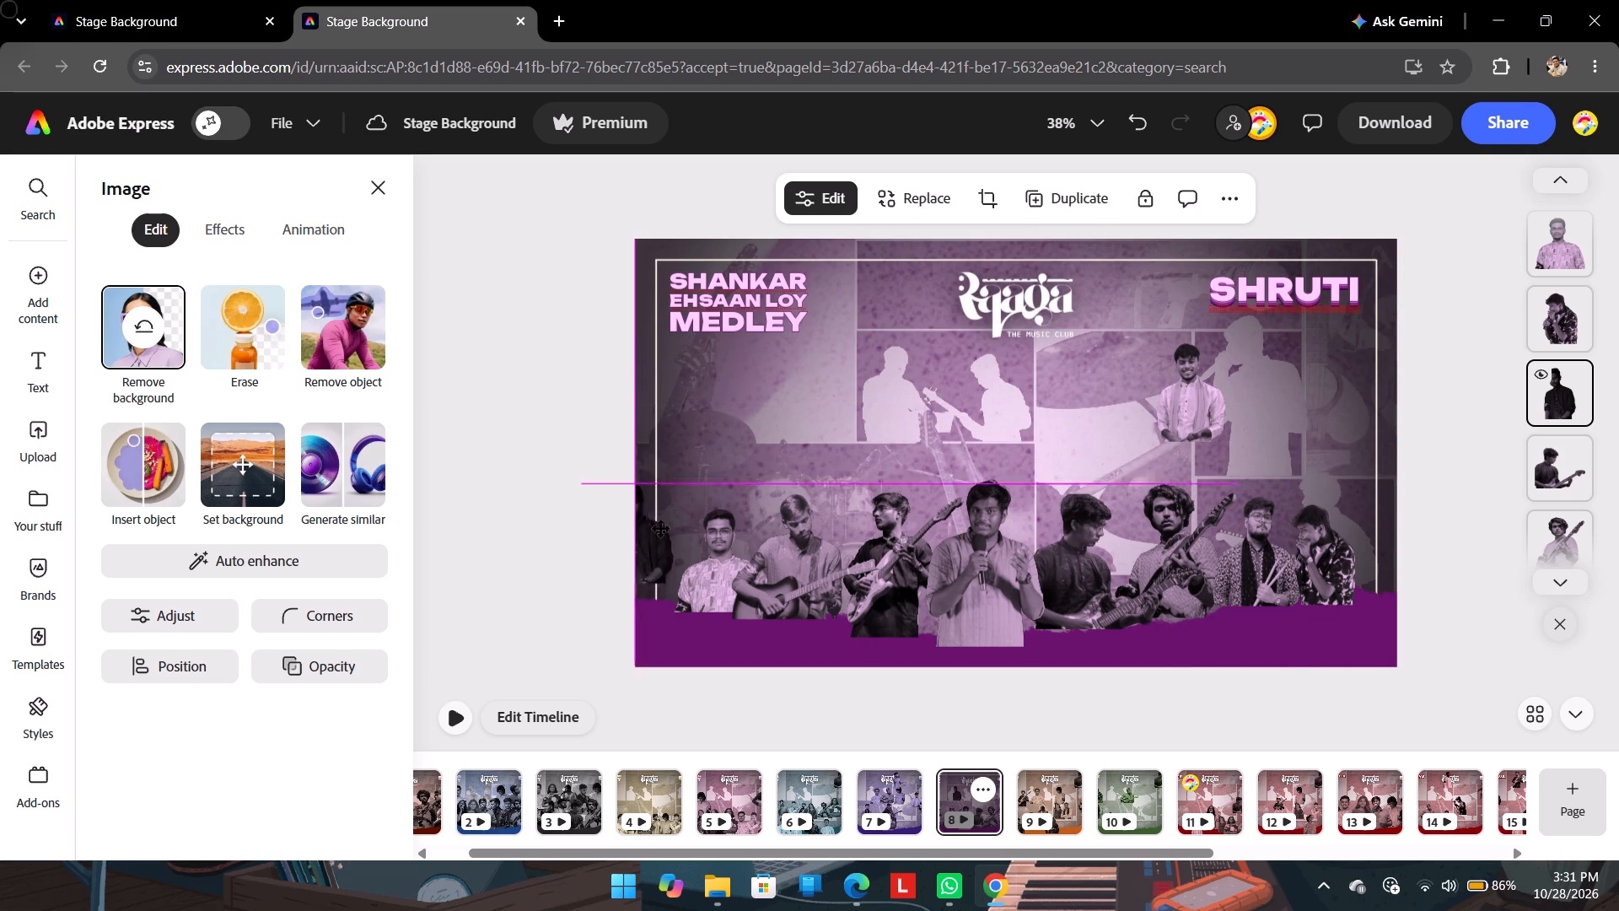
left_click_drag(661, 529, 669, 552)
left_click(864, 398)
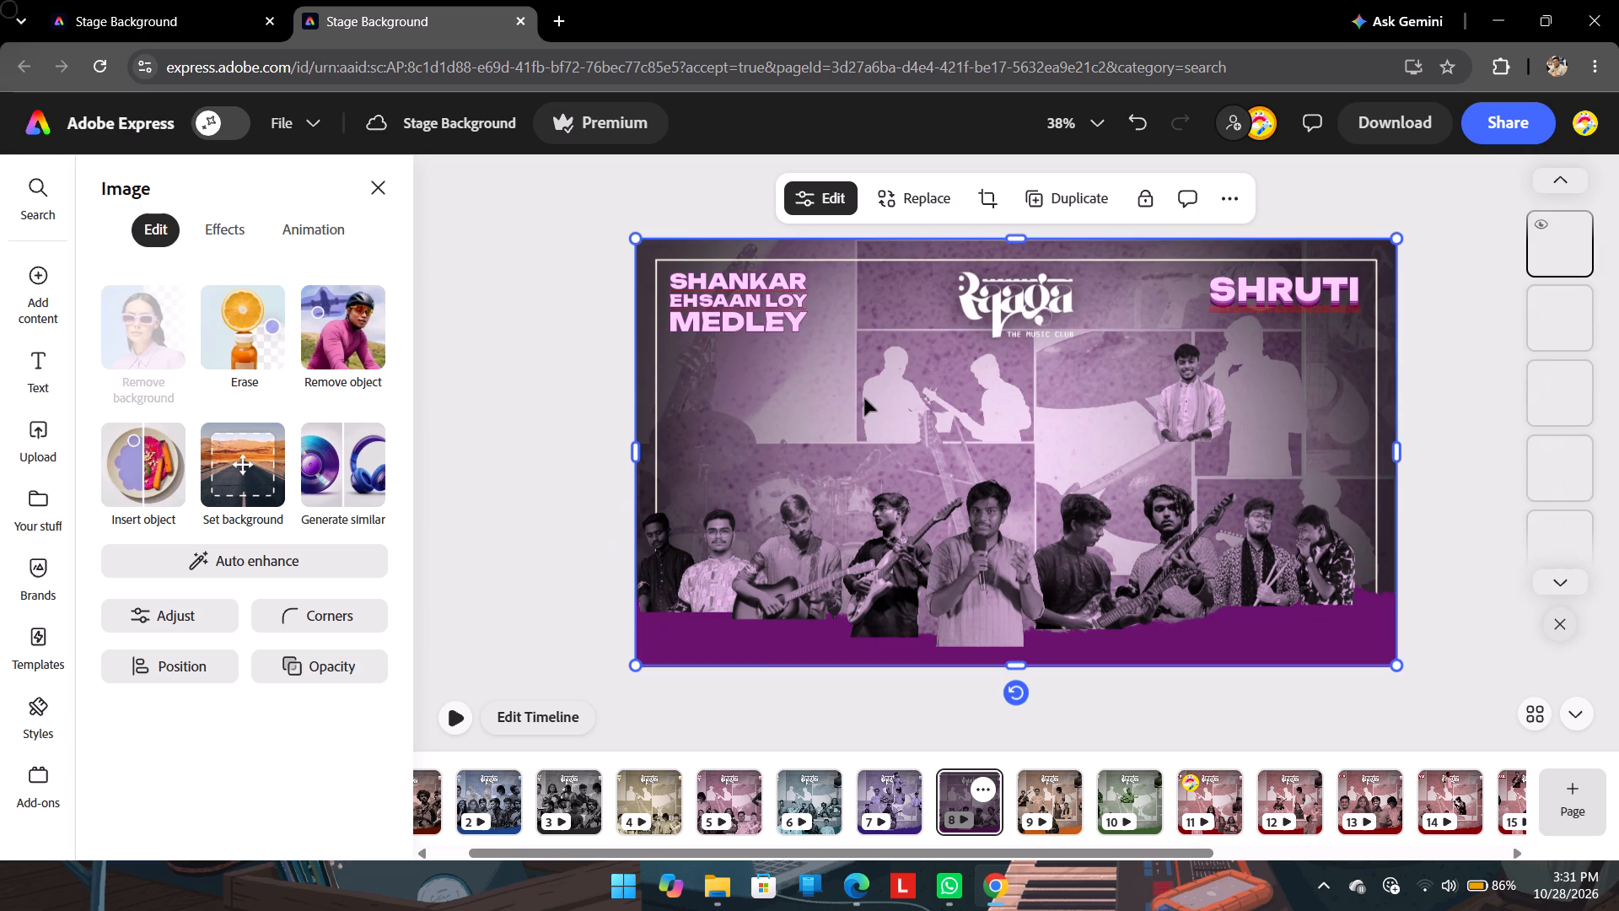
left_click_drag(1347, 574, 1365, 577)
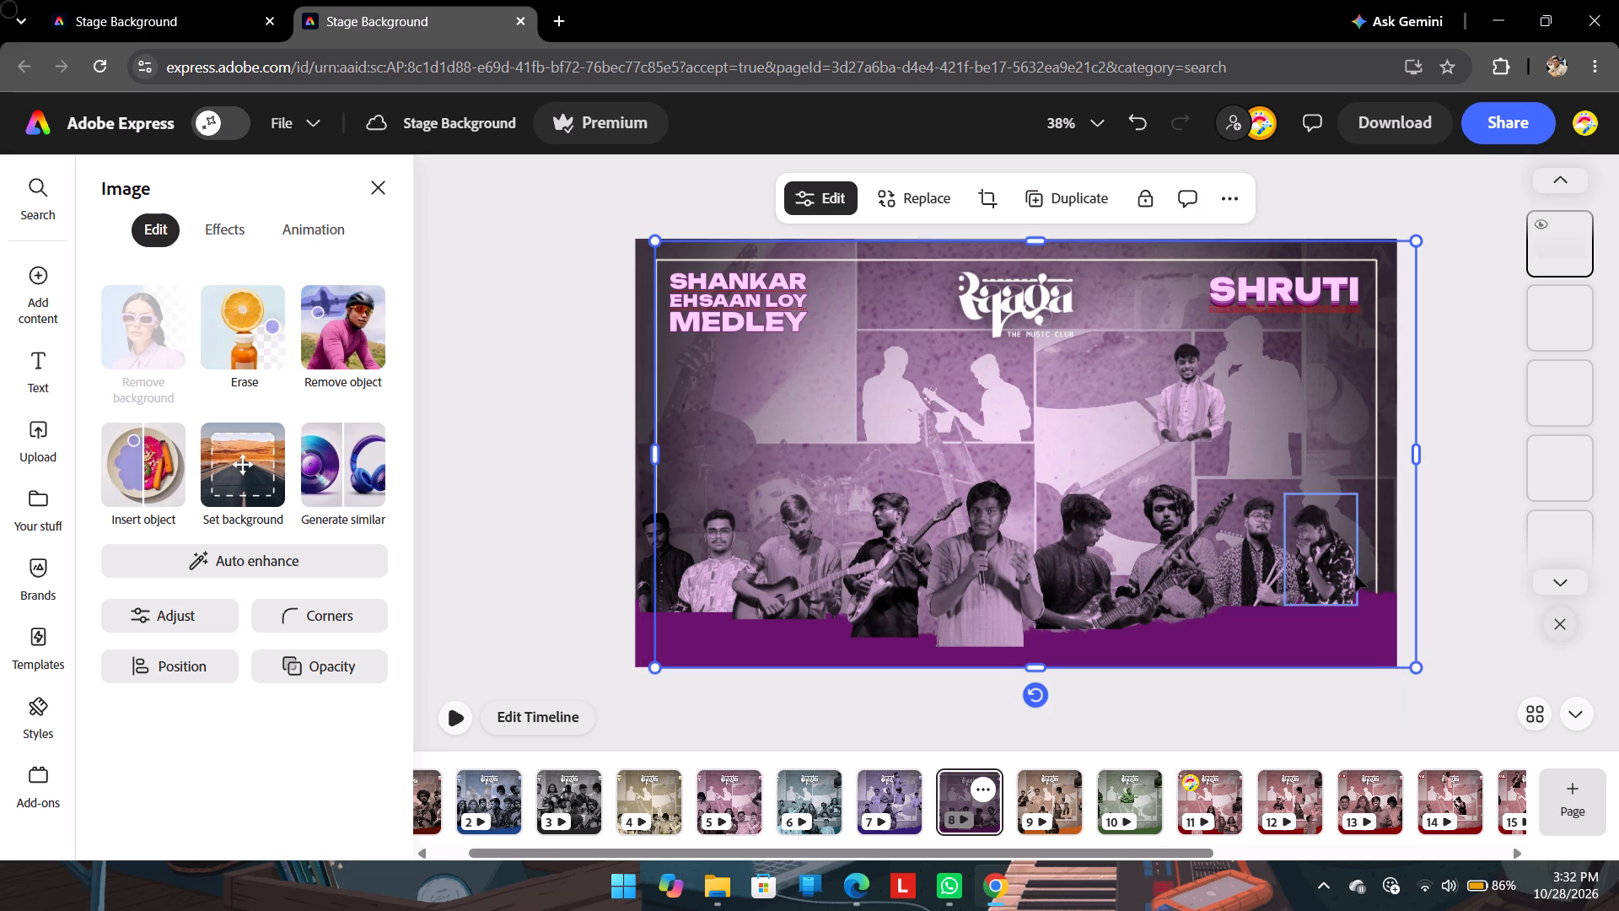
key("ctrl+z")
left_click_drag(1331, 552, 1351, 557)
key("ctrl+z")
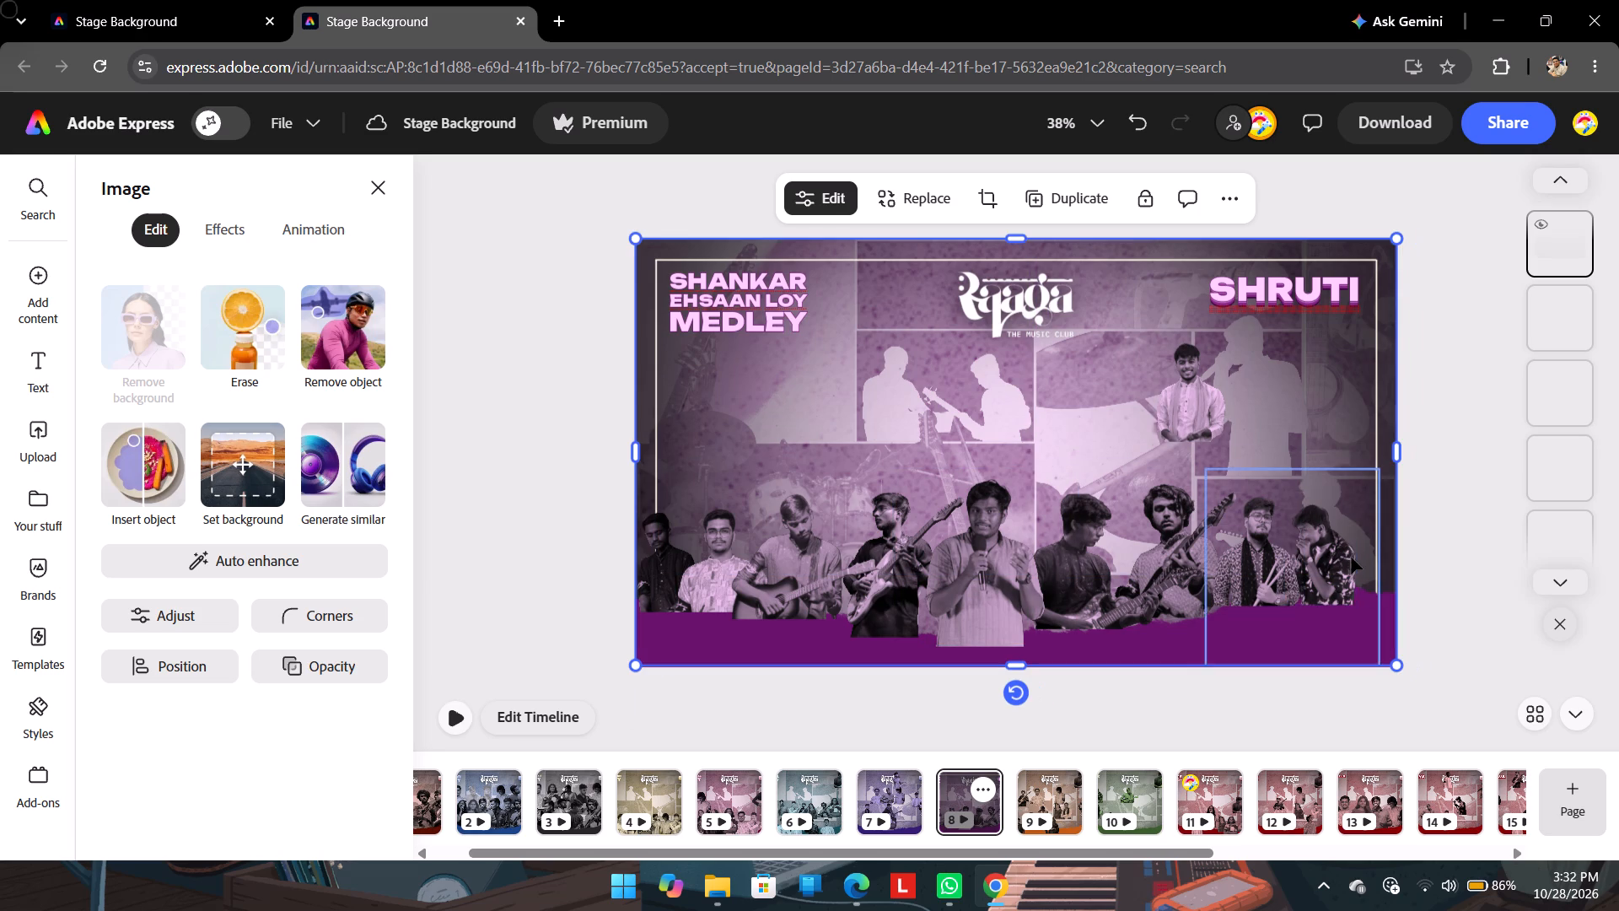
Shift the floral-shirt performer, the drumstick holder and the two guitarists beside the singer slightly right along the front row.
left_click(1305, 528)
left_click(1316, 528)
left_click_drag(1316, 528, 1337, 533)
left_click(1276, 529)
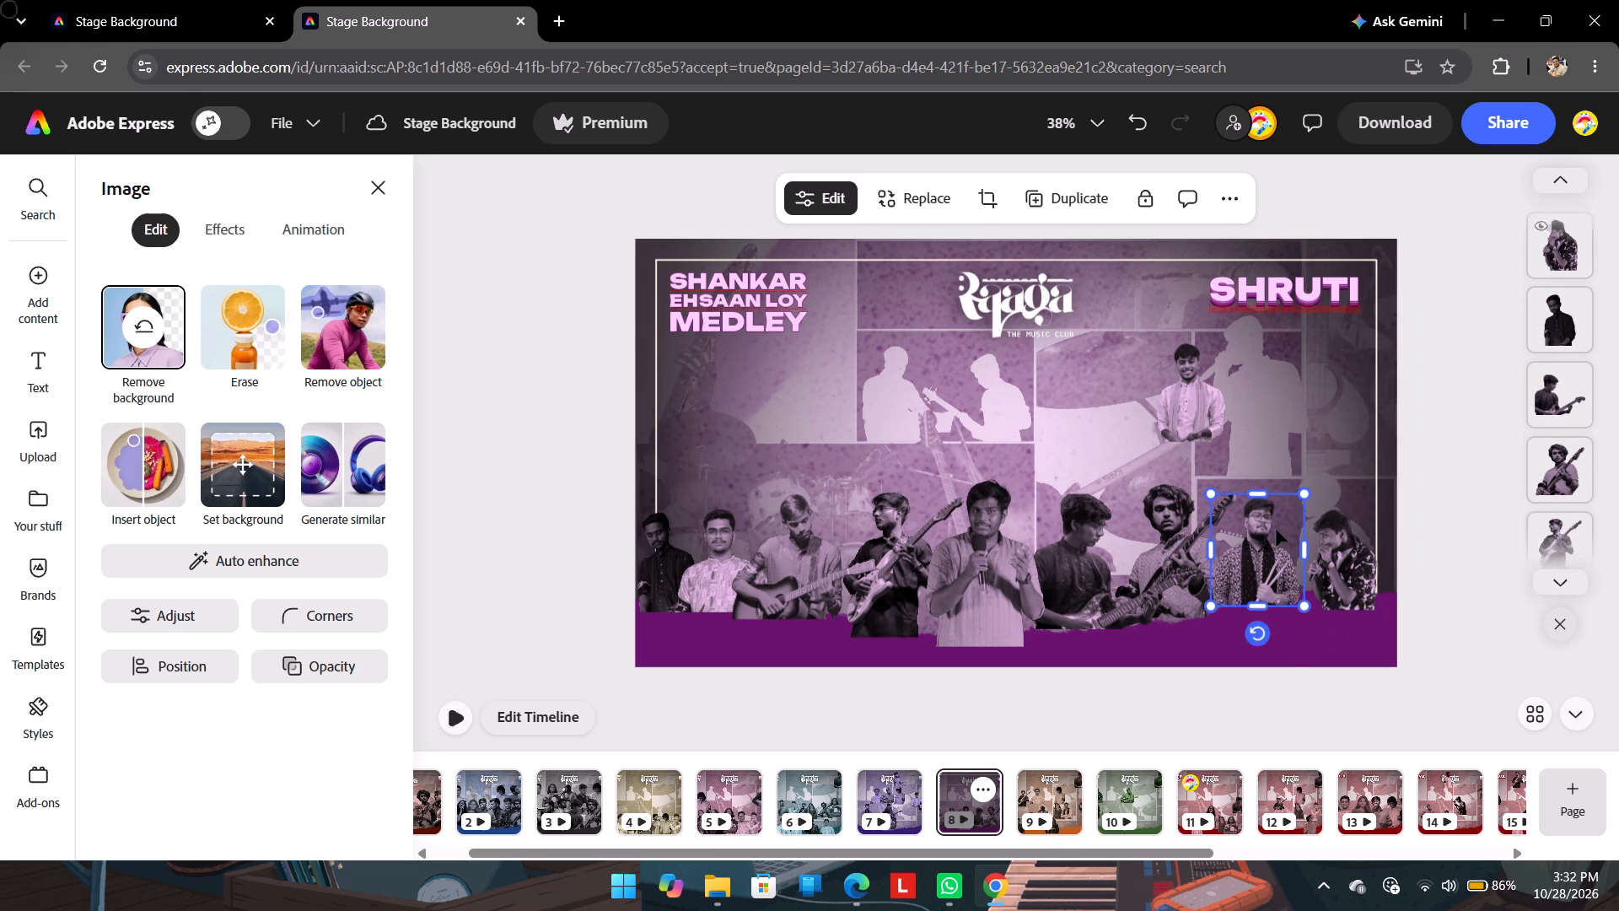
left_click_drag(1276, 529, 1296, 531)
left_click(1179, 551)
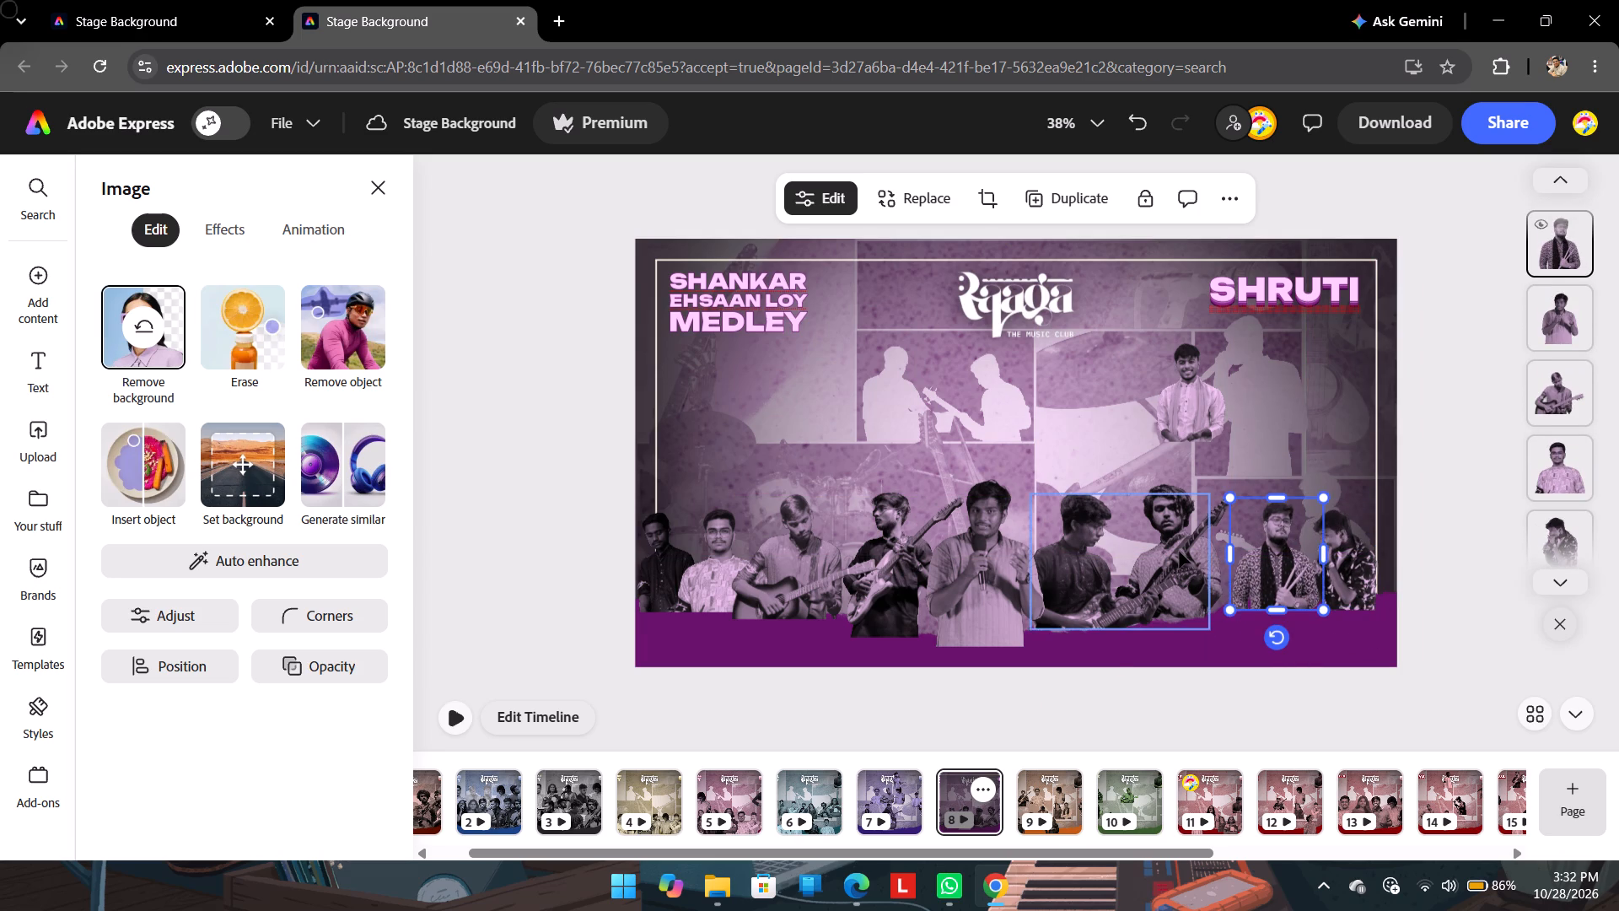
left_click(1226, 512)
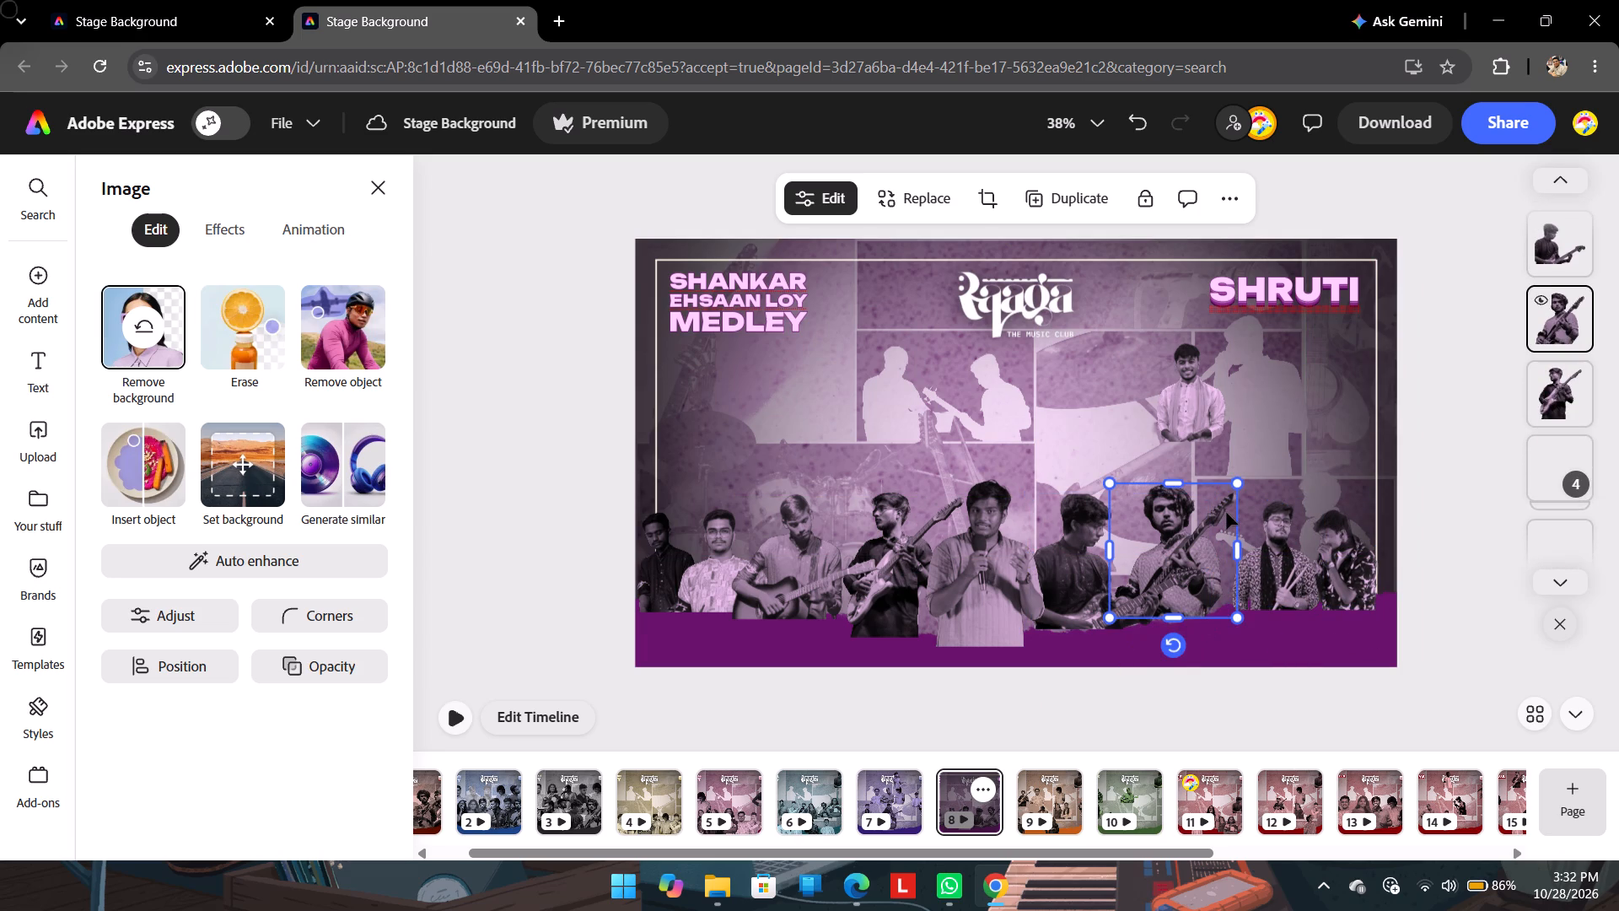
left_click_drag(1226, 512, 1249, 518)
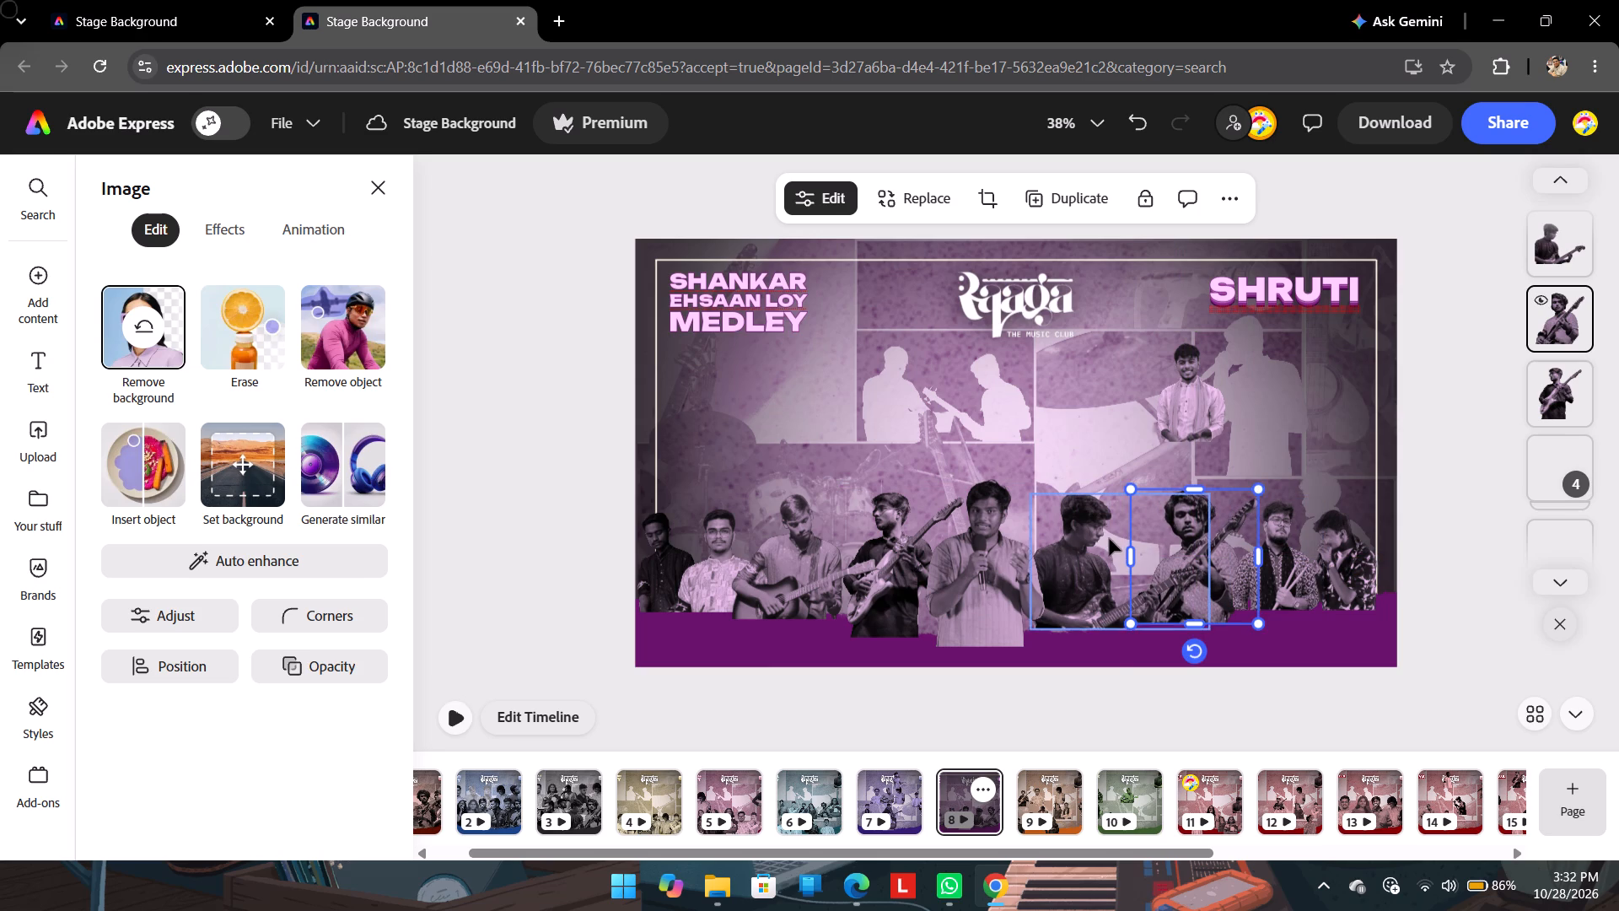
left_click(1109, 538)
left_click_drag(1109, 538, 1143, 538)
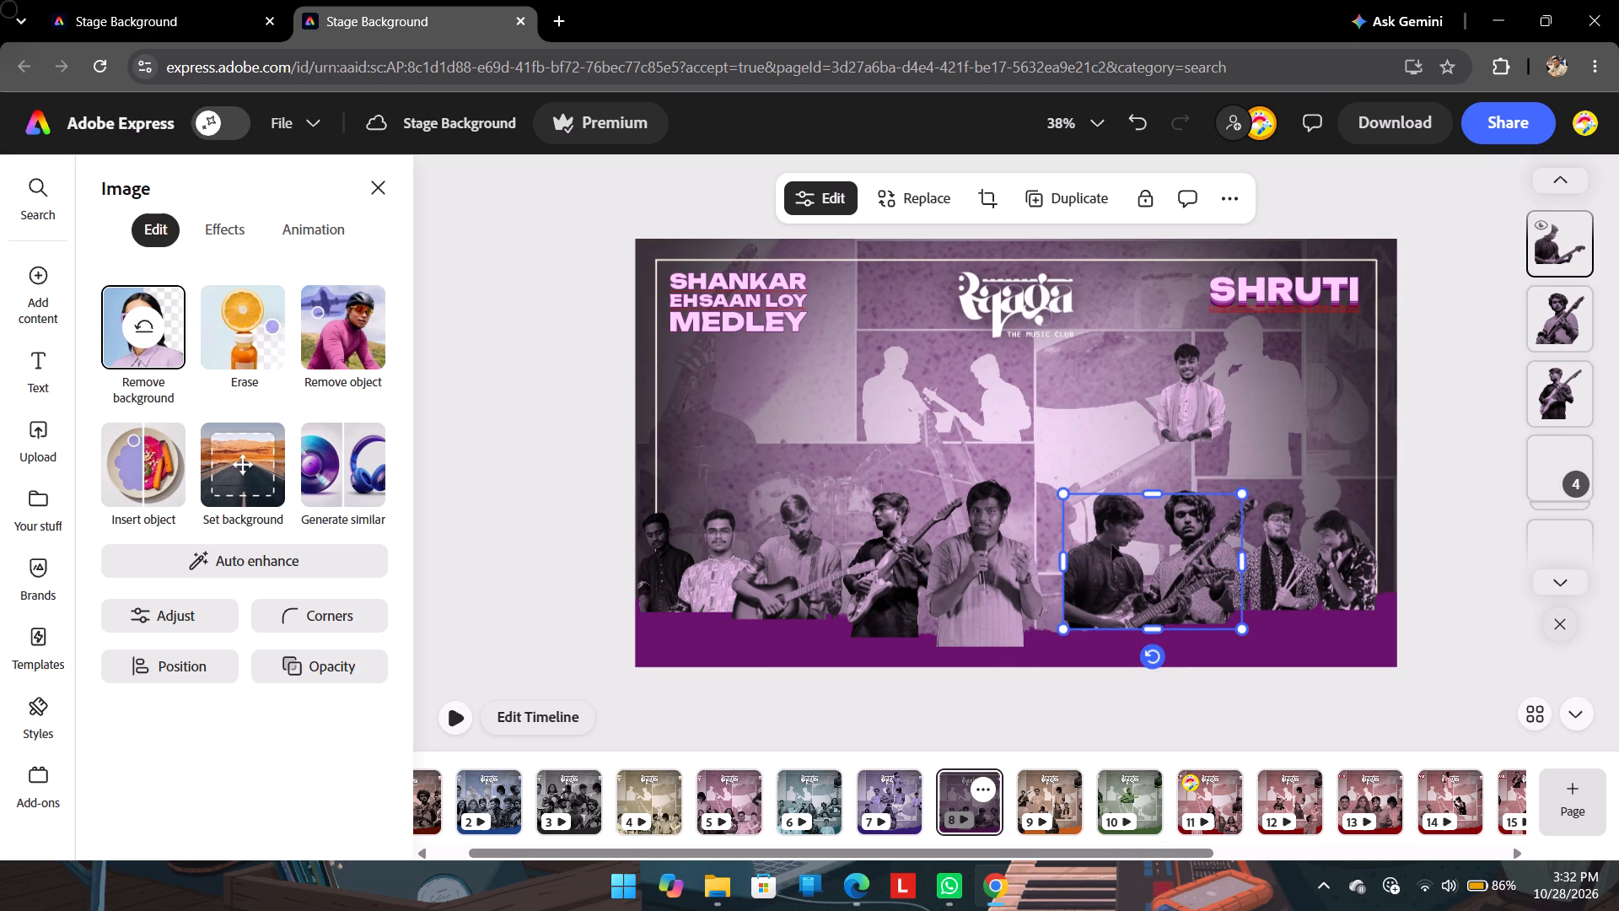
Centre the singer with the microphone horizontally on the page in the front row.
left_click(1011, 556)
left_click_drag(1011, 556, 1041, 557)
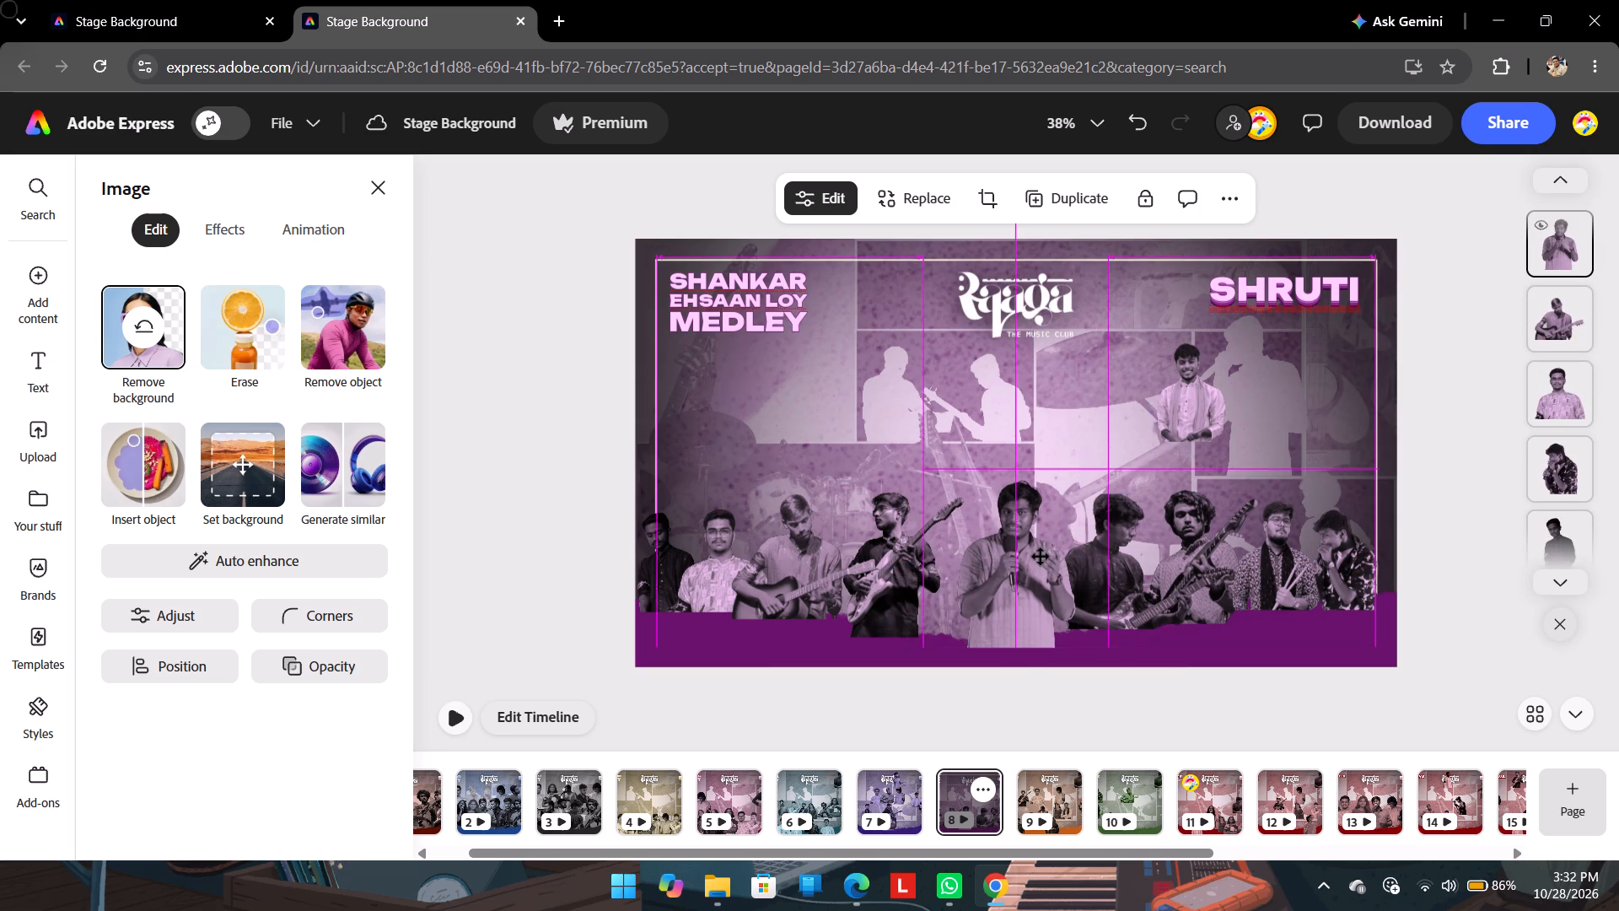
left_click_drag(1041, 557, 1040, 556)
Shift the electric guitarist, acoustic guitarist, printed-kurta performer and dark-shirt performer right, toward the singer, bringing the row's left end inside the page.
left_click(901, 563)
left_click_drag(901, 563, 934, 563)
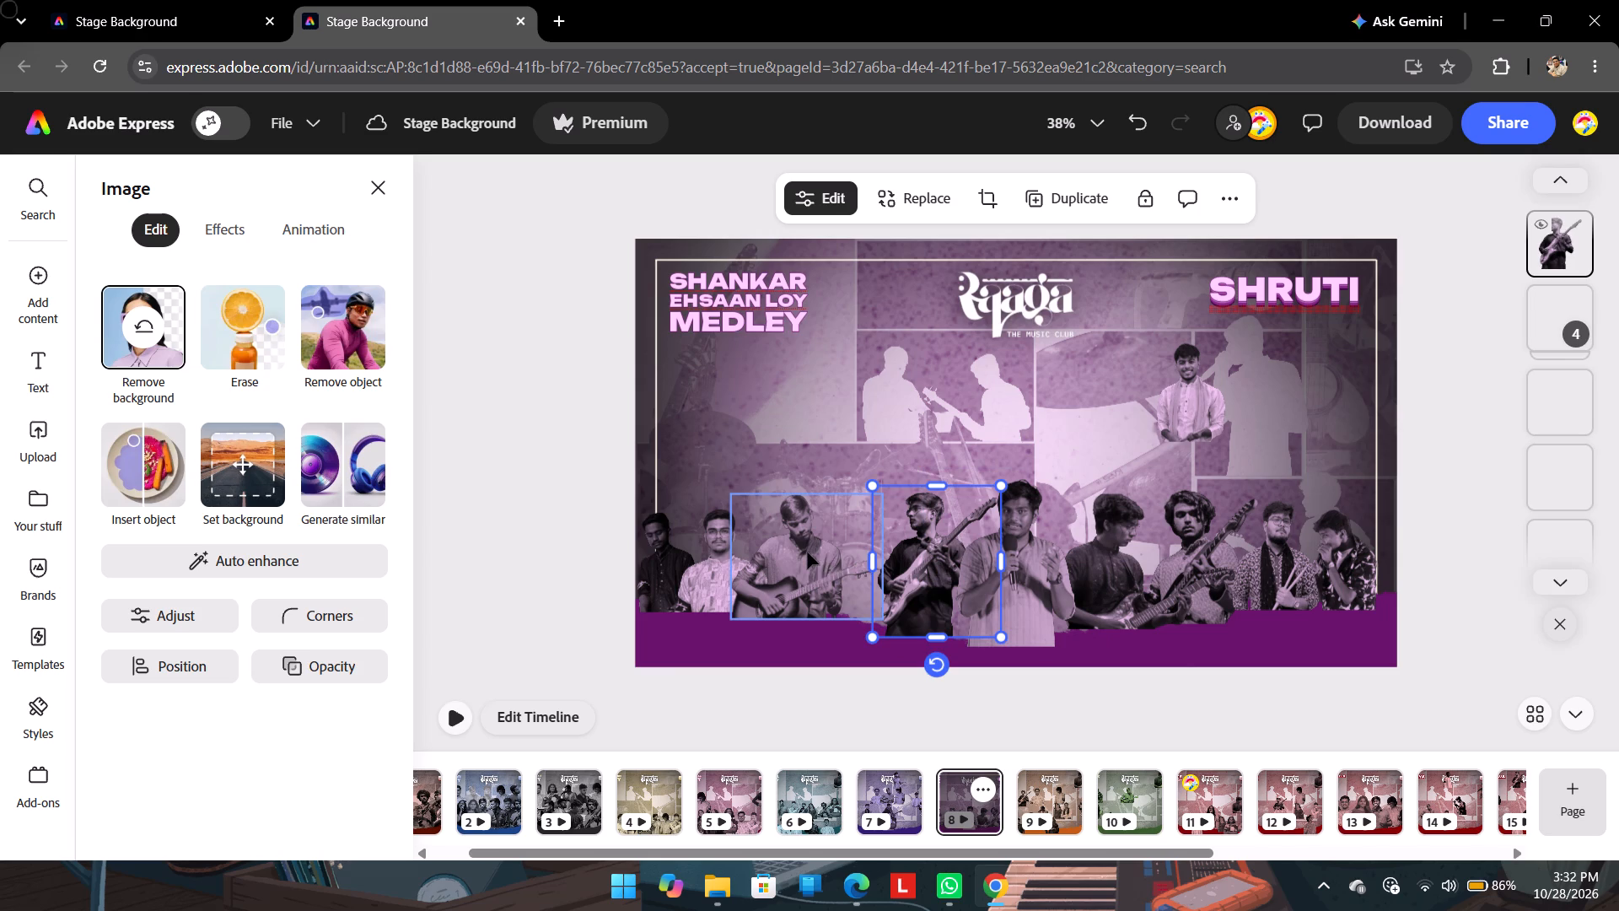
left_click(807, 552)
left_click_drag(807, 552, 848, 553)
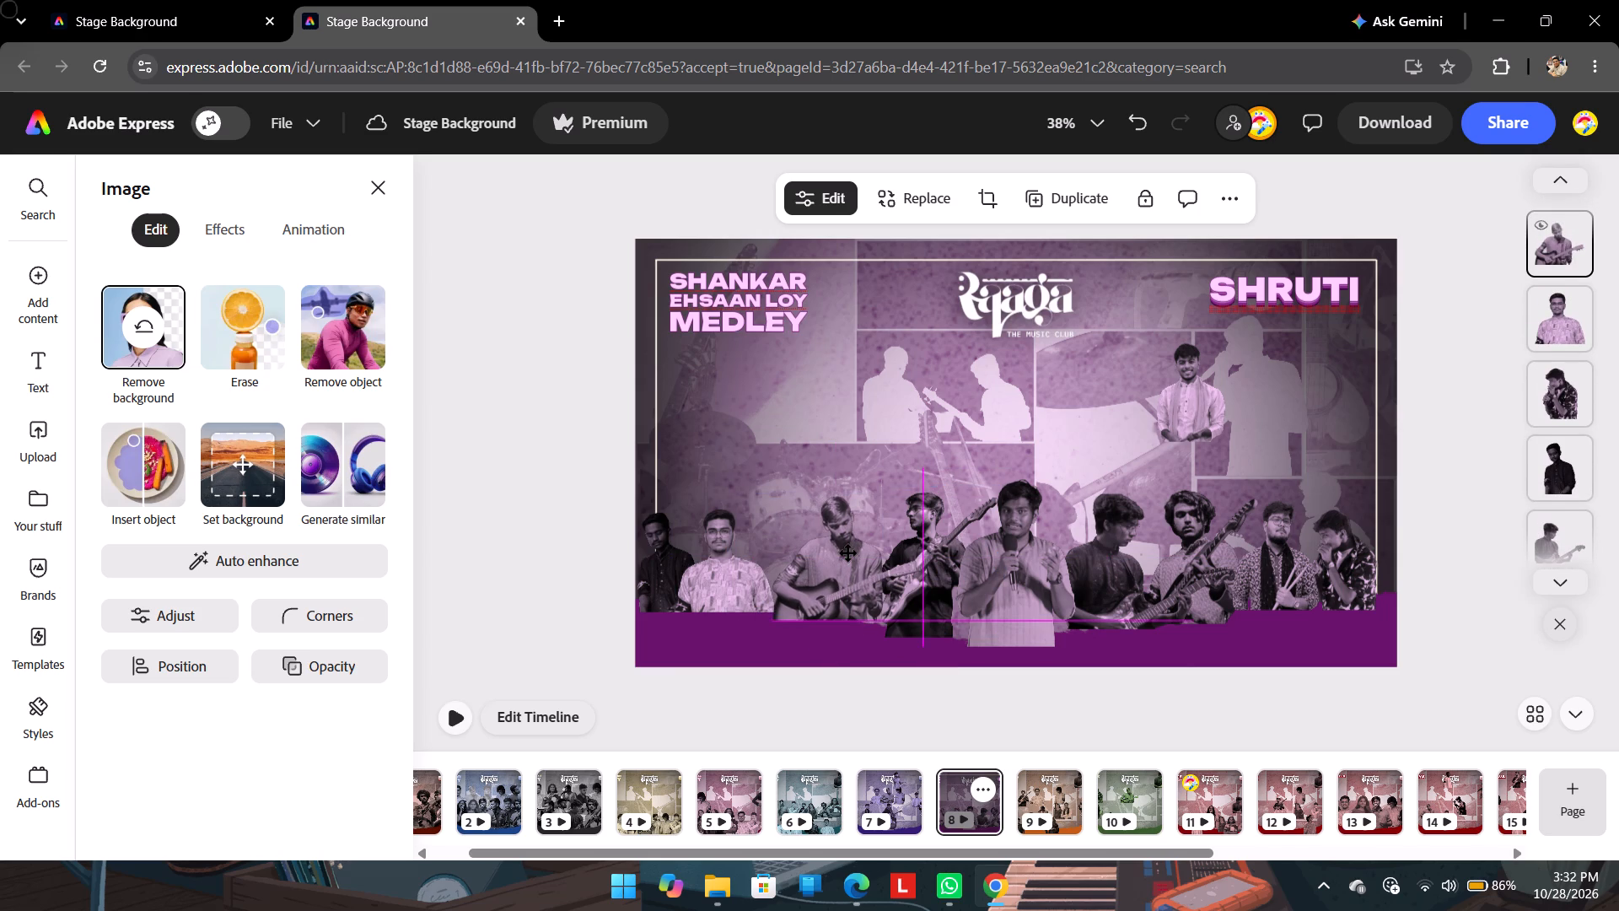
left_click_drag(848, 553, 847, 554)
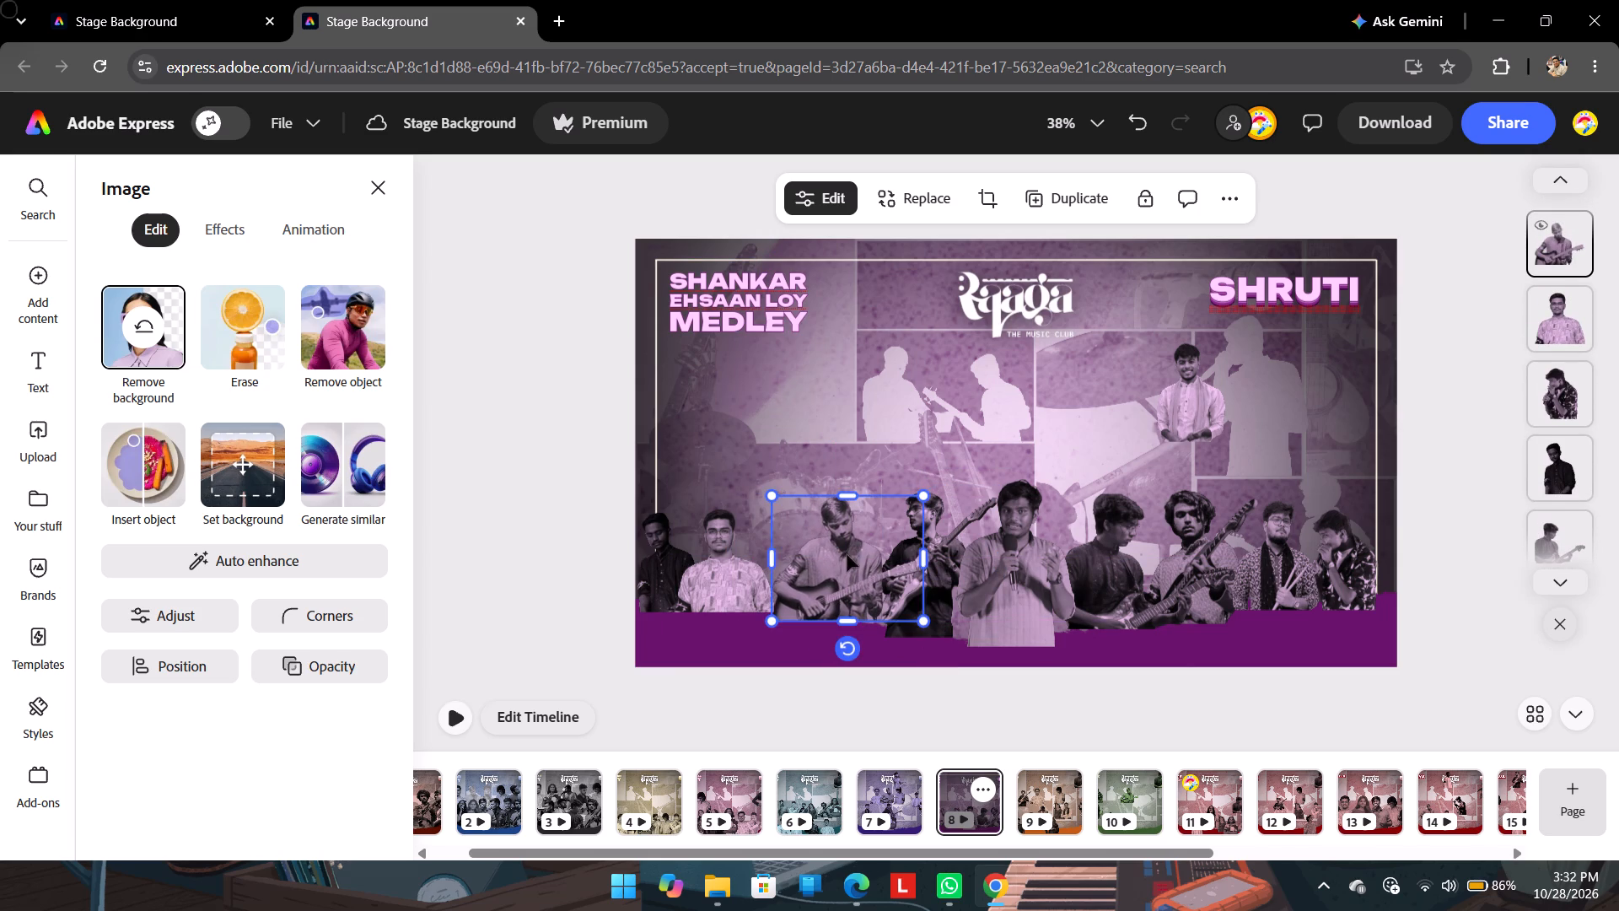
left_click(733, 579)
left_click_drag(733, 579, 752, 579)
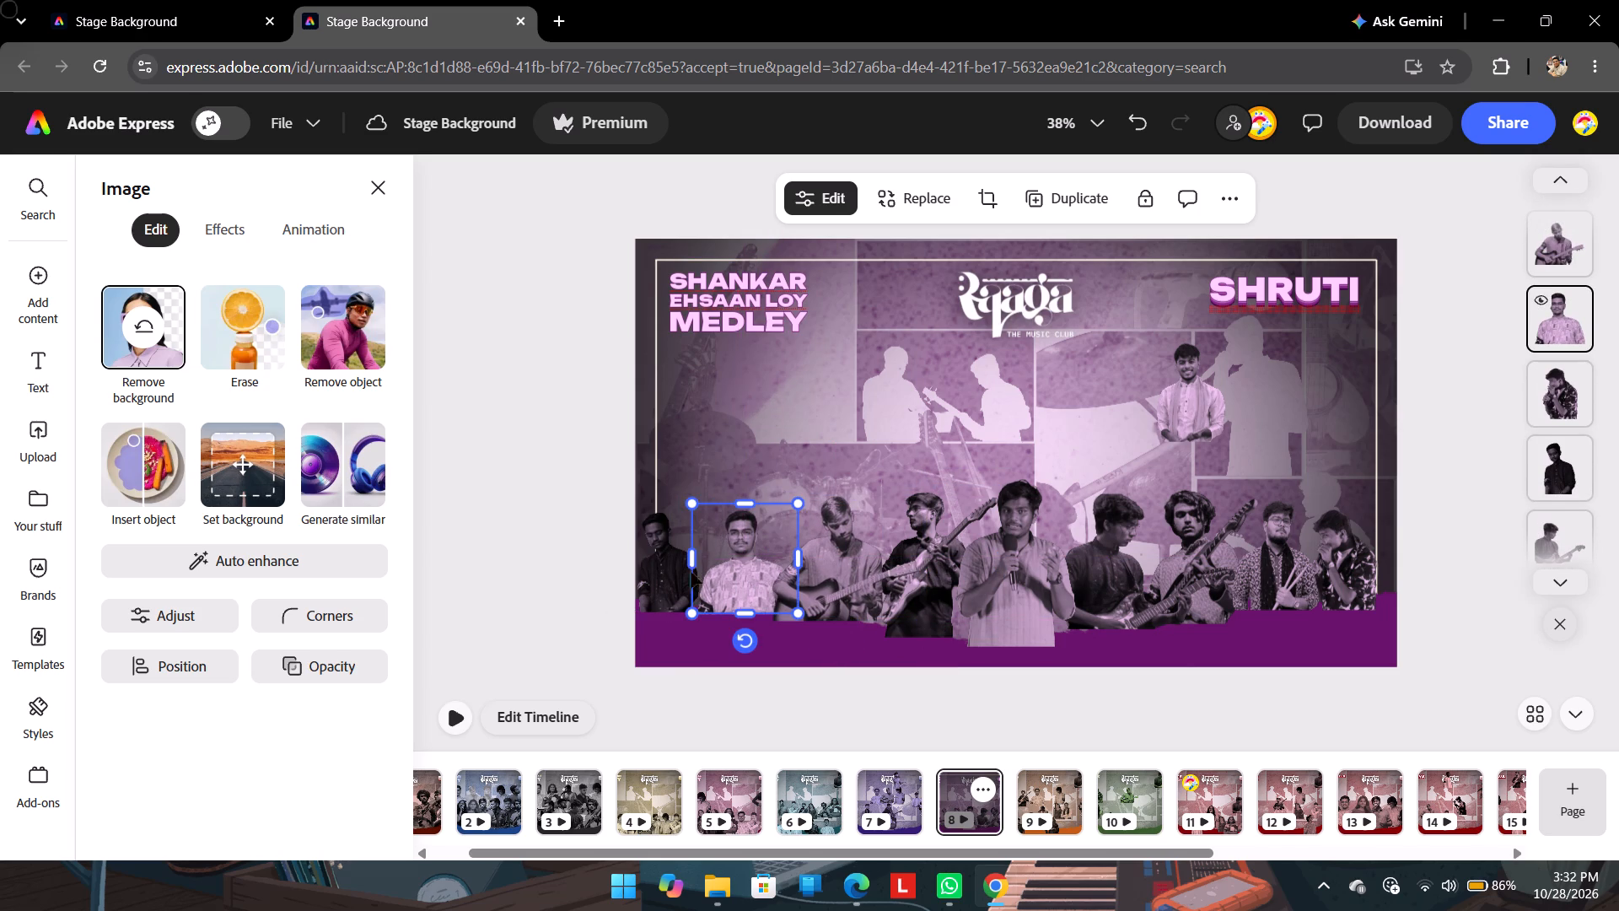
left_click_drag(670, 567, 686, 568)
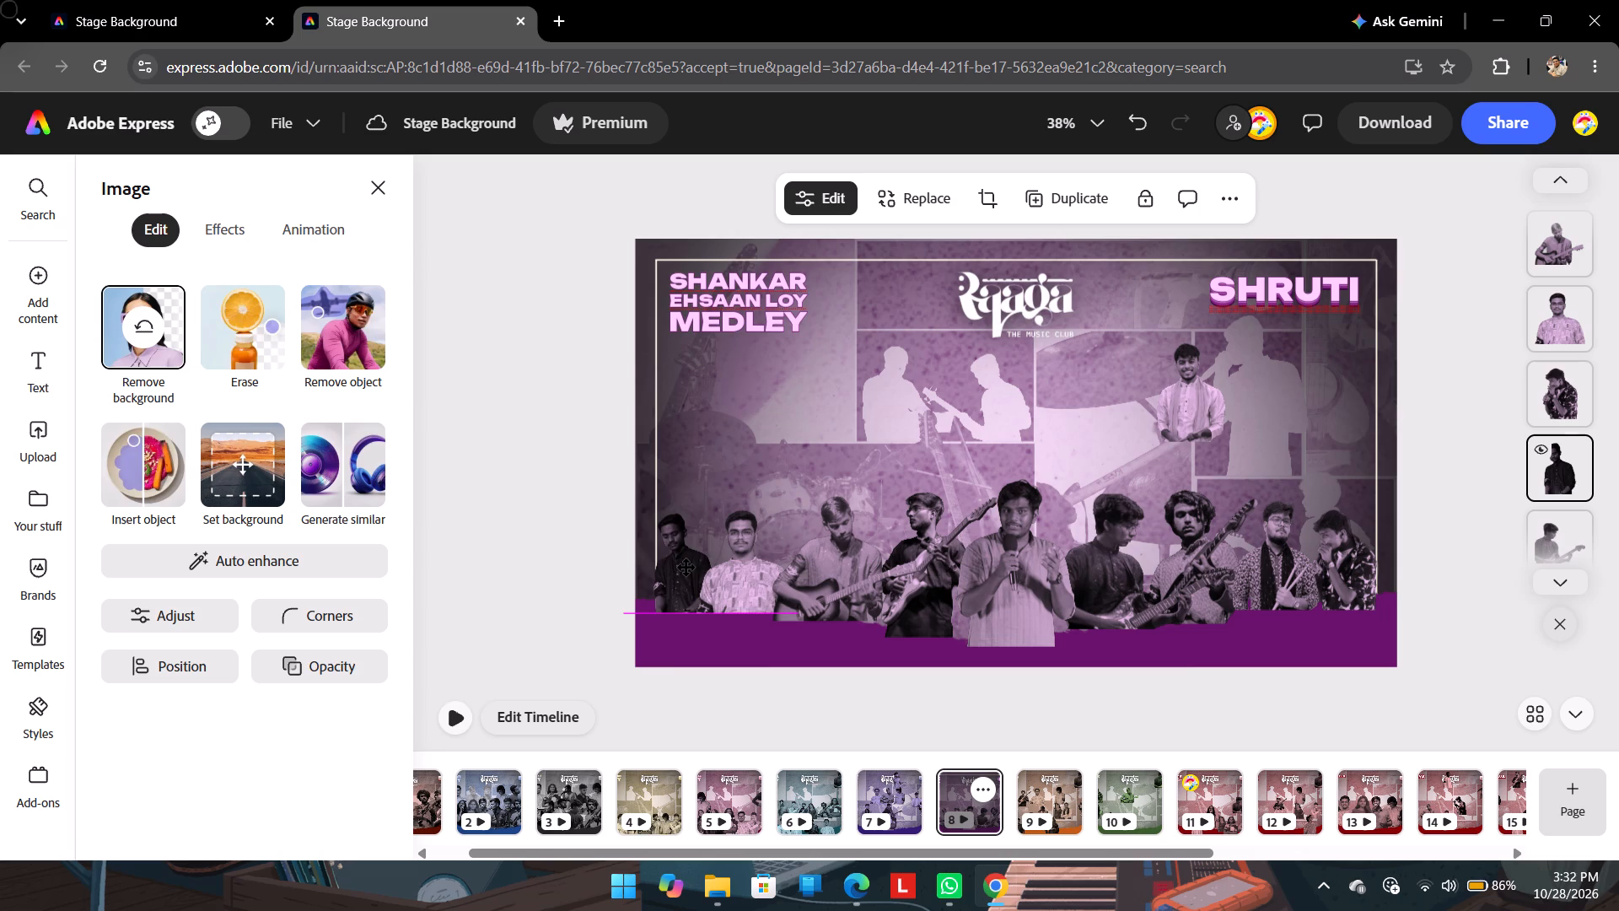
left_click_drag(686, 568, 691, 570)
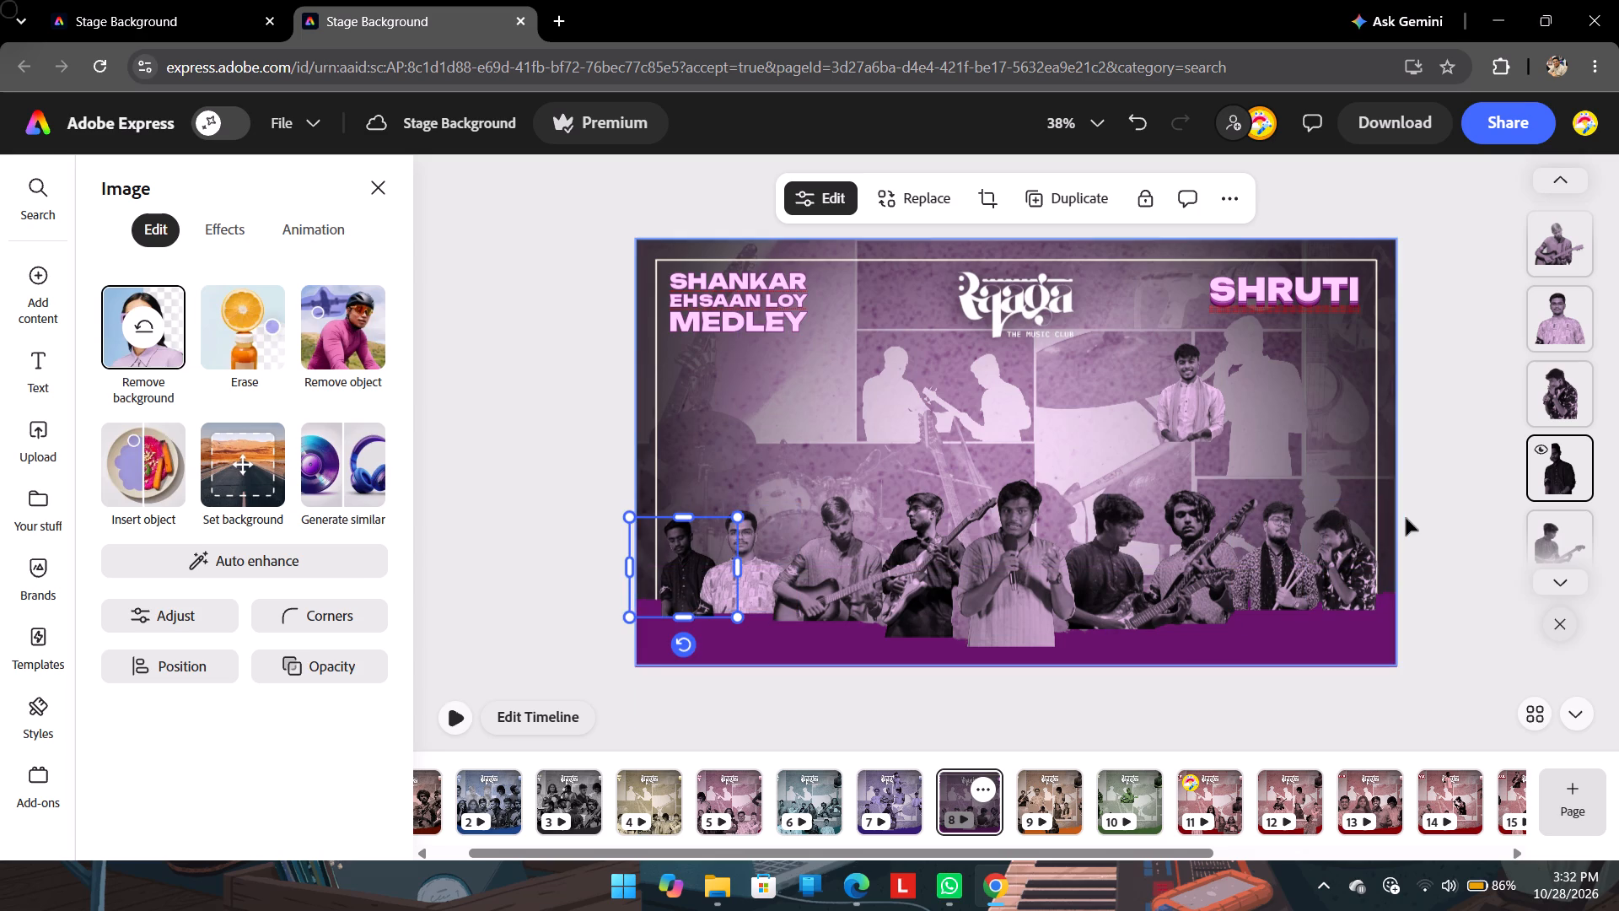
left_click(1406, 517)
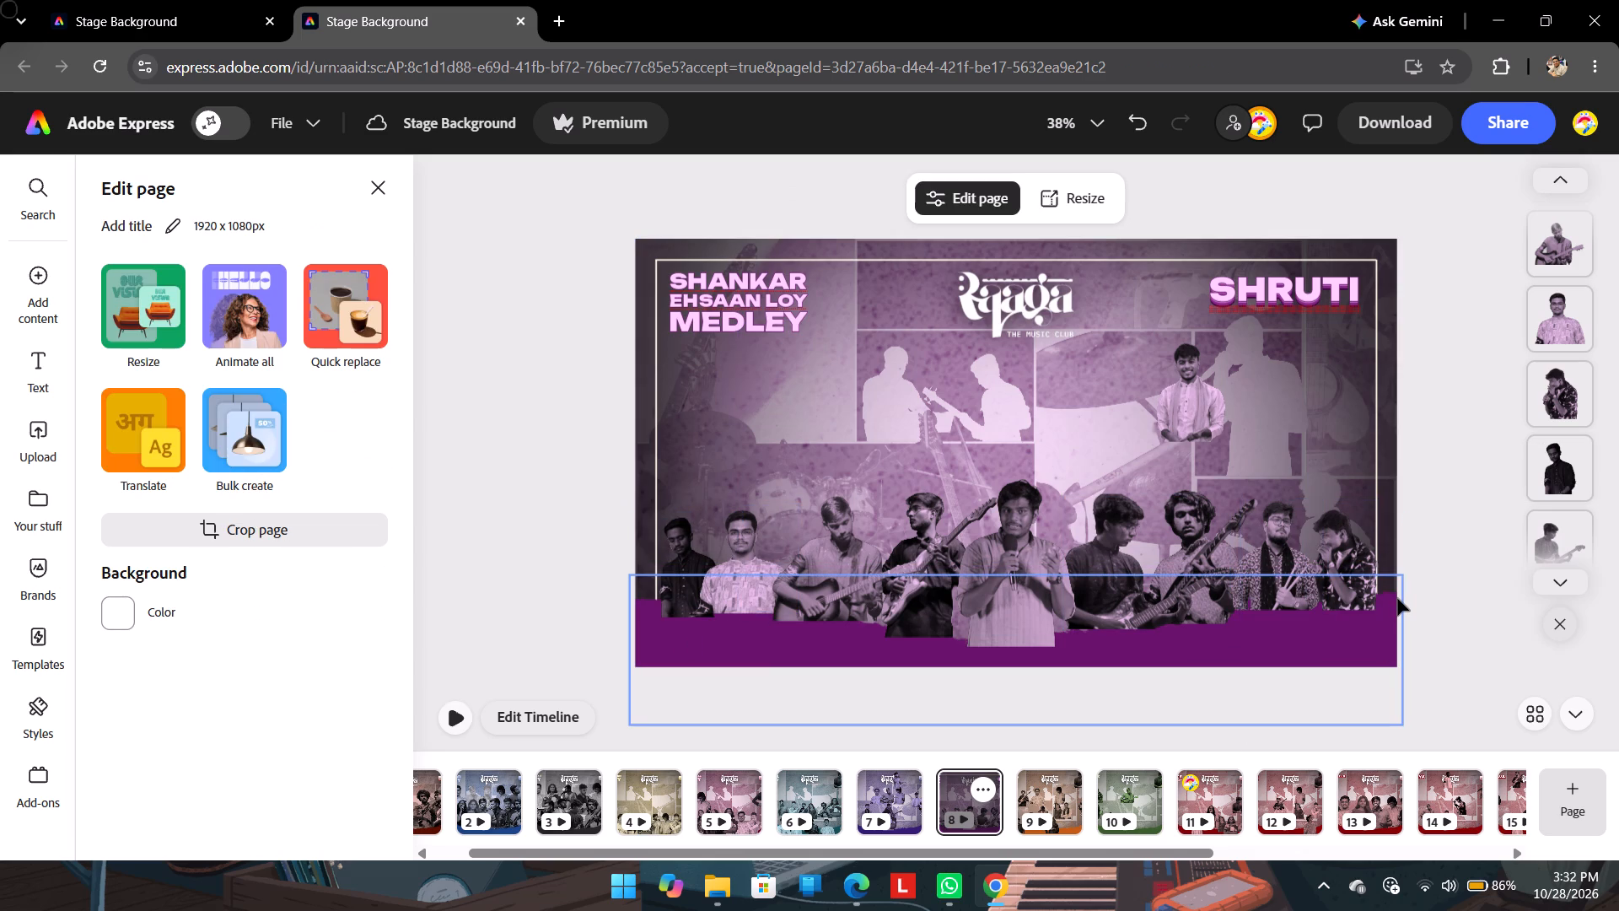
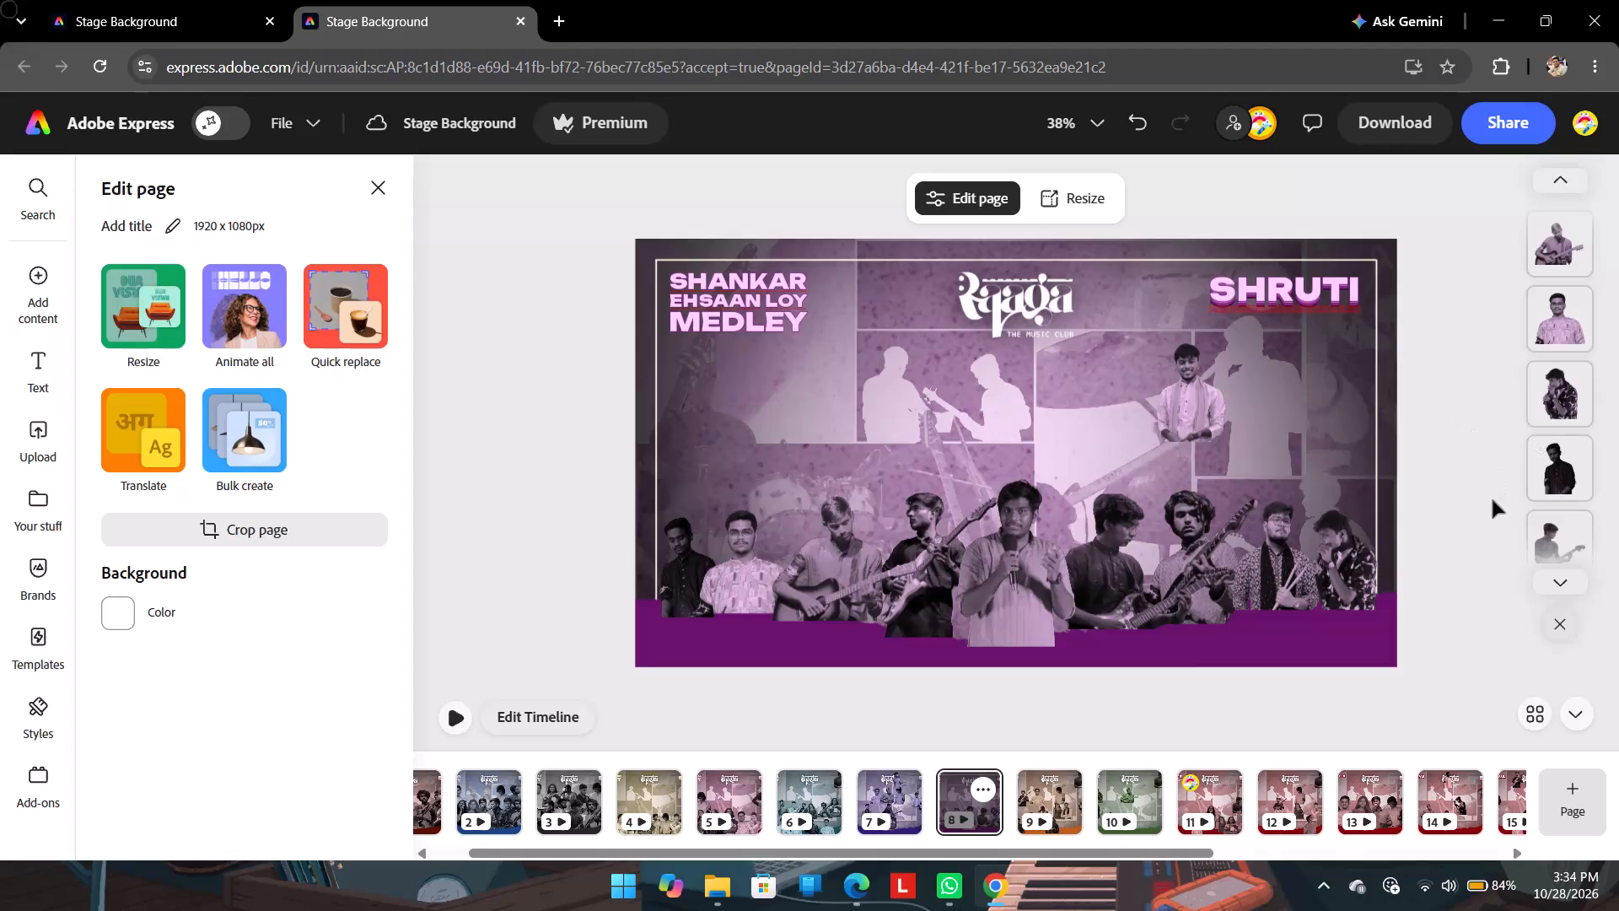
On the Atif Aslam Medley page, clear the lower centre by moving the dark-shirt guitarist right and the folded-arms floral-shirt performer to the upper left.
left_click(875, 787)
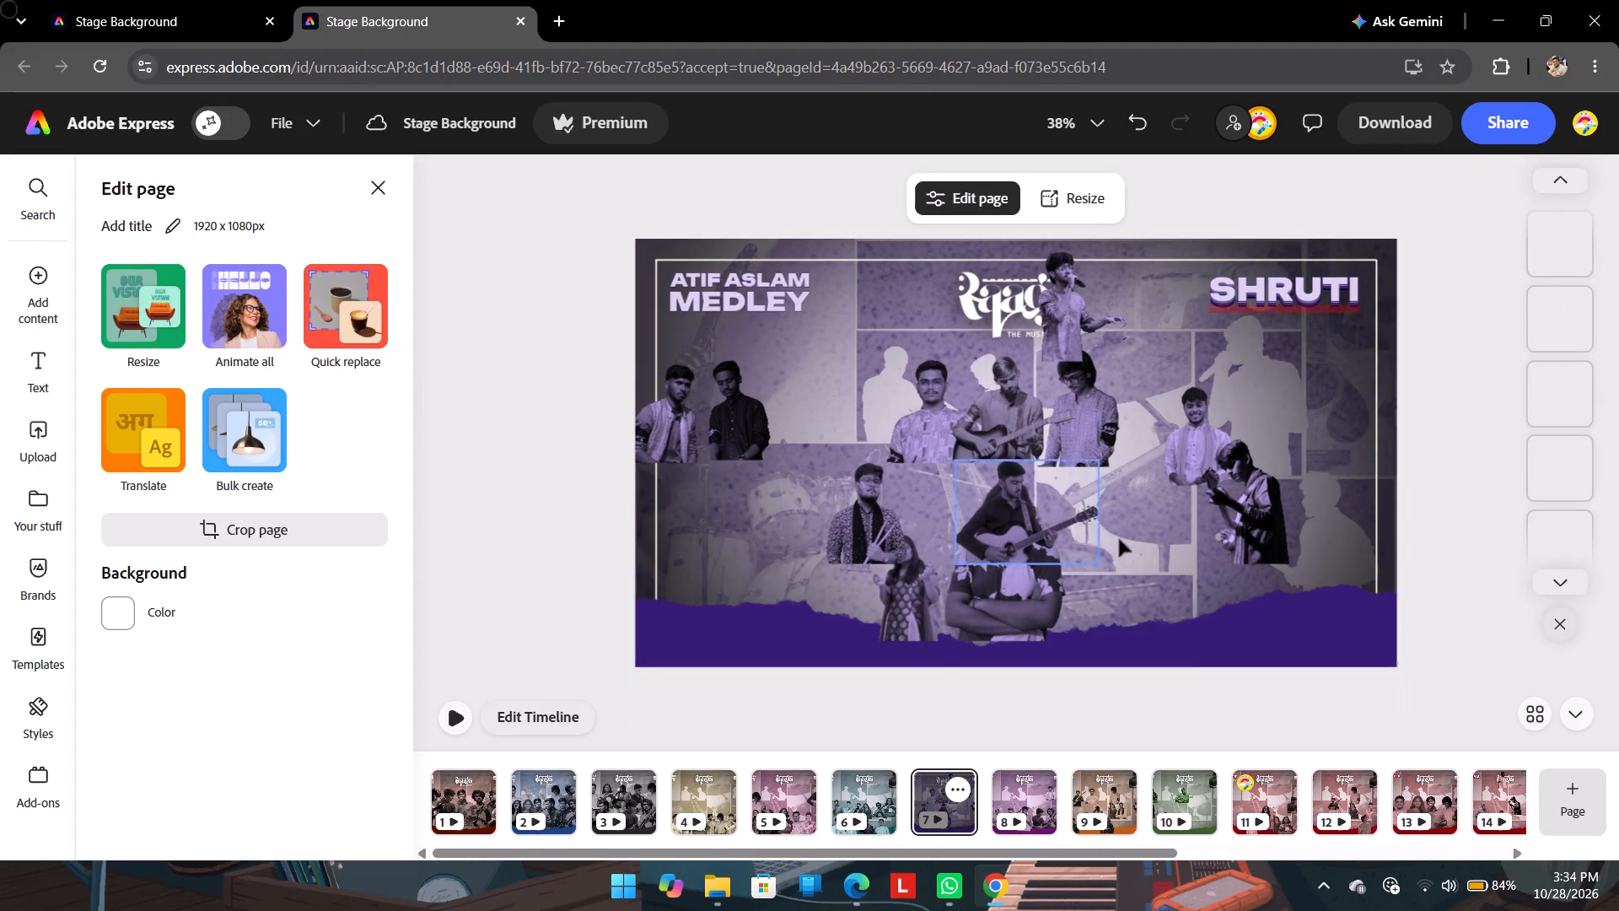
left_click_drag(1024, 502, 1186, 508)
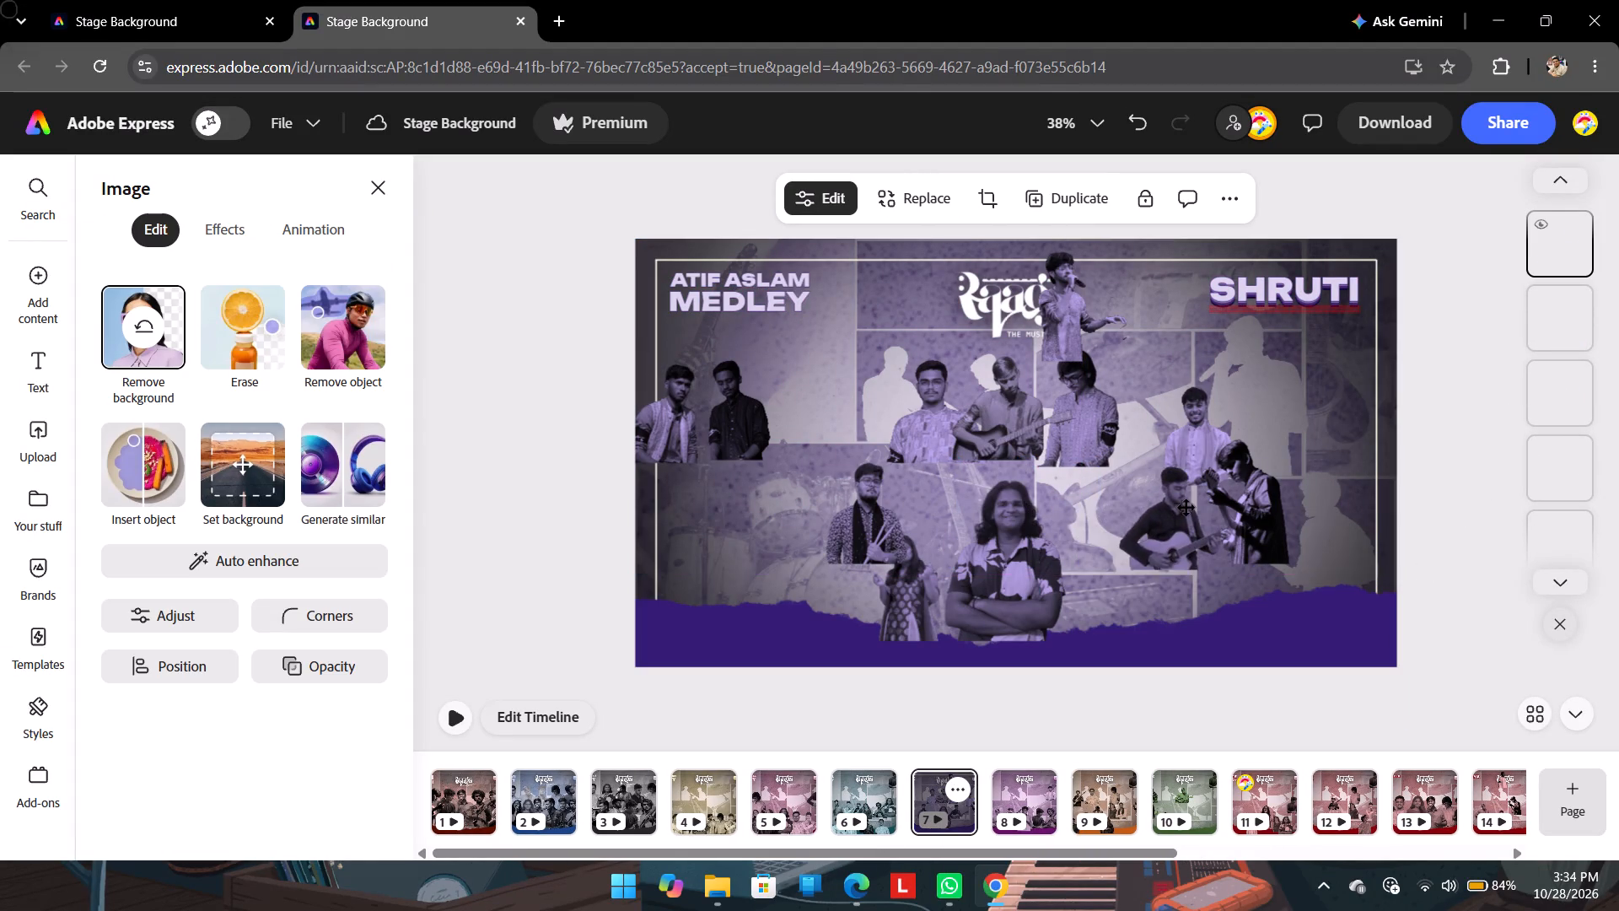
left_click_drag(1186, 508, 1184, 507)
left_click_drag(1017, 543, 820, 367)
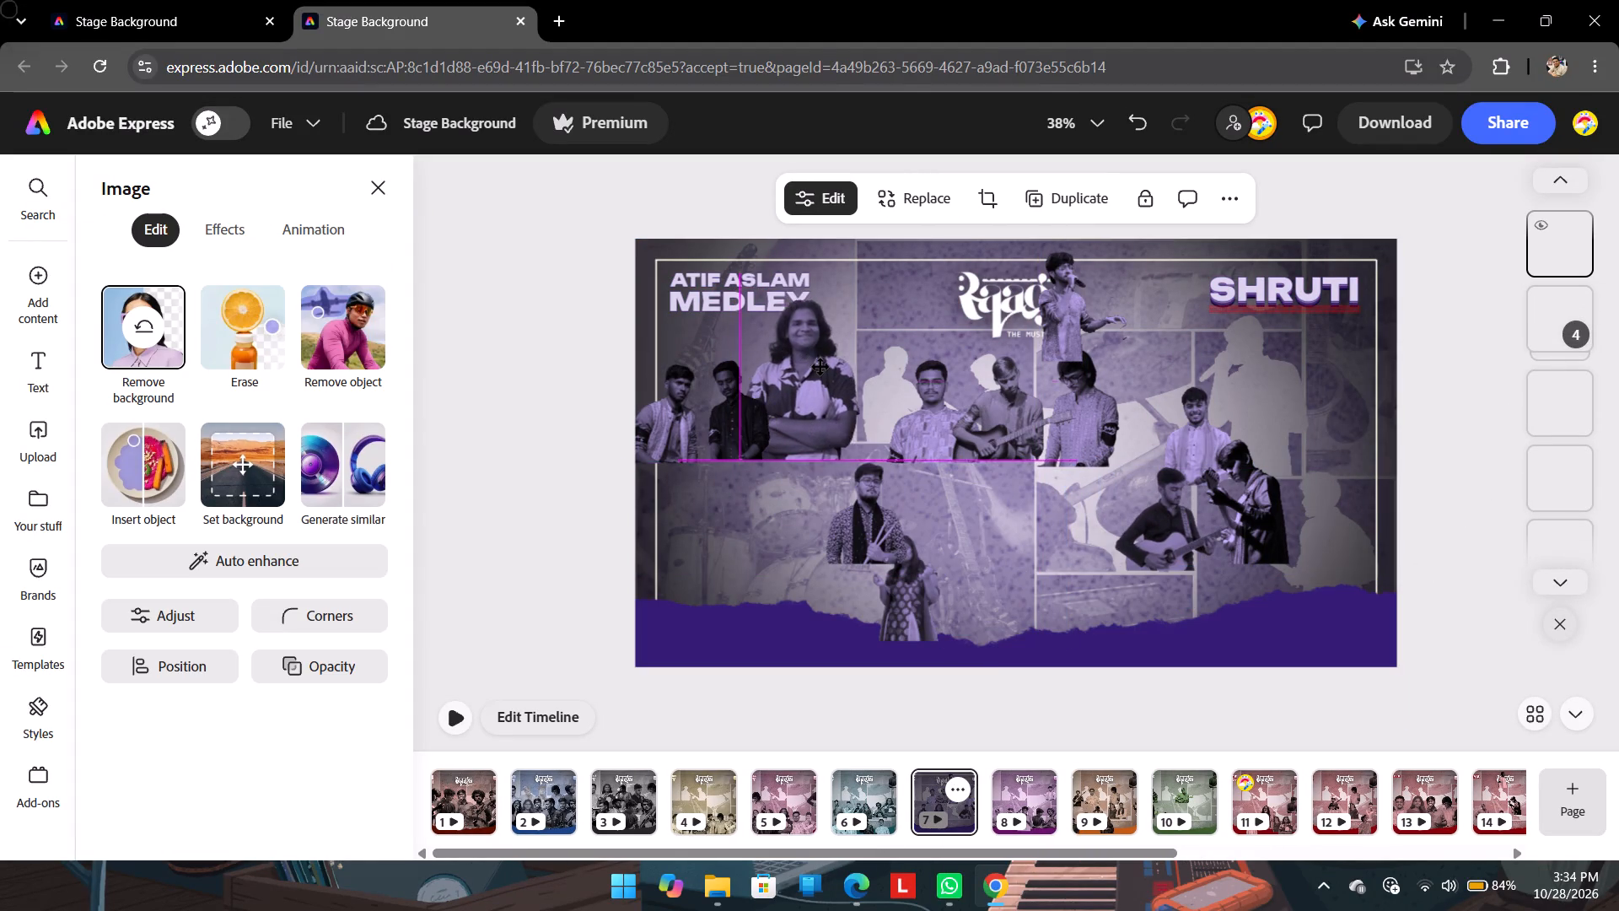
left_click_drag(820, 367, 830, 364)
Move the singer with the outstretched hand from over the Raaga logo down to the front row's centre and enlarge him.
left_click_drag(1076, 318, 998, 555)
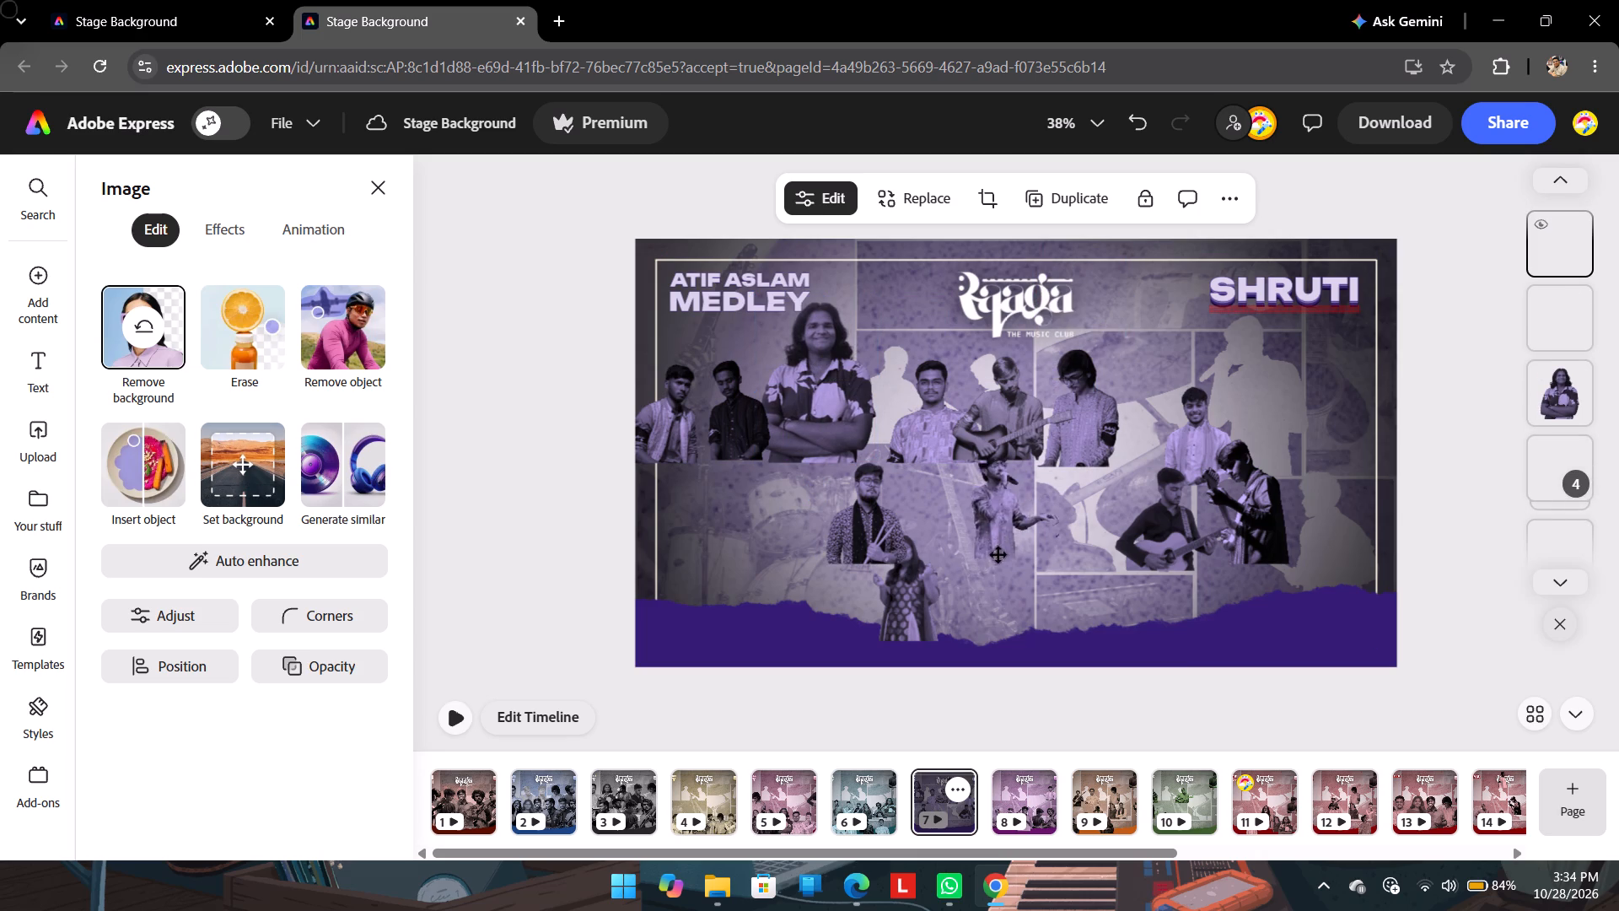
left_click_drag(998, 555, 999, 597)
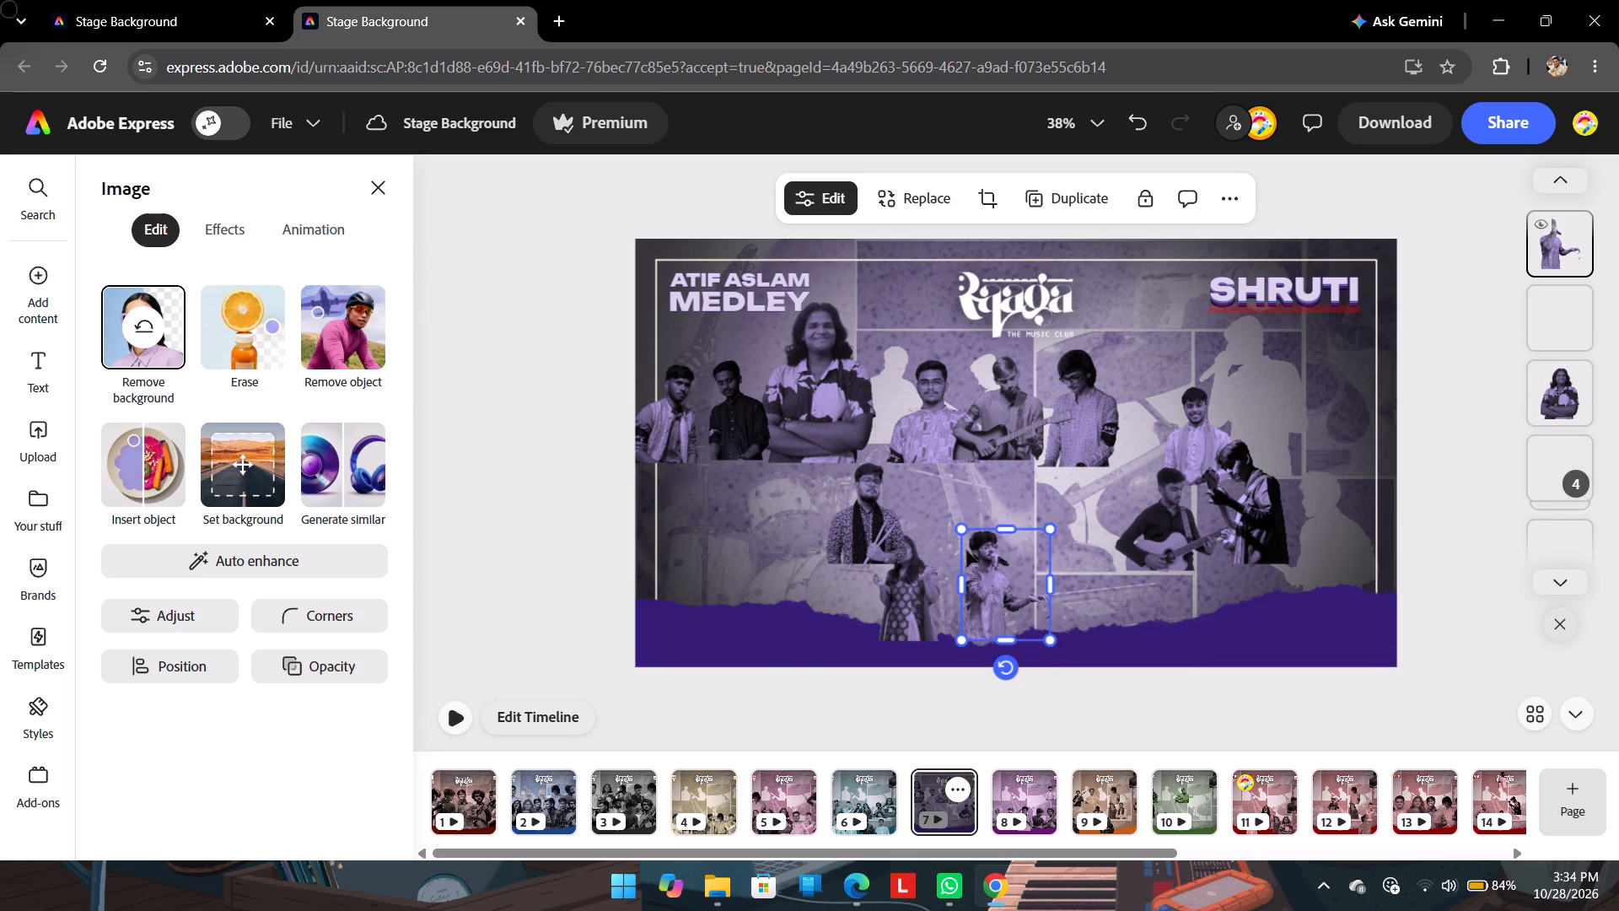
left_click_drag(963, 527, 917, 494)
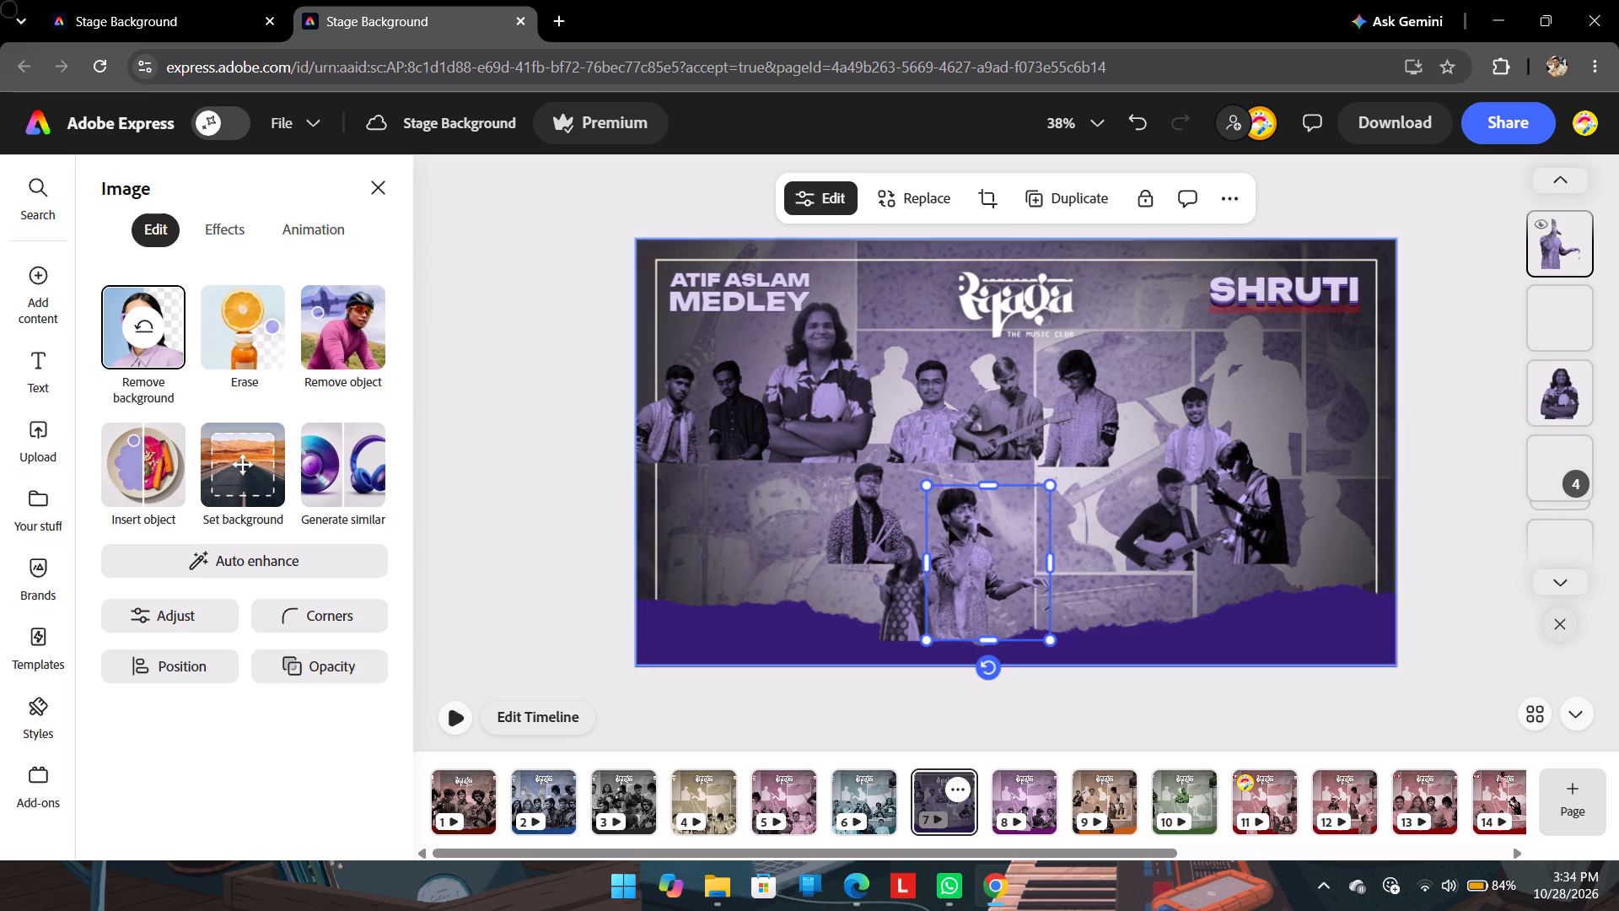
left_click_drag(971, 555, 996, 566)
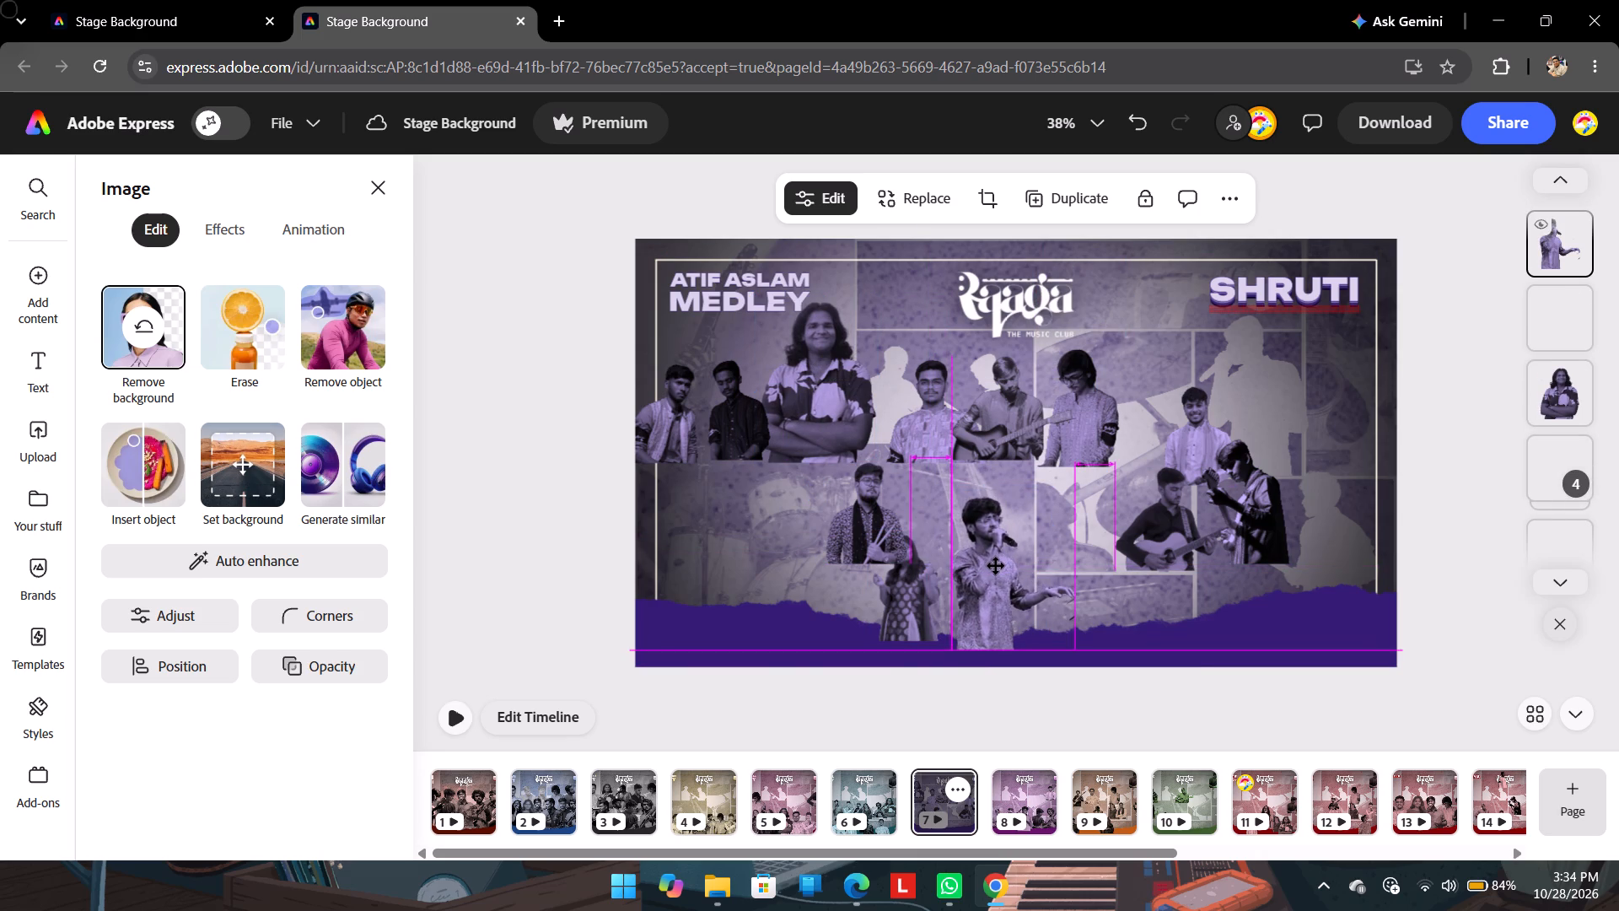
left_click_drag(996, 566, 997, 563)
left_click_drag(991, 563, 1000, 572)
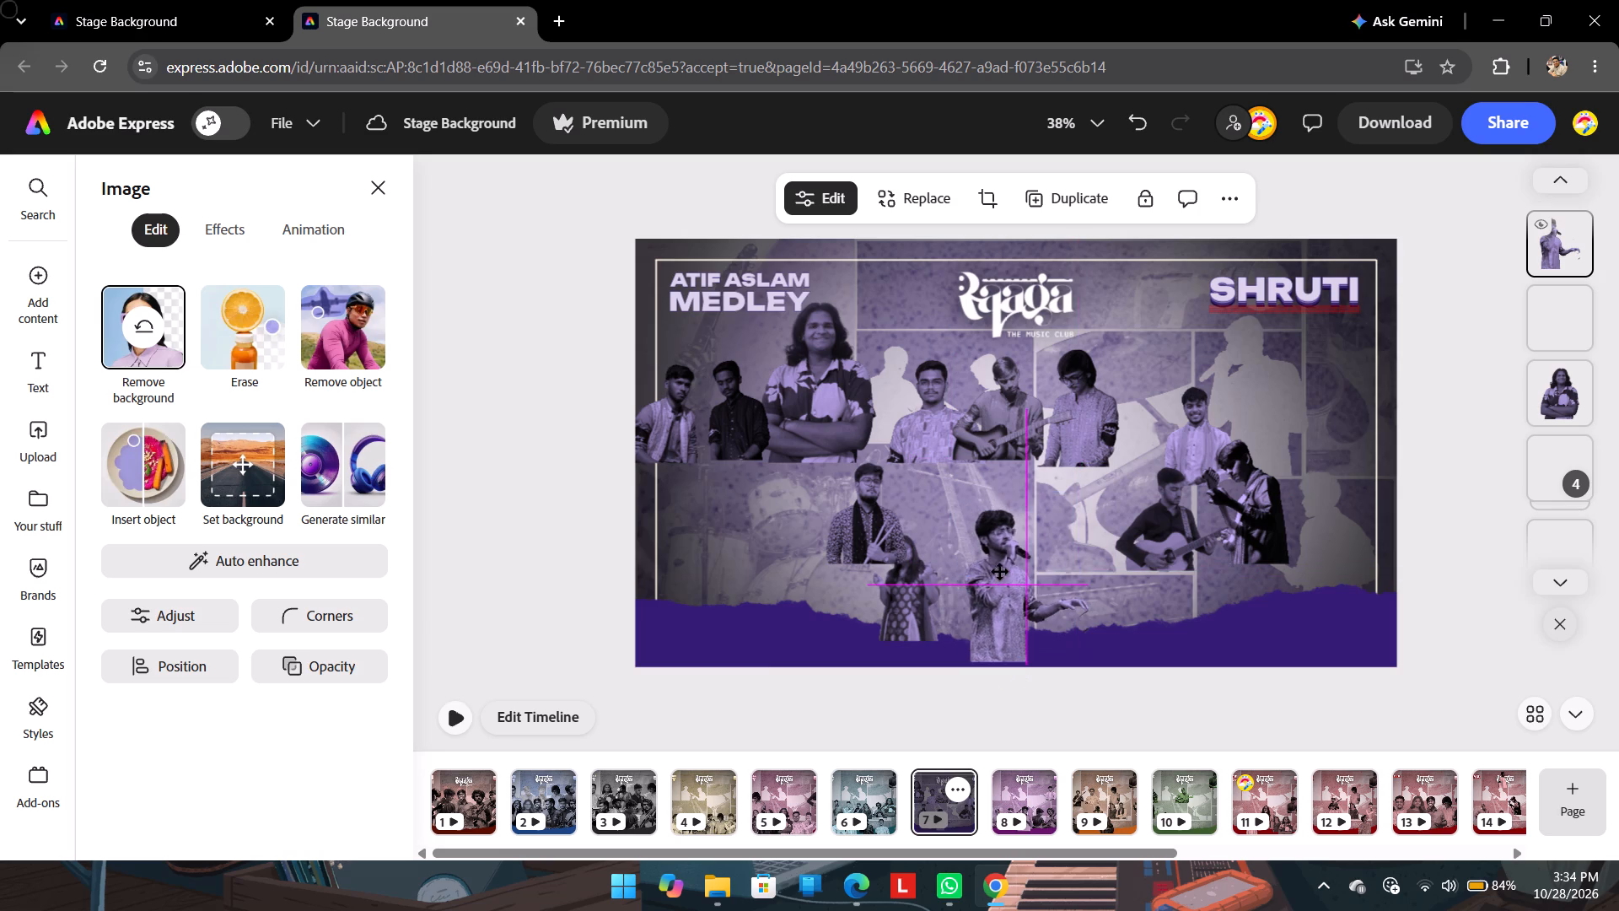
left_click_drag(1000, 572, 999, 570)
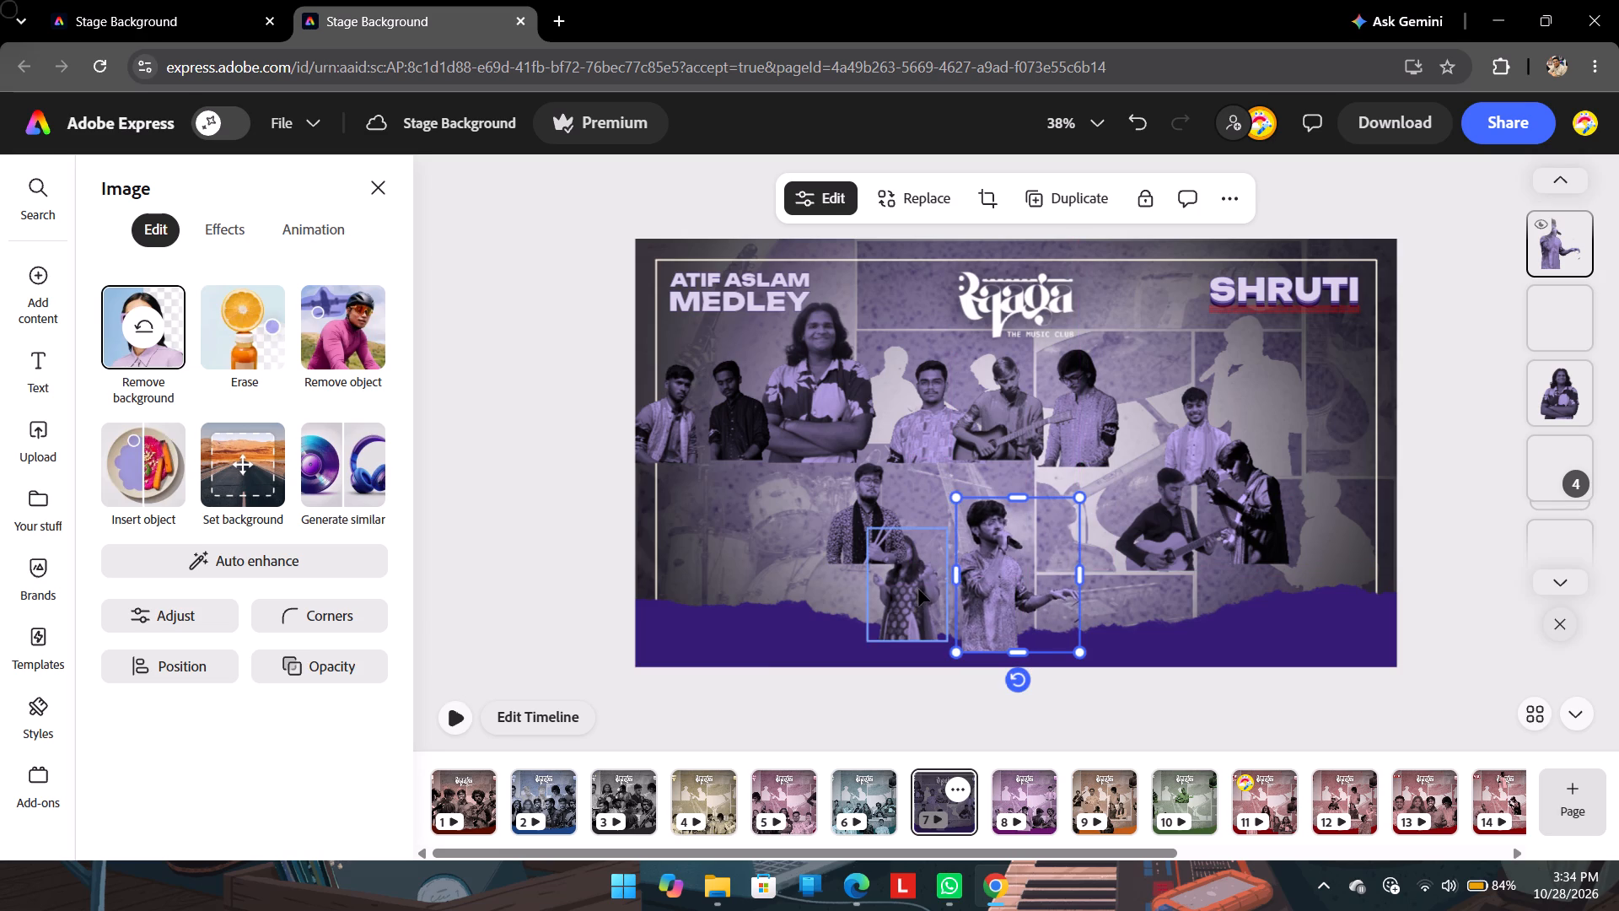
Move the drumstick holder left, away from the woman beside the singer.
left_click_drag(874, 493, 775, 515)
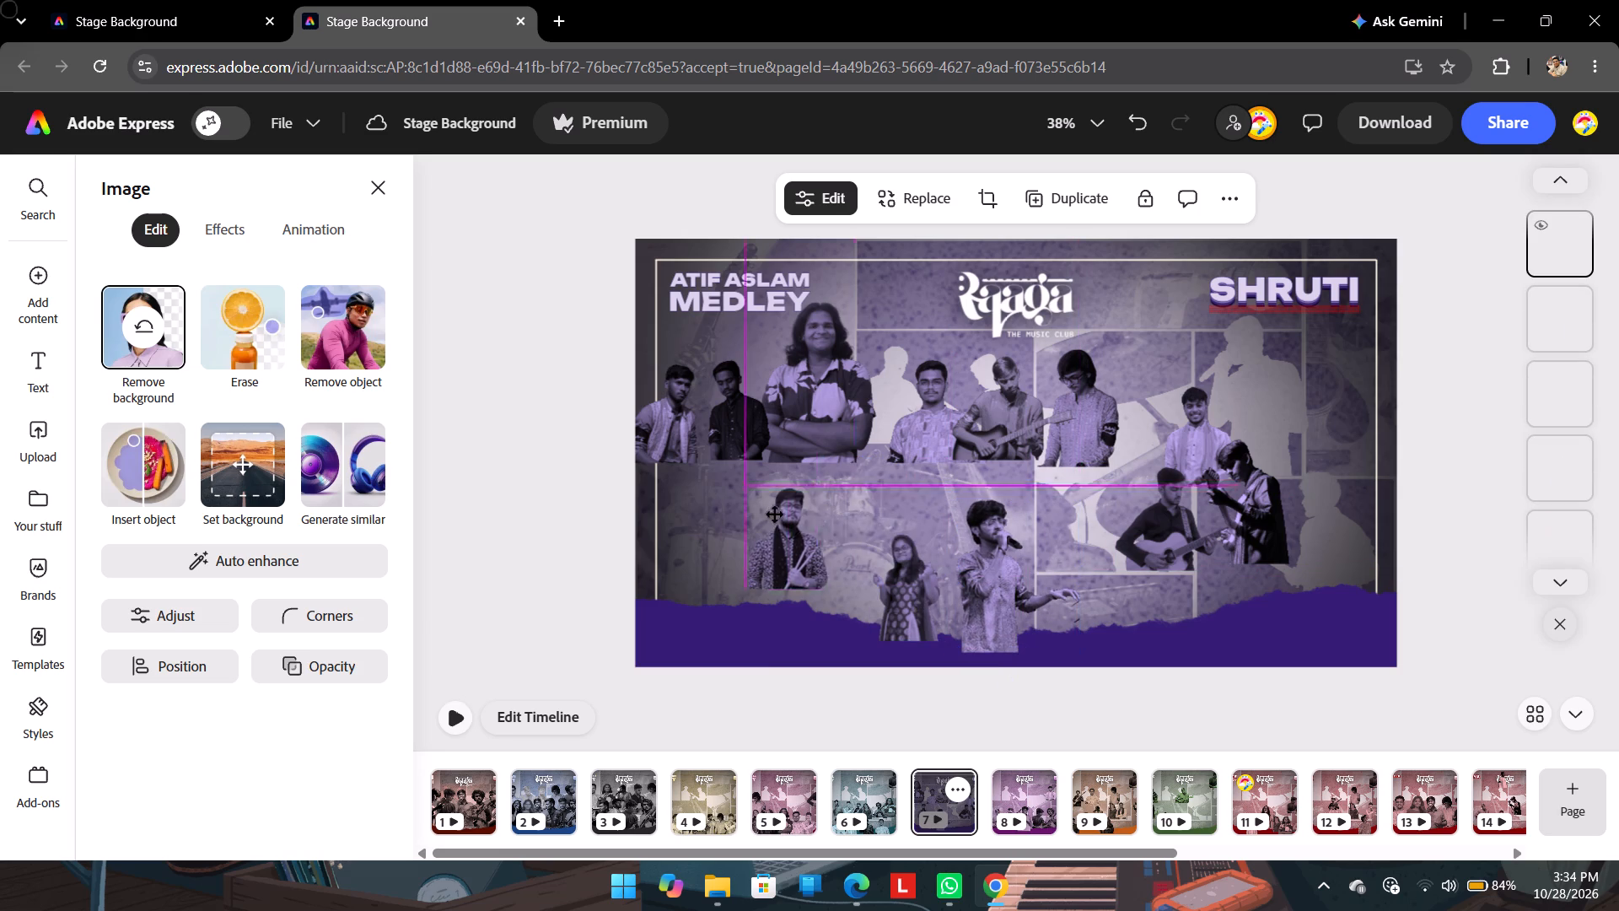
left_click_drag(775, 515, 767, 504)
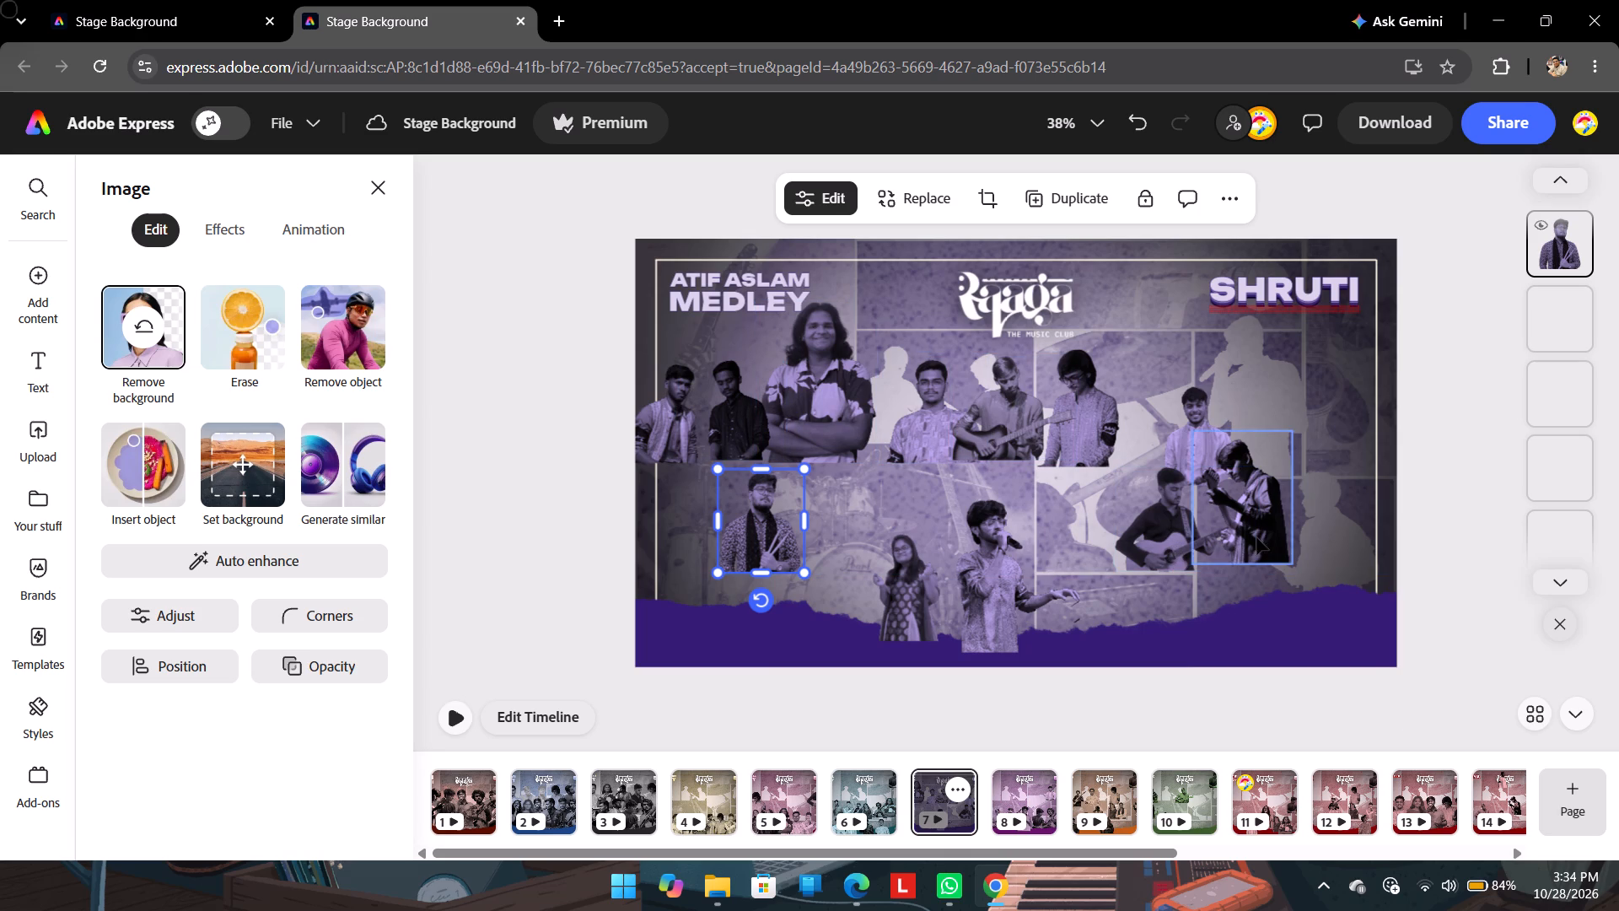
Place the dark silhouetted performer holding a microphone immediately right of the singer in the front row and enlarge him.
left_click_drag(1272, 516, 1095, 589)
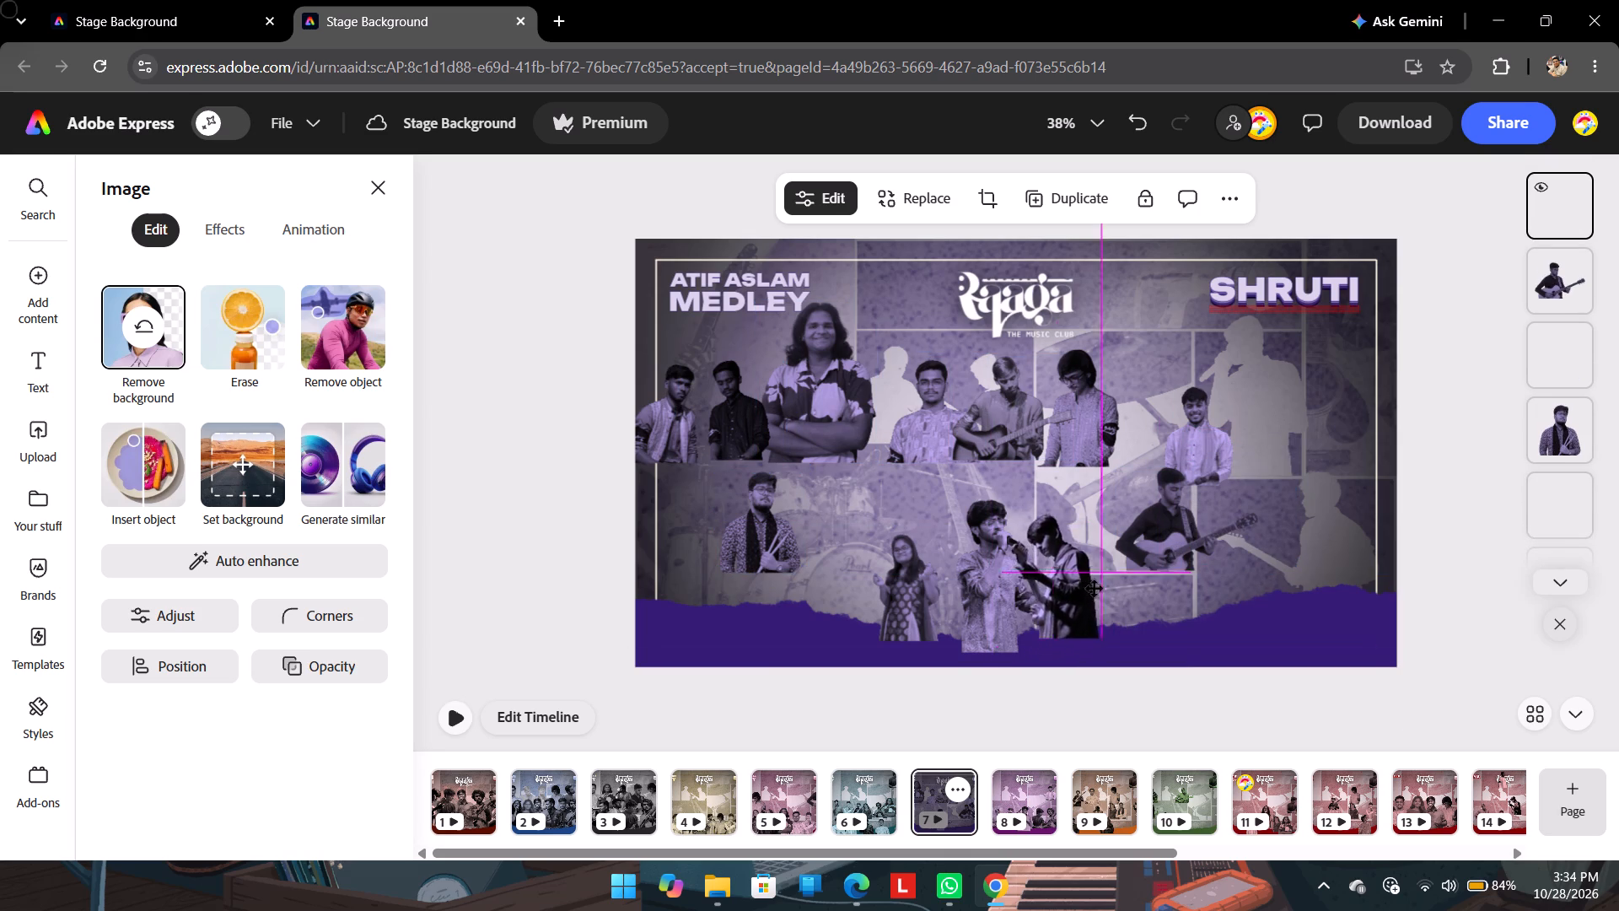
left_click_drag(1095, 589, 1096, 597)
left_click_drag(1117, 515, 1127, 501)
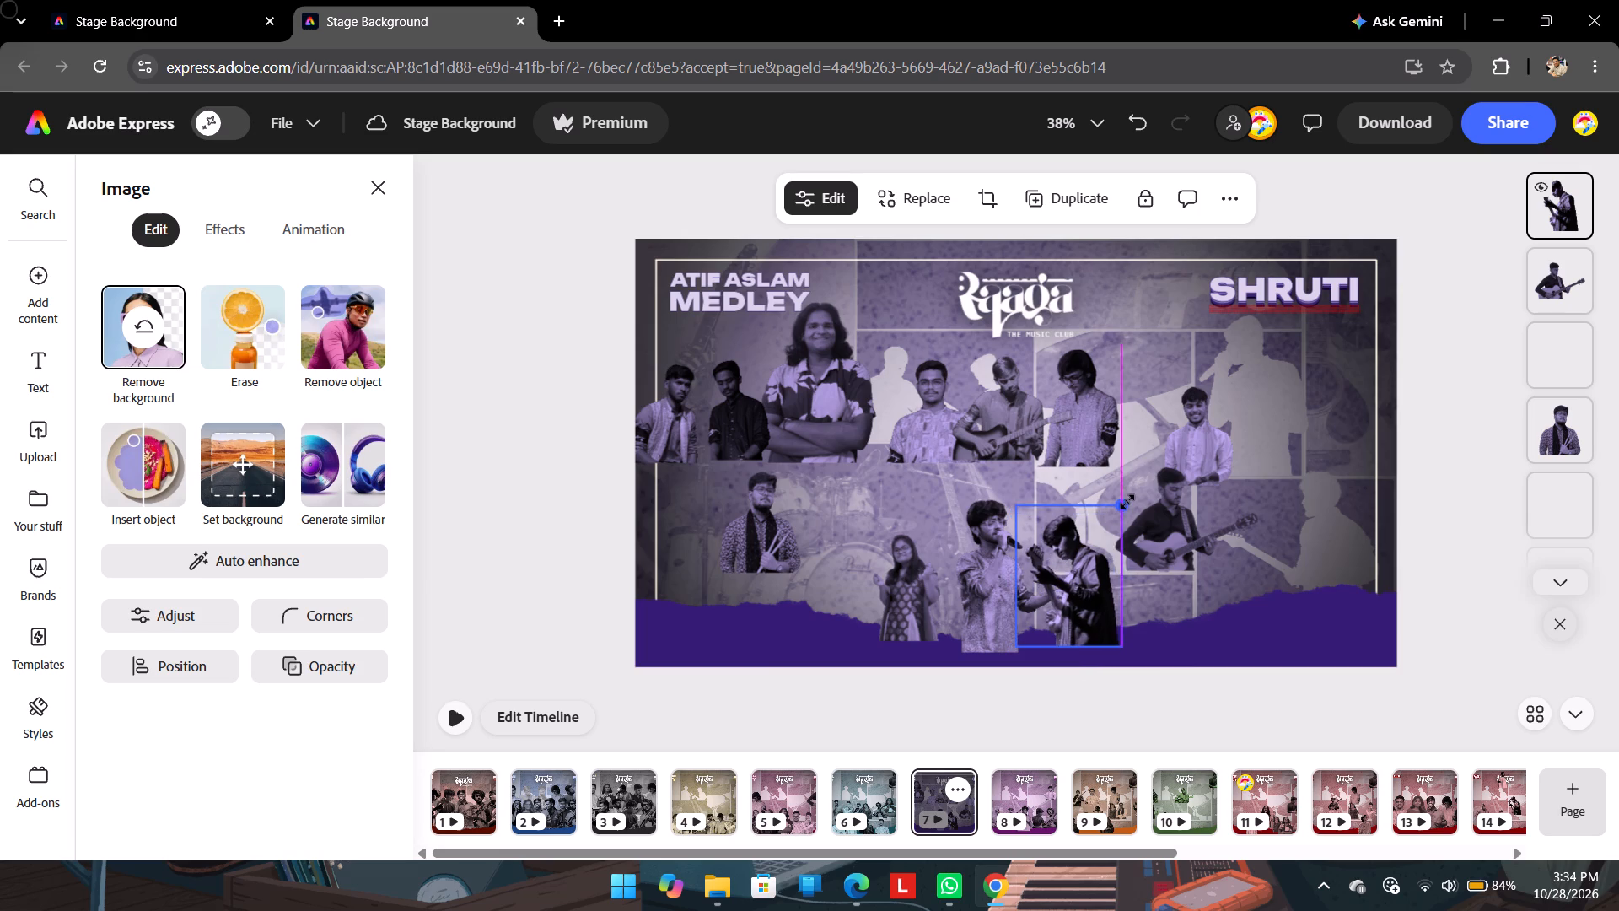
left_click_drag(1127, 501, 1127, 504)
left_click(1073, 598)
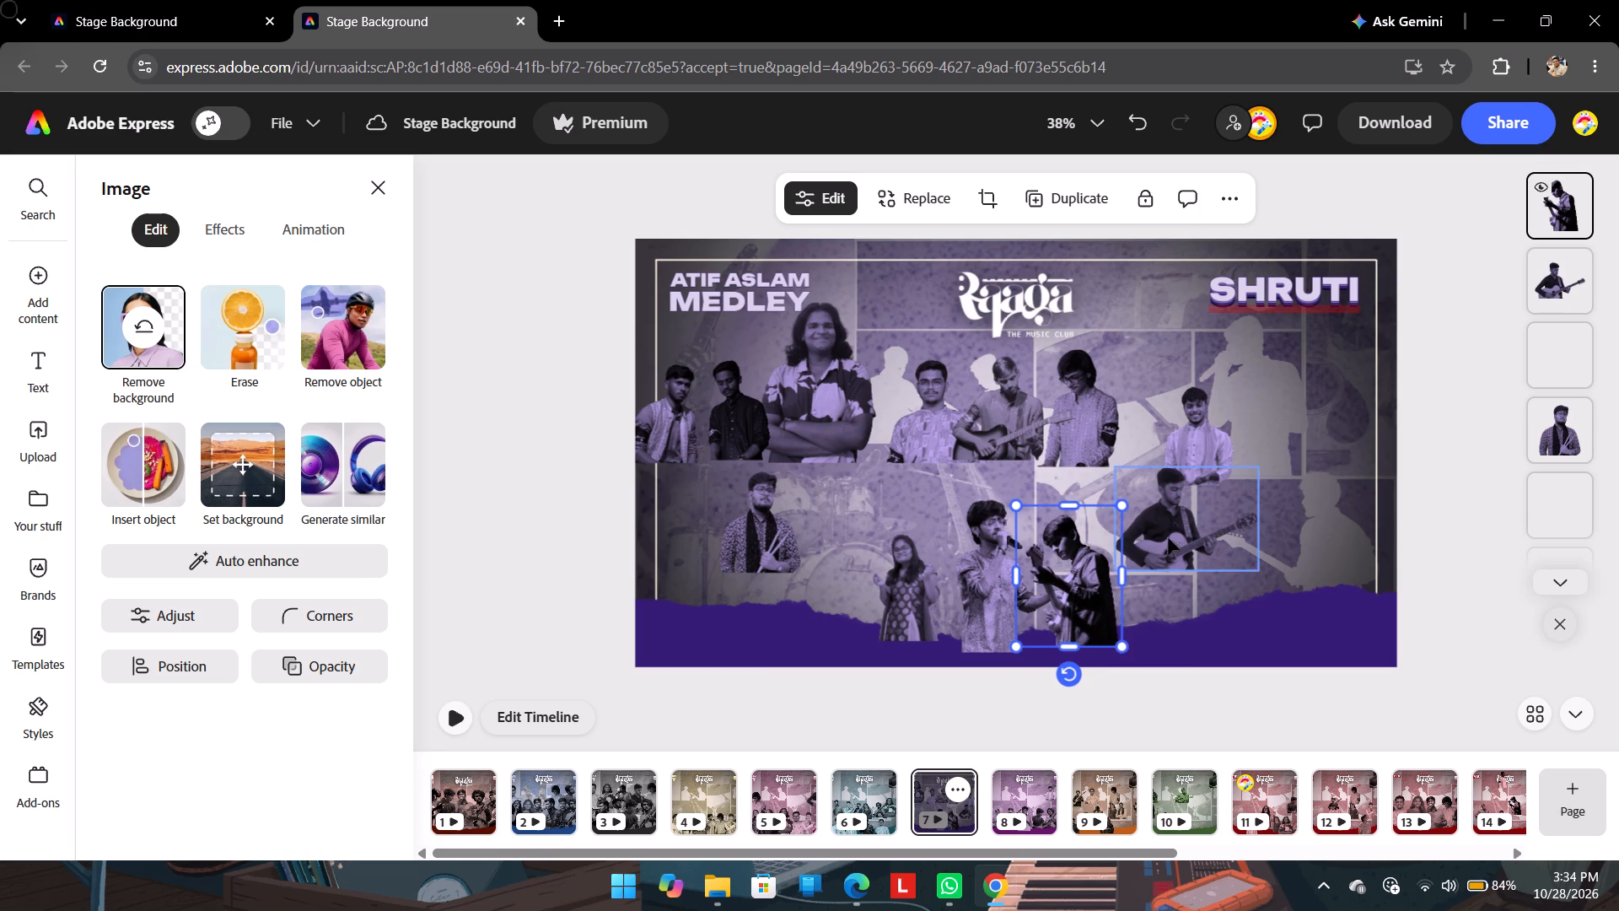
Move the dark-shirt guitarist to the page's upper right and the light-shirt guitarist to the lower left, shifting the woman out of the way.
left_click_drag(1177, 527, 1275, 426)
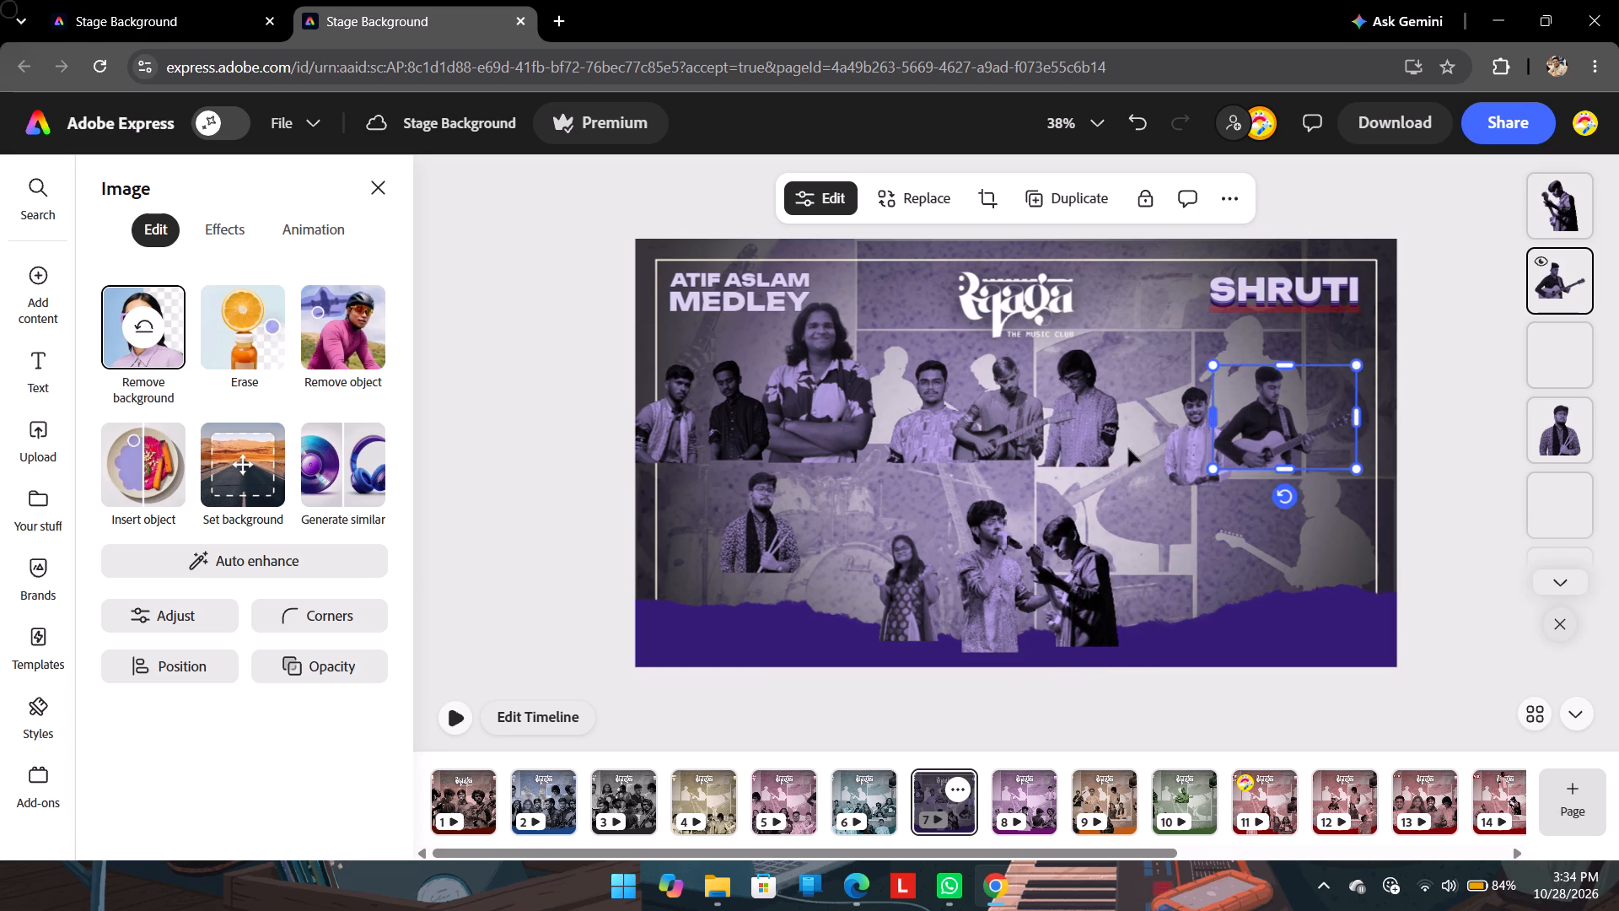
left_click_drag(1025, 430, 955, 592)
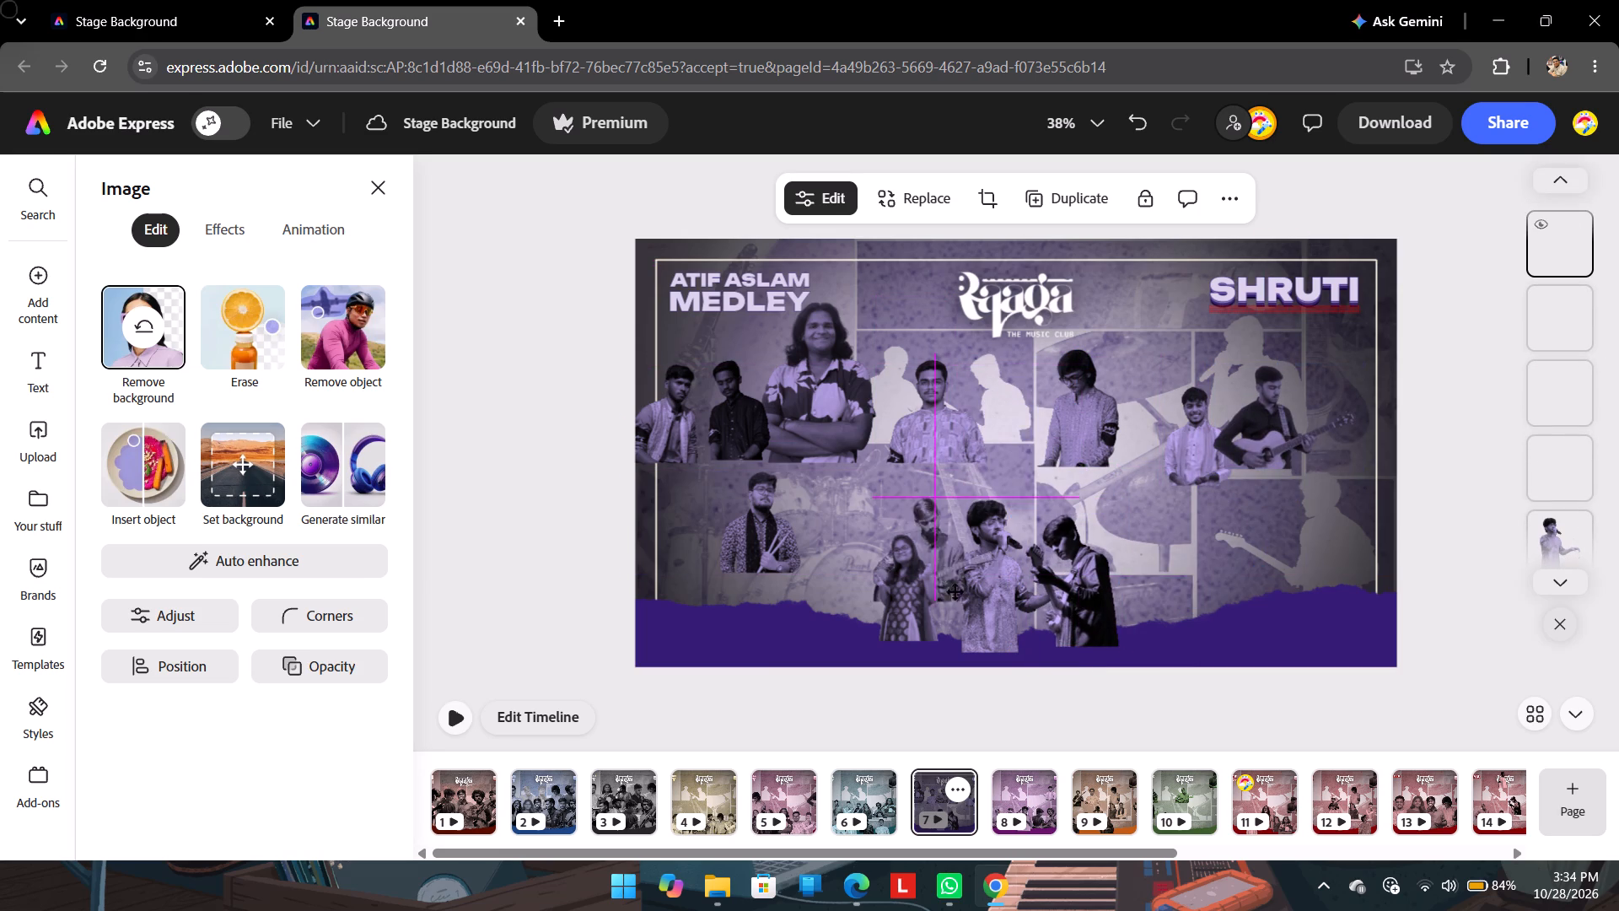
left_click_drag(955, 592, 967, 592)
left_click_drag(876, 585, 784, 509)
left_click_drag(923, 568, 702, 586)
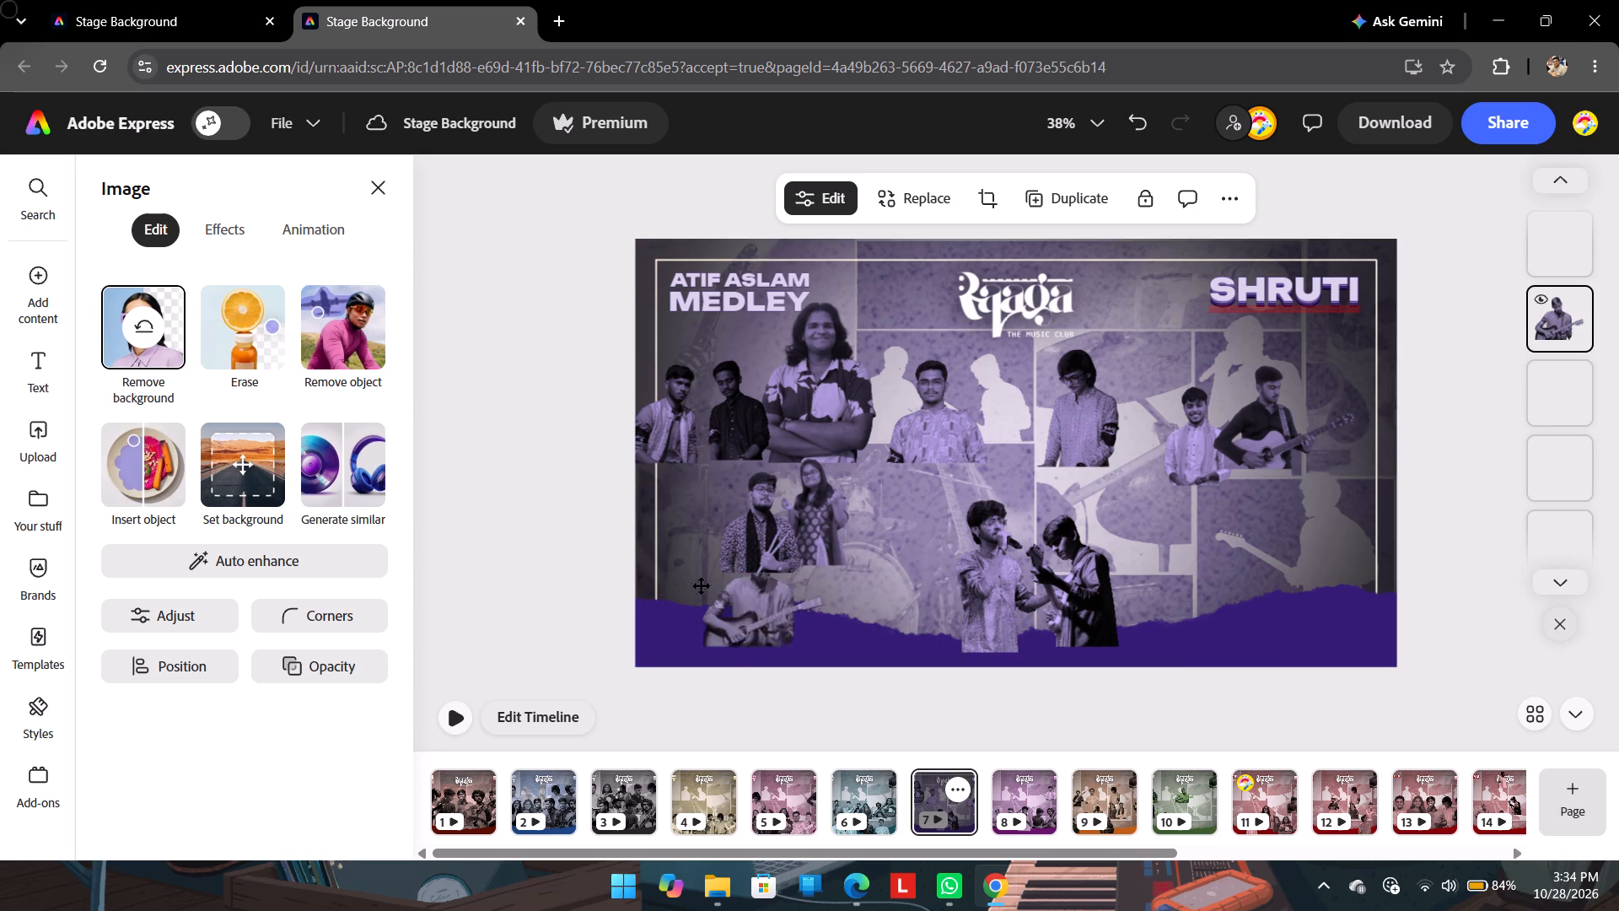
left_click_drag(702, 586, 700, 582)
Place the woman directly left of the singer in the front row and enlarge her to nearly his height.
left_click_drag(836, 499, 952, 576)
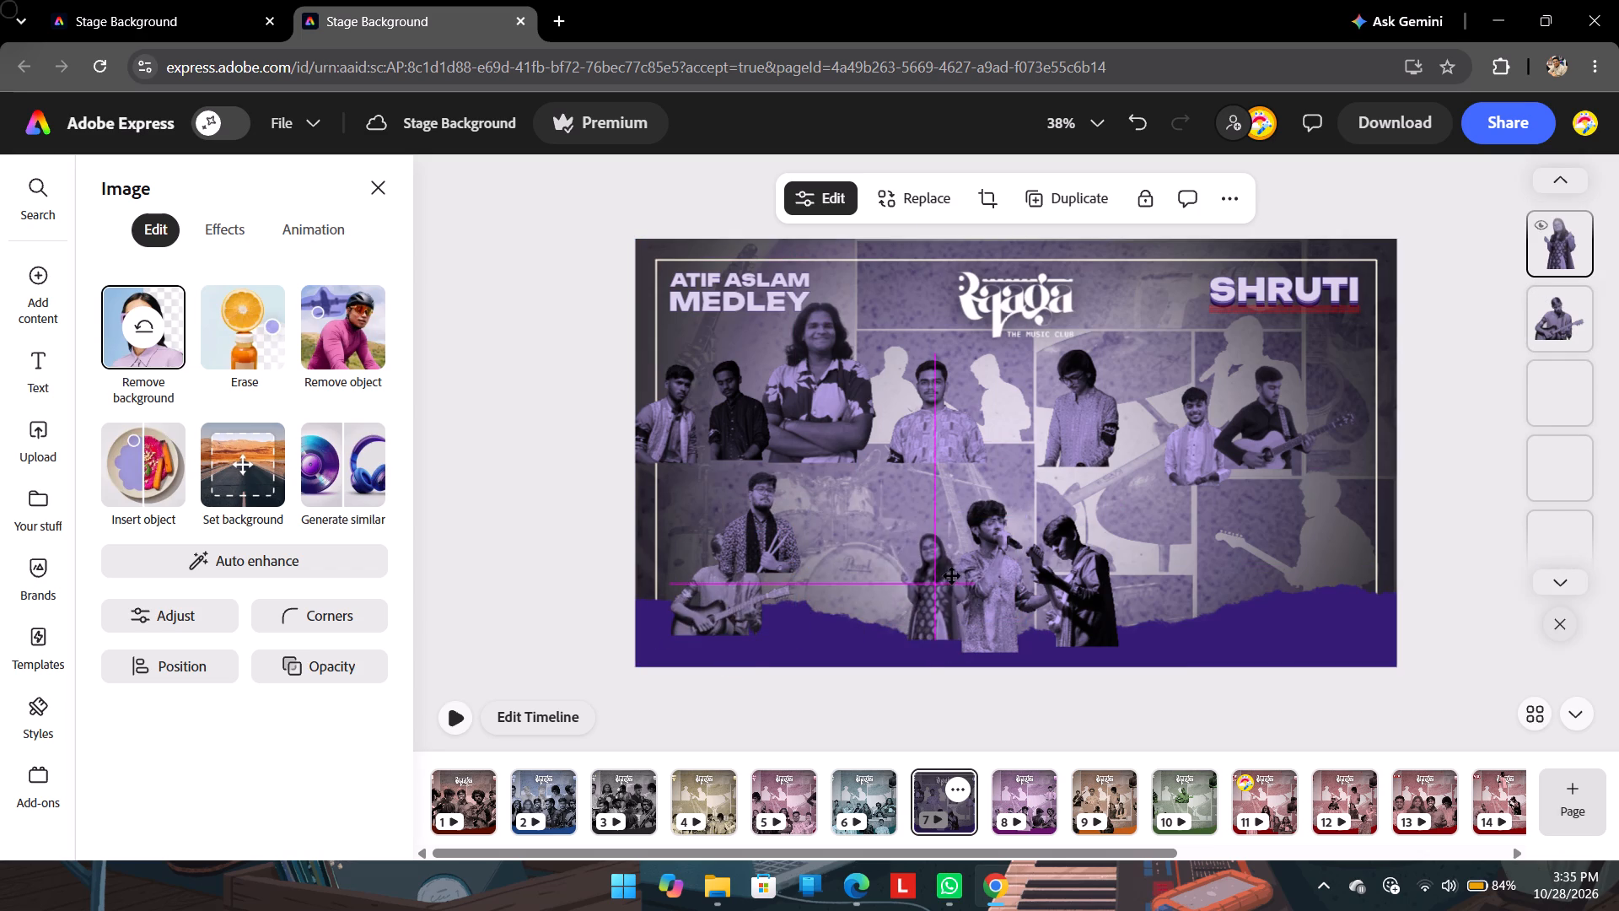
left_click_drag(952, 576, 944, 572)
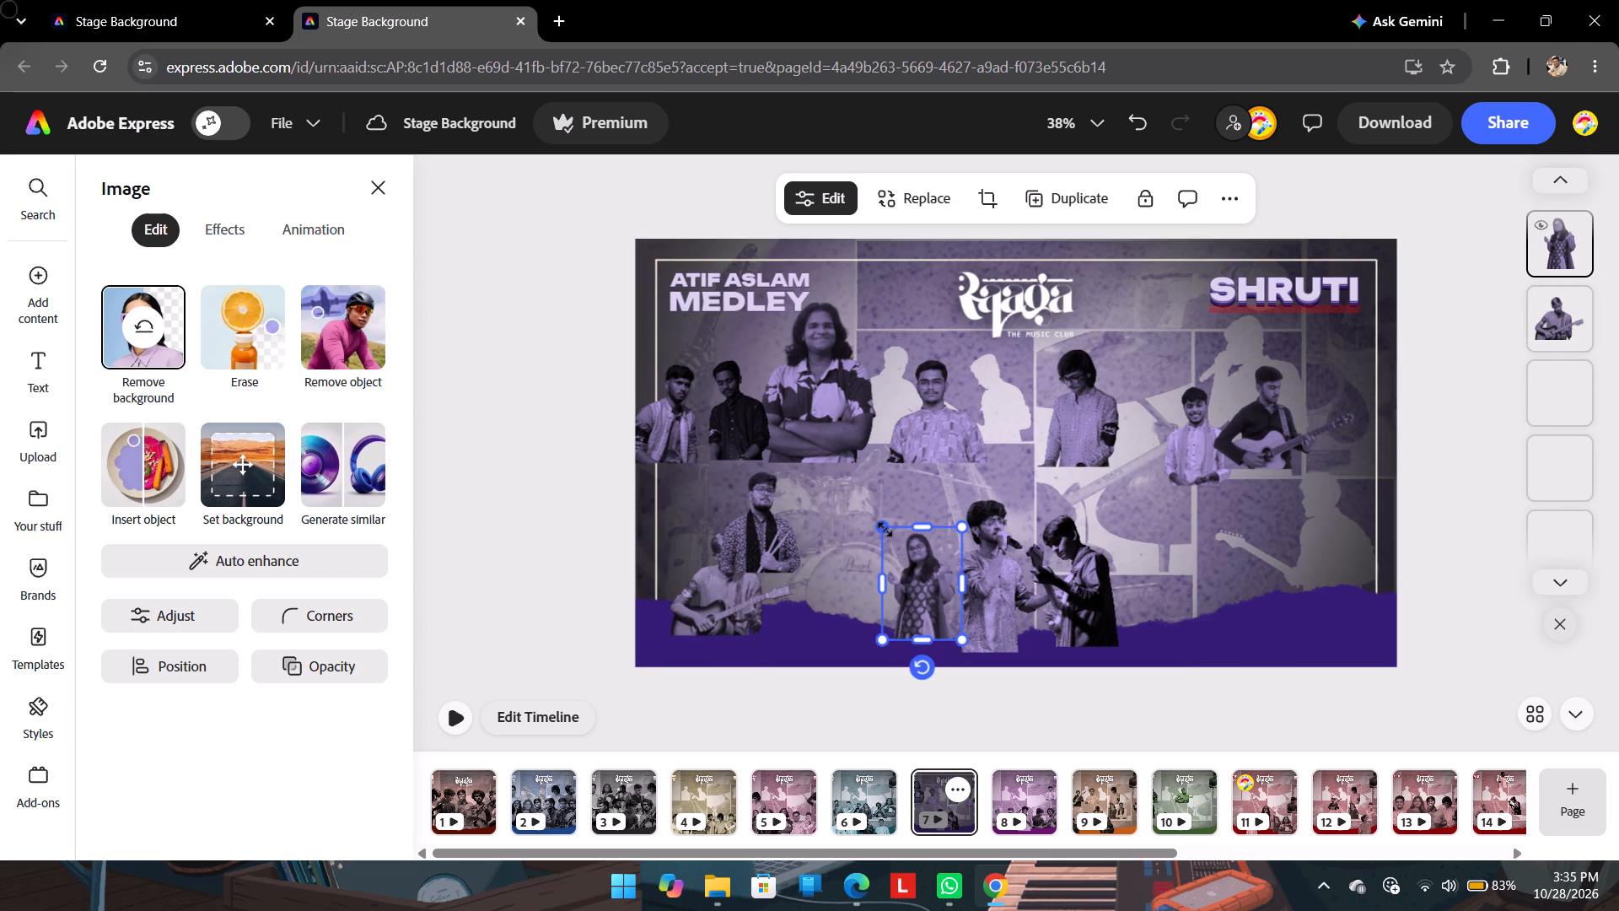
left_click_drag(884, 523, 853, 505)
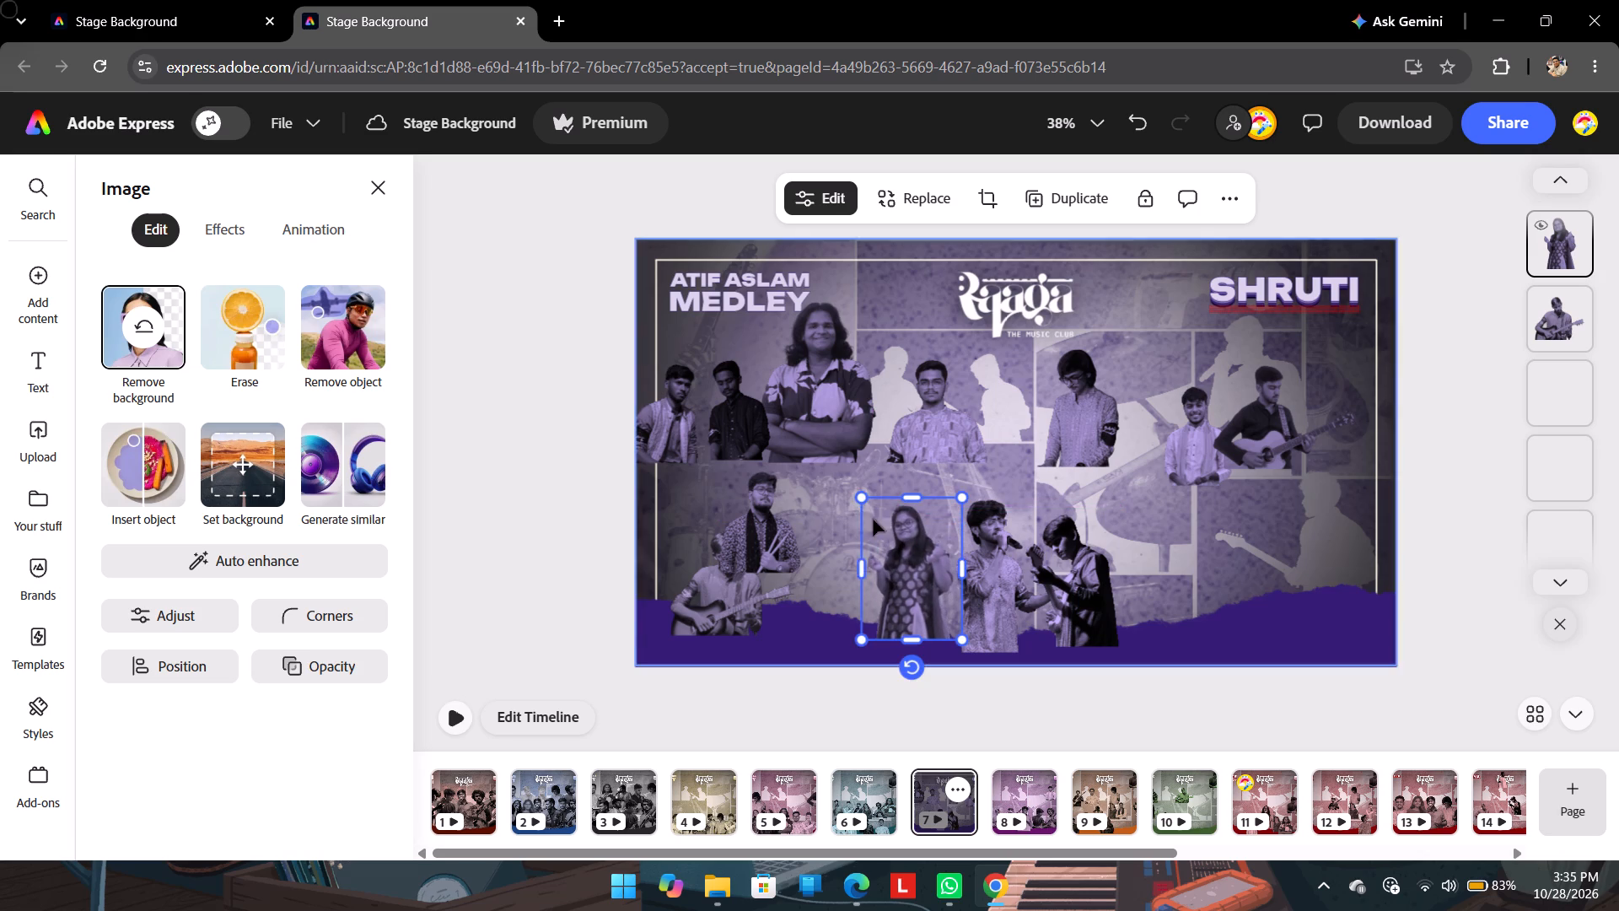
left_click(910, 543)
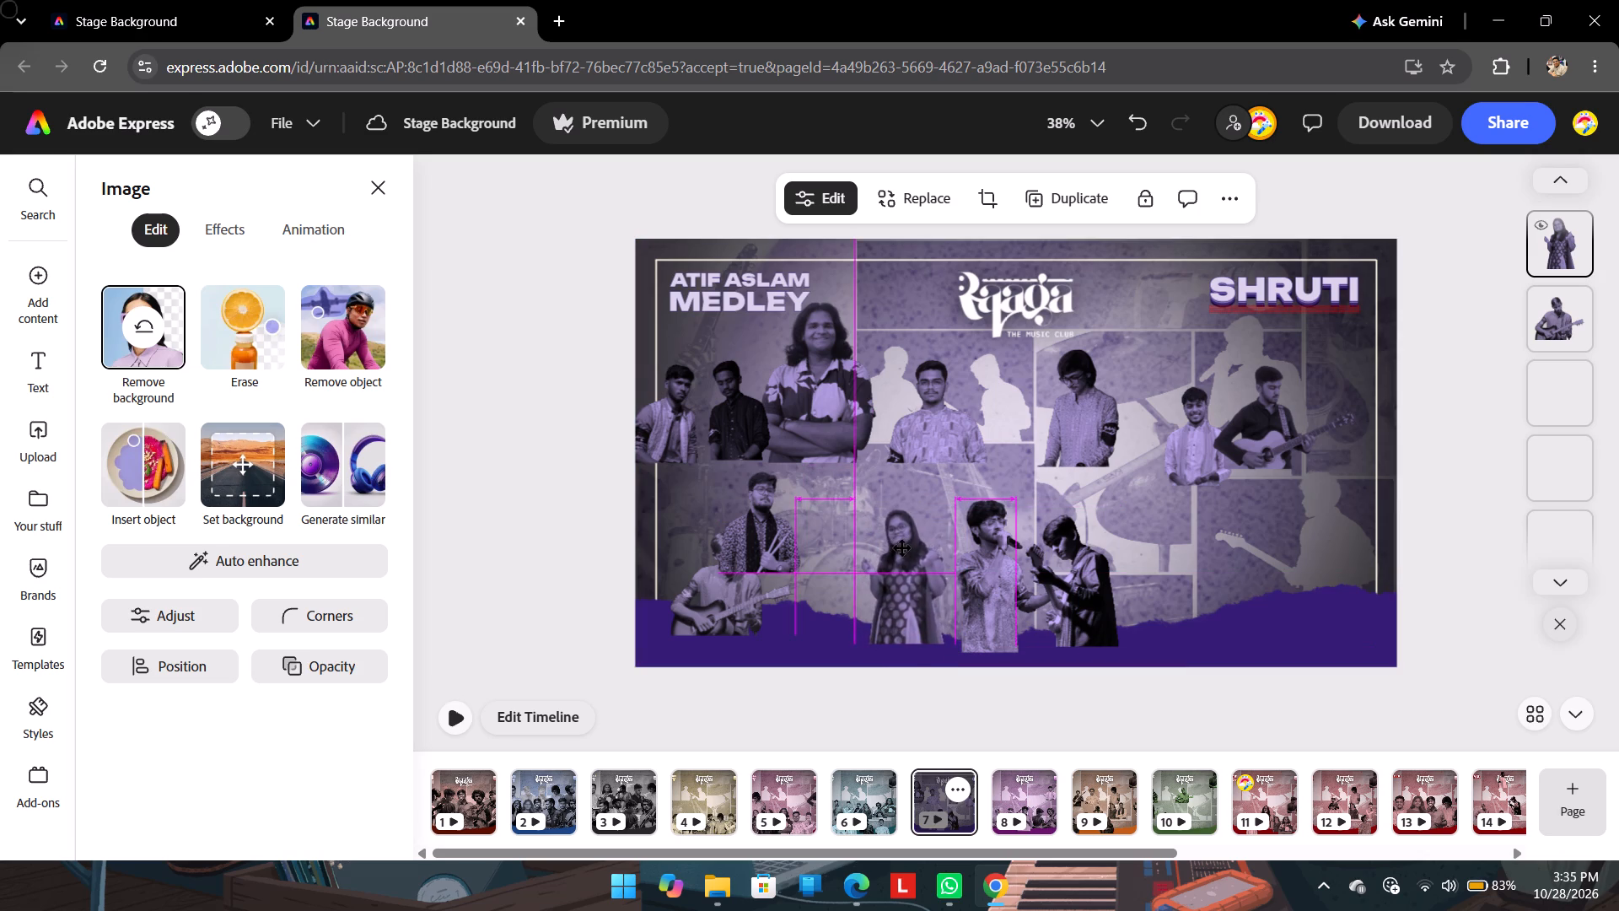
left_click(903, 565)
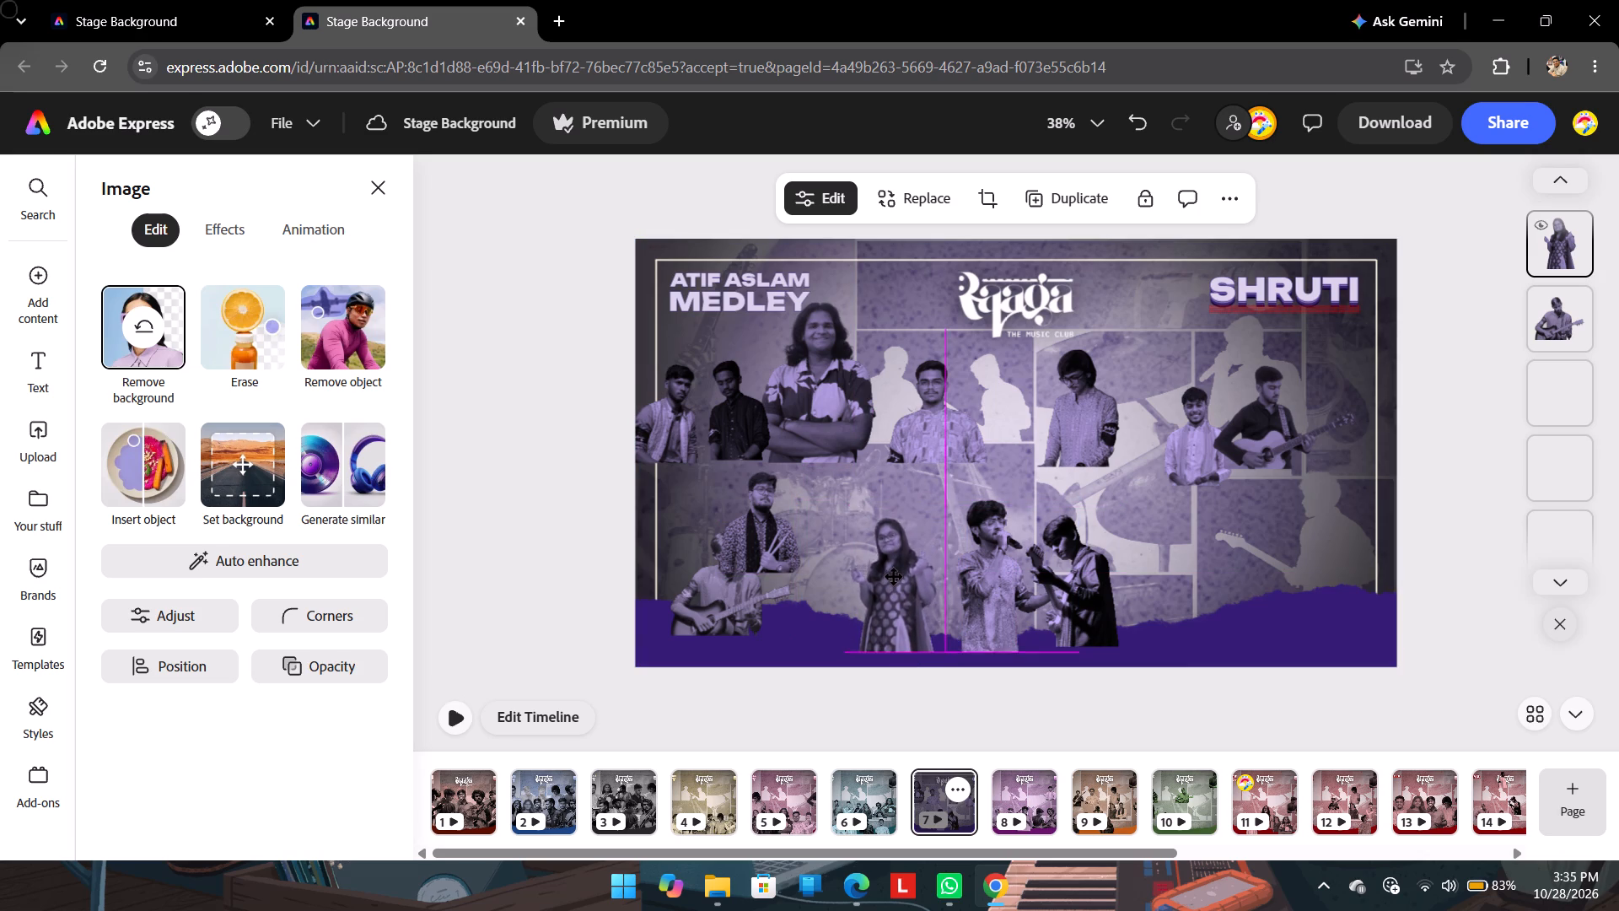
left_click(1425, 563)
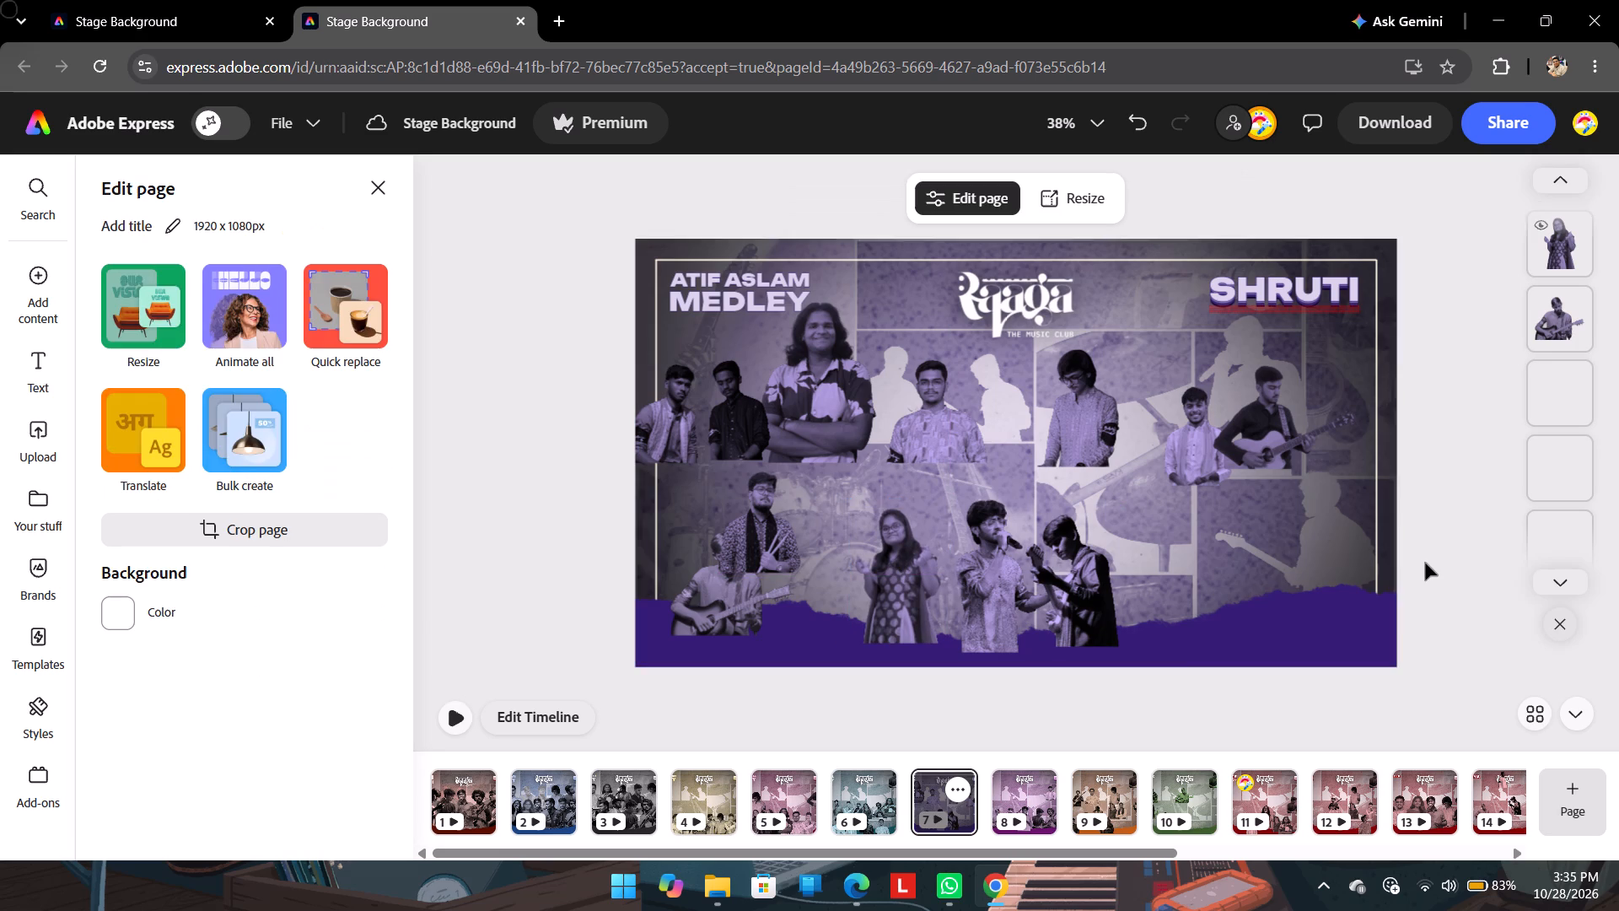
left_click_drag(897, 581, 918, 590)
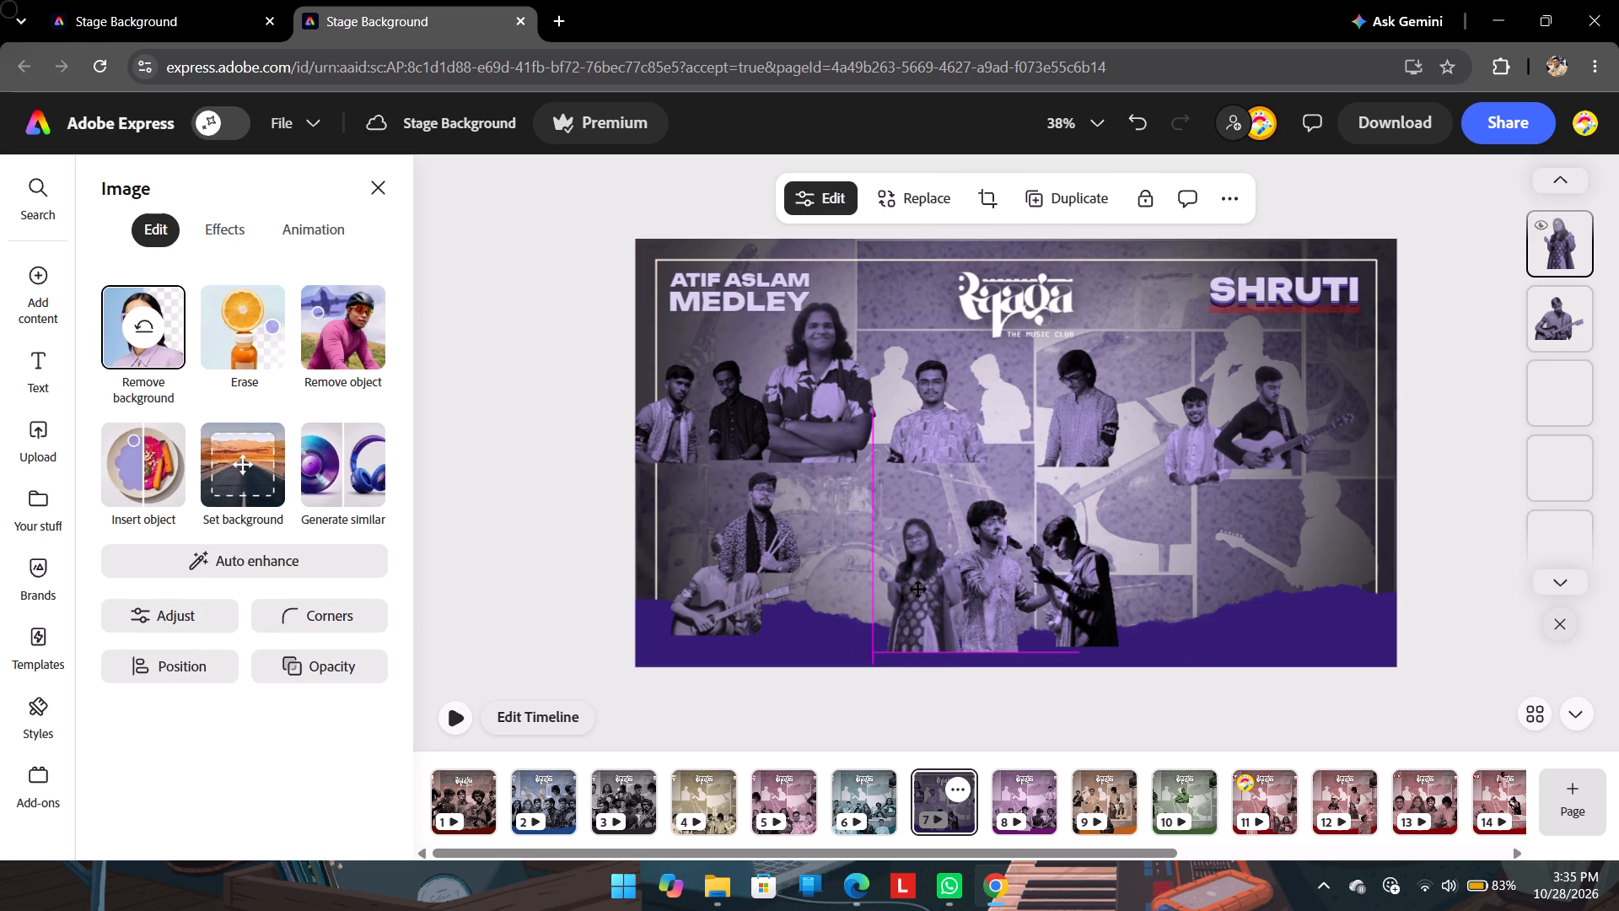
left_click_drag(918, 590, 909, 585)
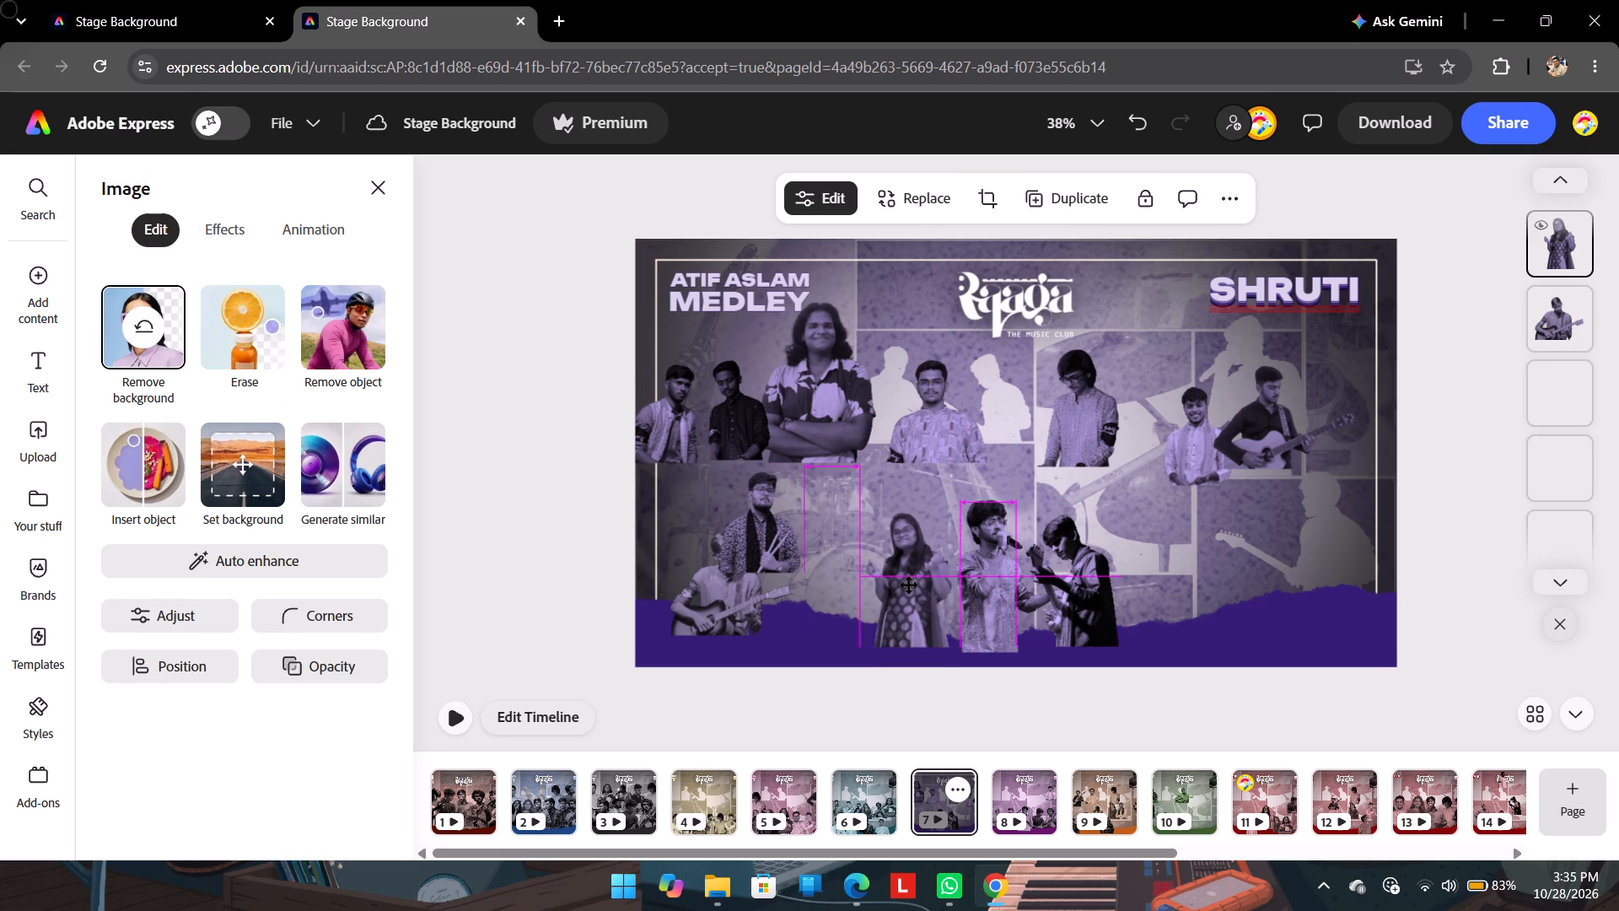
left_click_drag(909, 585, 910, 585)
Place the light-shirt guitarist left of the woman in the front row, enlarge him, and move the drumstick holder up and left, clear of him.
left_click_drag(773, 521, 809, 524)
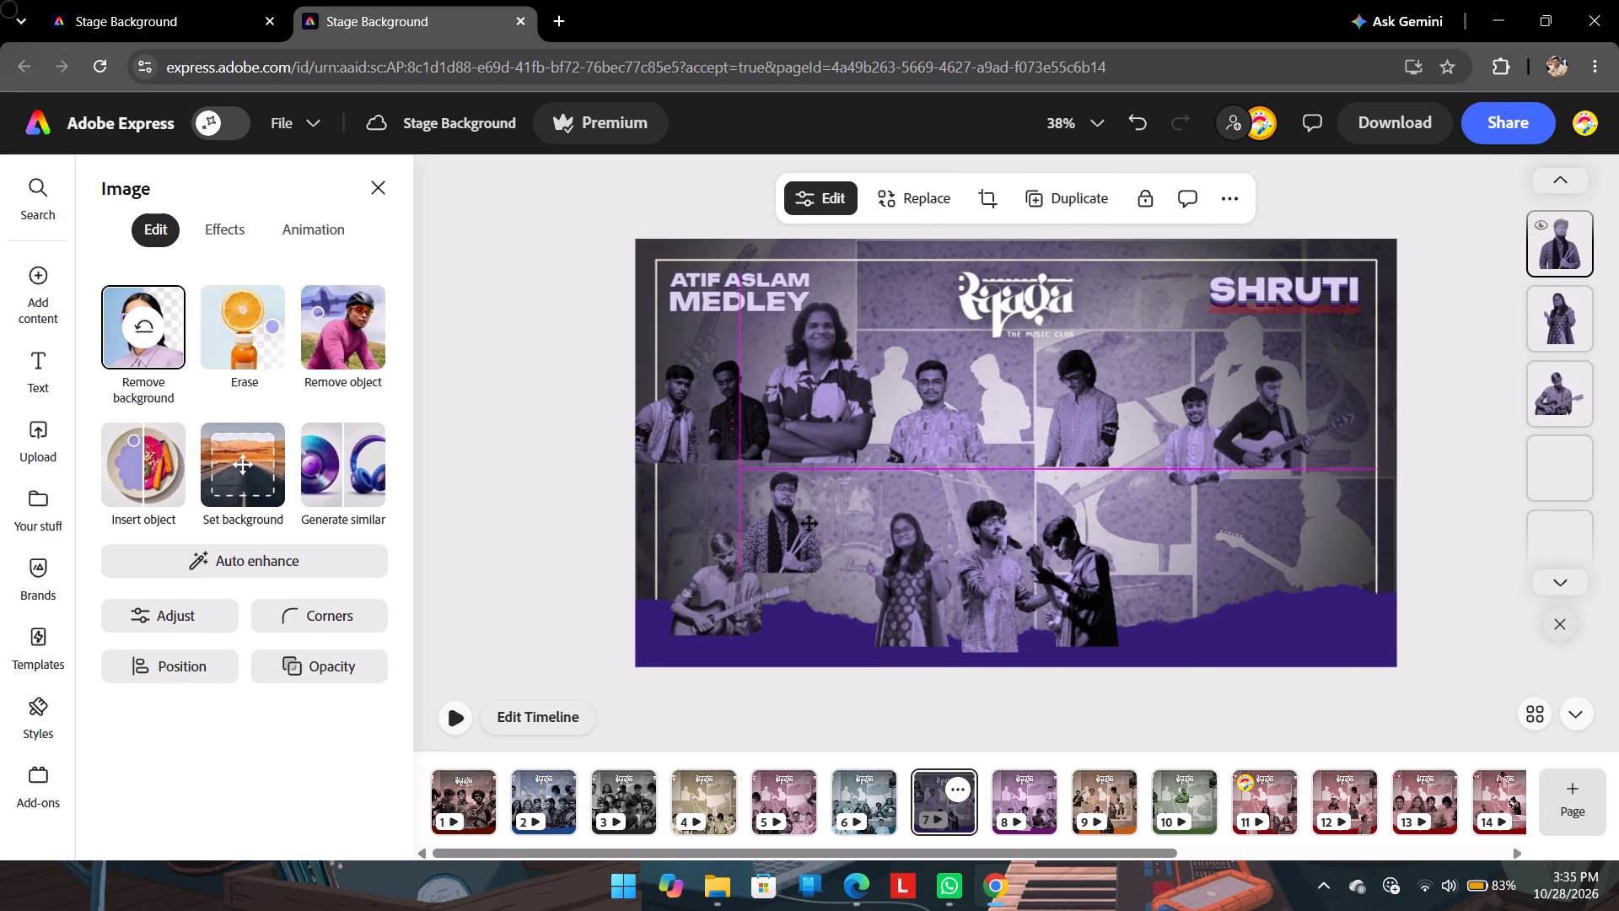
left_click_drag(809, 524, 846, 520)
left_click_drag(710, 586, 766, 588)
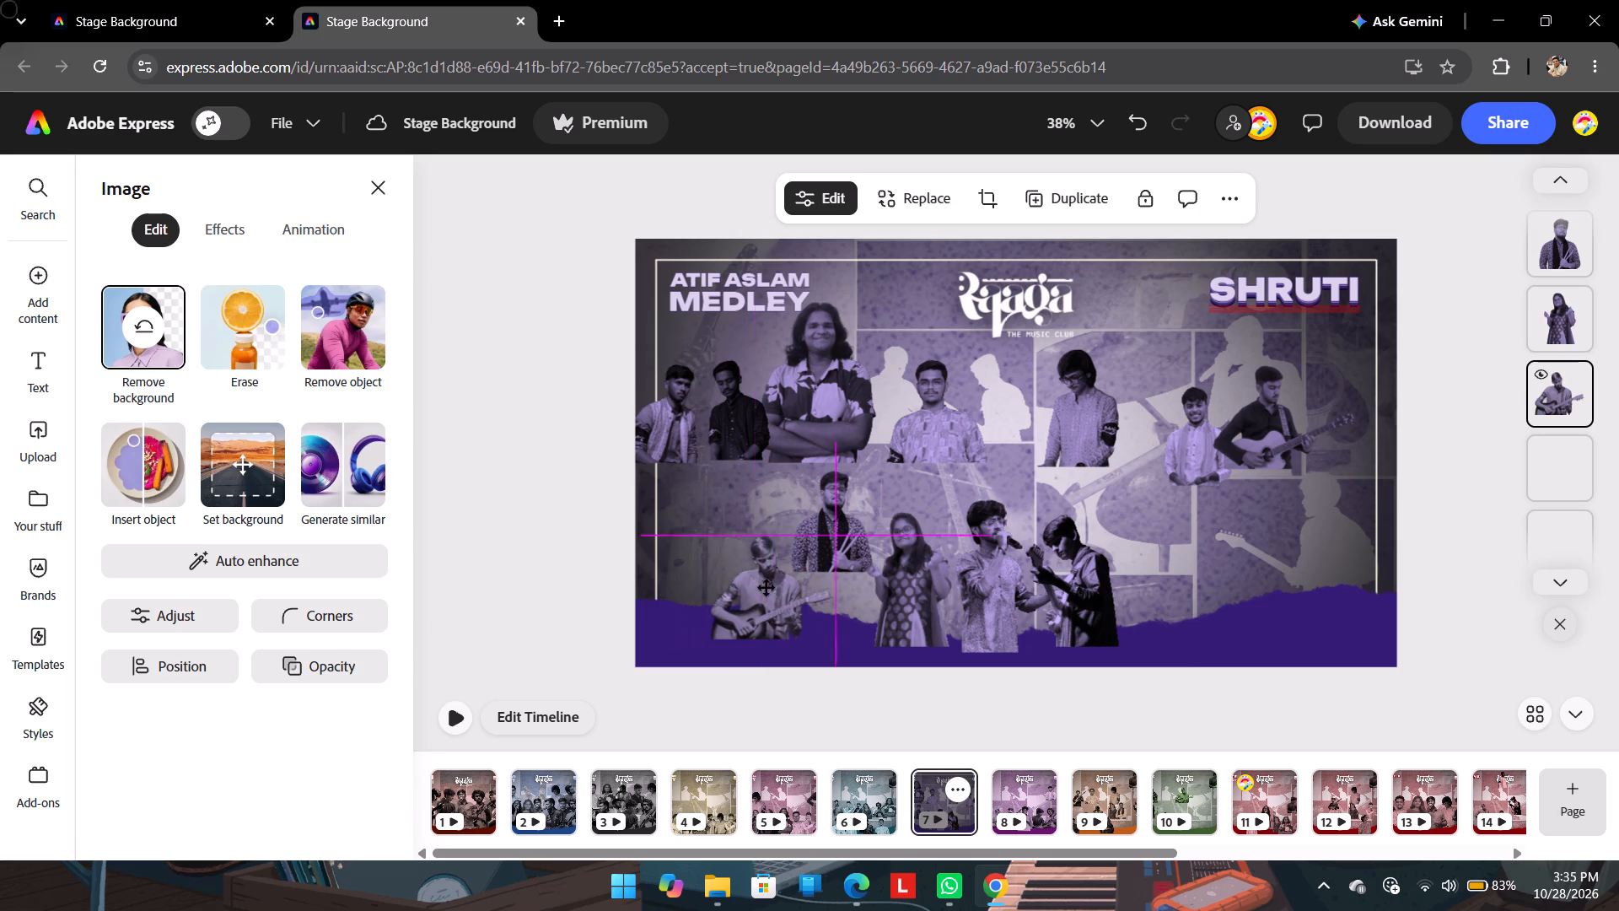
left_click_drag(766, 588, 832, 589)
left_click_drag(833, 495, 788, 478)
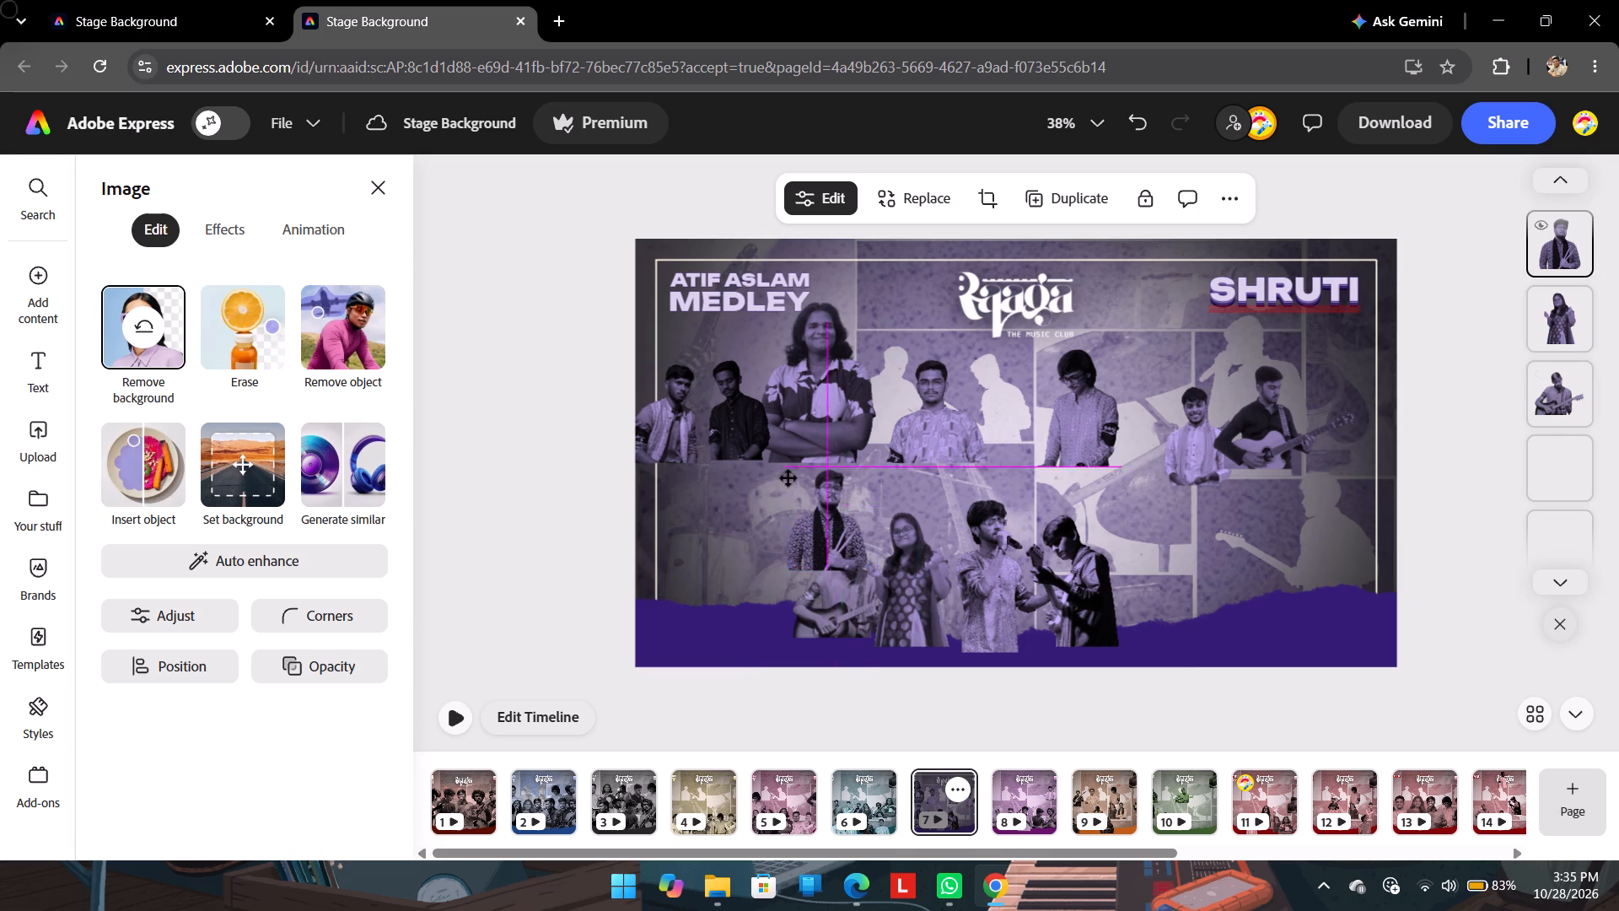
left_click_drag(788, 478, 739, 455)
left_click(842, 575)
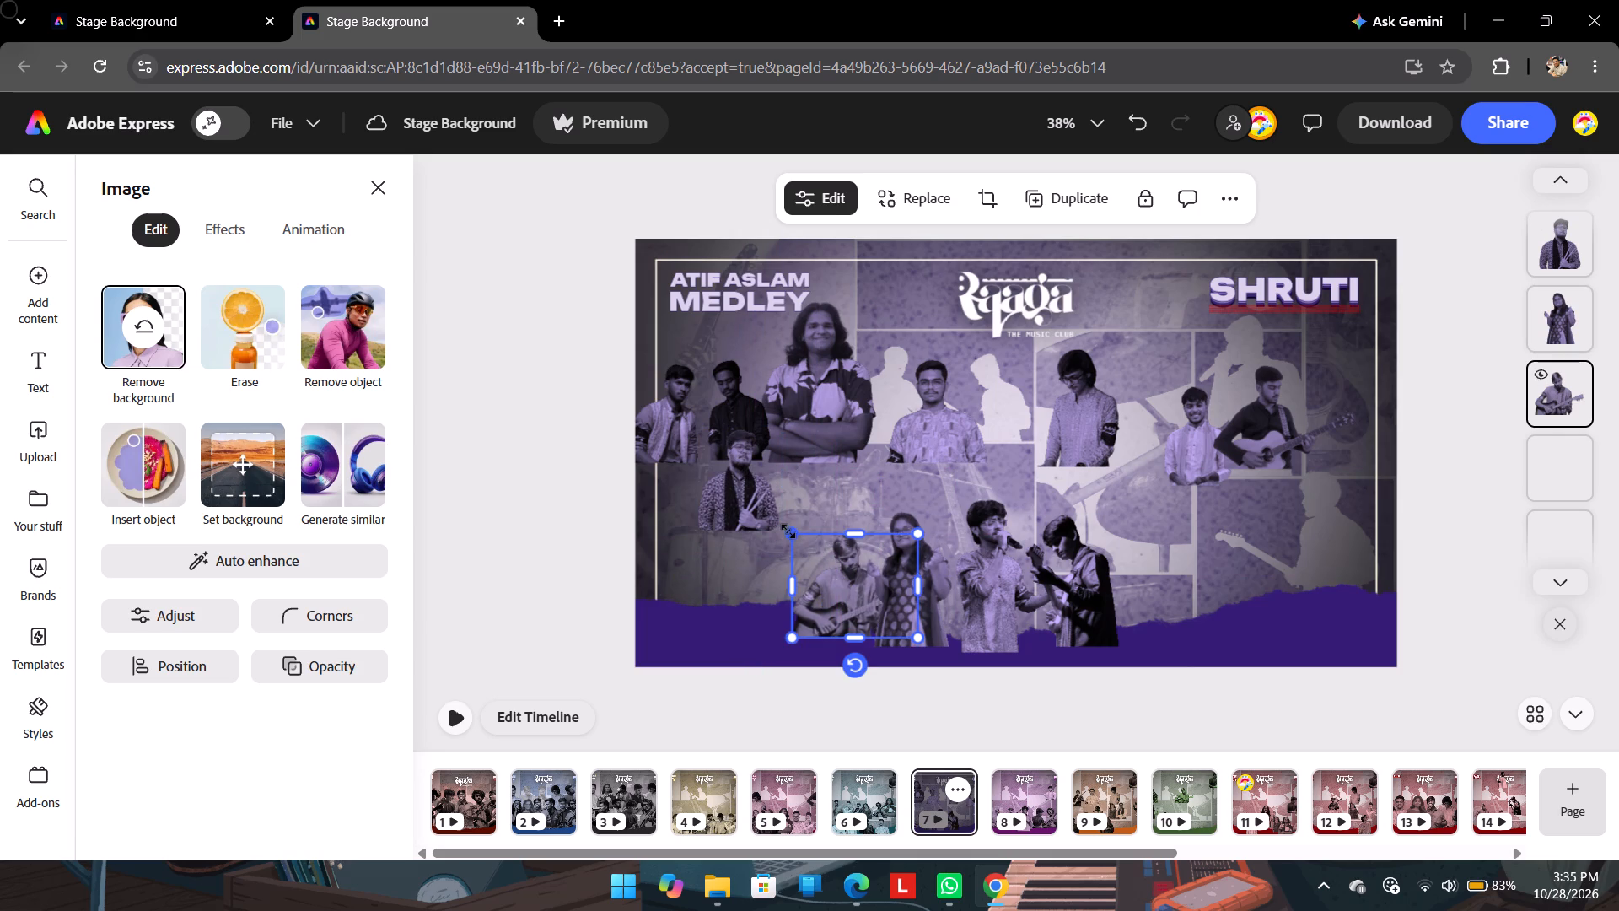
left_click_drag(788, 531, 740, 510)
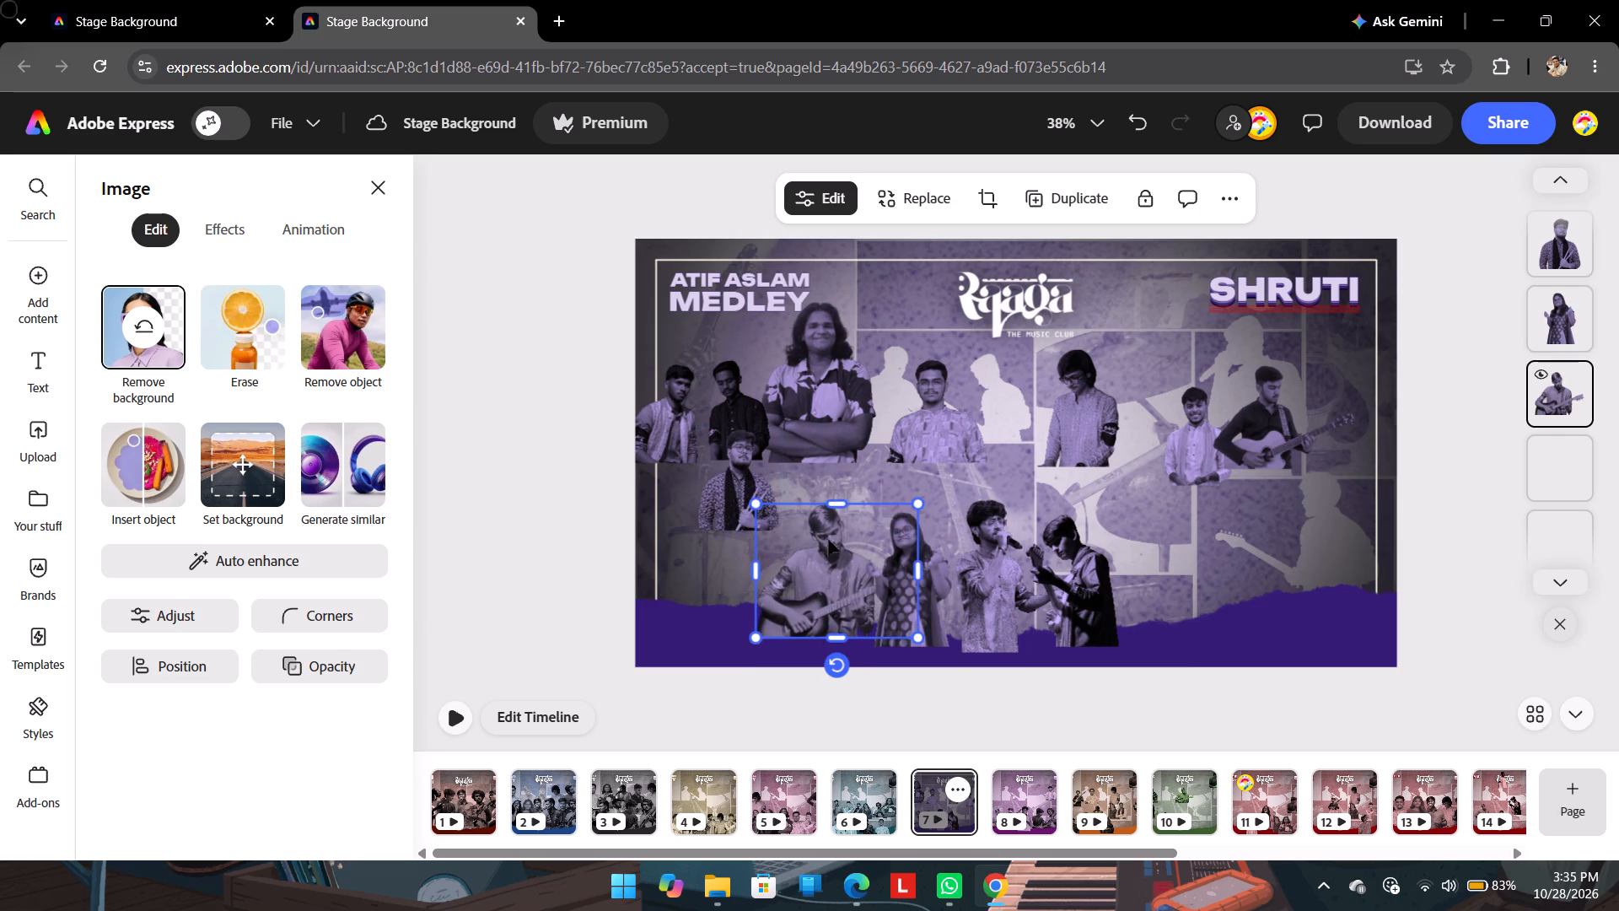
left_click_drag(839, 554, 824, 556)
Shift the dark silhouetted performer right in the front row to make room and slightly enlarge the central singer.
left_click_drag(1100, 602, 1132, 599)
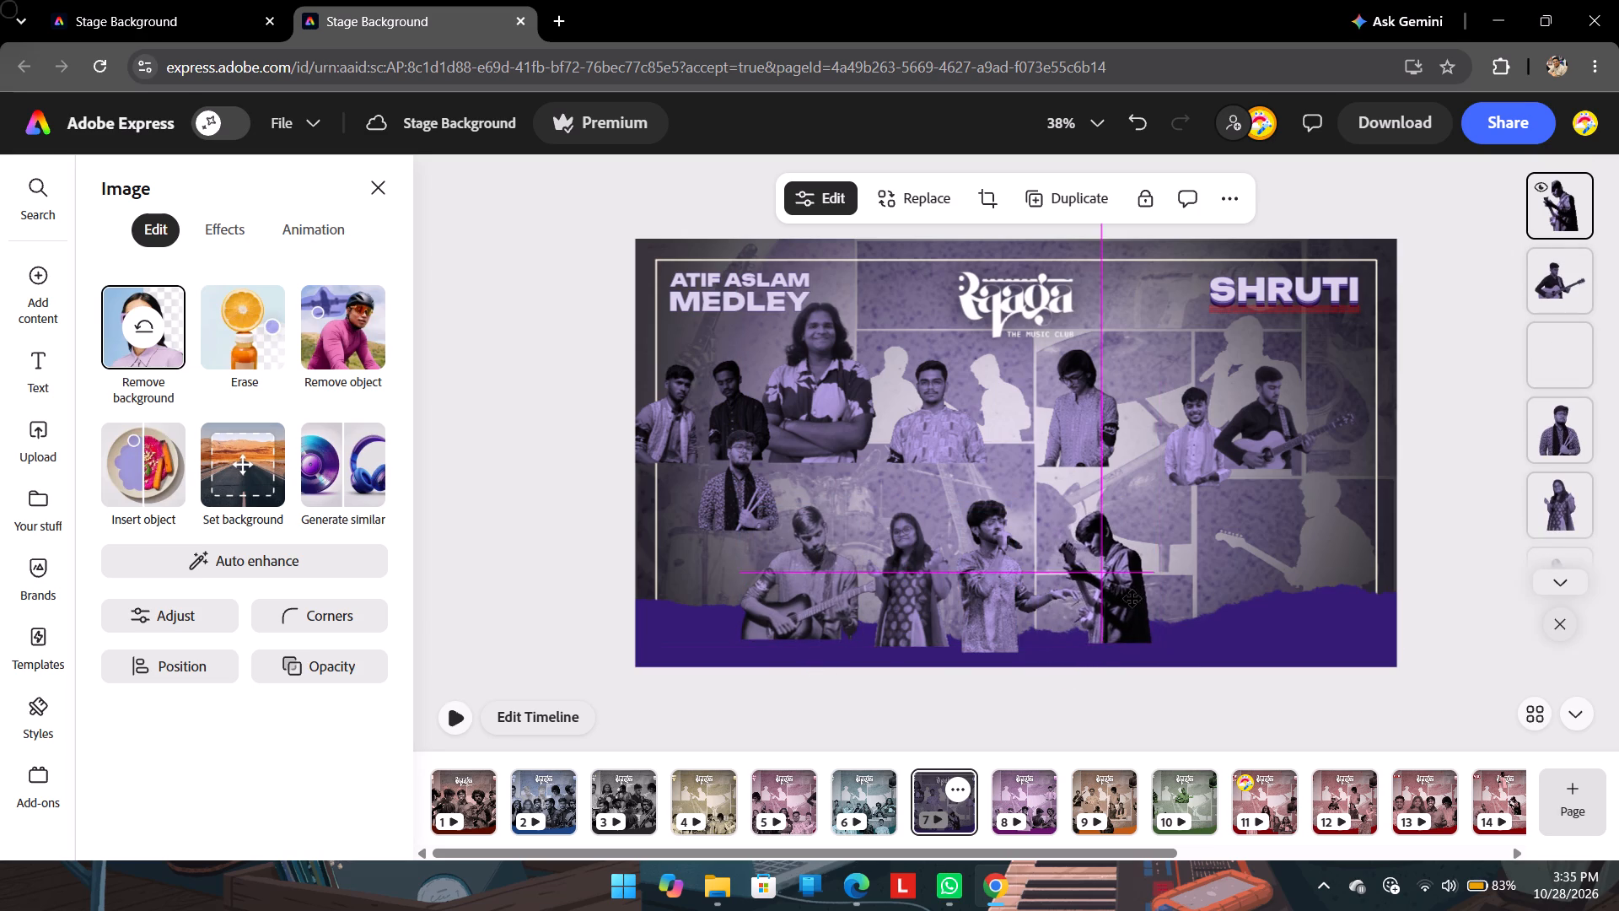
left_click_drag(1132, 599, 1135, 599)
left_click(1025, 588)
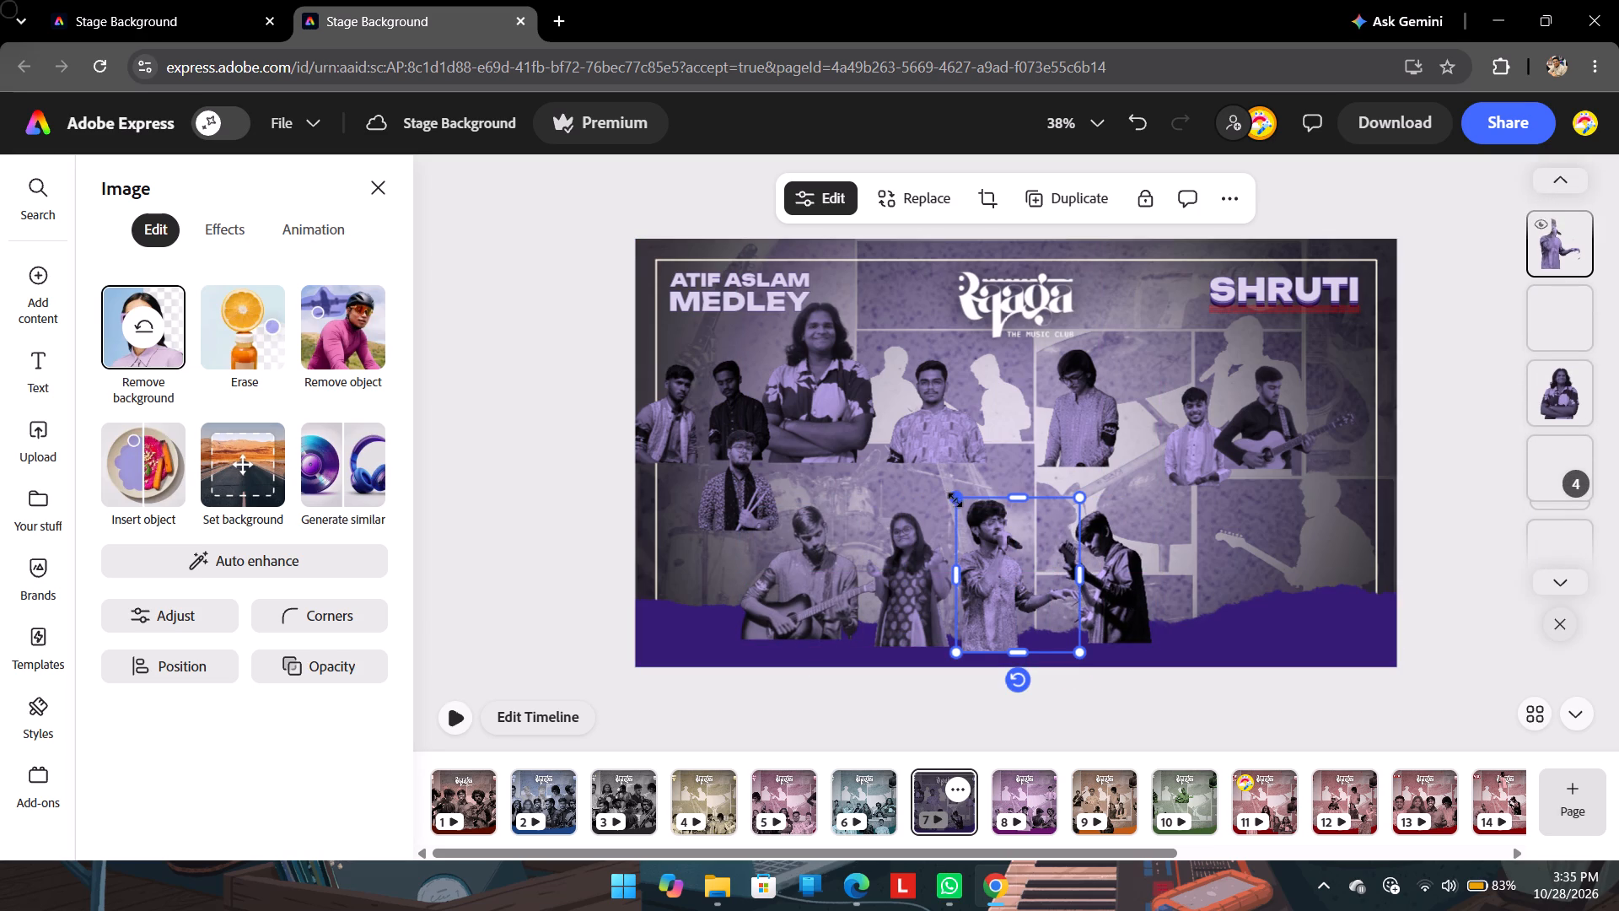
left_click_drag(954, 497, 945, 488)
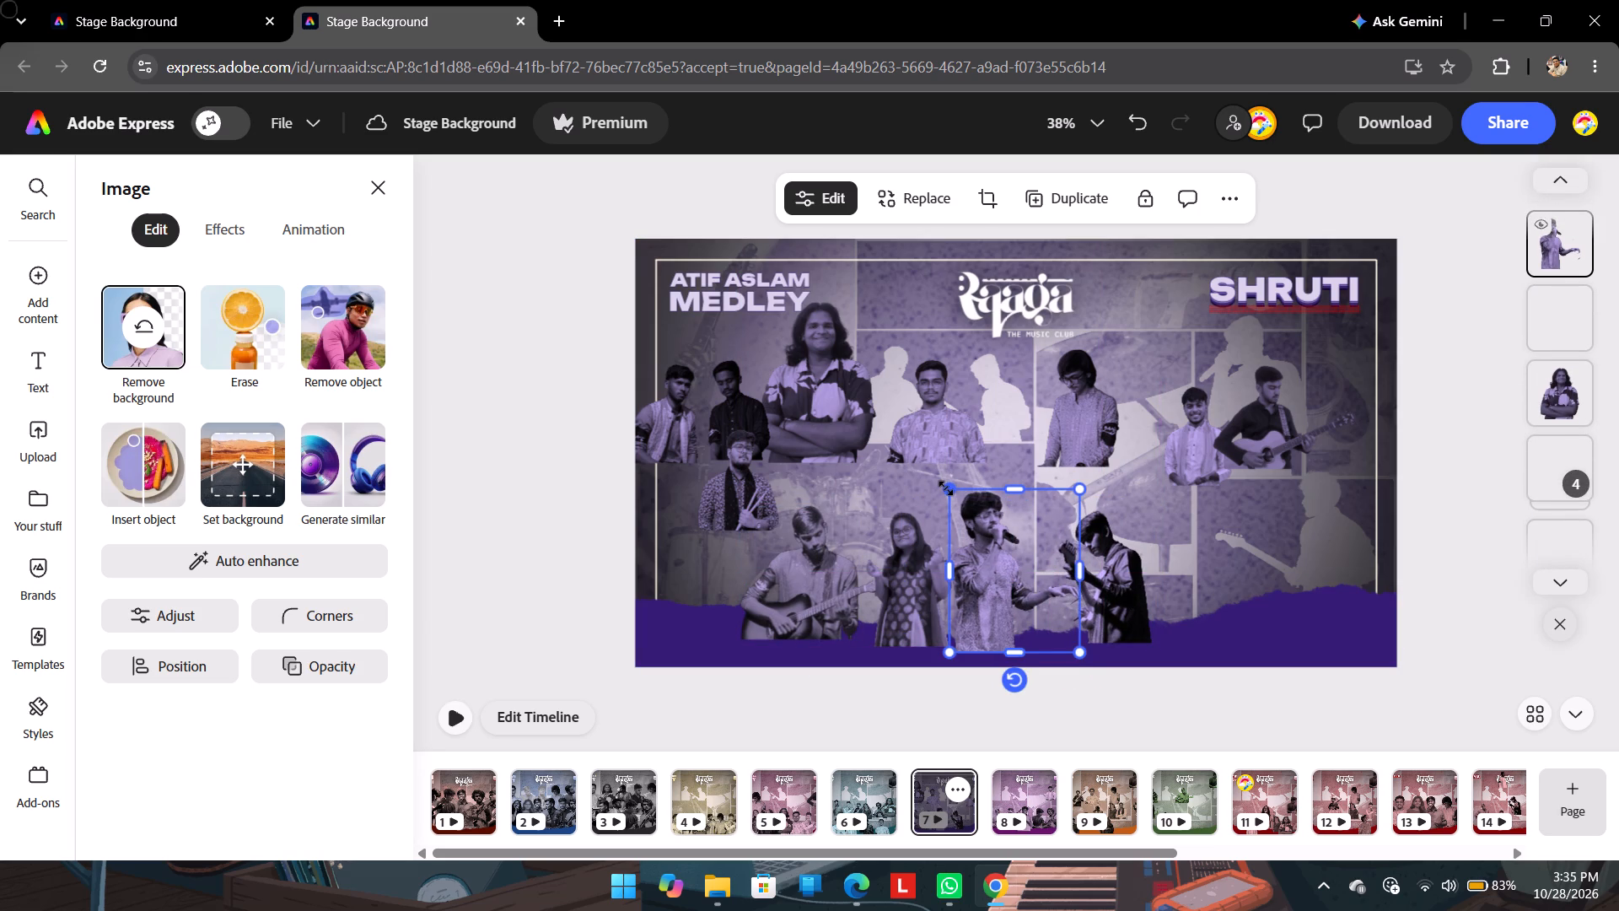
Enlarge the dark silhouetted performer to nearly the singer's height and move him back close beside the singer.
left_click(1125, 567)
left_click_drag(1125, 567, 1125, 572)
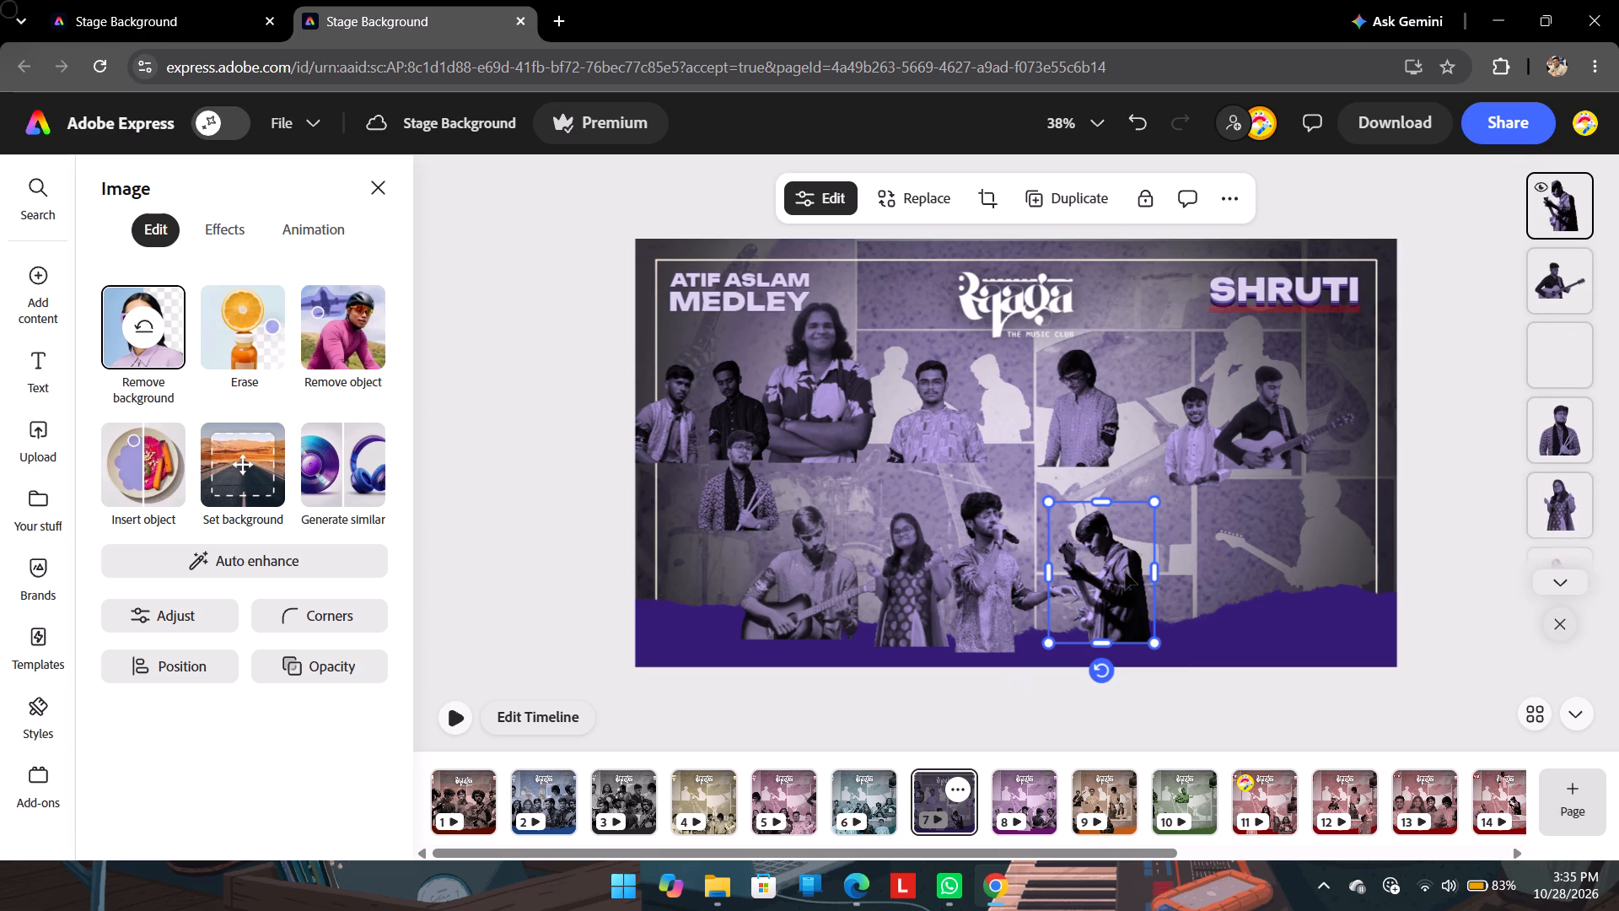
left_click_drag(1125, 572, 1111, 567)
left_click_drag(1148, 504, 1159, 489)
left_click_drag(1083, 593, 1066, 594)
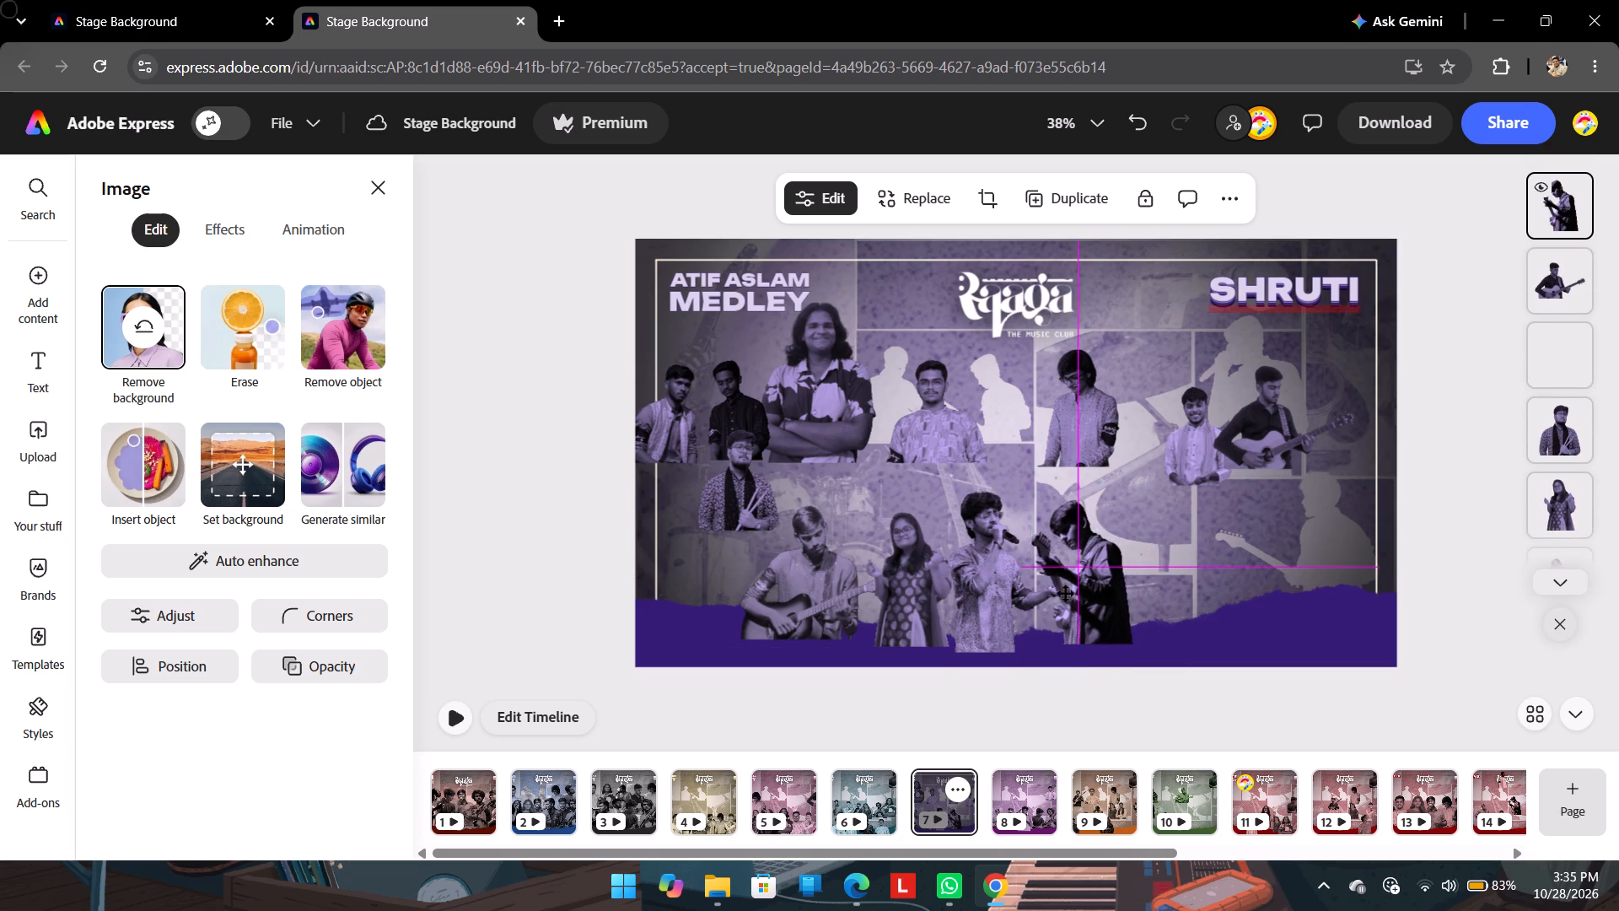
left_click_drag(1066, 594, 1068, 596)
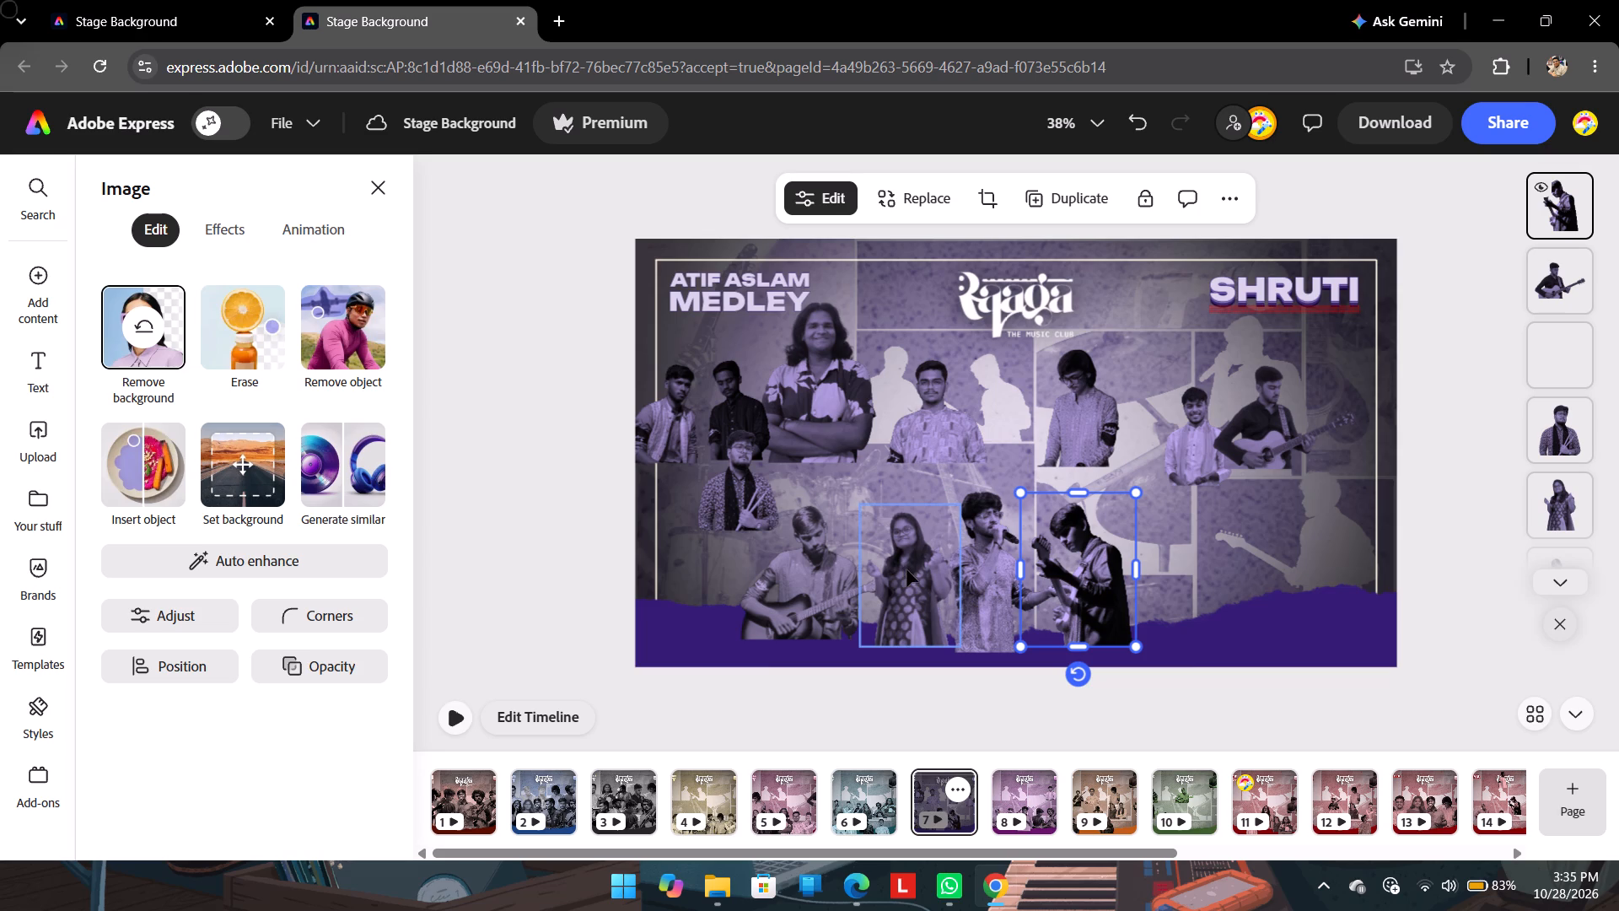
Tighten the front row by moving the light-shirt guitarist closer to the woman and the silhouetted performer closer to the singer.
left_click_drag(810, 558, 811, 558)
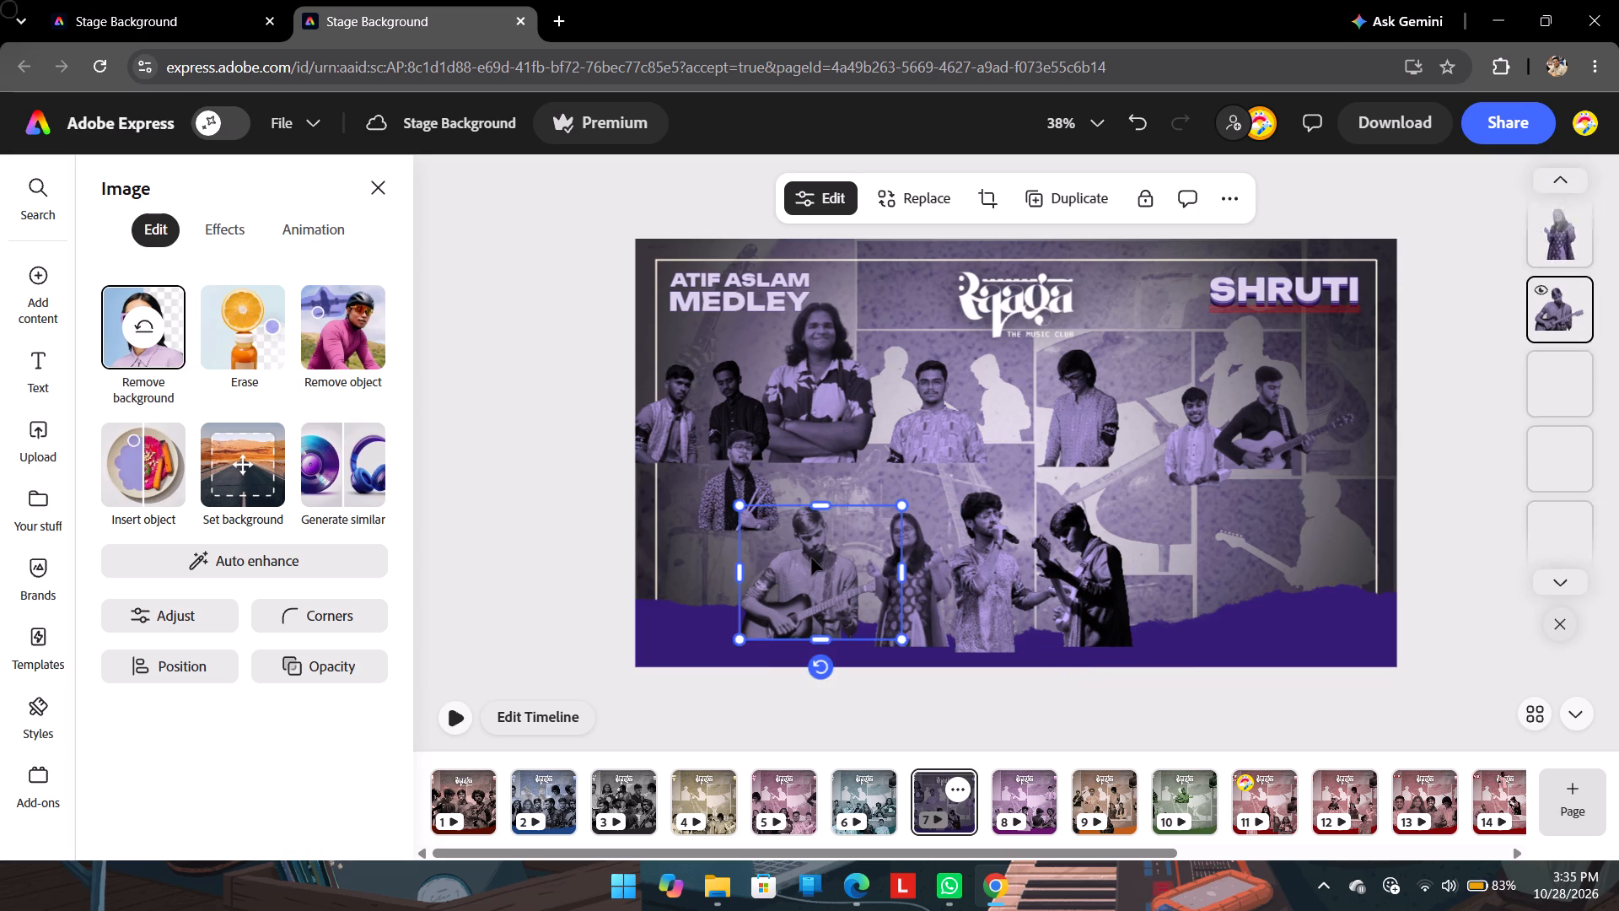
left_click_drag(811, 558, 841, 563)
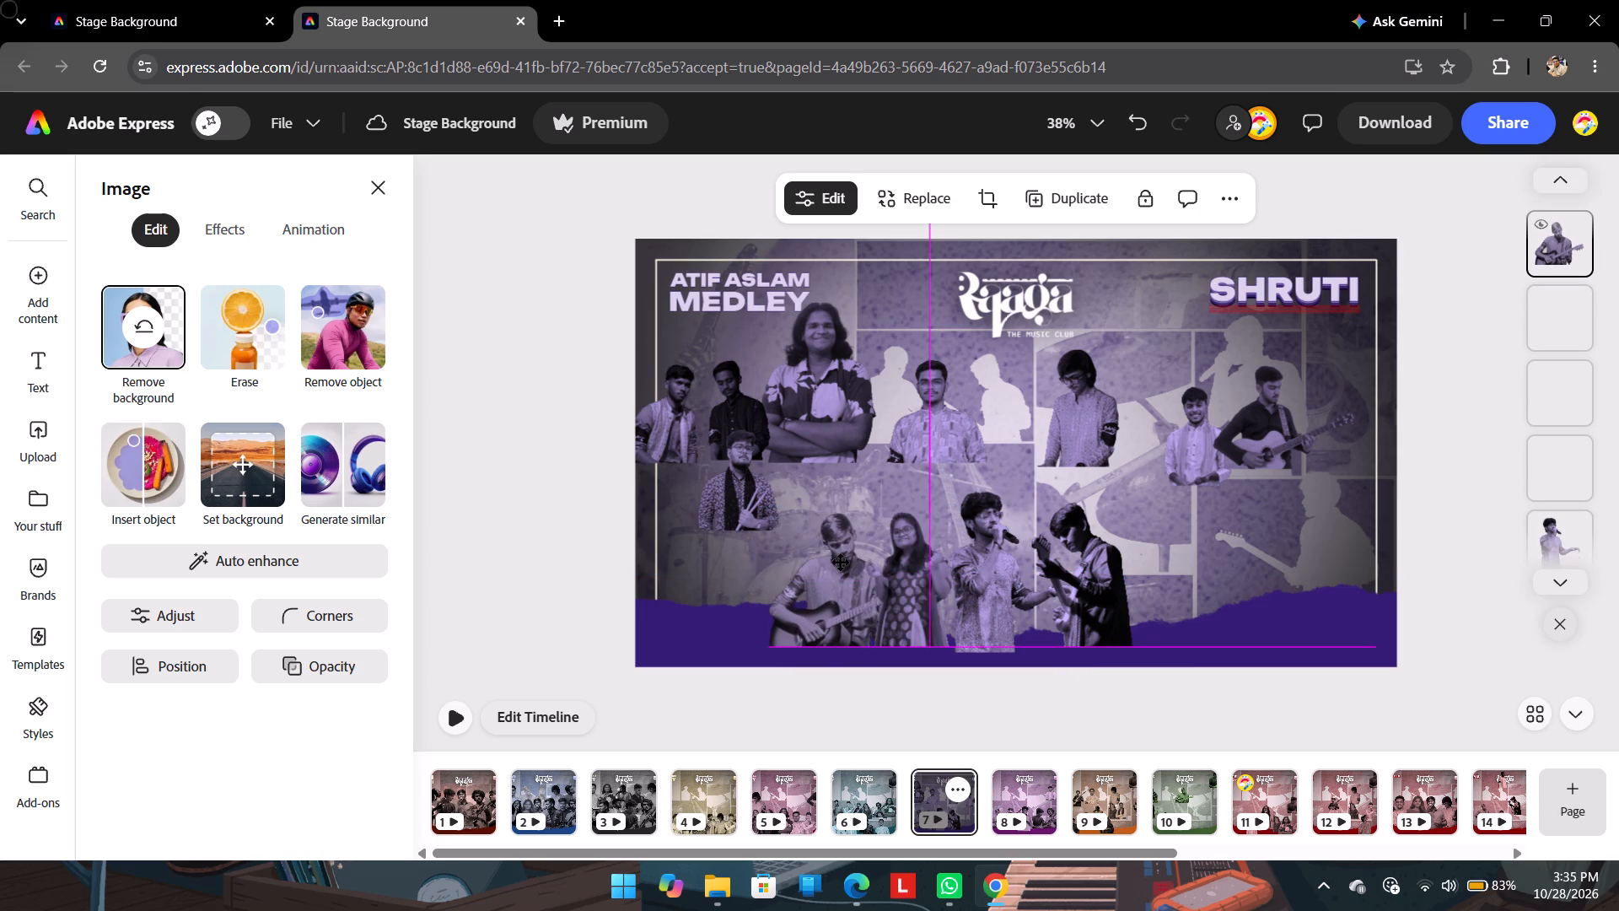
left_click_drag(841, 563, 837, 562)
left_click_drag(1093, 574, 1083, 583)
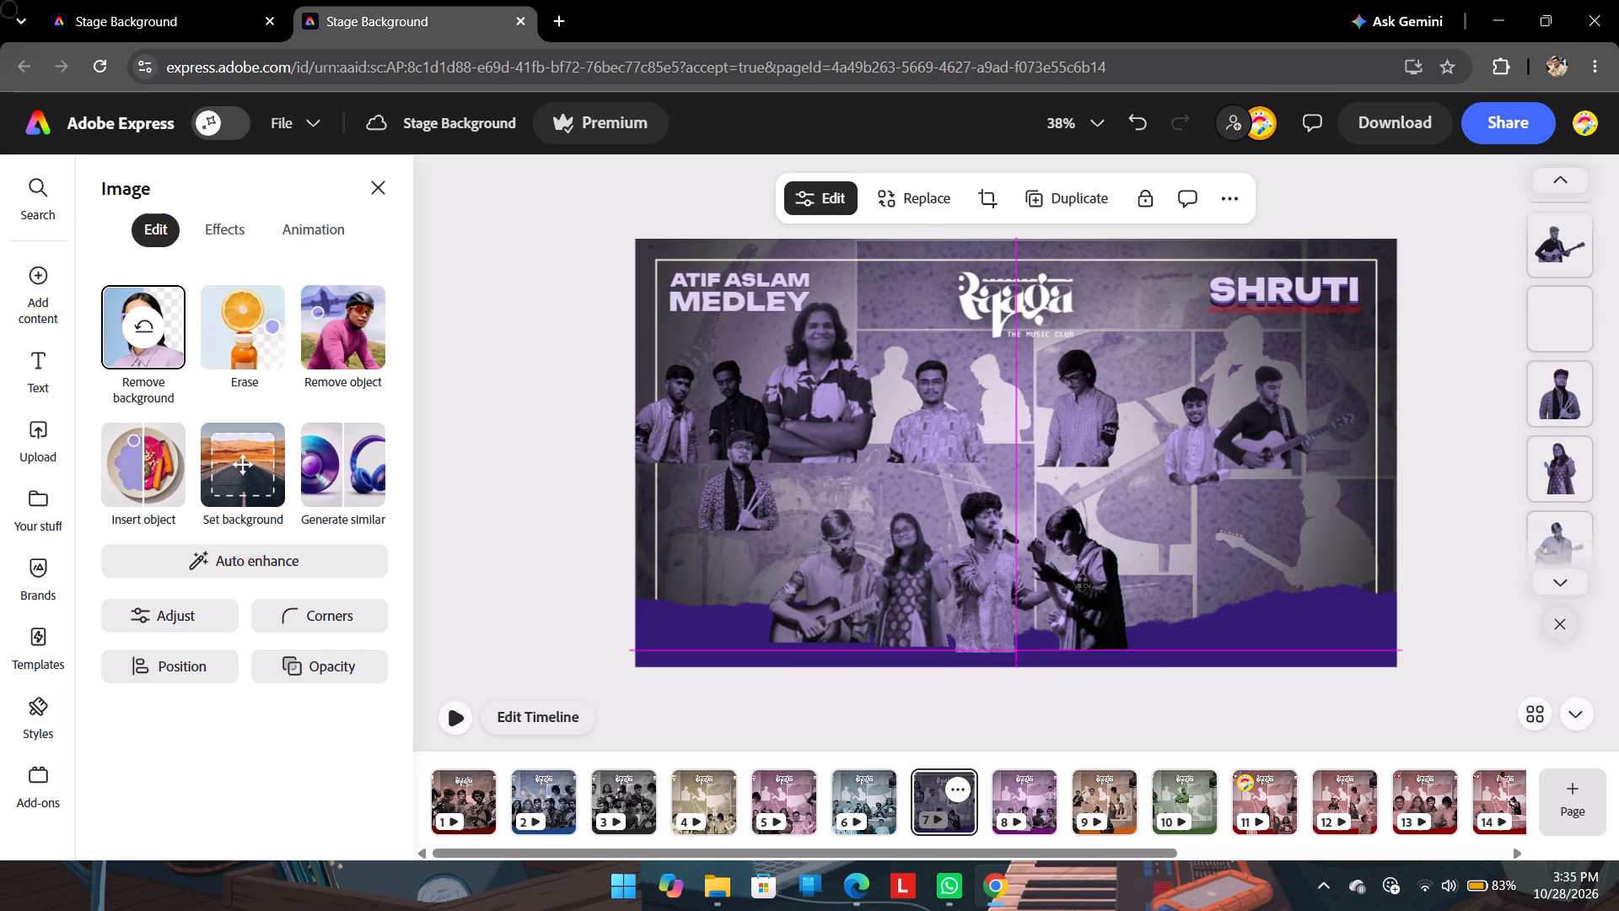
left_click_drag(1083, 583, 1078, 577)
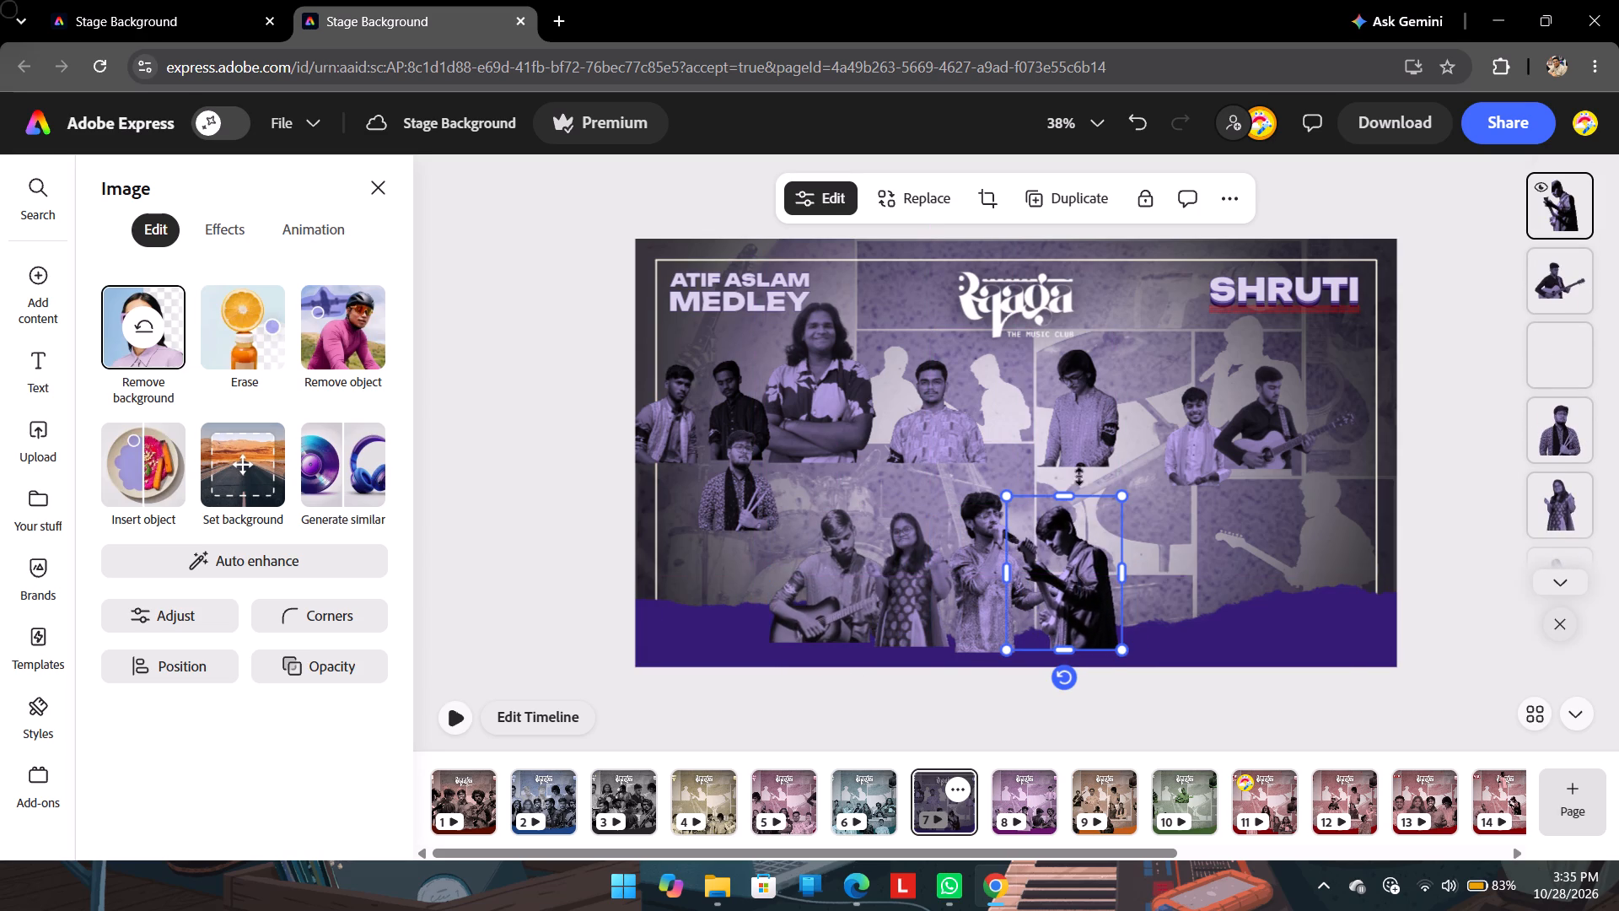
Place the bespectacled performer in the light kurta right of the silhouetted performer in the front row and enlarge him.
left_click_drag(1085, 430, 1143, 607)
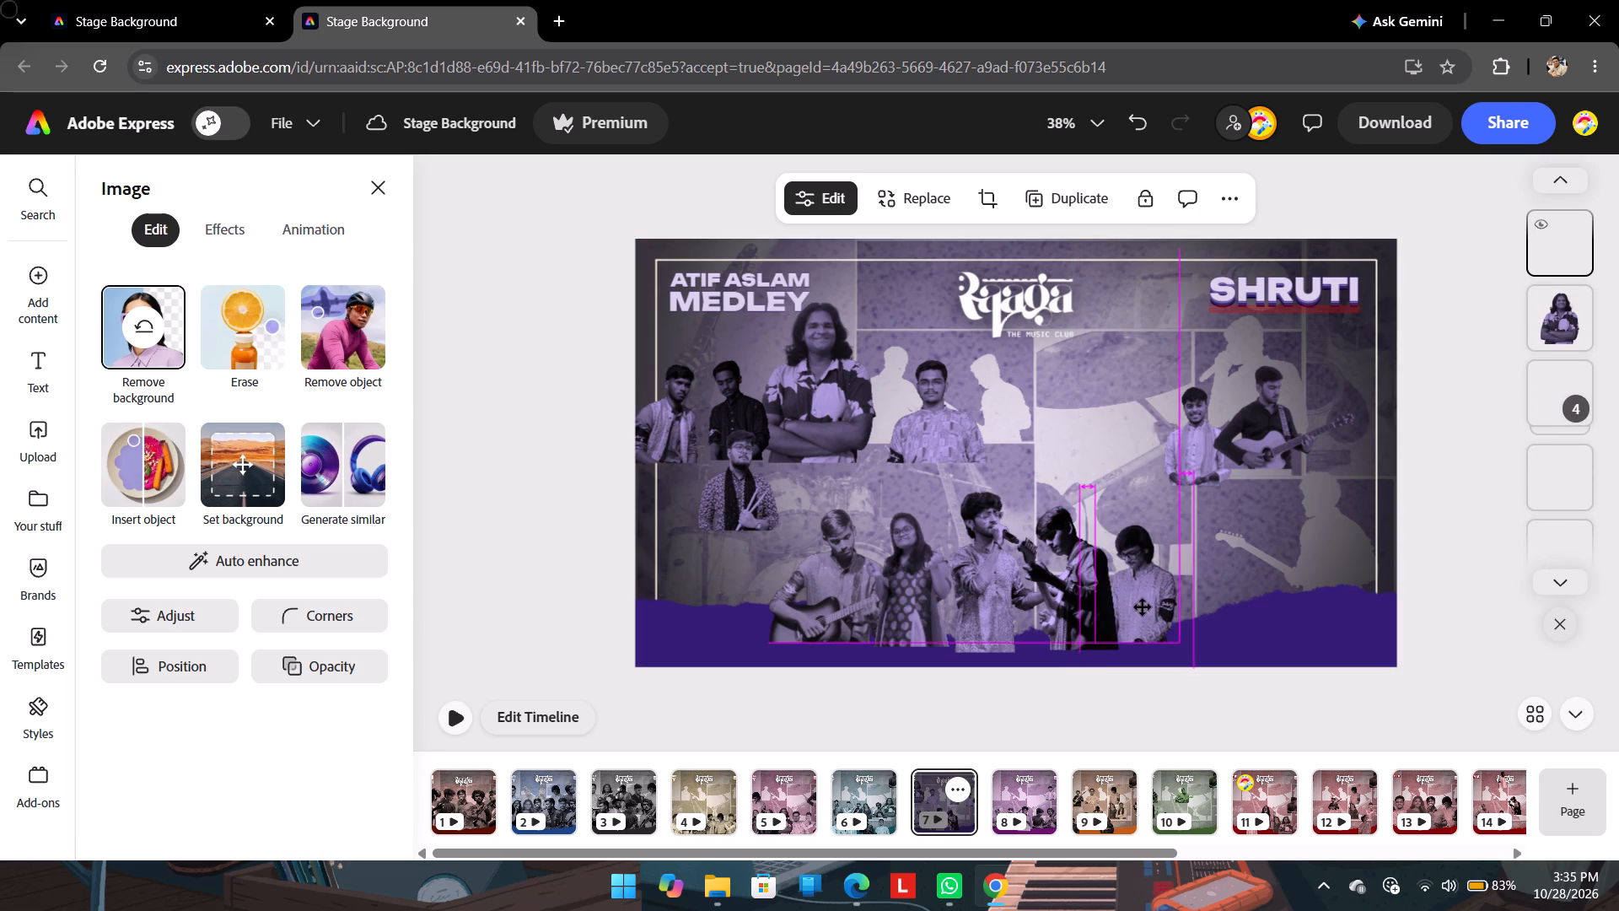
left_click_drag(1143, 607, 1149, 604)
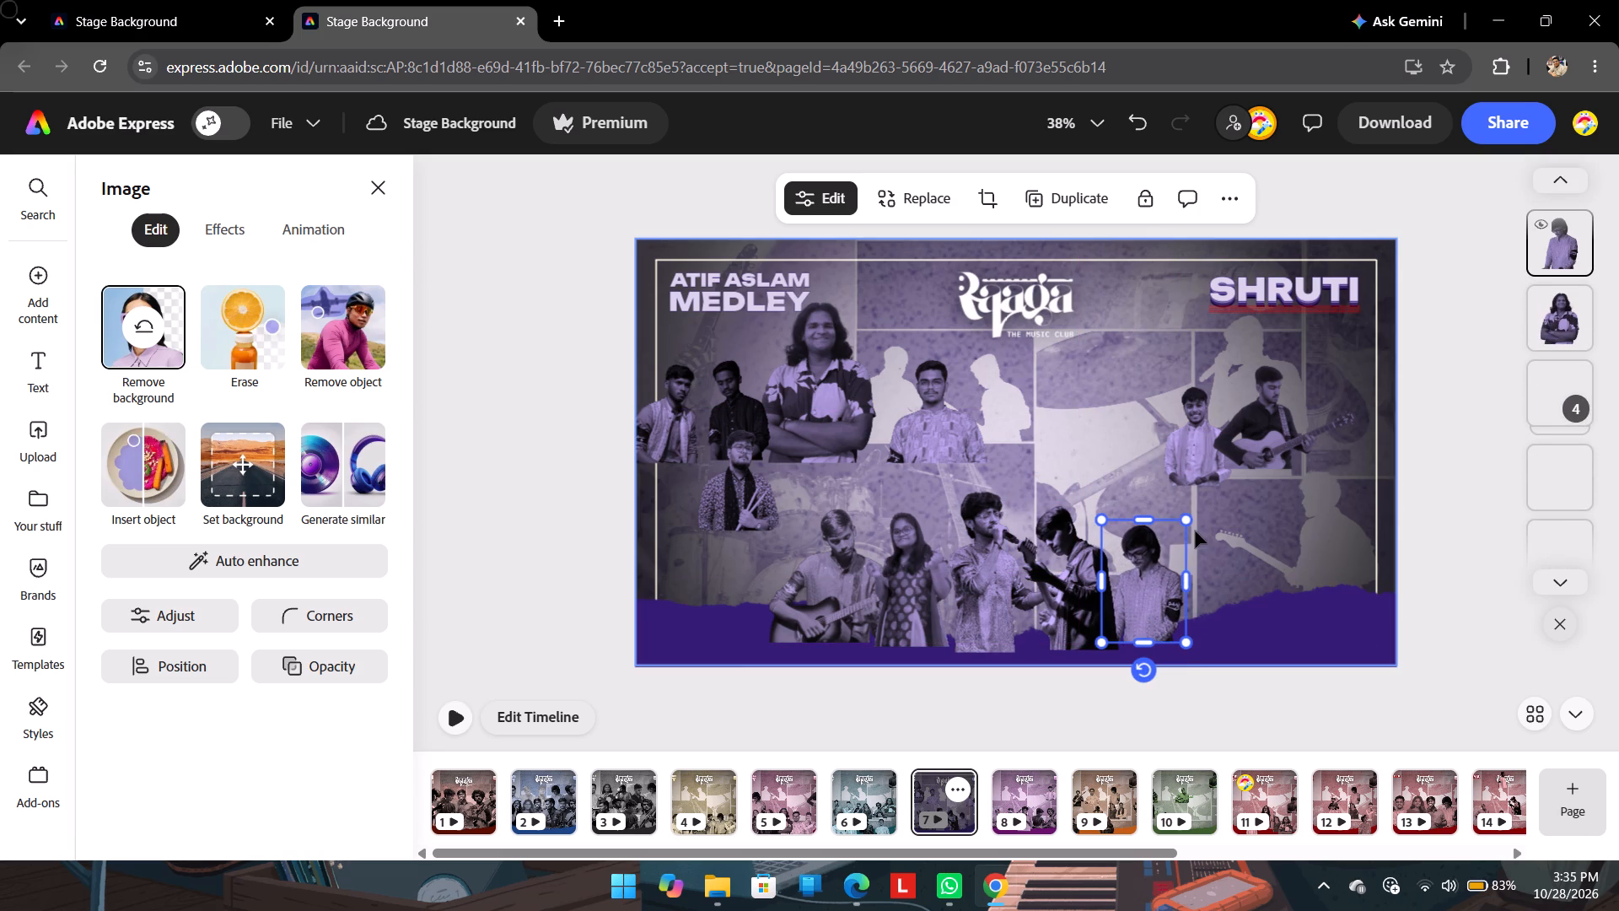
left_click_drag(1191, 526, 1199, 514)
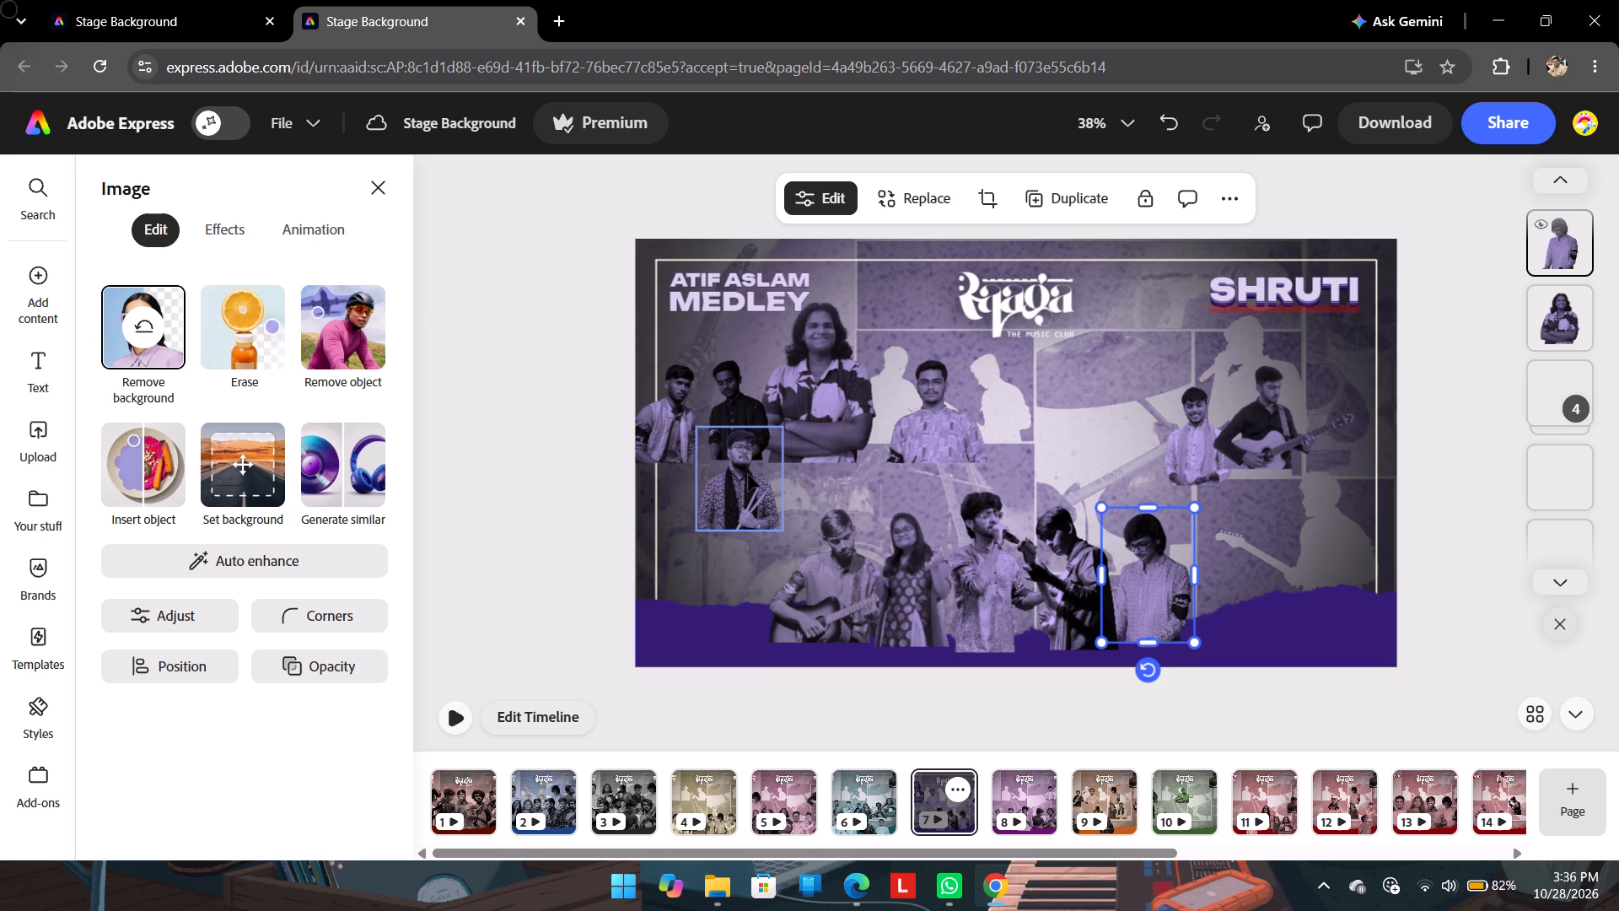
Nudge the drumstick holder right, shrink the long-haired performer with crossed arms, and place the latter right of the light-kurta performer in the front row.
left_click_drag(748, 474, 756, 476)
left_click(875, 350)
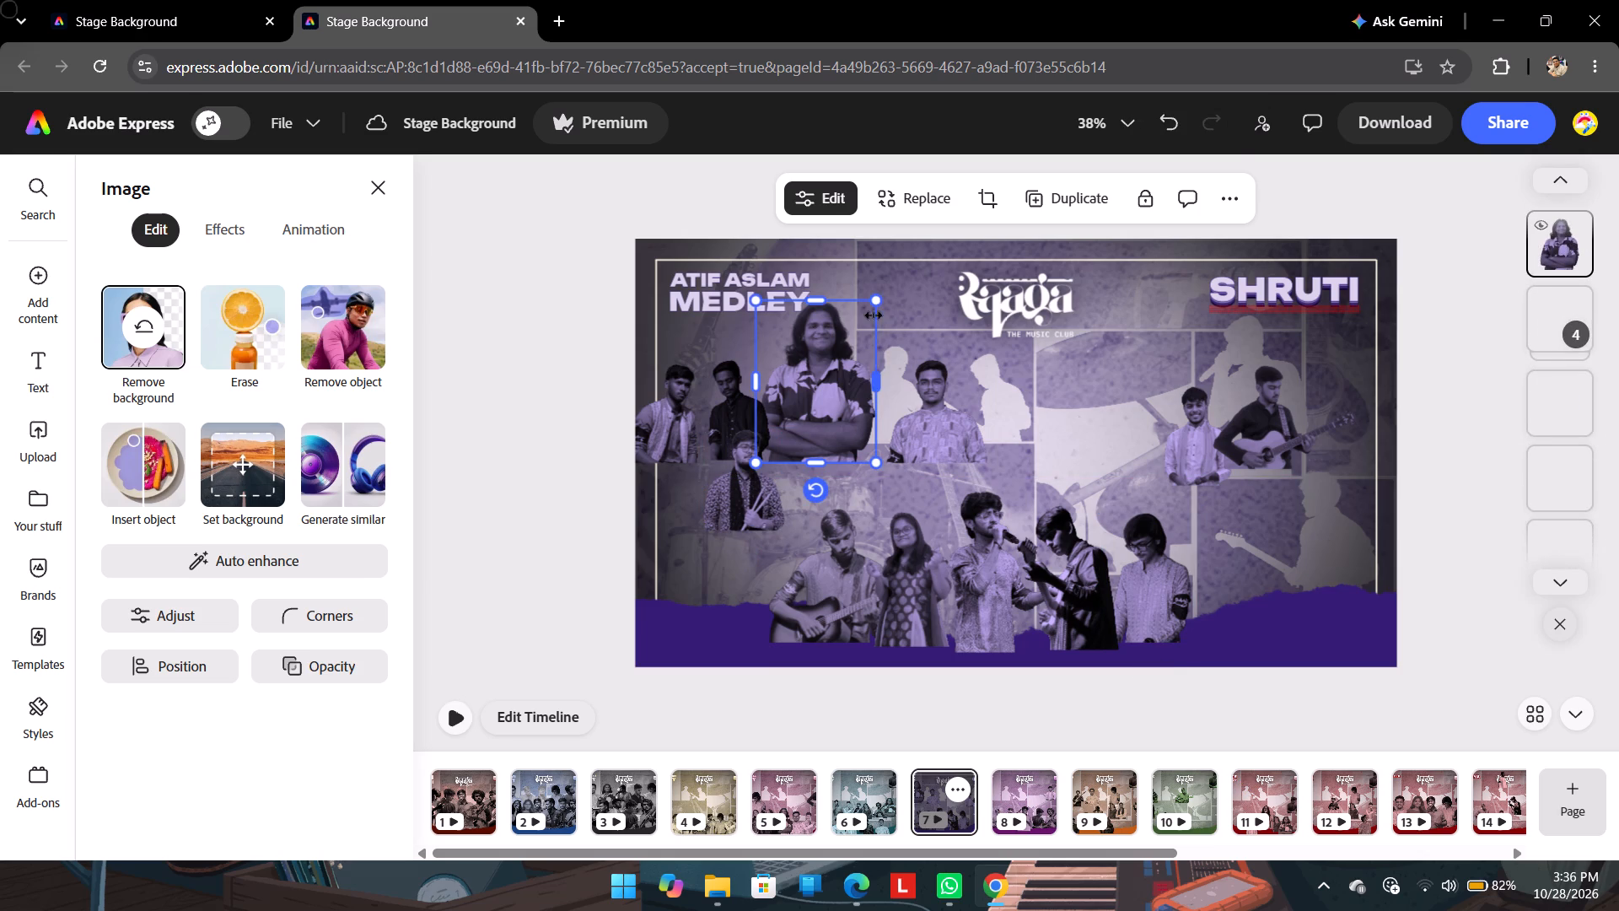
left_click_drag(874, 299, 850, 339)
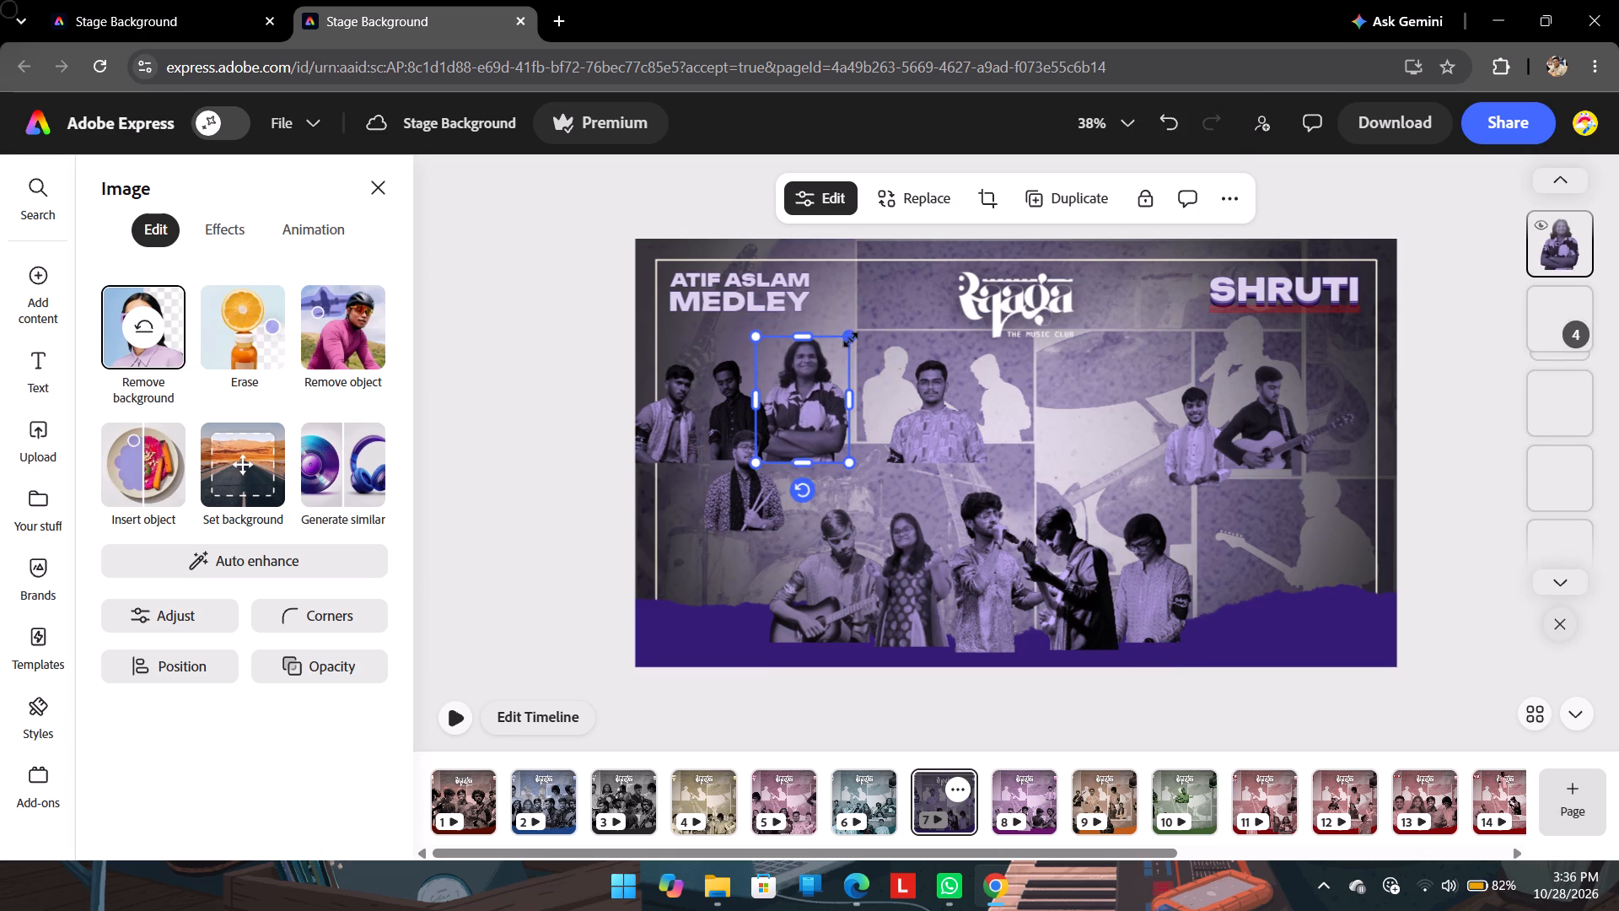
left_click_drag(813, 372, 1233, 560)
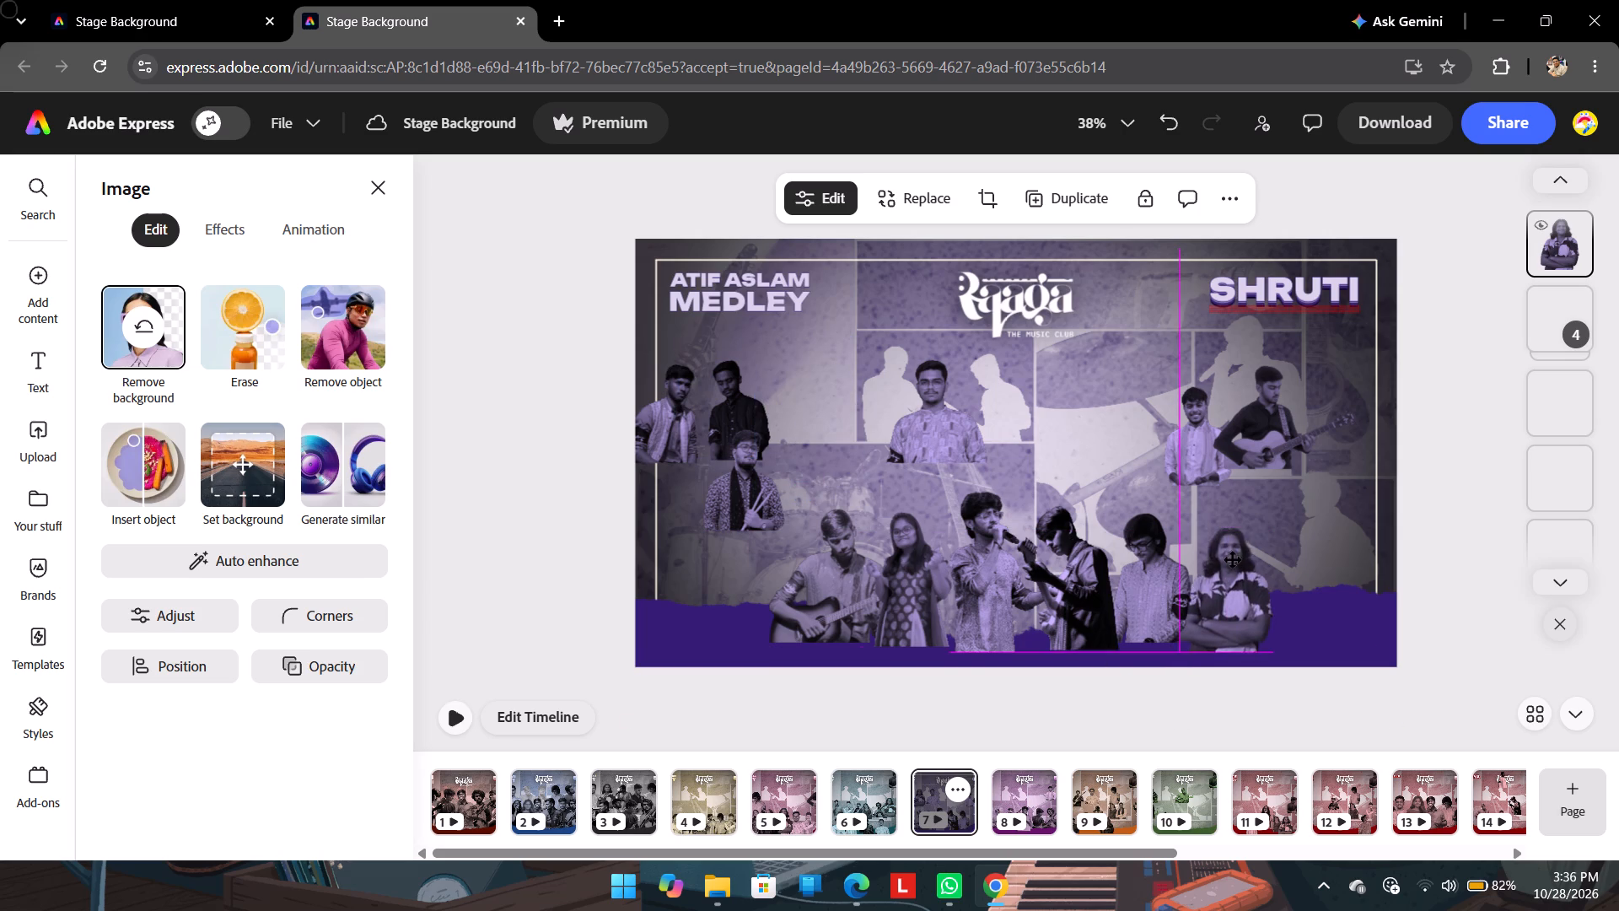
left_click_drag(1233, 560, 1236, 547)
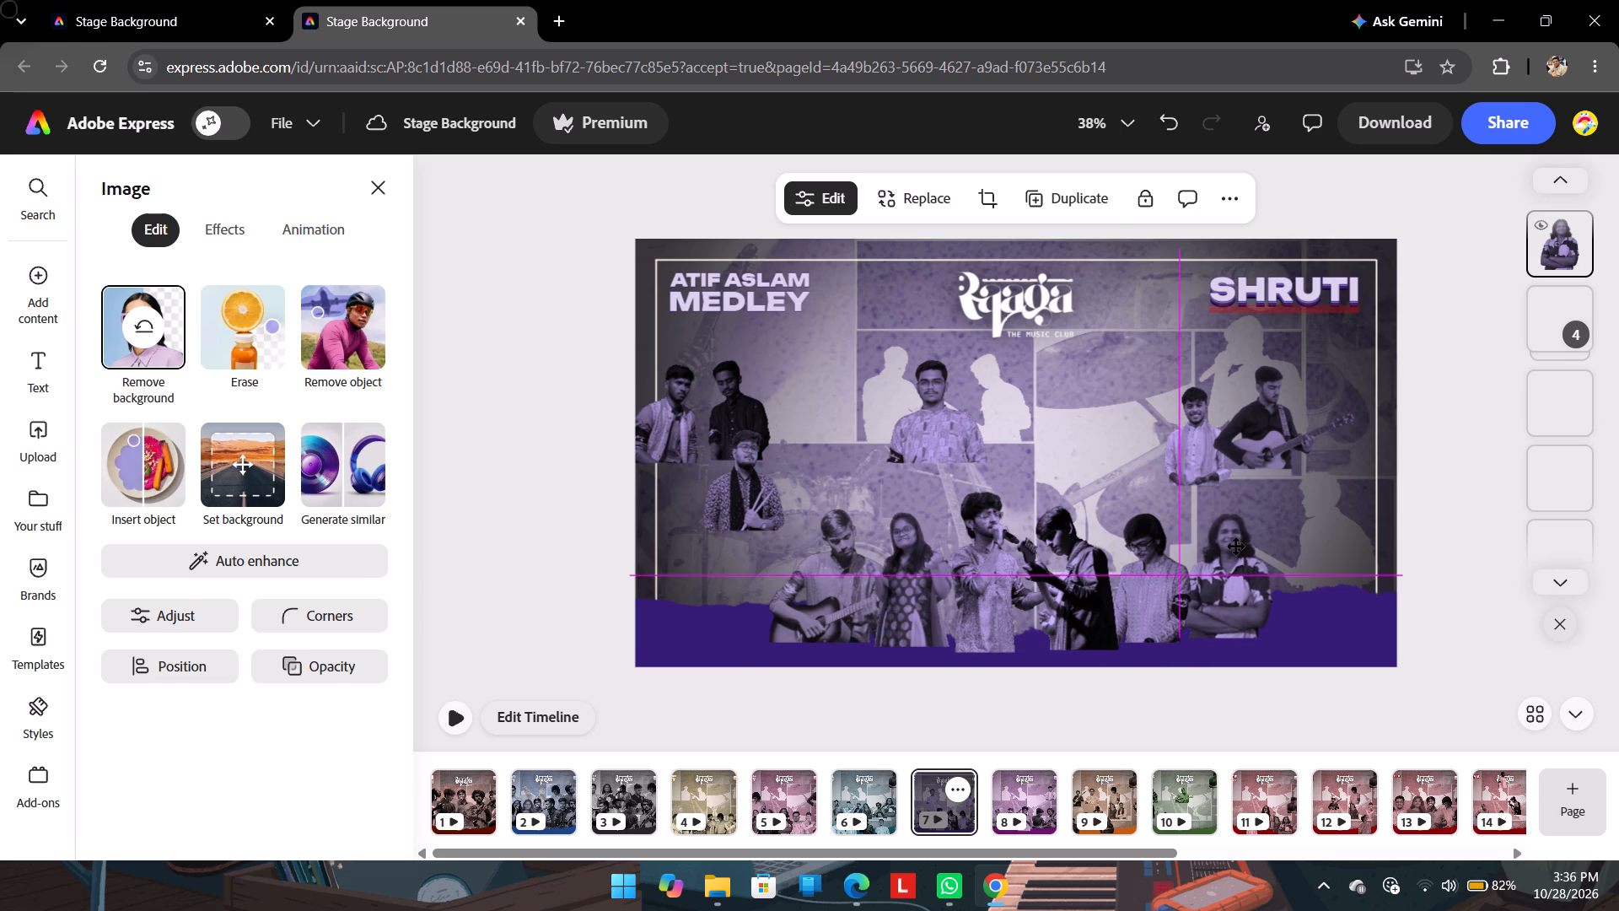
left_click_drag(1236, 547, 1237, 547)
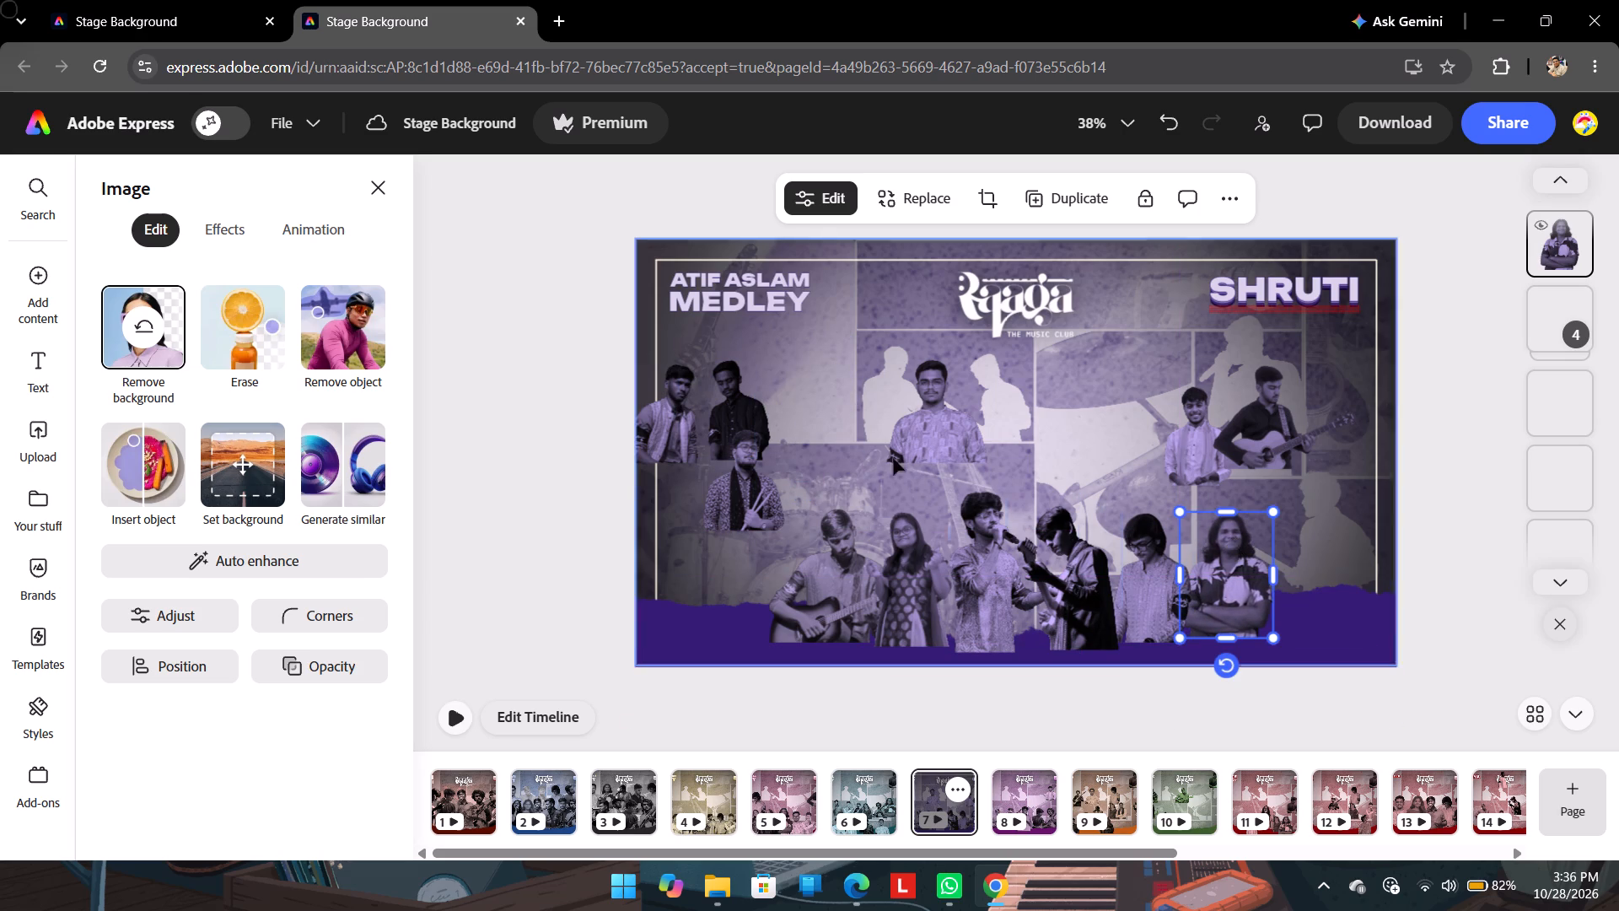
Place the dark-shirt performer without an instrument left of the light-shirt guitarist in the front row and enlarge him.
left_click_drag(758, 388, 783, 578)
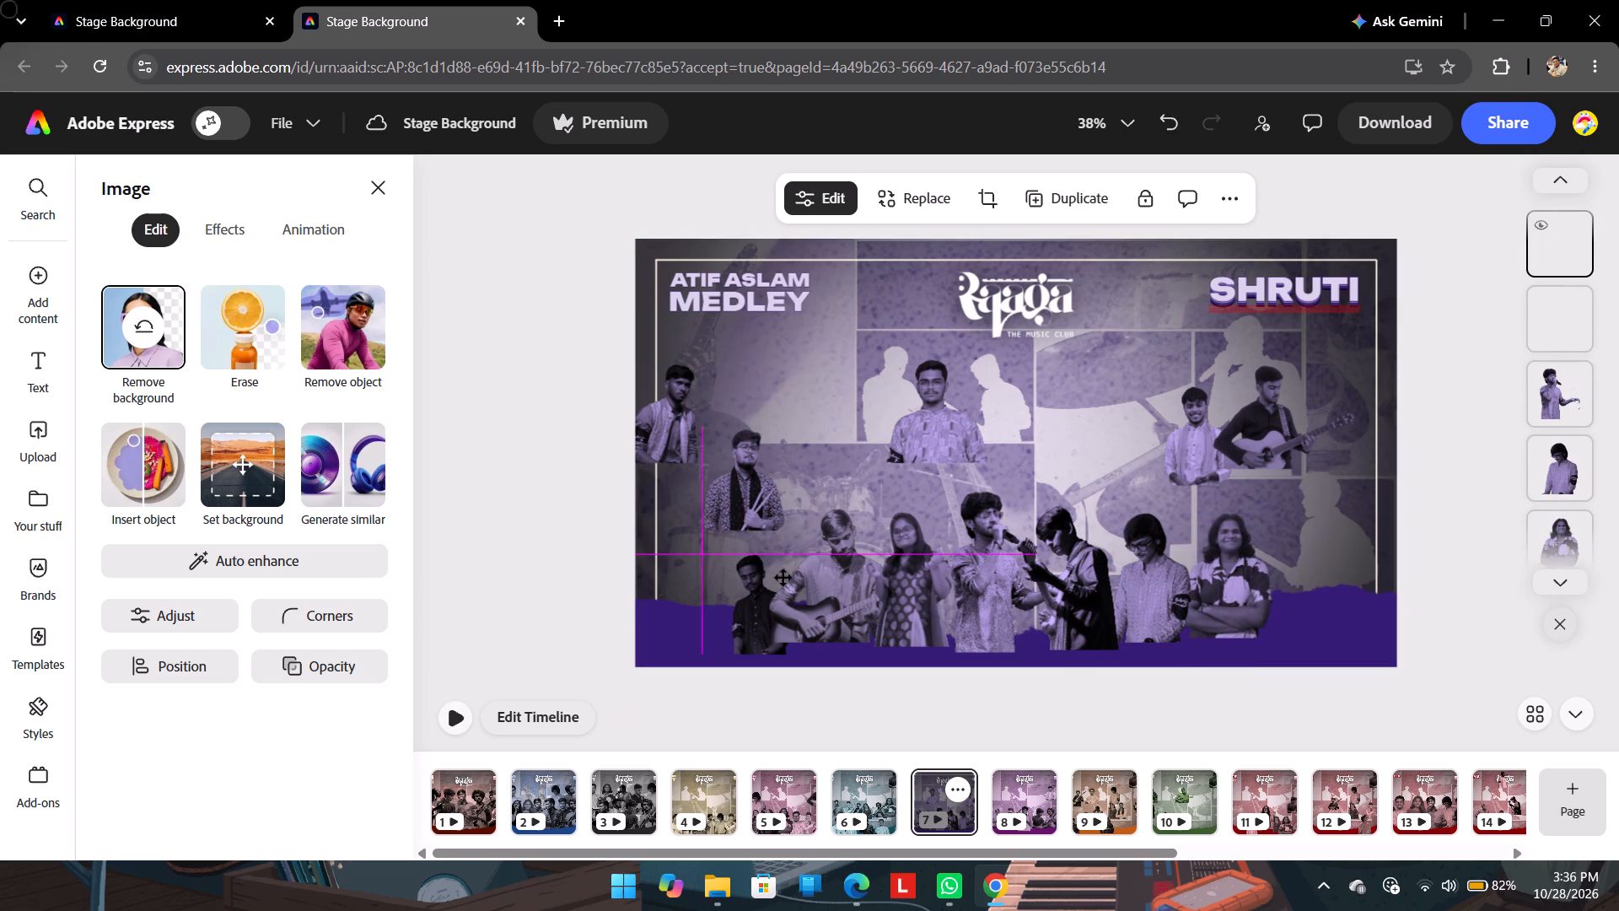
left_click_drag(783, 578, 774, 561)
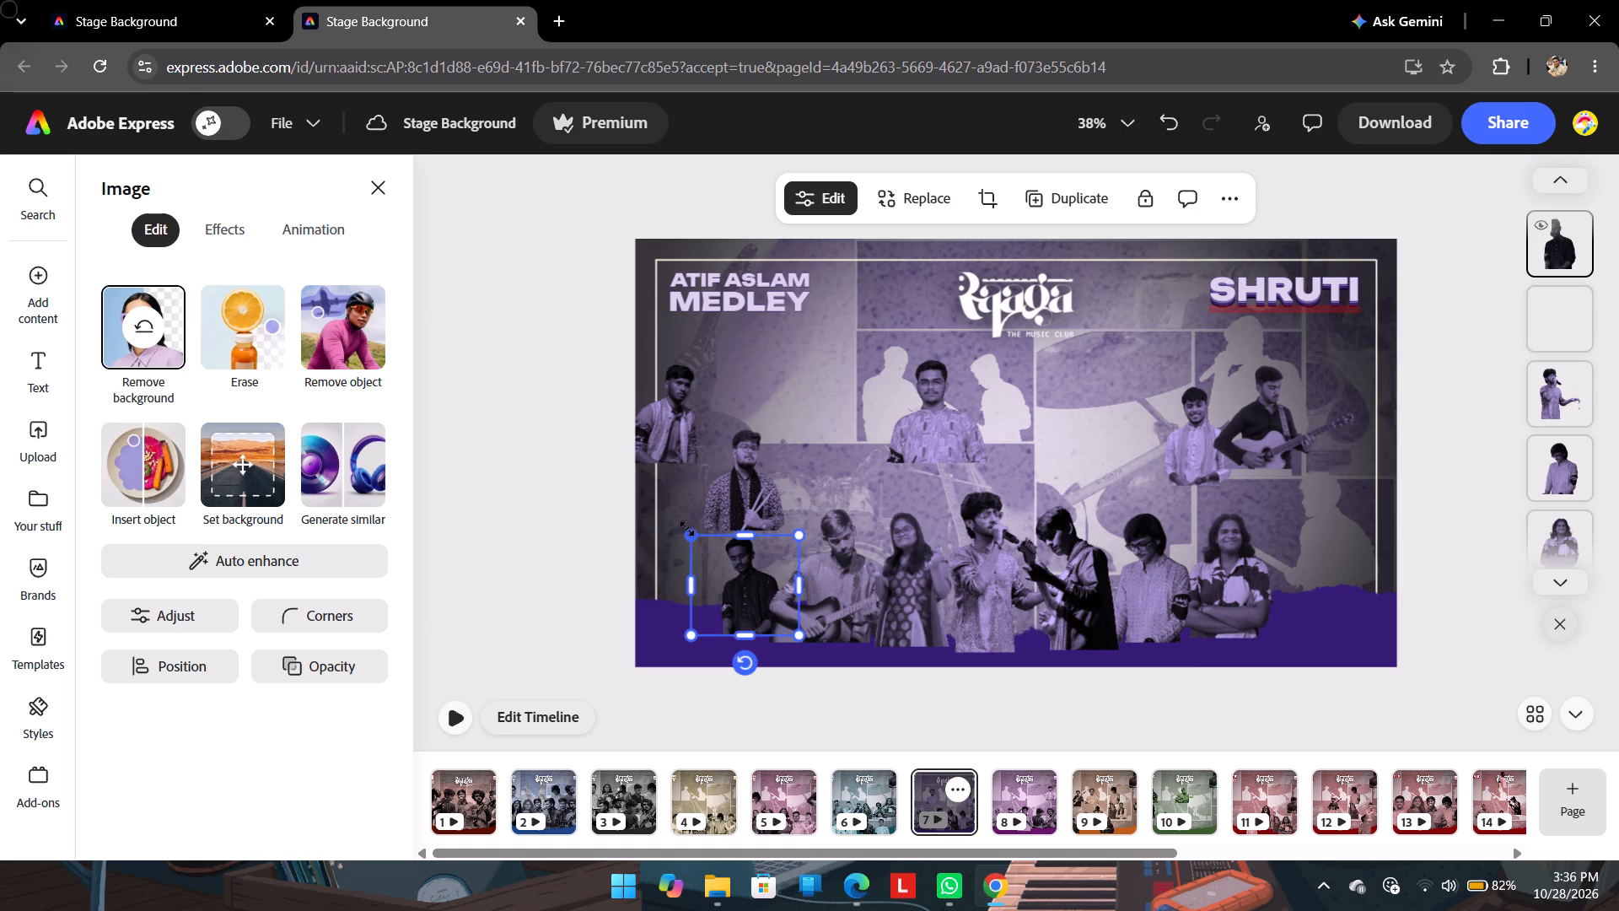
left_click_drag(686, 528, 678, 509)
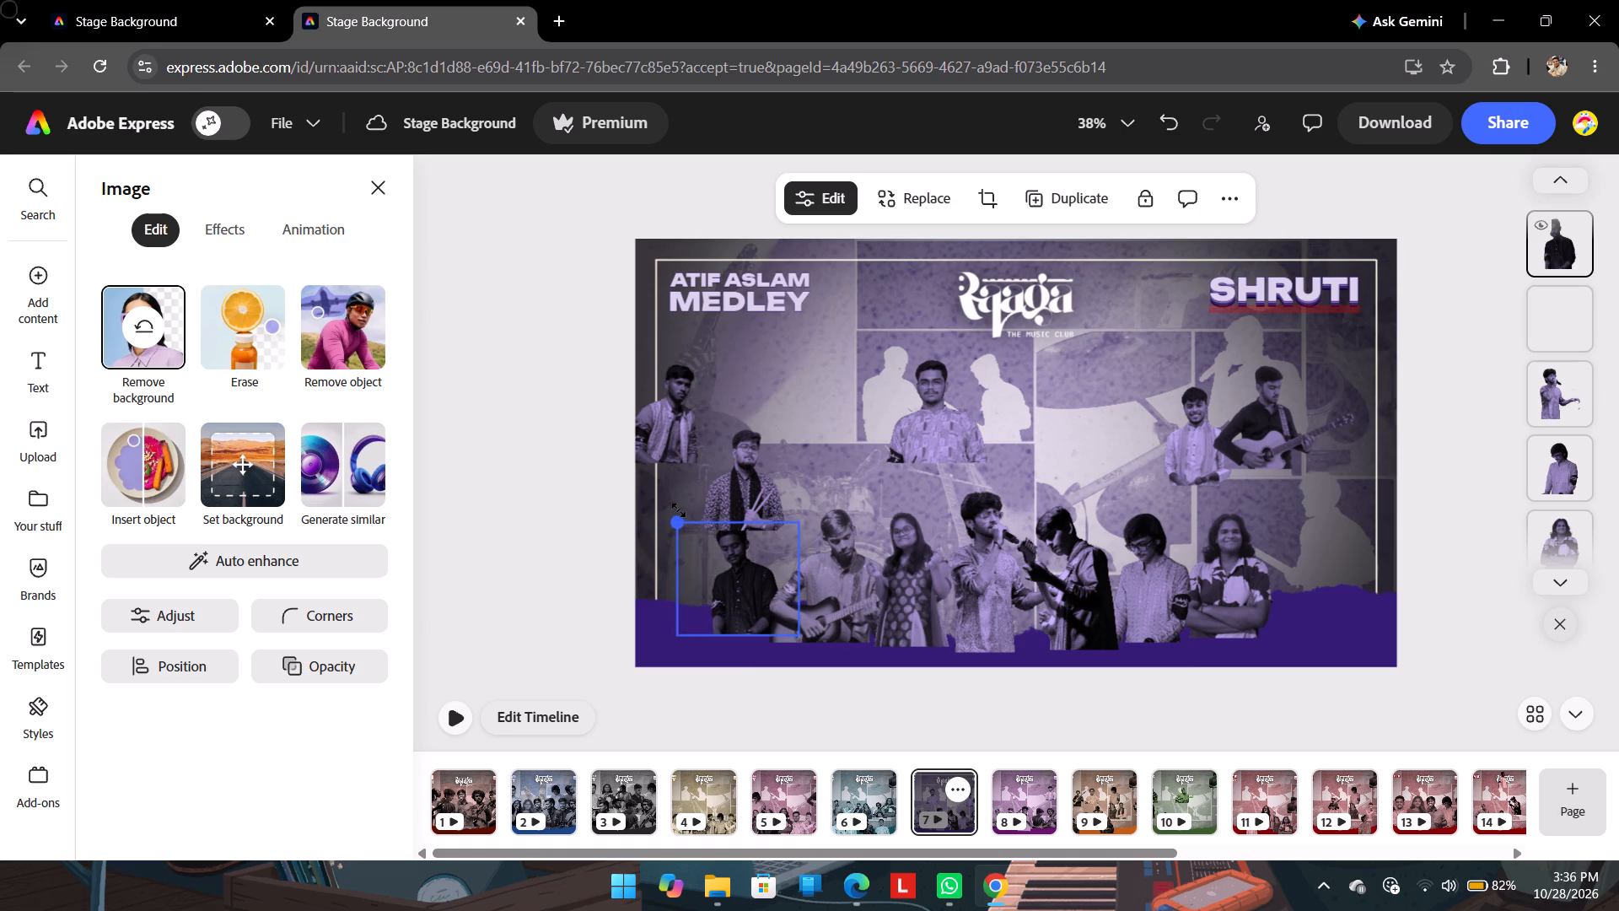
left_click_drag(678, 509, 675, 508)
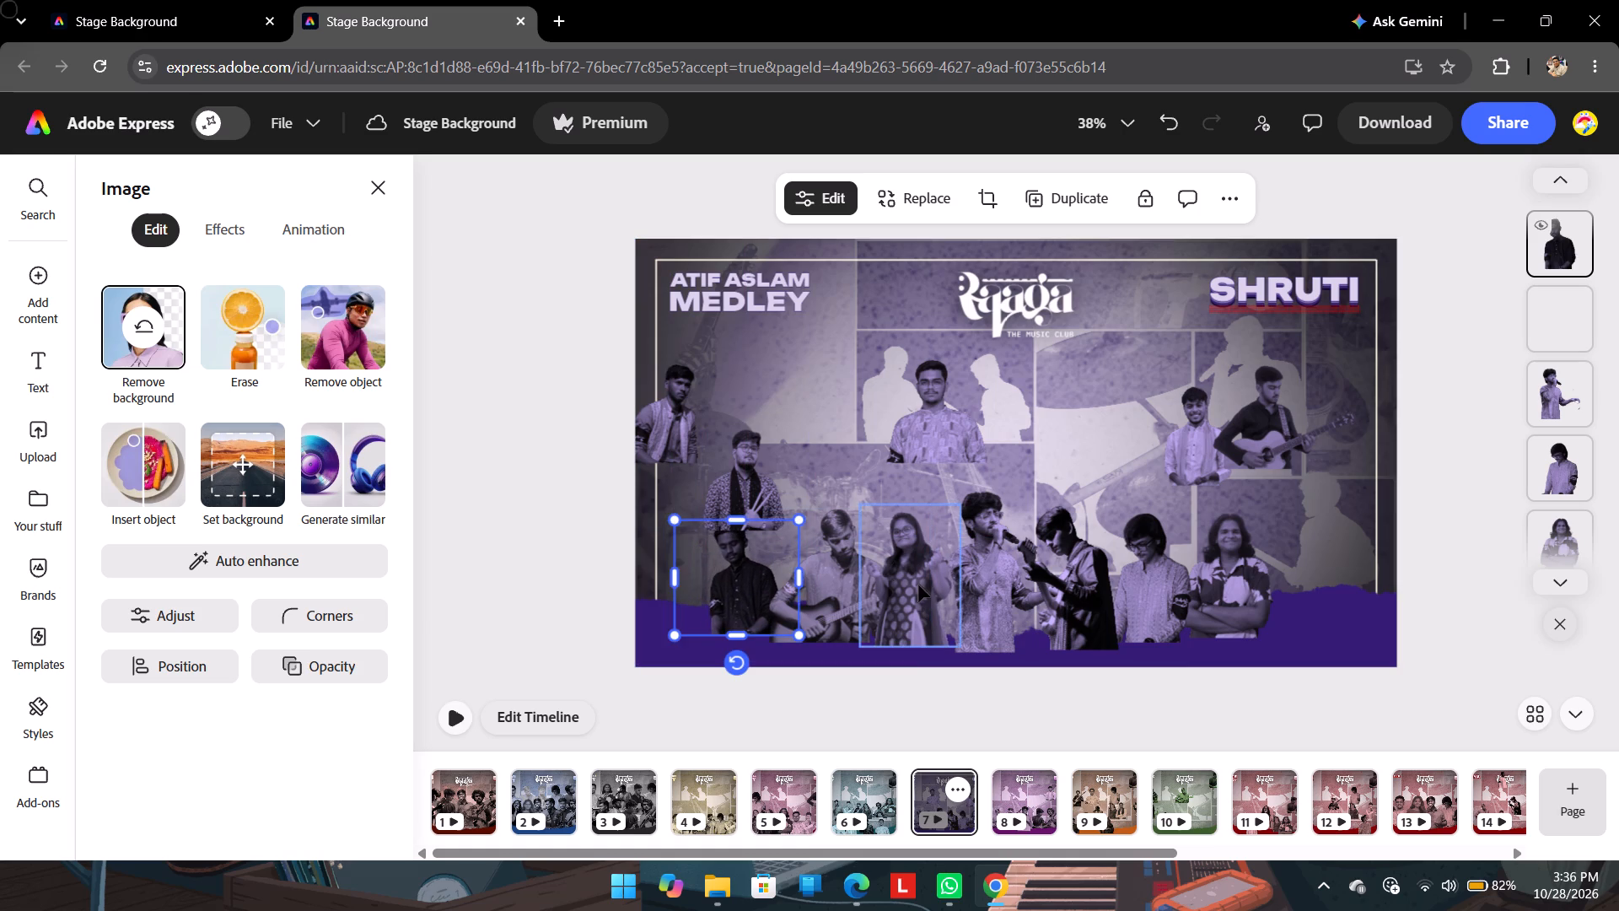
Move the woman up out of the front row, place the dark-shirt performer between the guitarist and the singer, and enlarge him.
left_click_drag(918, 573, 779, 369)
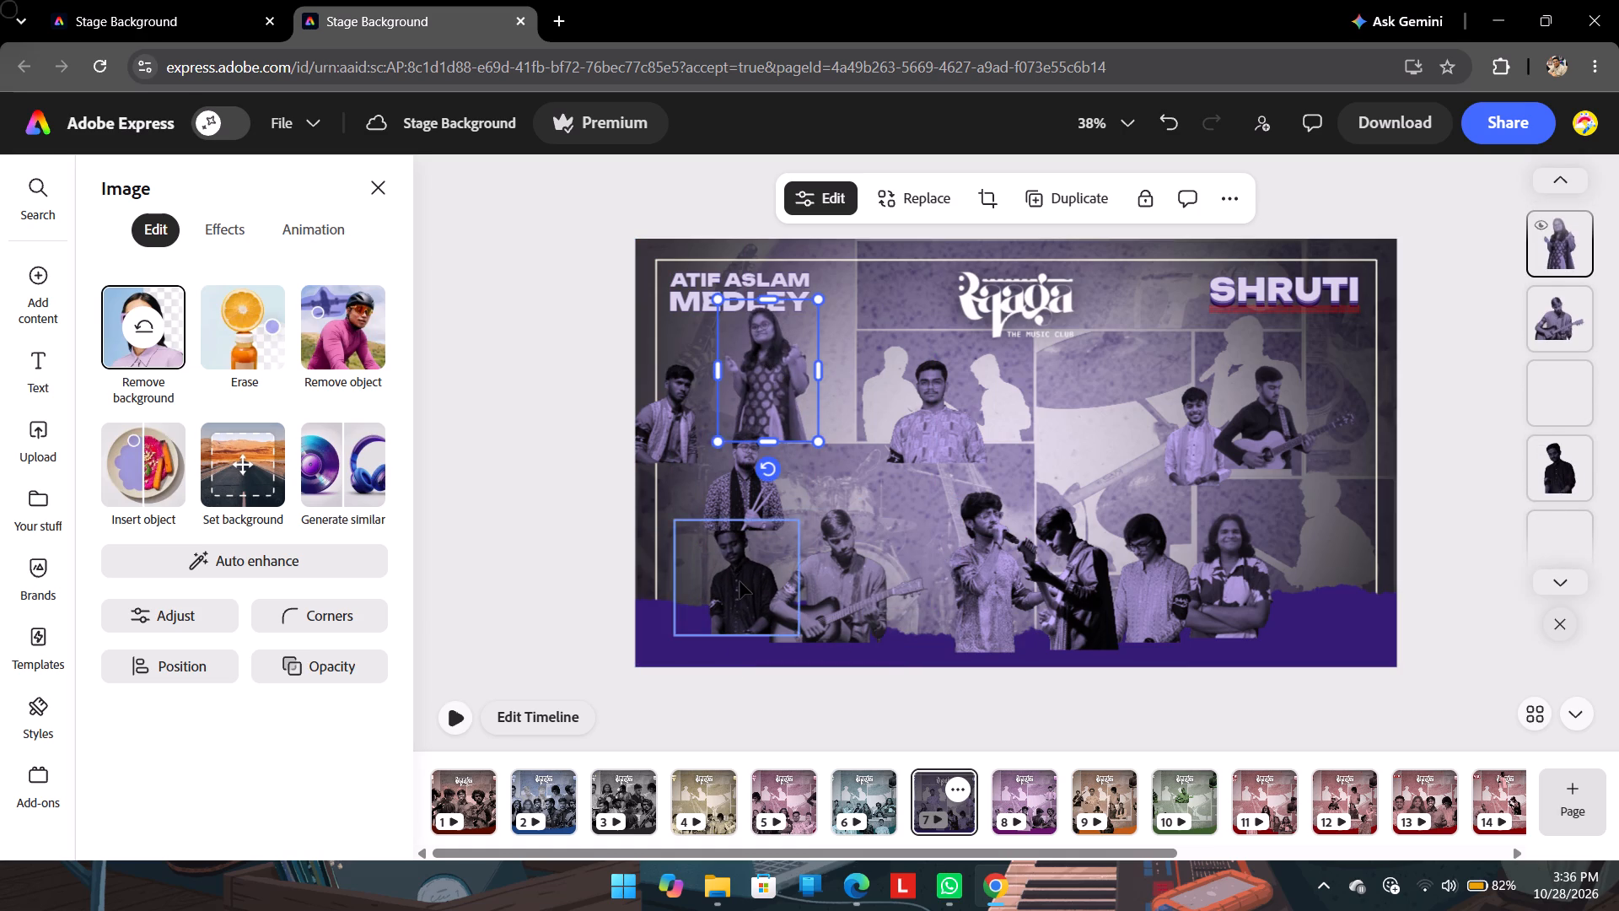
left_click_drag(740, 581, 913, 583)
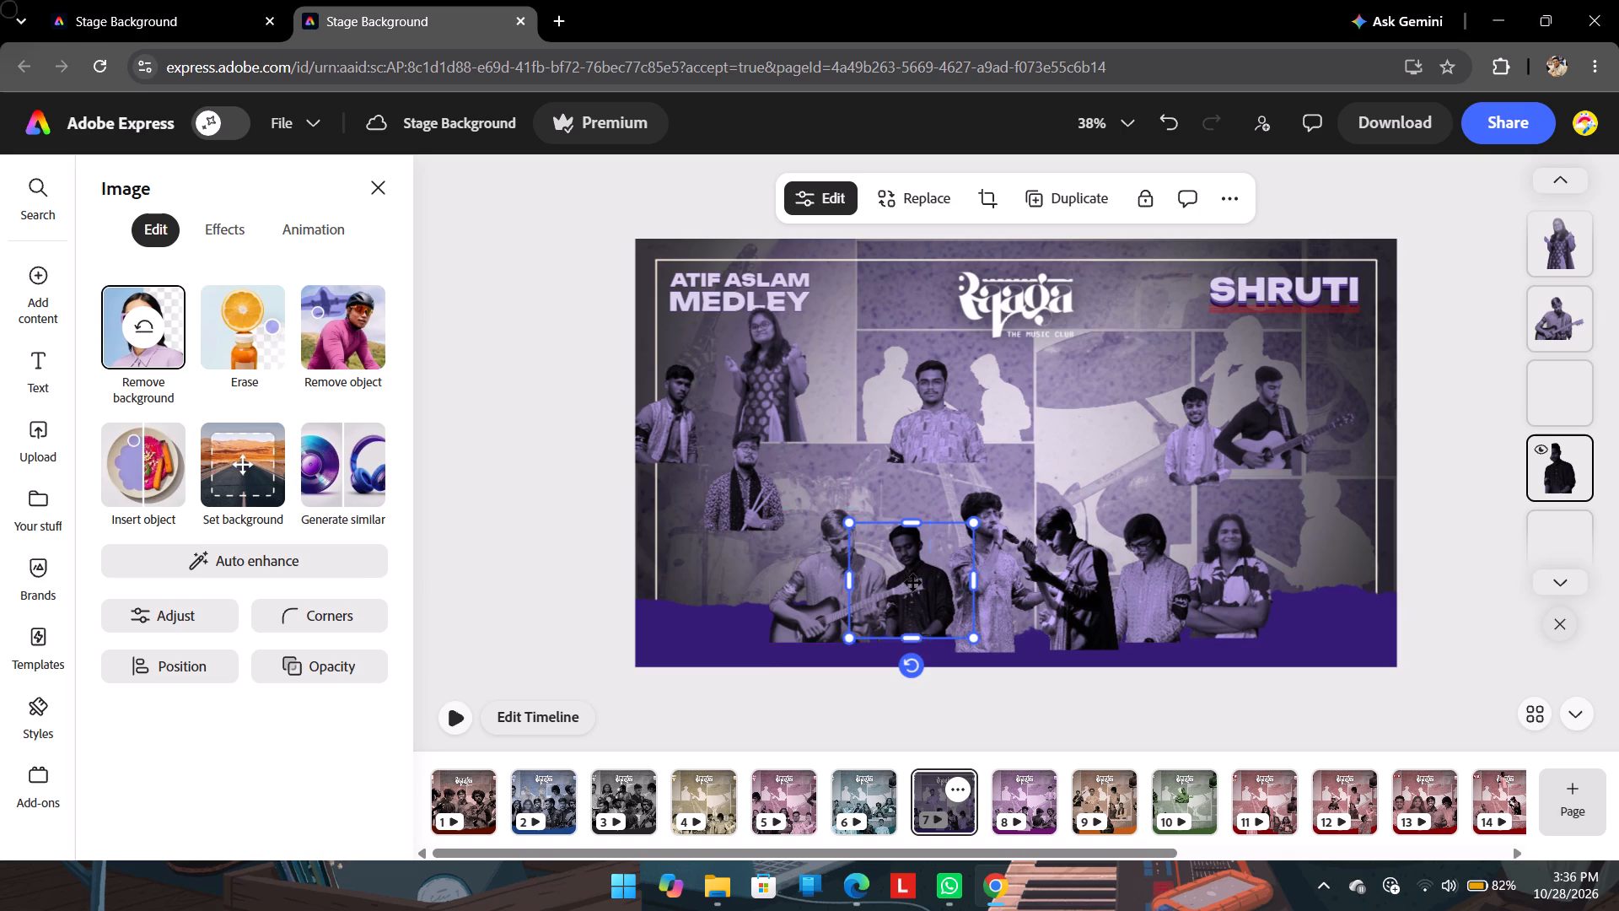
left_click_drag(847, 523, 833, 512)
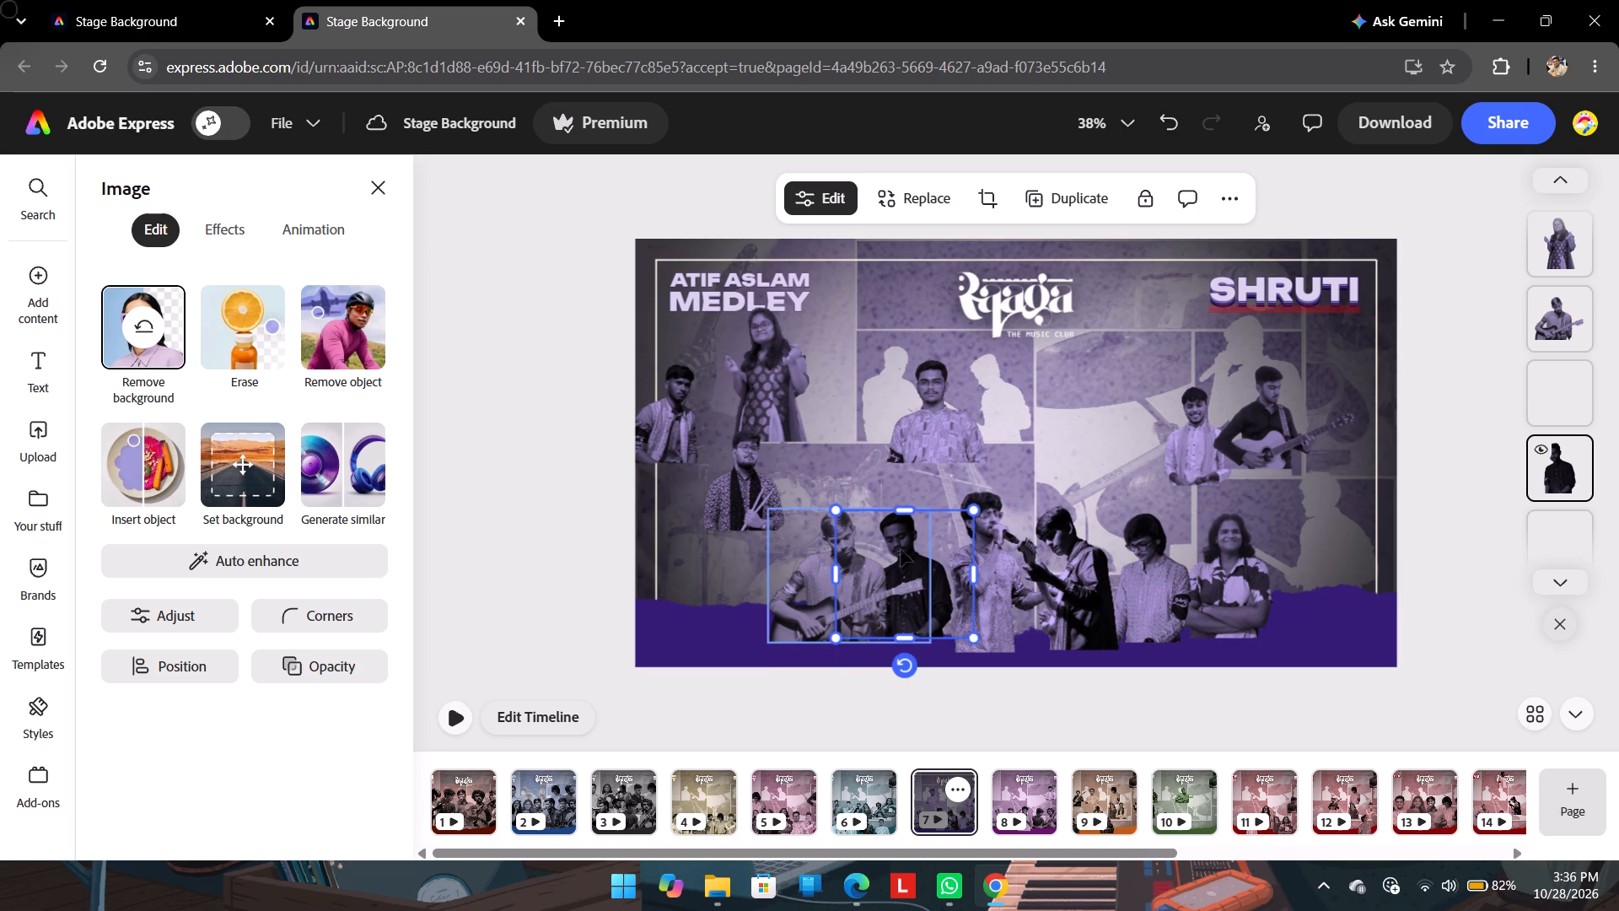
left_click(933, 558)
left_click(945, 553)
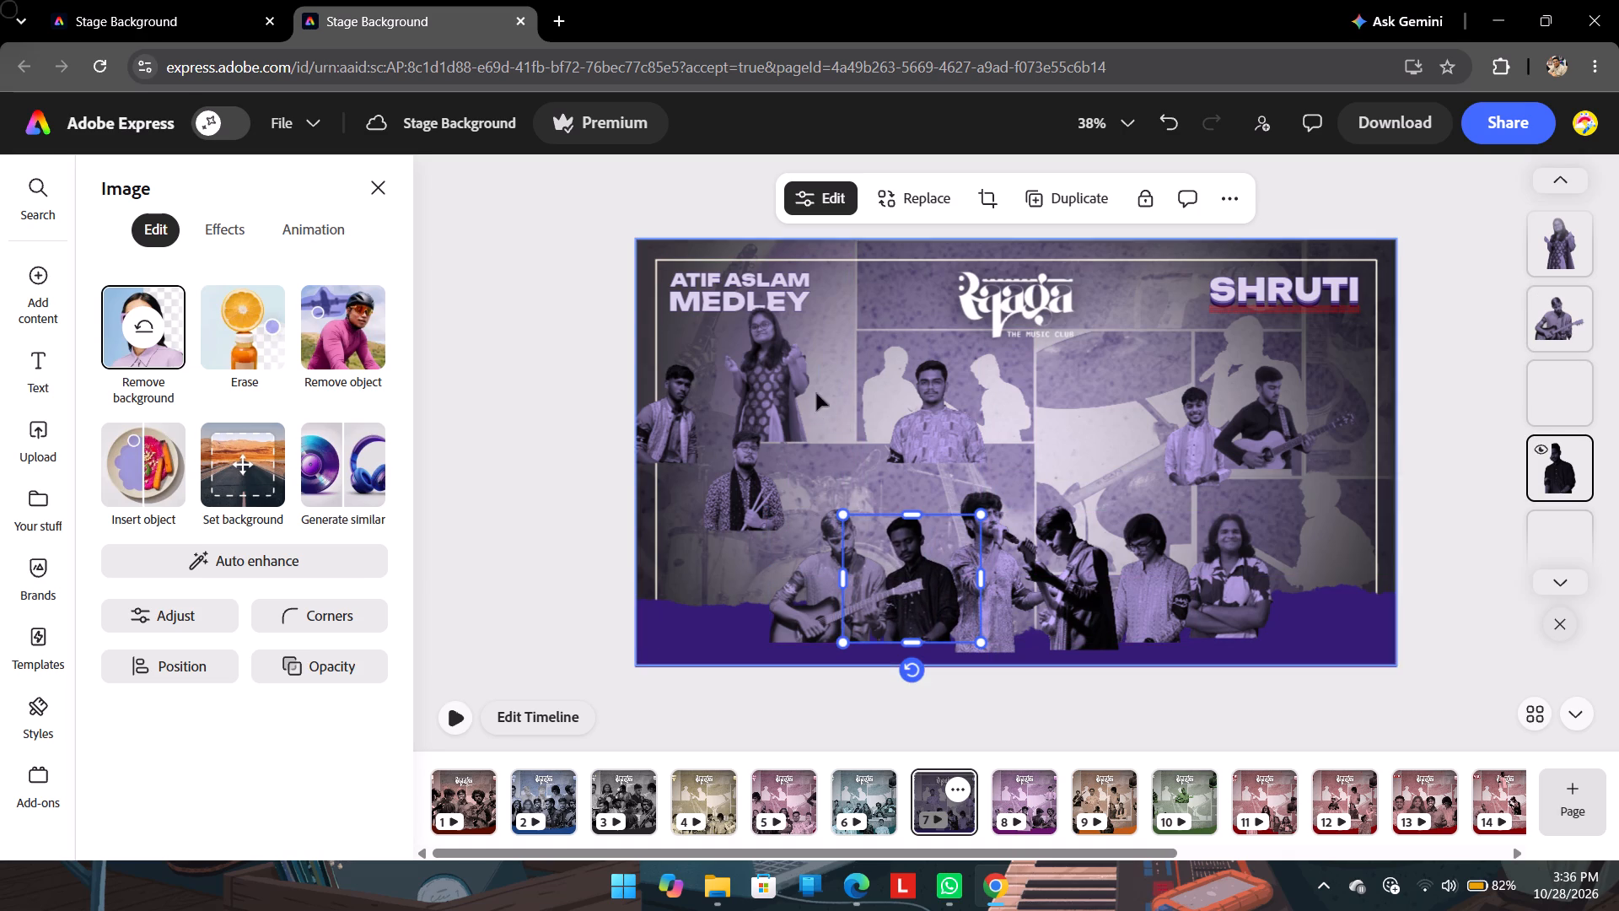
Place the woman left of the light-shirt guitarist in the front row and shrink her slightly.
left_click_drag(781, 372, 775, 571)
left_click(805, 499)
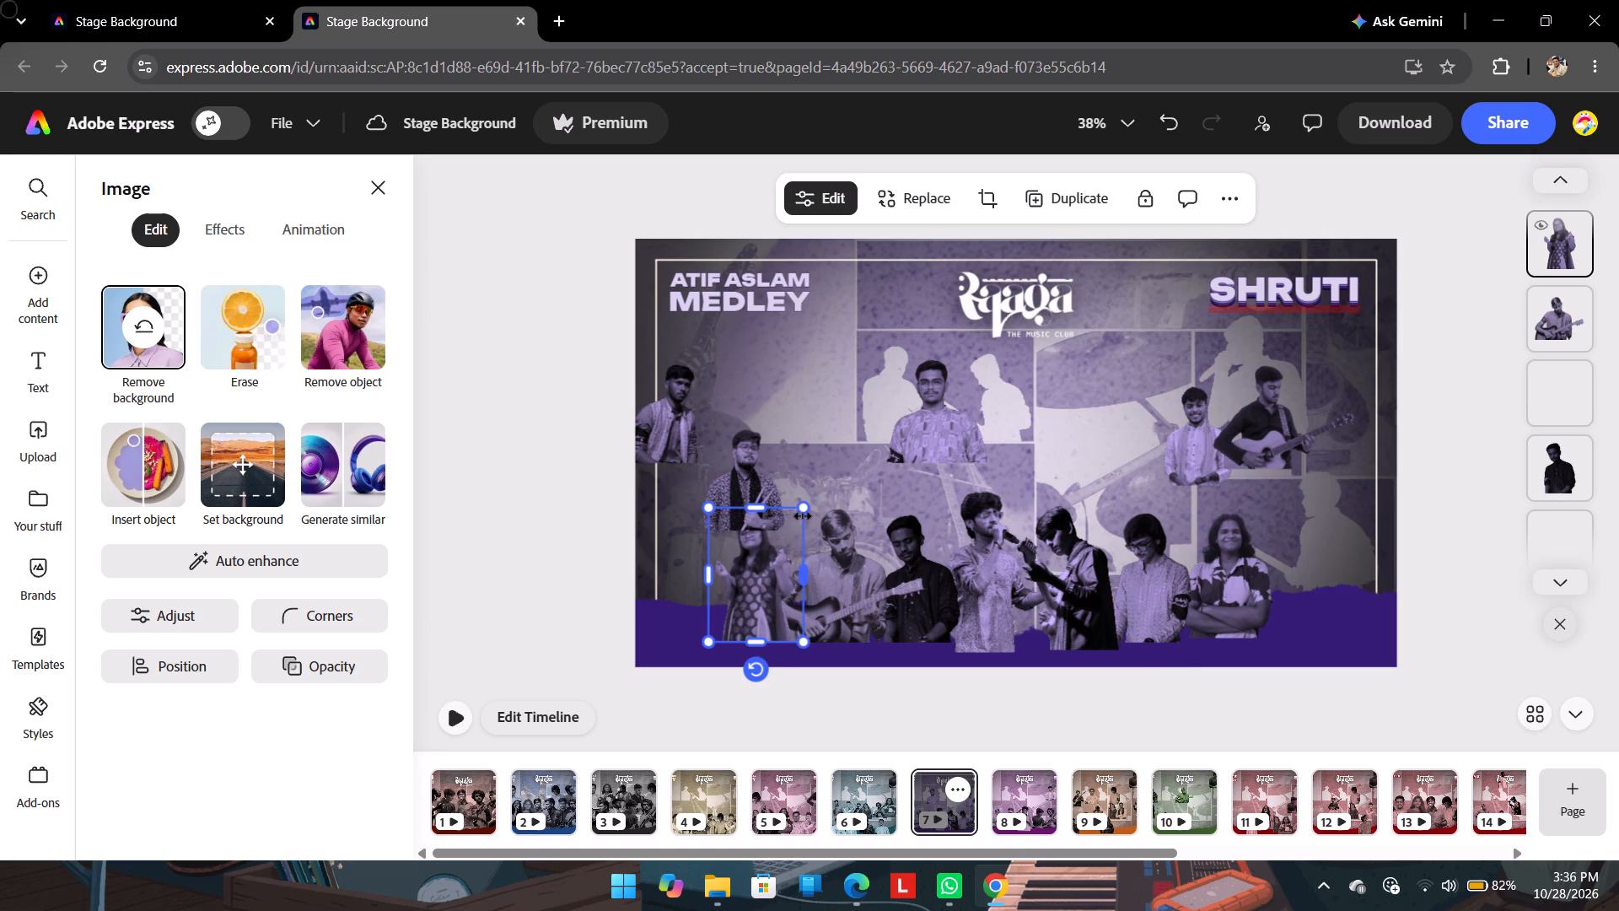
Place the drumstick holder at the right end of the front row, beside the crossed-arms performer, and enlarge him.
left_click_drag(745, 453, 1294, 553)
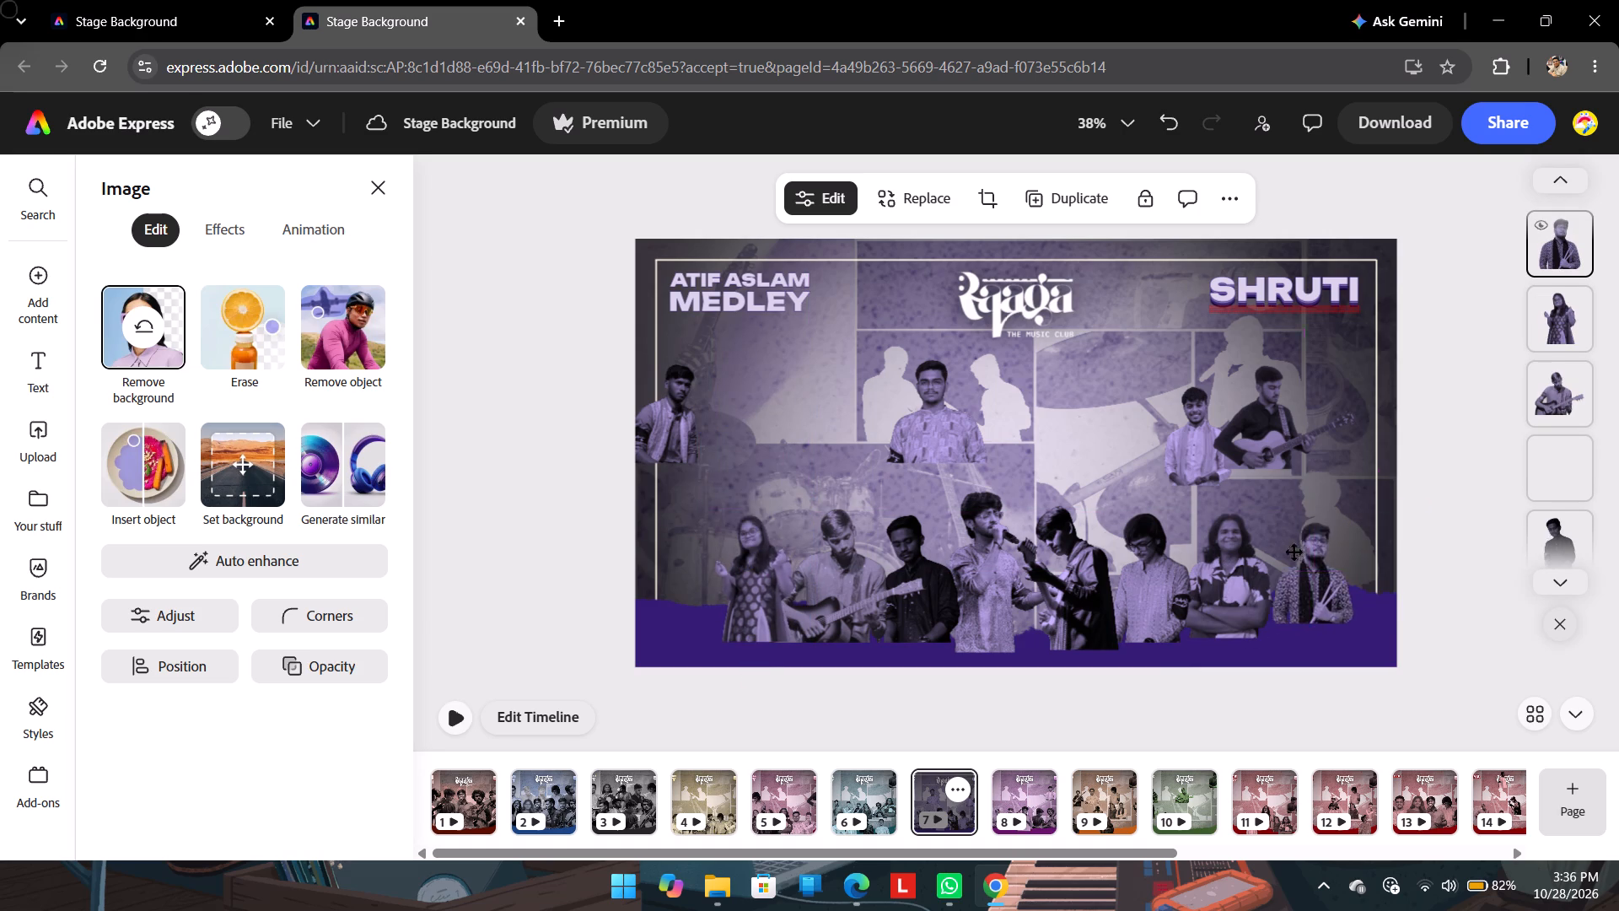
left_click_drag(1294, 553, 1304, 555)
left_click_drag(1260, 528, 1240, 514)
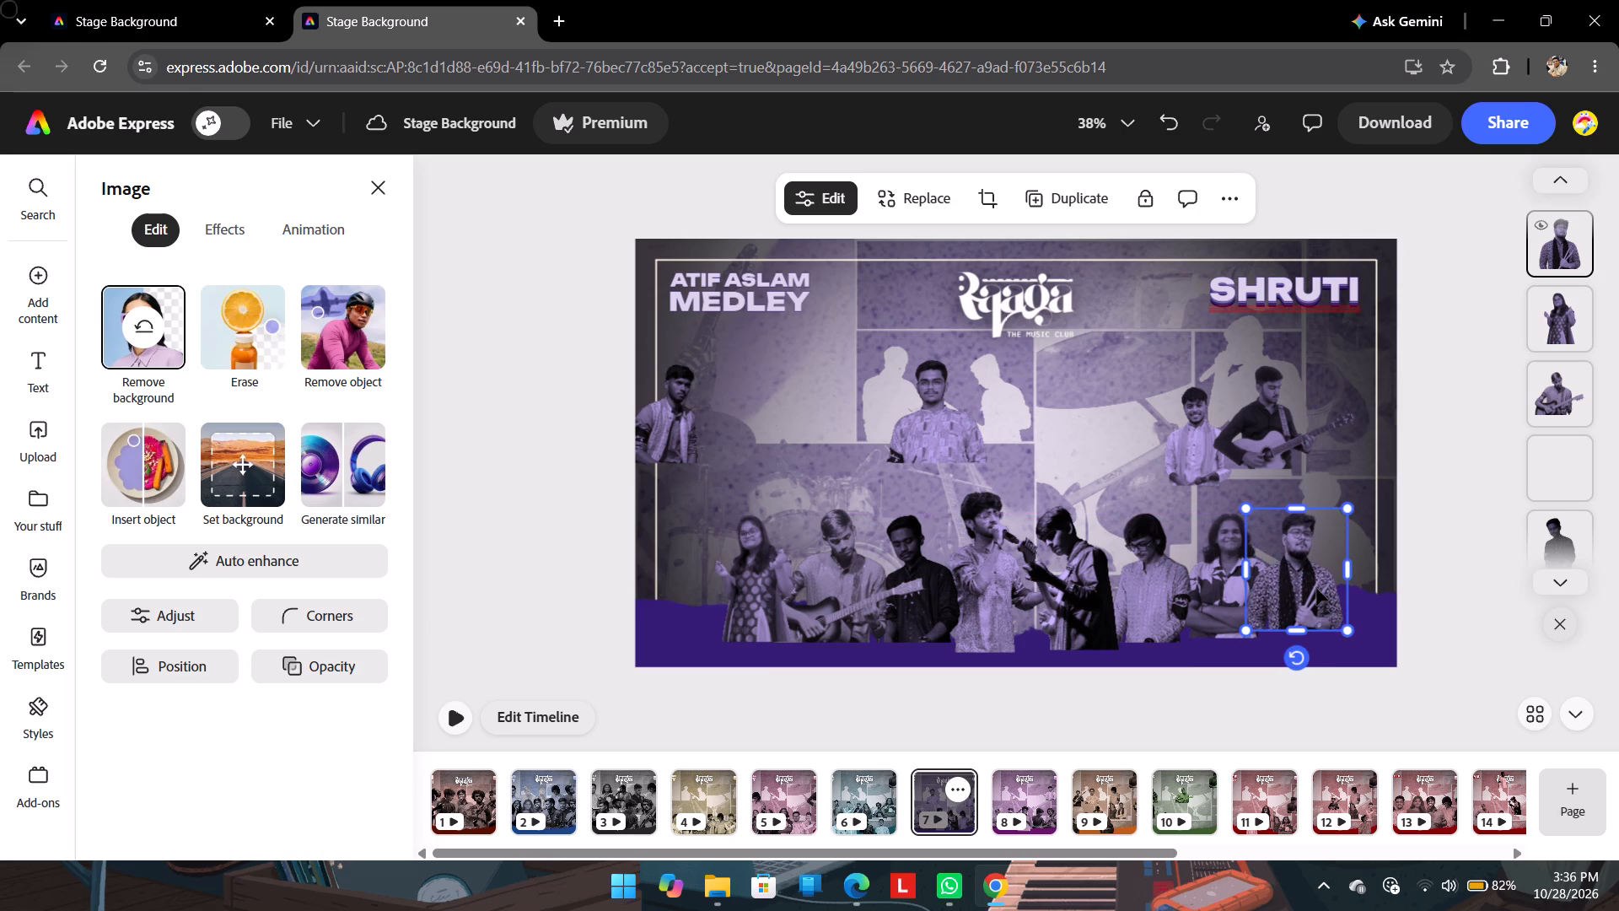
left_click_drag(1316, 588, 1324, 594)
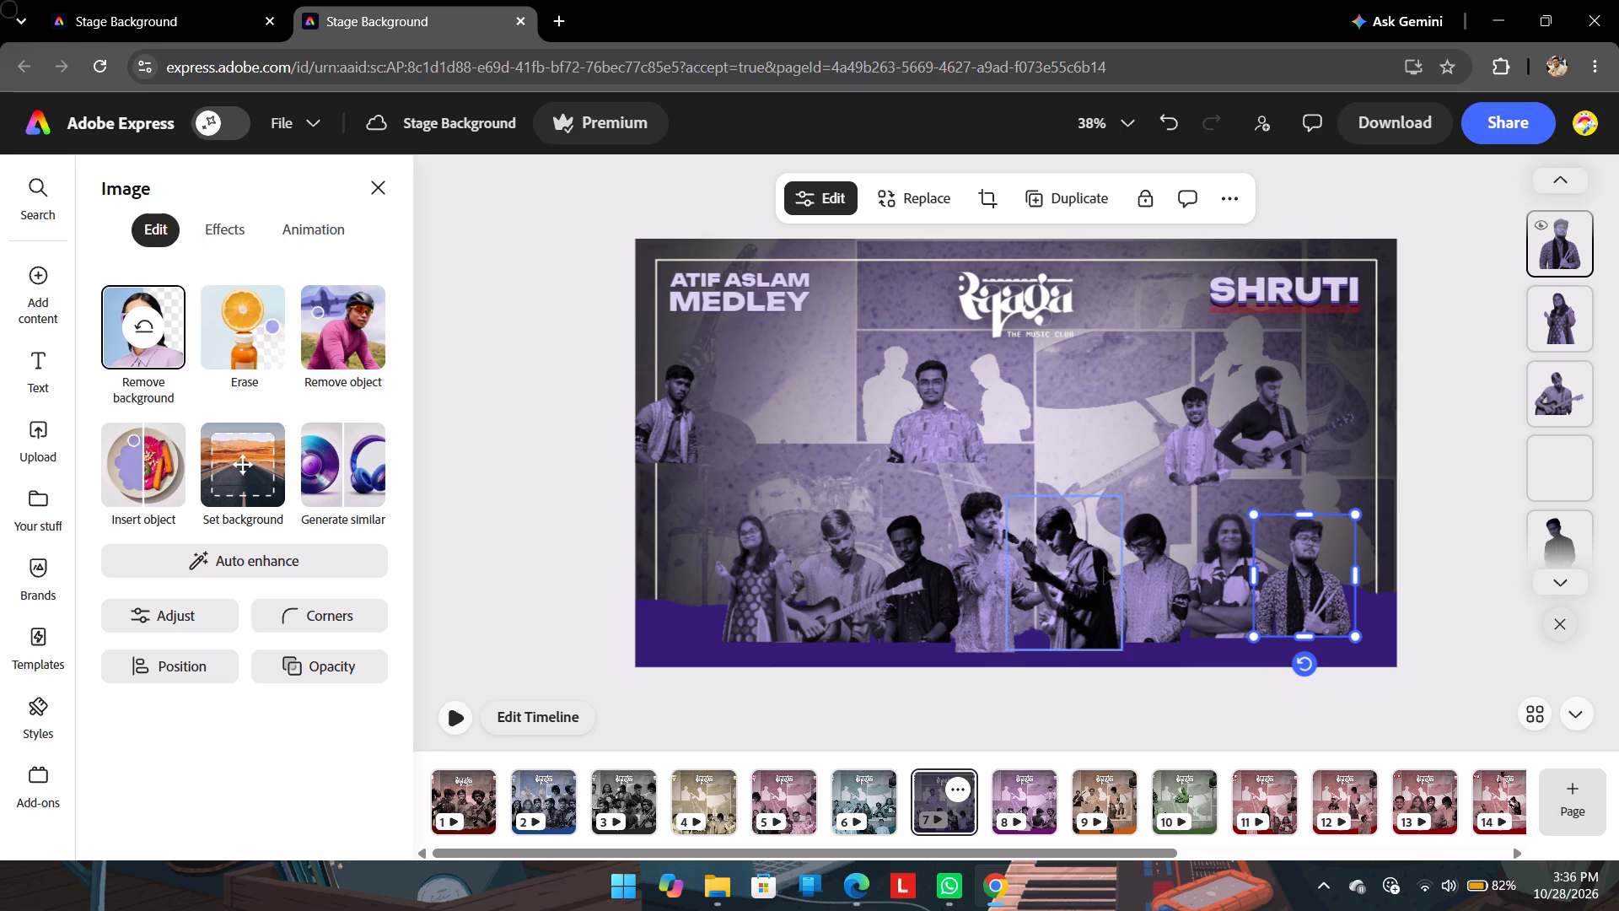
Move the woman back up out of the row, place the patterned-shirt performer left of the light-shirt guitarist, and enlarge him.
left_click_drag(758, 559, 781, 380)
left_click_drag(966, 405, 777, 578)
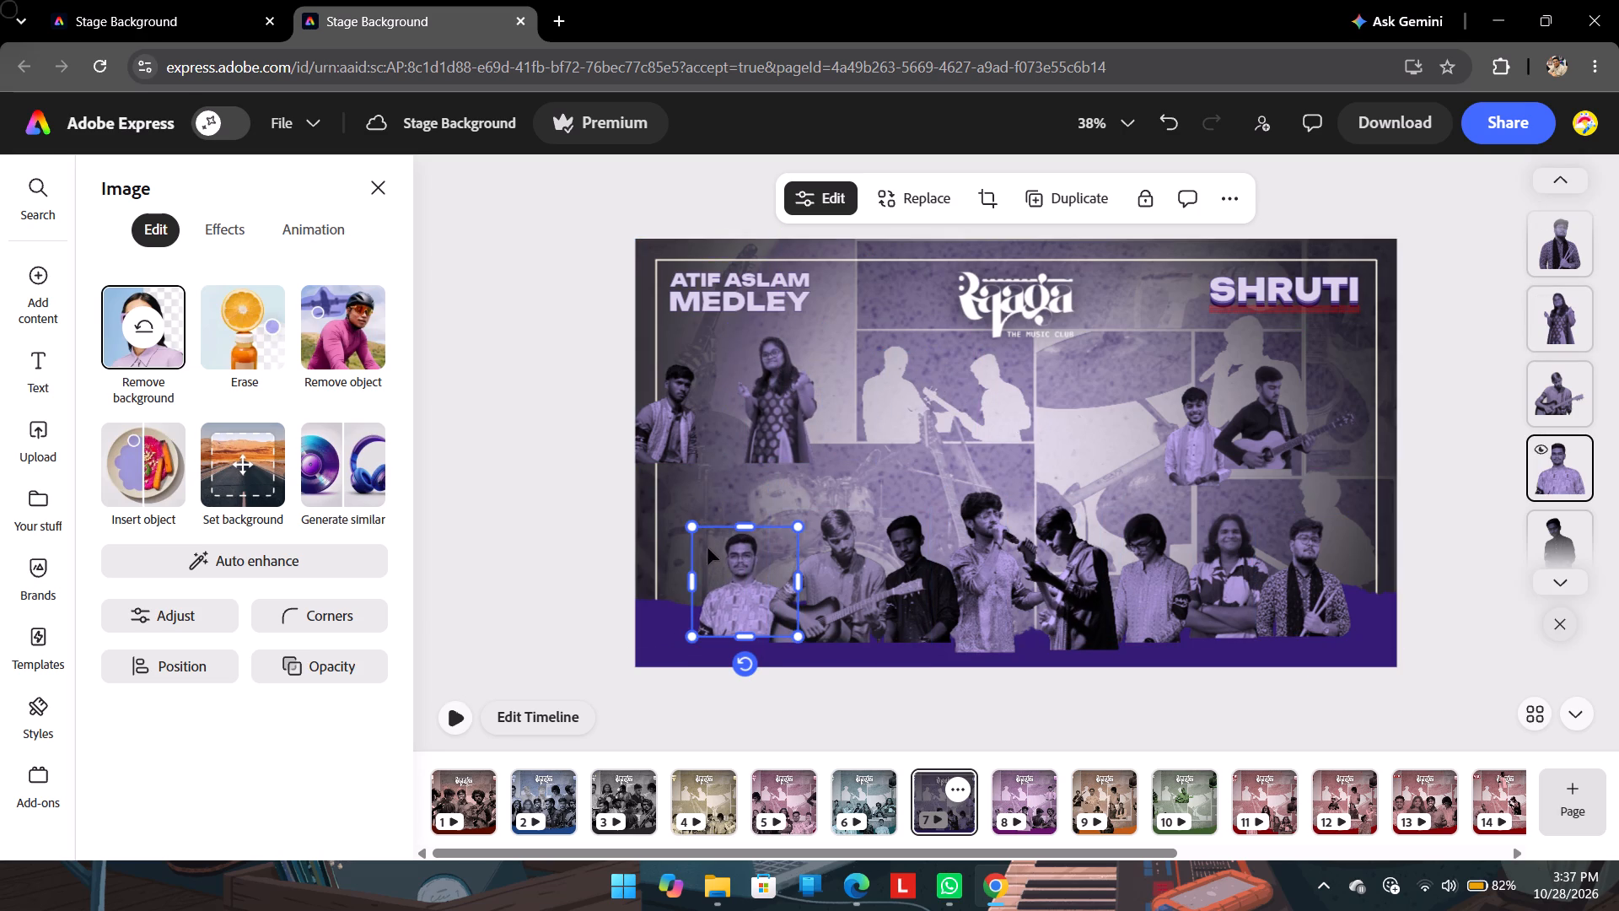
left_click_drag(691, 522, 685, 514)
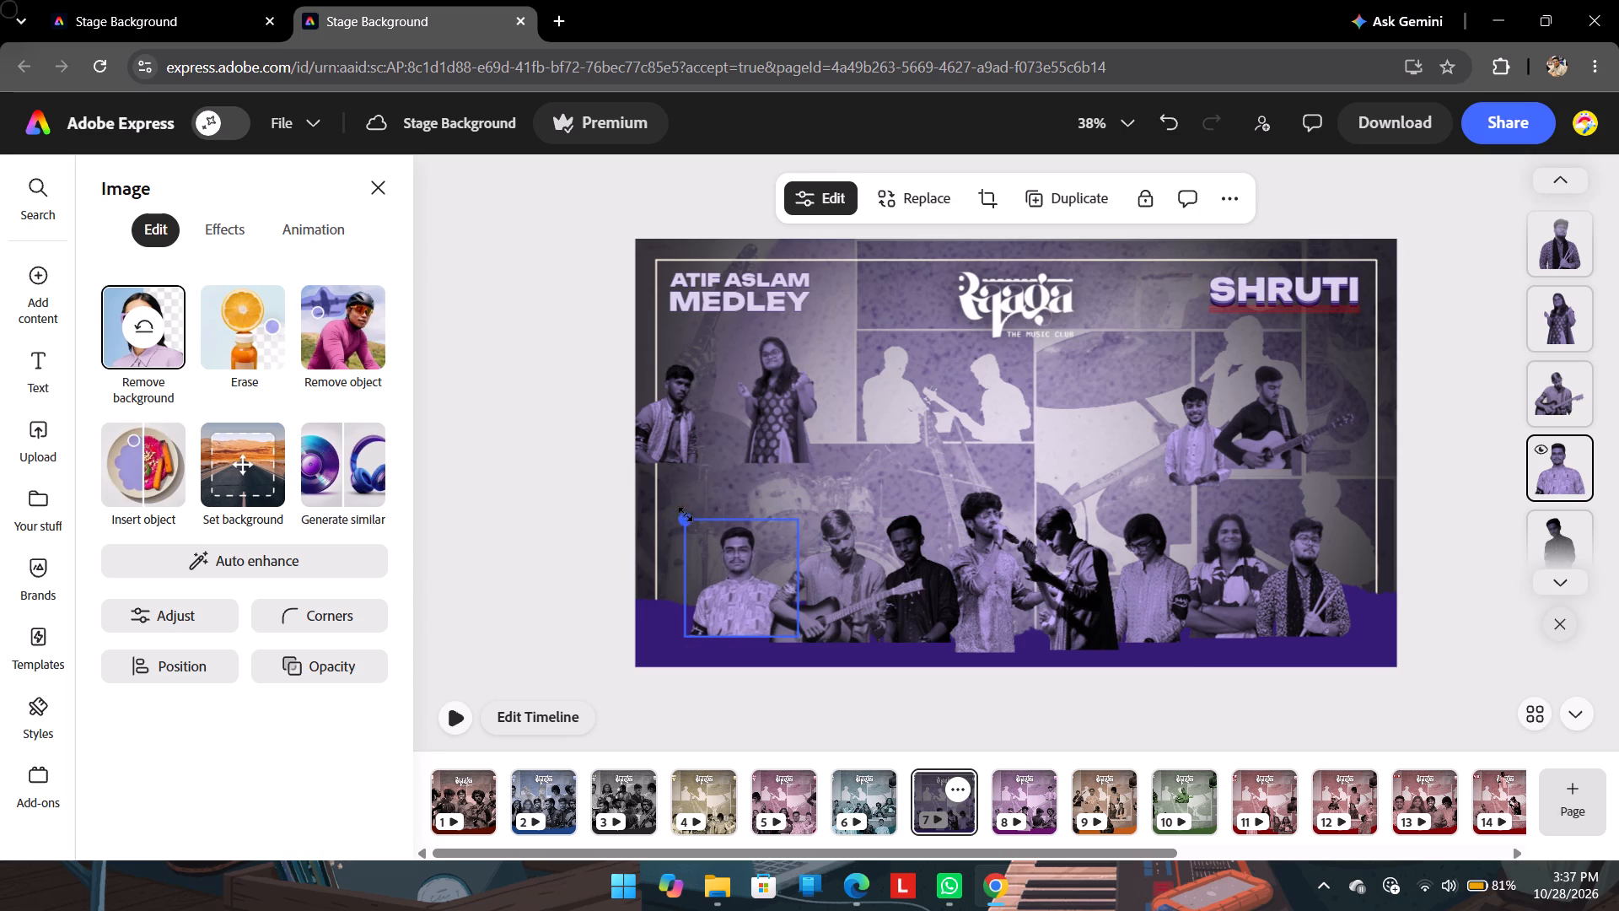
left_click_drag(685, 514, 683, 513)
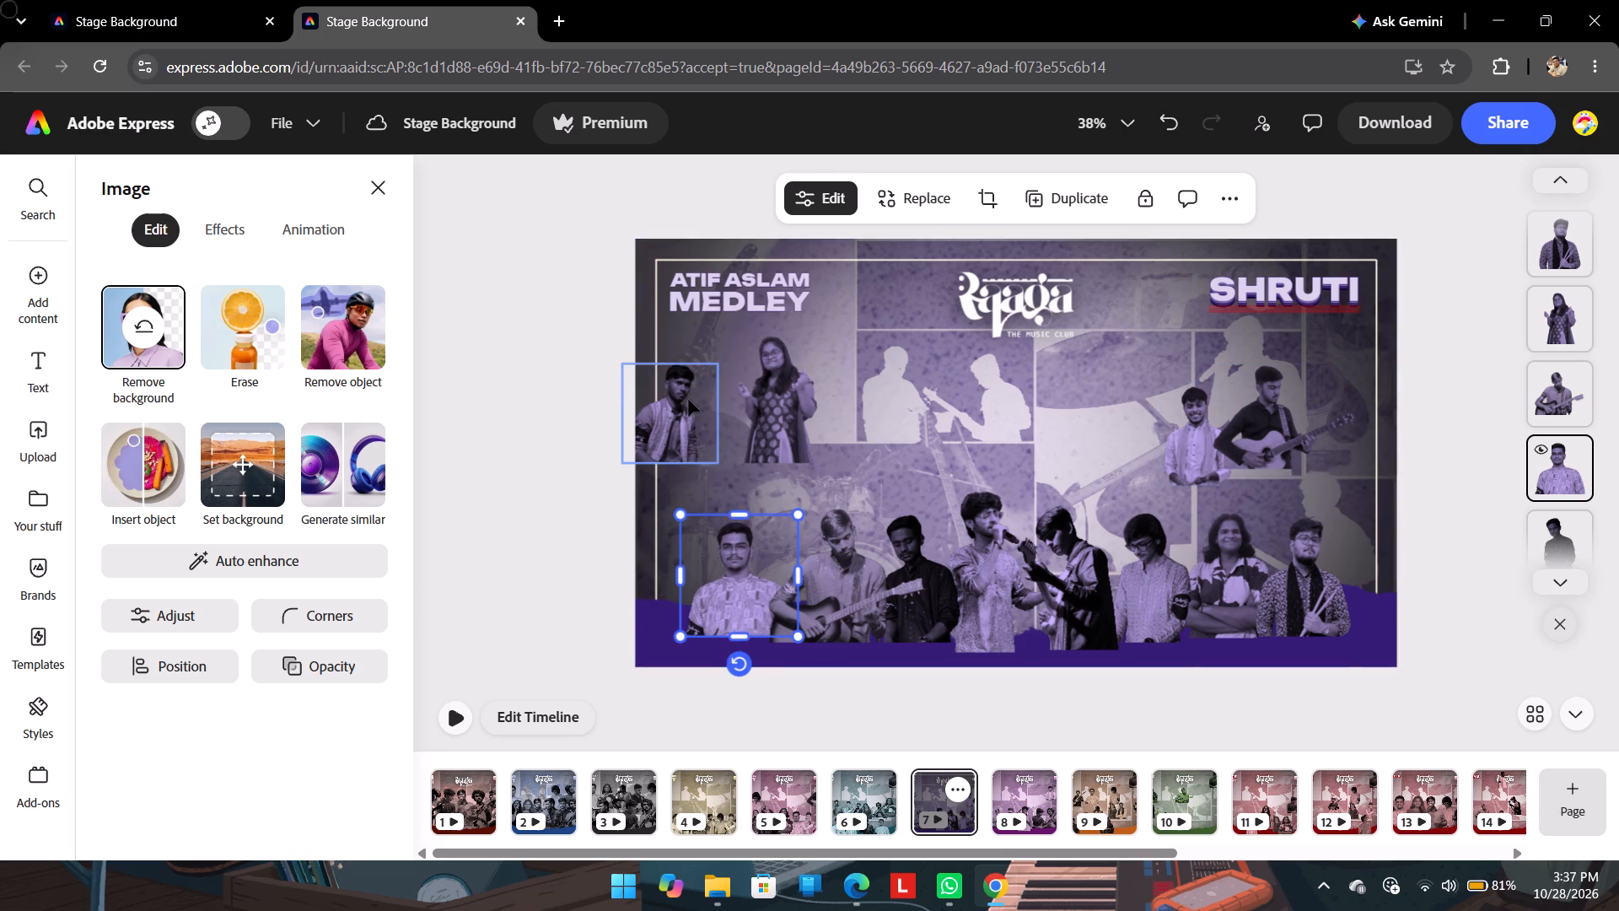
Place the jacket-wearing performer at the left end of the front row, beside the patterned-shirt performer, and enlarge him slightly.
left_click_drag(688, 399, 707, 554)
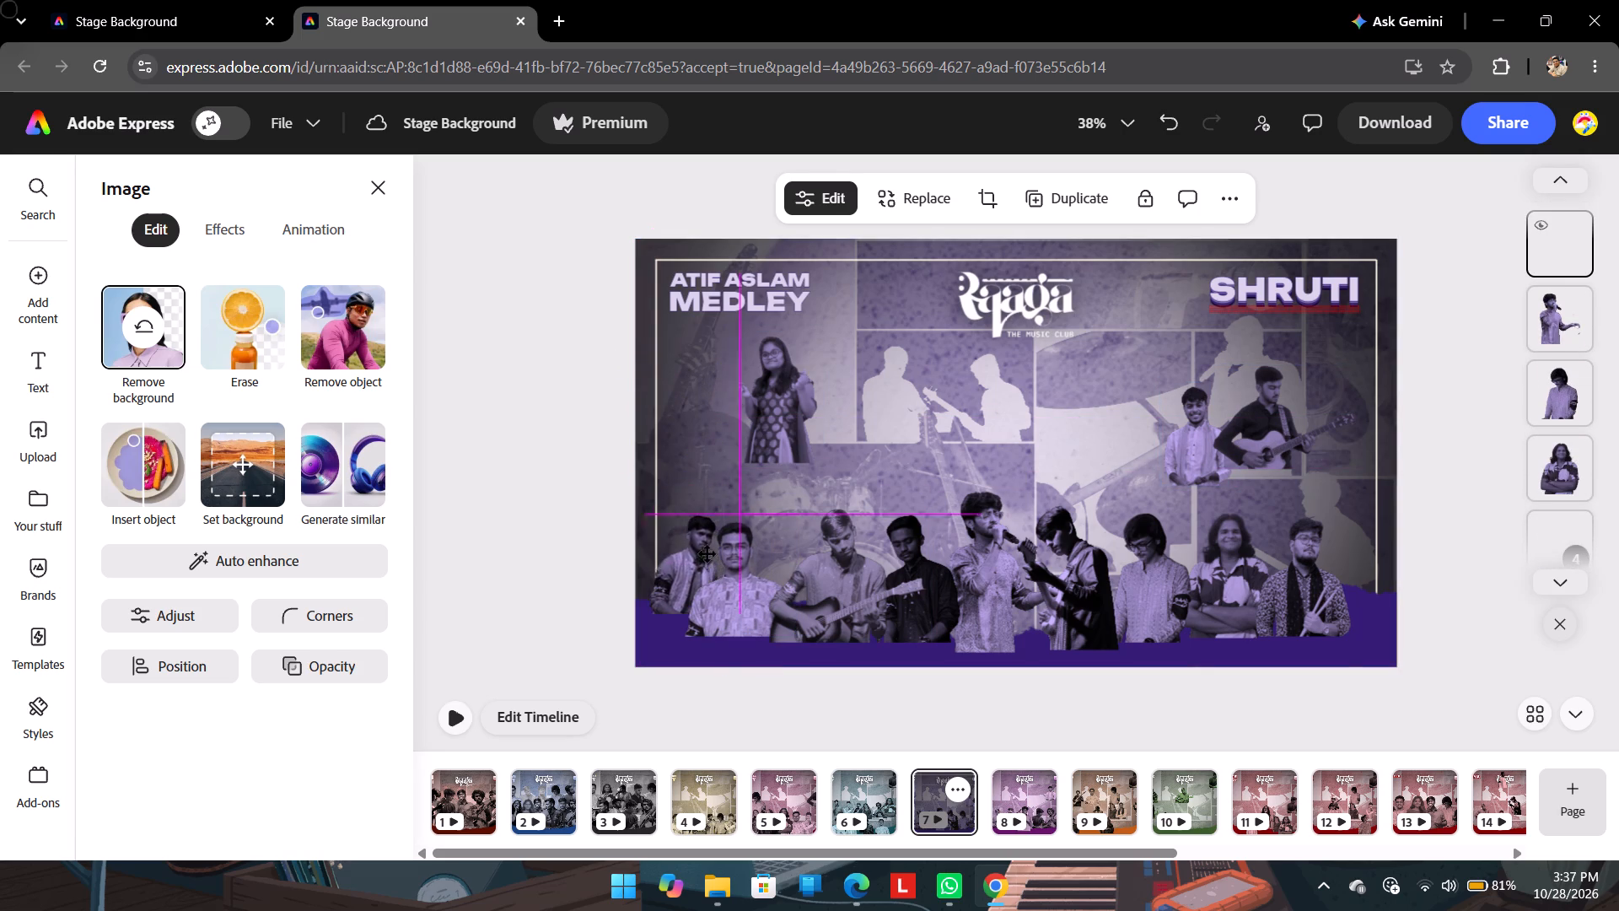
left_click_drag(707, 554, 693, 569)
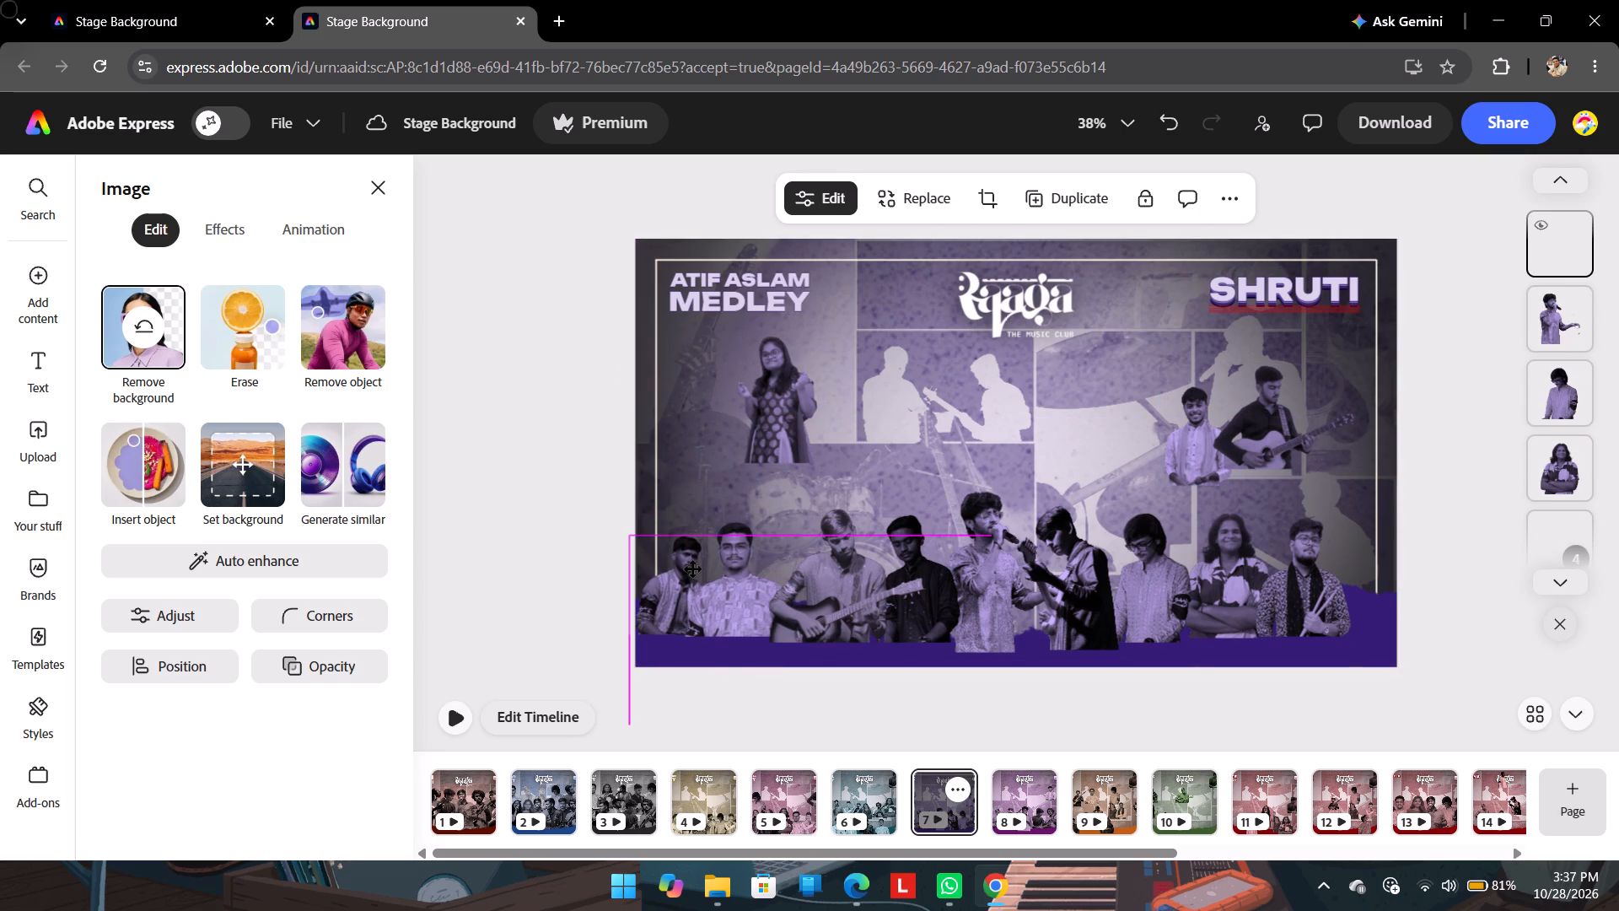
left_click_drag(693, 569, 692, 566)
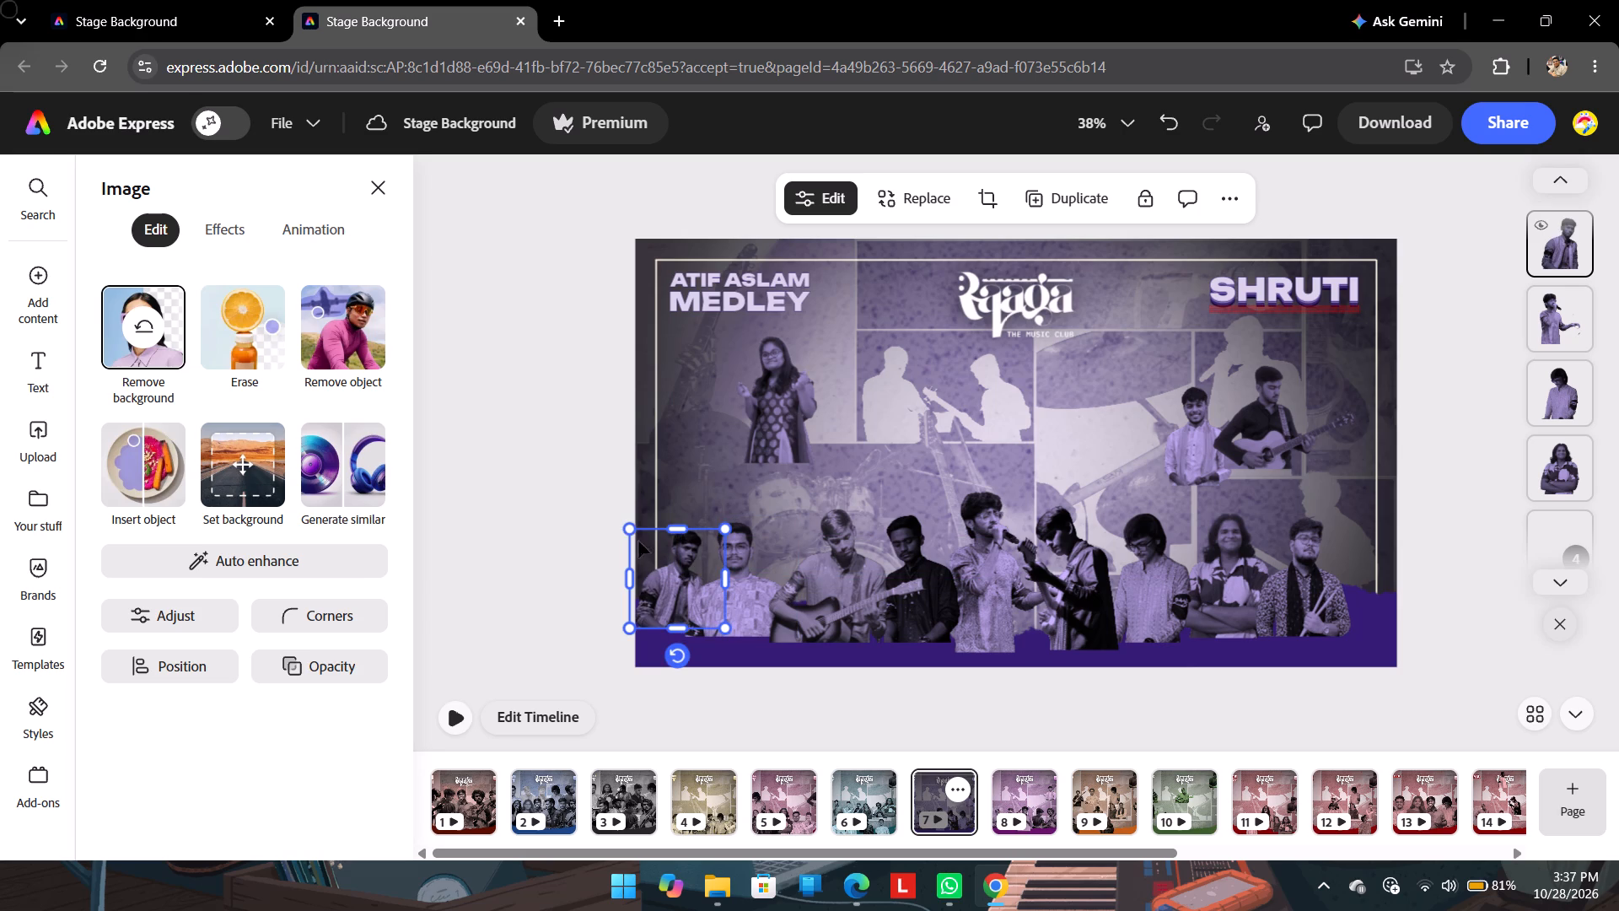
left_click_drag(629, 530, 617, 522)
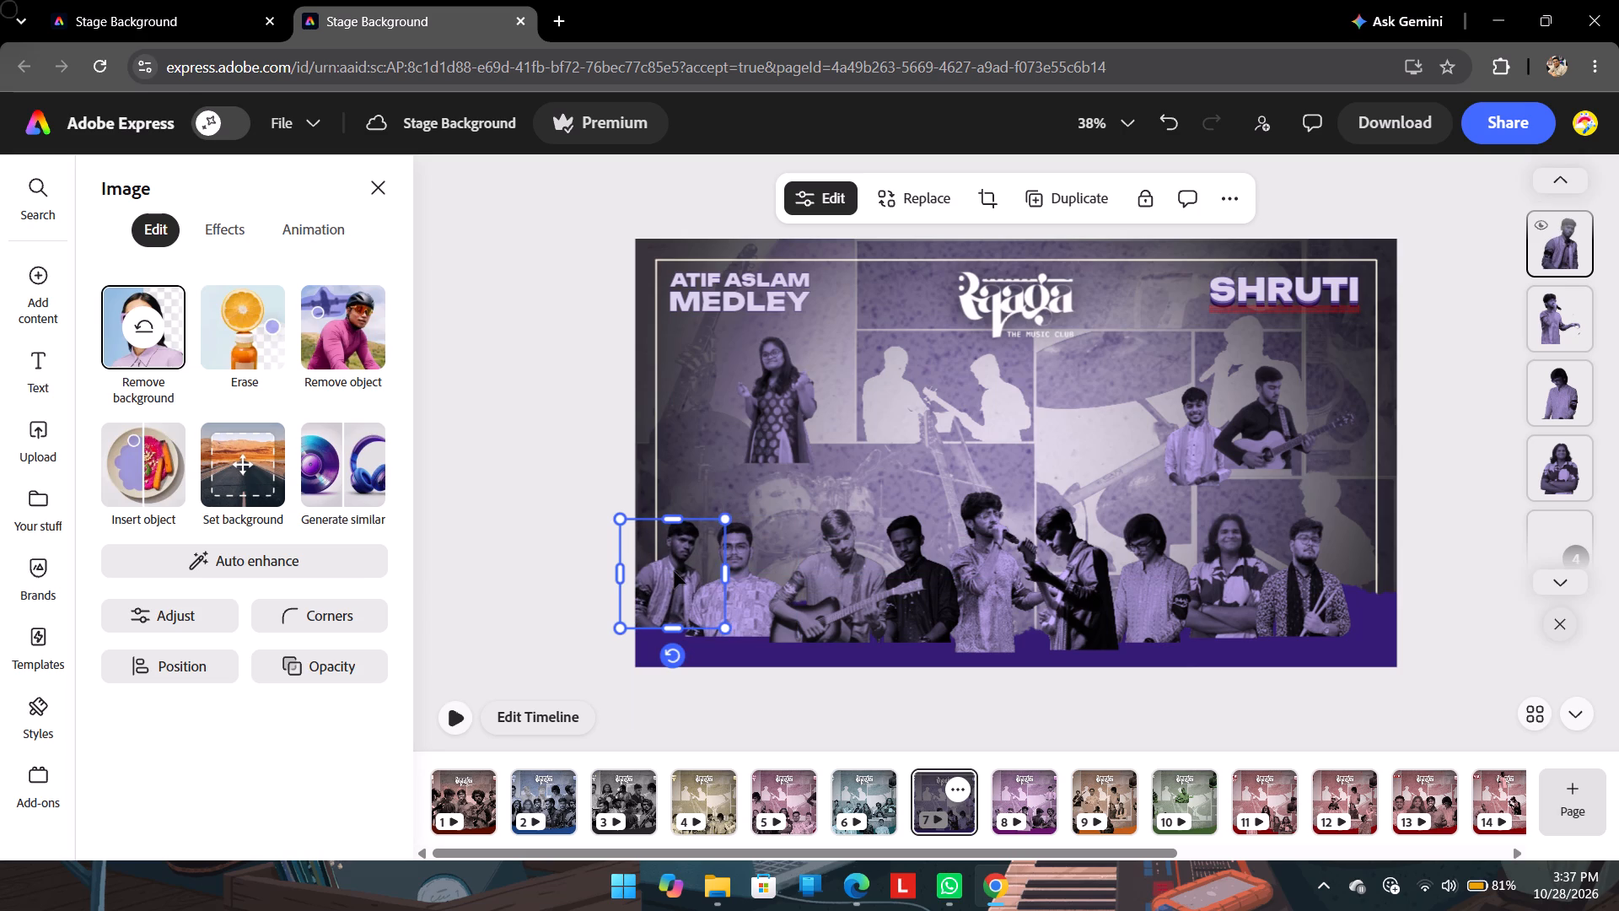
left_click(674, 571)
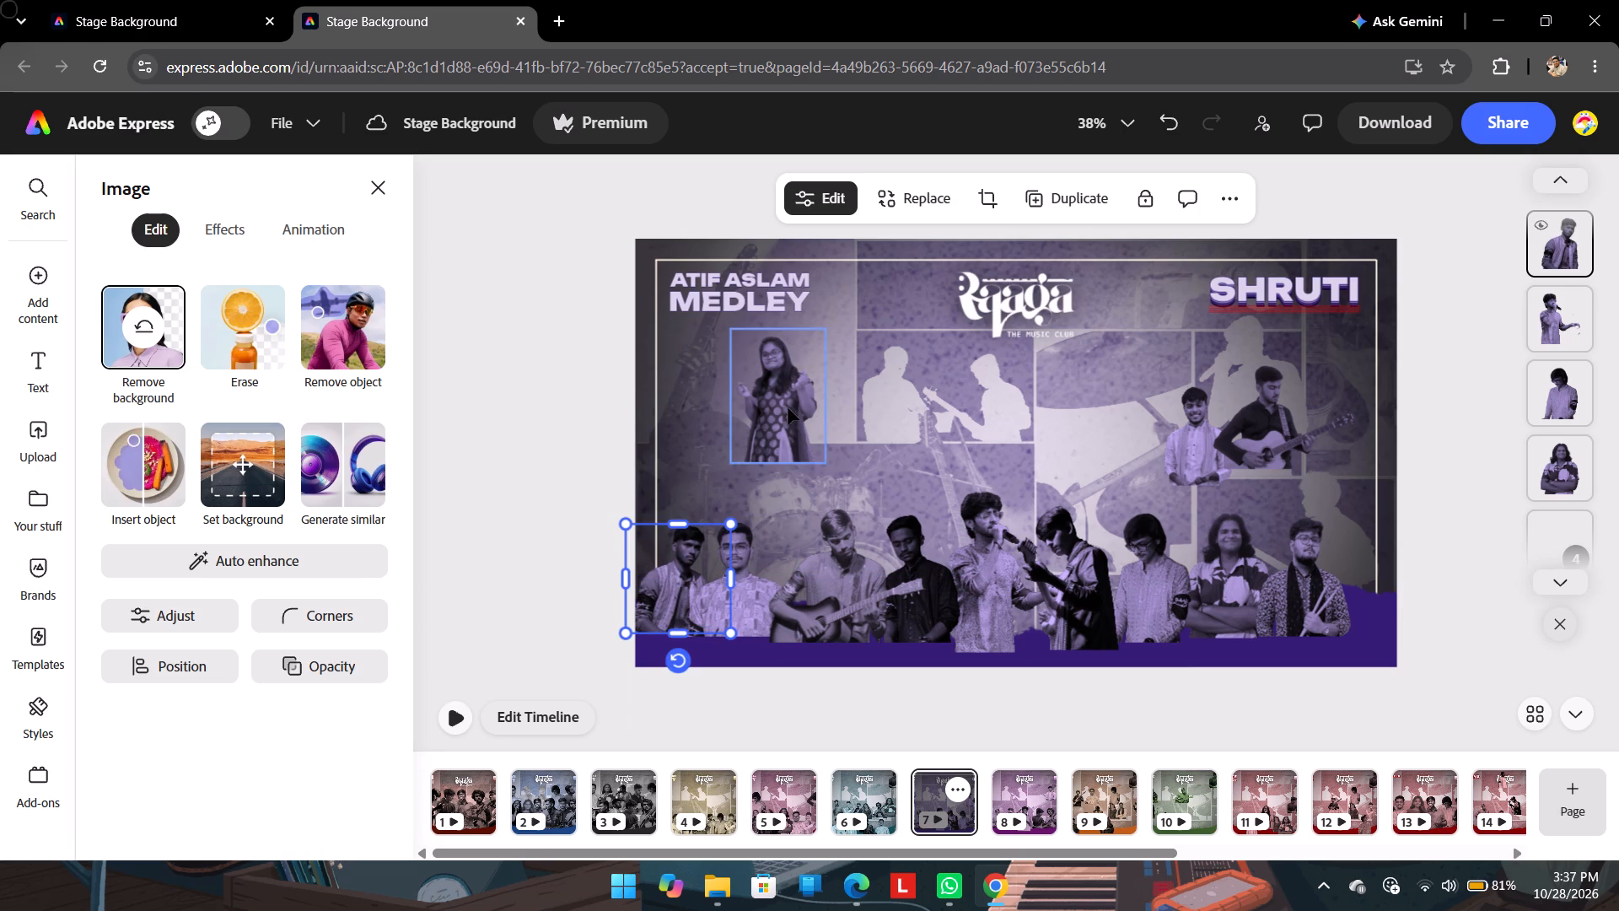
Move the woman nearer the page centre, and shift the singer and the four front-row performers beyond him to the right.
left_click_drag(788, 407, 878, 433)
left_click_drag(1308, 590, 1317, 598)
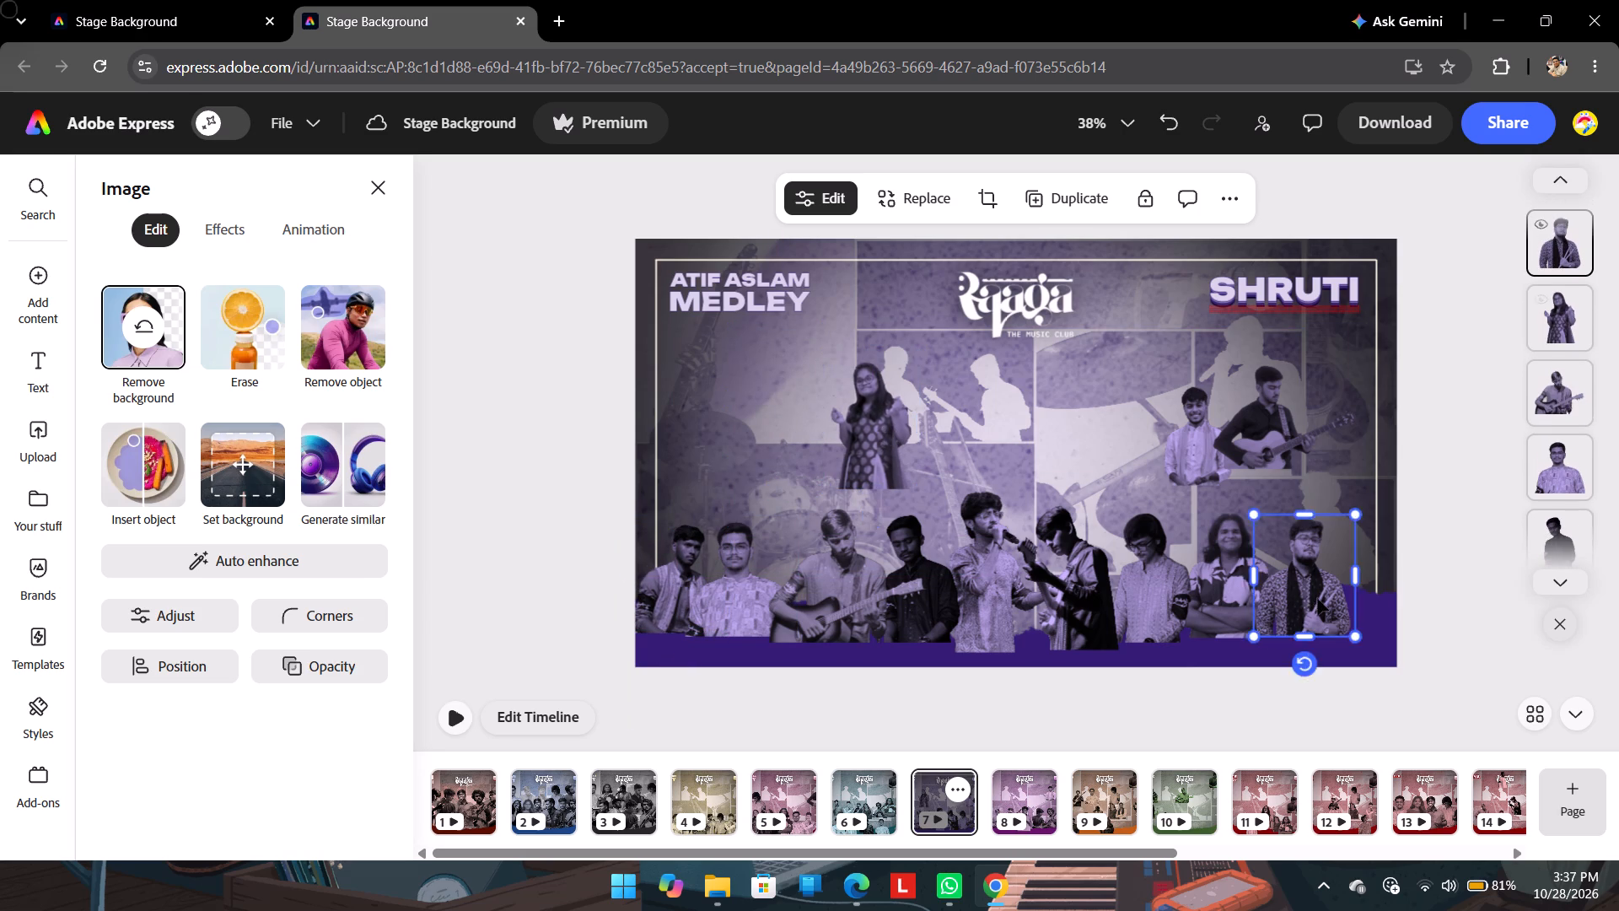
left_click_drag(1317, 598, 1335, 595)
left_click_drag(1242, 584, 1262, 593)
left_click_drag(1165, 585, 1193, 590)
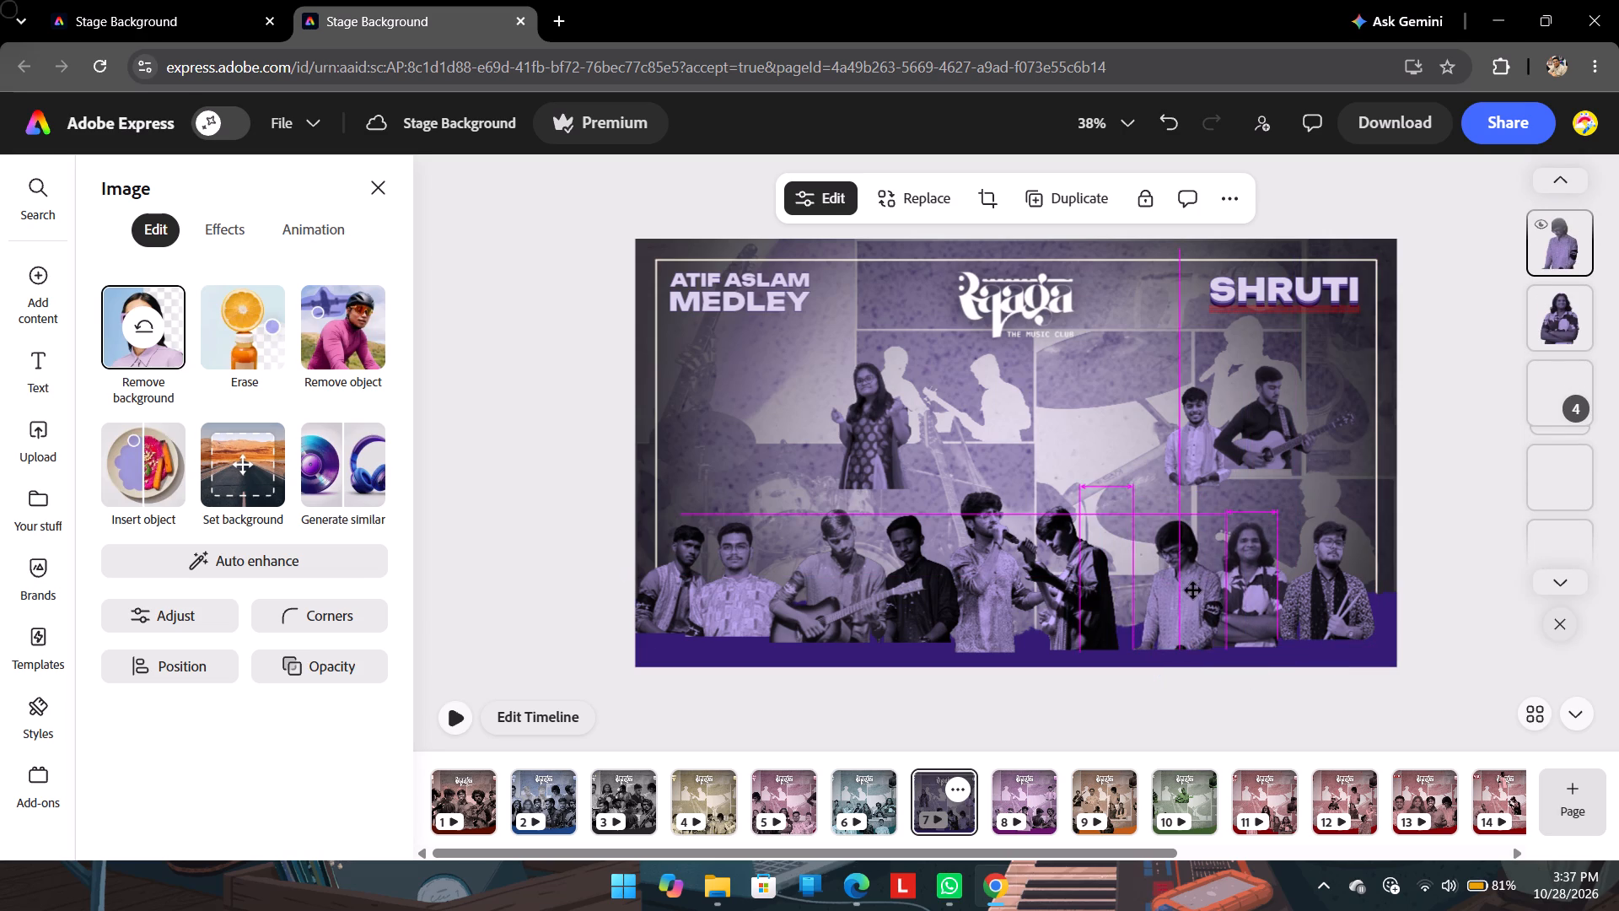
left_click_drag(1193, 590, 1193, 589)
left_click_drag(1103, 588, 1128, 588)
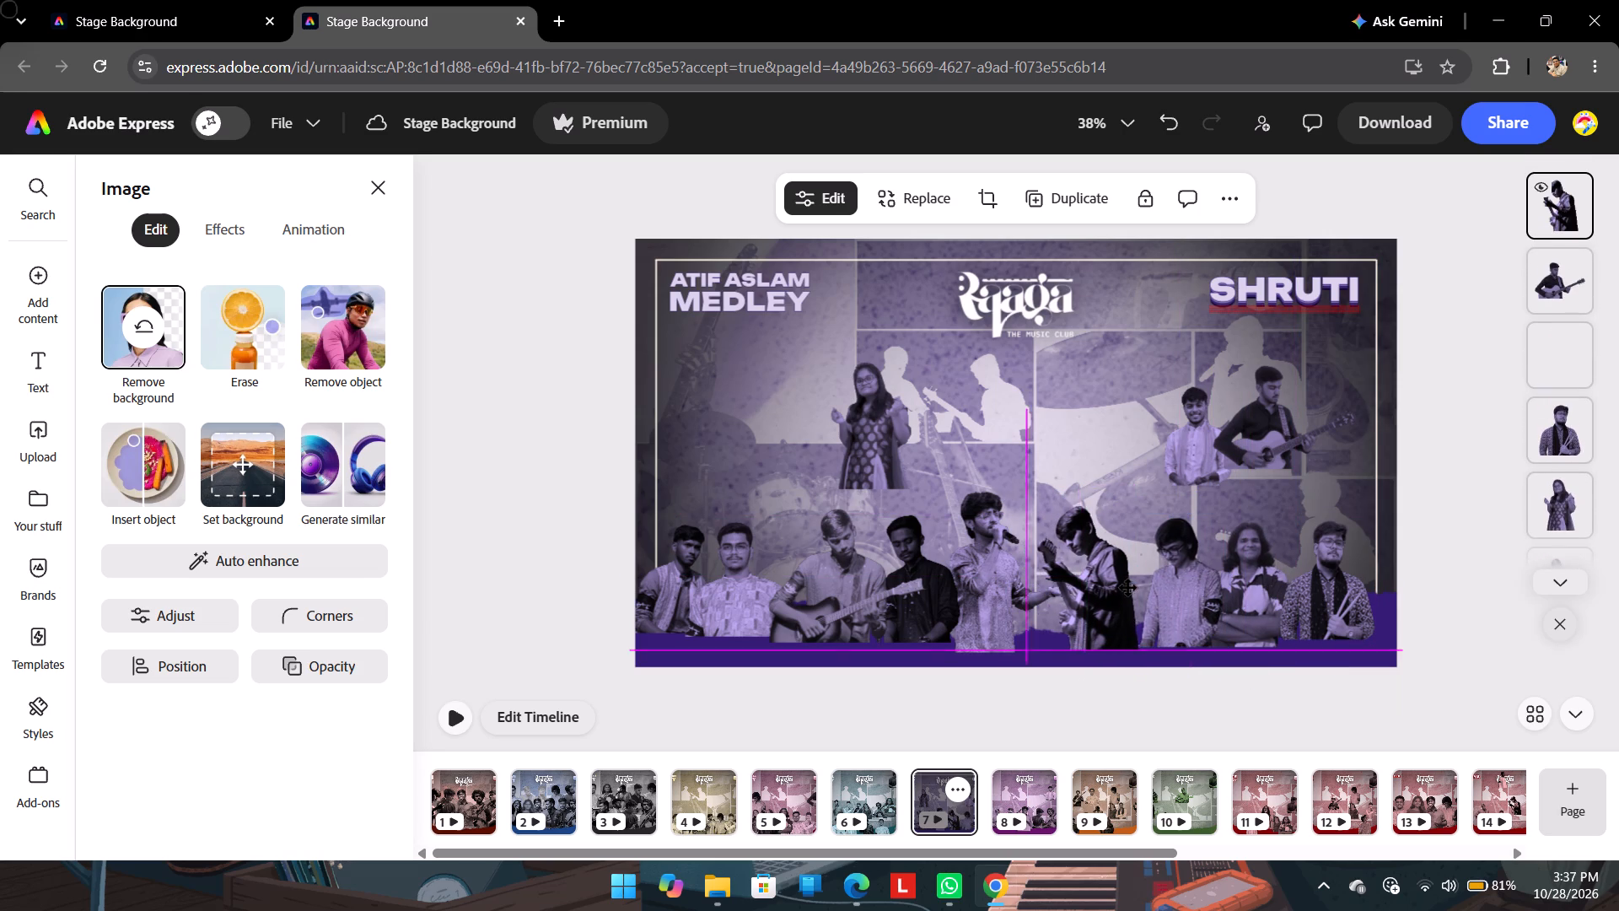
left_click_drag(1128, 588, 1128, 590)
left_click_drag(998, 569, 1020, 573)
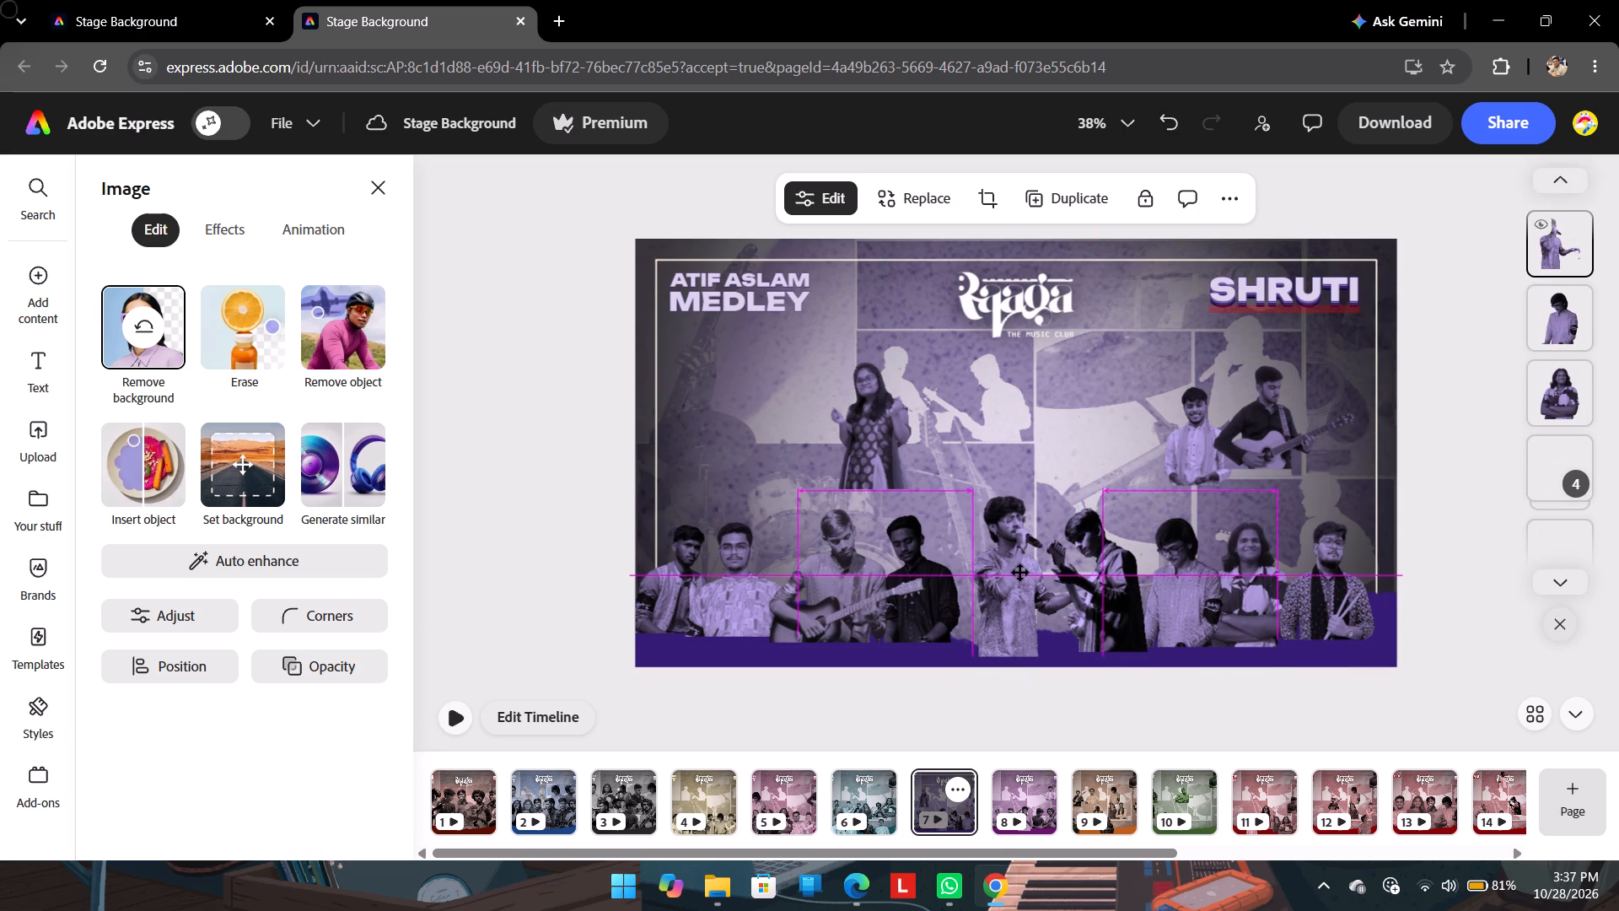
left_click_drag(1020, 573, 1019, 570)
Shift the dark-shirt performer, light-shirt guitarist, patterned-shirt performer and jacket-wearing performer slightly right, keeping the front row evenly spaced.
left_click(925, 599)
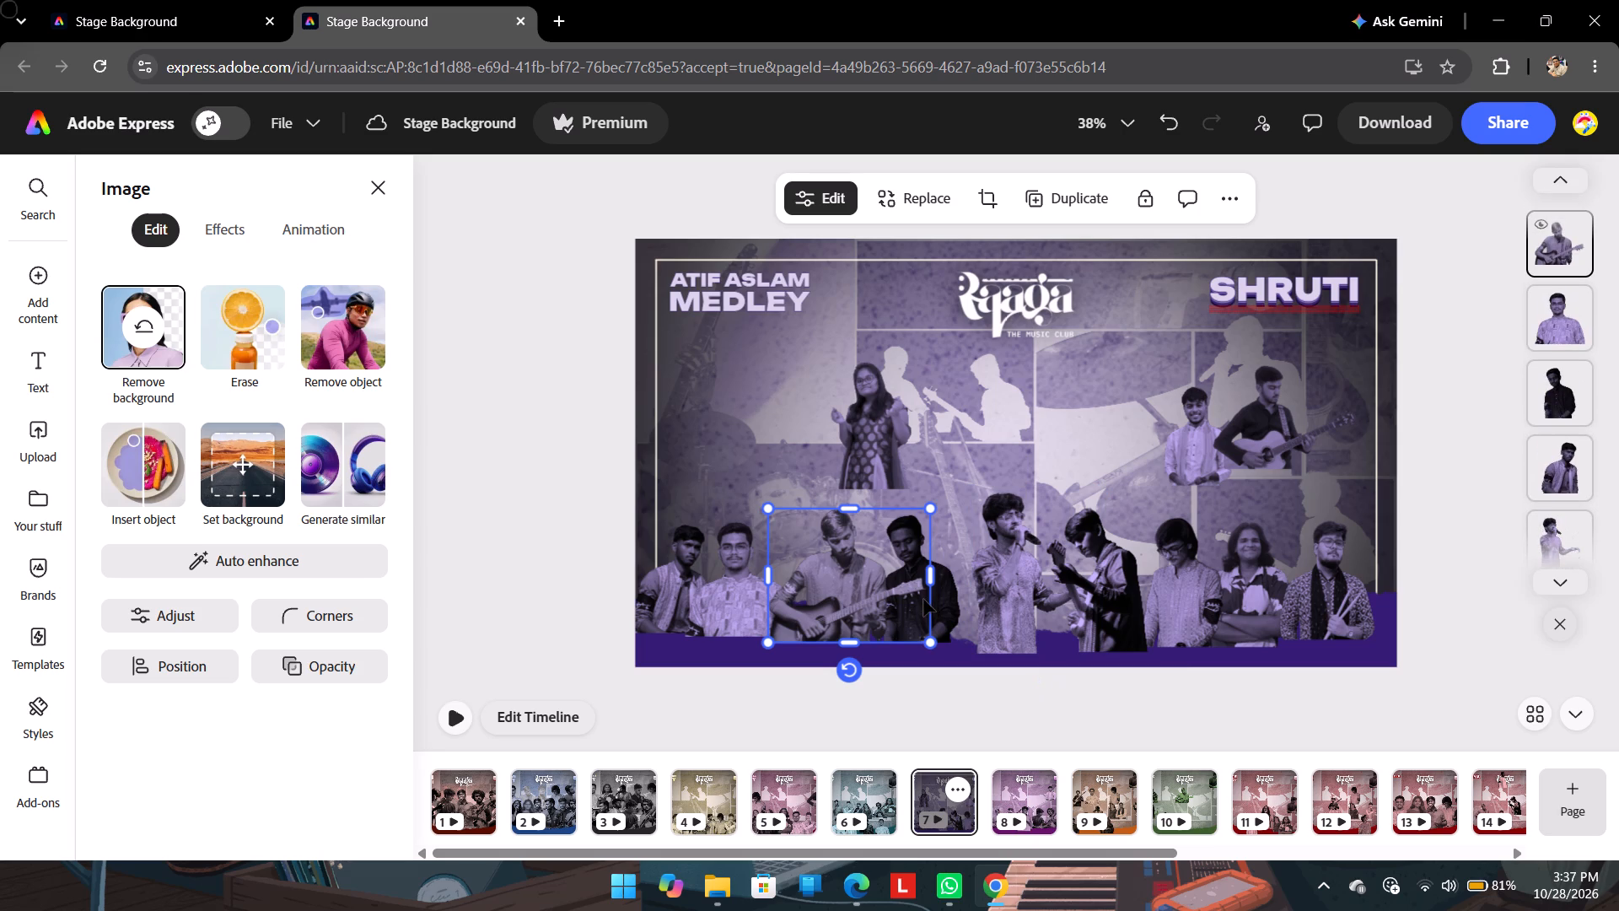
left_click_drag(953, 597, 964, 599)
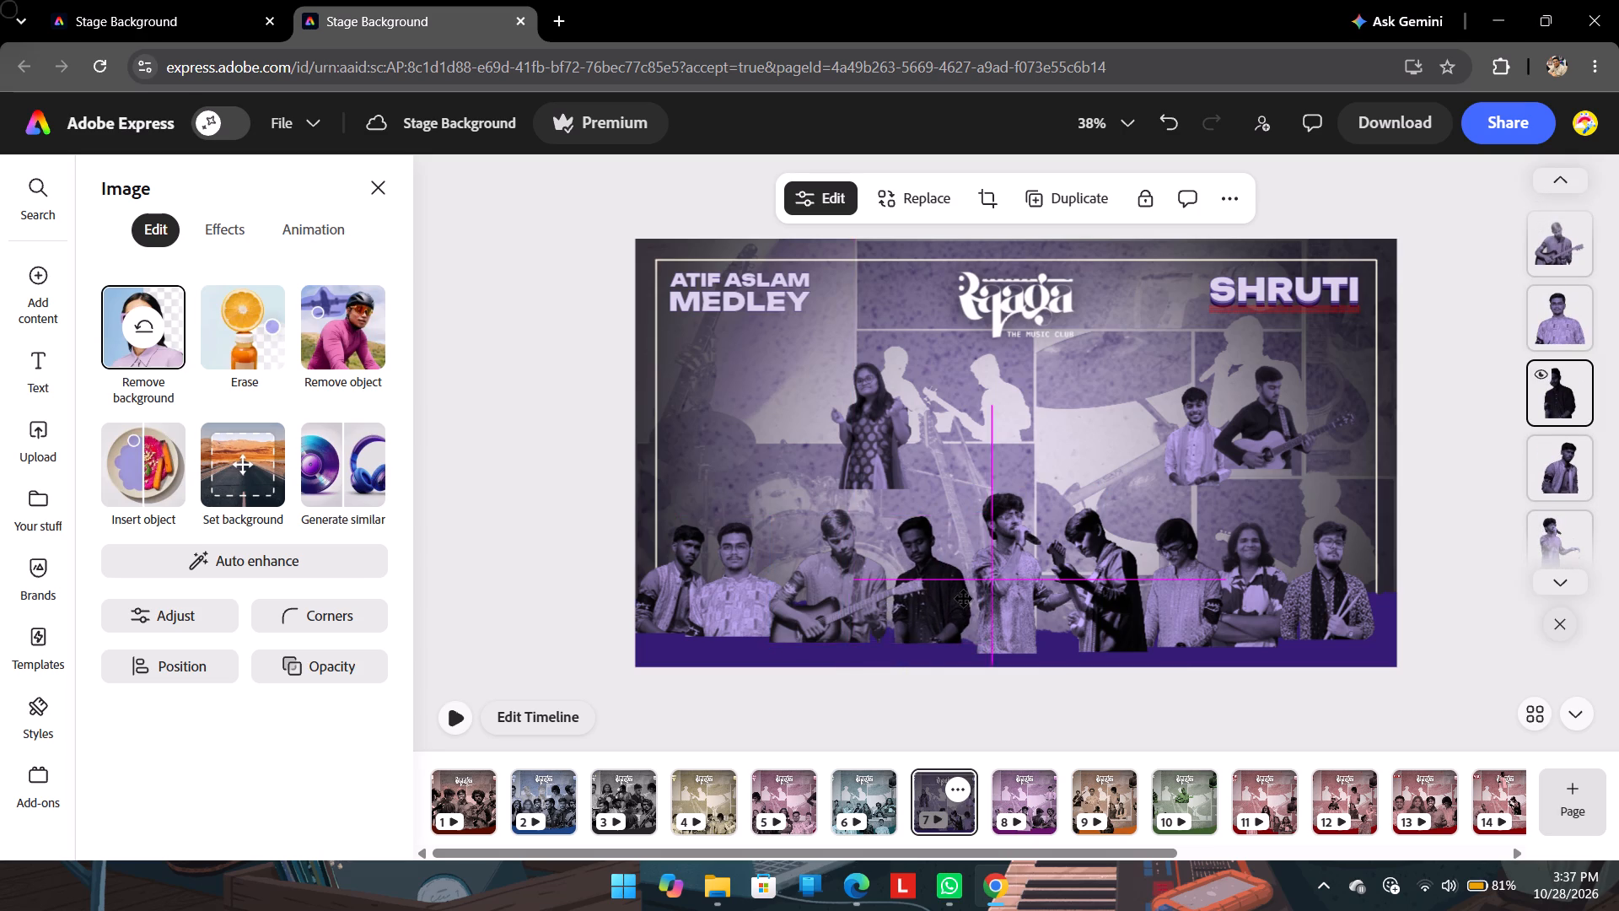
left_click_drag(964, 599, 963, 599)
left_click_drag(828, 586, 844, 586)
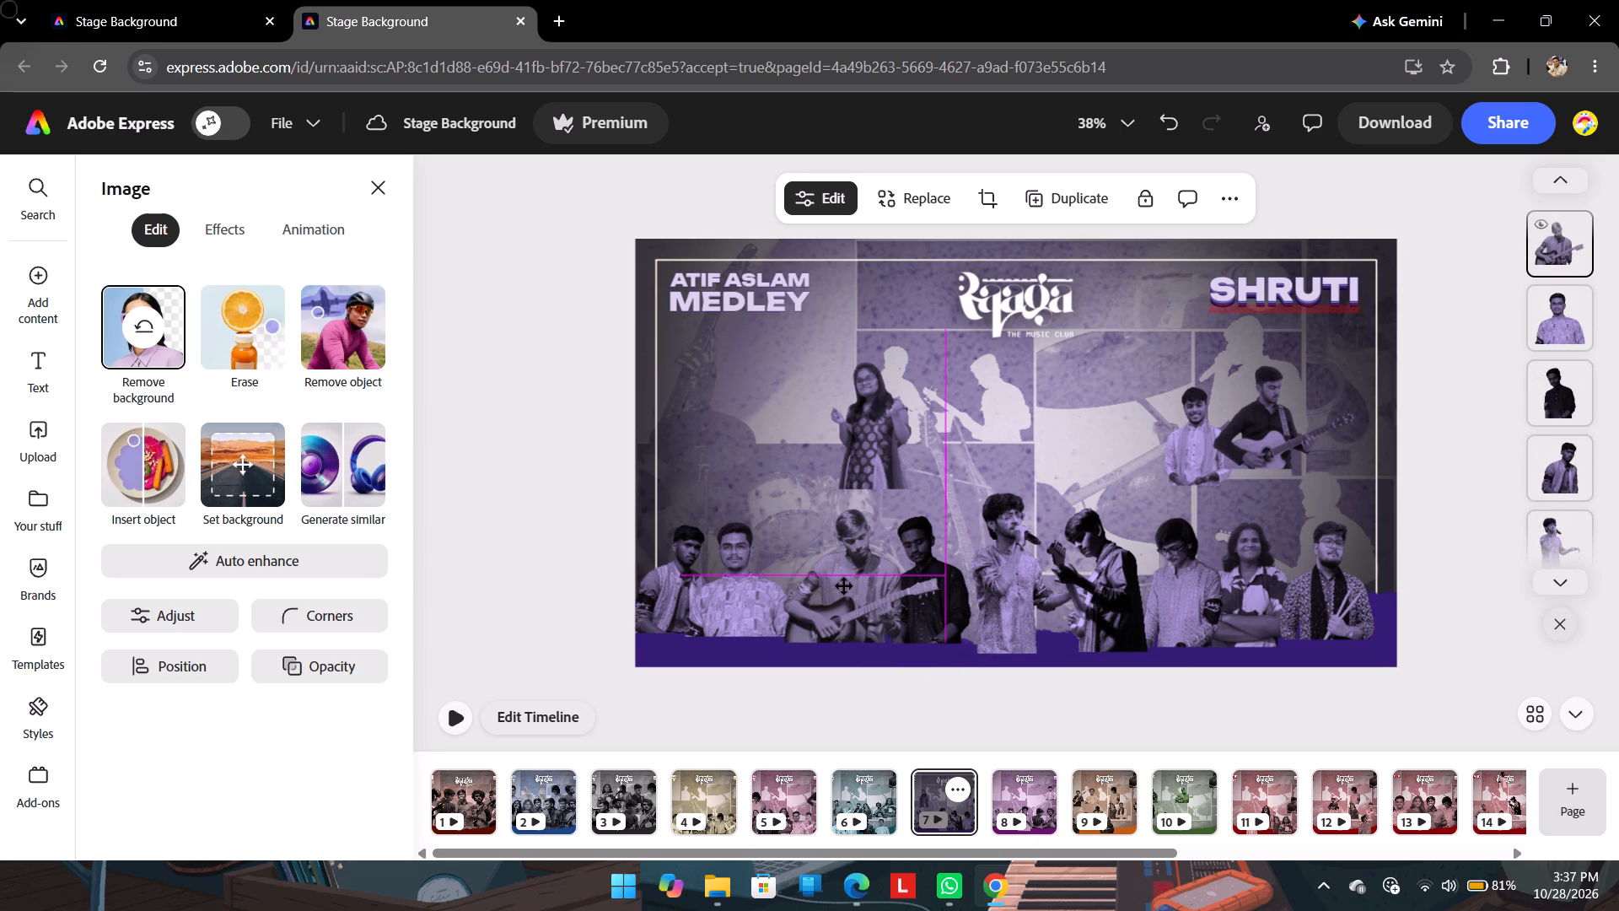
left_click_drag(844, 586, 840, 586)
left_click_drag(733, 589, 751, 590)
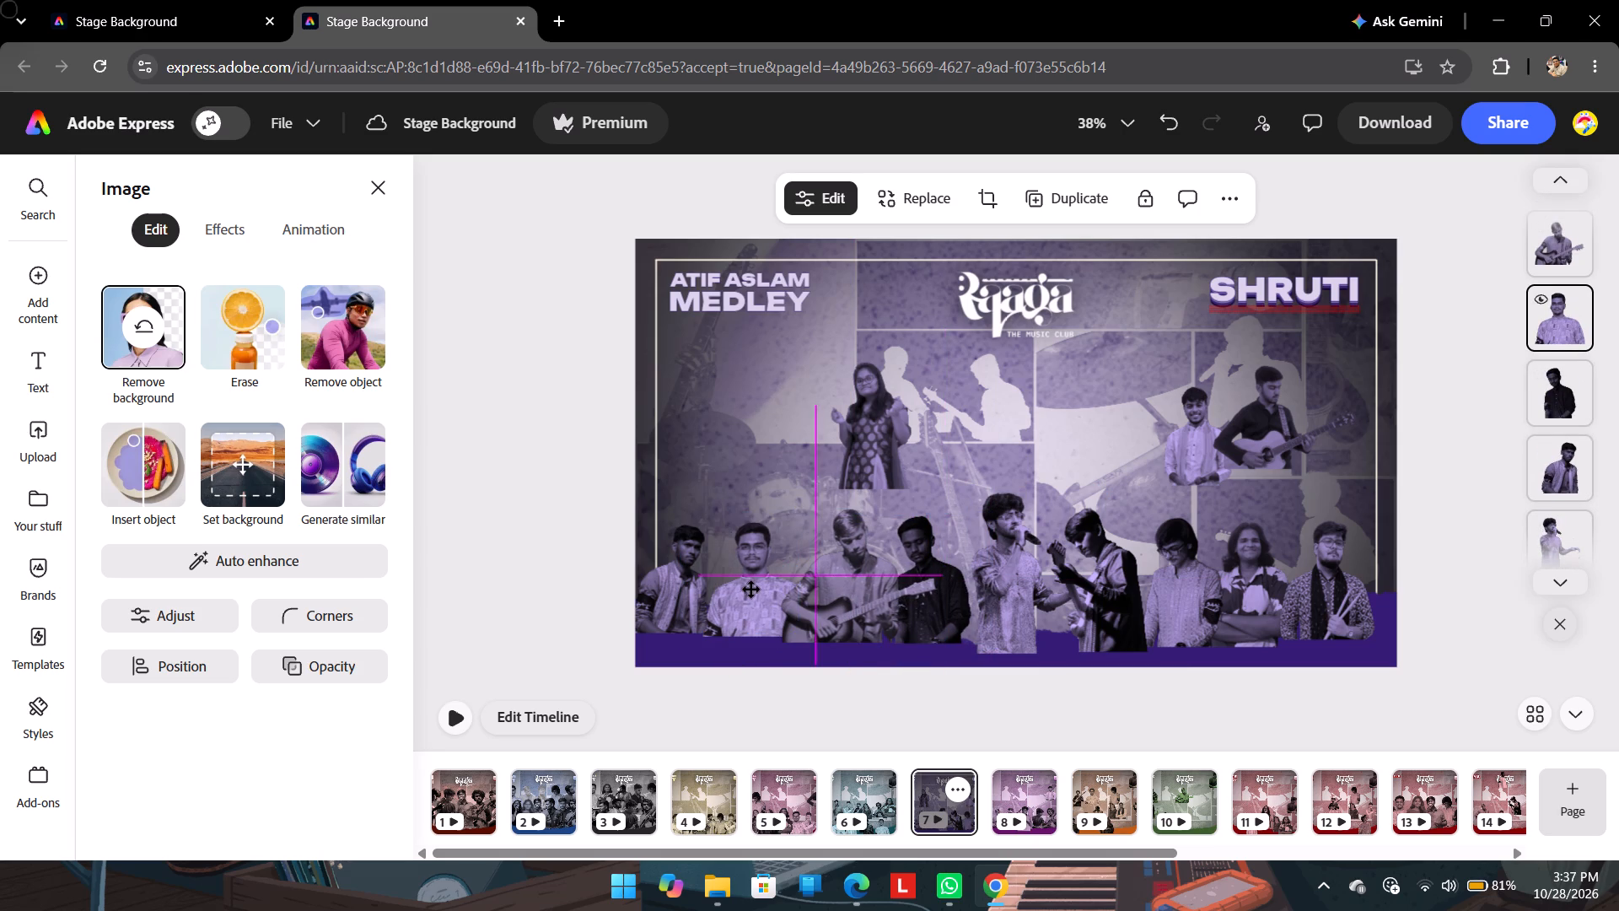
left_click_drag(751, 590, 752, 588)
left_click_drag(663, 596, 675, 596)
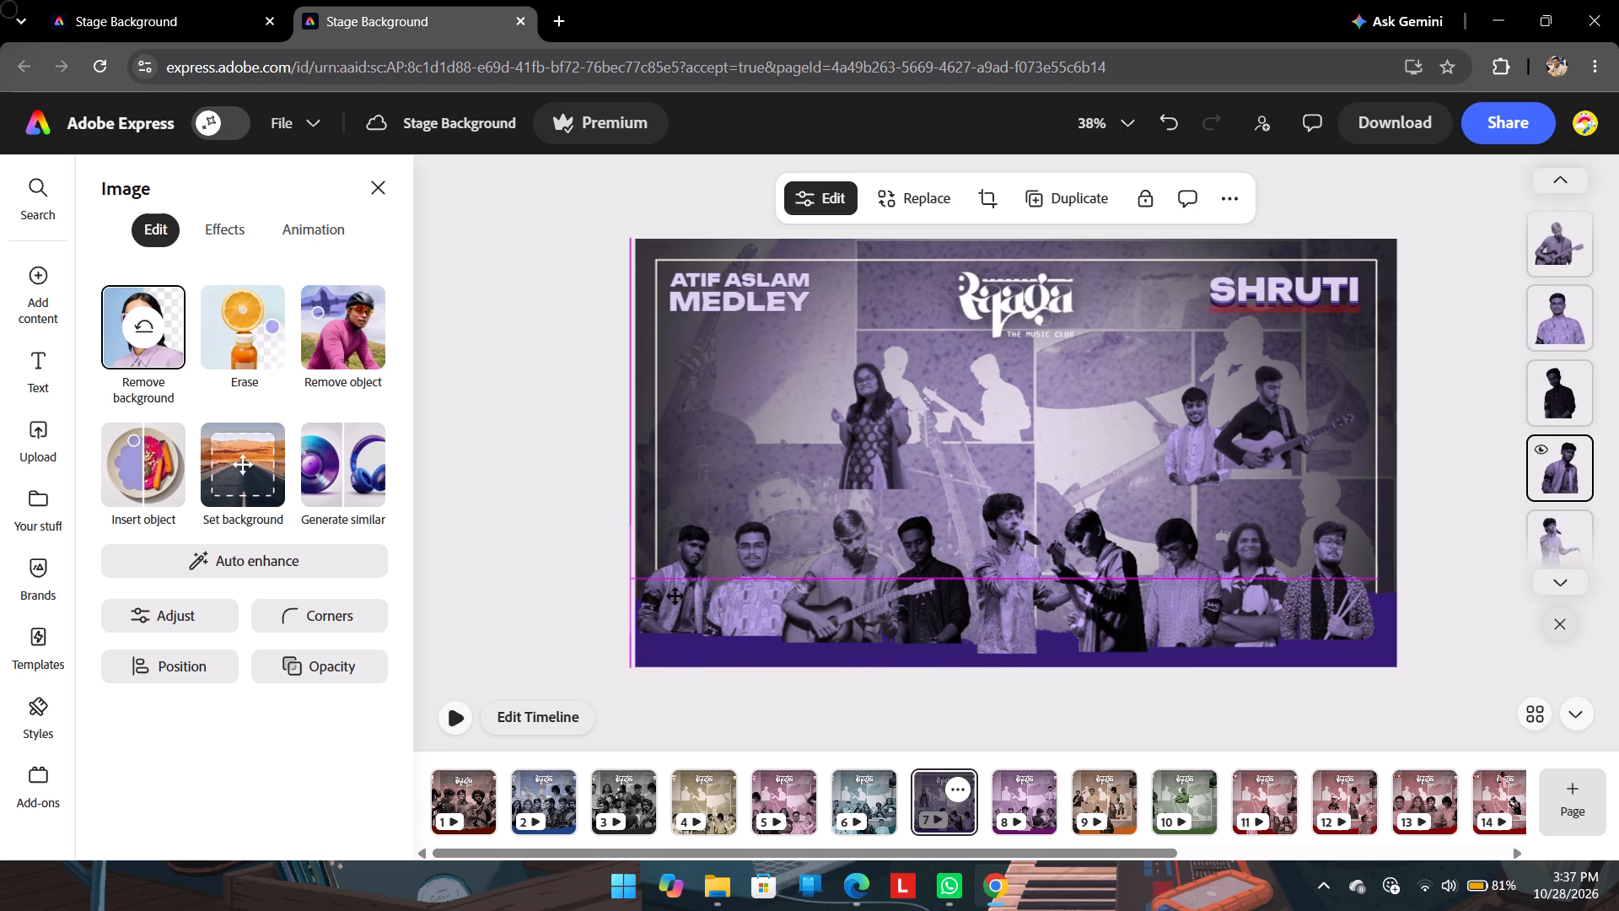
left_click_drag(675, 596, 674, 598)
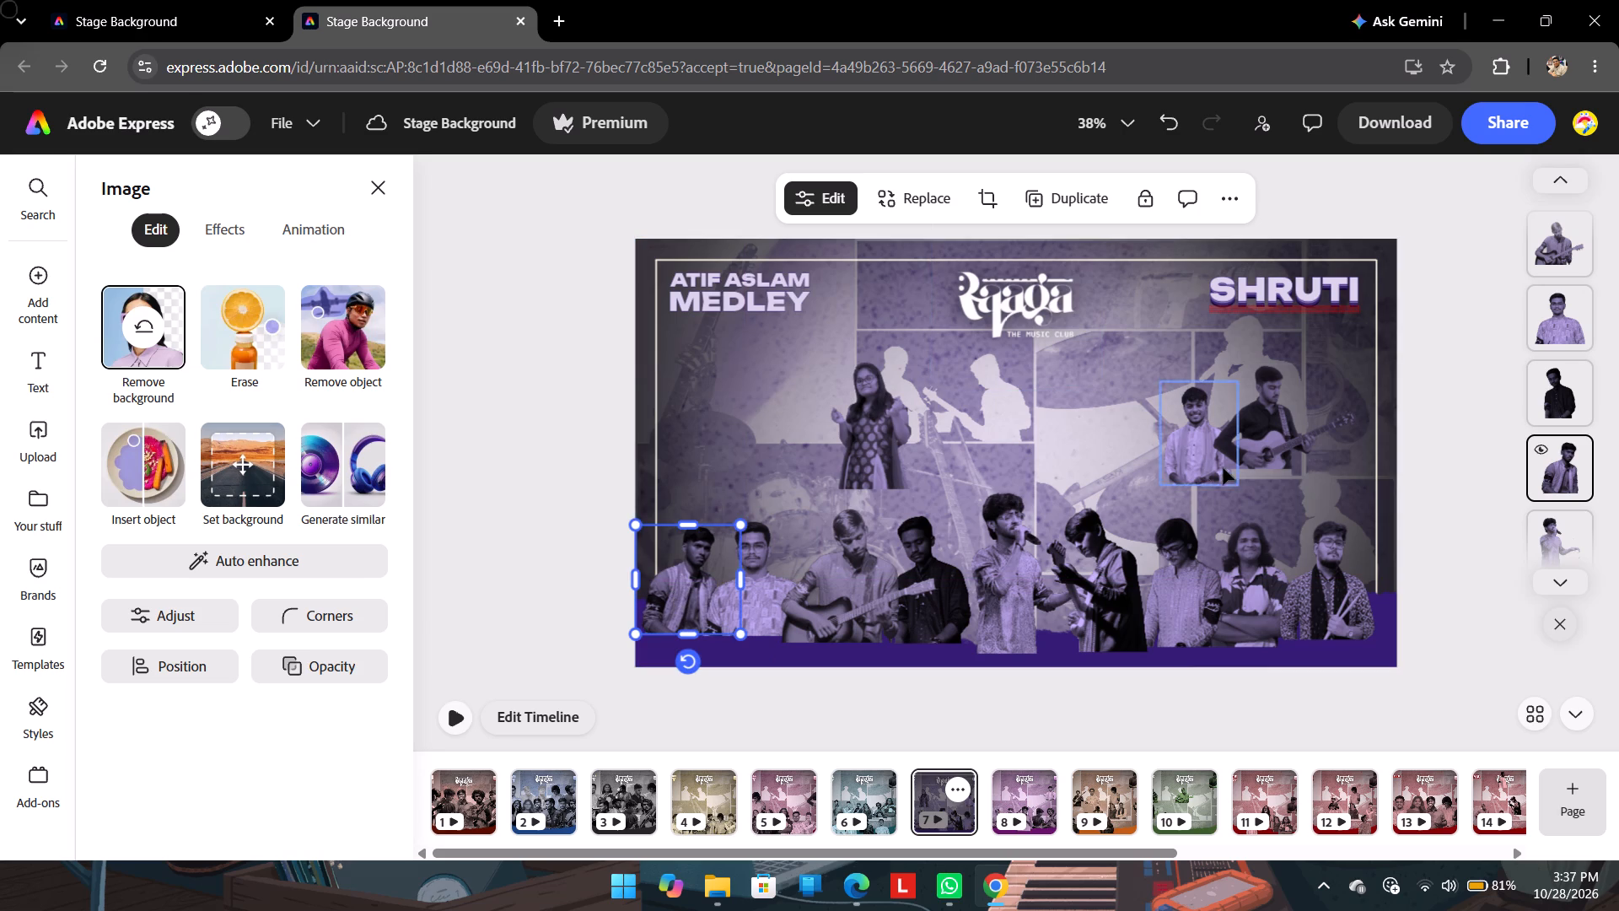
Move the dark-clothed guitarist to the middle of the upper area, between the woman and the smiling performer.
left_click_drag(1261, 451, 1084, 444)
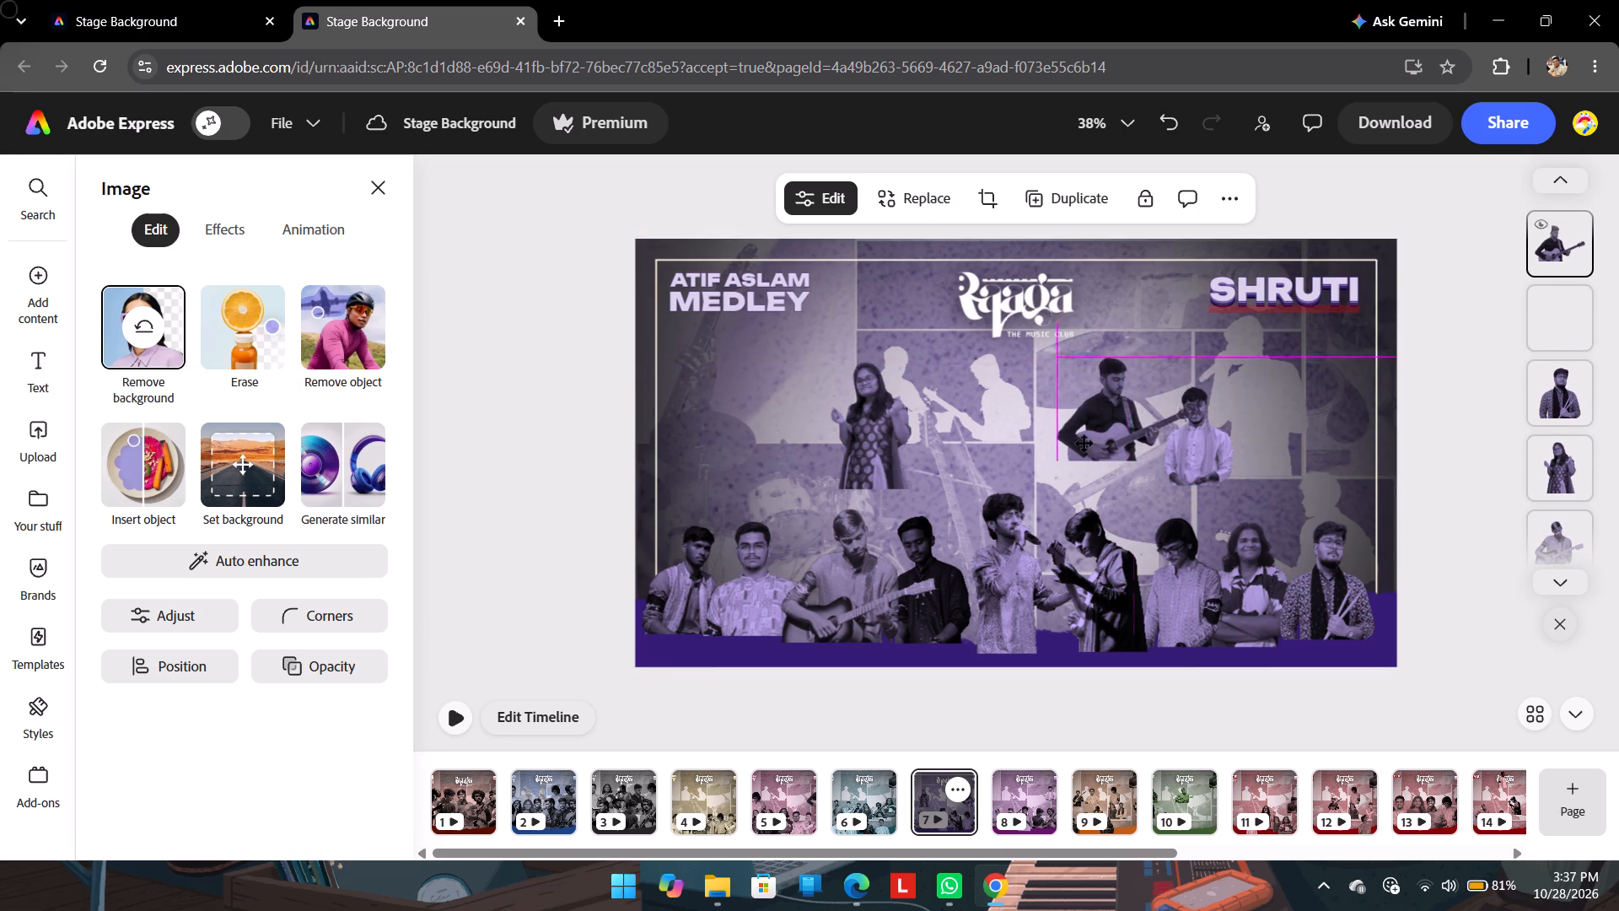
left_click_drag(1084, 444, 1032, 443)
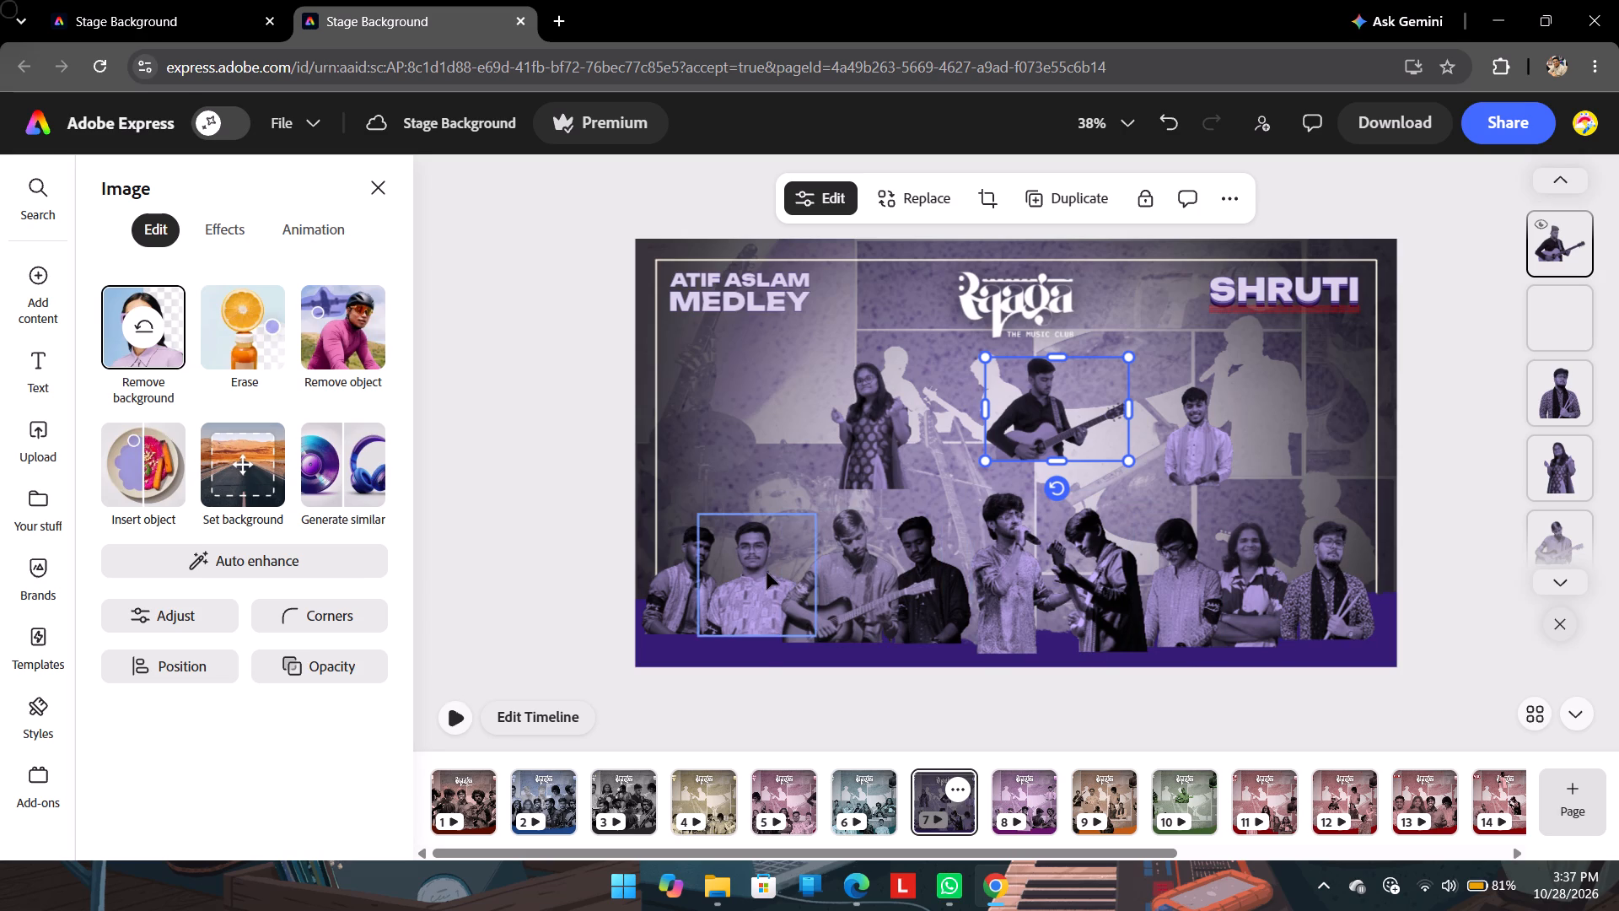
Move the patterned-shirt performer, the drumstick holder and the jacket-wearing performer up out of the front row.
left_click_drag(766, 572, 748, 408)
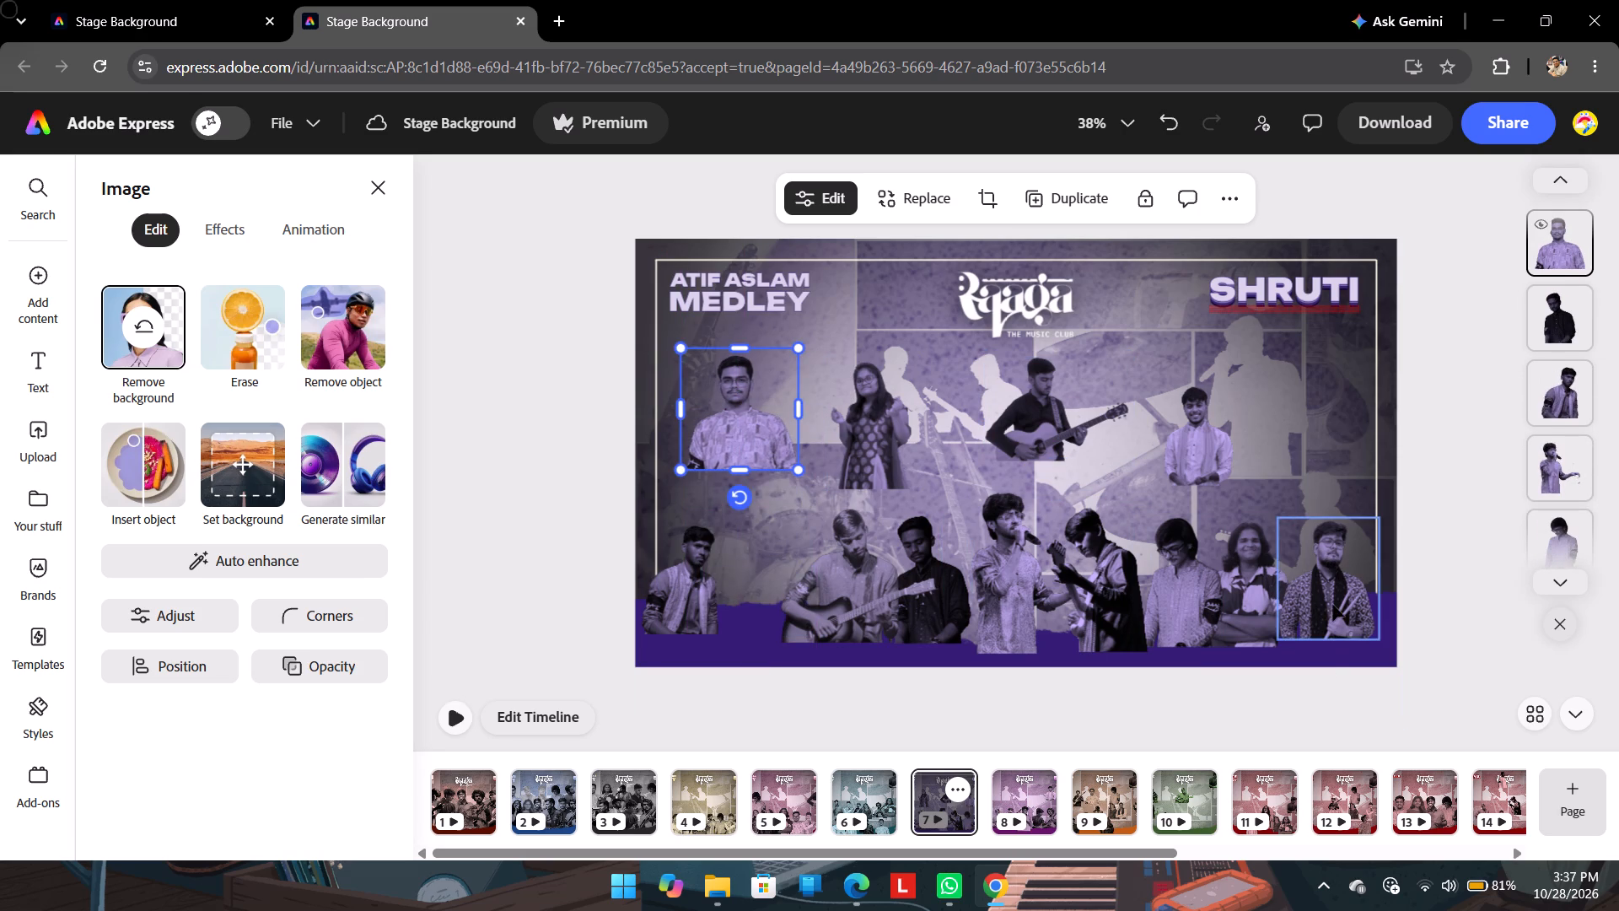
left_click_drag(1336, 578, 1299, 371)
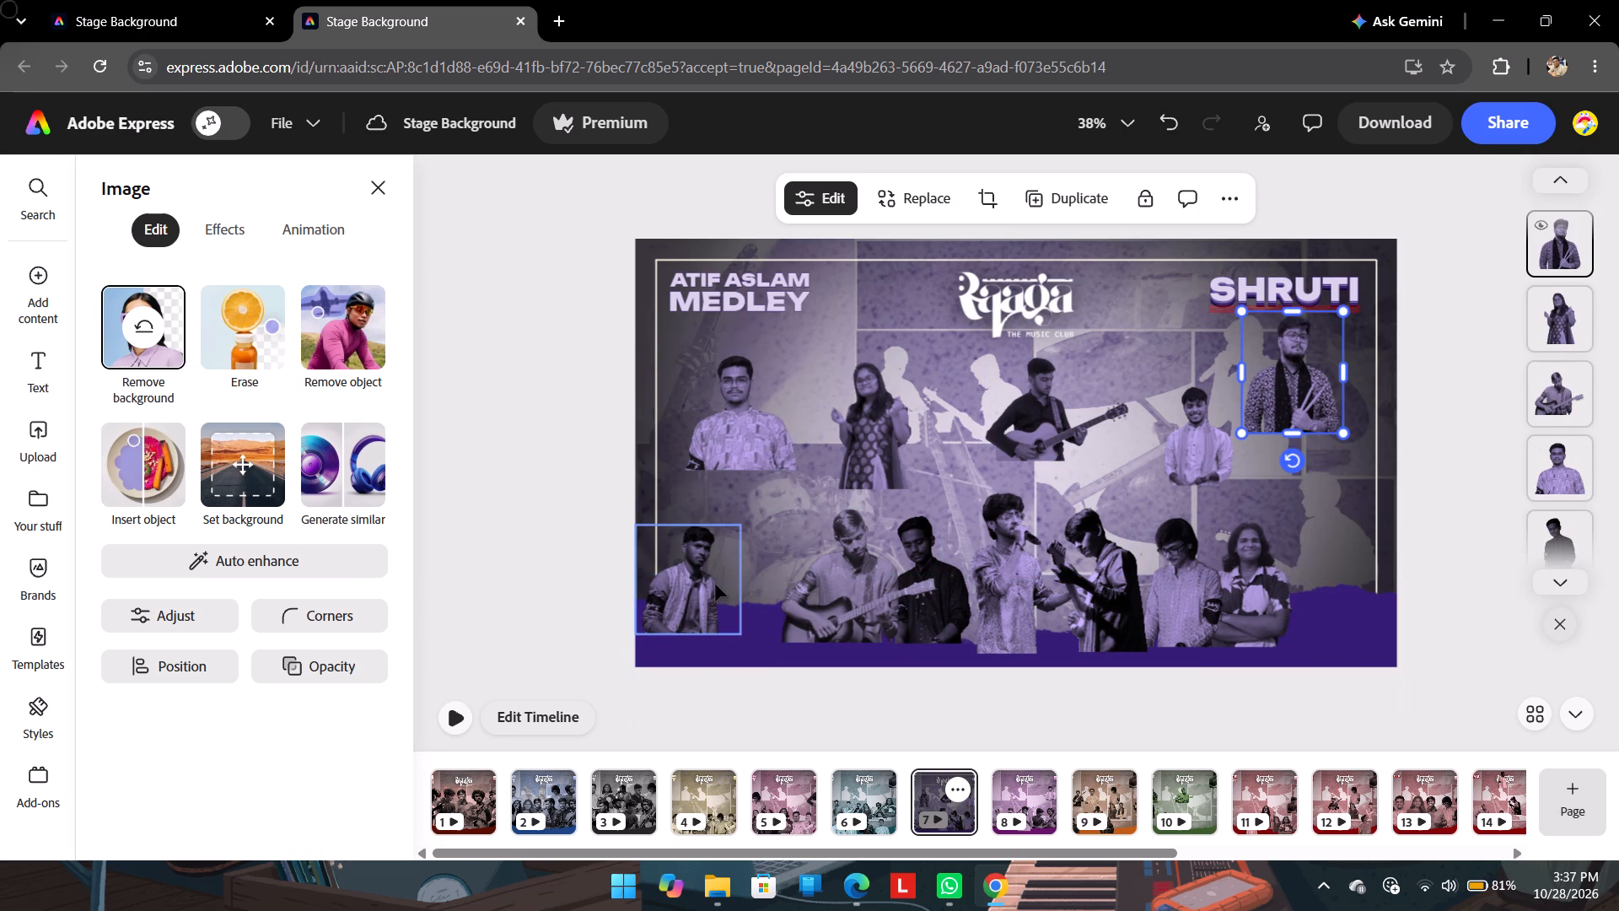
left_click_drag(715, 584, 706, 413)
Place the woman in the front row, left of the light-shirt guitarist.
left_click_drag(887, 434, 781, 578)
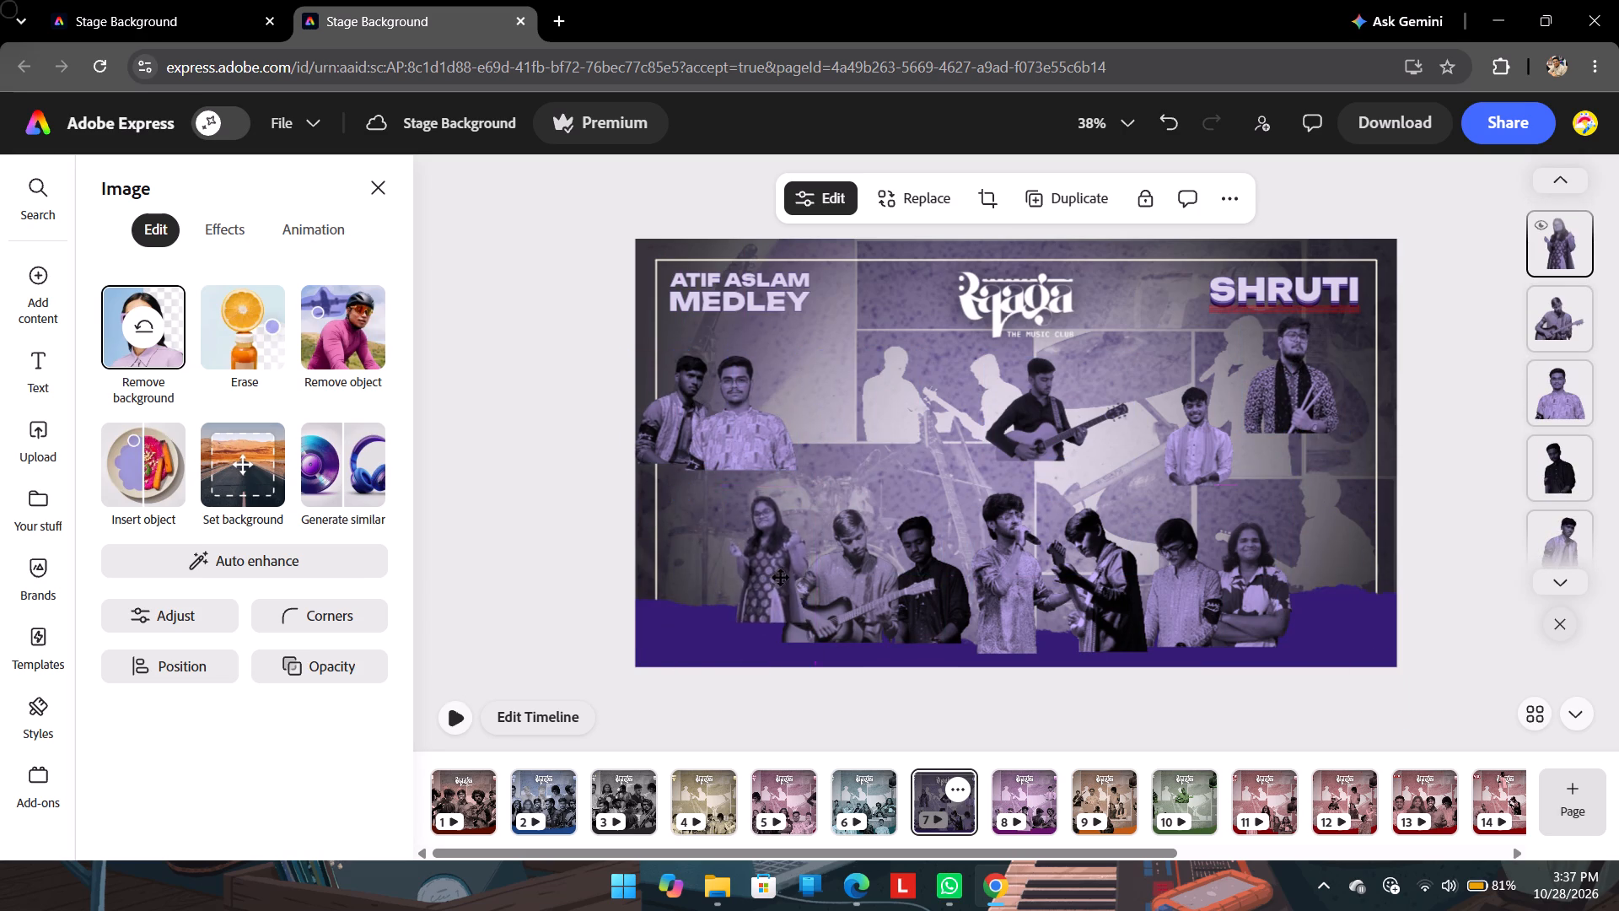
left_click_drag(781, 578, 769, 590)
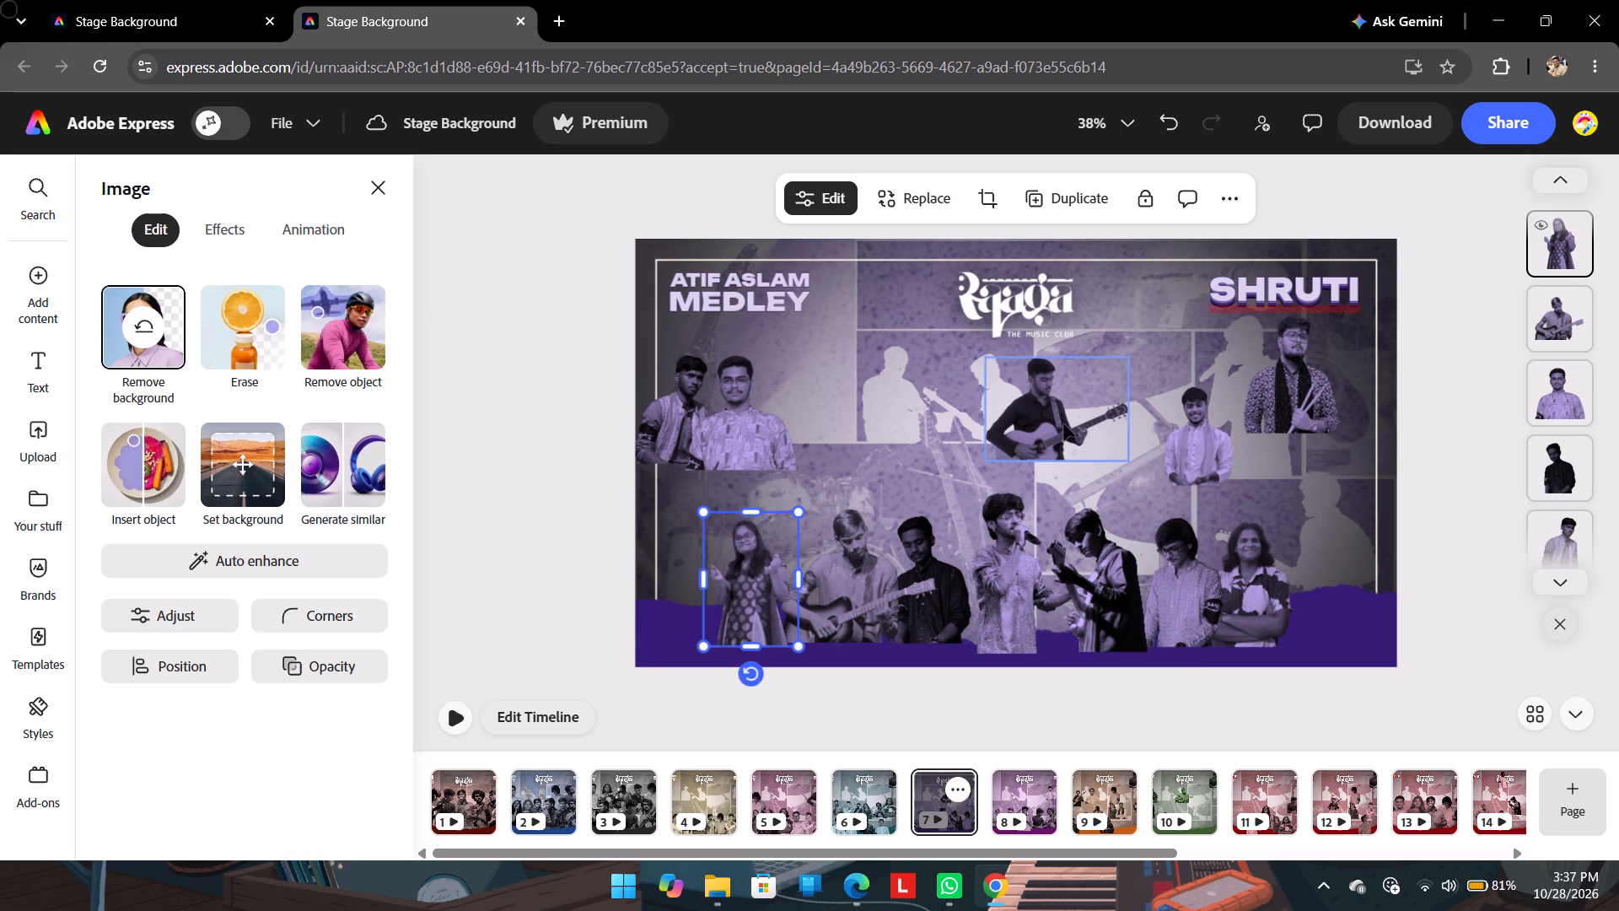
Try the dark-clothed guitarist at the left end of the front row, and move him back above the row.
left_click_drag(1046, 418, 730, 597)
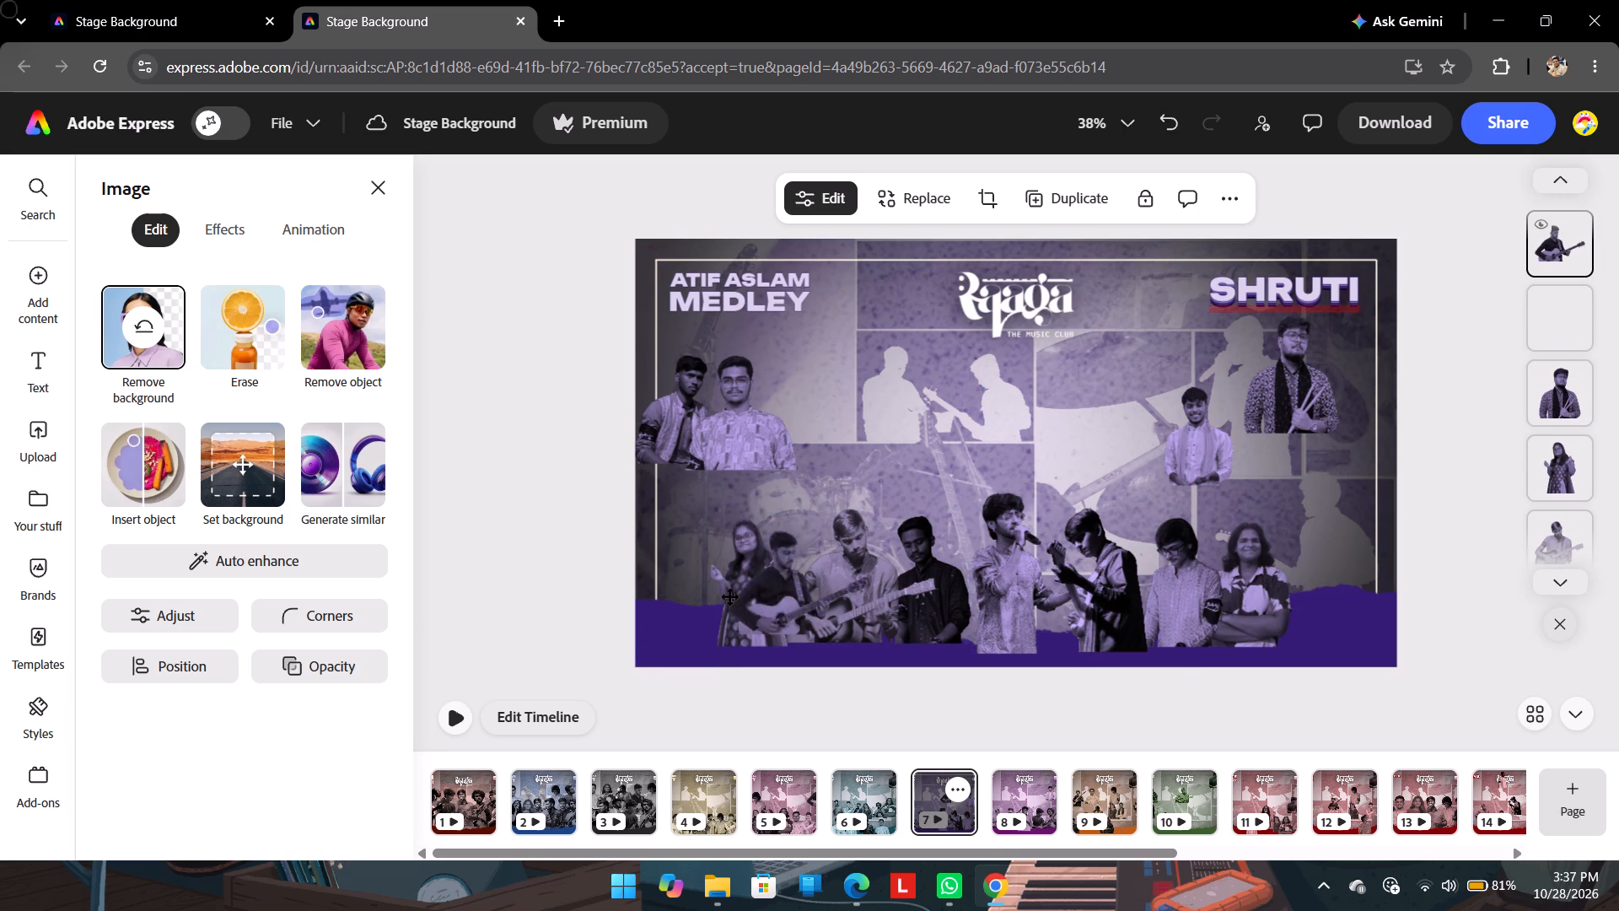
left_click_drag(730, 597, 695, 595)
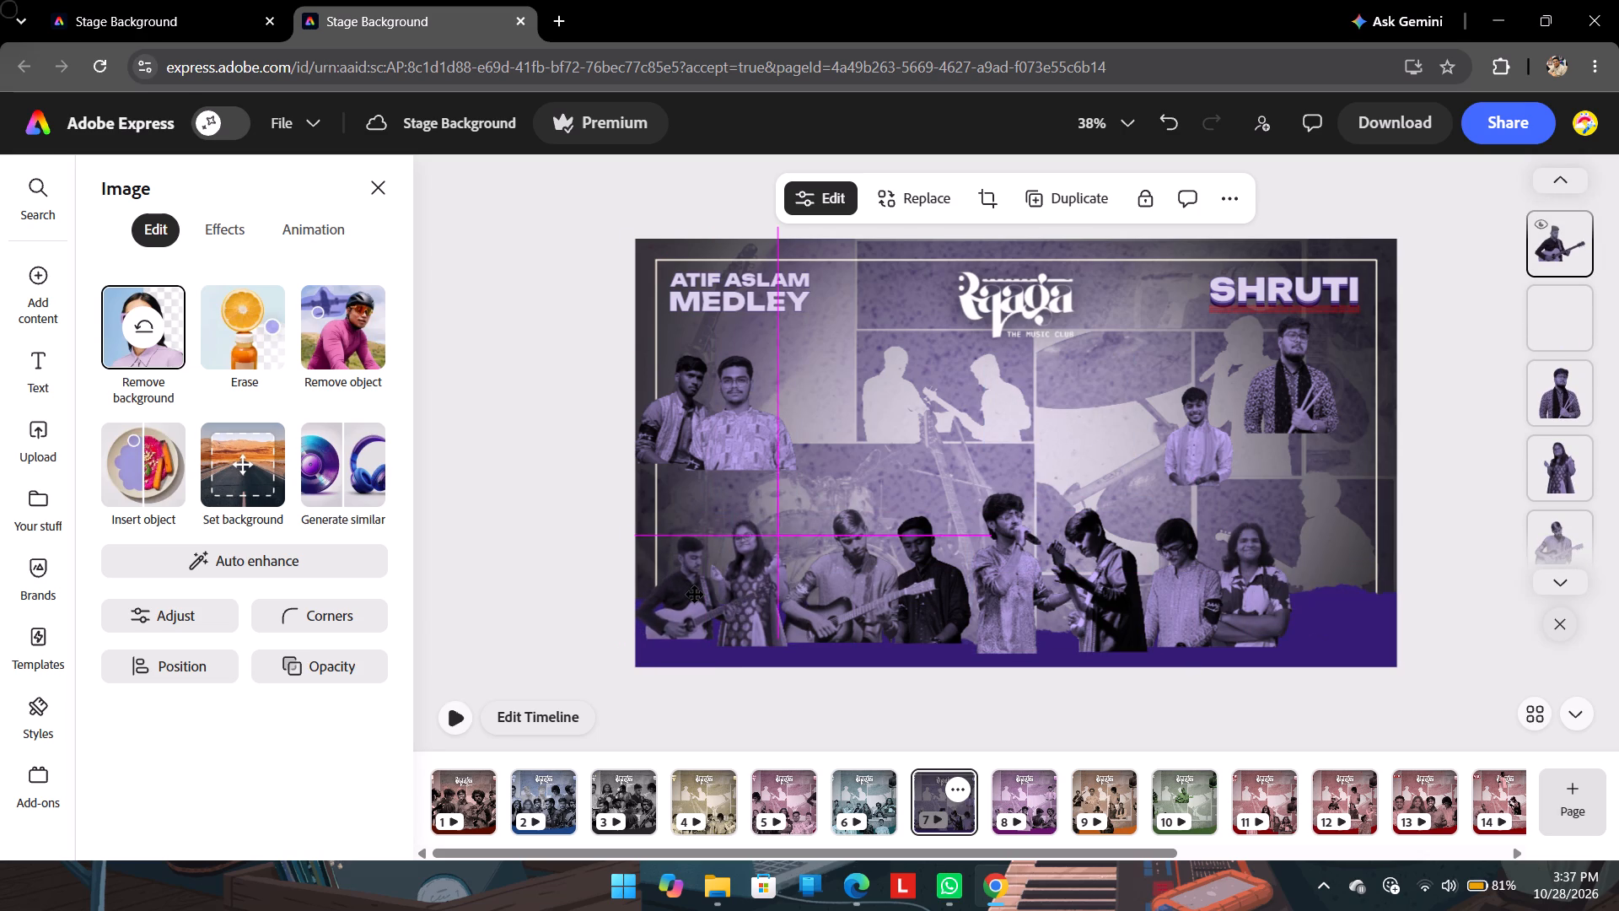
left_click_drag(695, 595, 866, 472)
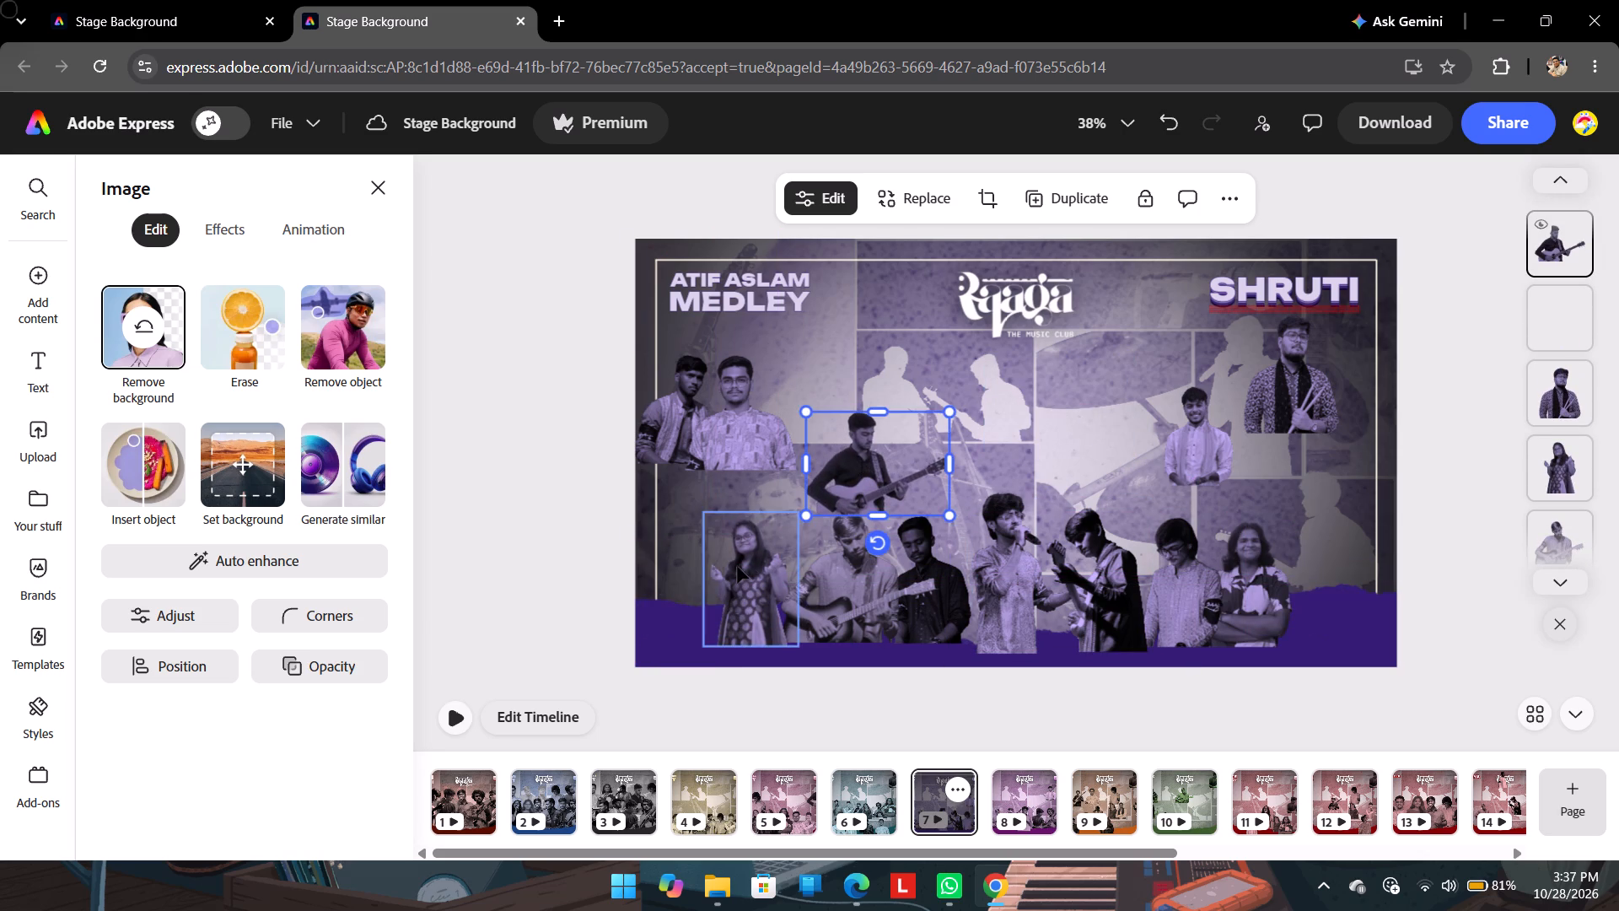
Shrink the woman slightly and move her to the left end of the front row.
left_click(737, 565)
left_click_drag(704, 512, 721, 526)
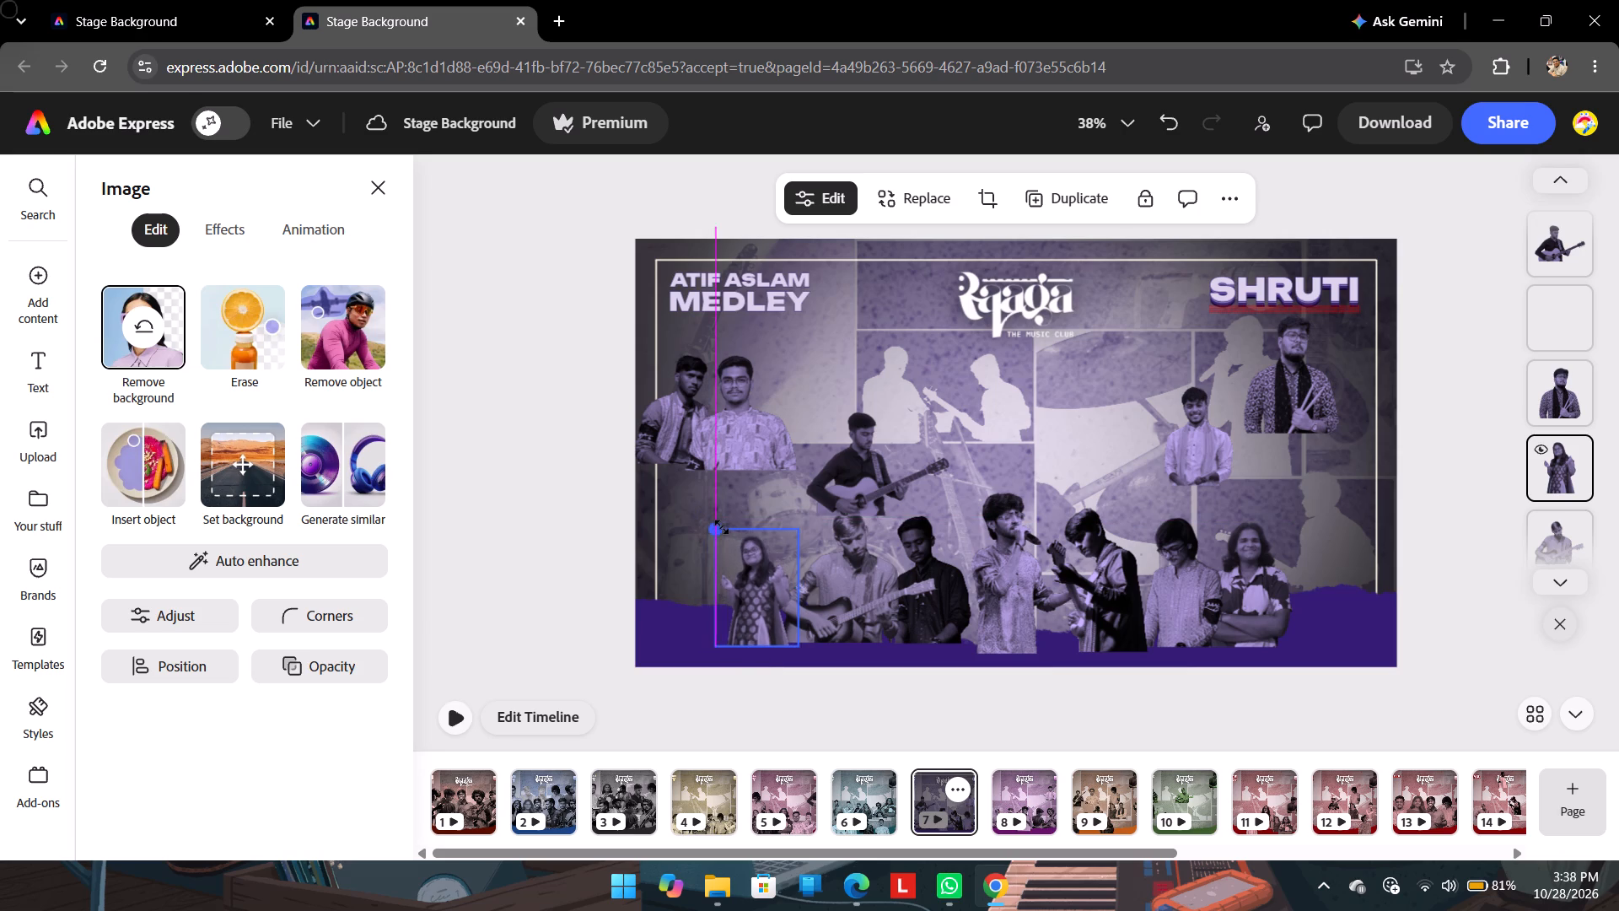
left_click_drag(721, 526, 722, 527)
left_click_drag(771, 587, 697, 586)
Place the dark-clothed guitarist between the woman and the light-shirt guitarist in the front row, and enlarge him slightly.
left_click_drag(863, 455, 766, 574)
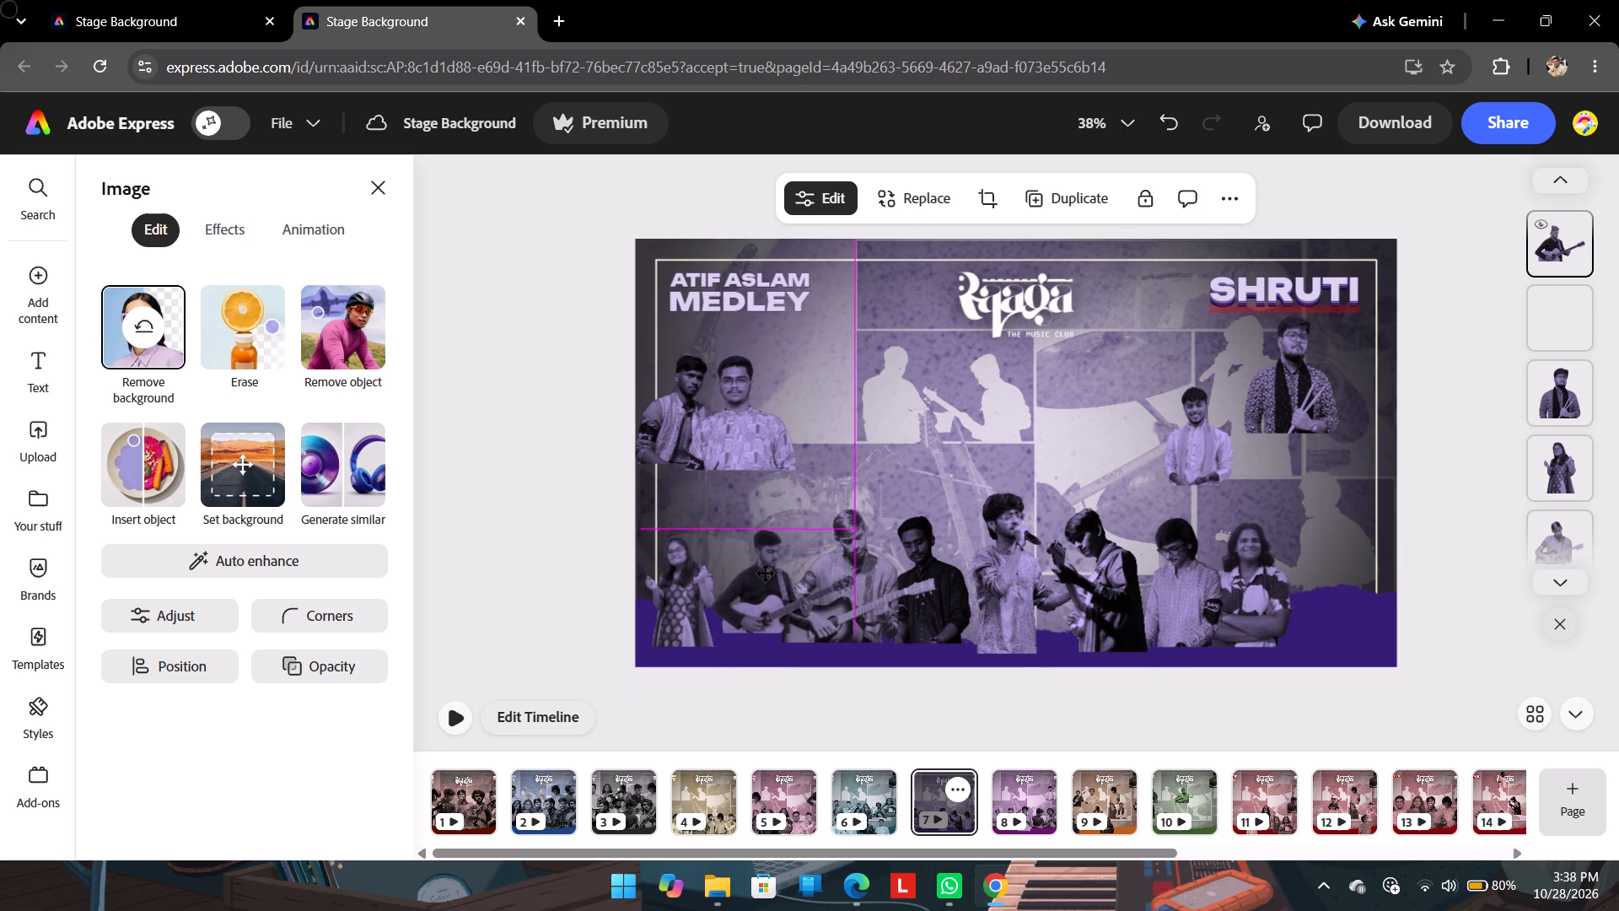
left_click_drag(766, 574, 766, 579)
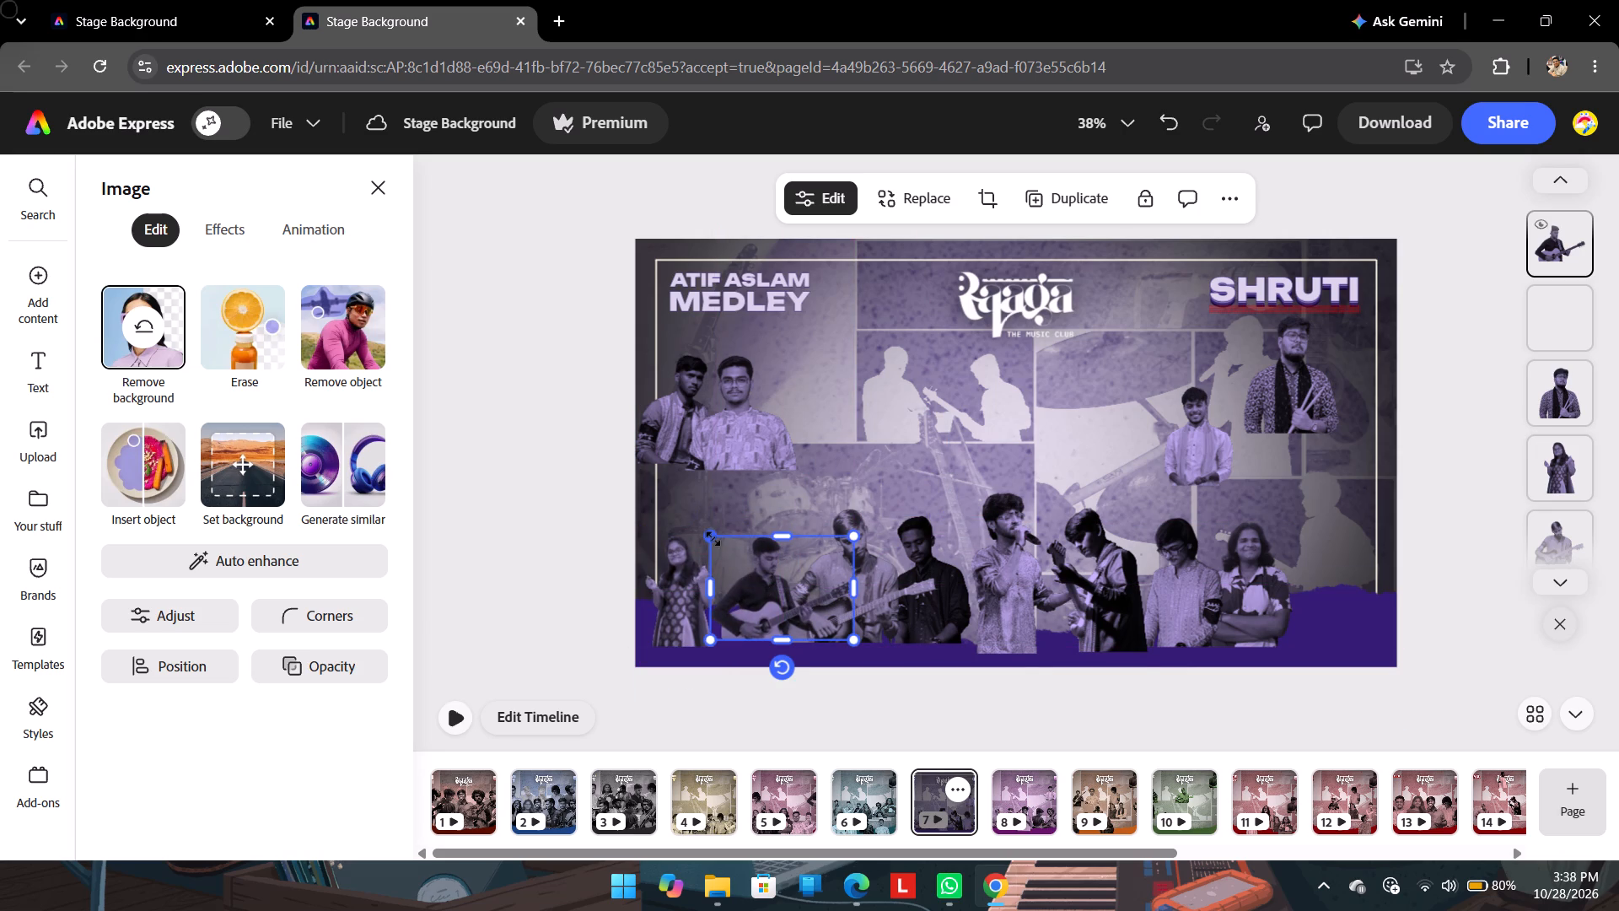
left_click_drag(713, 538, 705, 534)
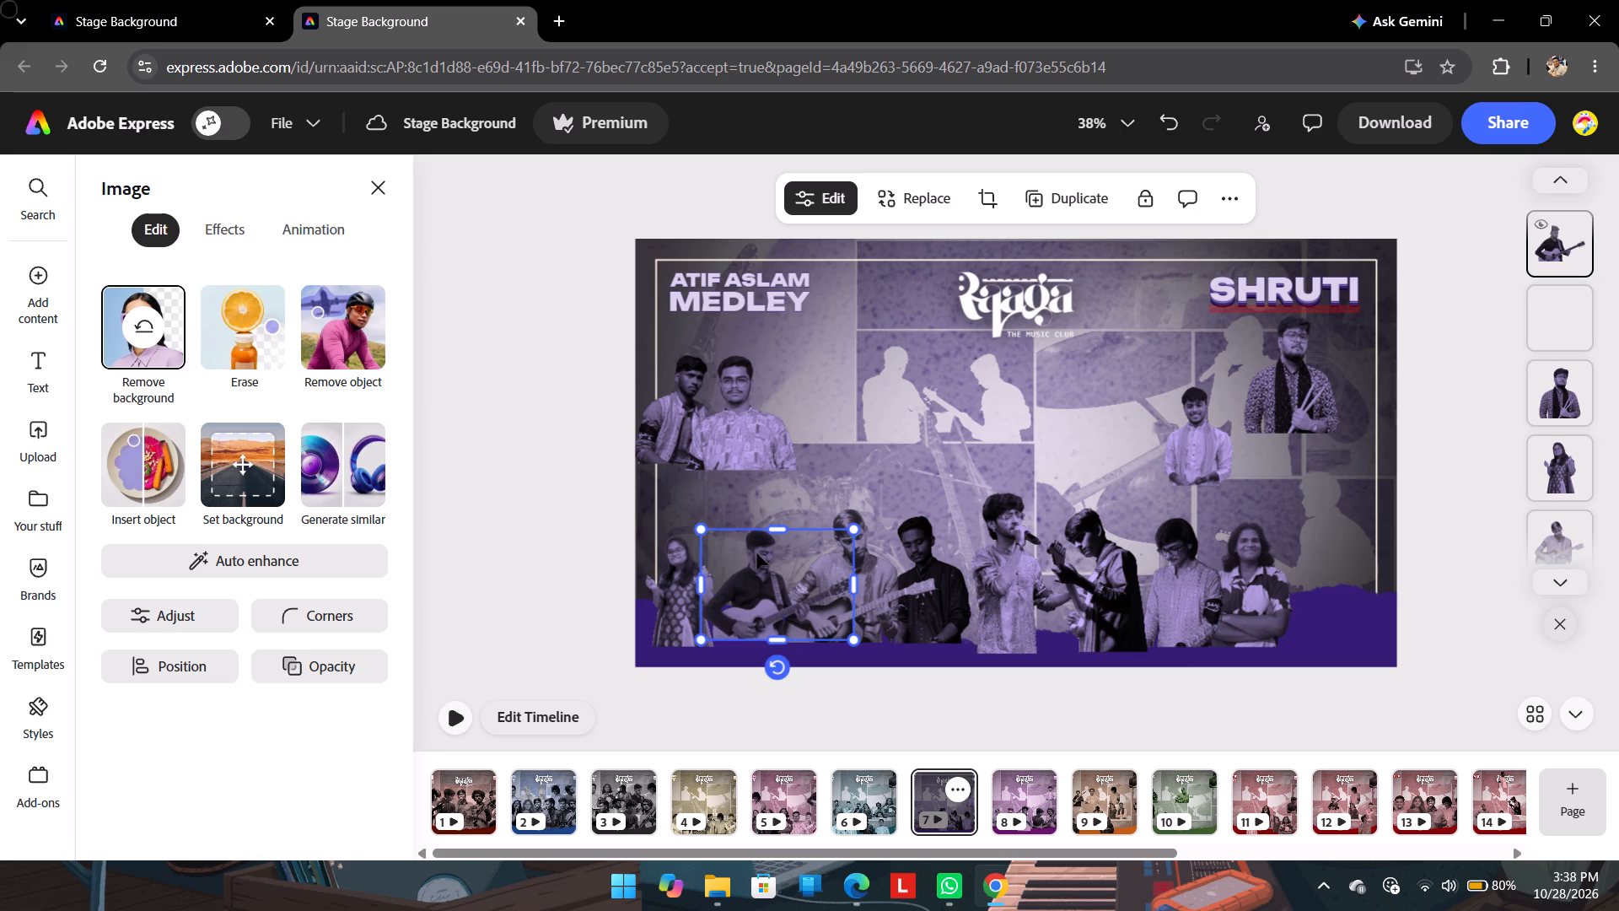
Place the smiling light-shirt performer at the right end of the front row, beside the crossed-arms performer, and enlarge him.
left_click_drag(1202, 450, 1321, 604)
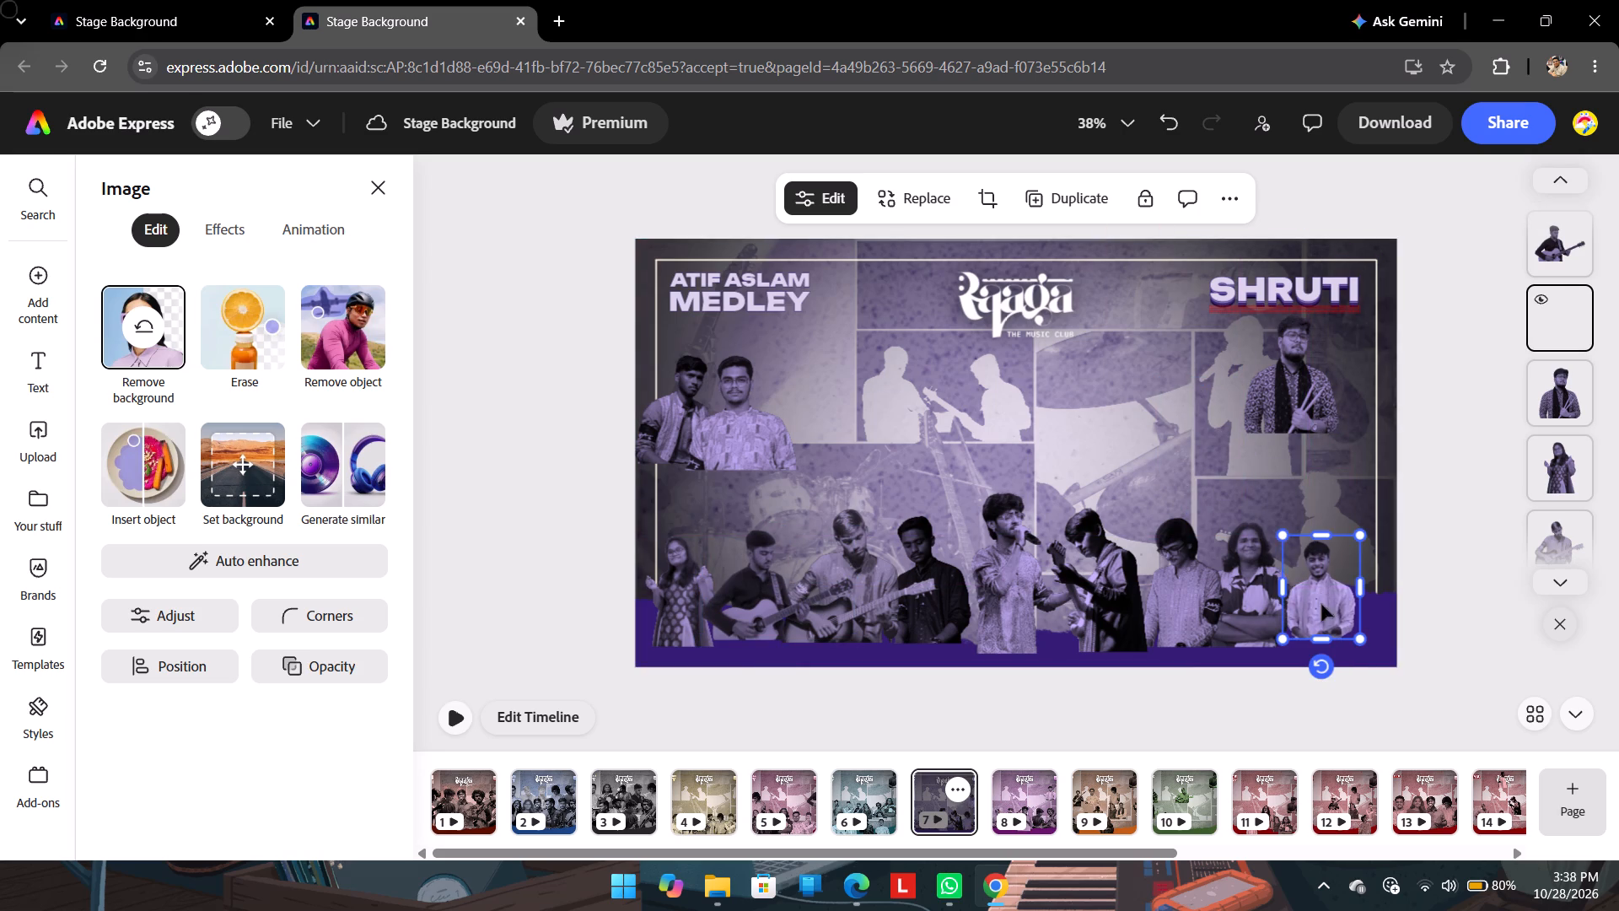
left_click_drag(1286, 536, 1261, 520)
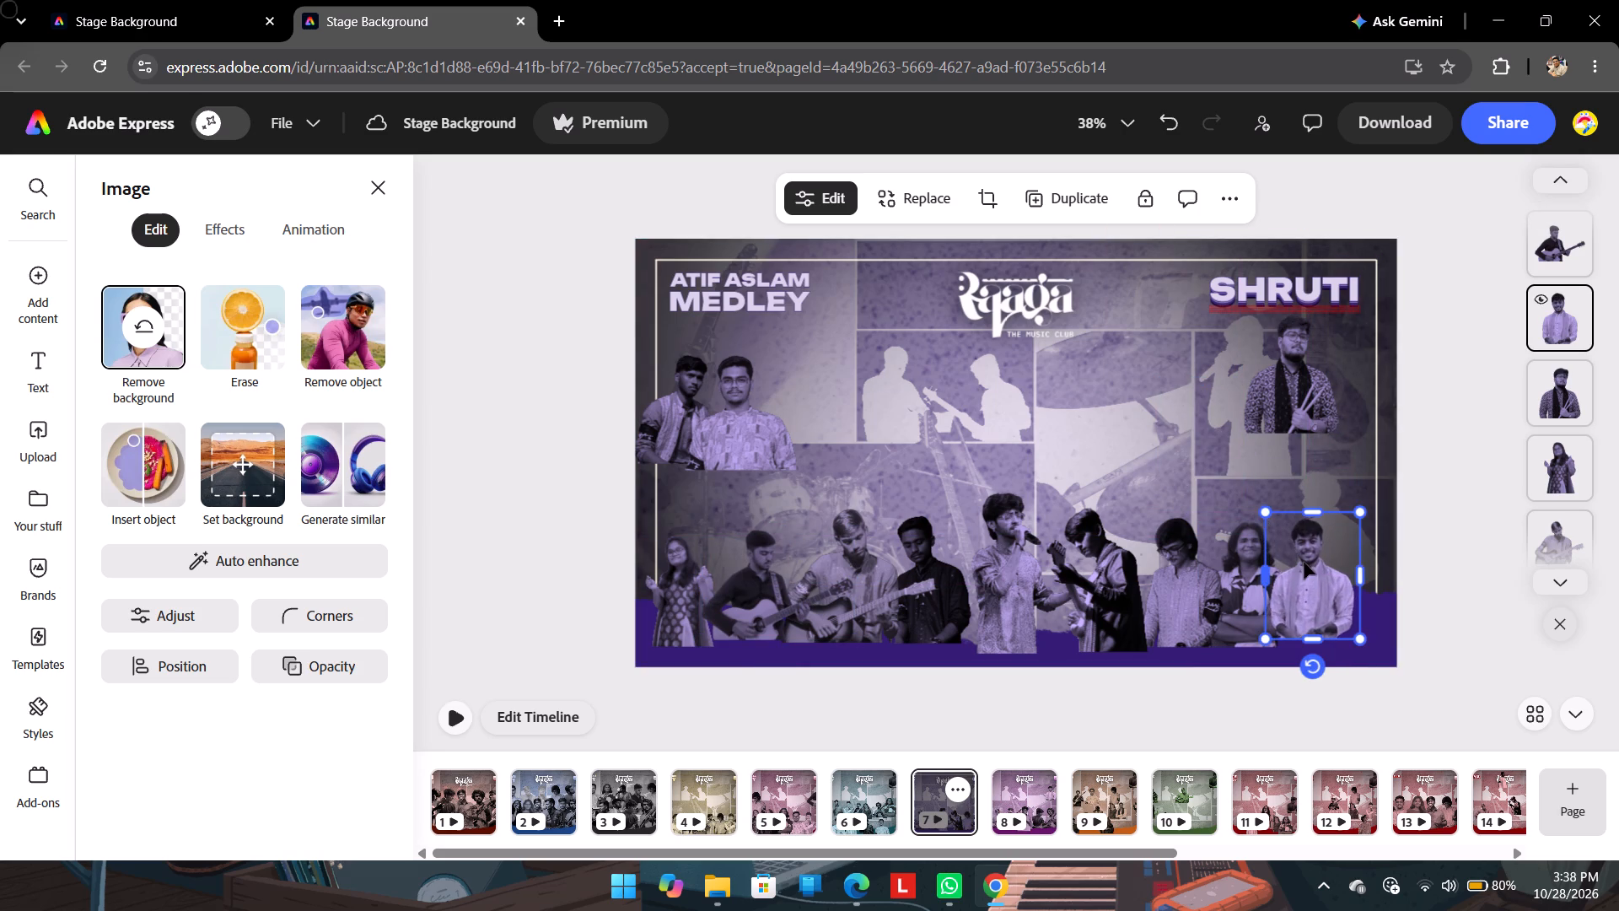
left_click(1315, 588)
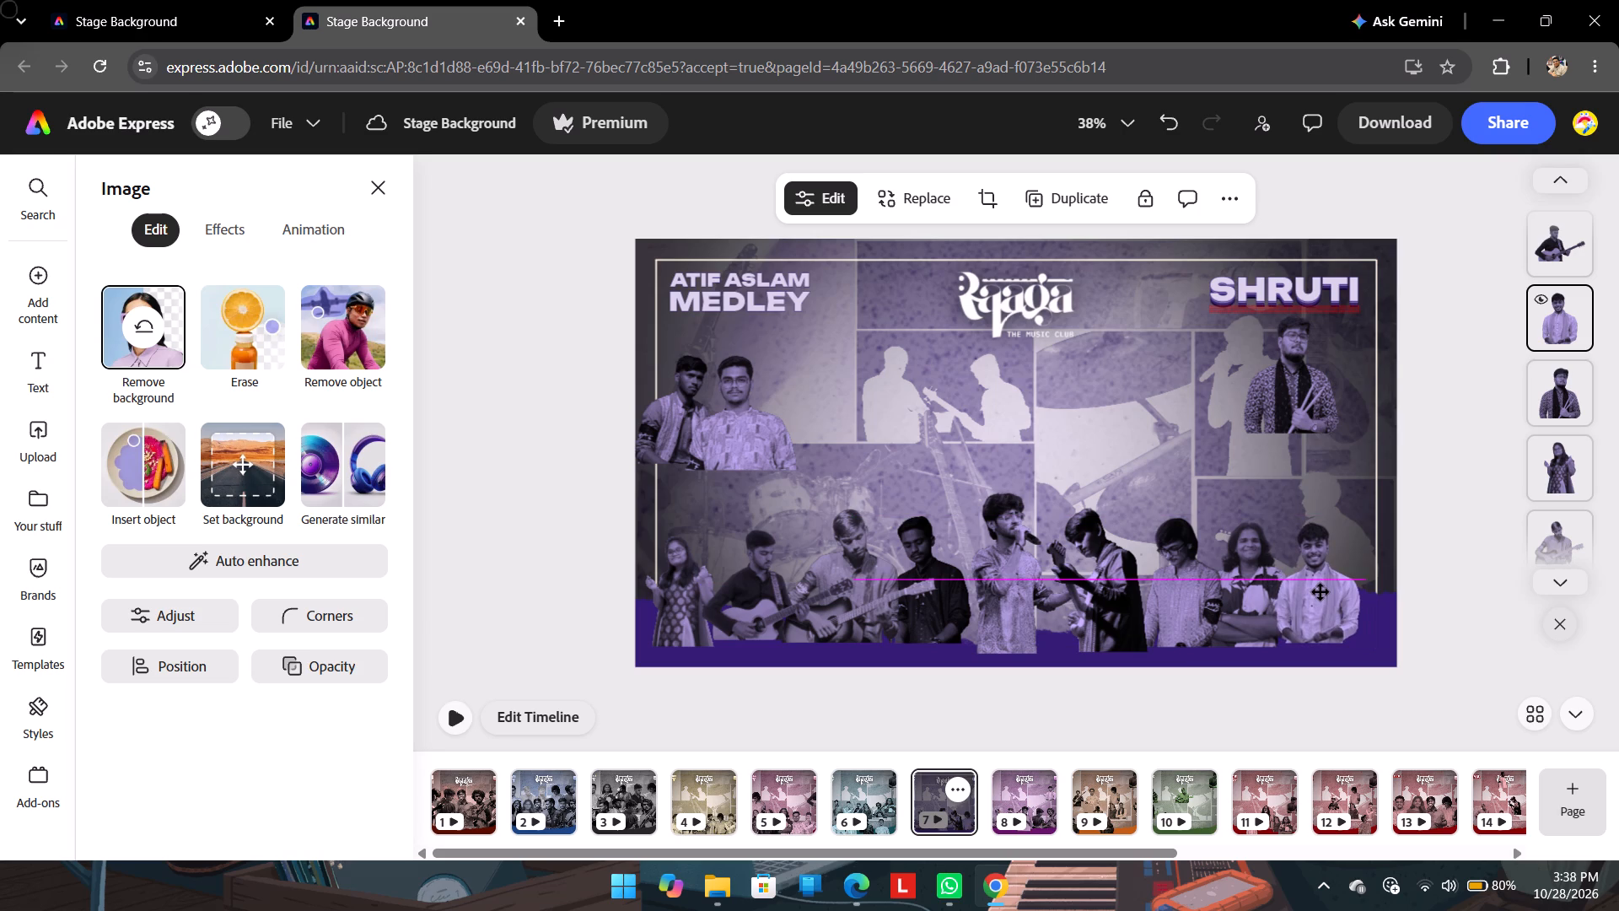
left_click(680, 583)
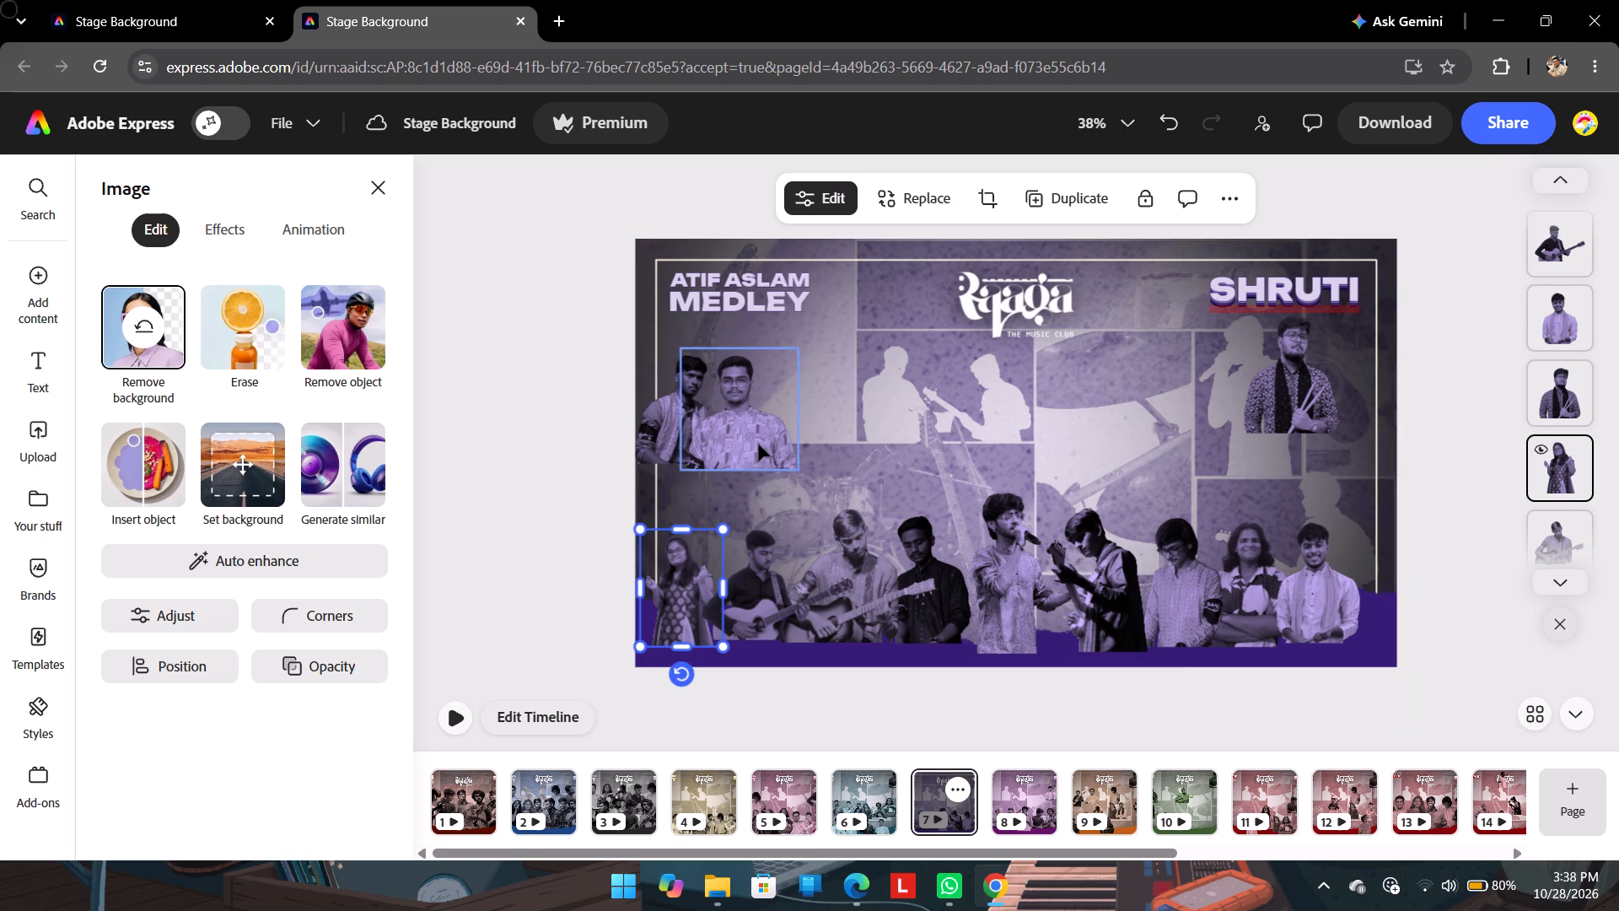
Move the patterned-shirt performer above the light-shirt guitarist and dark-shirt performer, and send him backward one layer.
left_click_drag(758, 436, 939, 503)
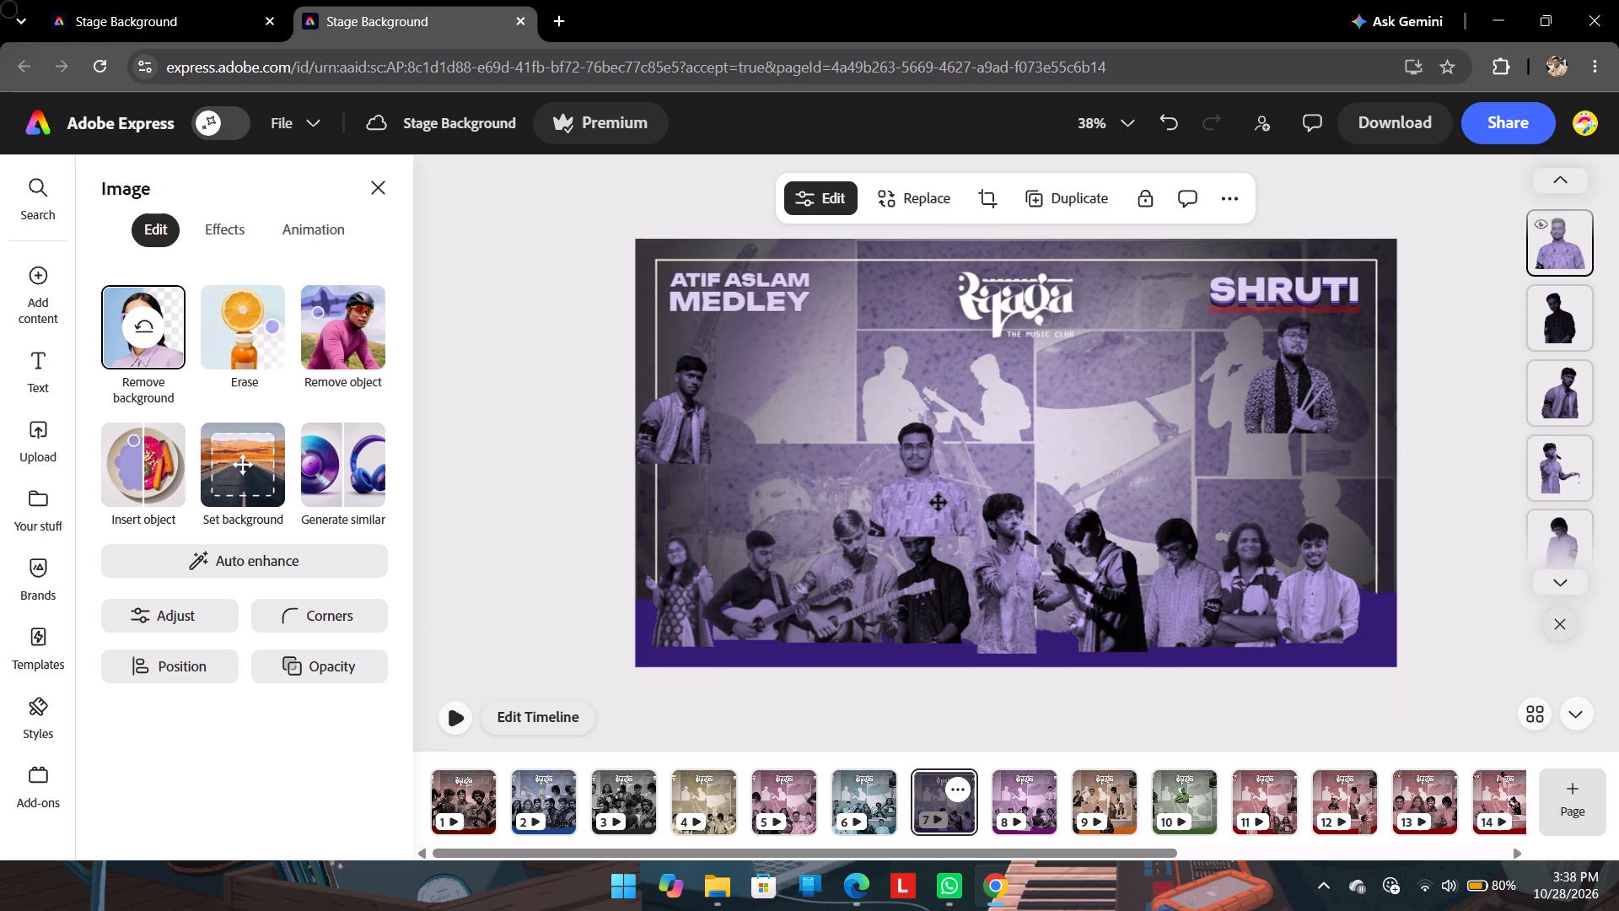
left_click_drag(939, 503, 936, 484)
right_click(936, 484)
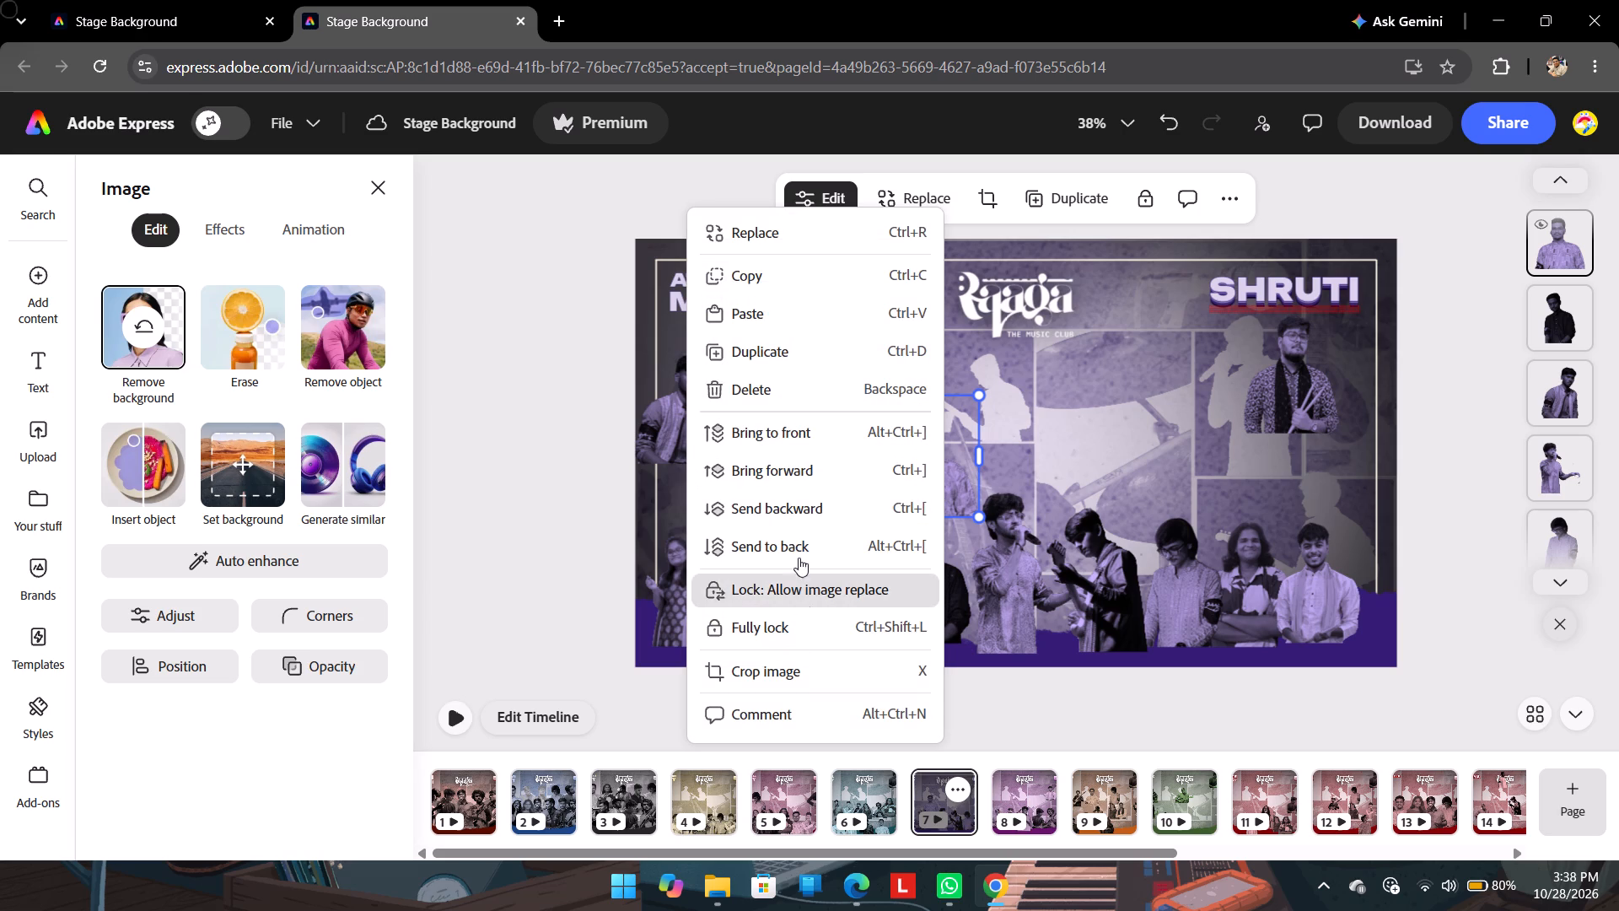
left_click(809, 509)
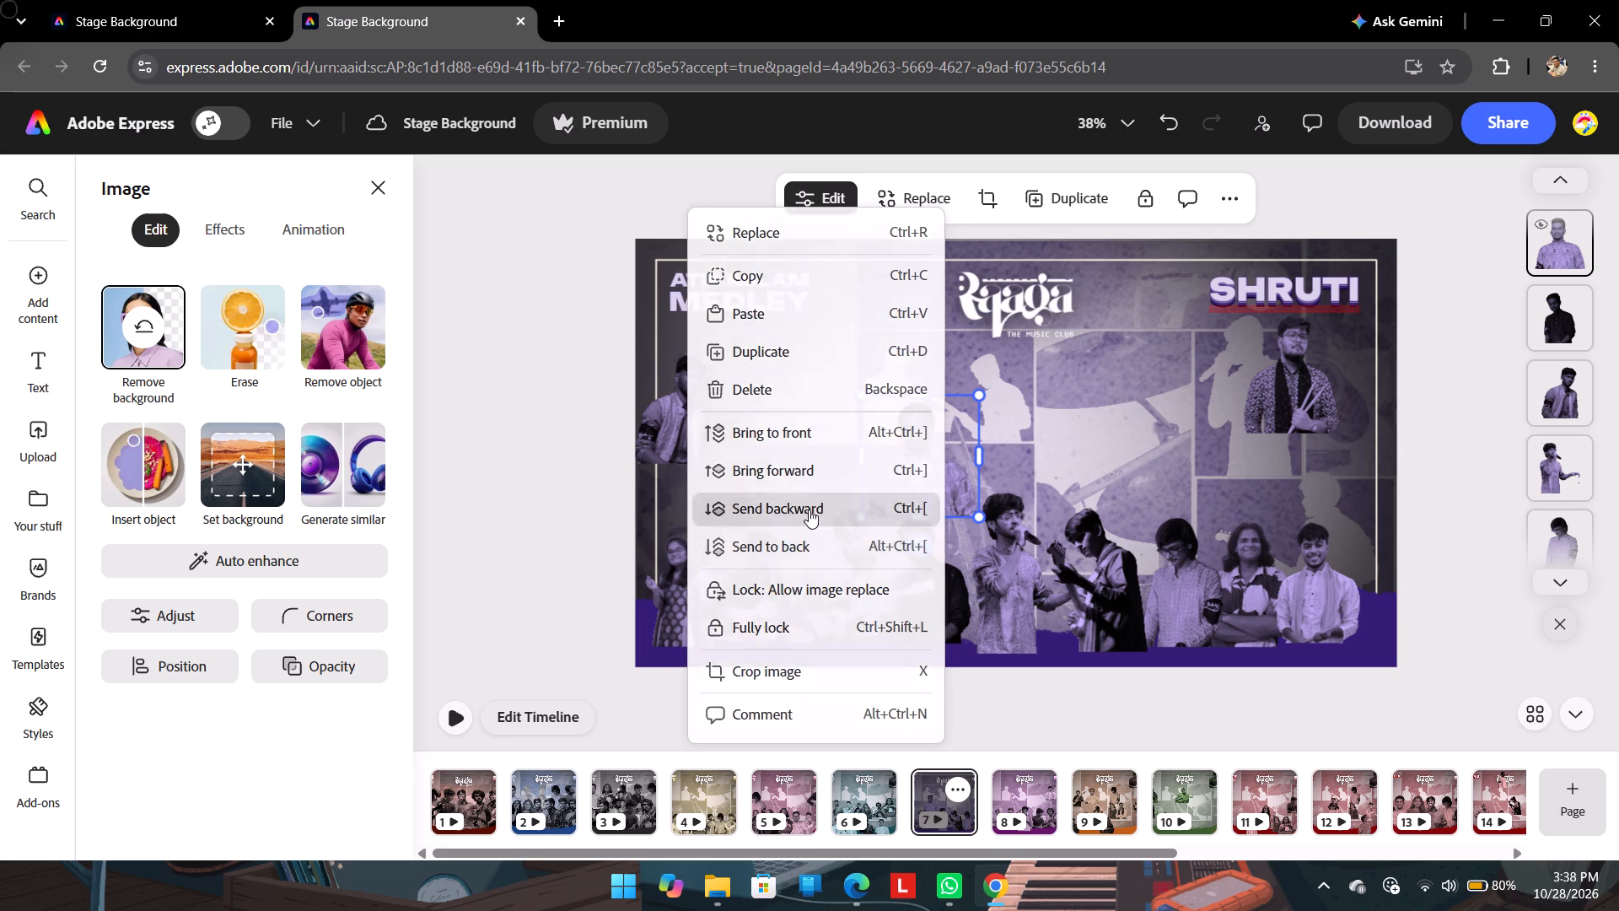
Nudge the patterned-shirt performer slightly down, just above the front row of the Atif Aslam Medley page.
left_click(939, 455)
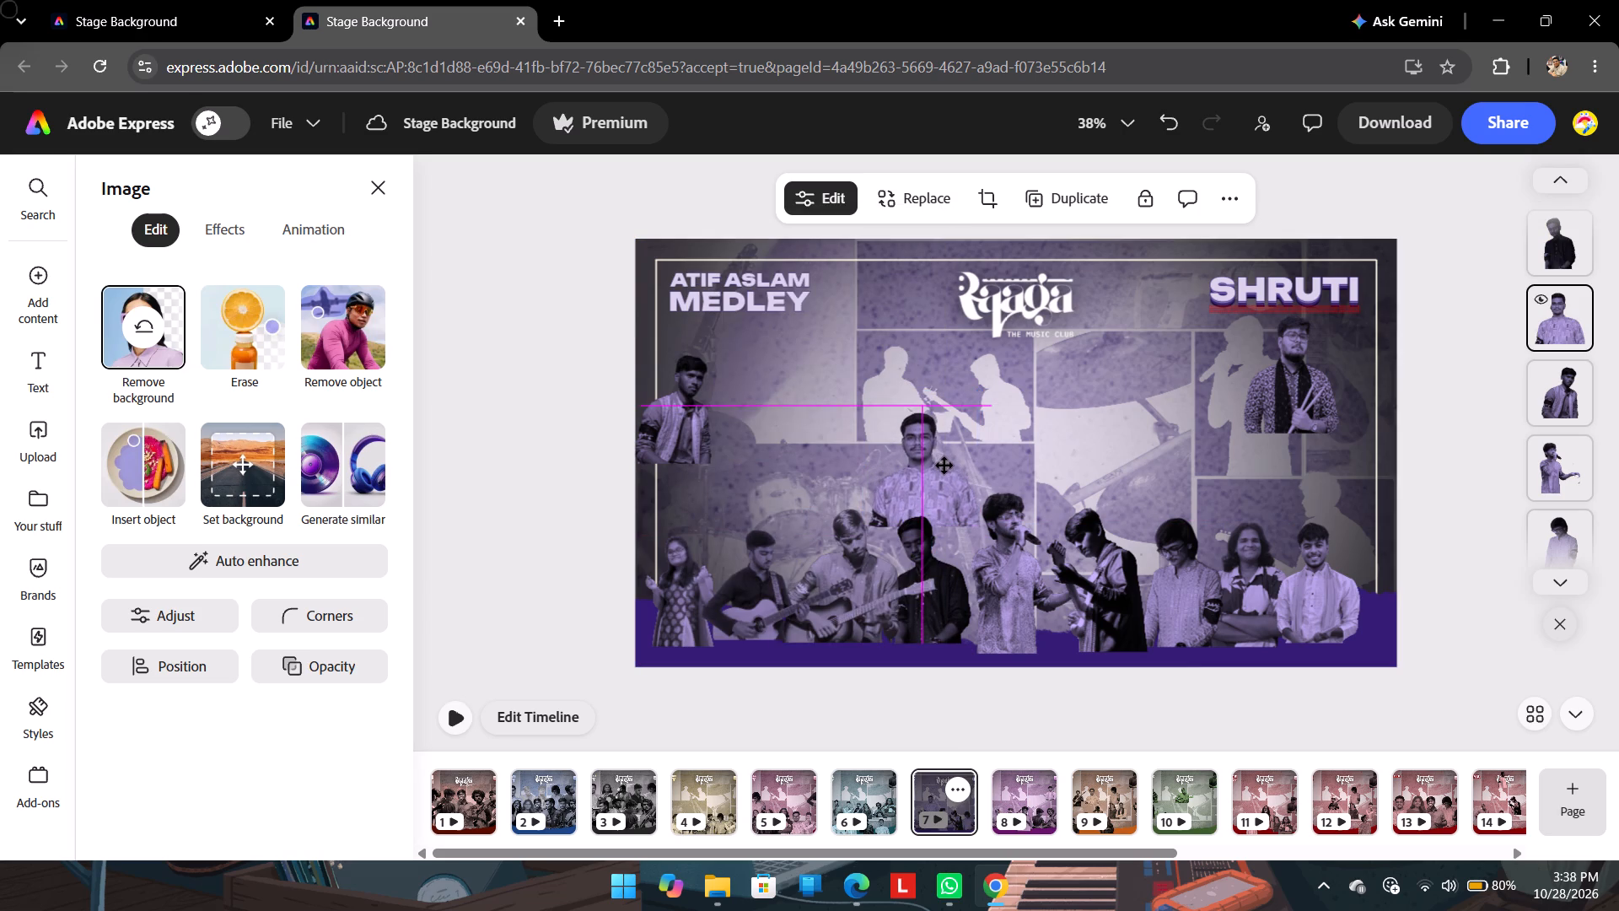
Move the dark-jacket performer from the page's left edge to beside the patterned-shirt performer in the back row, and send him backward one layer.
left_click_drag(690, 408, 902, 447)
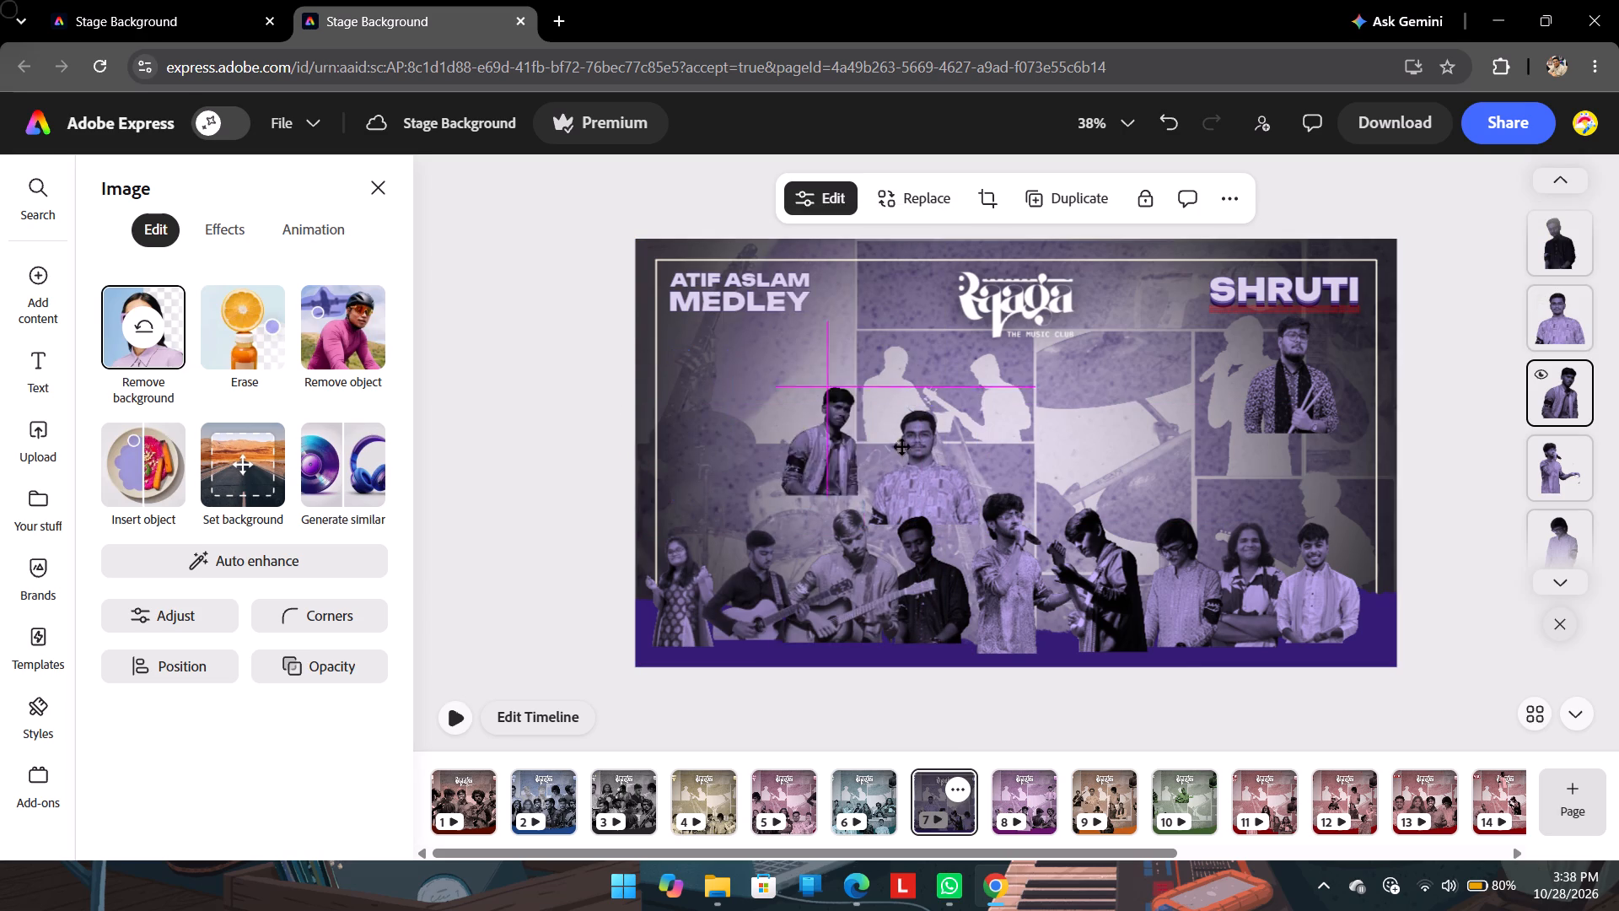
left_click_drag(902, 447, 1016, 458)
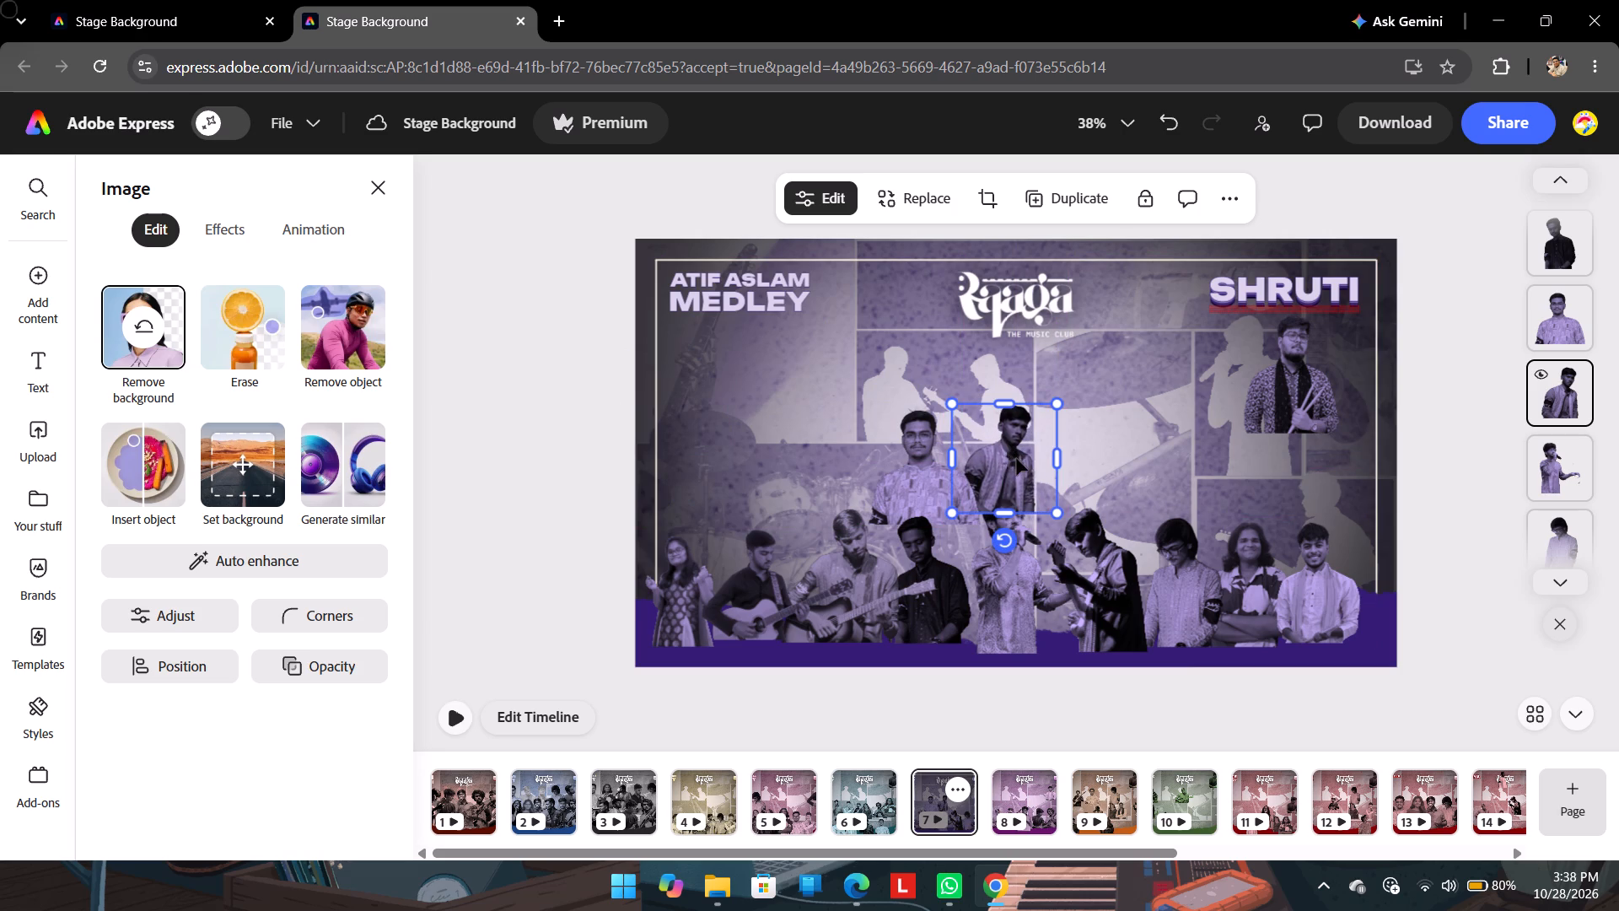
right_click(1011, 469)
left_click(964, 492)
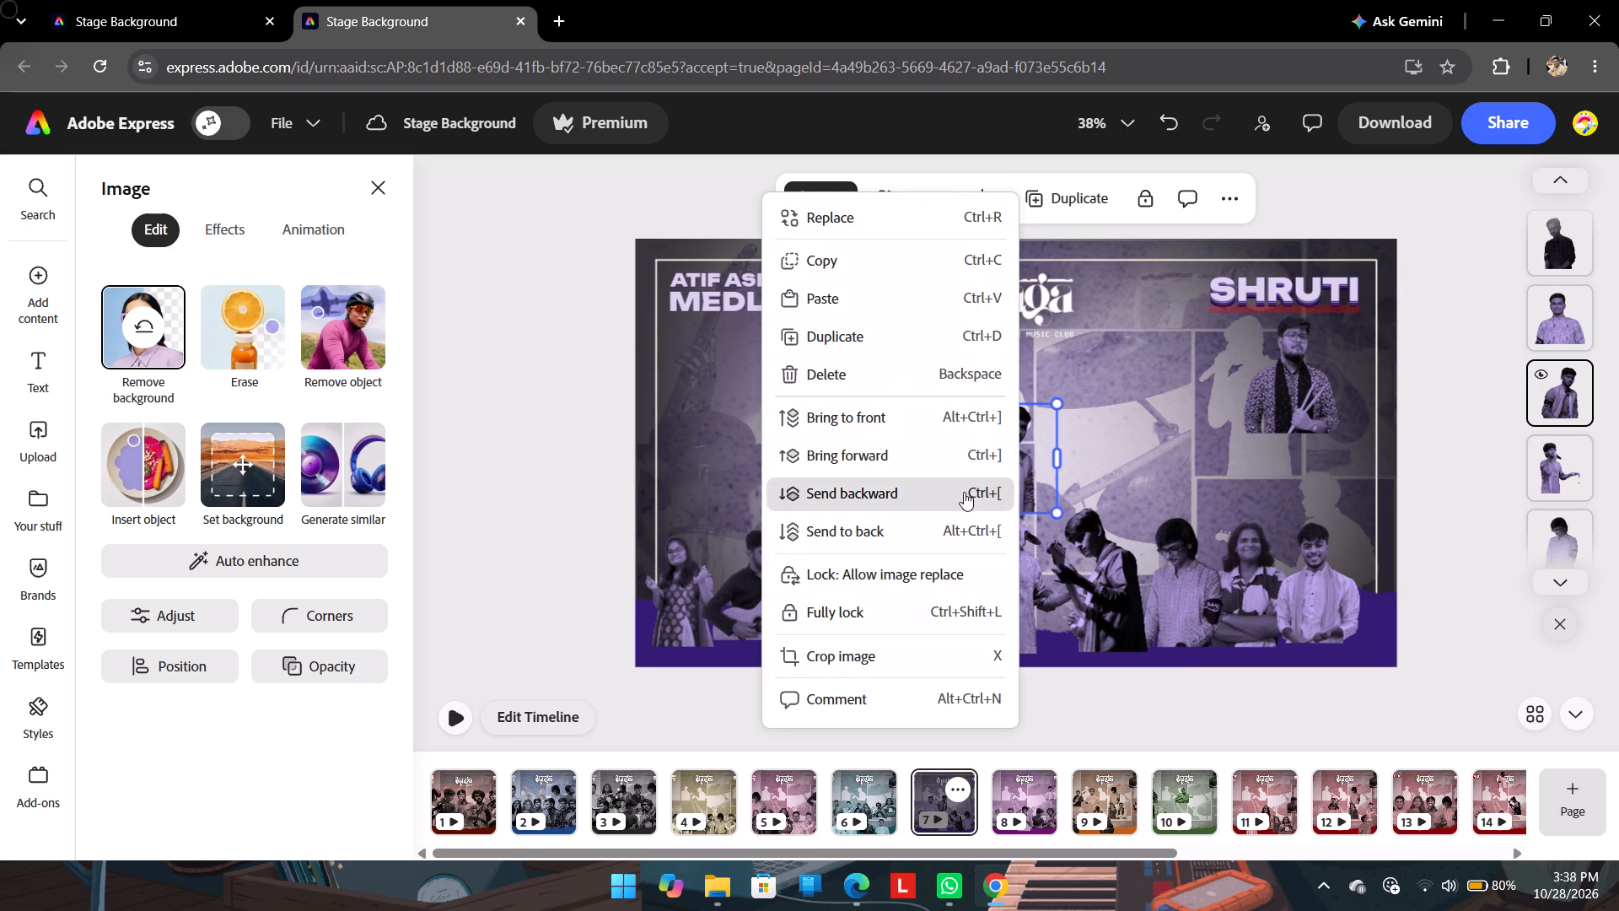
left_click_drag(1021, 461, 1028, 470)
Move the scarf-wearing performer with drumsticks into the back row, beside the dark-jacket performer.
left_click_drag(1310, 393, 1097, 479)
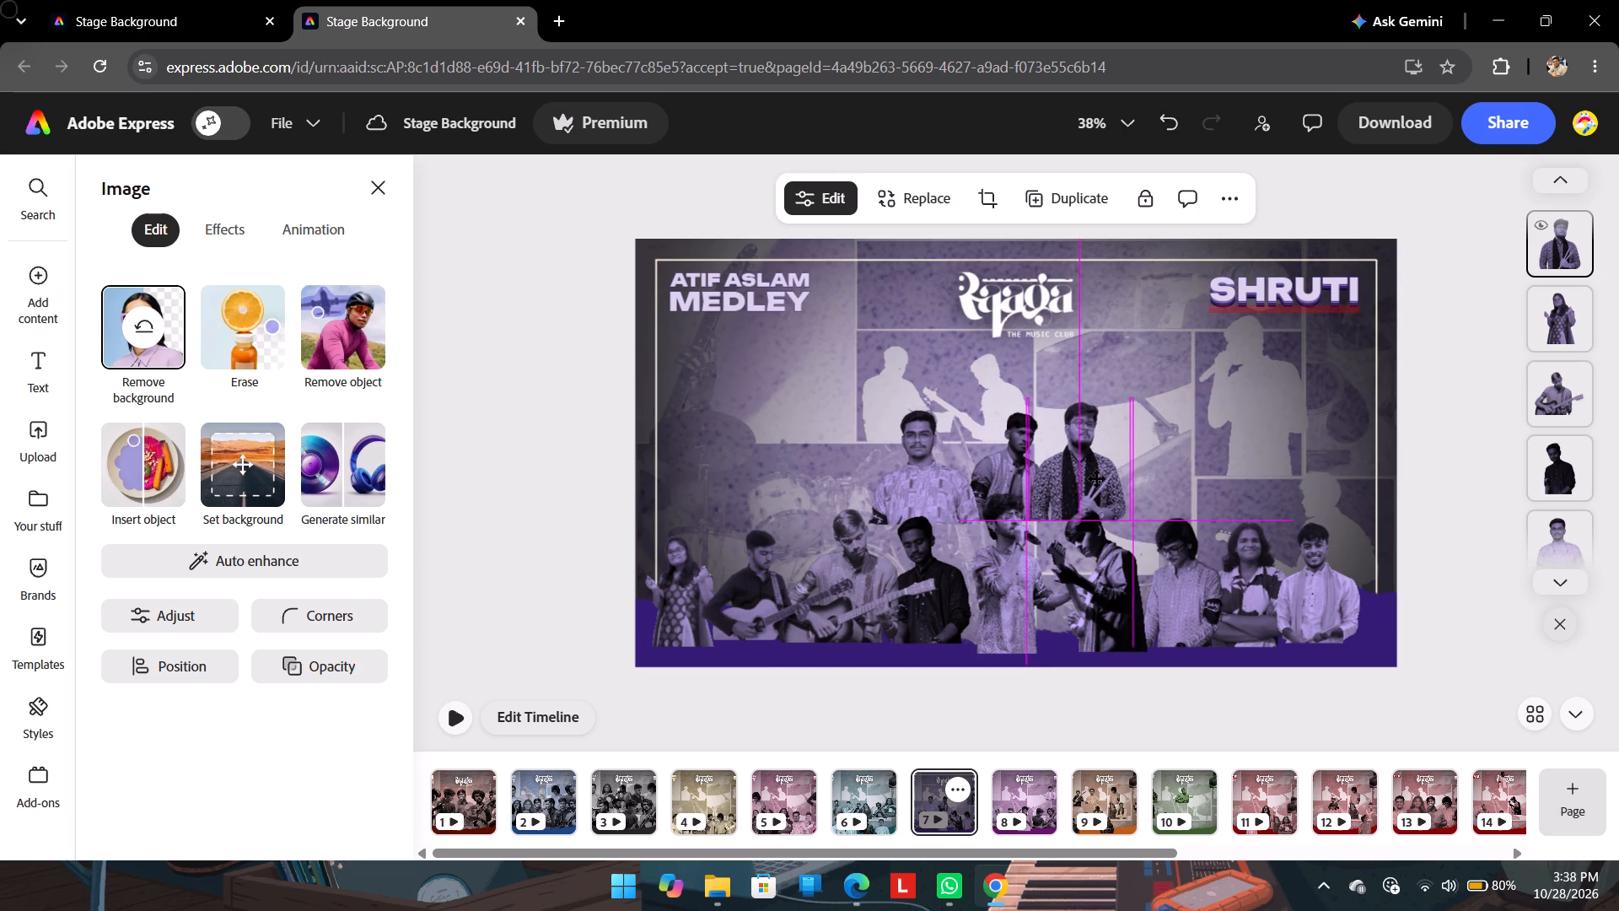
left_click_drag(1097, 479, 1102, 481)
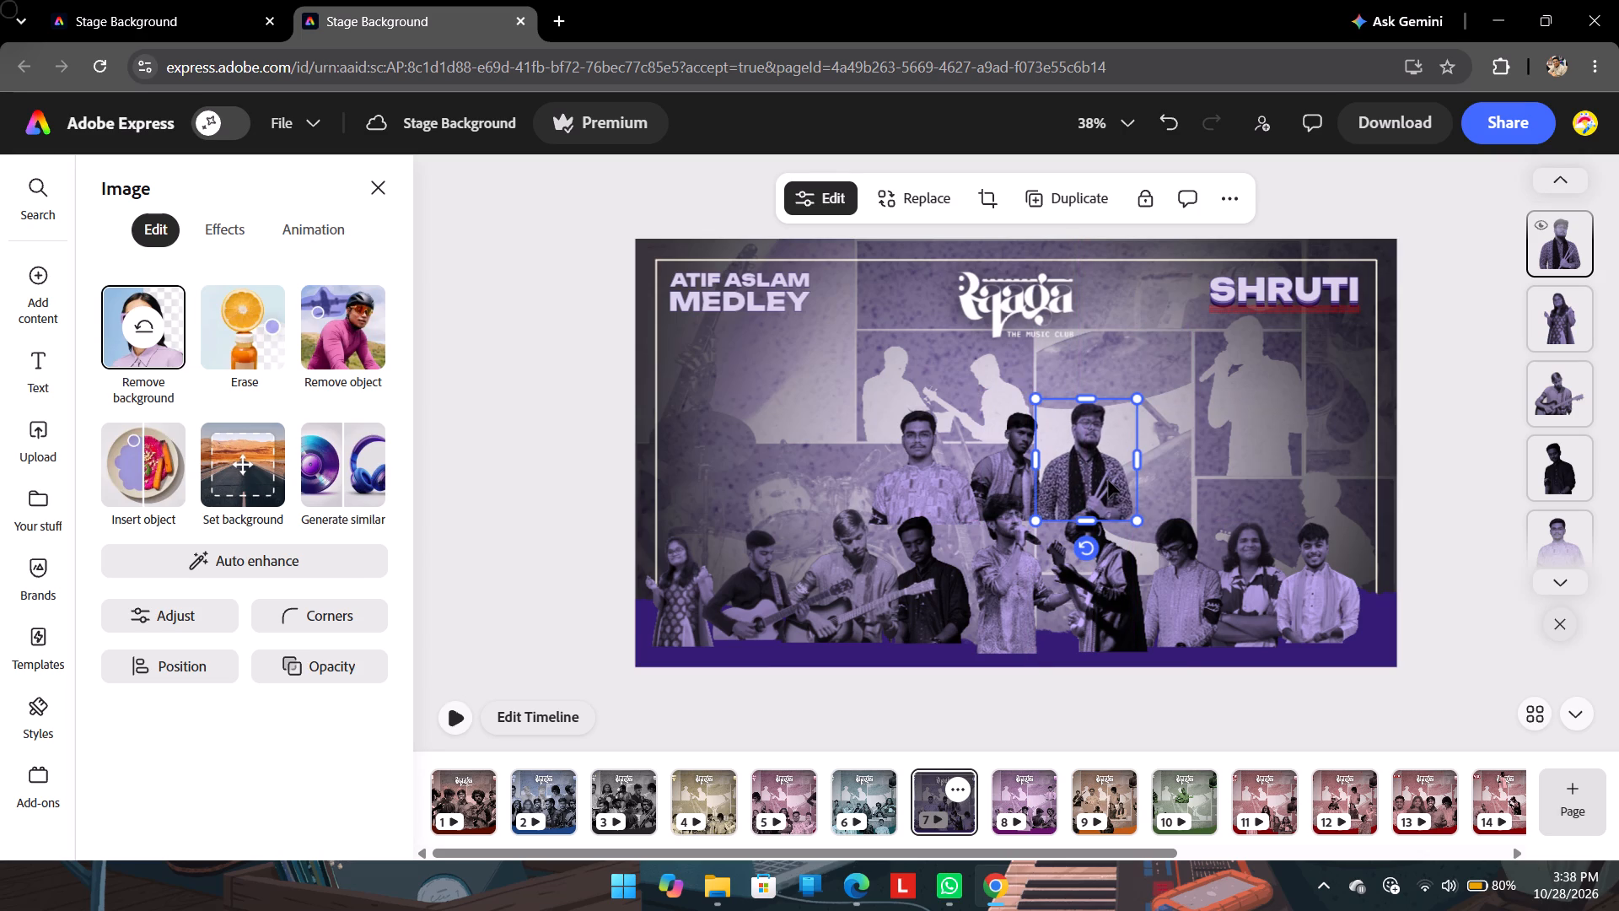
right_click(1108, 480)
left_click(1213, 450)
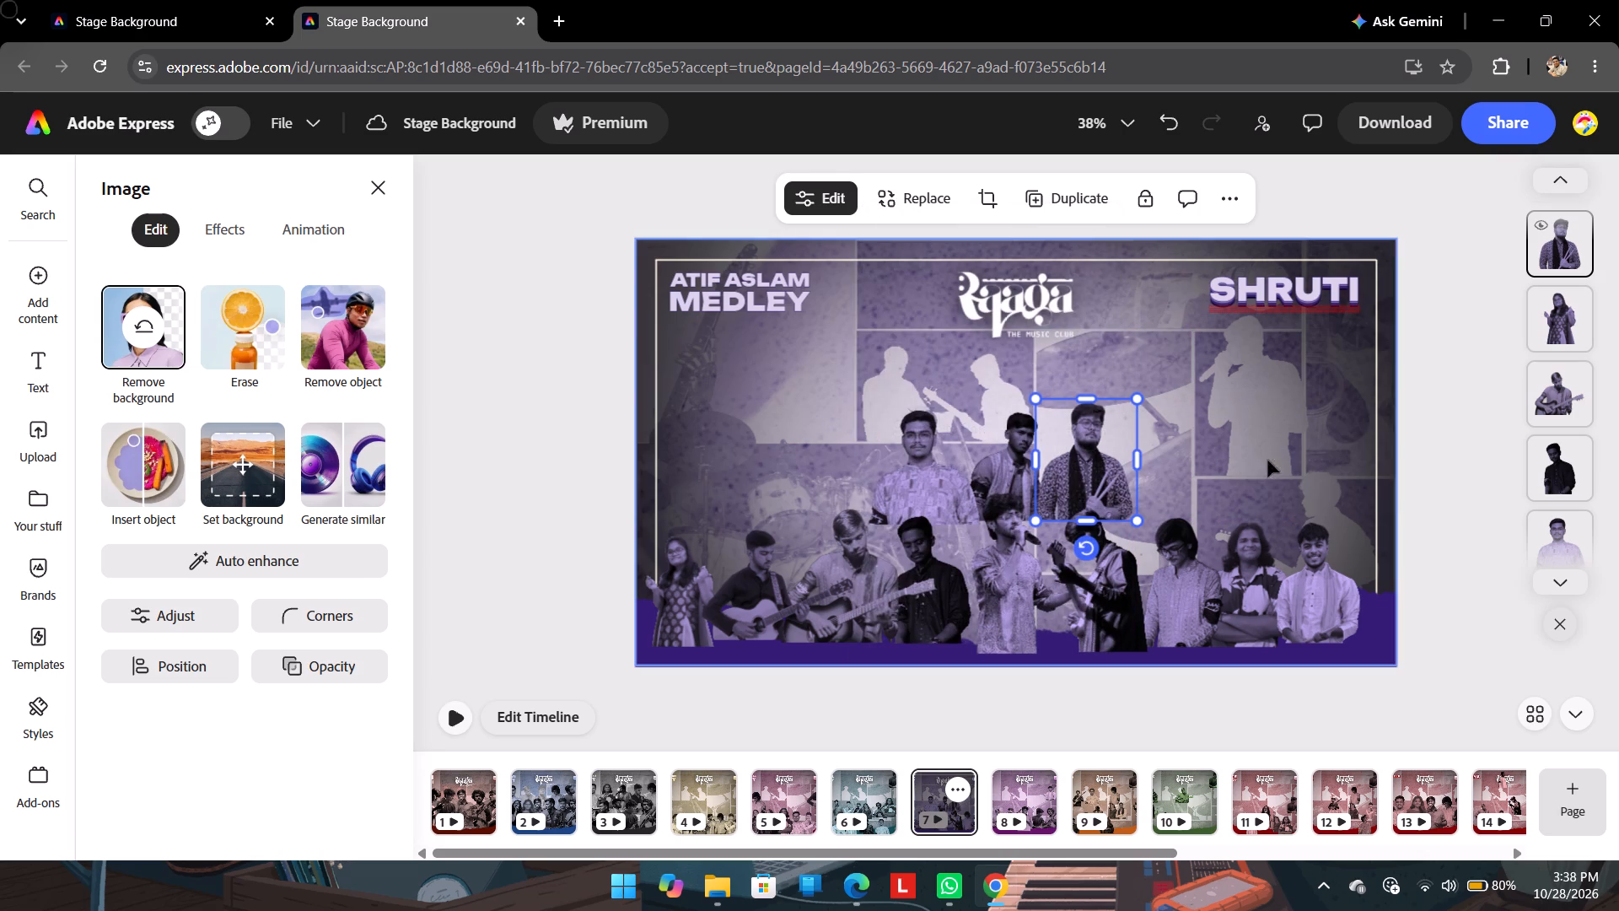
left_click(1482, 452)
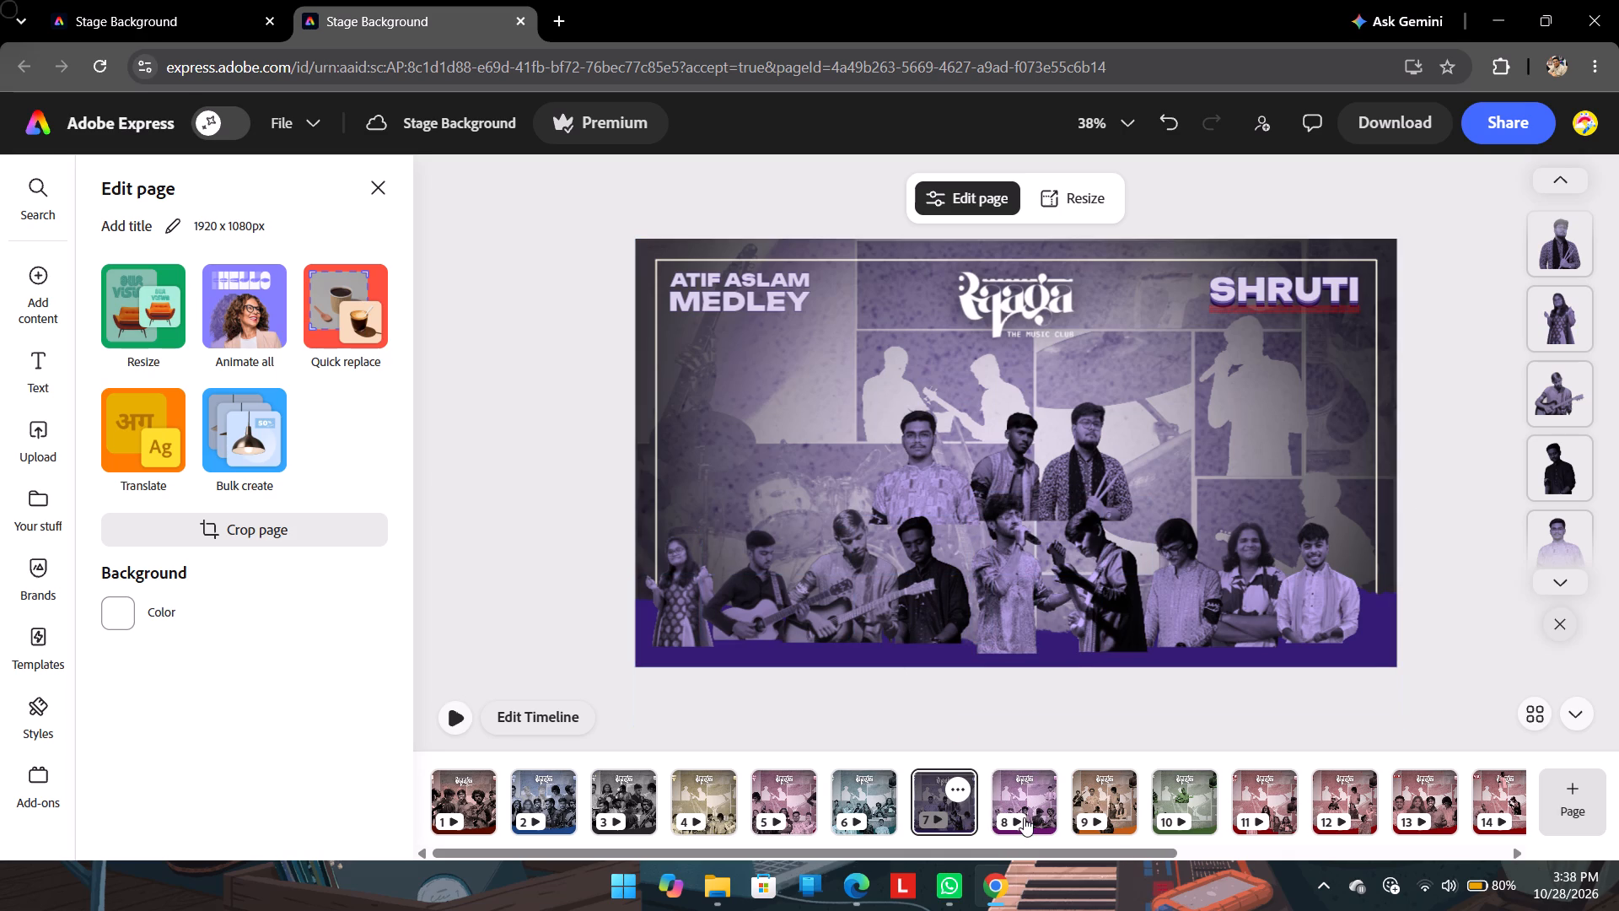
Look through the performer arrangements on the other pages, including the medleys, Retro, Silsila Ye Chahat Ka, the cutout collection and The Final Goodbye.
scroll(1024, 817, "right", 1)
left_click(623, 801)
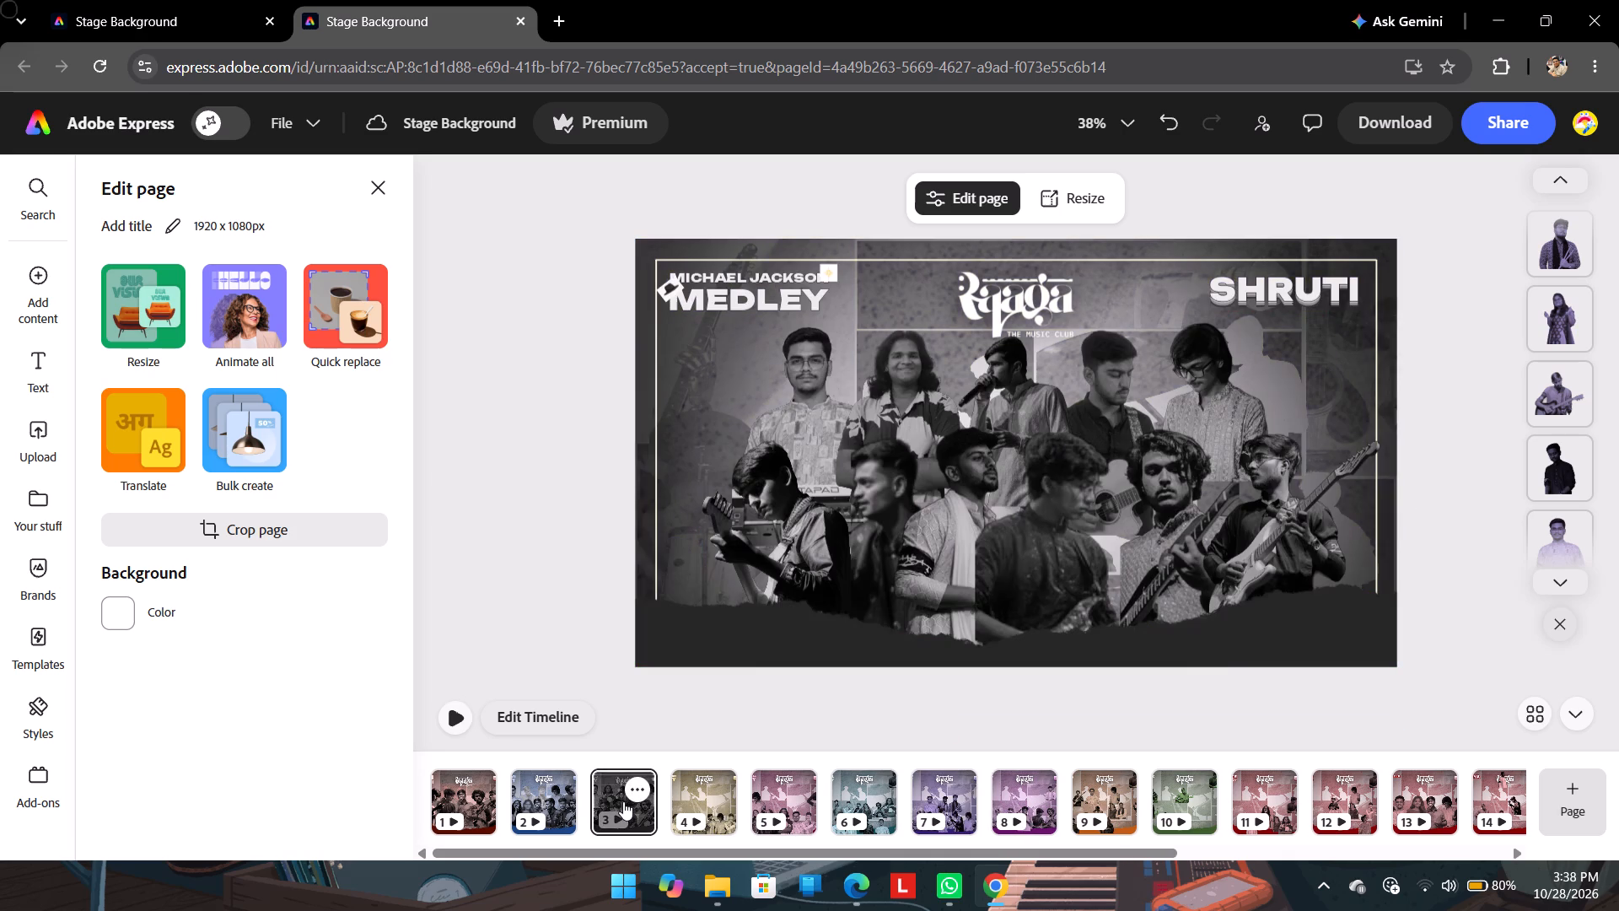
left_click(521, 806)
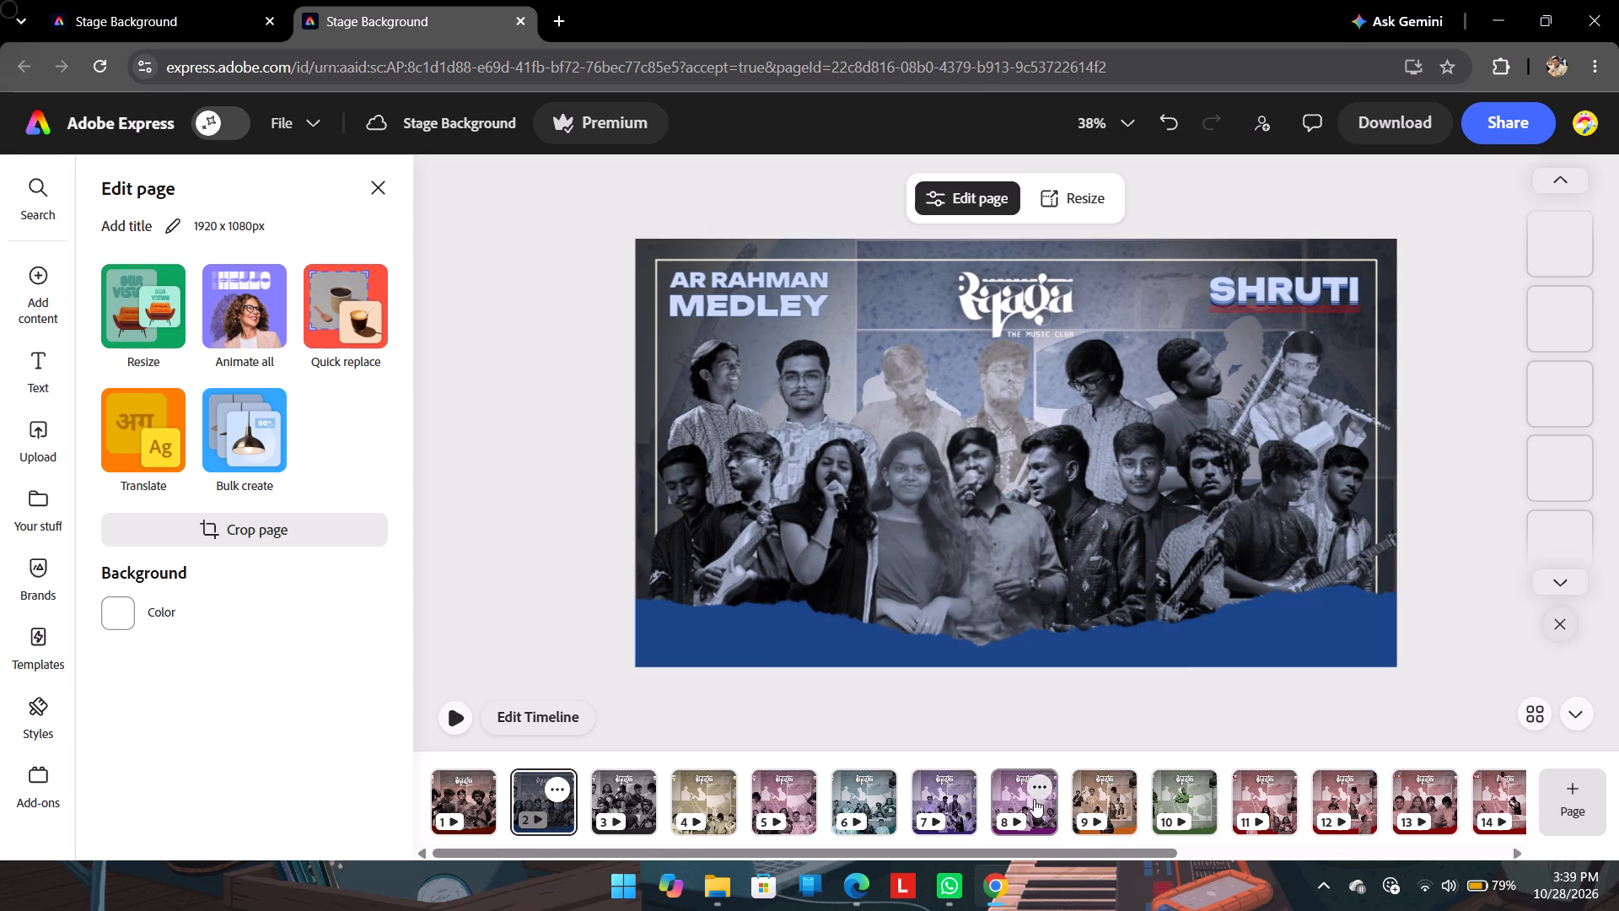
left_click(1004, 793)
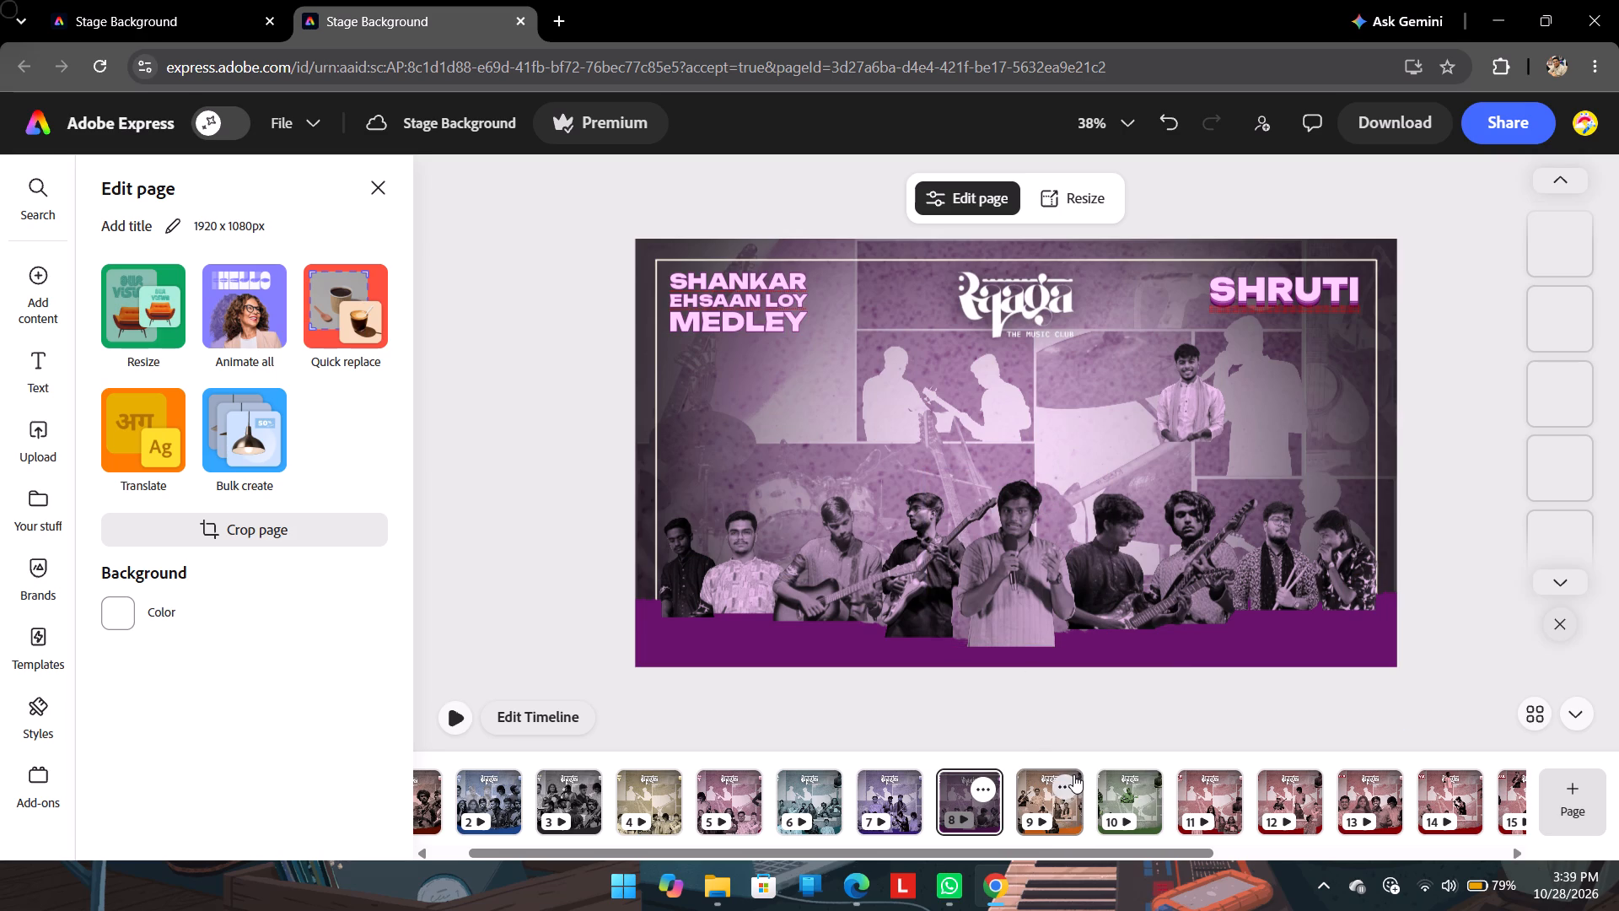
left_click(1027, 799)
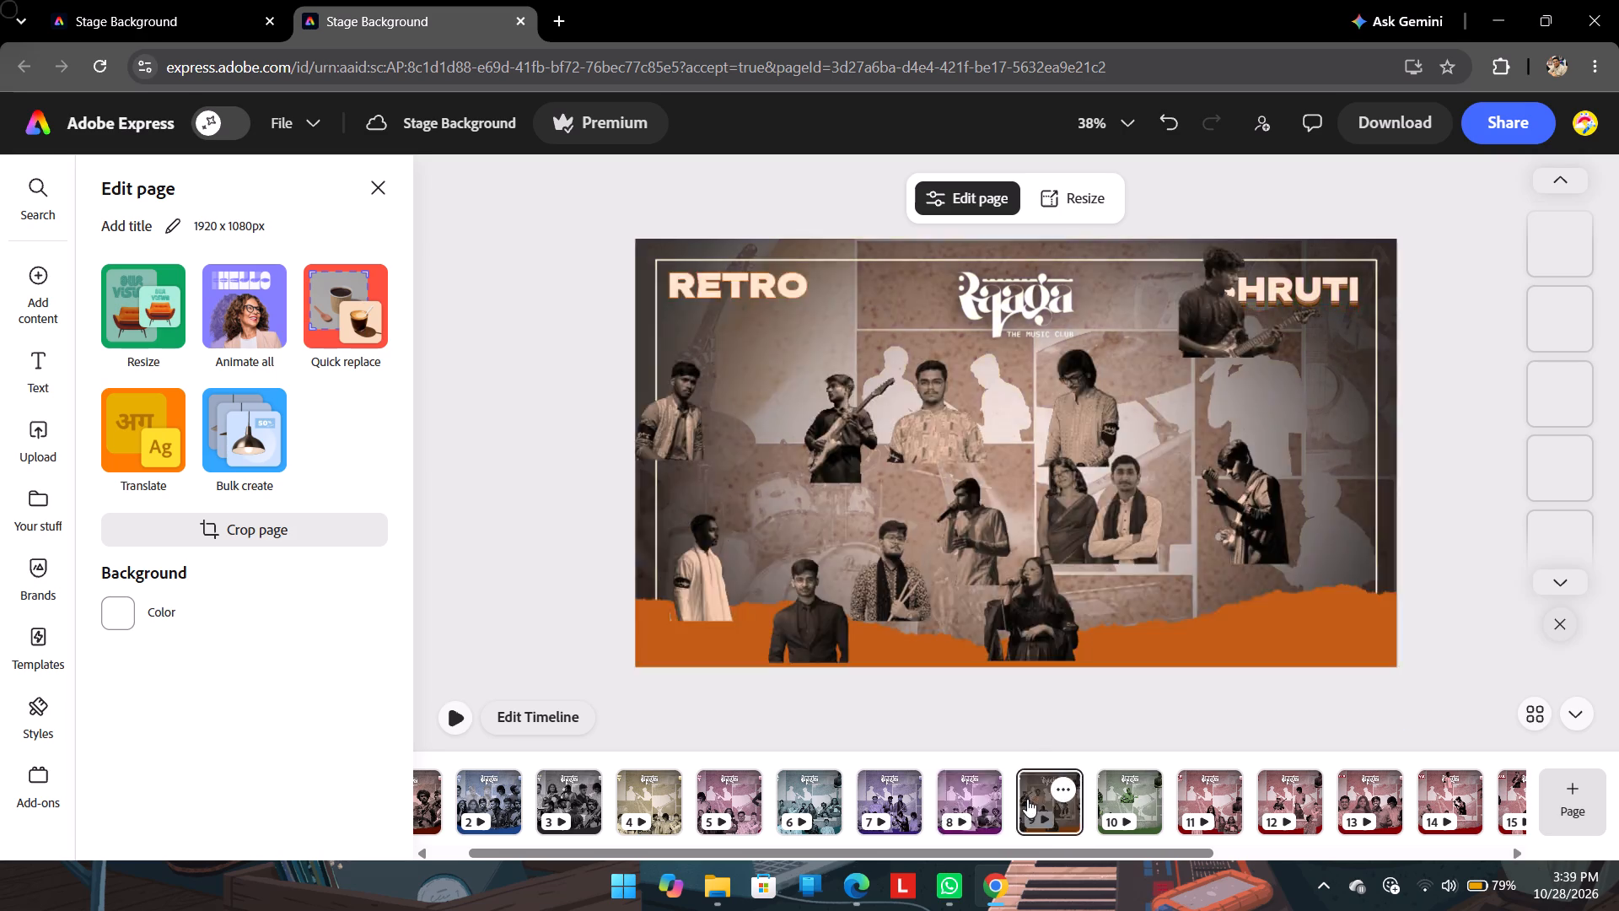
left_click(1111, 806)
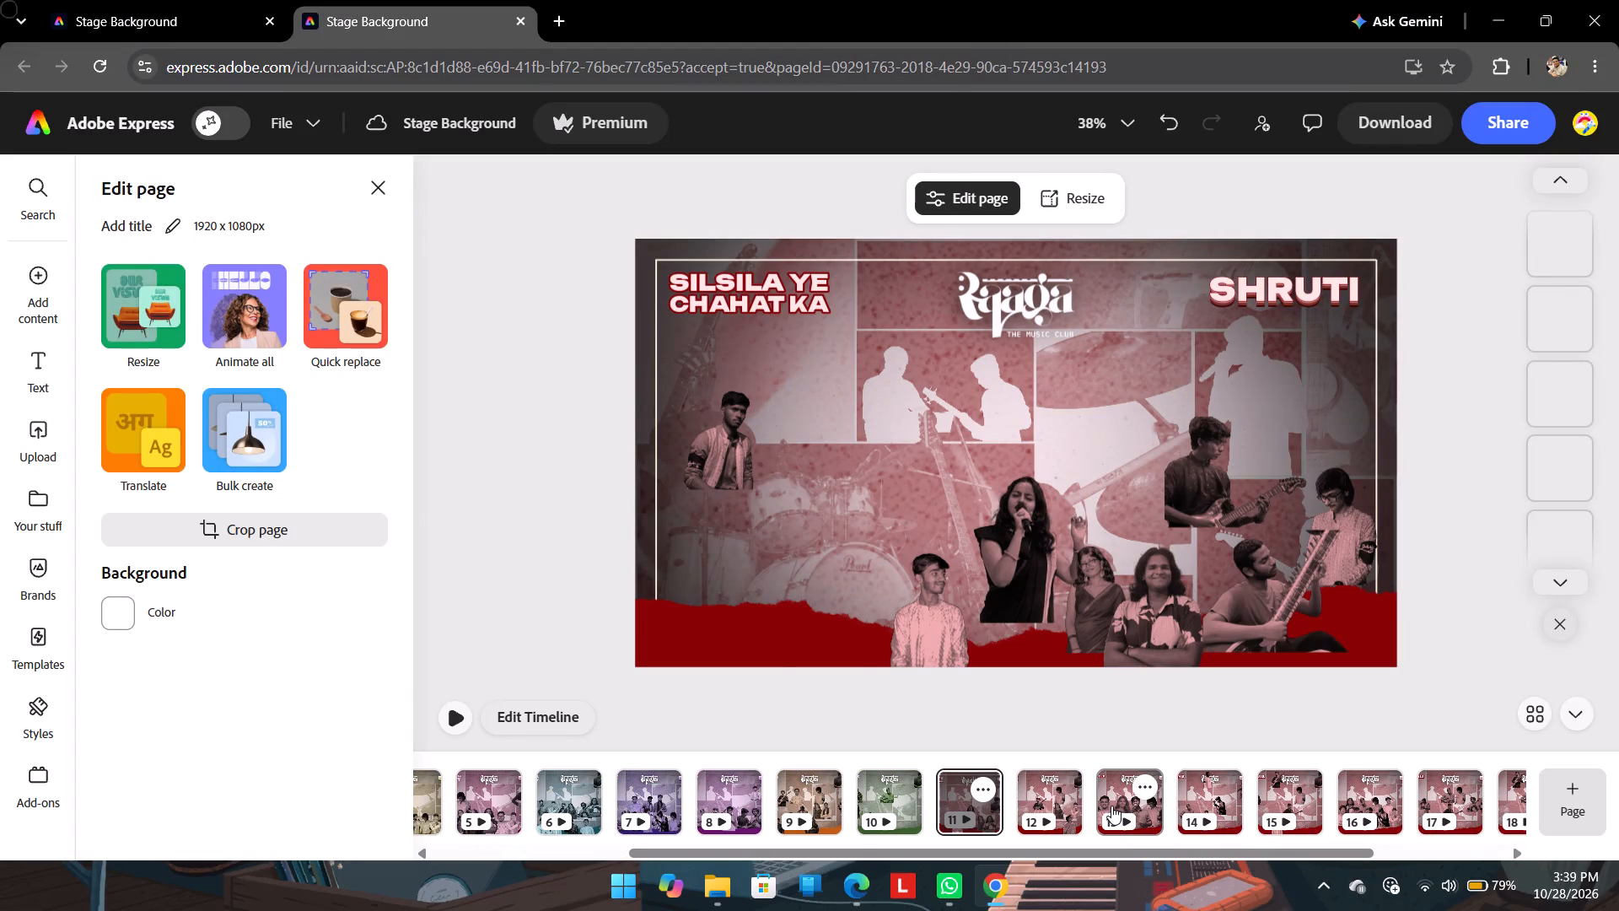
scroll(1213, 804, "left", 4)
left_click(1307, 795)
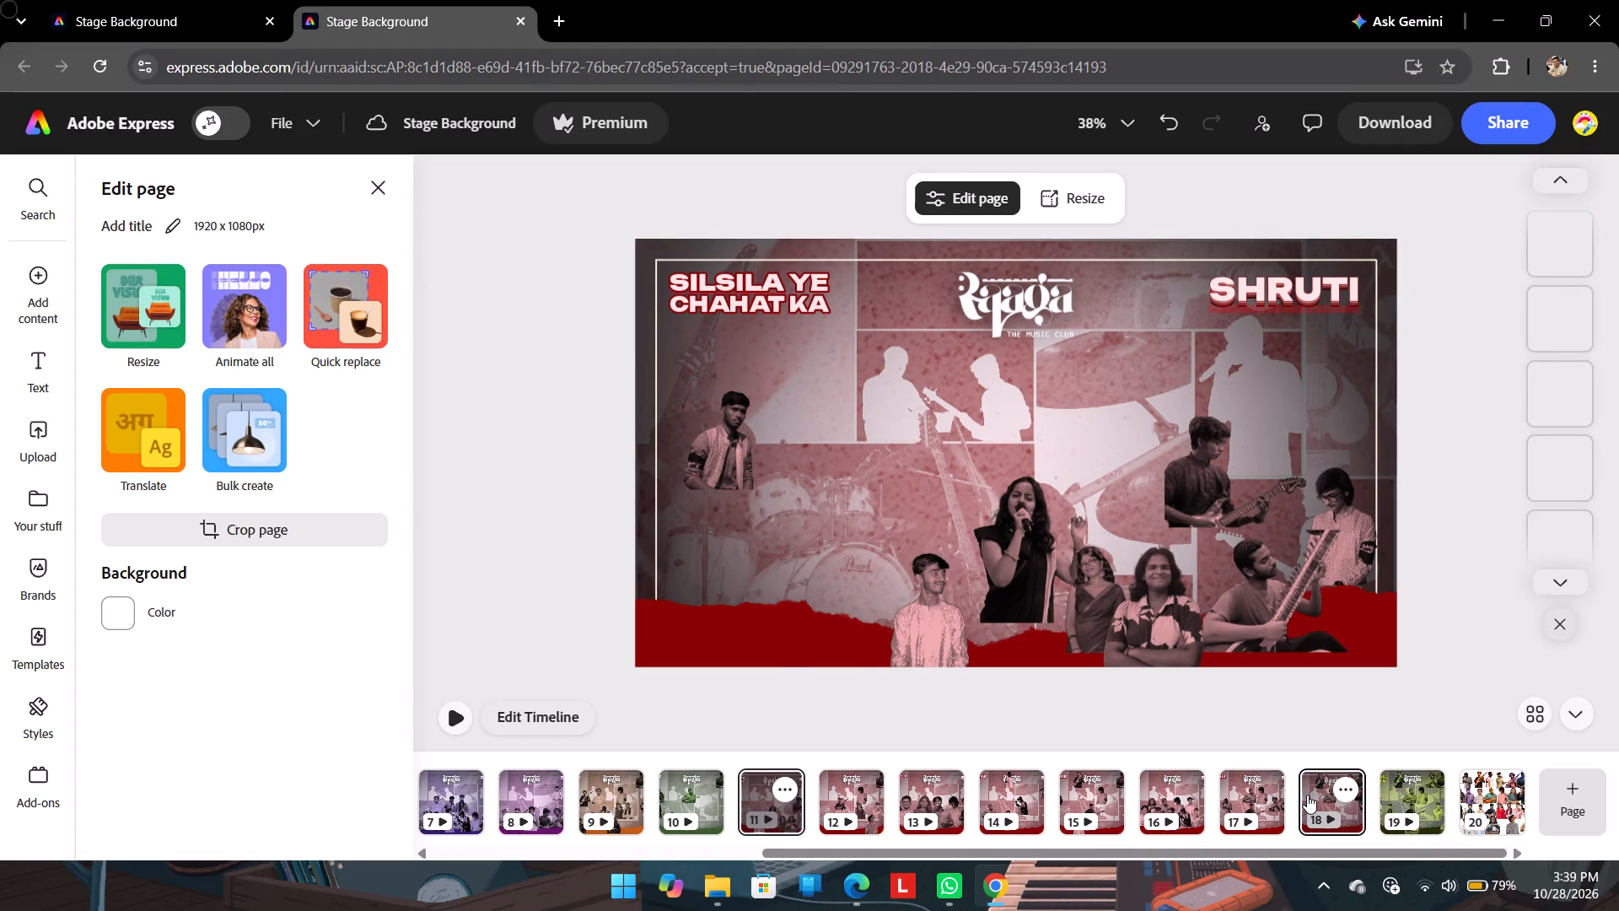
scroll(1307, 795, "left", 1)
left_click(1474, 806)
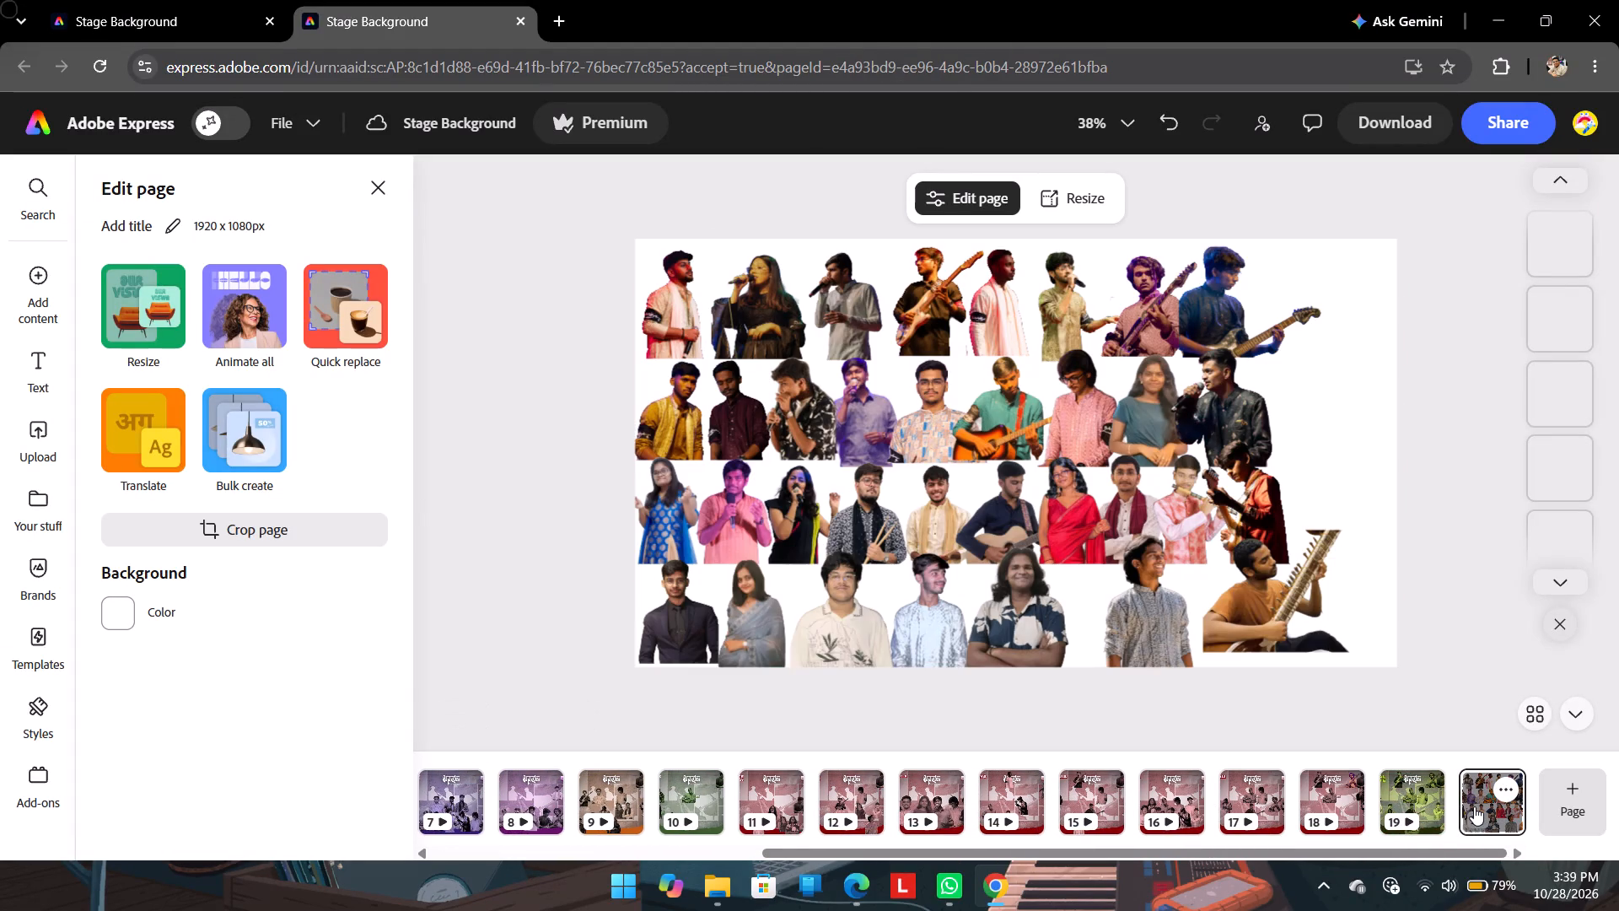
left_click(1396, 820)
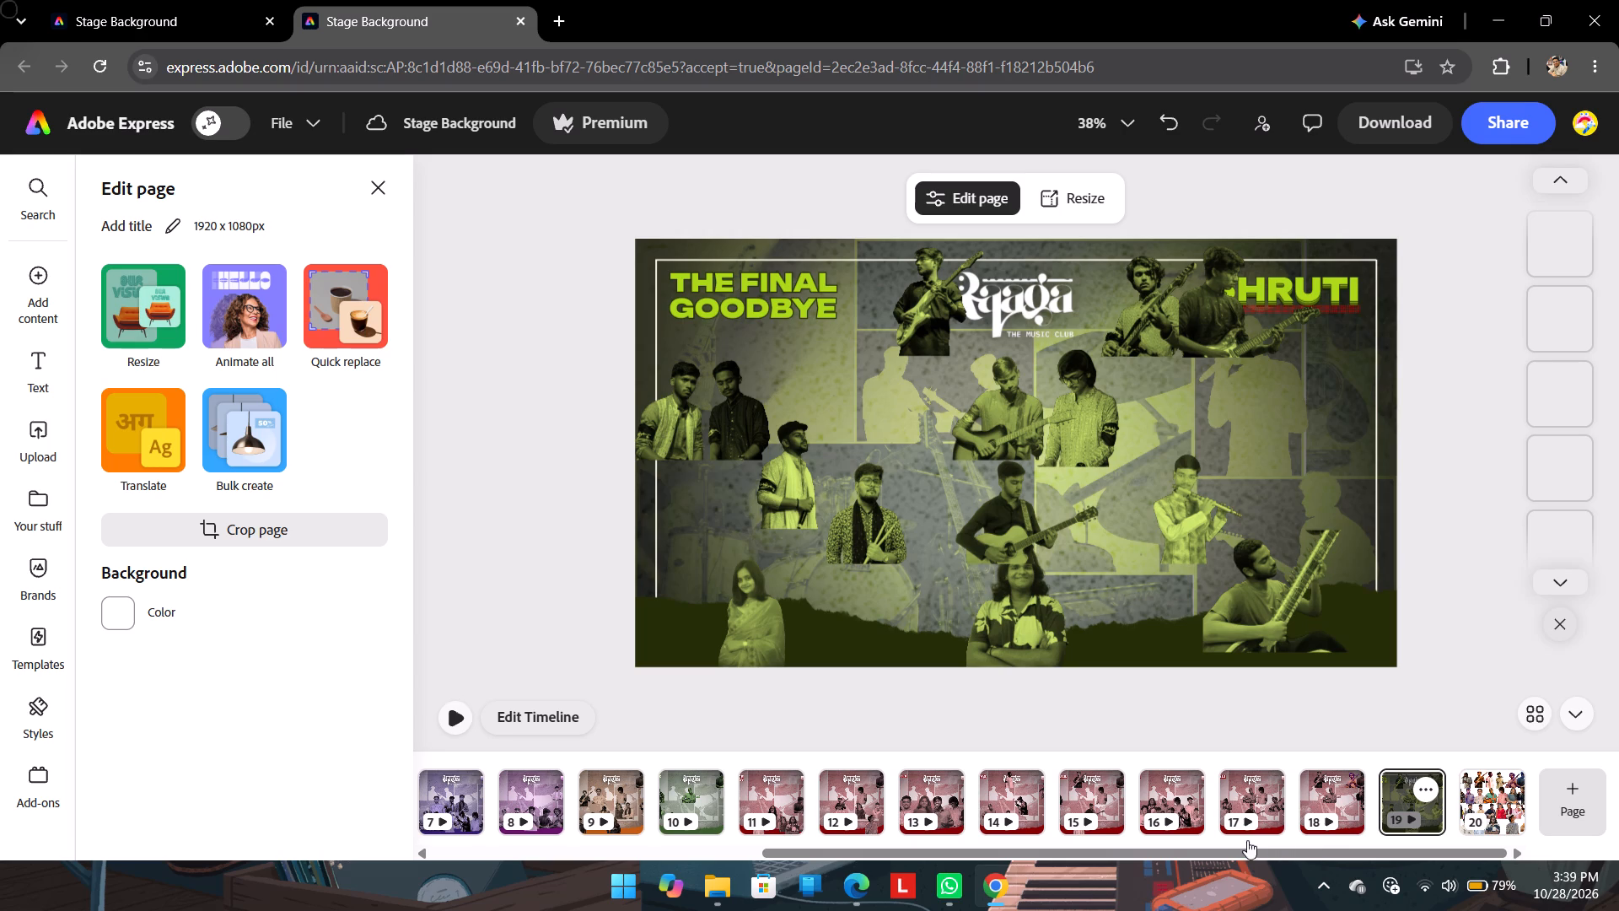
Enlarge the flute player at the right end of the front row on the Saiyyan page.
left_click(1139, 784)
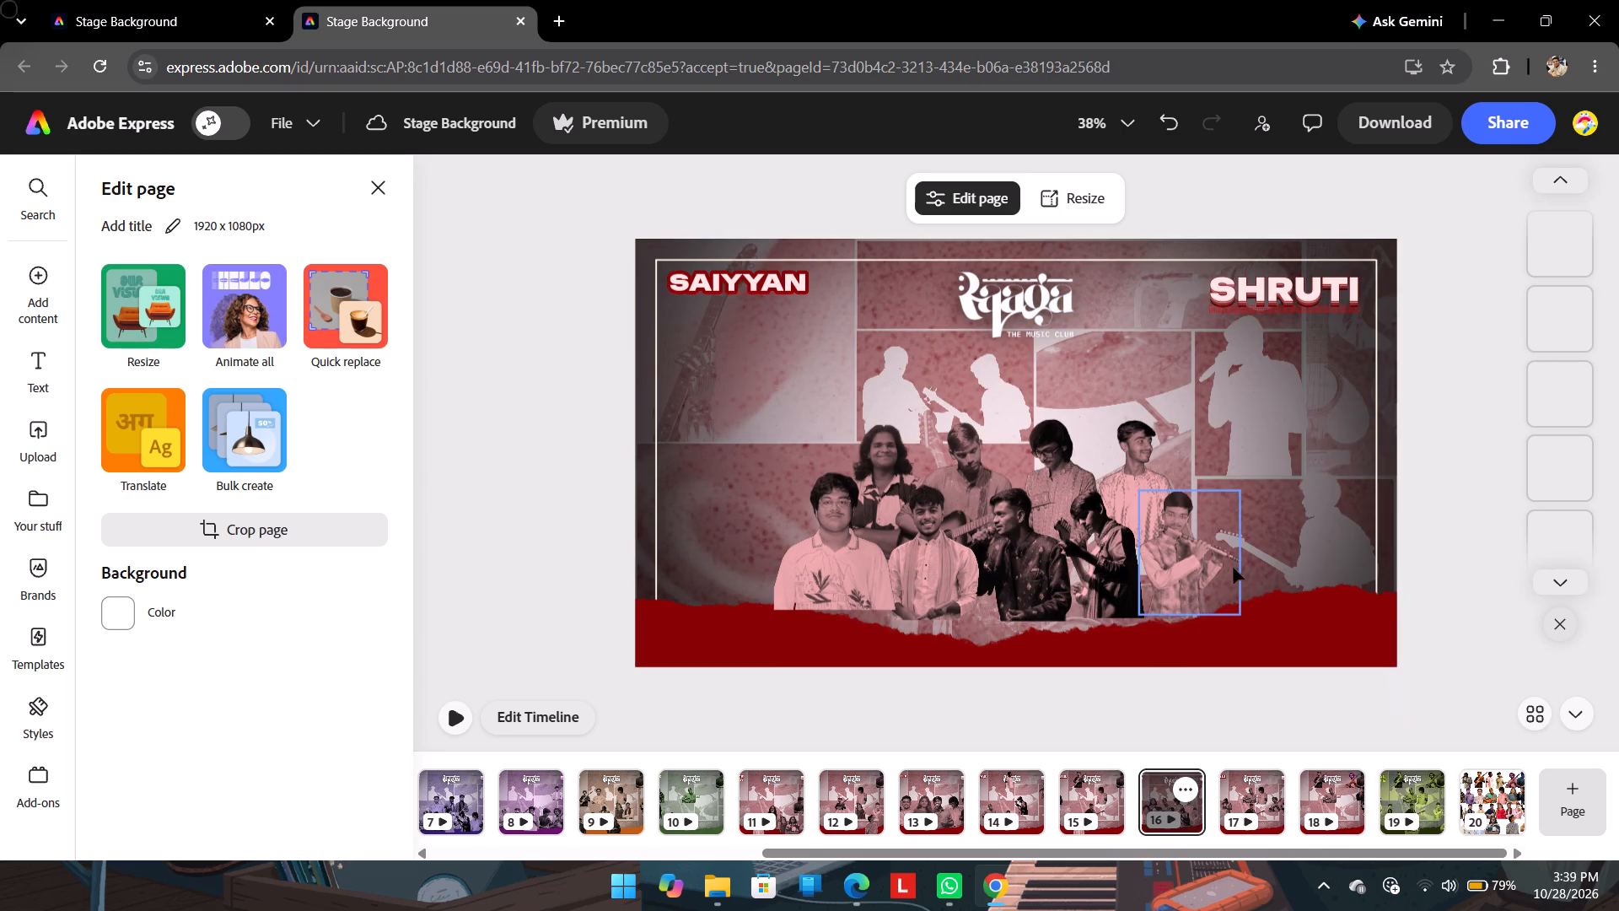
left_click(1211, 553)
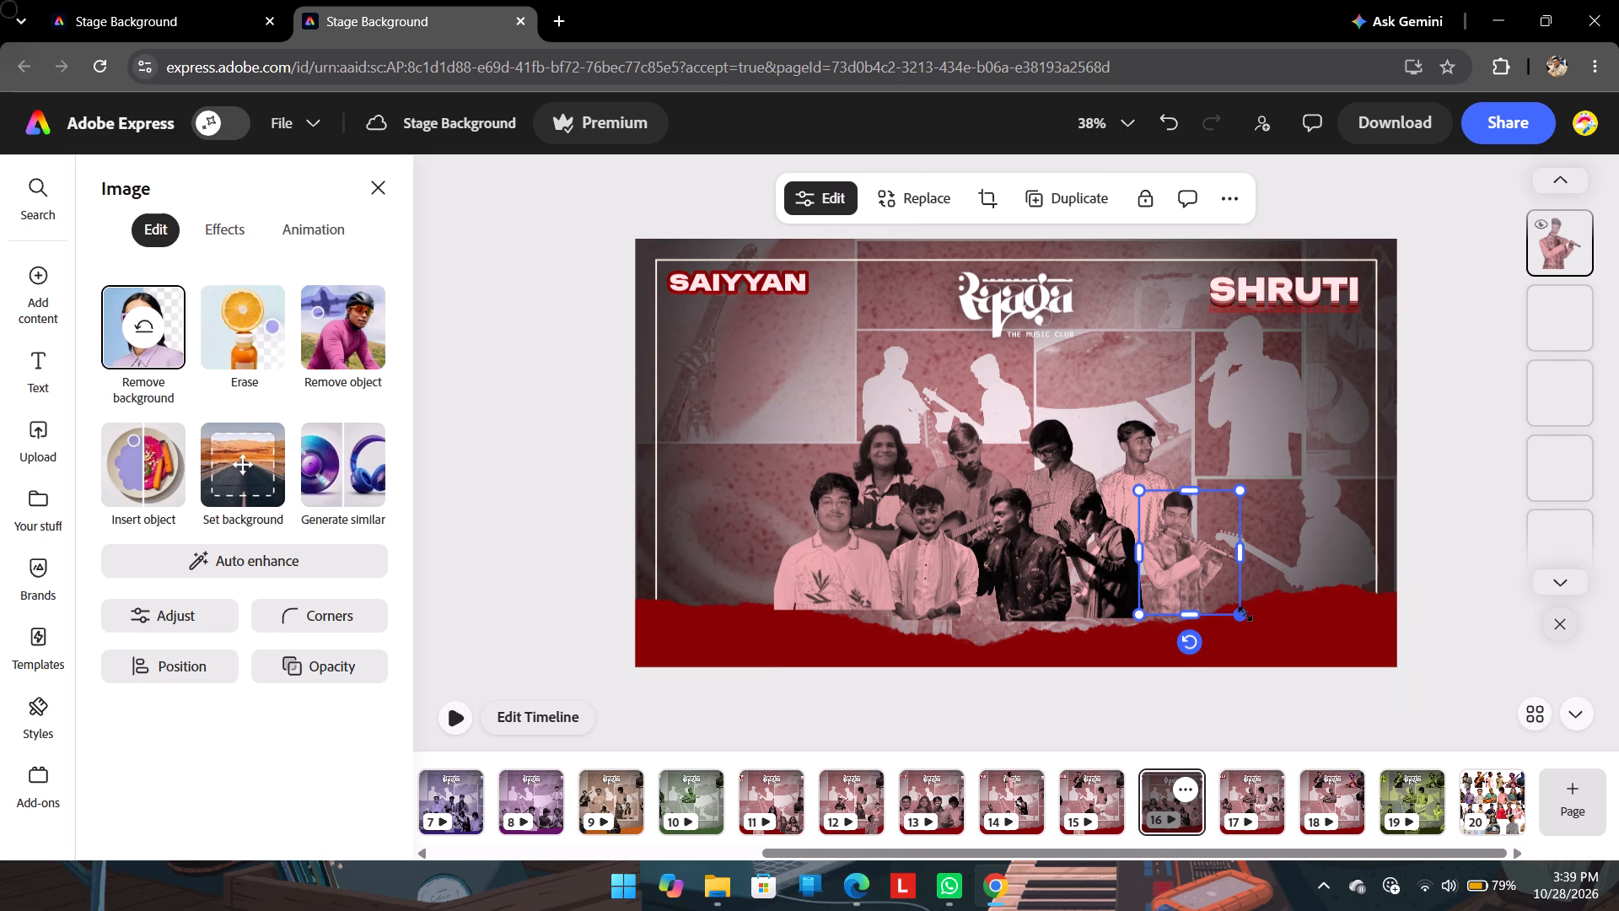
left_click_drag(1245, 613, 1306, 629)
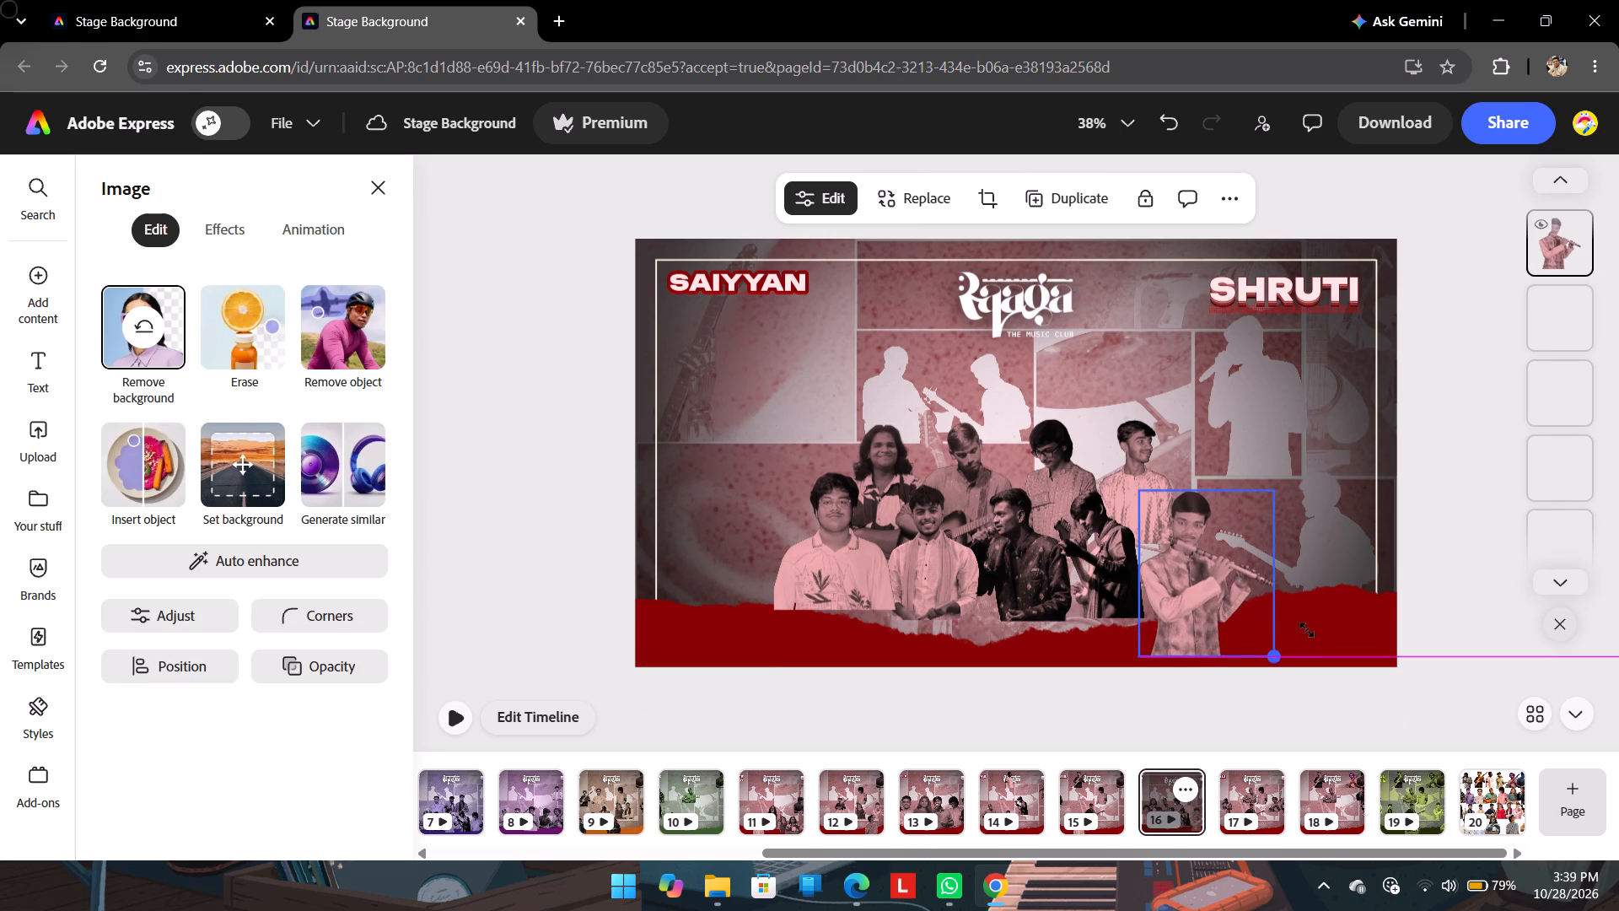
left_click_drag(1306, 629, 1303, 628)
Examine the size and placement of the performers on the Aigiri Nandini page as a reference.
scroll(718, 811, "right", 6)
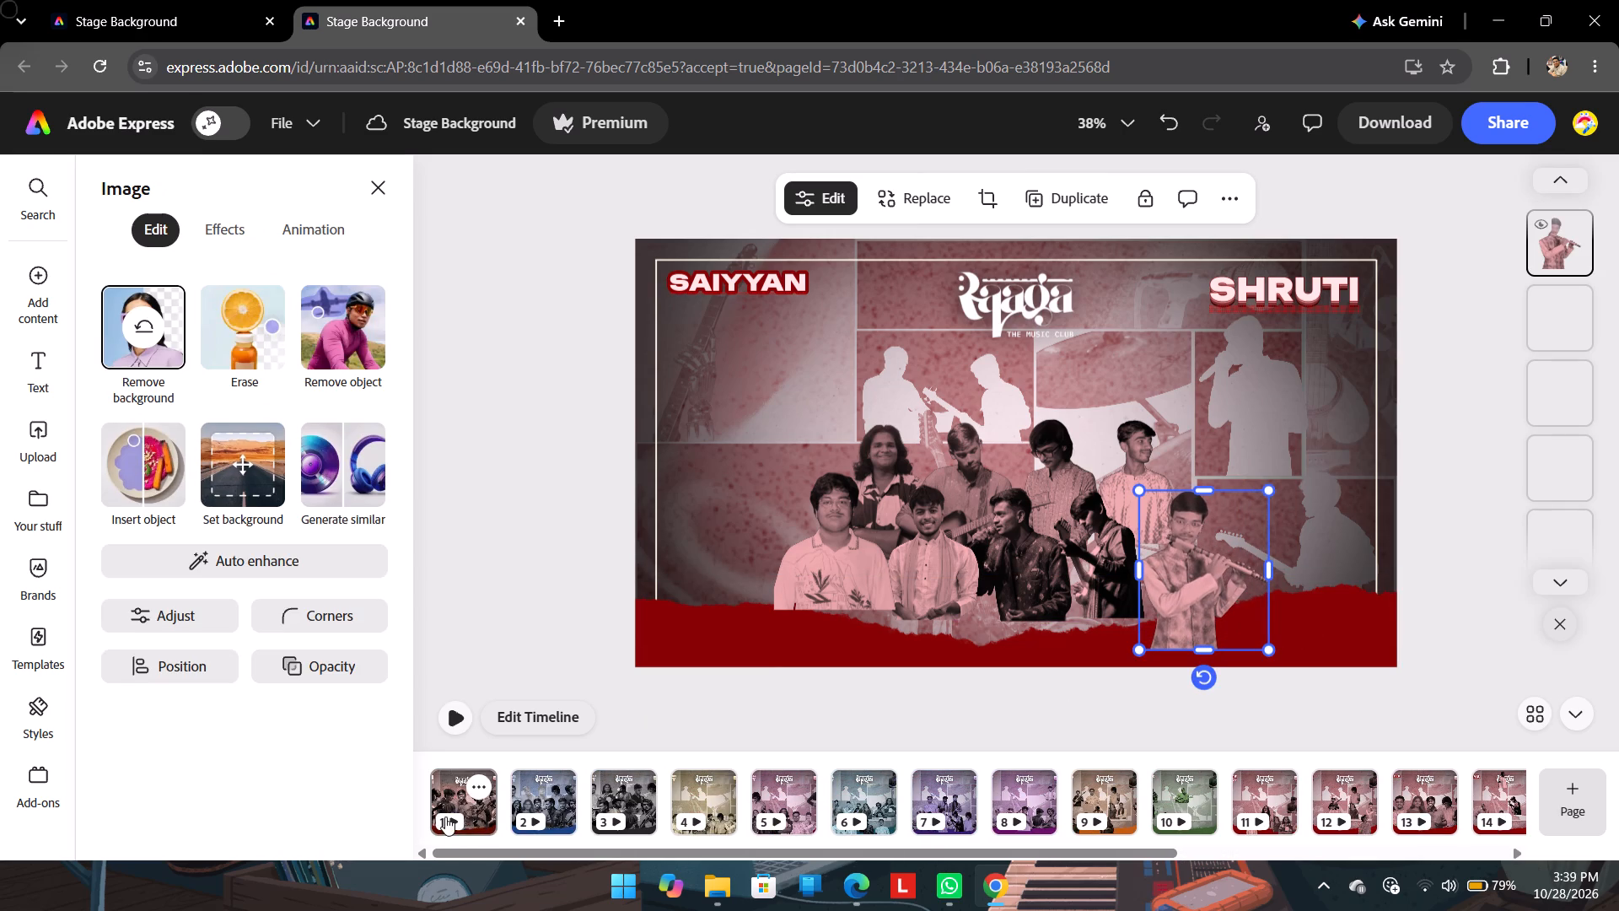
left_click(445, 817)
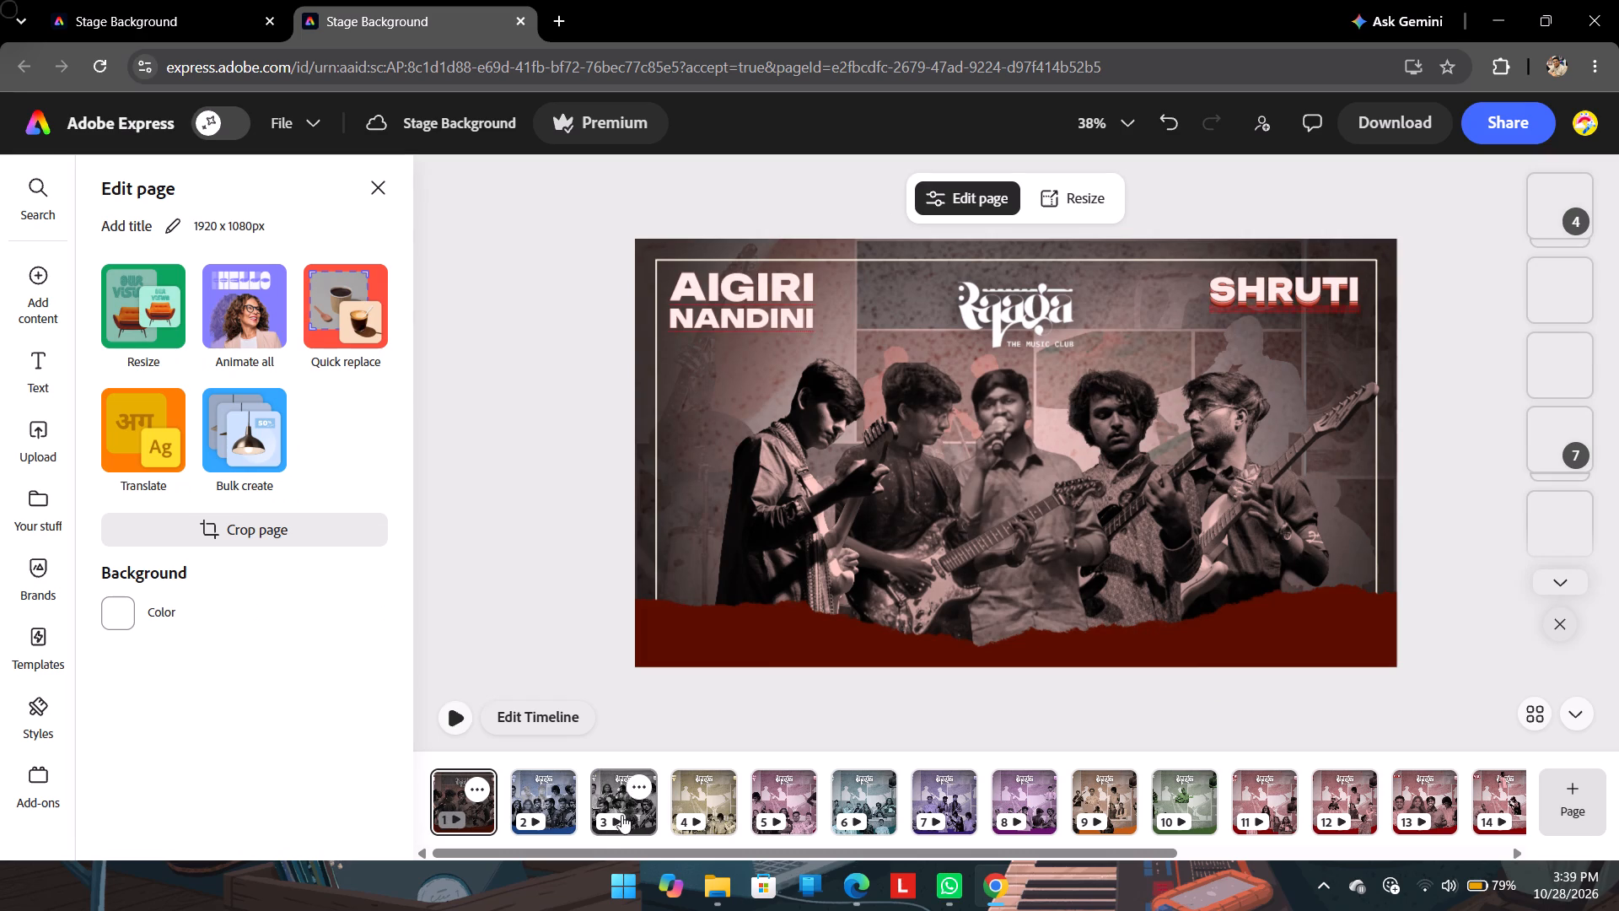
scroll(602, 821, "left", 3)
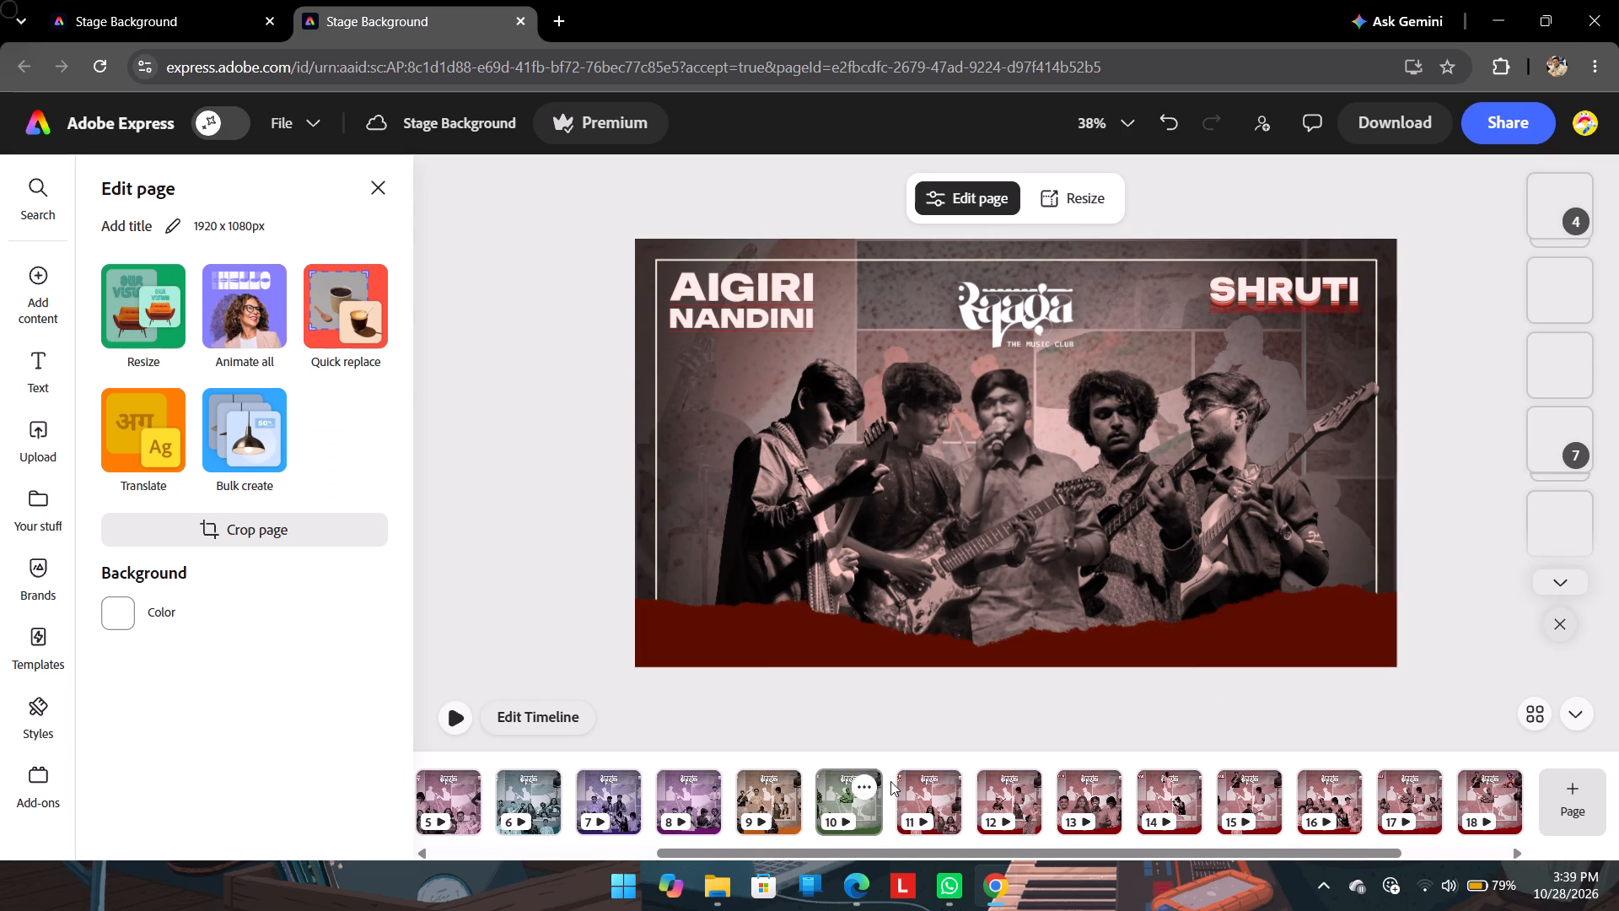
scroll(992, 786, "left", 1)
scroll(1121, 793, "left", 2)
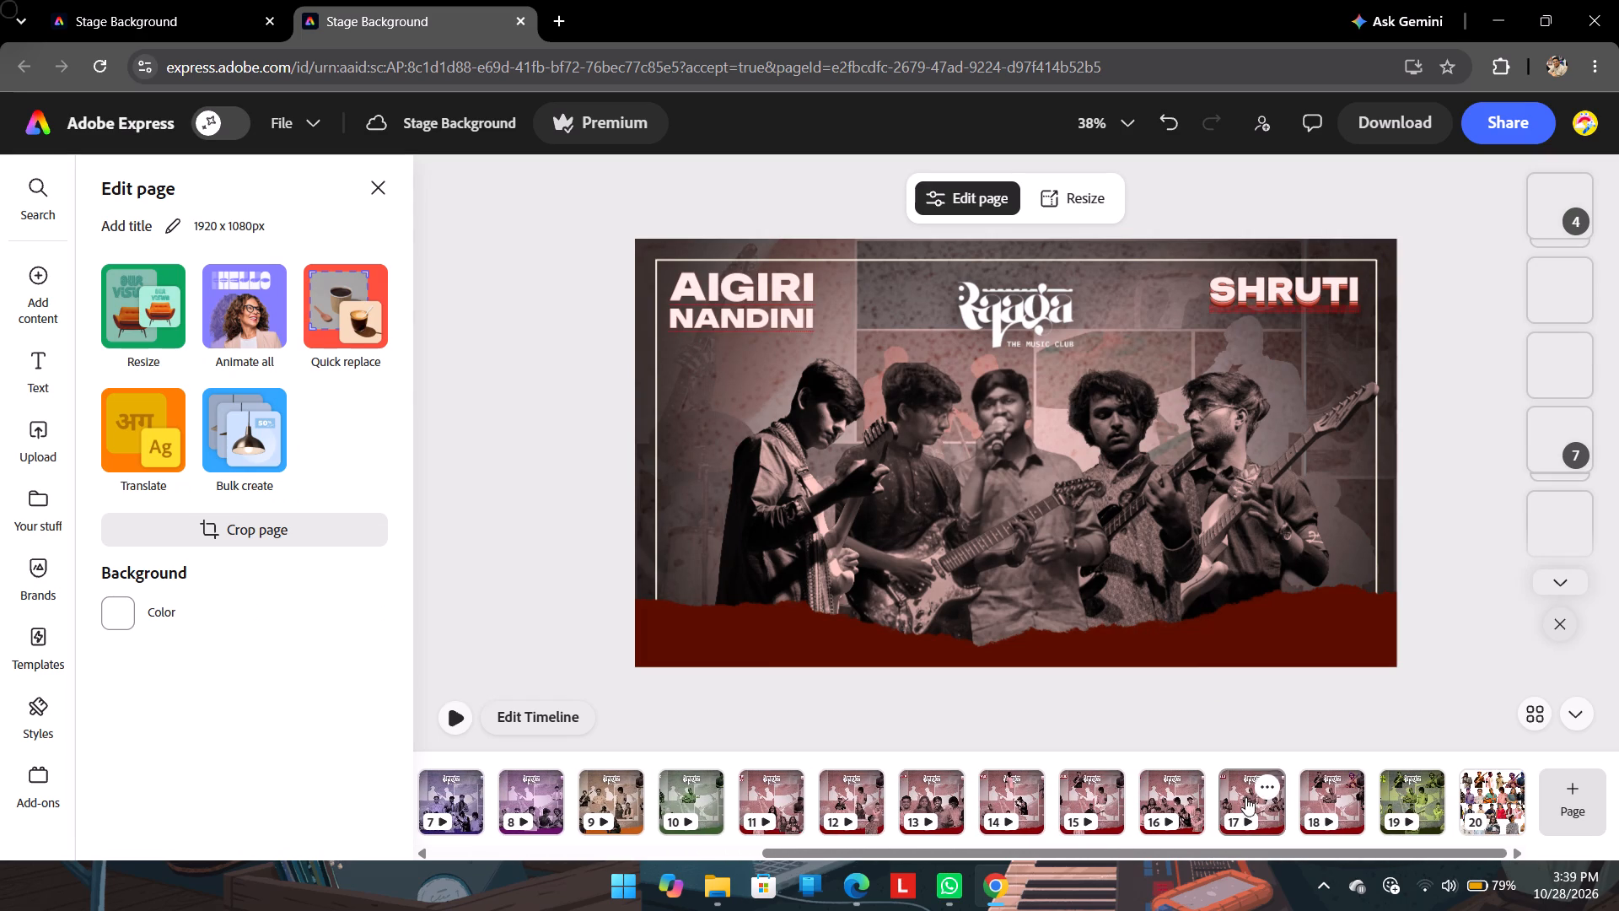
left_click(1233, 796)
Move the flute player on the Saiyyan page away from the group, toward the right edge of the page.
left_click(1170, 796)
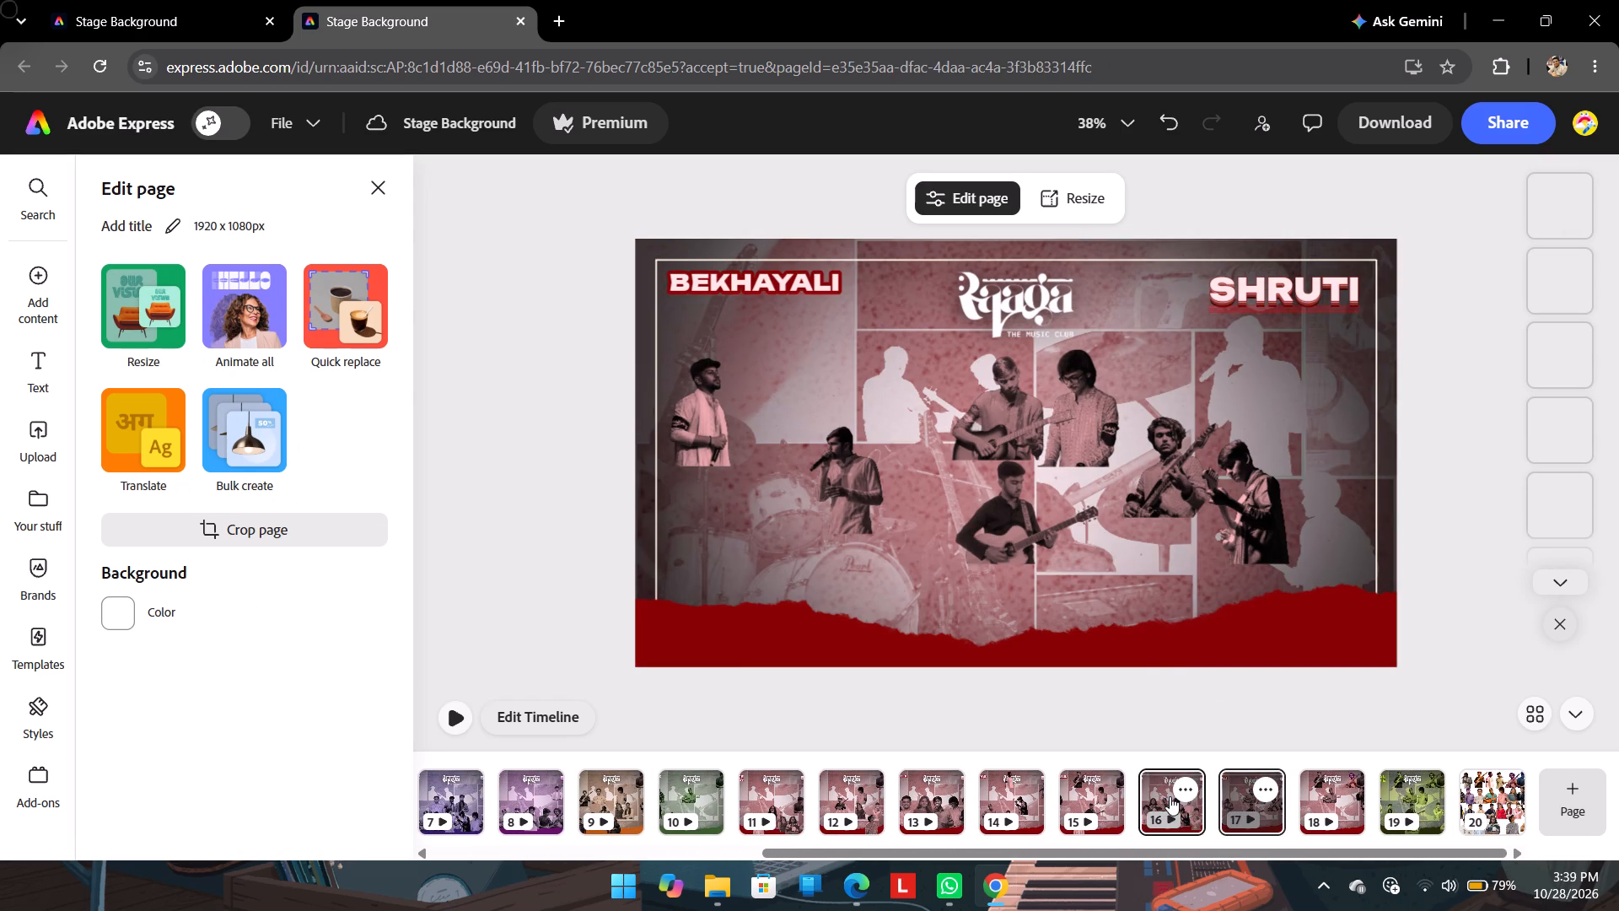
left_click_drag(1219, 582, 1288, 571)
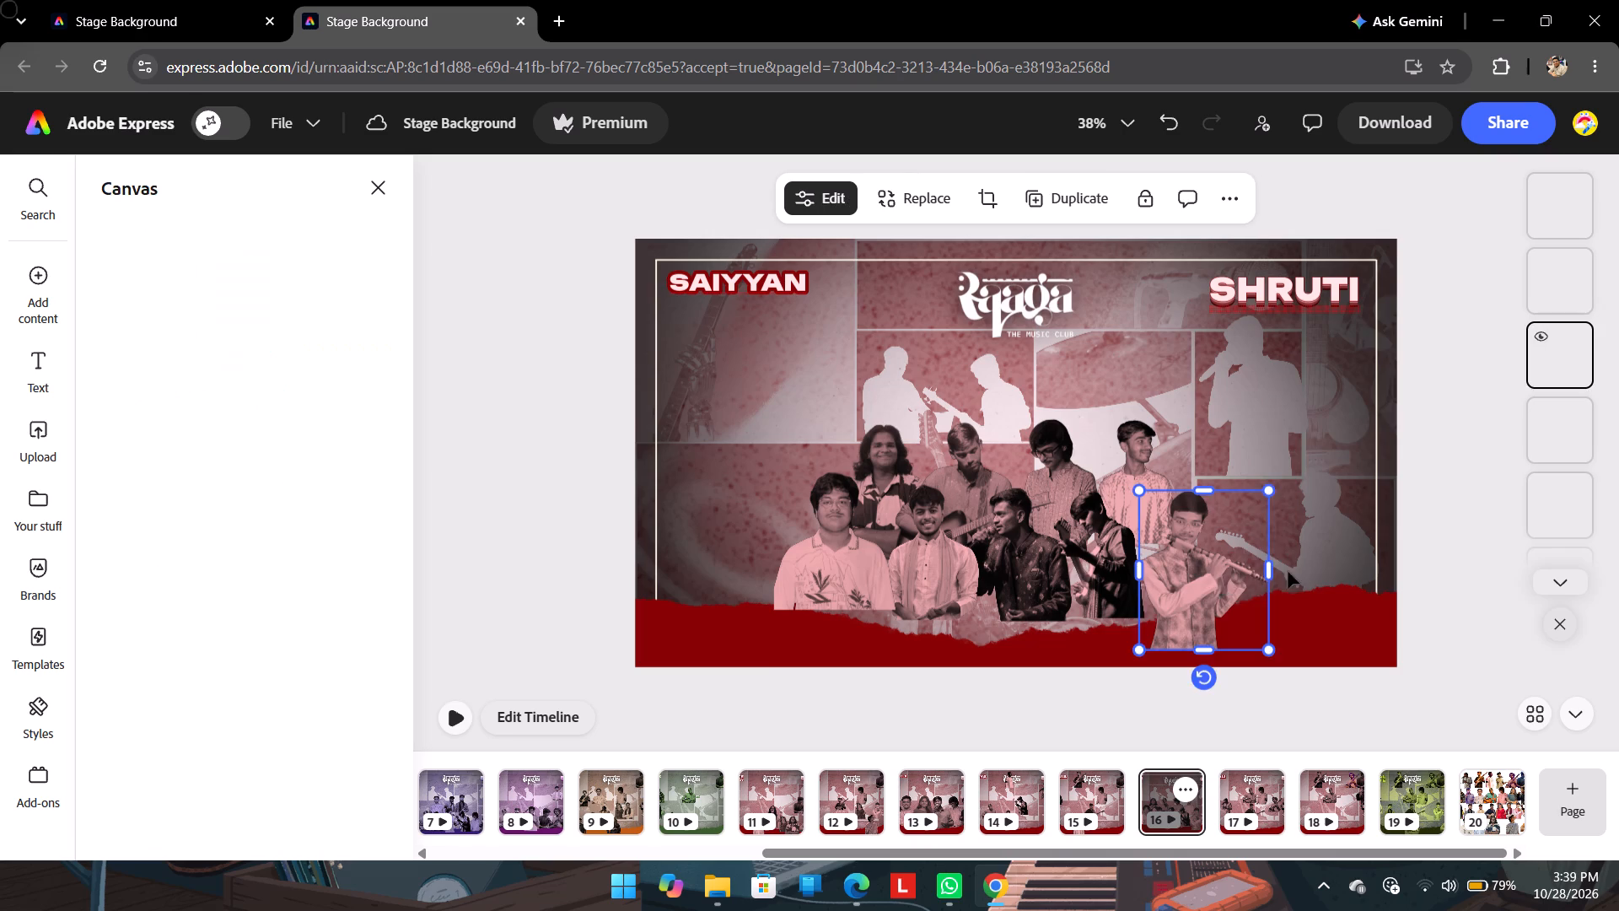
left_click_drag(1288, 571, 1334, 570)
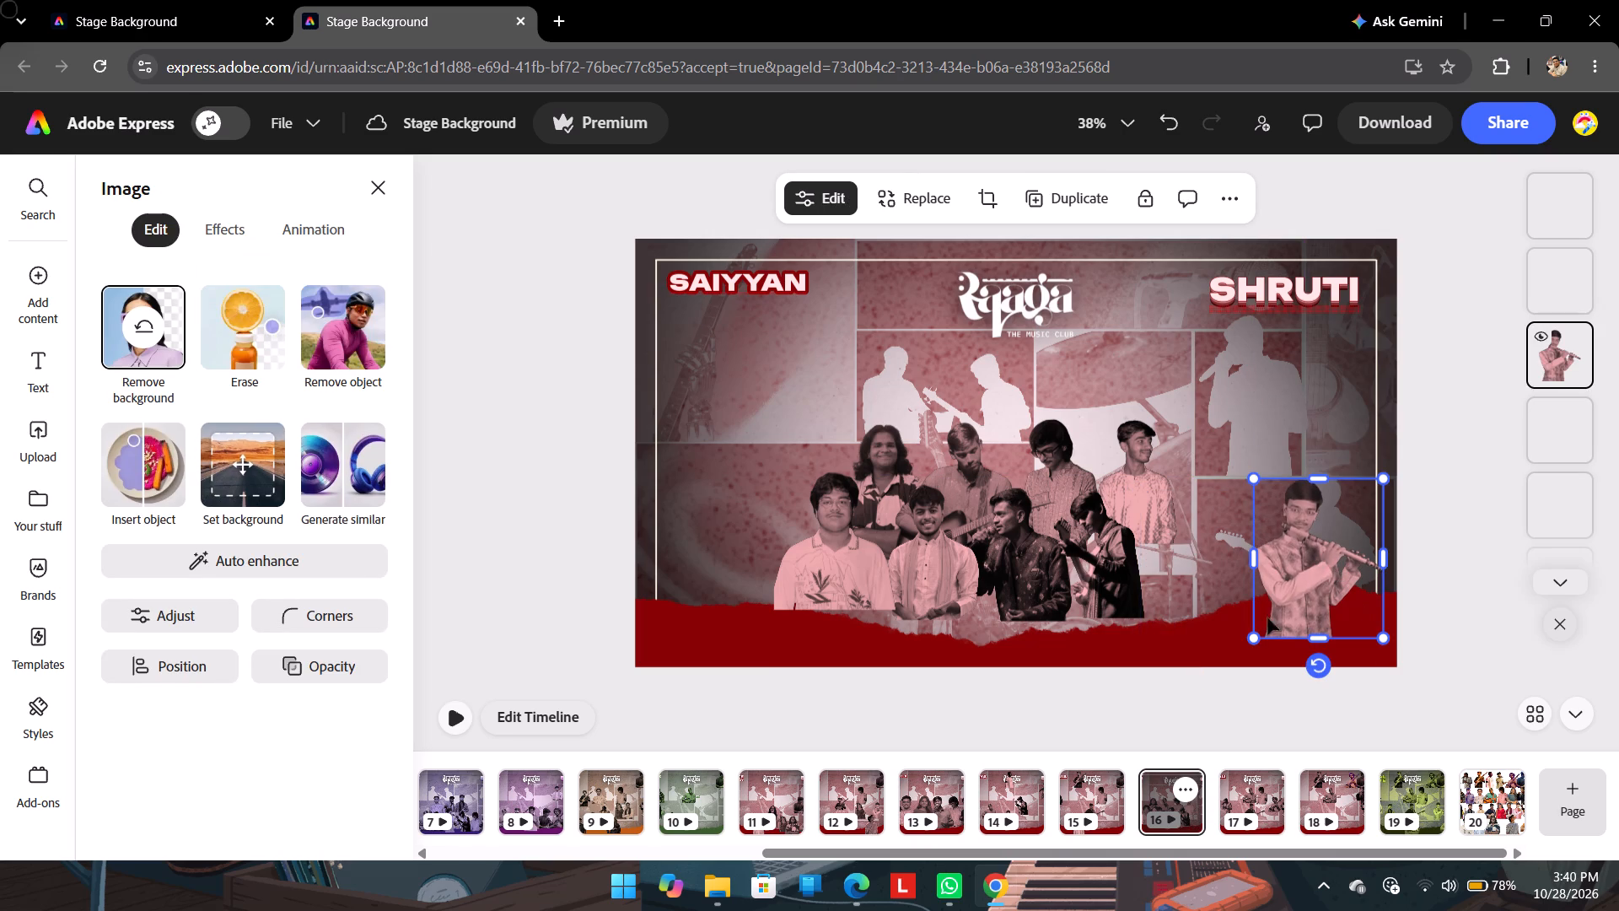
left_click_drag(1293, 573, 1271, 570)
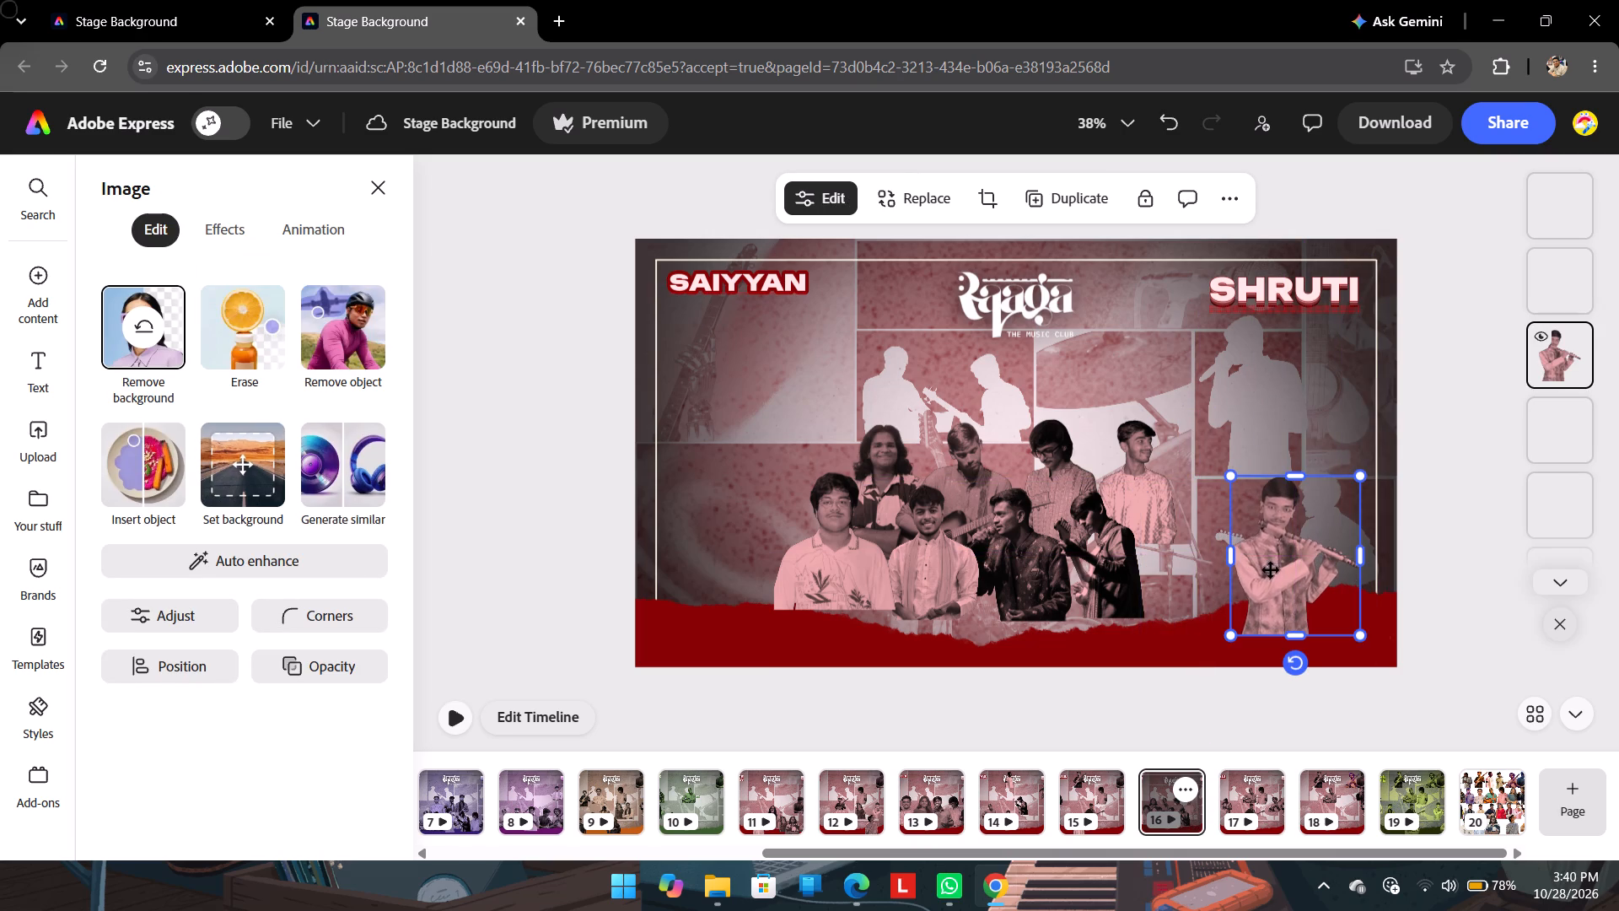
Send the flute player on the Saiyyan page backward one layer, behind the red torn-edge strip.
scroll(745, 820, "right", 3)
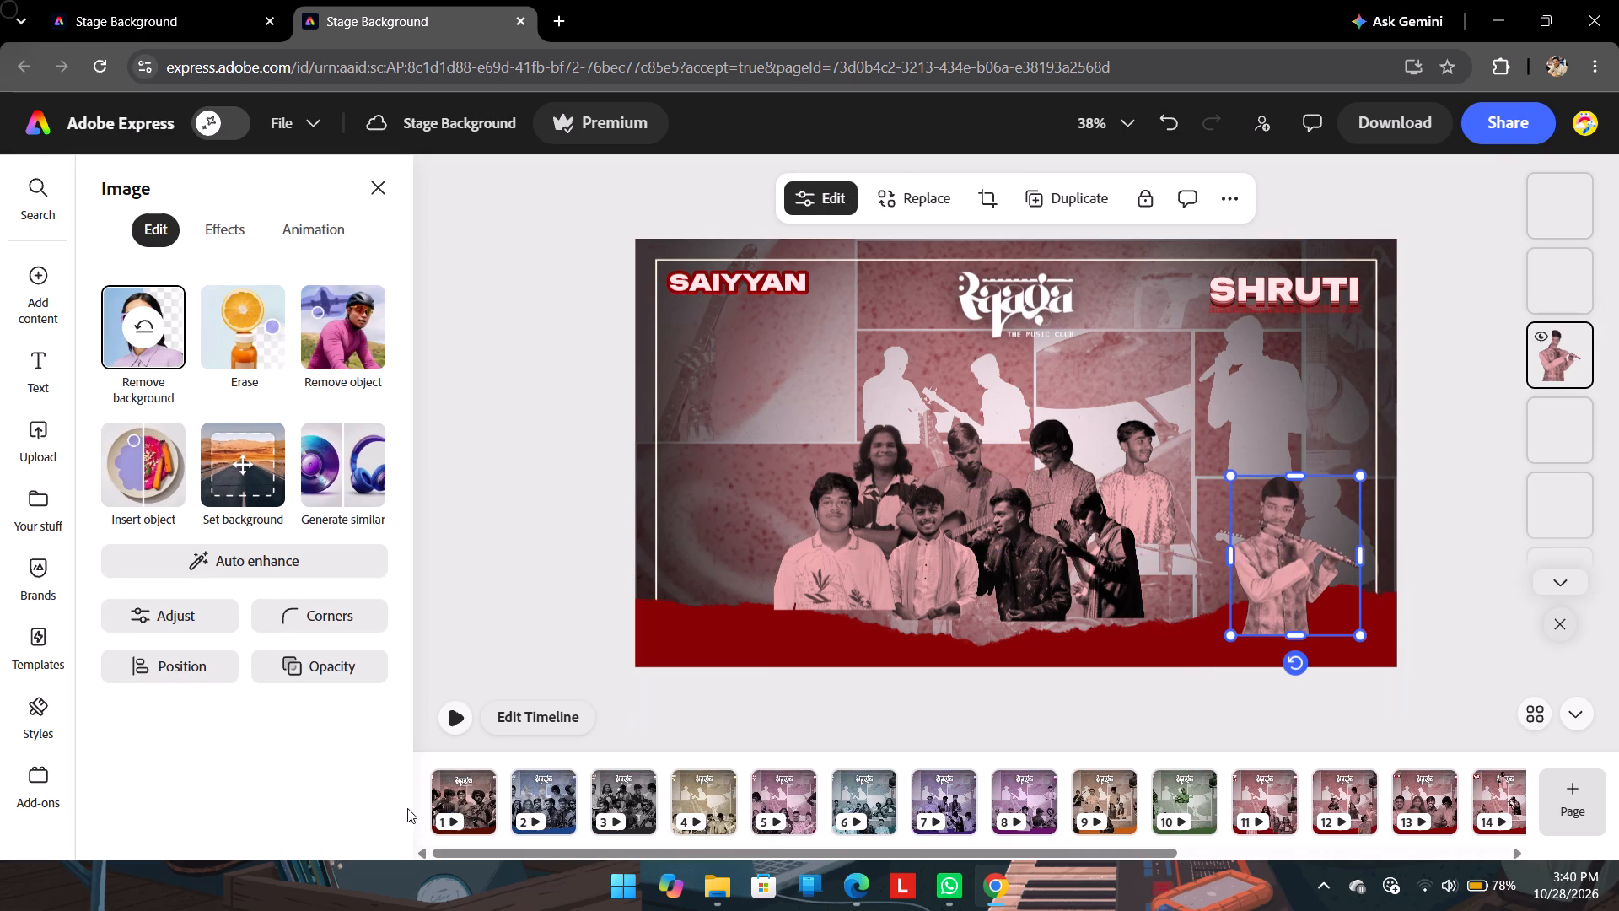
left_click(437, 792)
scroll(1021, 800, "left", 5)
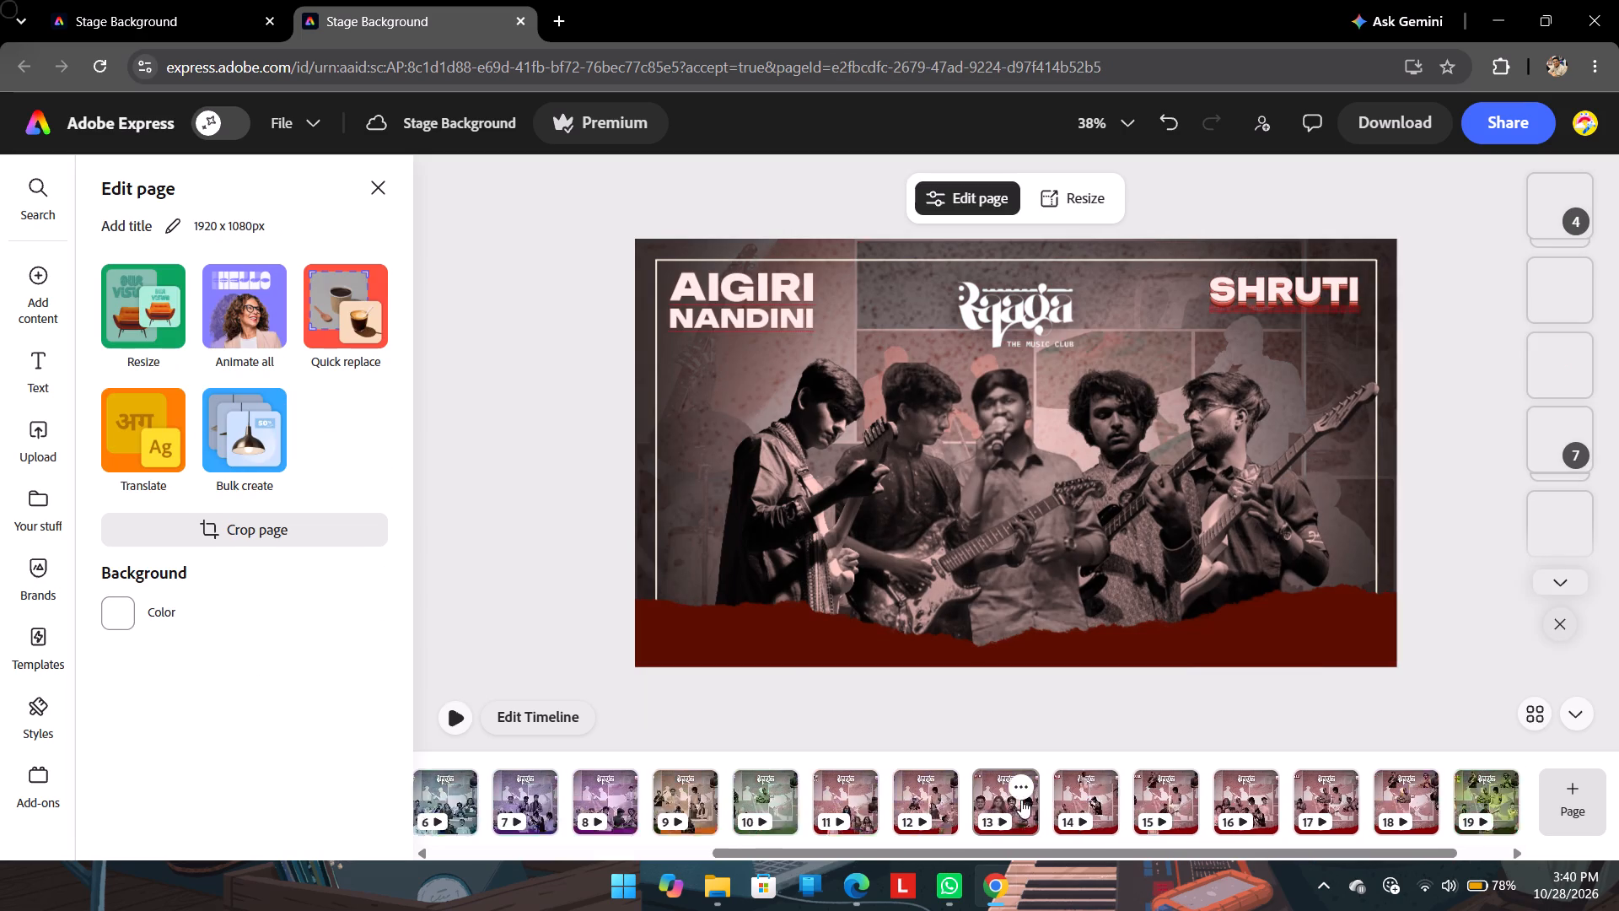
left_click(1302, 794)
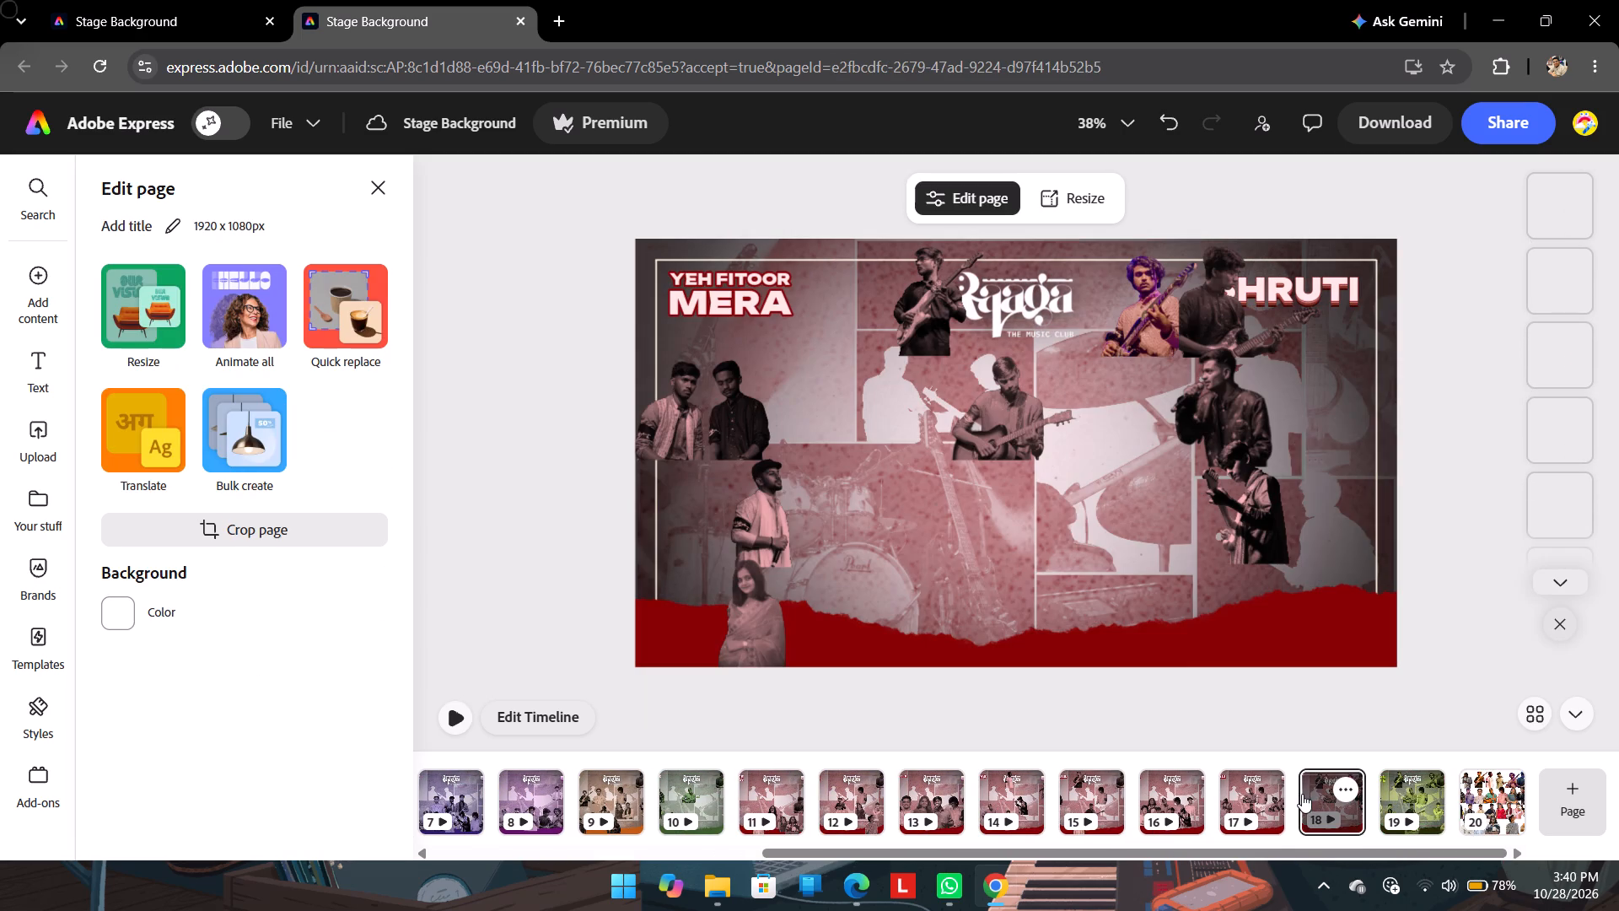
left_click(1231, 794)
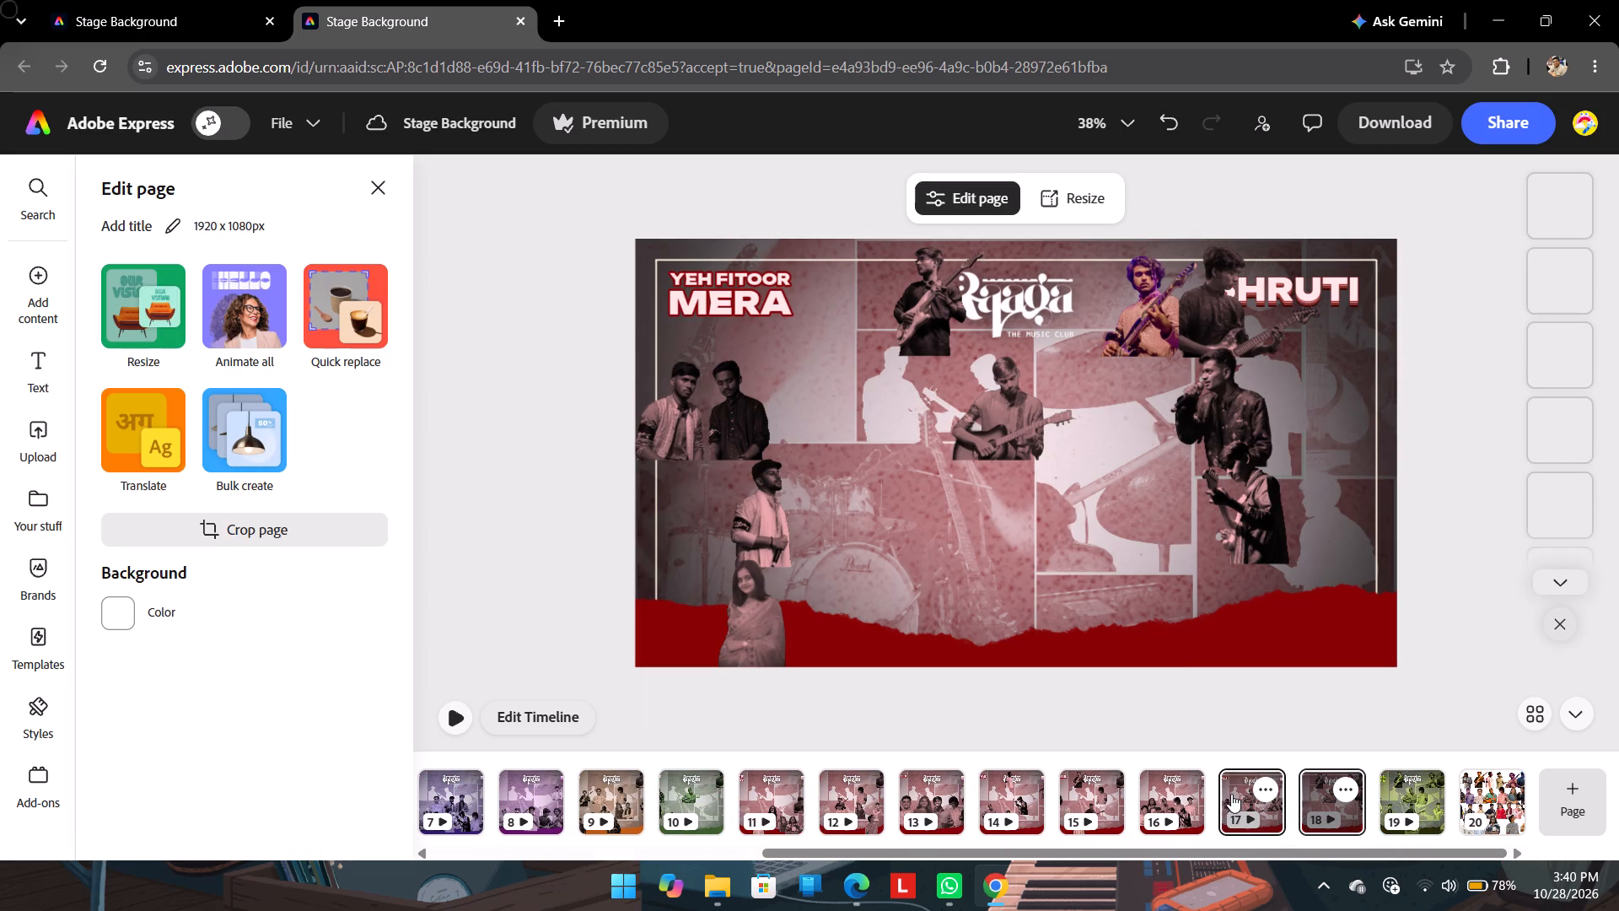
left_click(1146, 790)
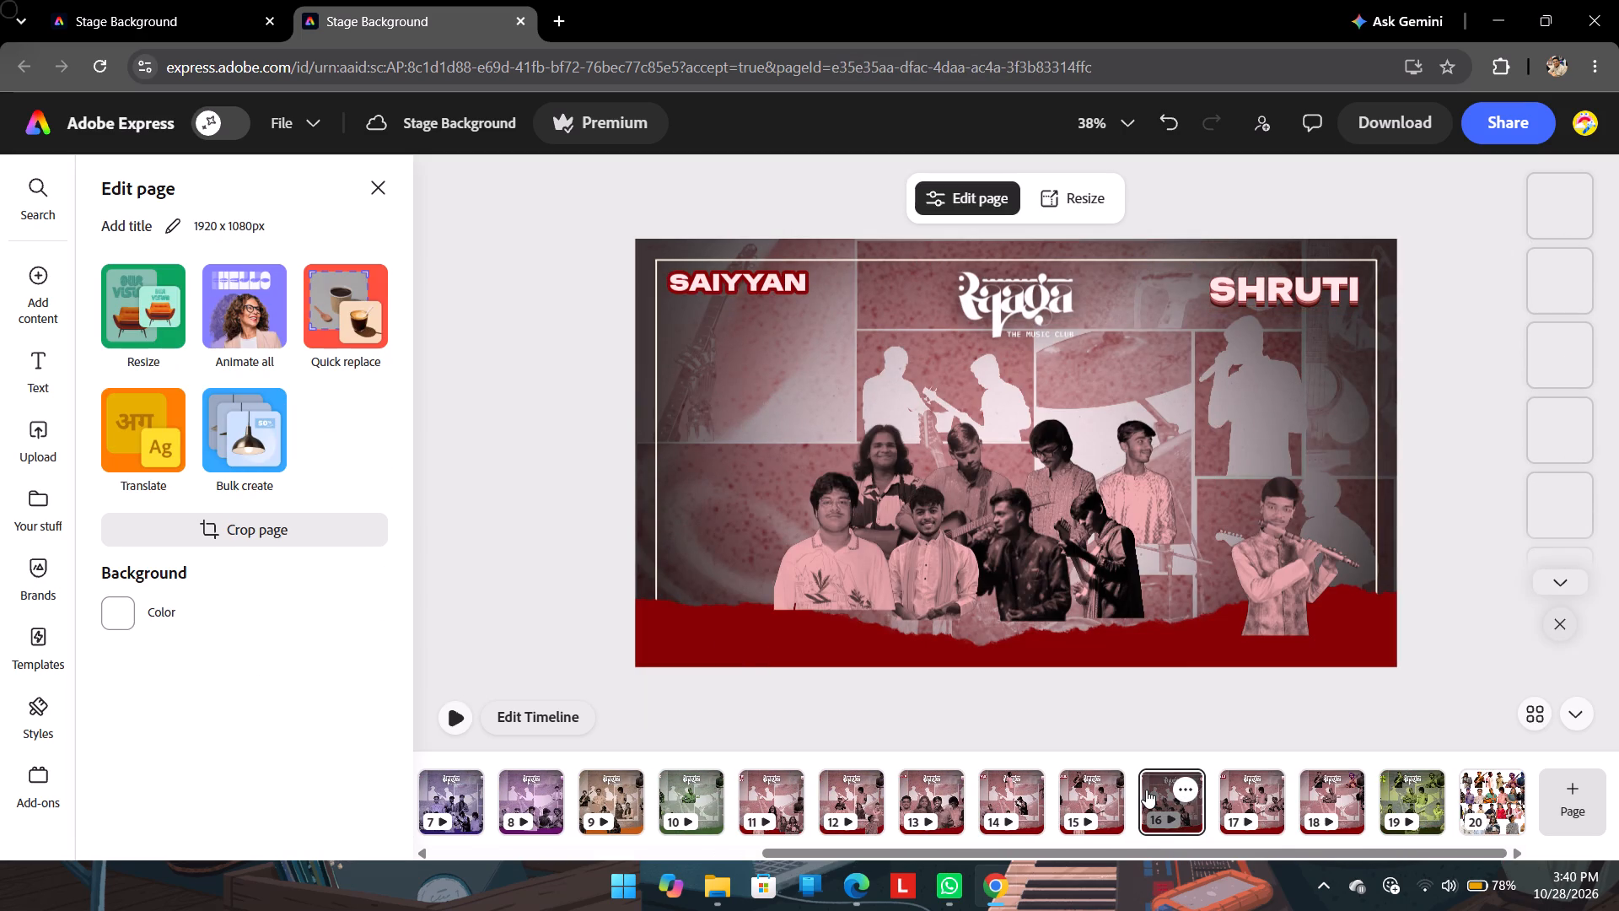
left_click(1276, 519)
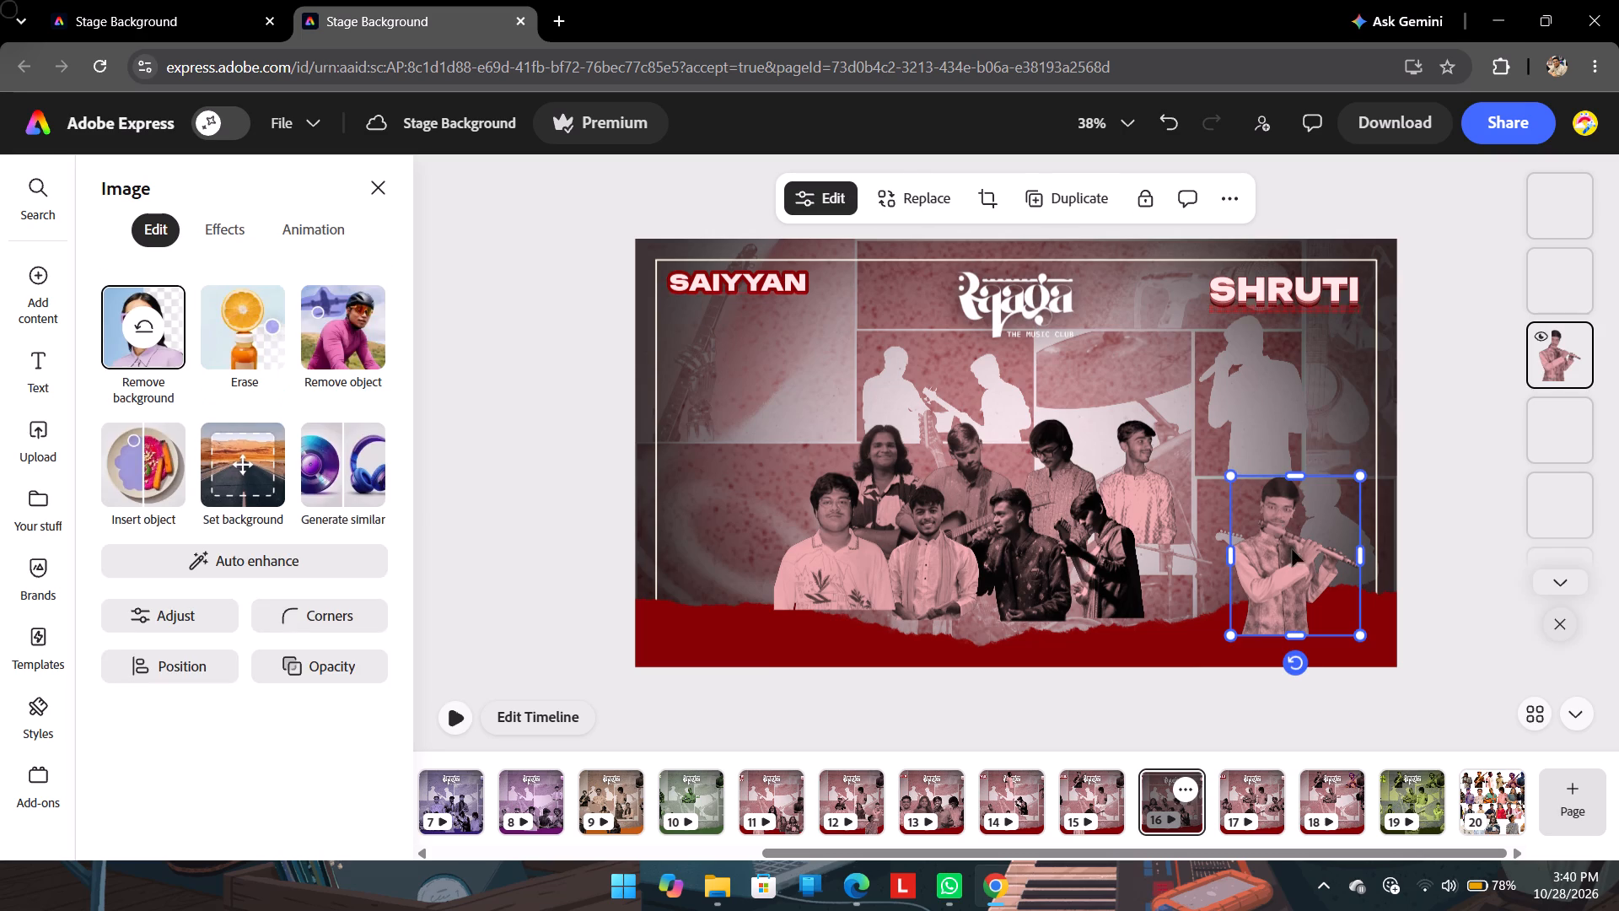
right_click(1286, 562)
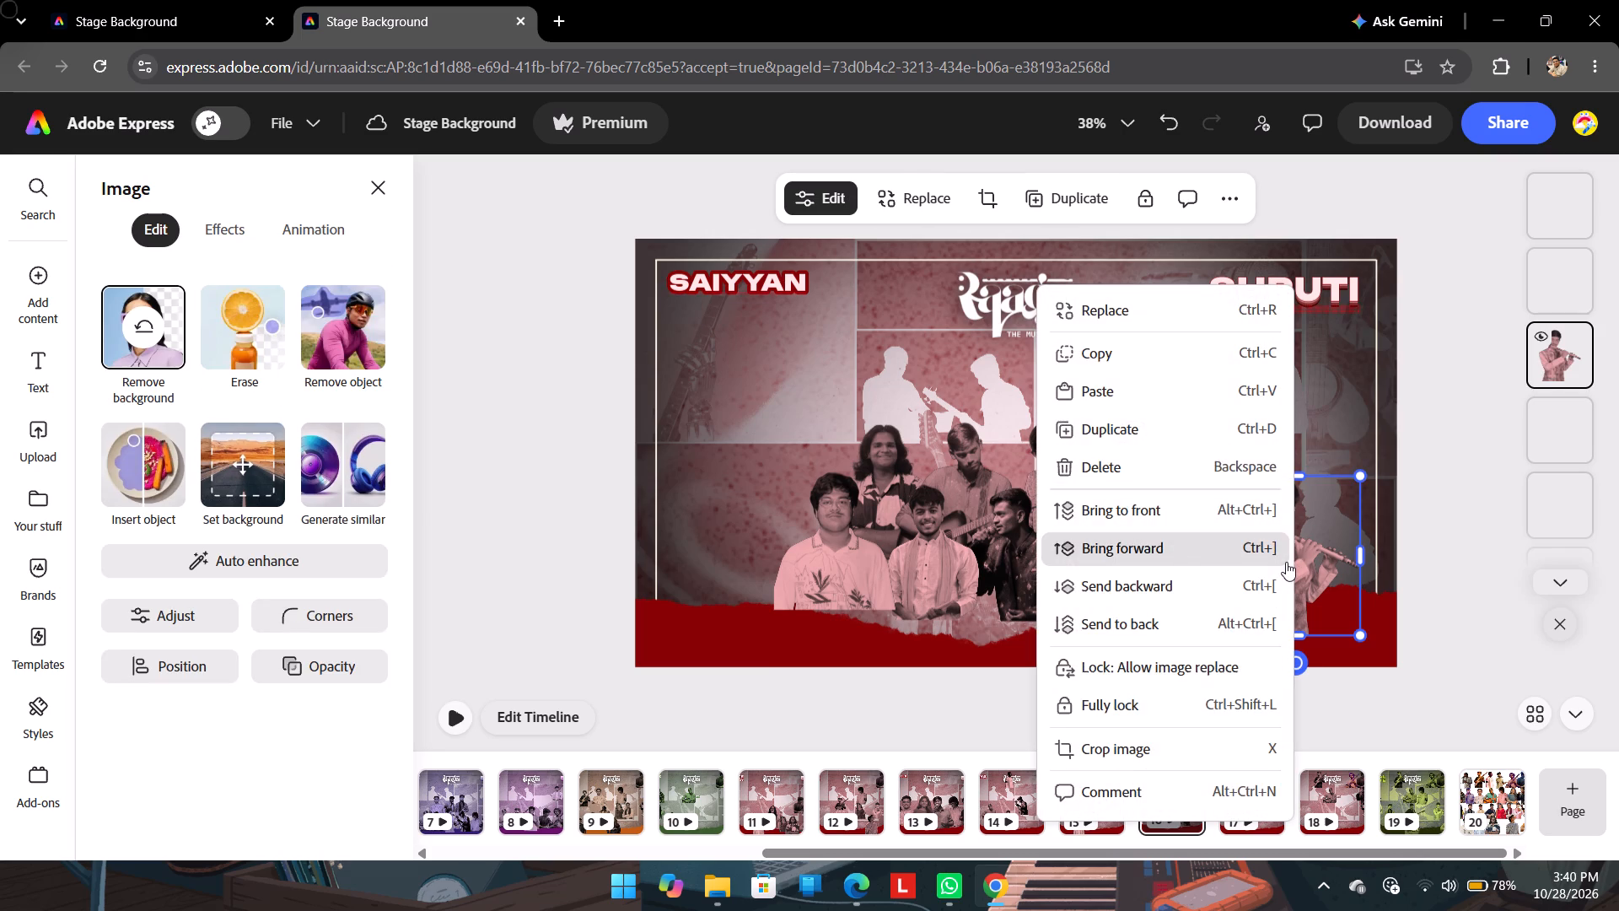
left_click(1202, 574)
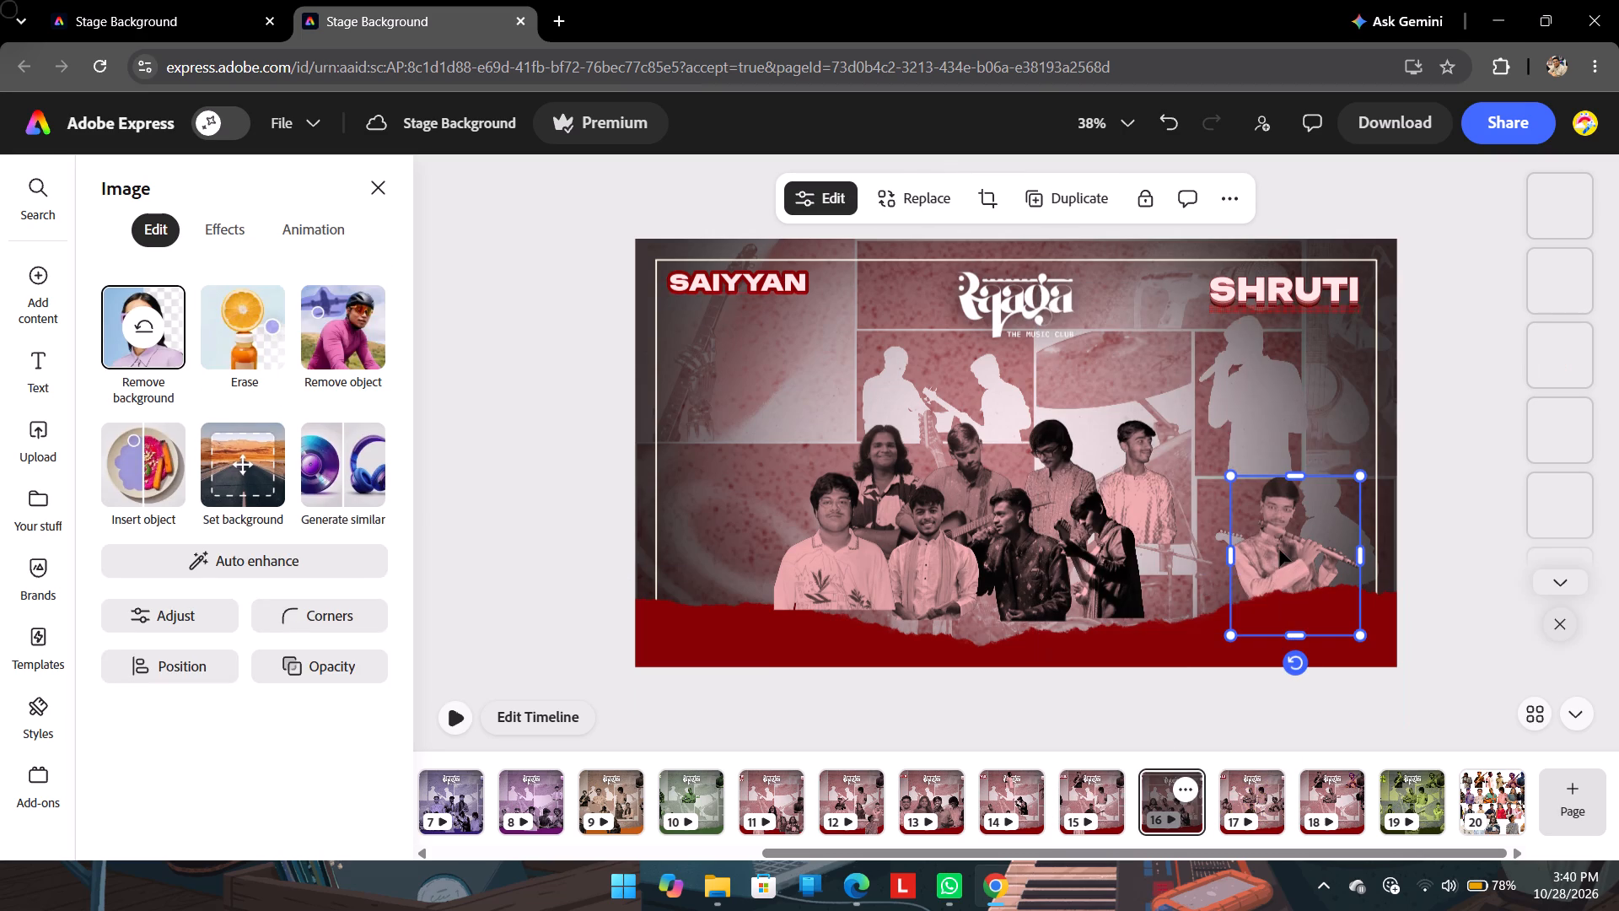
Enlarge the flute player on the Saiyyan page and position him just above the red torn-edge strip near the page's right edge.
left_click_drag(1279, 549, 1289, 518)
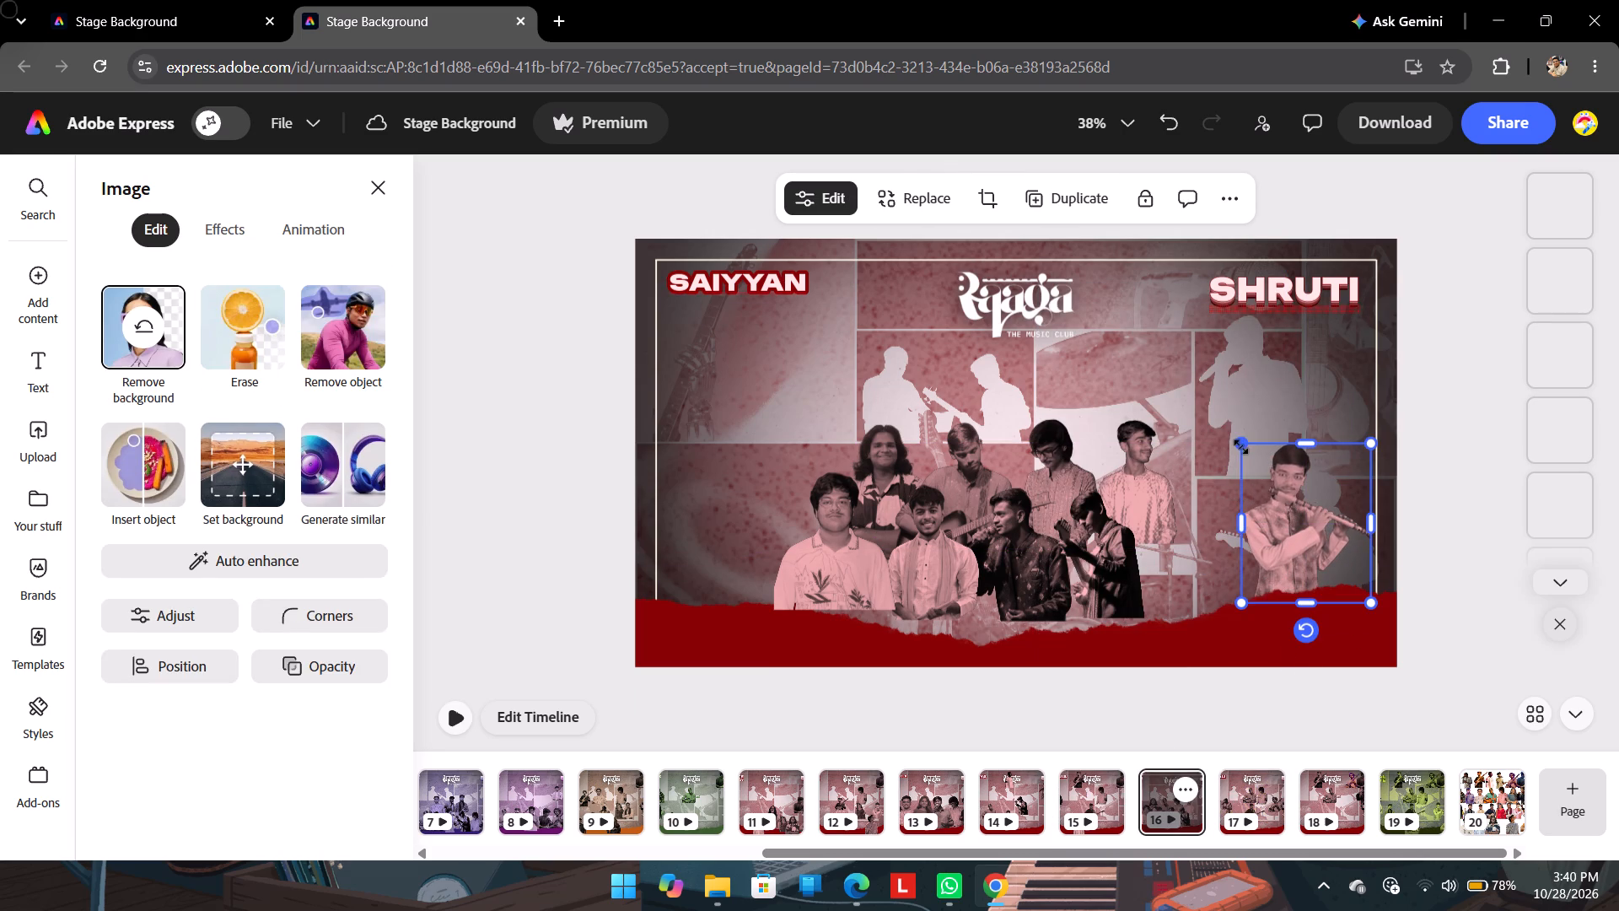
left_click_drag(1240, 446, 1181, 391)
left_click_drag(1237, 462, 1249, 489)
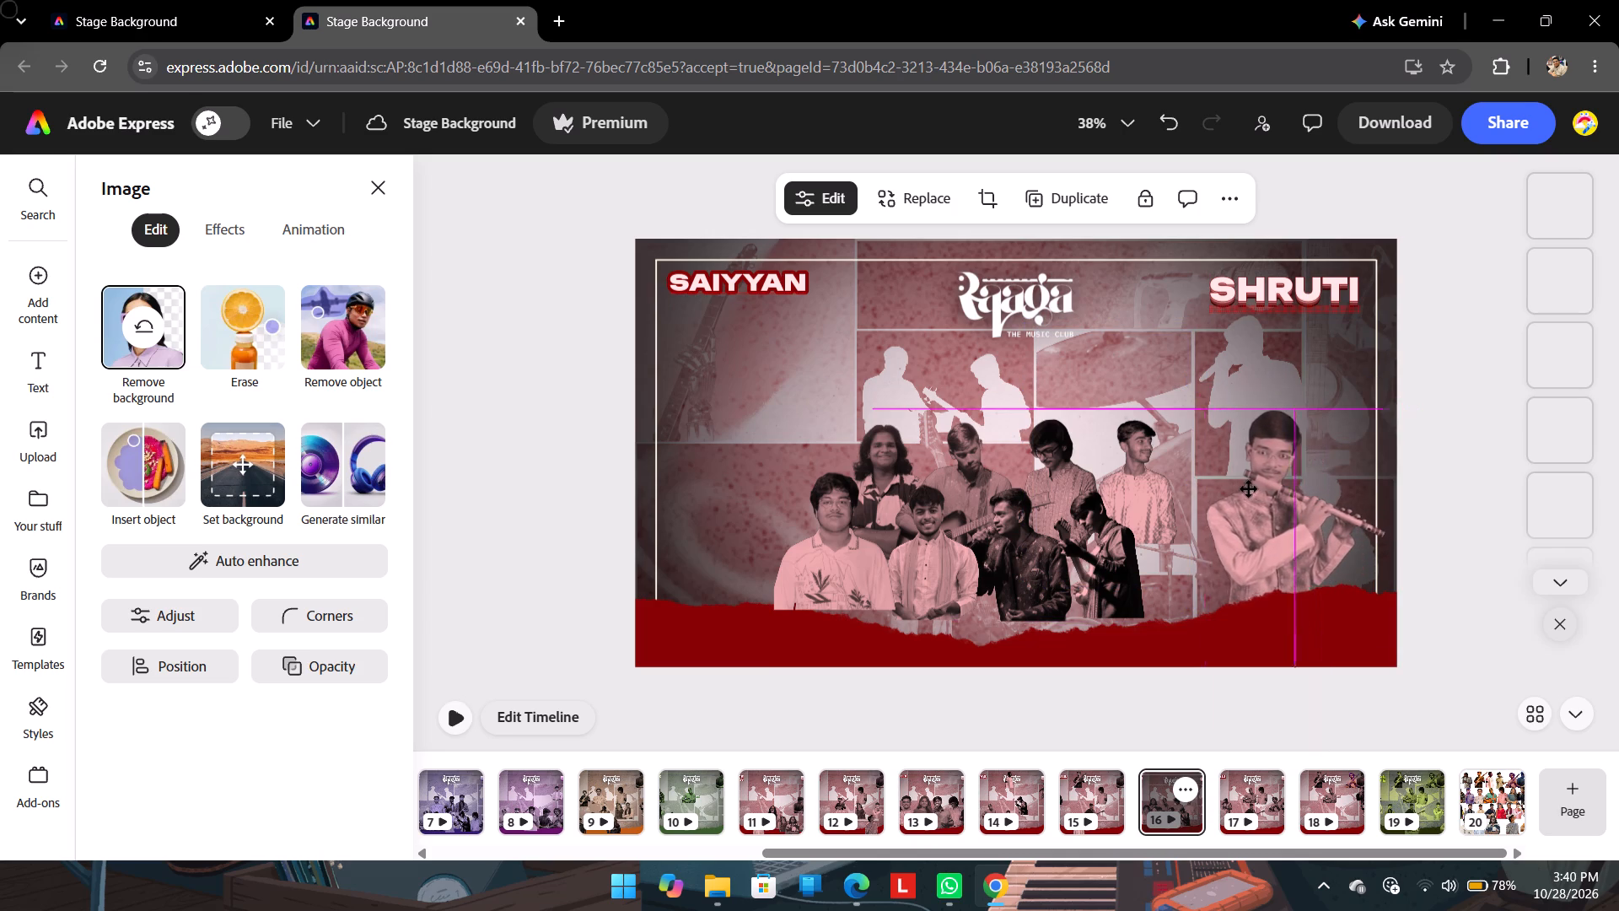
left_click_drag(1249, 489, 1251, 492)
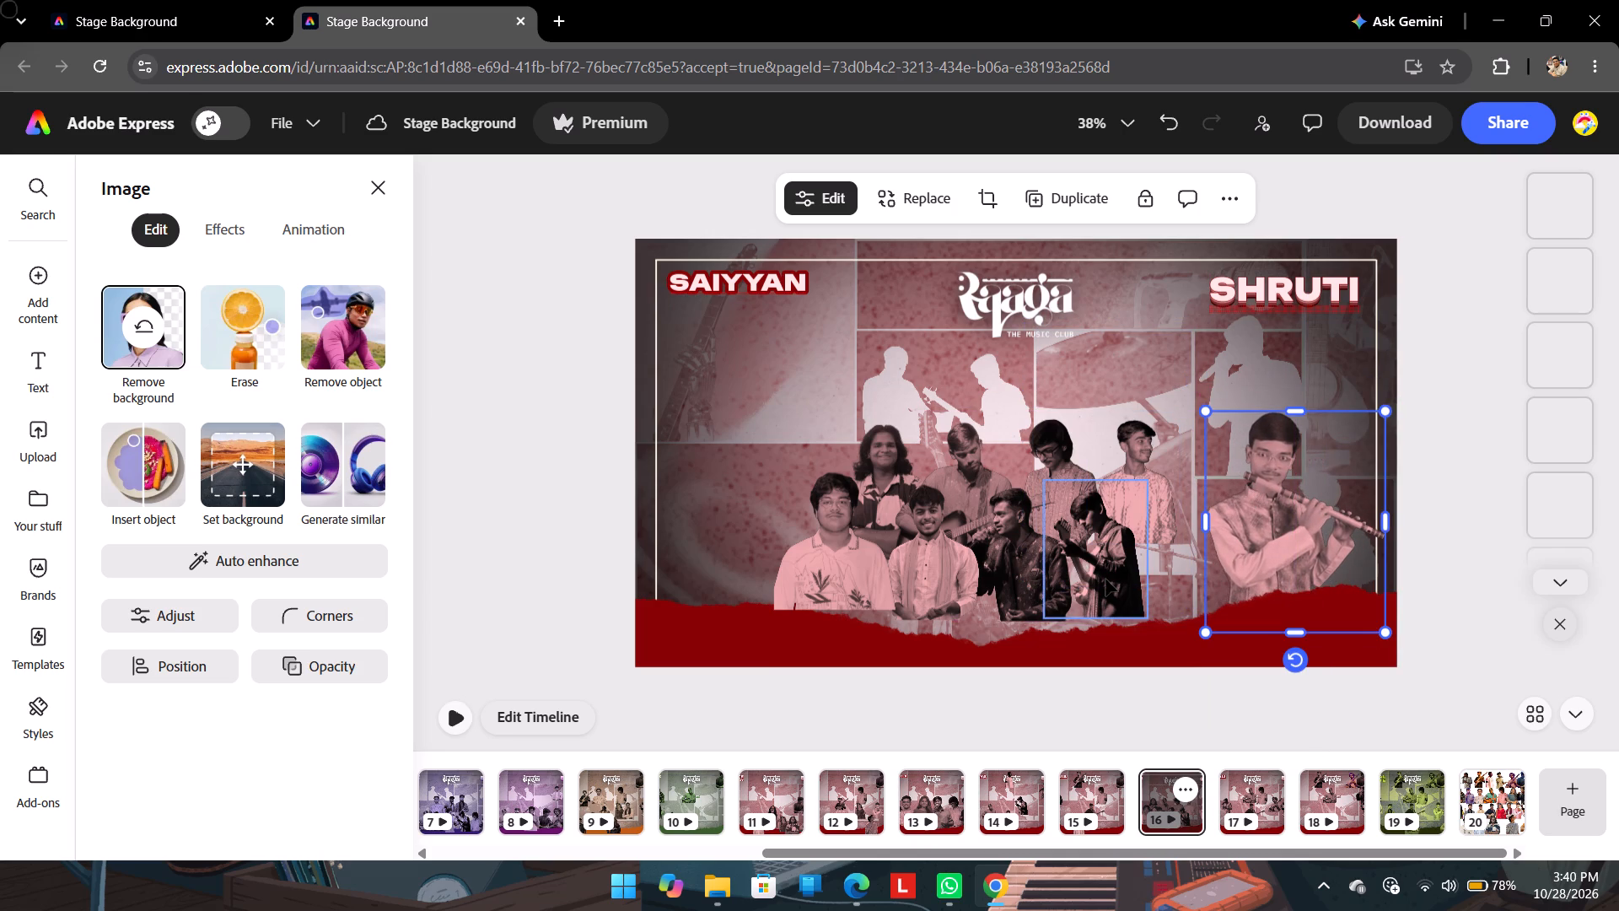
Move the dark-clothed performer at the end of the front row toward the flute player and enlarge him.
left_click_drag(1105, 577, 1177, 574)
left_click_drag(1110, 475, 1040, 435)
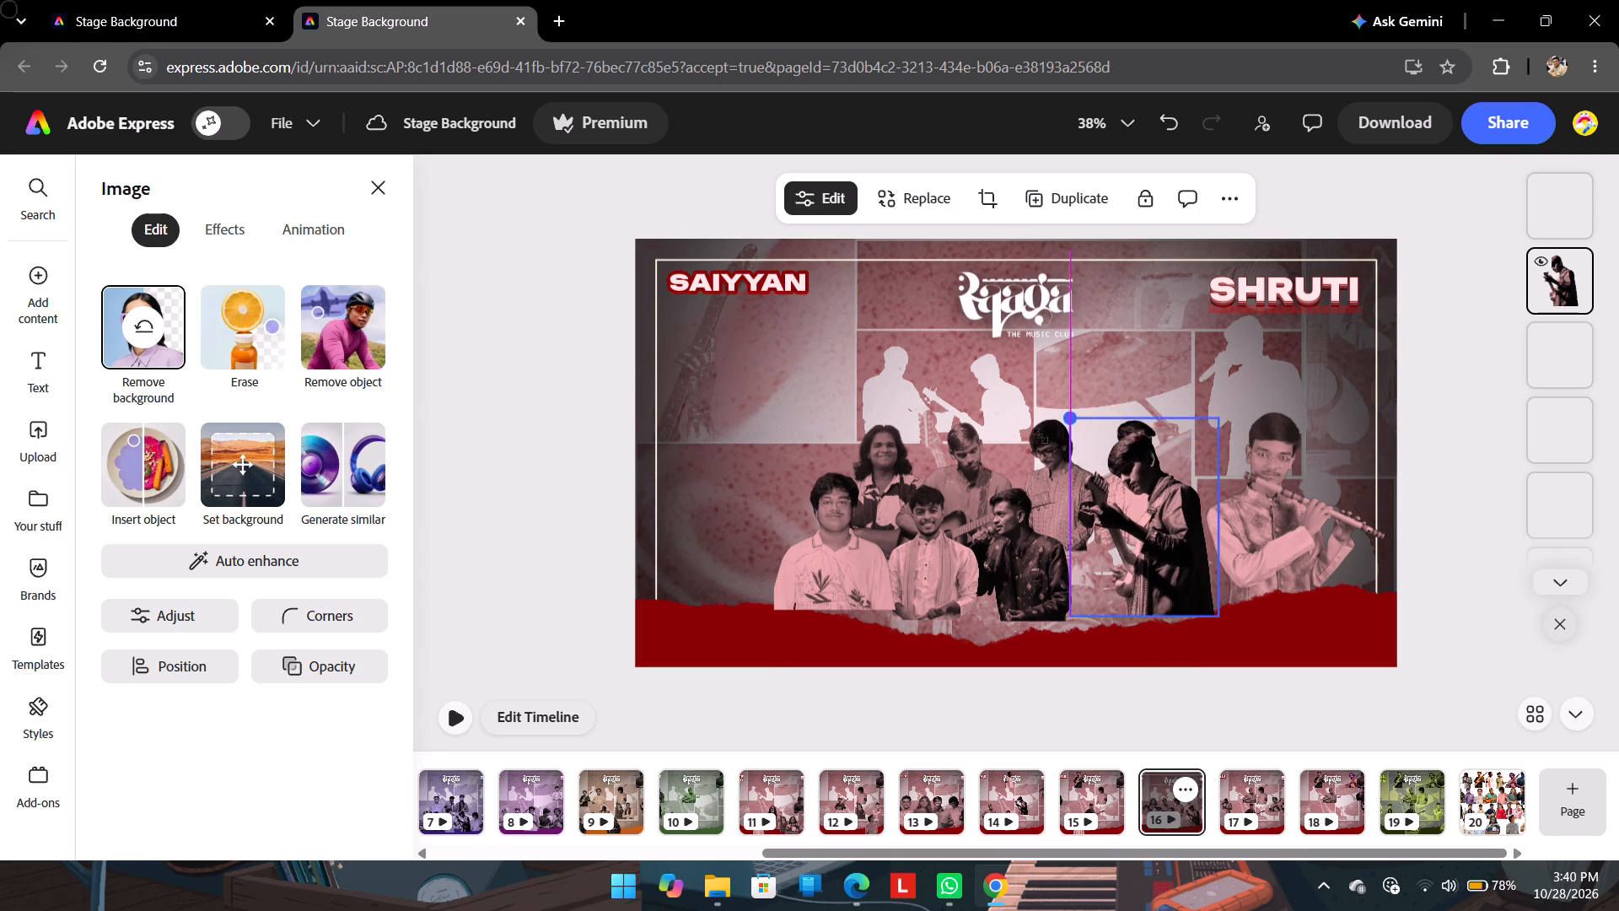
left_click_drag(1040, 435, 1047, 441)
Send the dark-clothed performer backward three layers, behind the red torn-edge strip, and lower him slightly so his base meets the strip.
right_click(1155, 507)
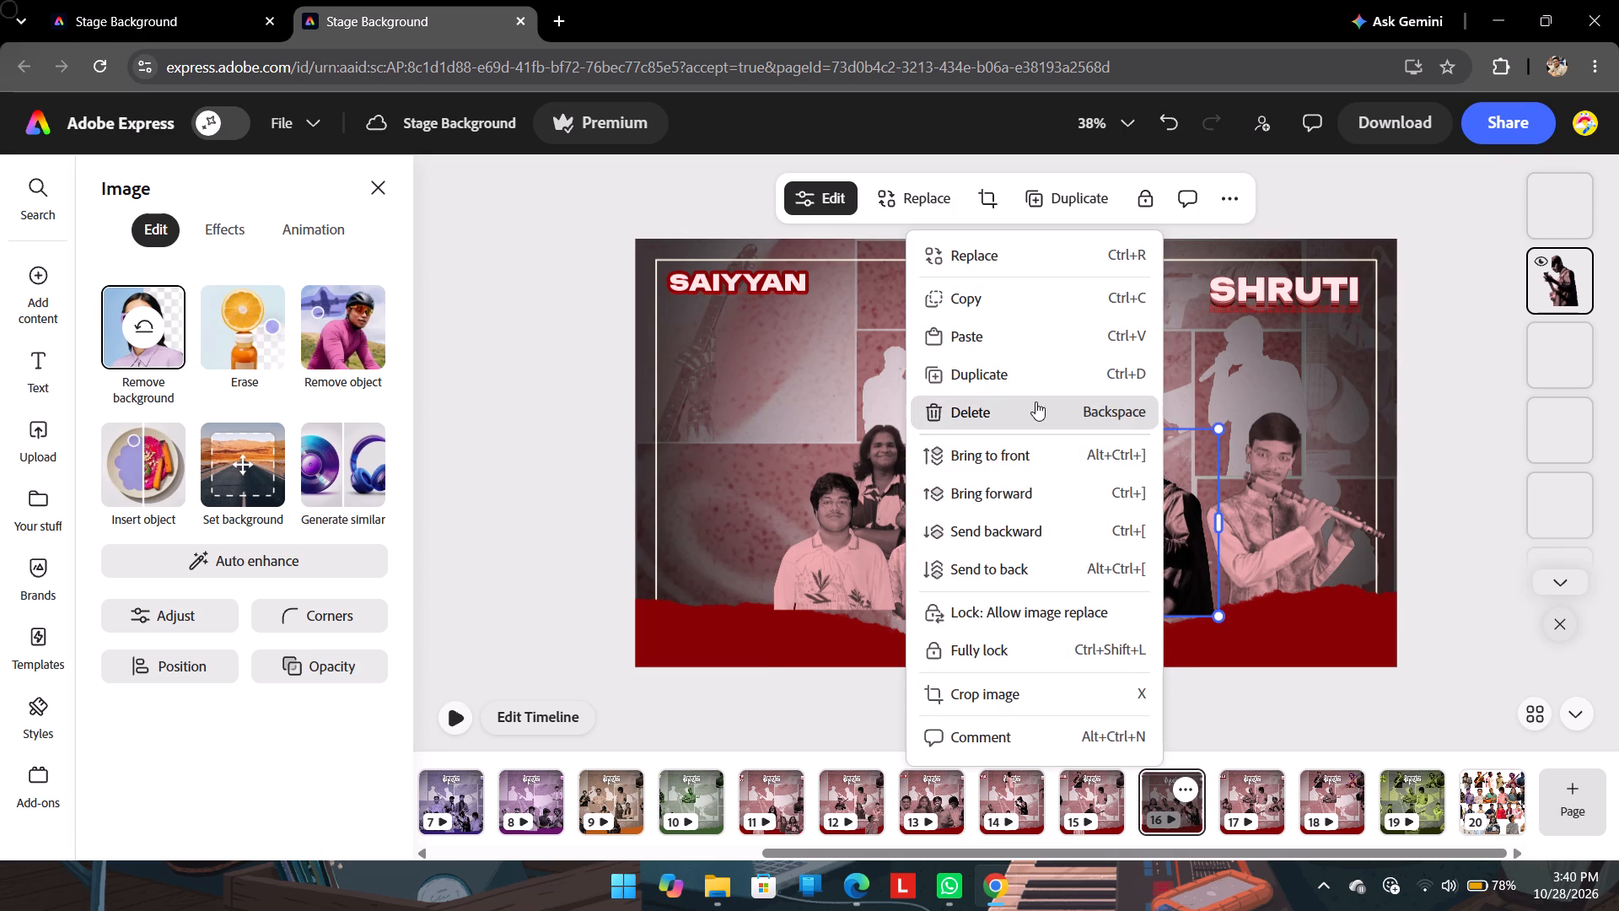
left_click(1038, 519)
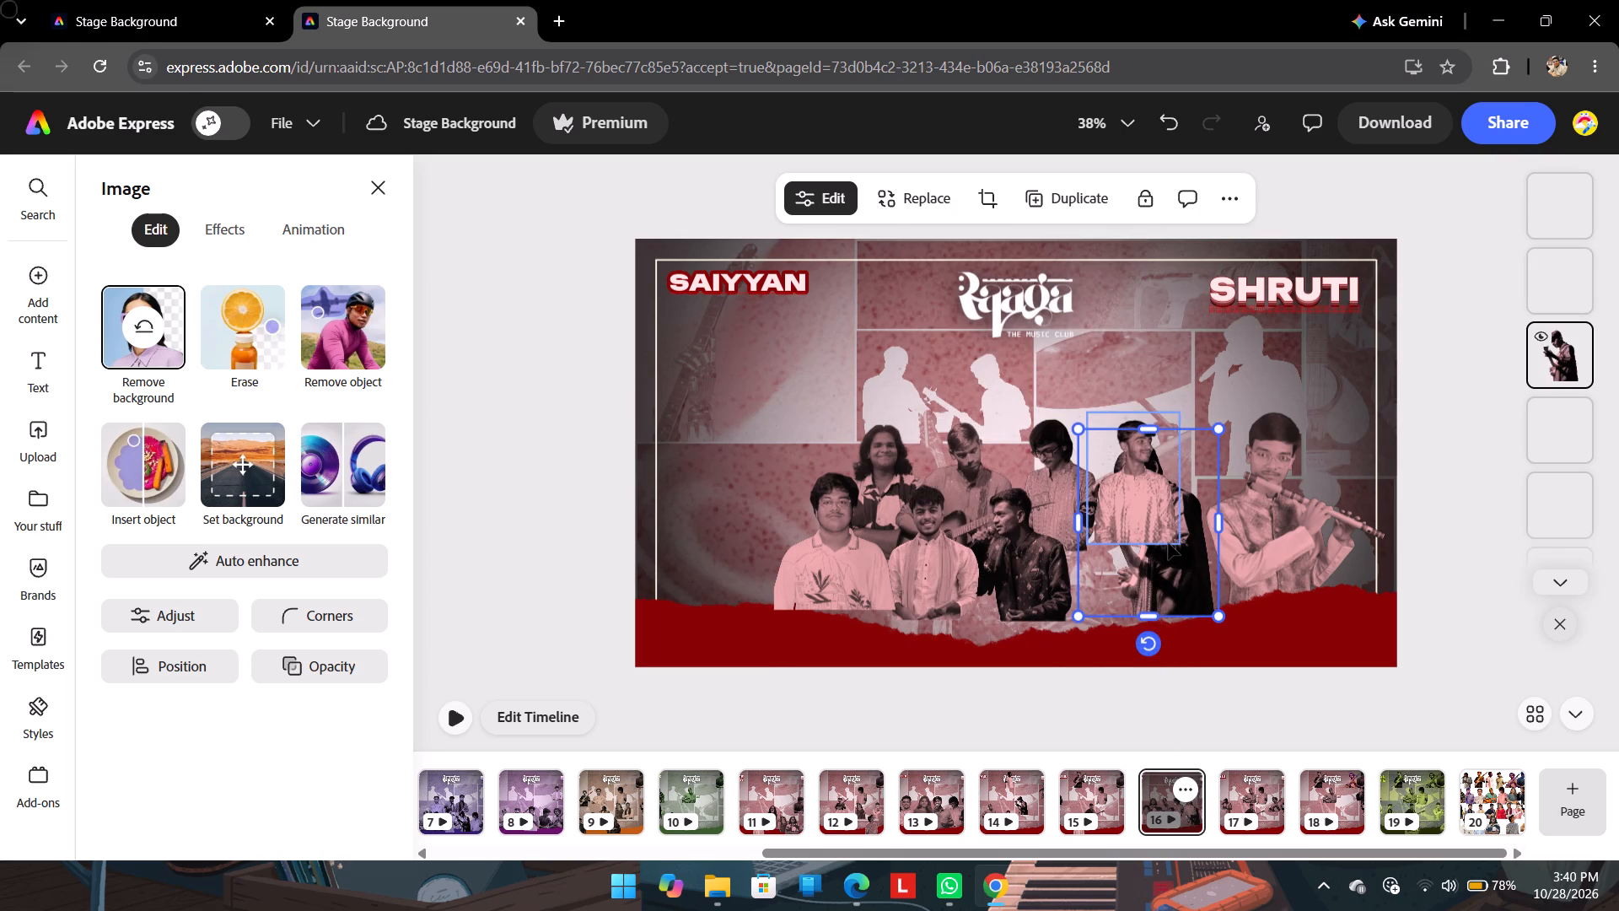
left_click(1193, 583)
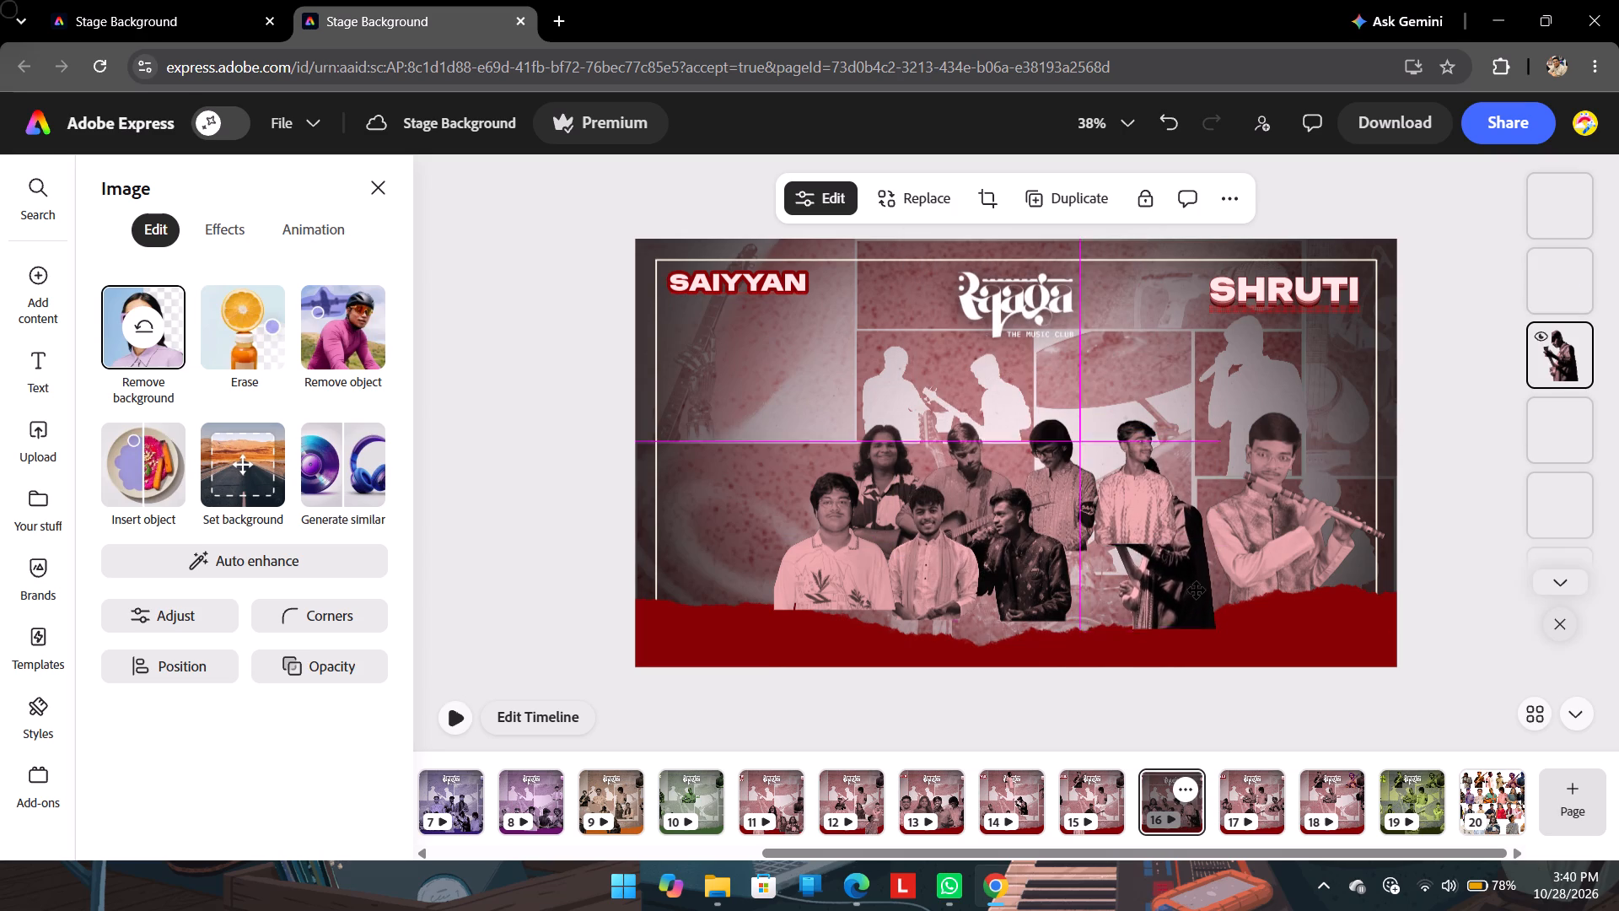
left_click_drag(1186, 588, 1186, 596)
right_click(1186, 596)
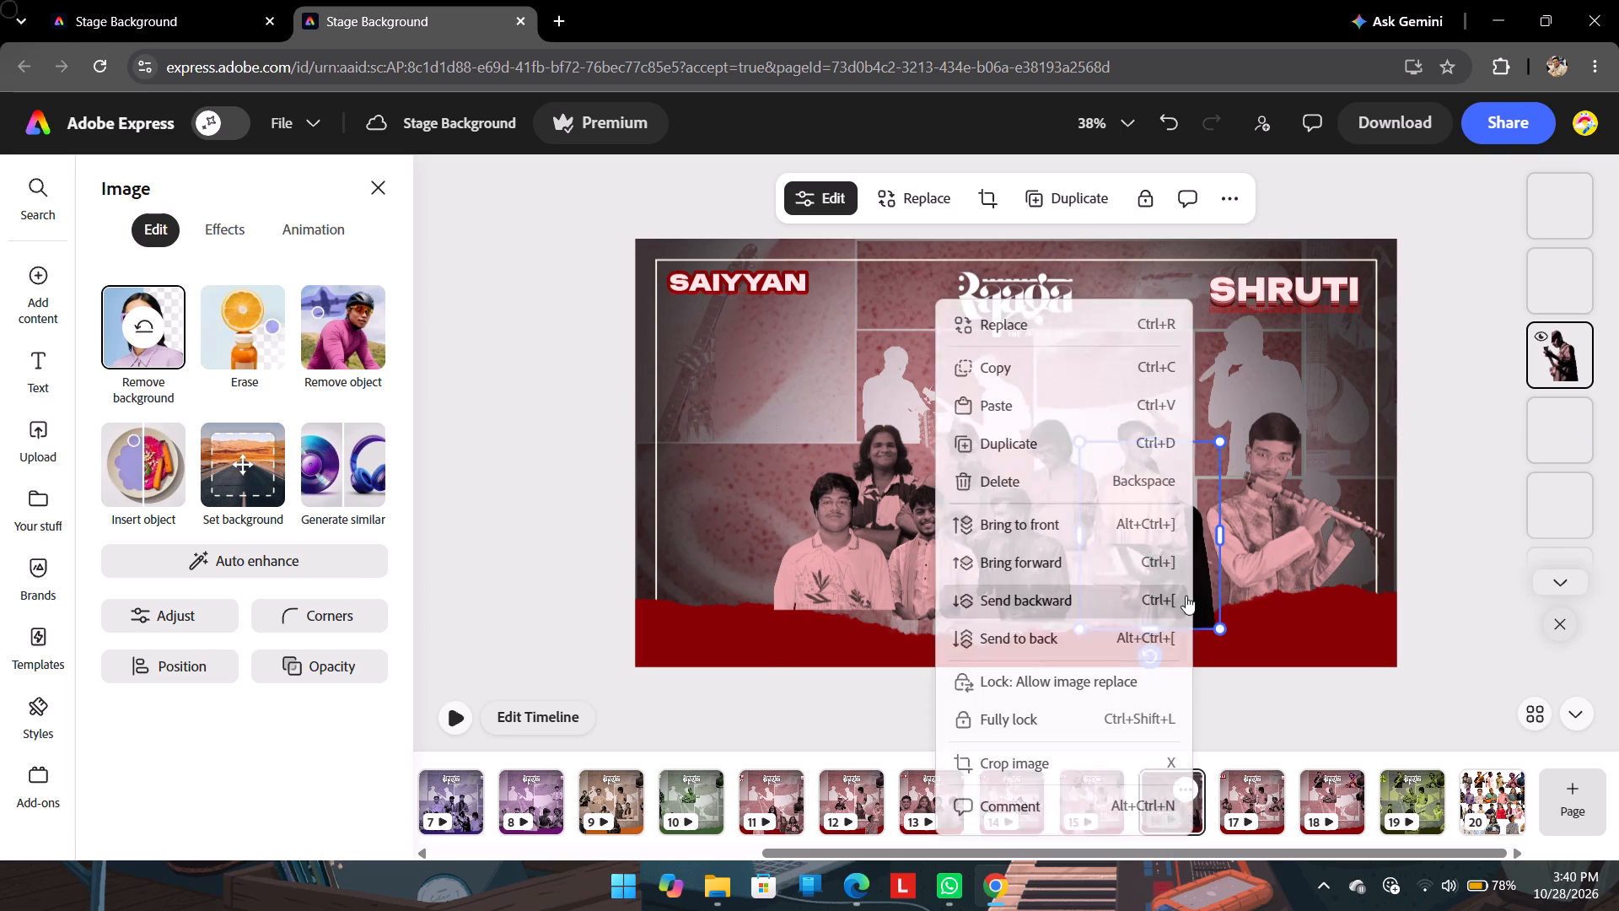
left_click(1045, 588)
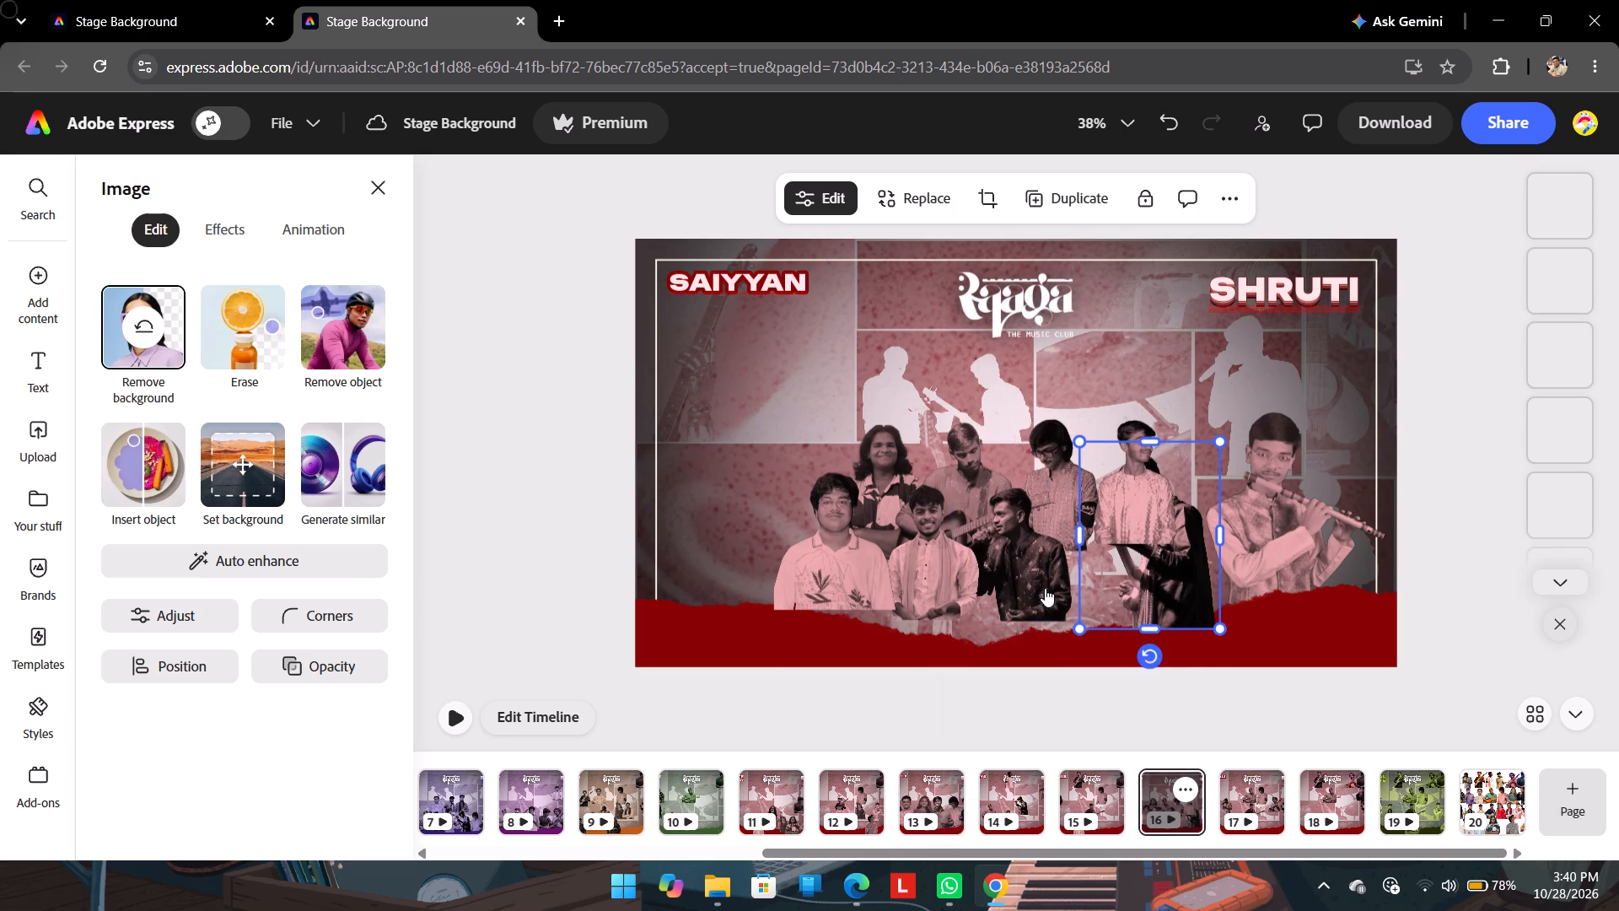
left_click_drag(1194, 578, 1195, 588)
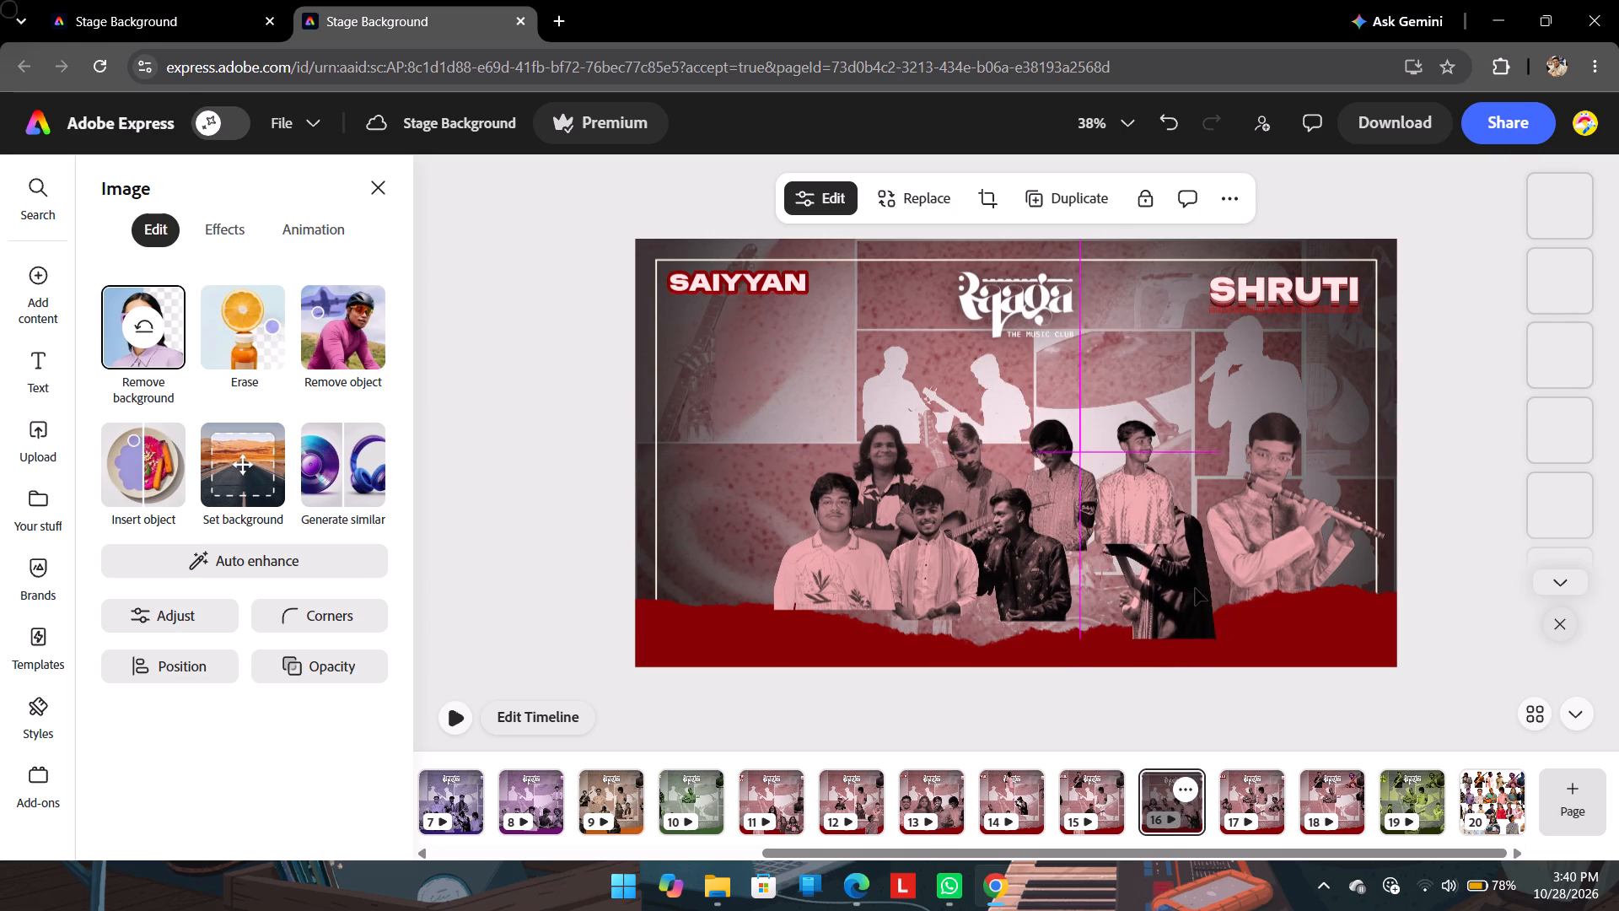
right_click(1195, 588)
left_click(1114, 599)
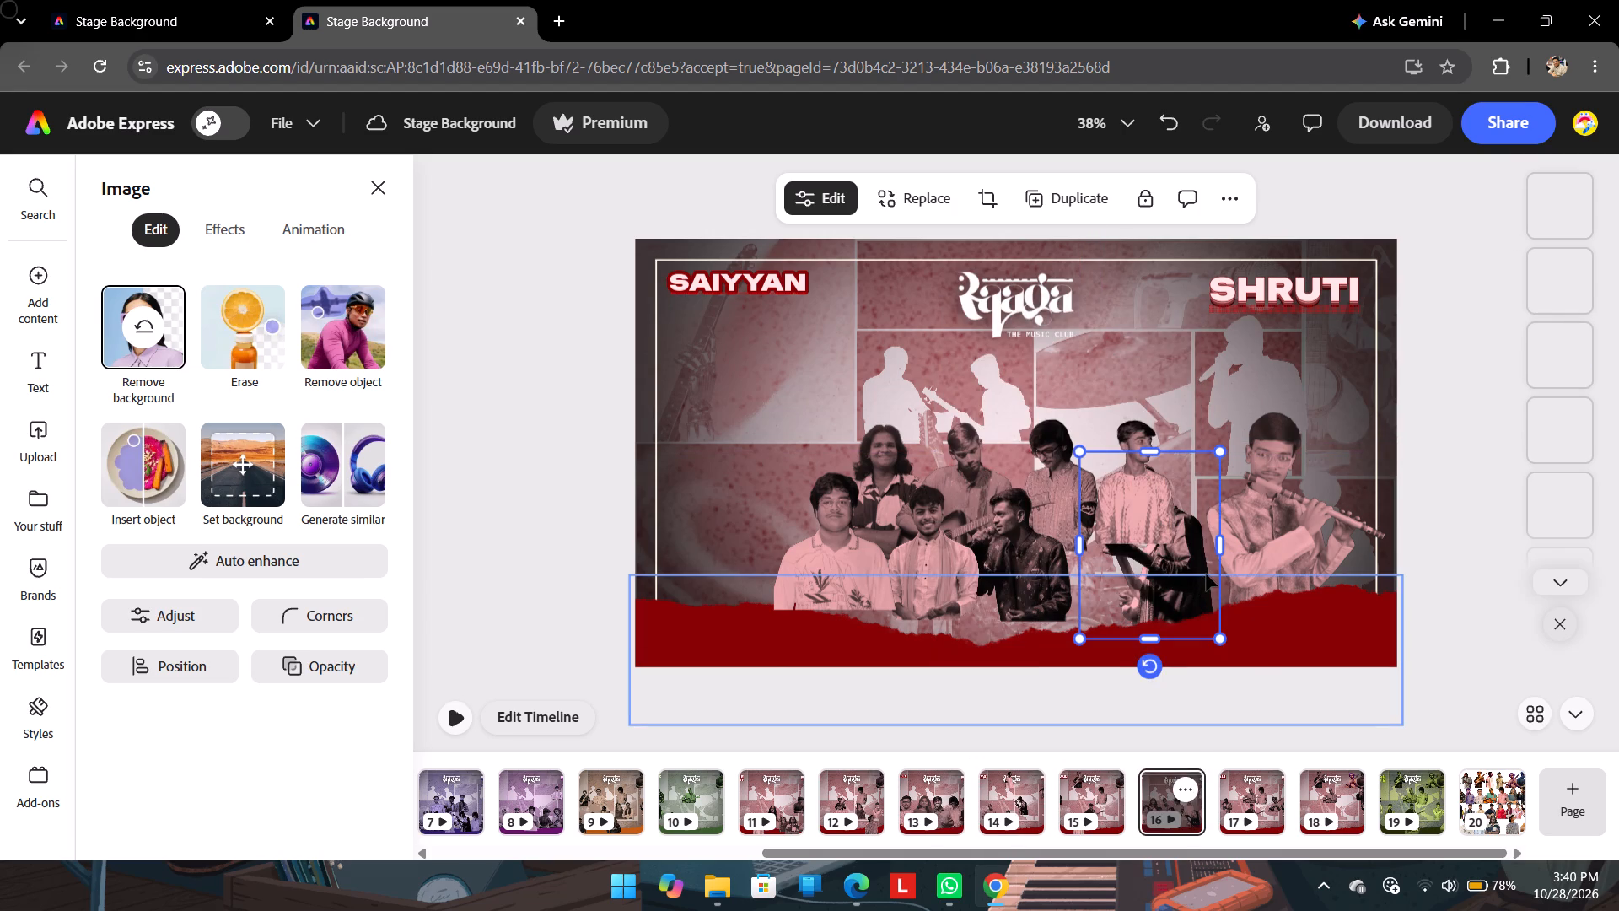
Enlarge the dark-clothed performer slightly more and move him right up beside the flute player.
left_click_drag(1206, 573, 1222, 563)
left_click_drag(1100, 443, 1086, 431)
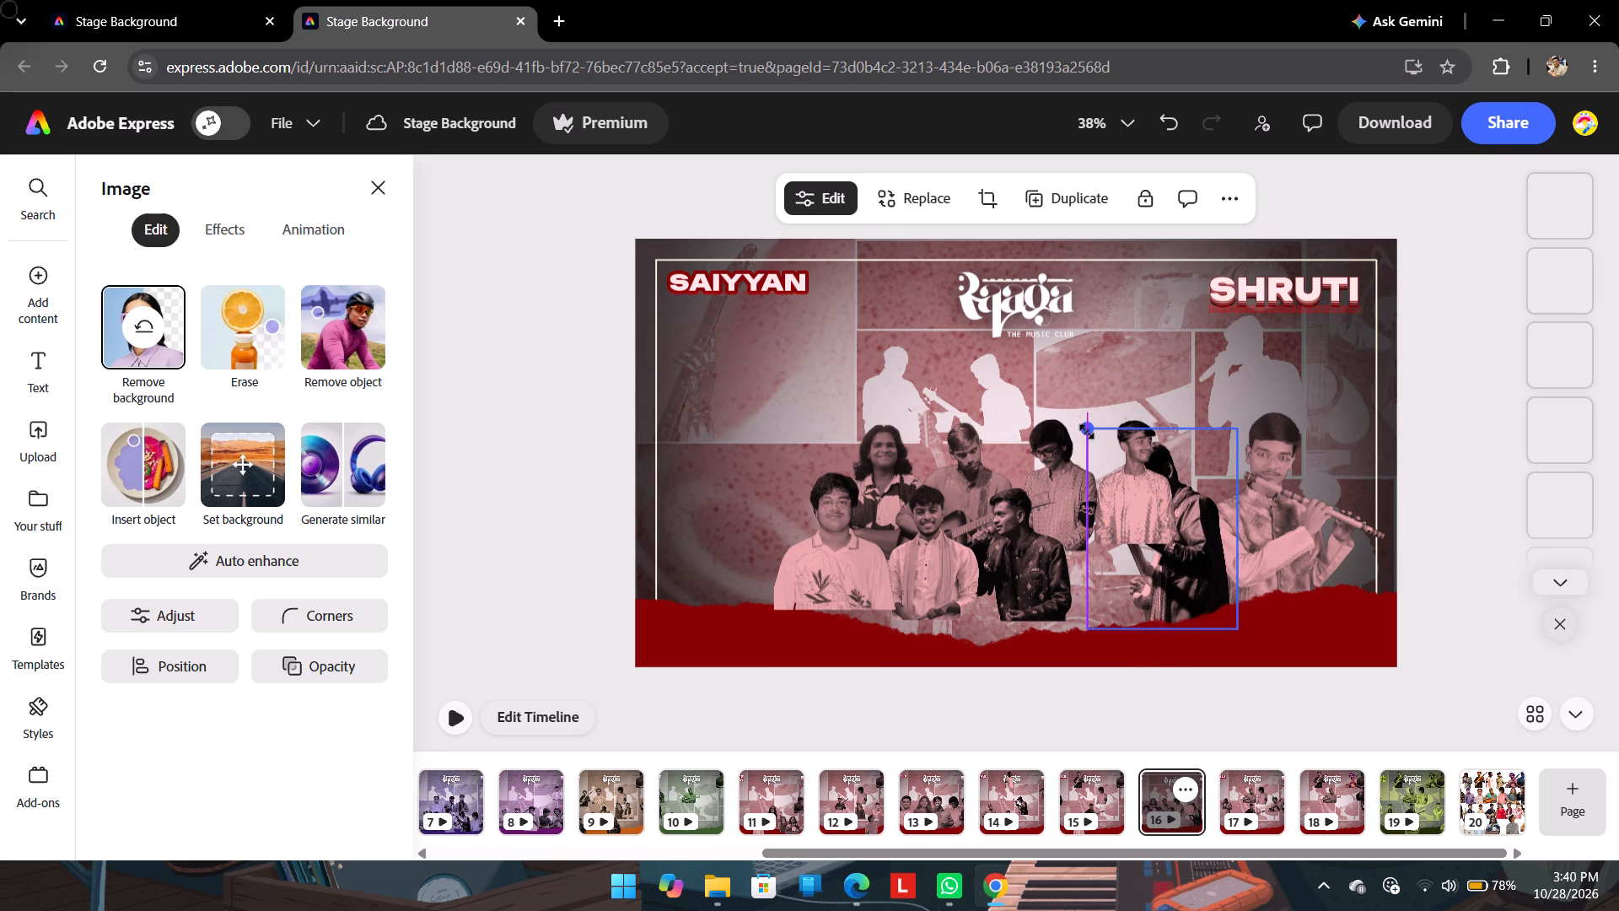
left_click_drag(1086, 431, 1087, 432)
left_click(1194, 556)
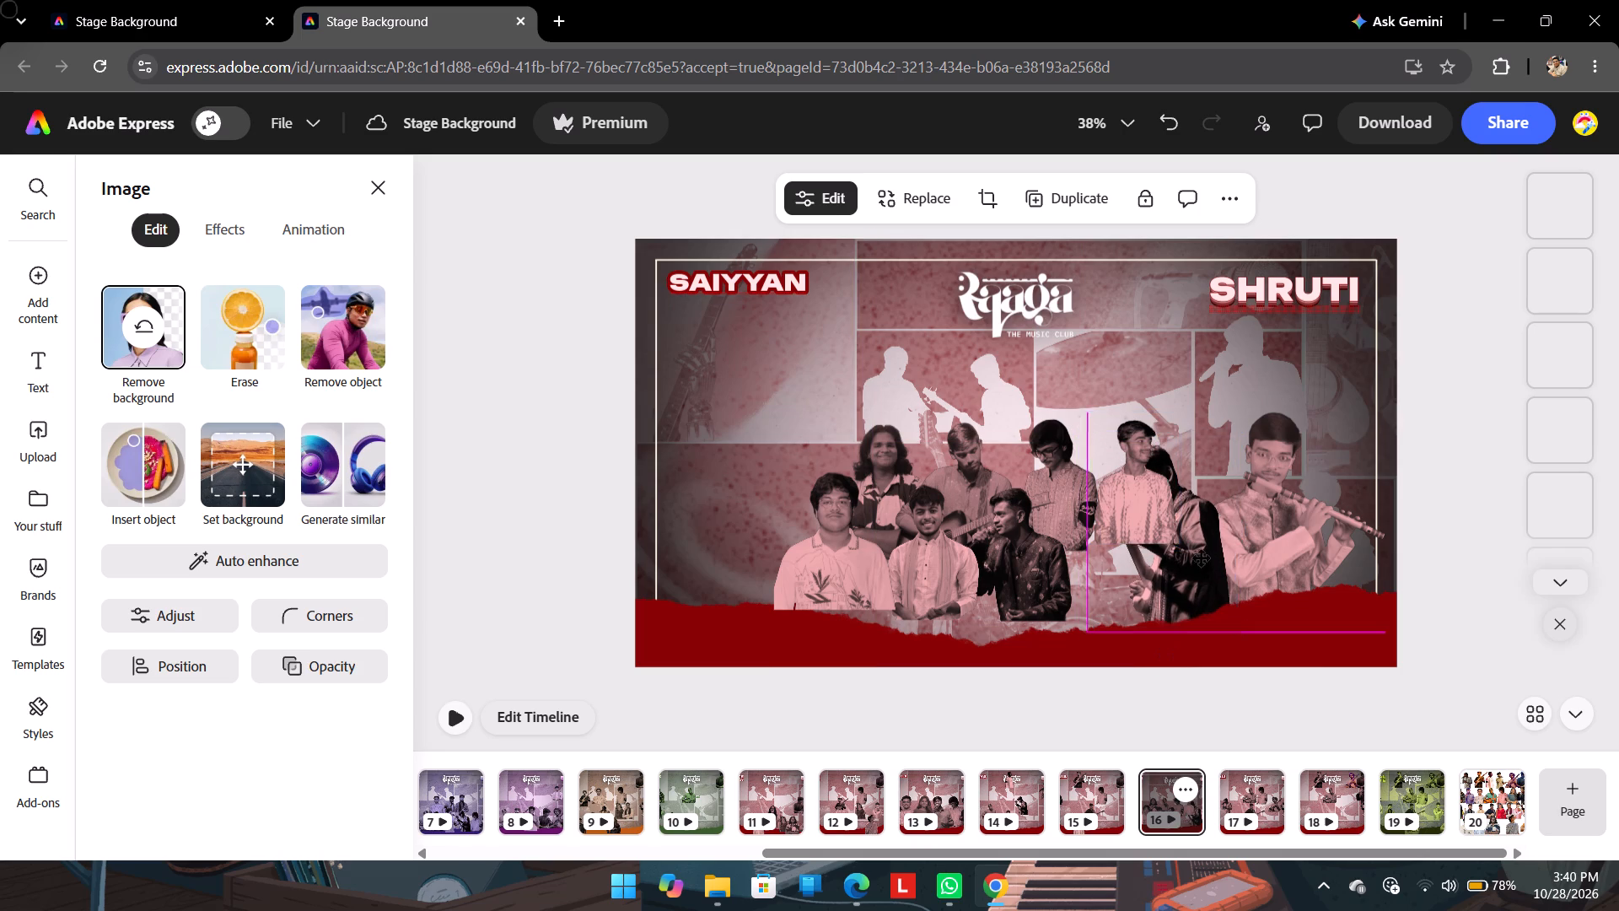
left_click(1308, 540)
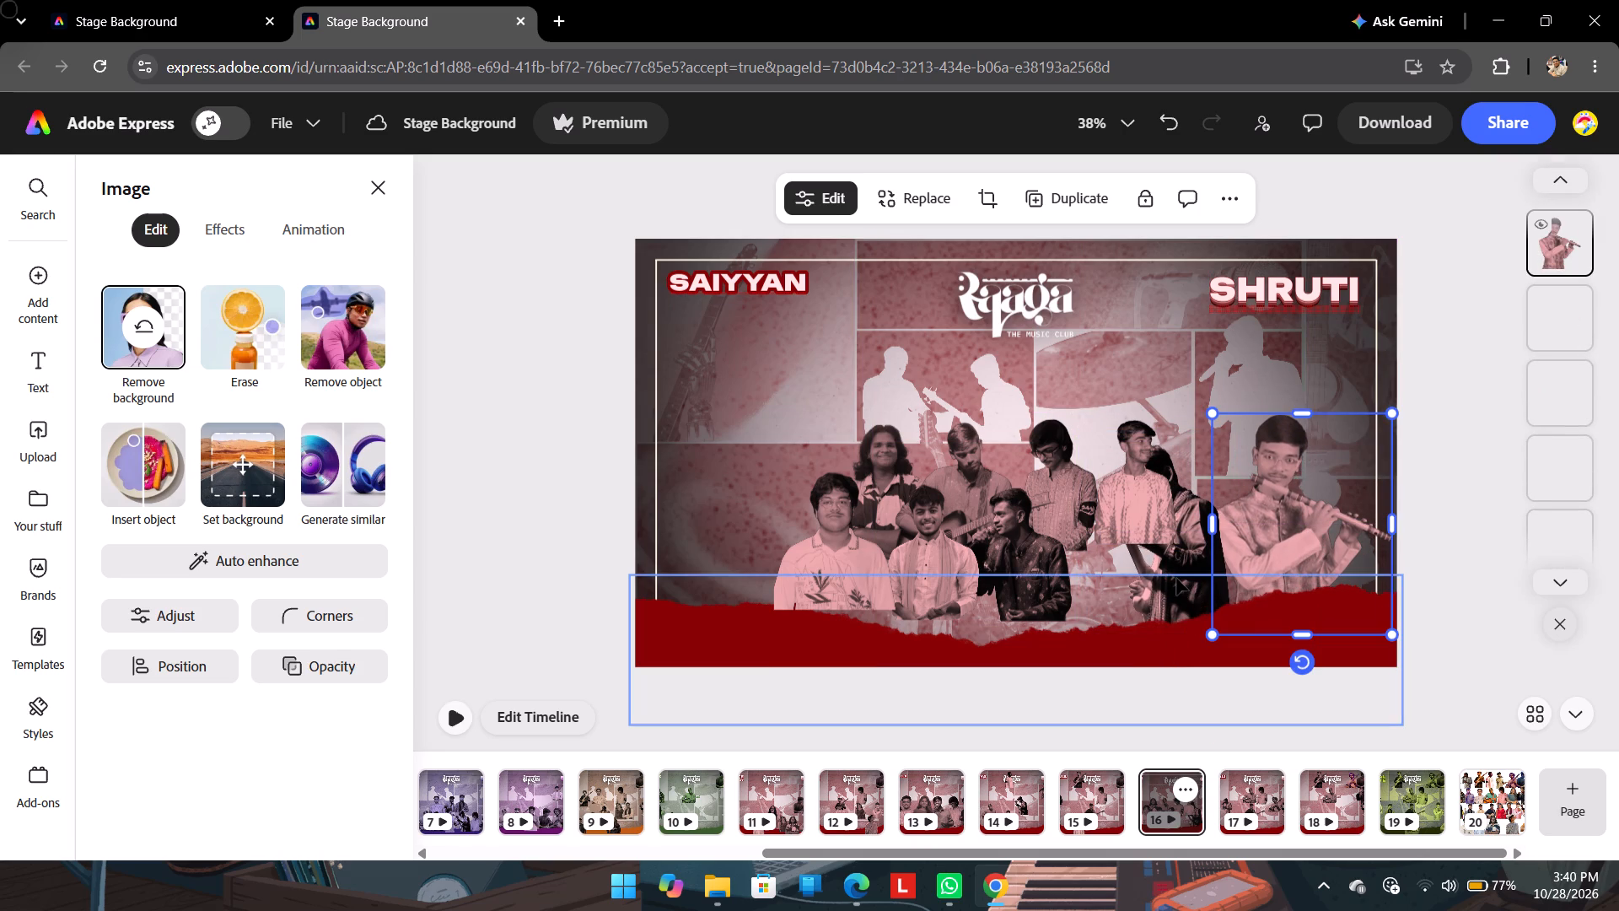
left_click_drag(1190, 550, 1197, 547)
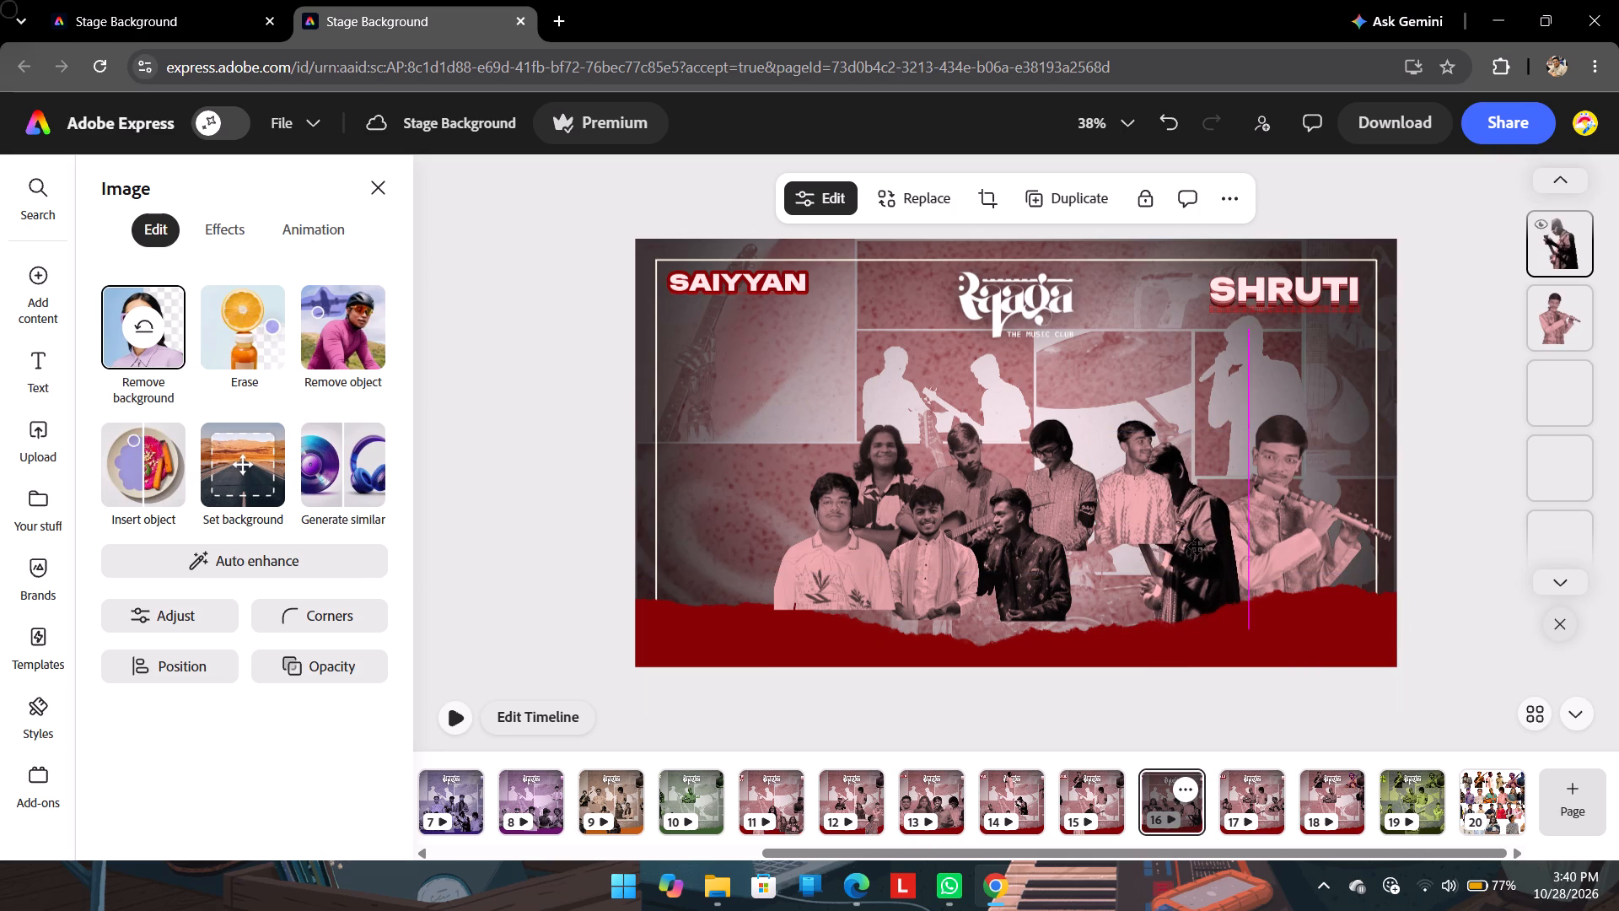
left_click_drag(1197, 547, 1198, 542)
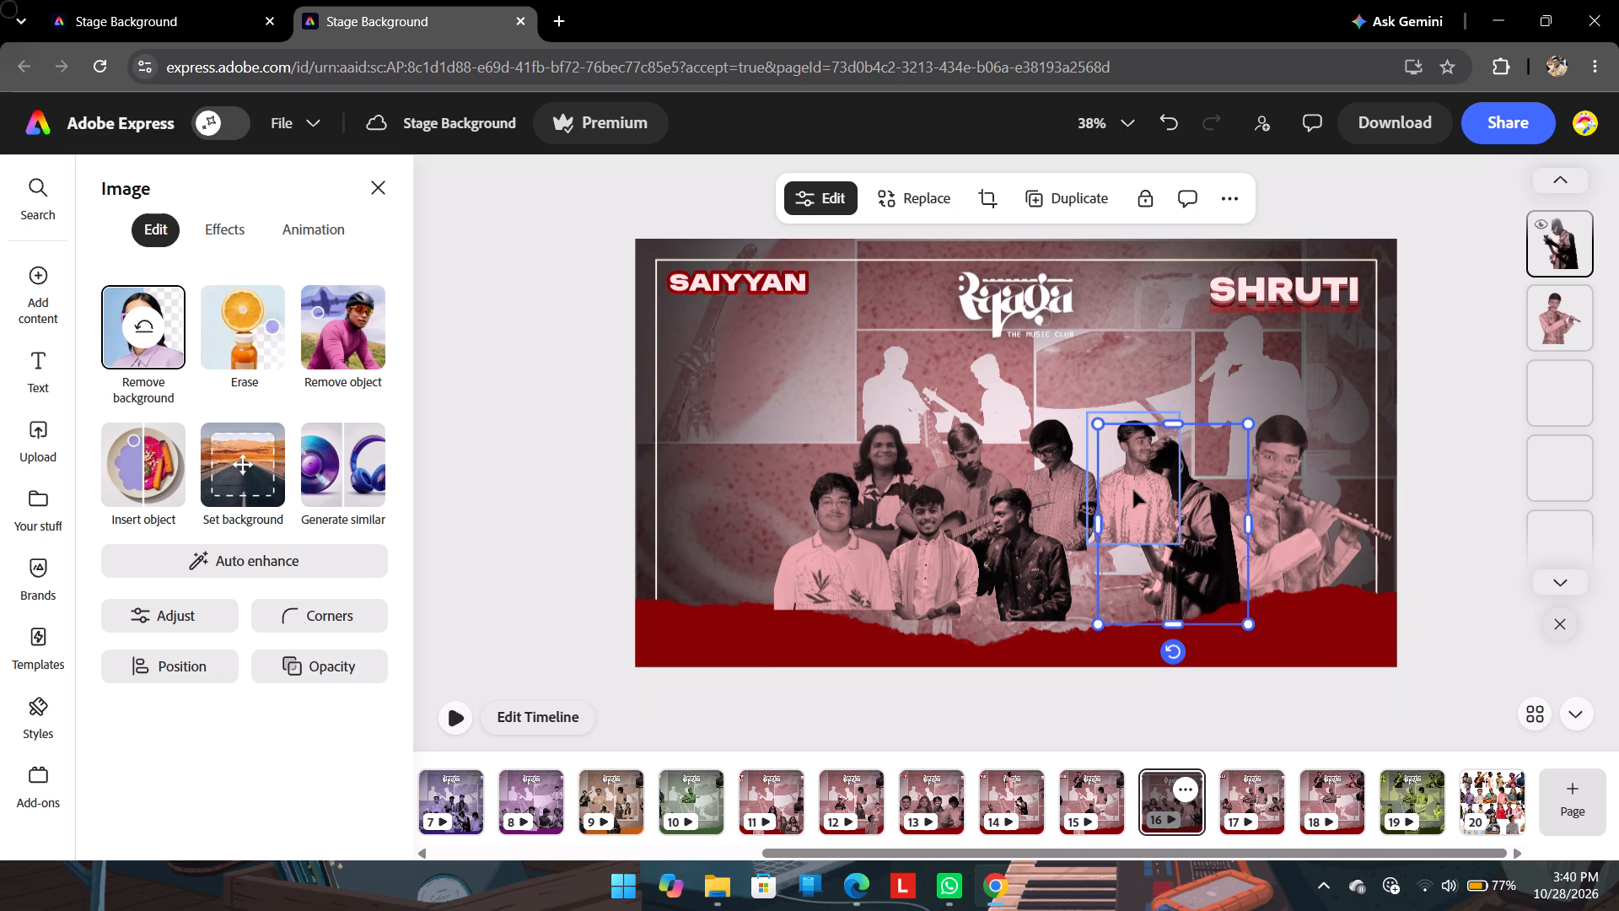
Move the light-kurta performer from the end of the back row into the front row beside the dark-clothed performer and enlarge him.
left_click(1137, 482)
left_click_drag(1137, 482, 1086, 553)
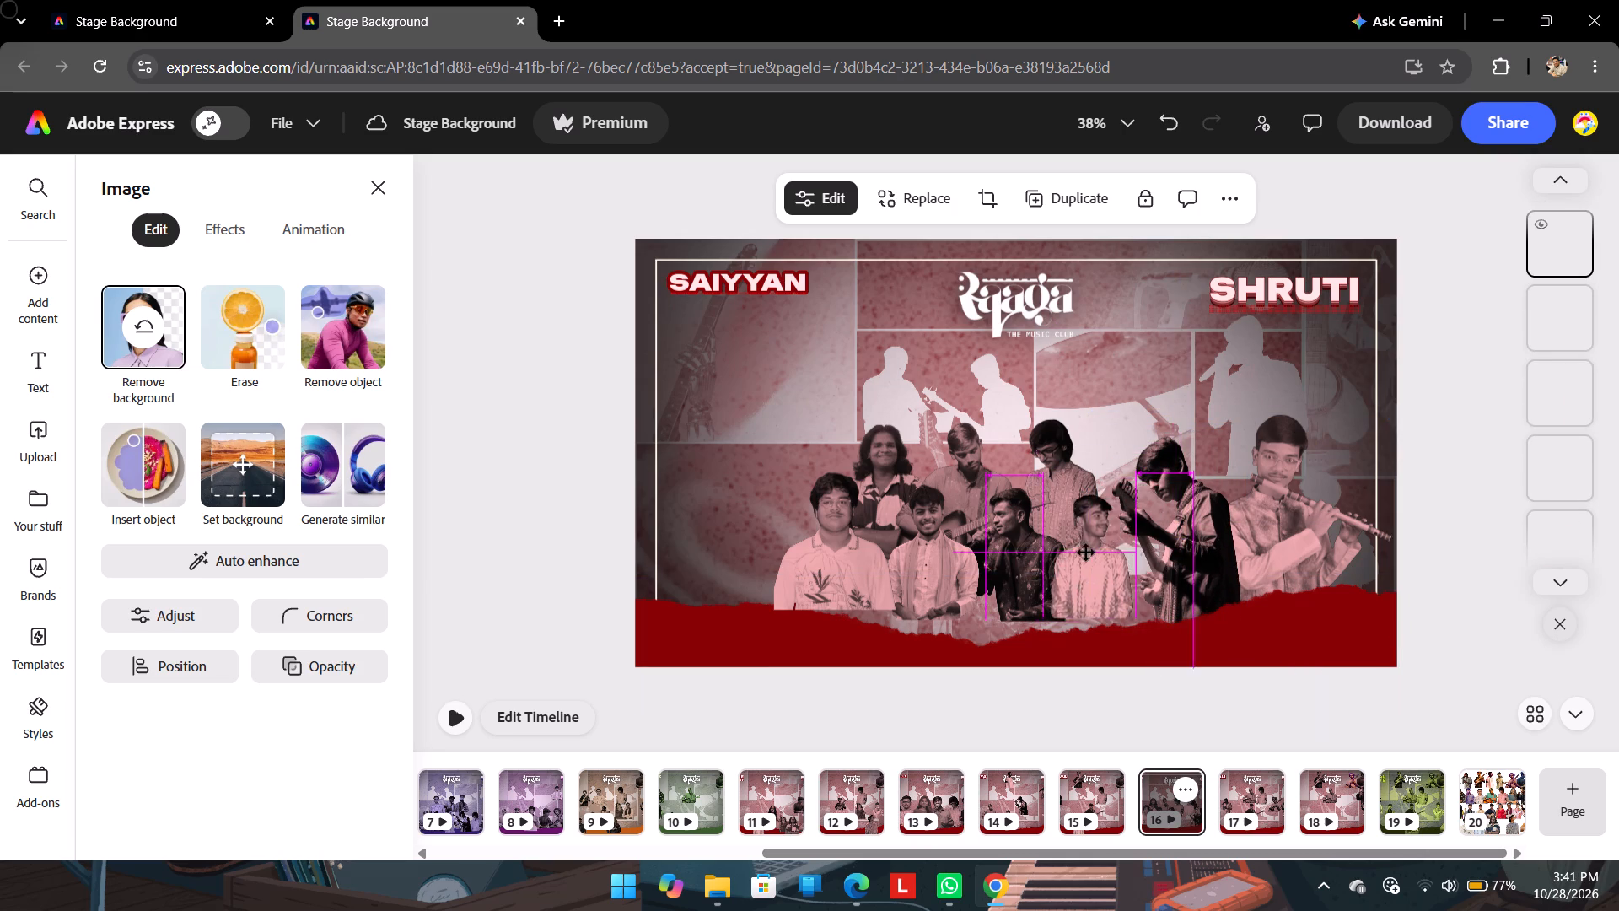
left_click_drag(1086, 553, 1085, 549)
left_click_drag(1031, 478, 969, 443)
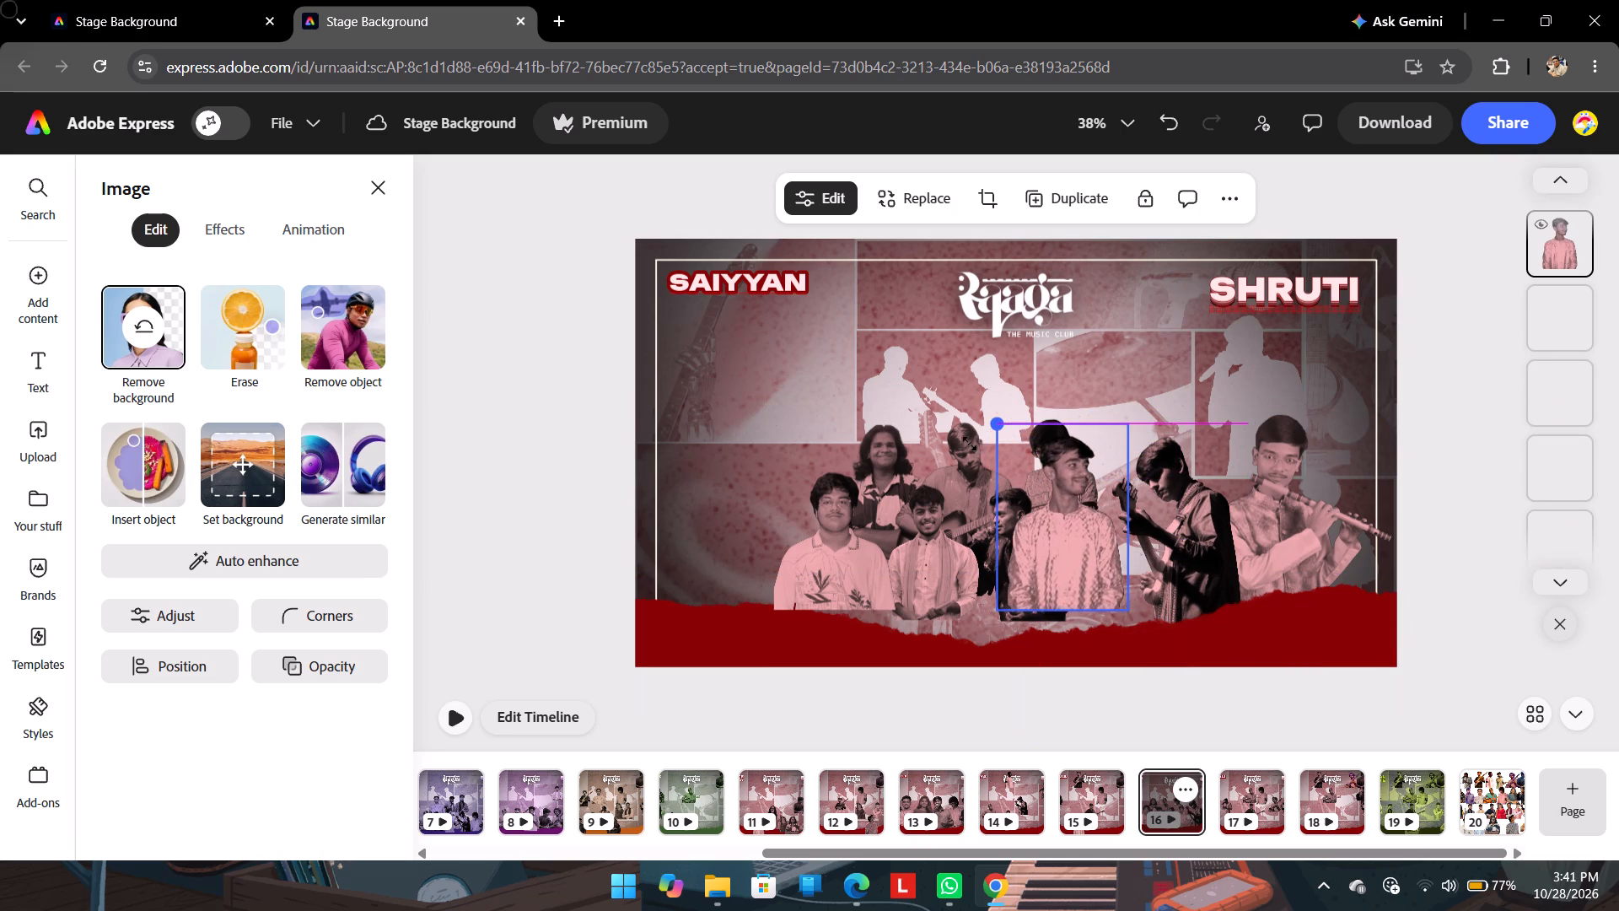
left_click_drag(969, 443, 974, 446)
left_click_drag(1085, 529, 1126, 549)
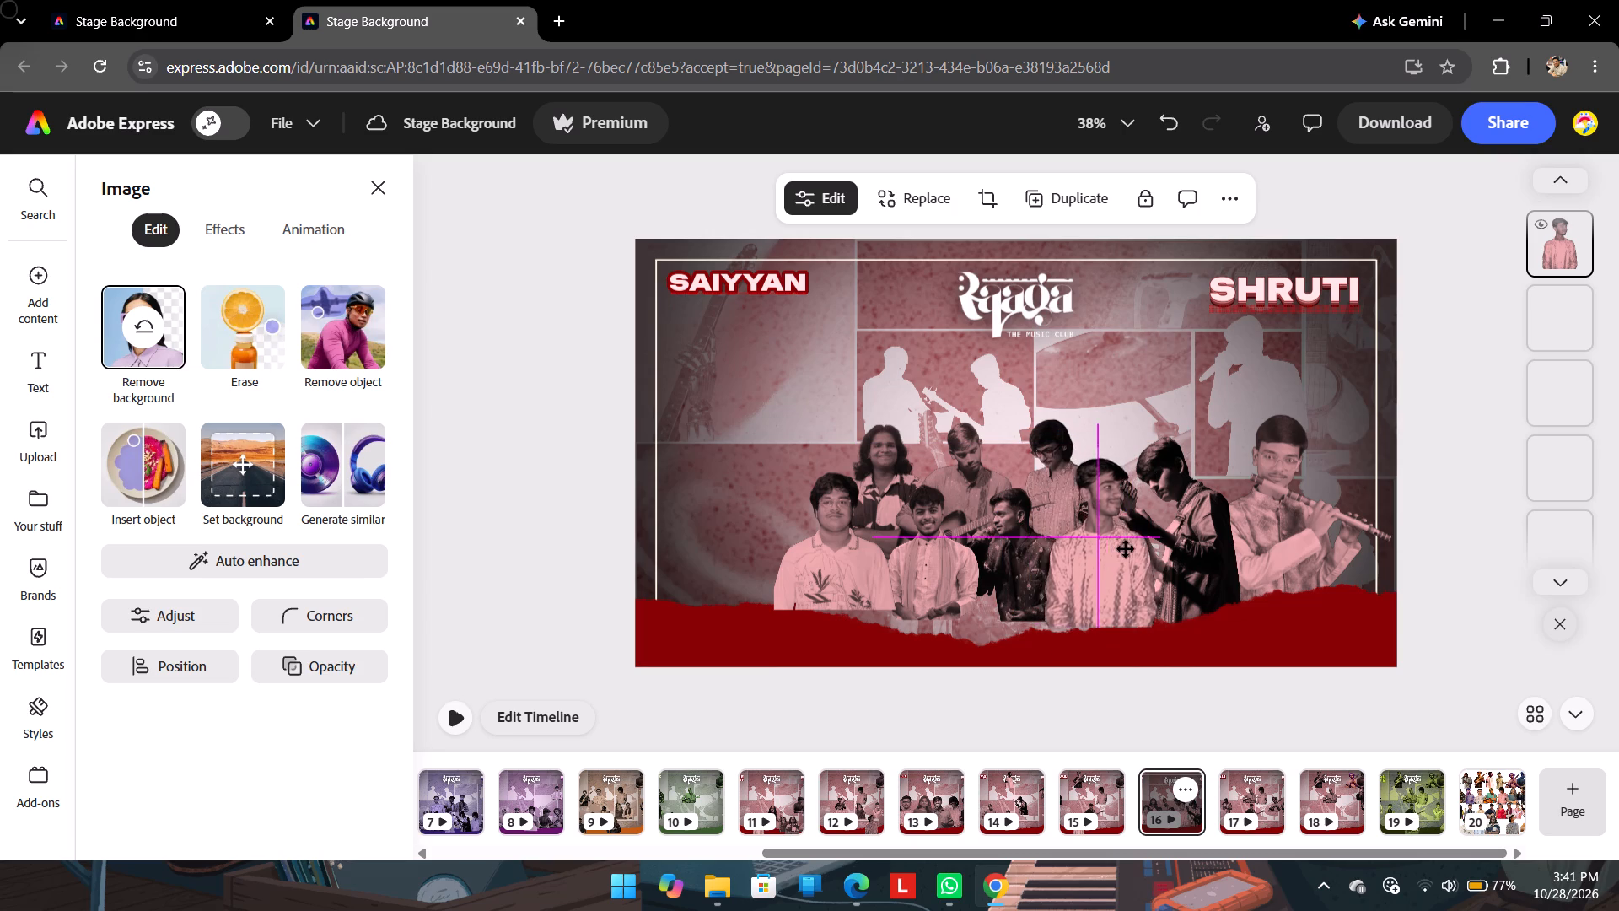
left_click_drag(1126, 549, 1127, 547)
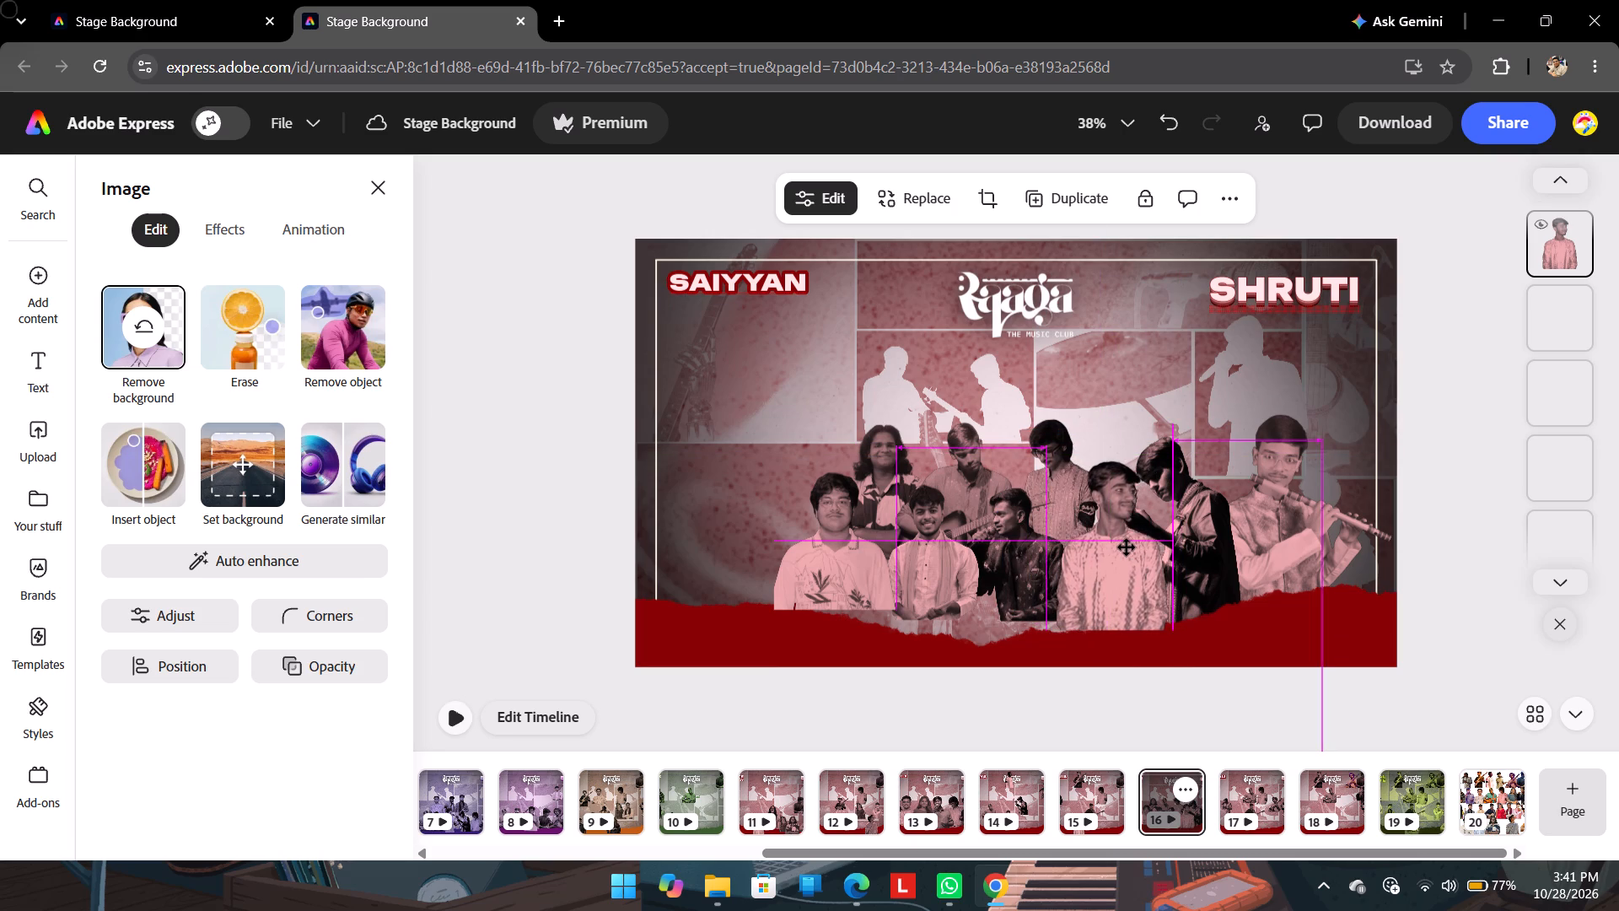
left_click_drag(1127, 547, 1127, 547)
Send the light-kurta performer backward two layers, behind the red torn-edge strip, and nudge him slightly upward.
right_click(1127, 547)
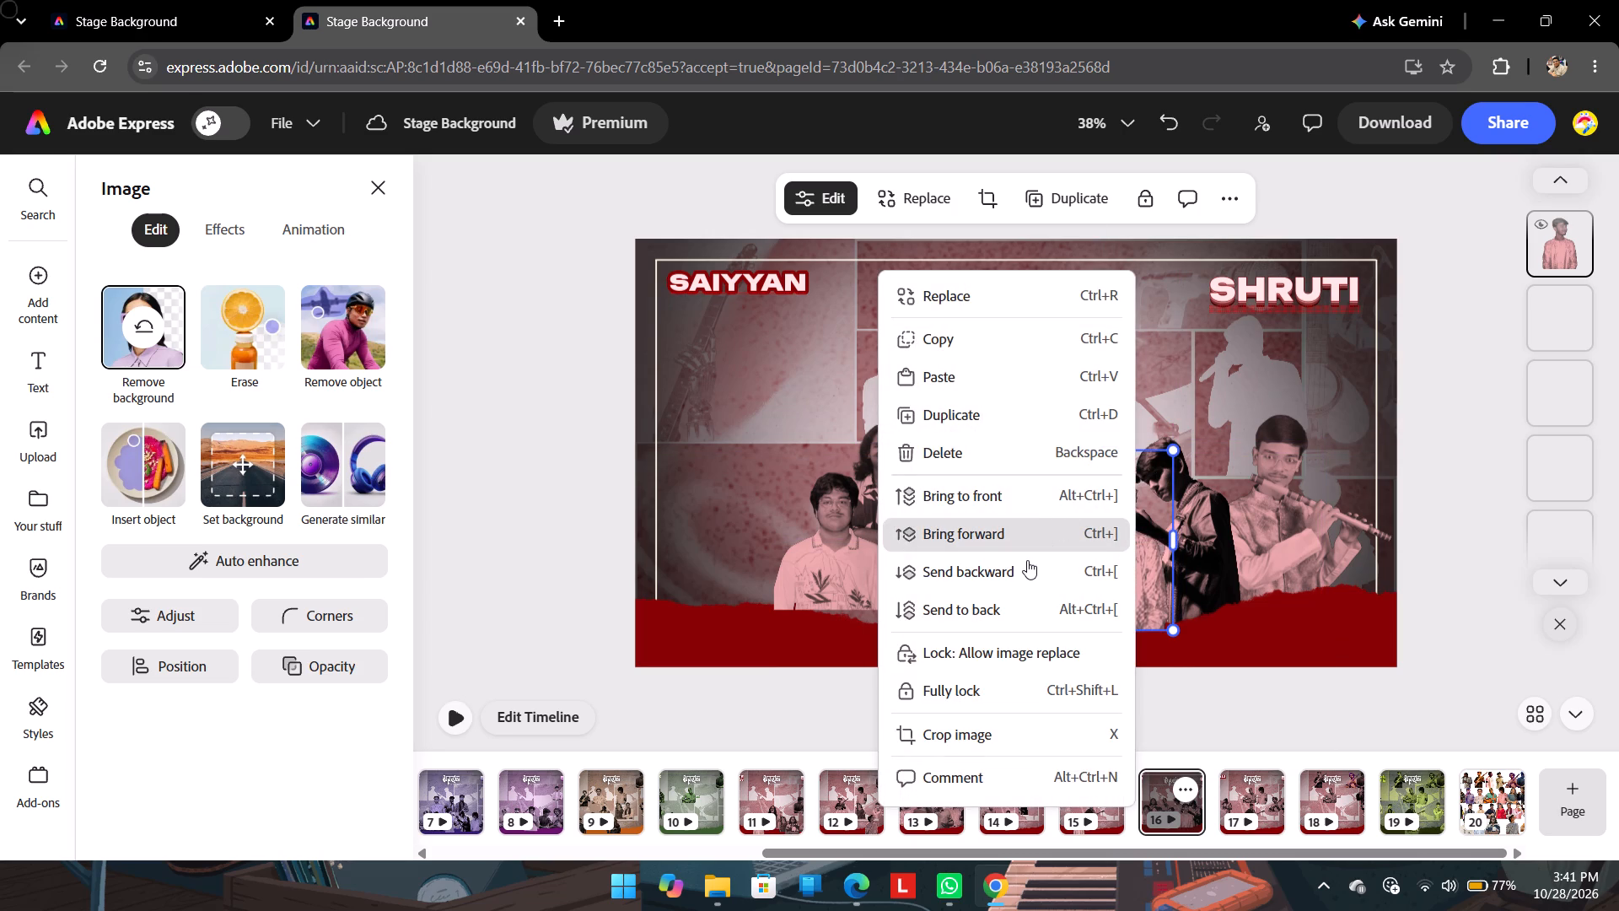
left_click(1027, 560)
right_click(1120, 563)
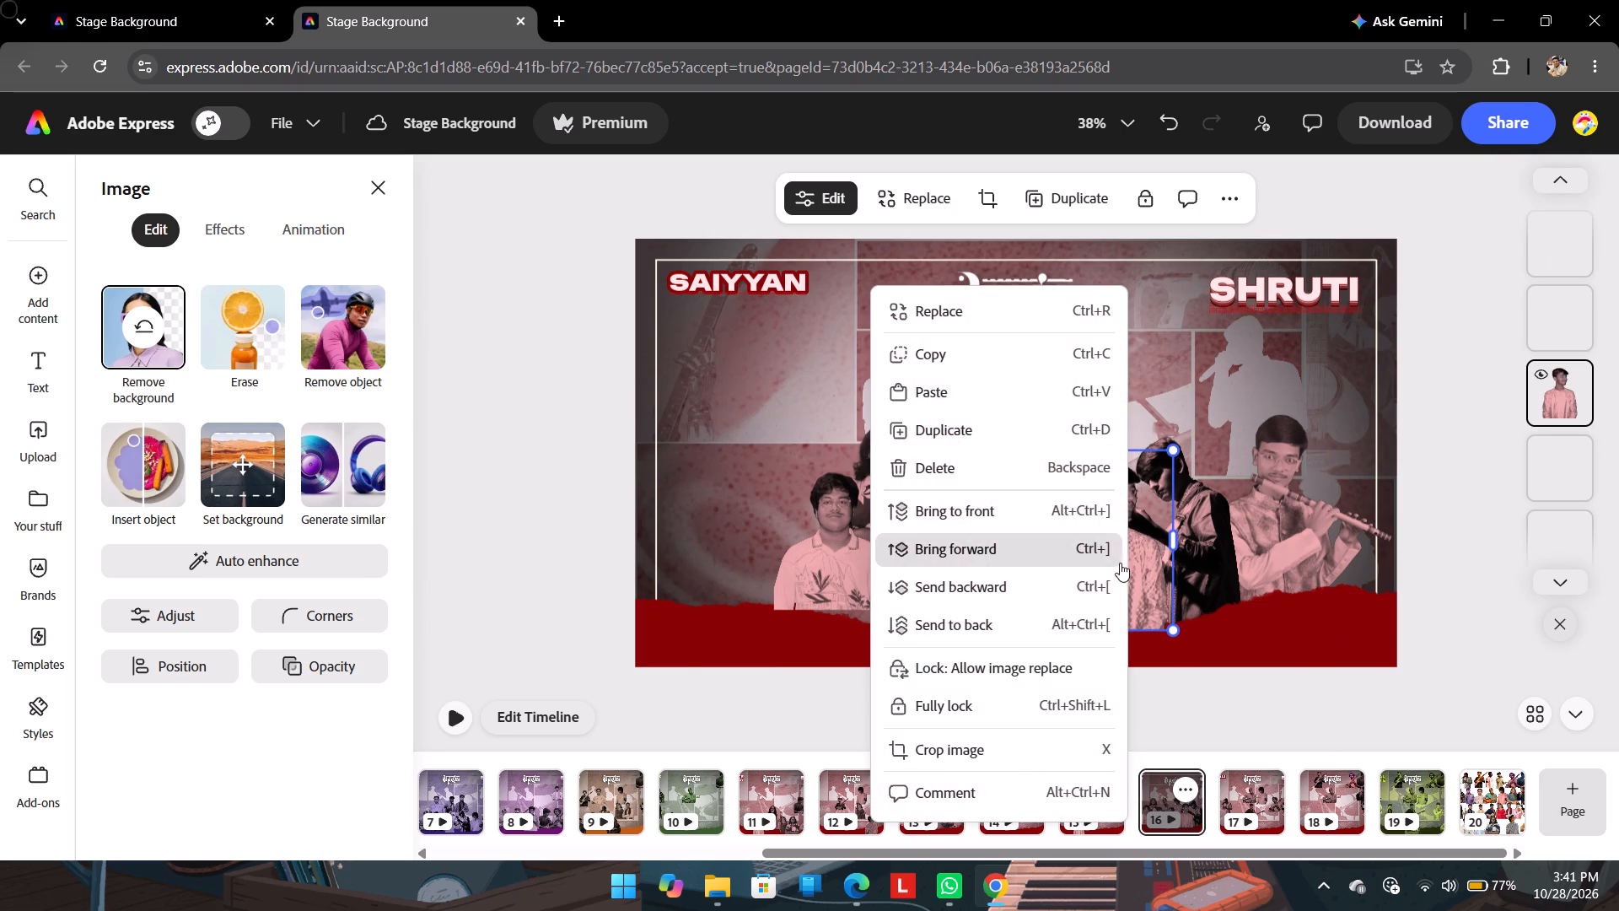
left_click(1048, 579)
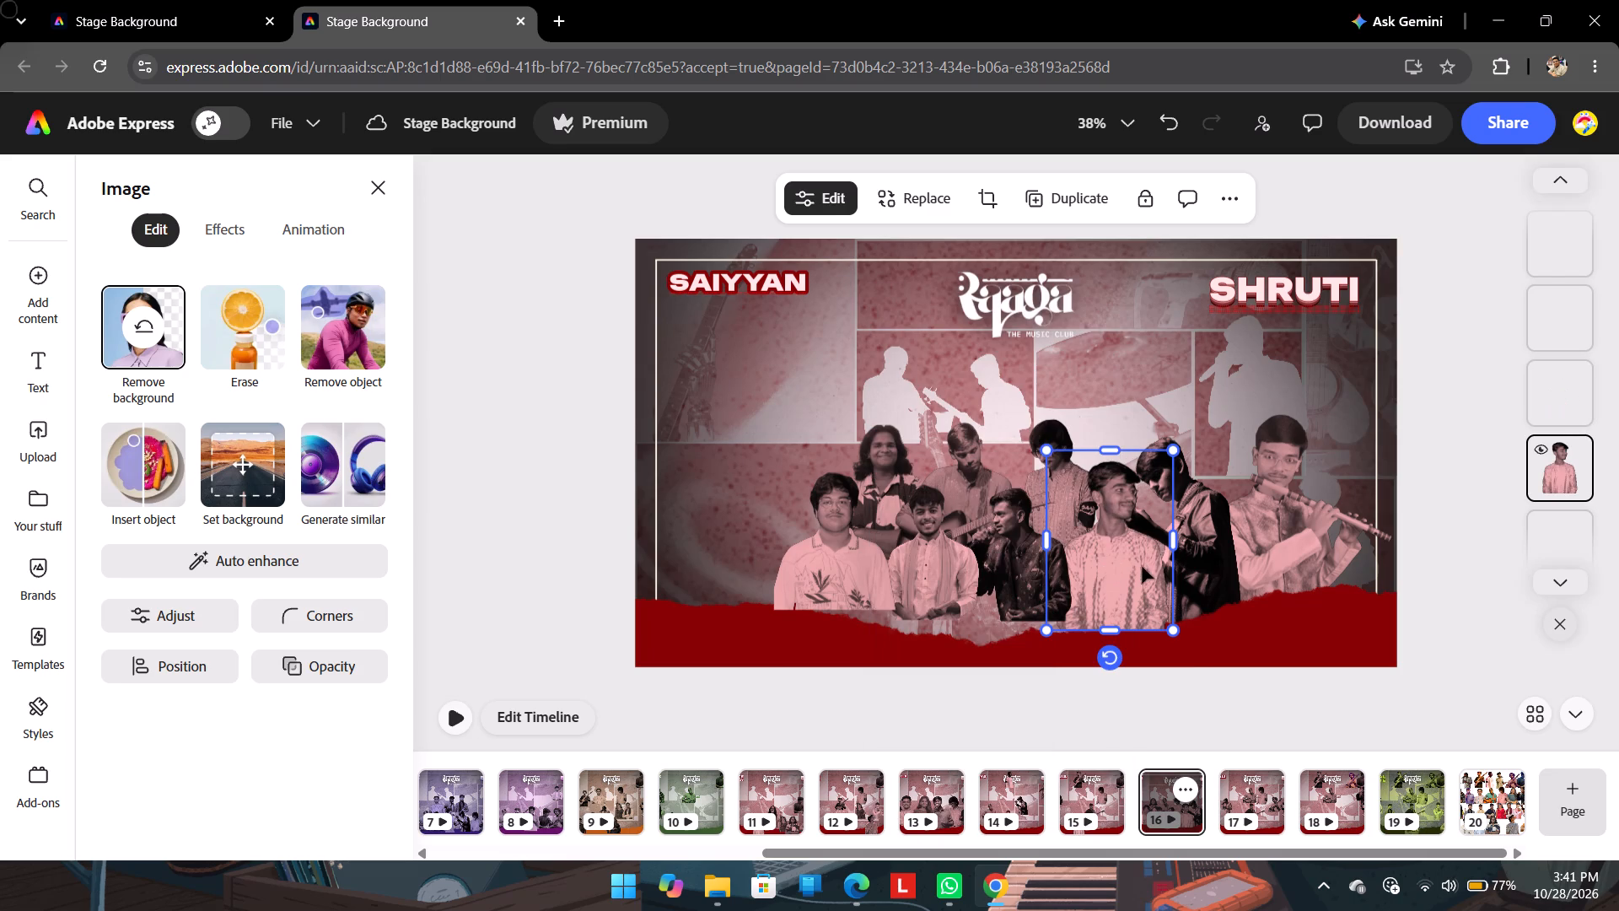
left_click_drag(1129, 564, 1127, 557)
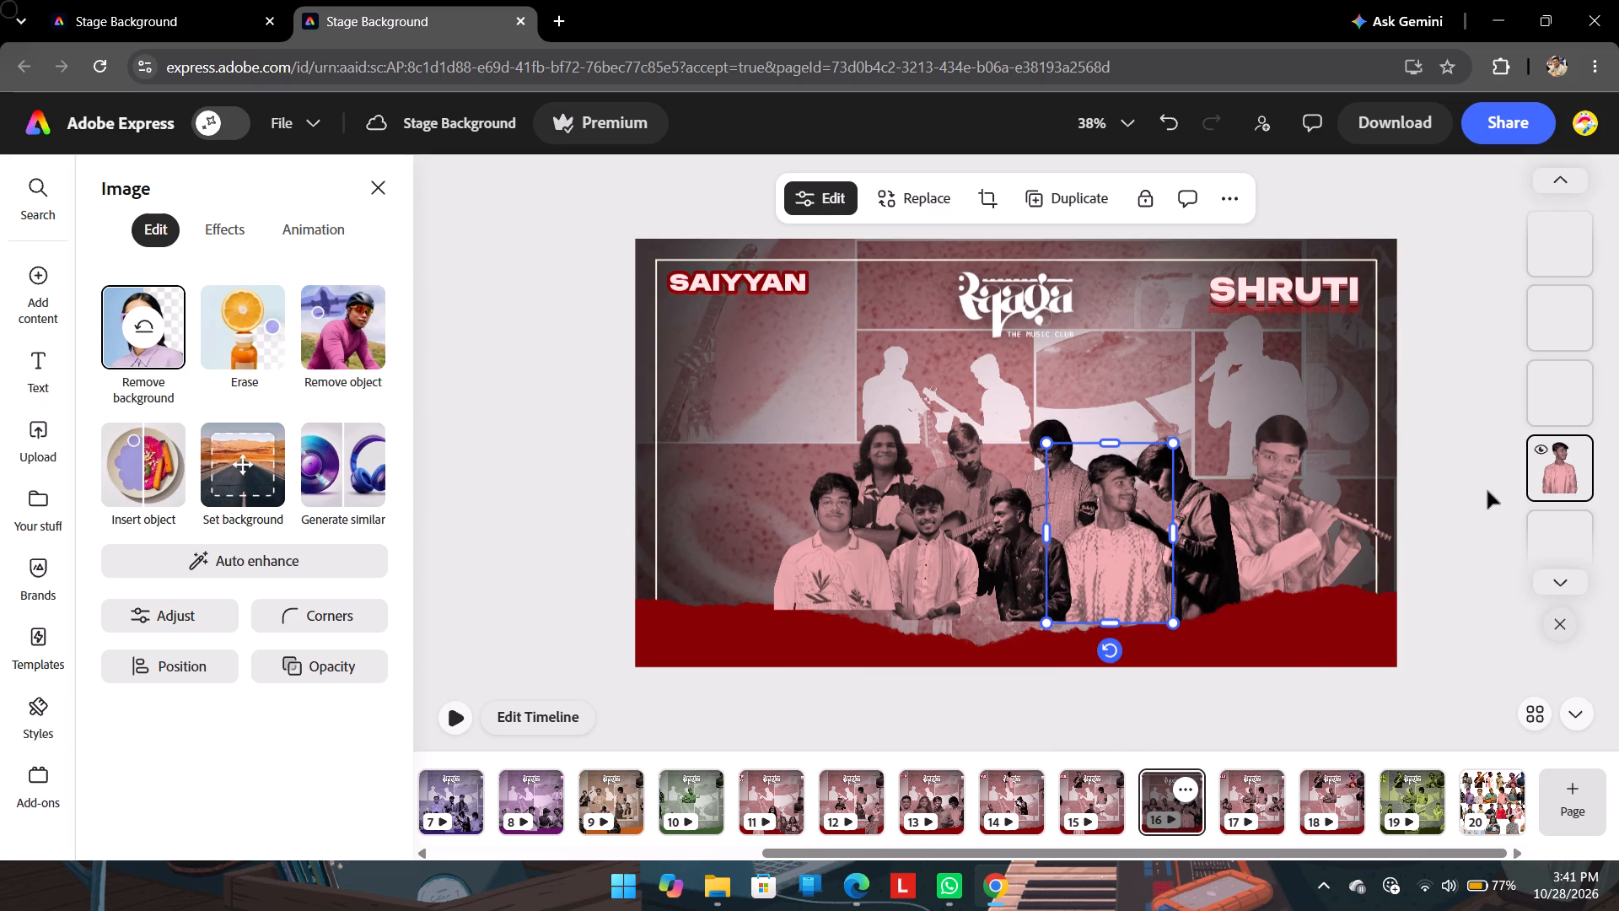
Send the light-kurta performer backward past the dark-clothed performer and the flute player, and bring him forward again in front of both.
scroll(1568, 471, "down", 10)
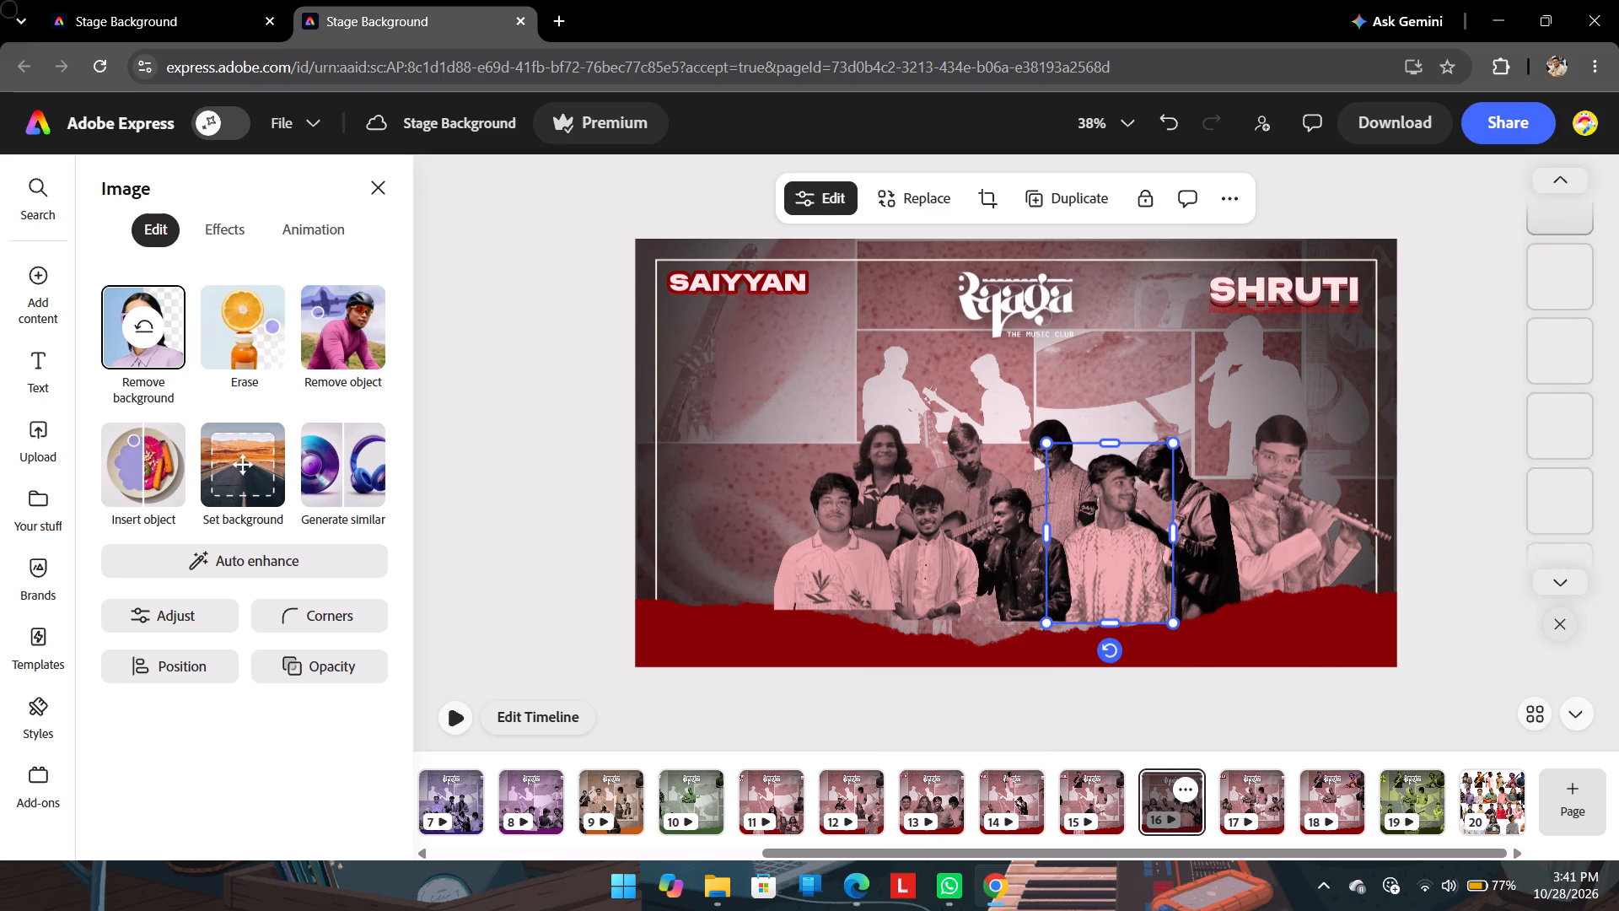
scroll(1568, 471, "down", 8)
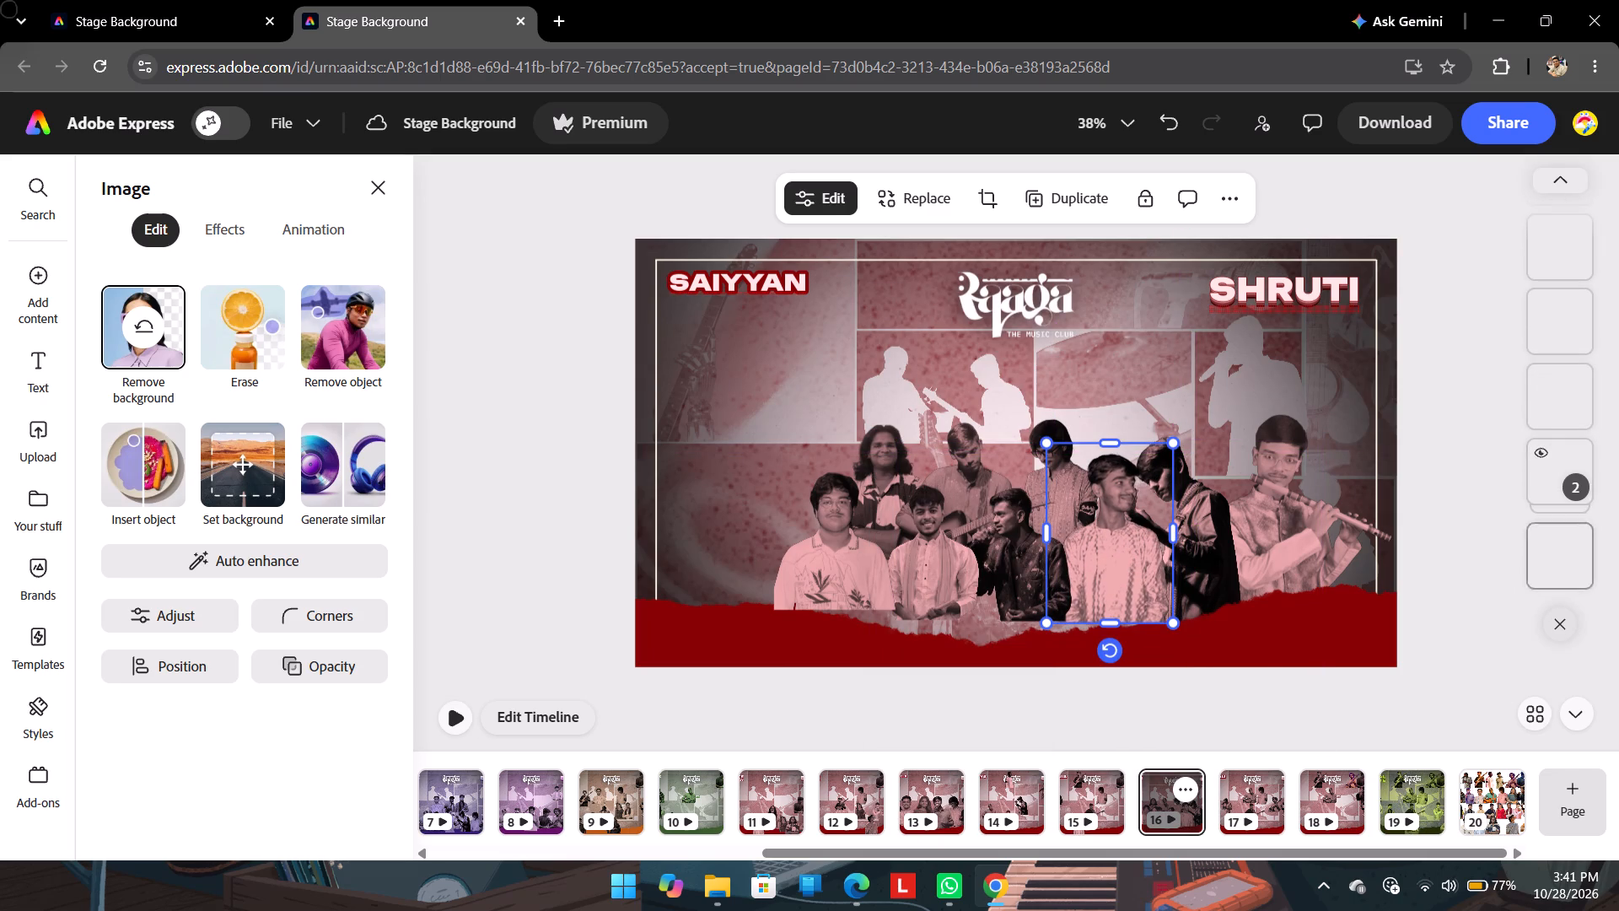
right_click(1119, 570)
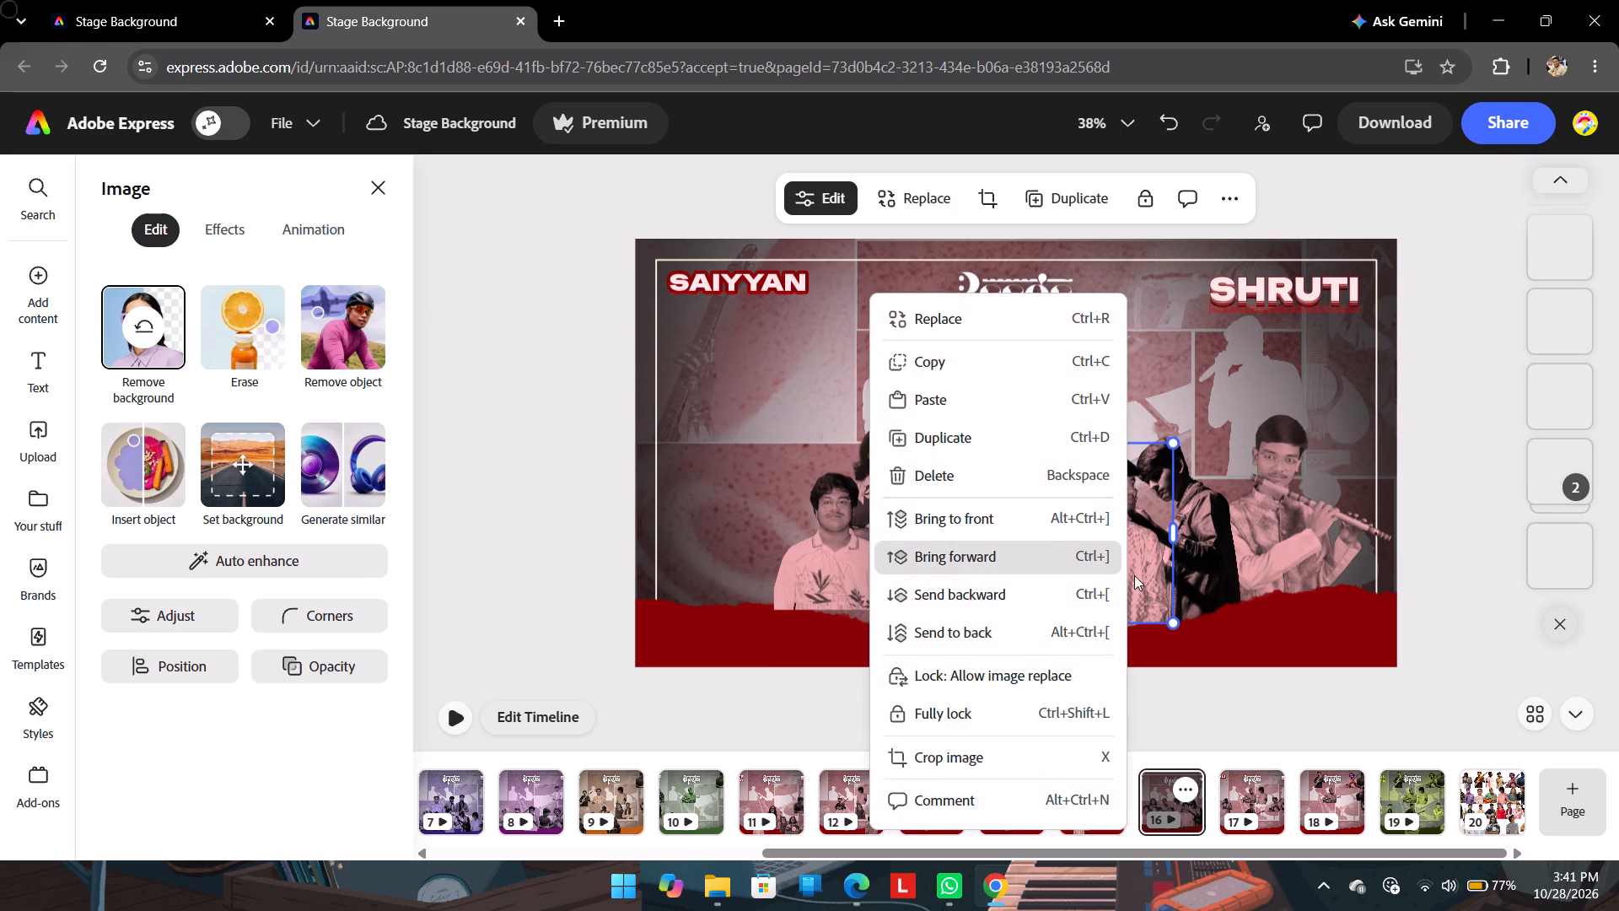
left_click(1164, 582)
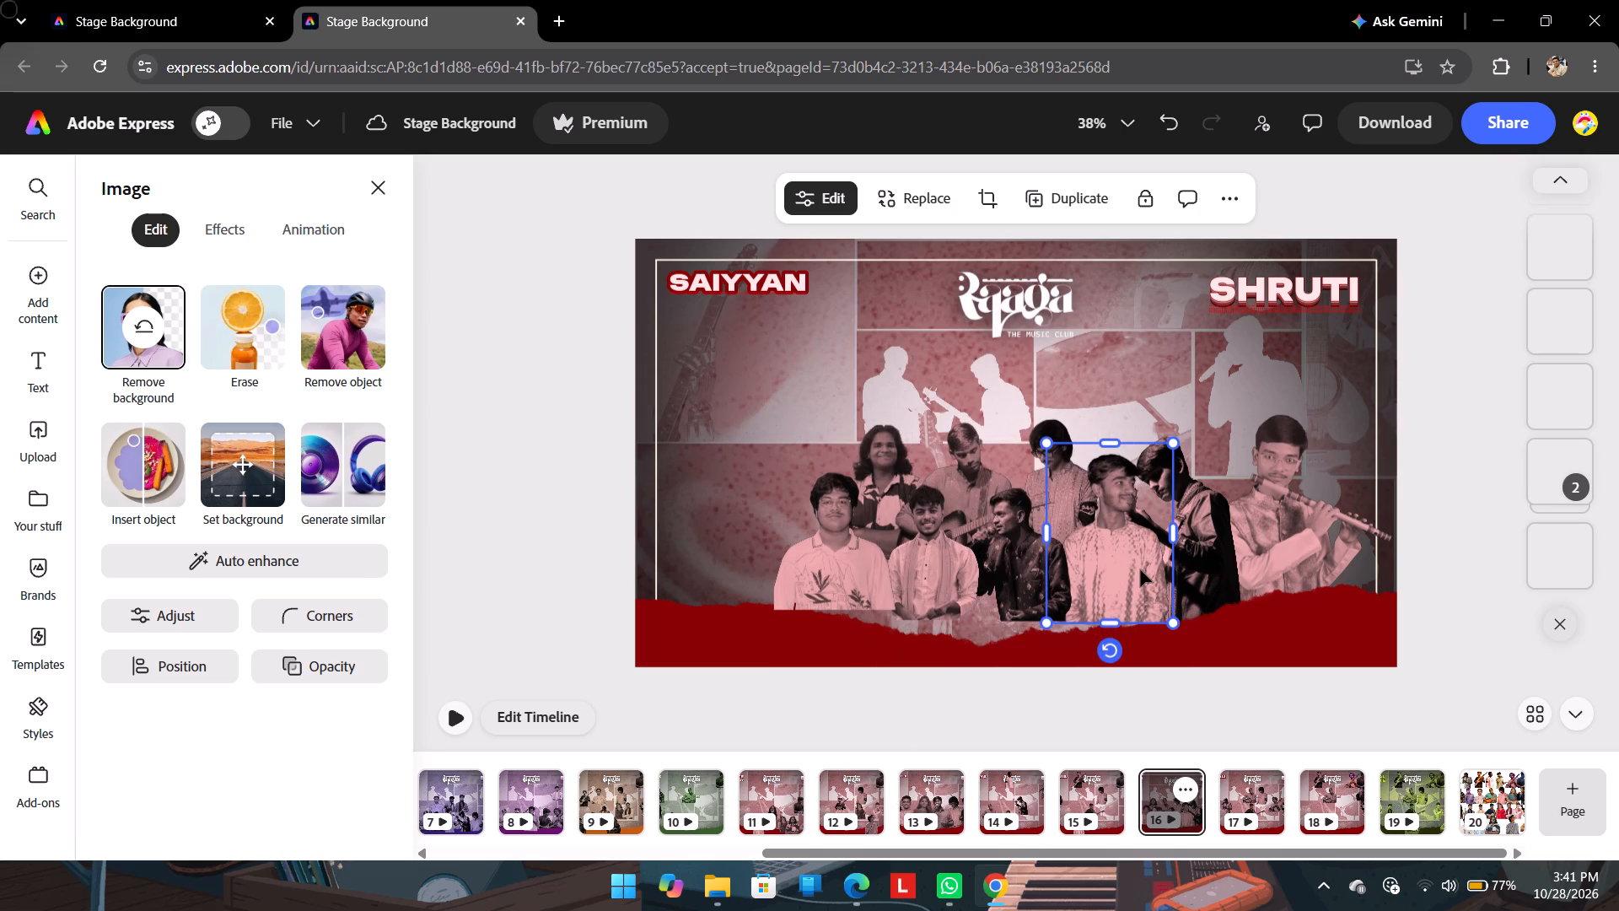
key("ctrl+bracketleft")
key("ctrl+bracketleft")
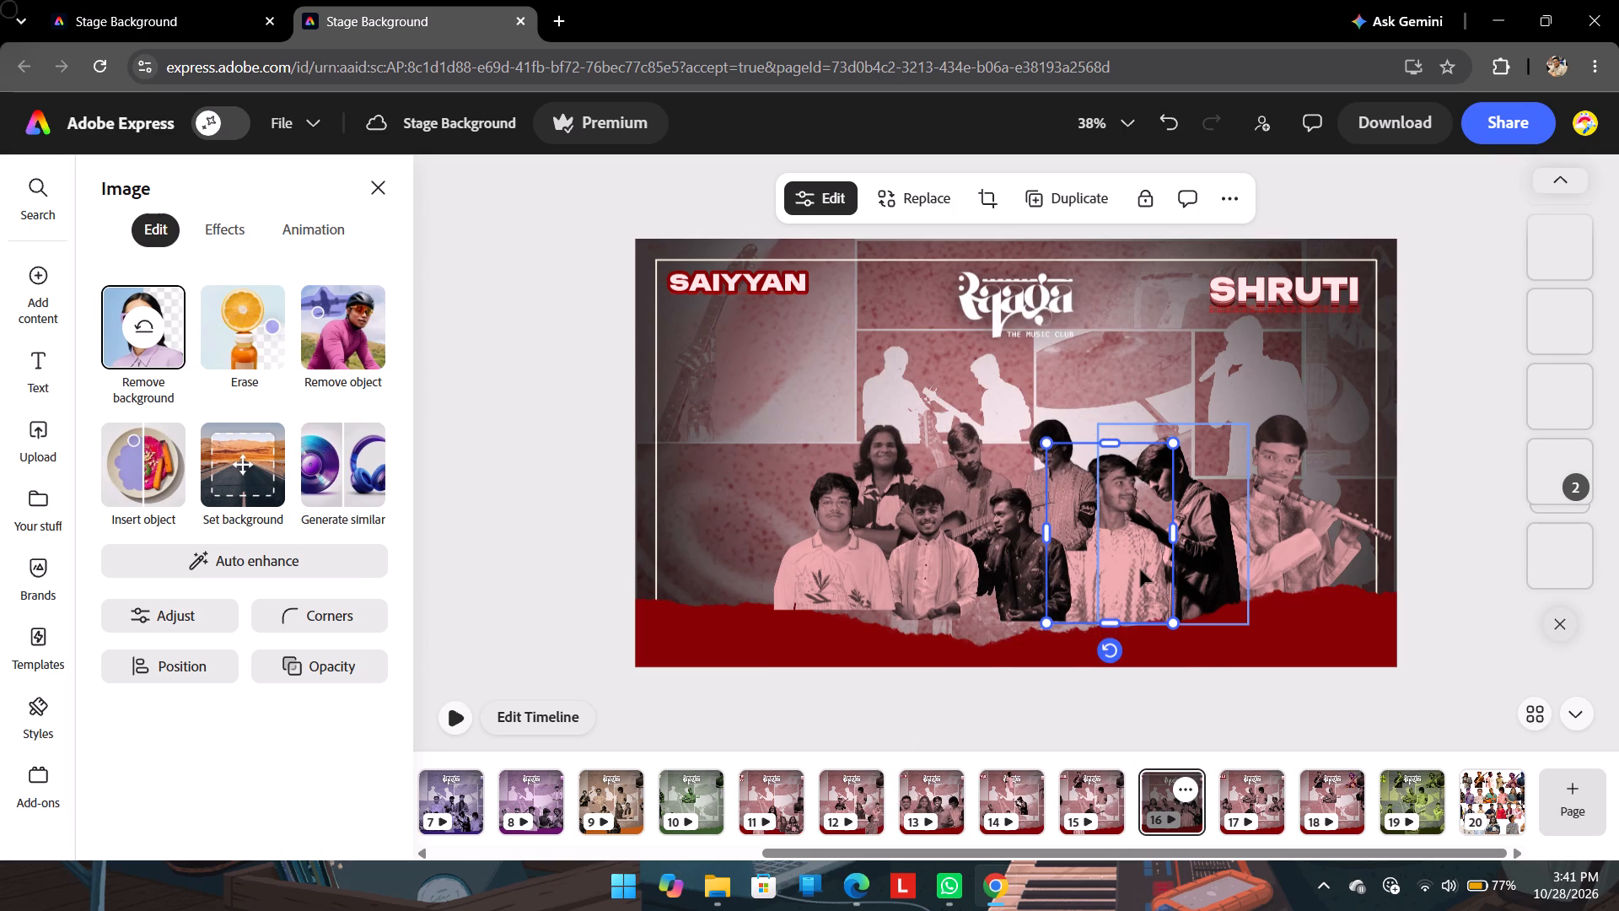
key("ctrl+bracketleft")
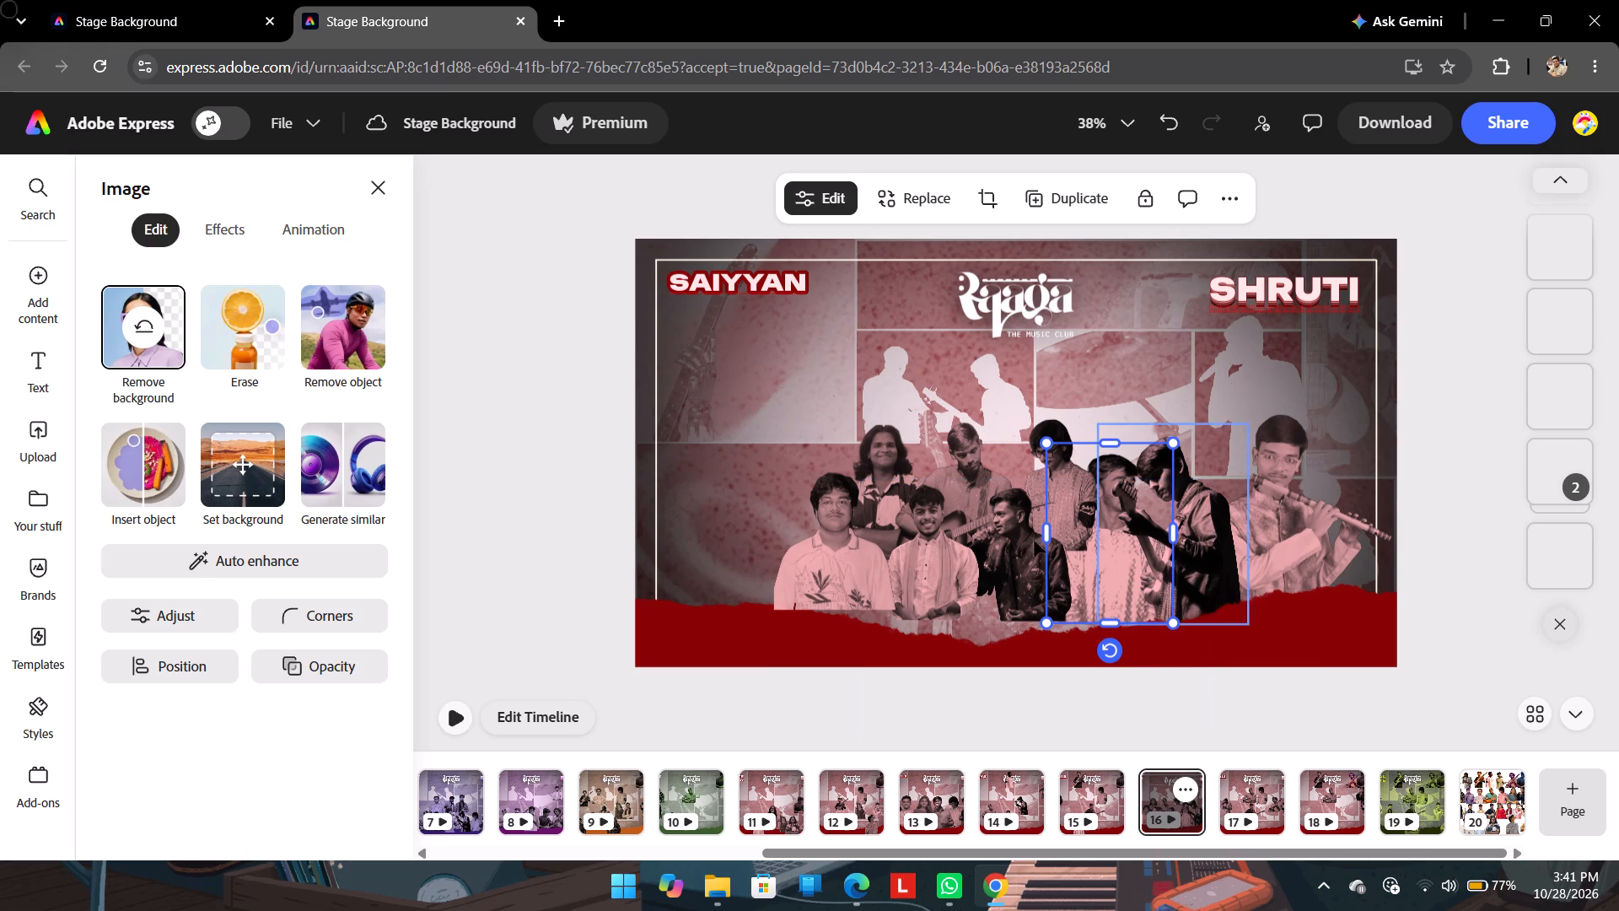
left_click(1113, 563)
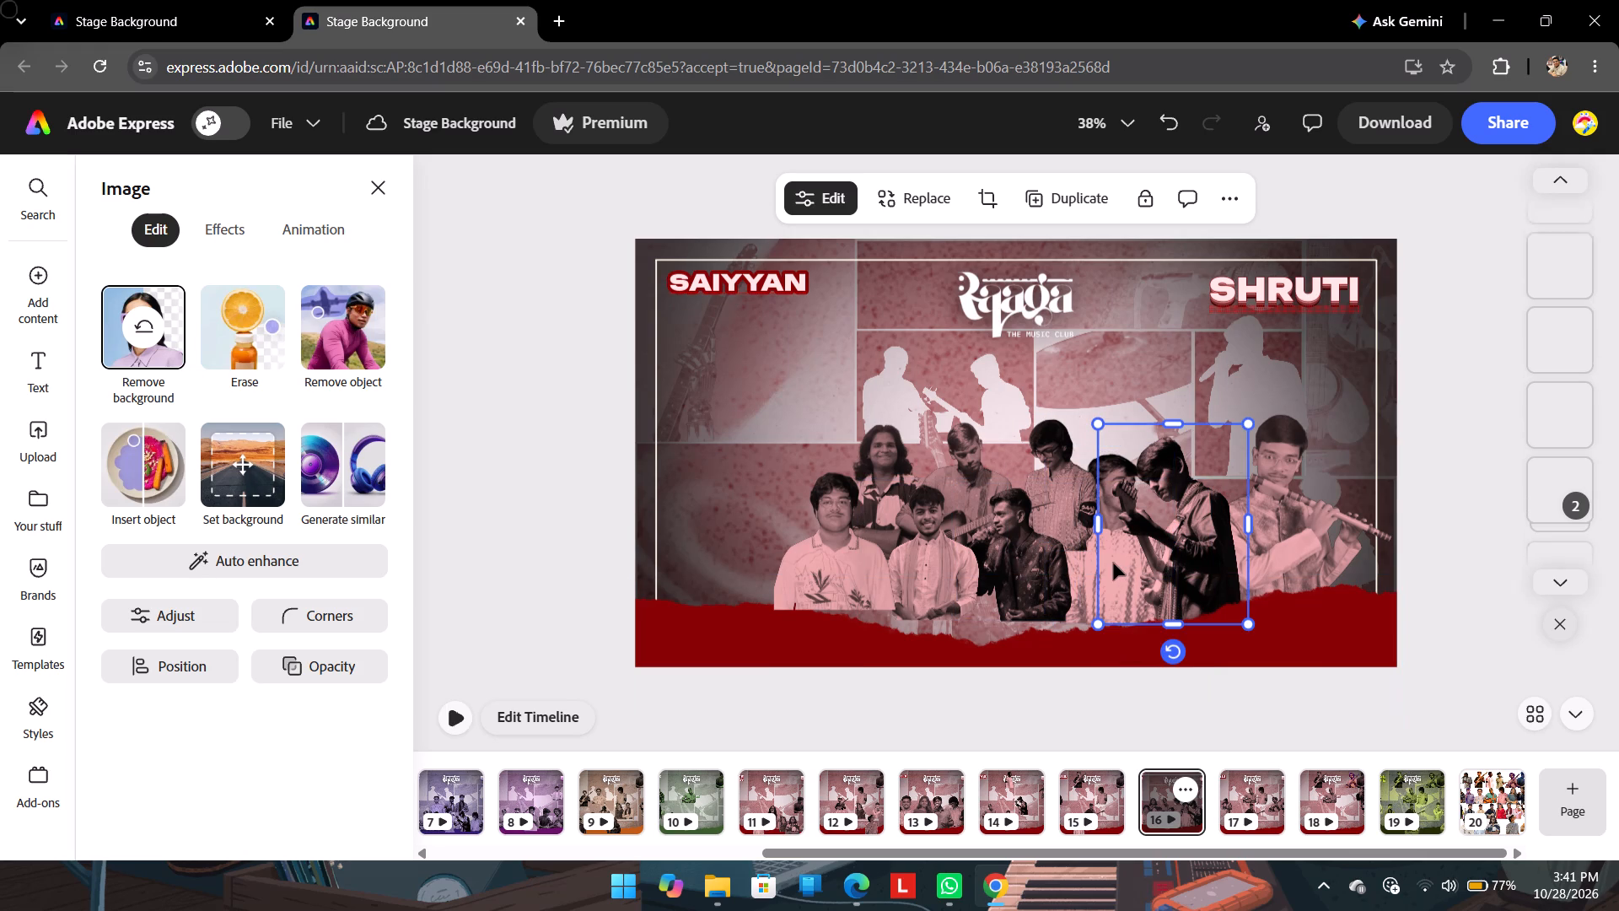
left_click(1092, 559)
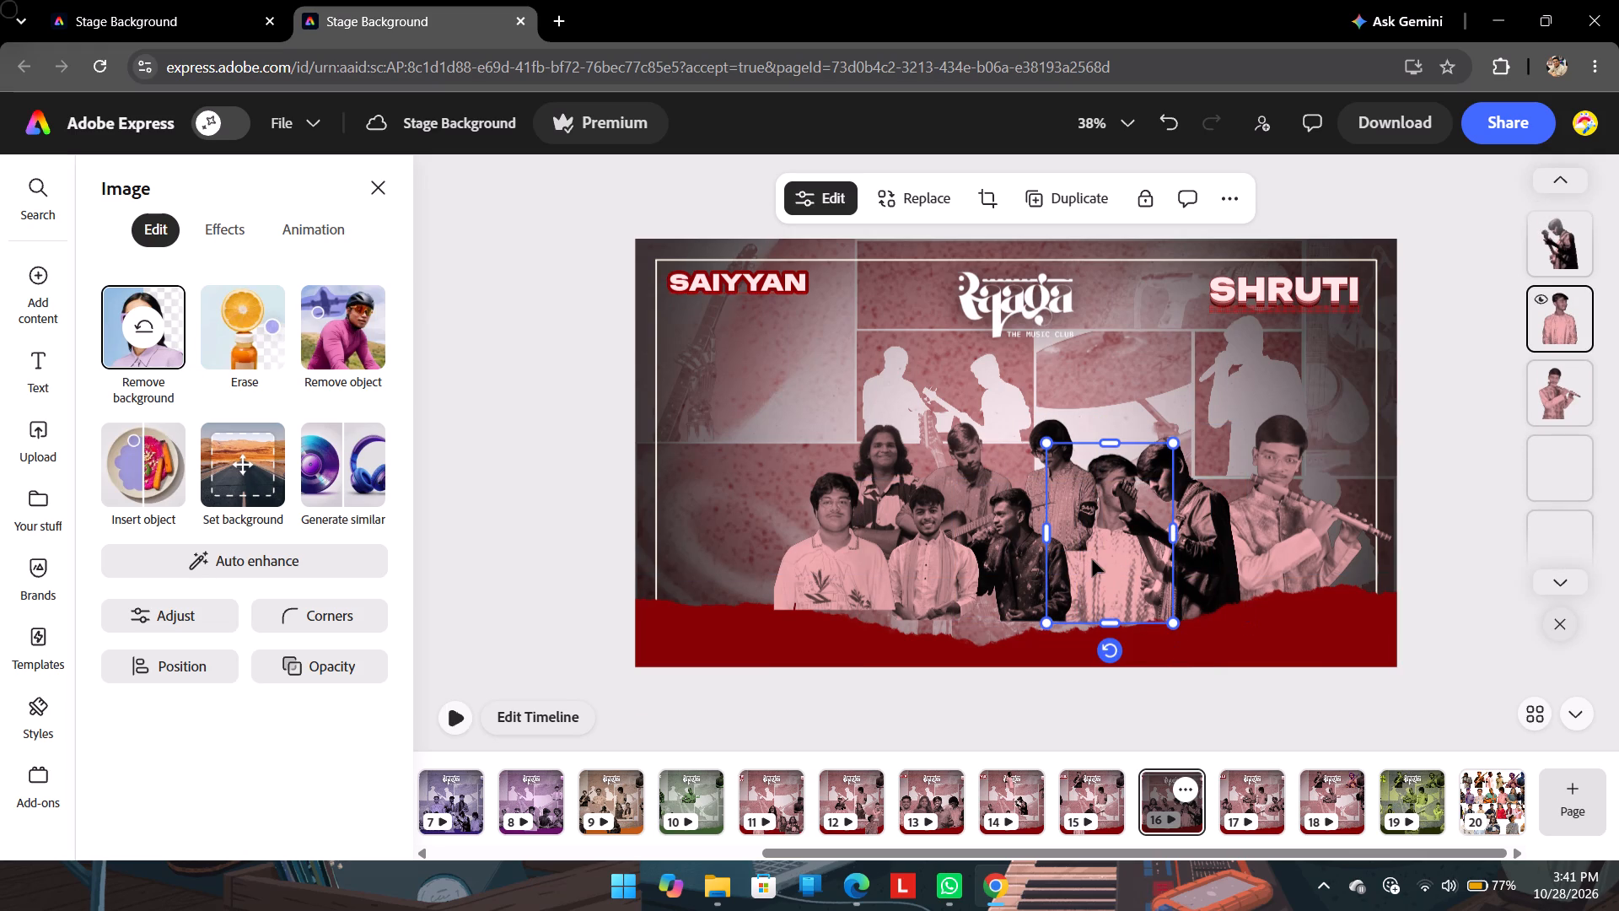
key("ctrl+bracketleft")
key("ctrl+bracketright")
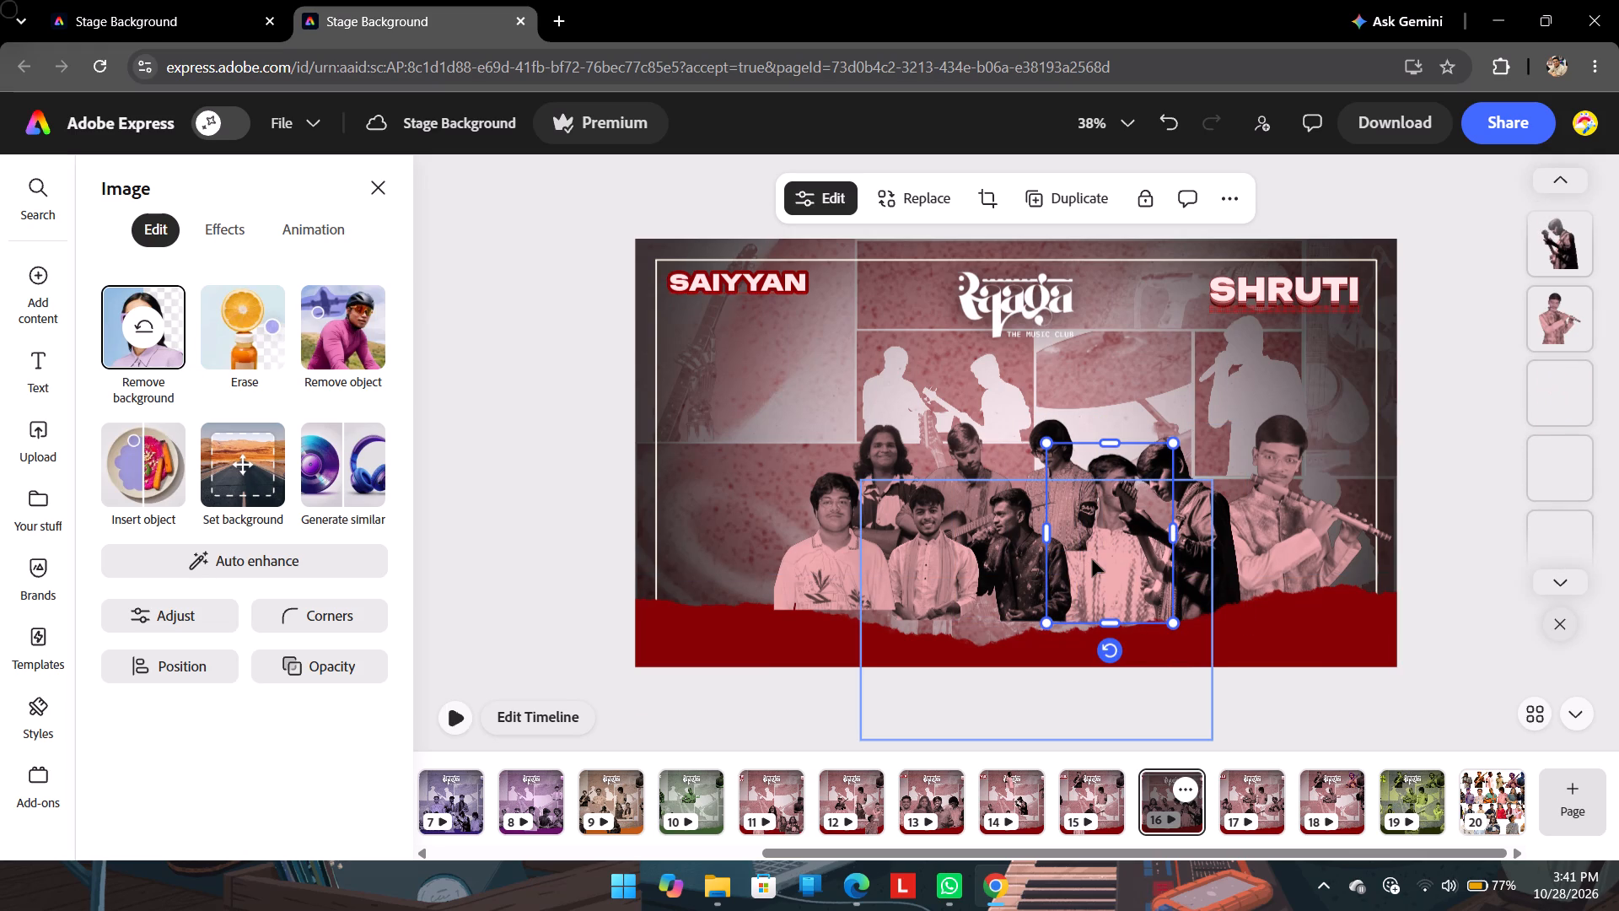
key("ctrl+bracketright")
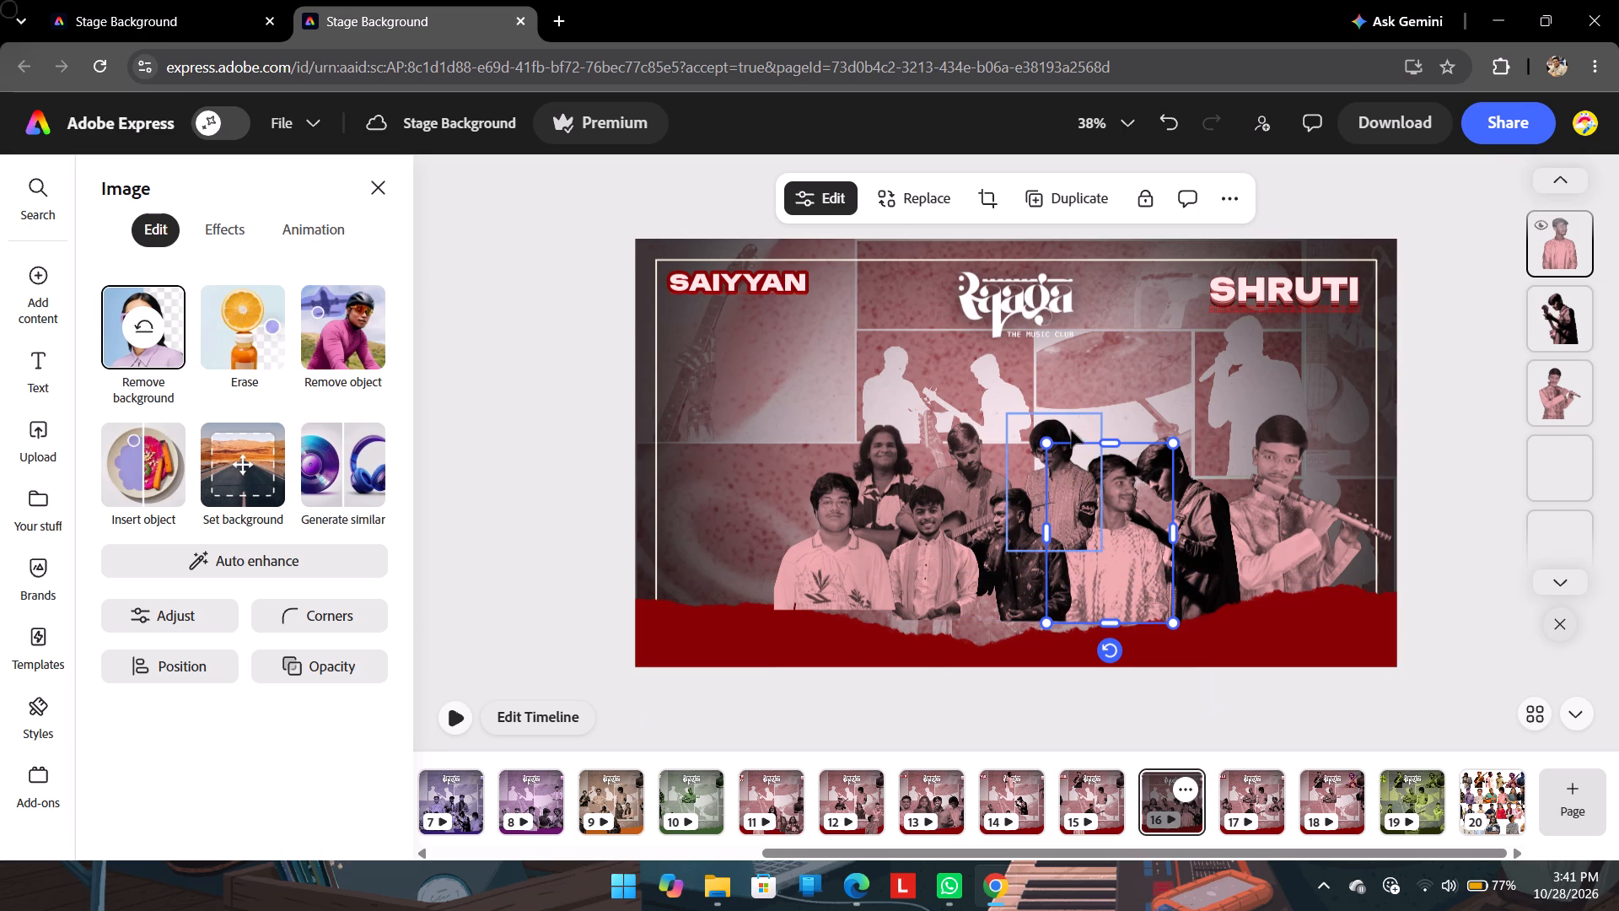
Raise the checked-shirt performer, the guitarist and the long-haired performer clear of the front row into a spaced-out back row.
left_click_drag(1071, 426, 1086, 346)
left_click_drag(991, 431, 987, 394)
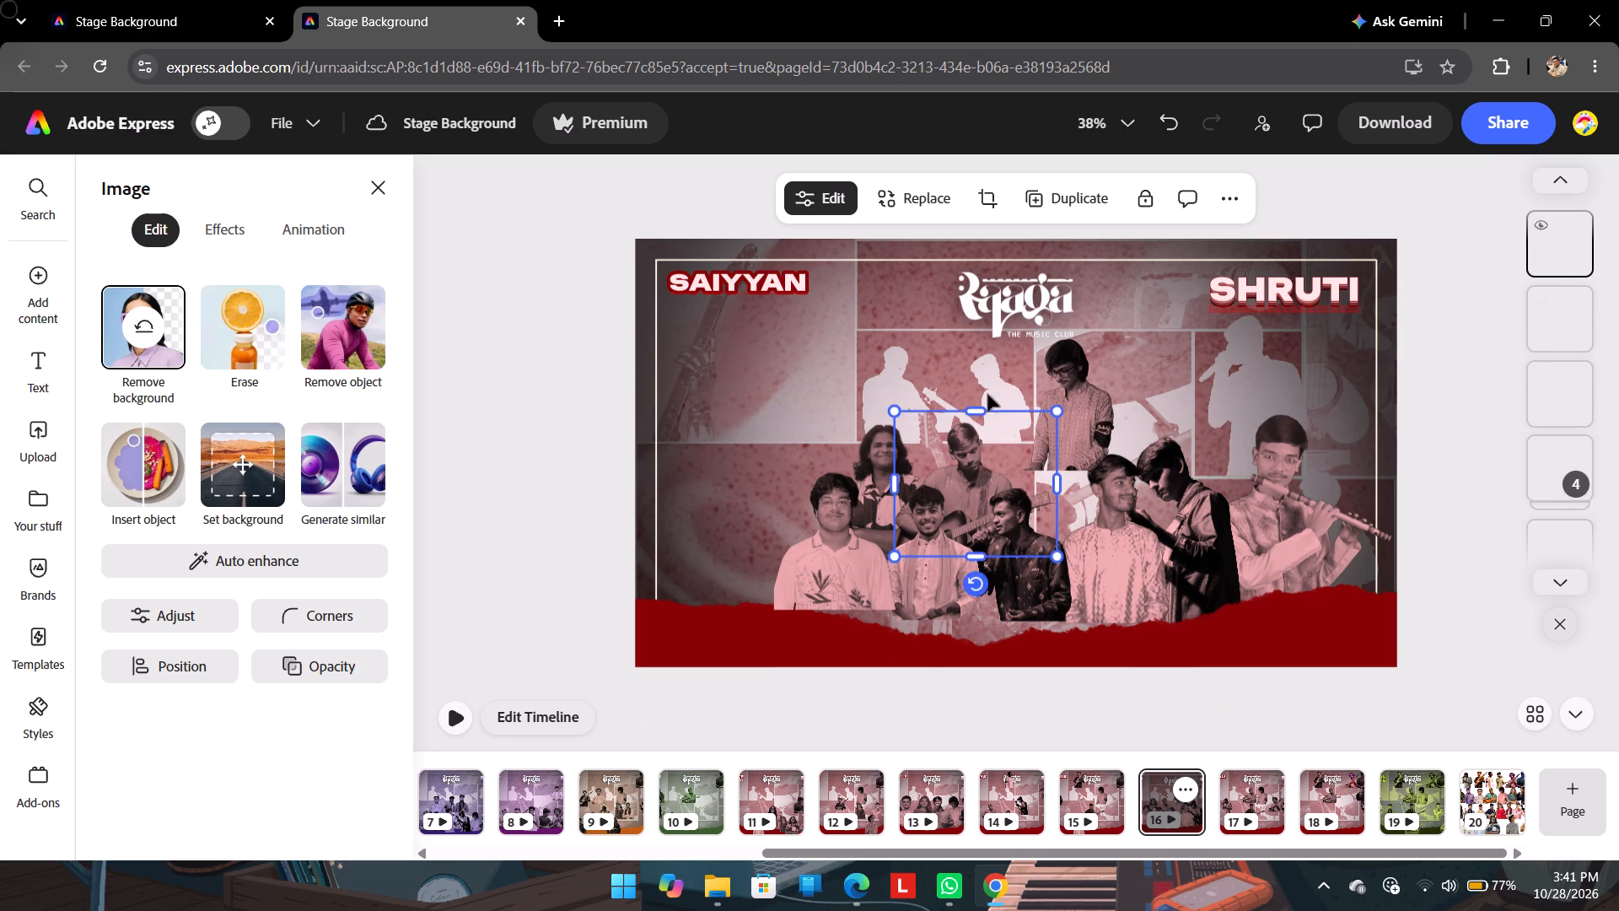
left_click_drag(987, 394, 980, 341)
left_click_drag(865, 442, 816, 343)
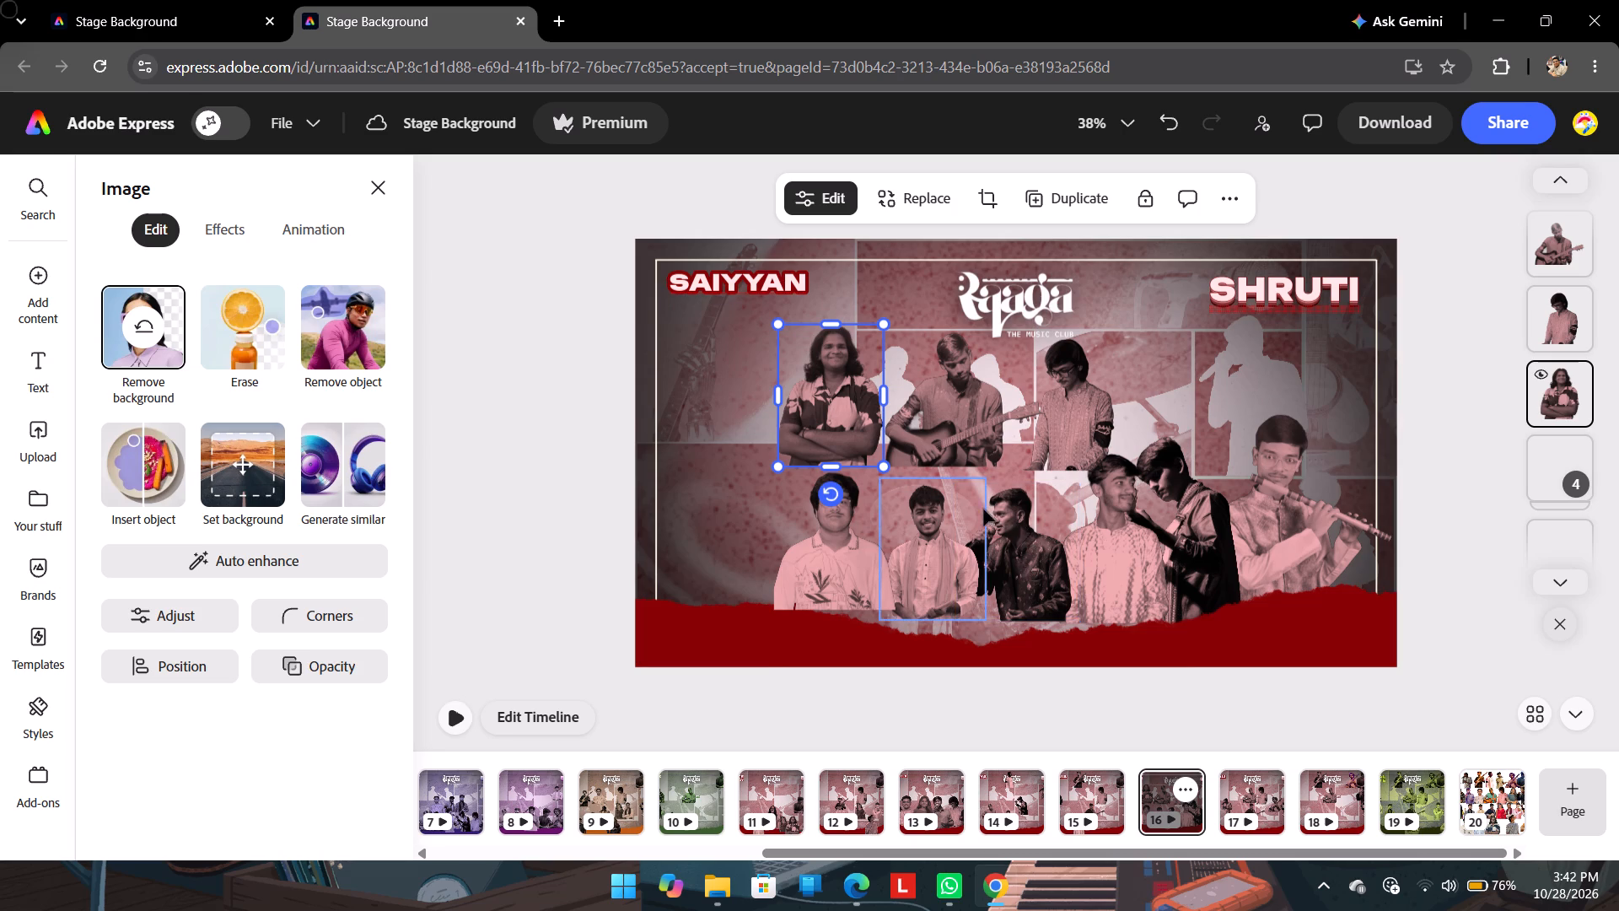
Enlarge the dark-clothed performer beside the flute player.
left_click(1192, 484)
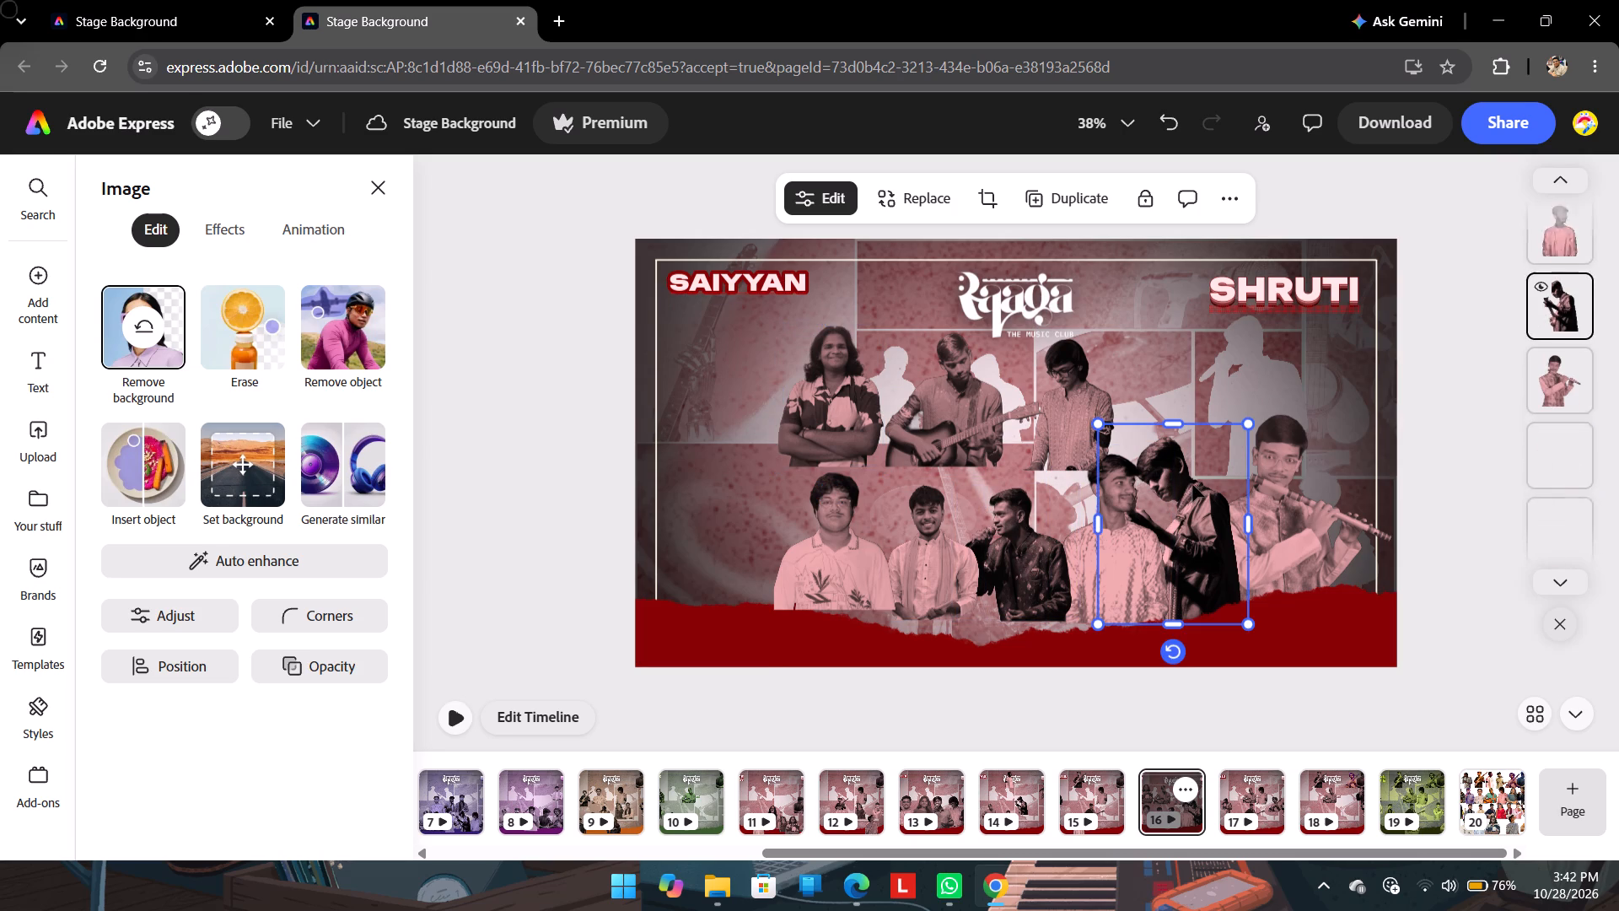
left_click_drag(1247, 424, 1263, 392)
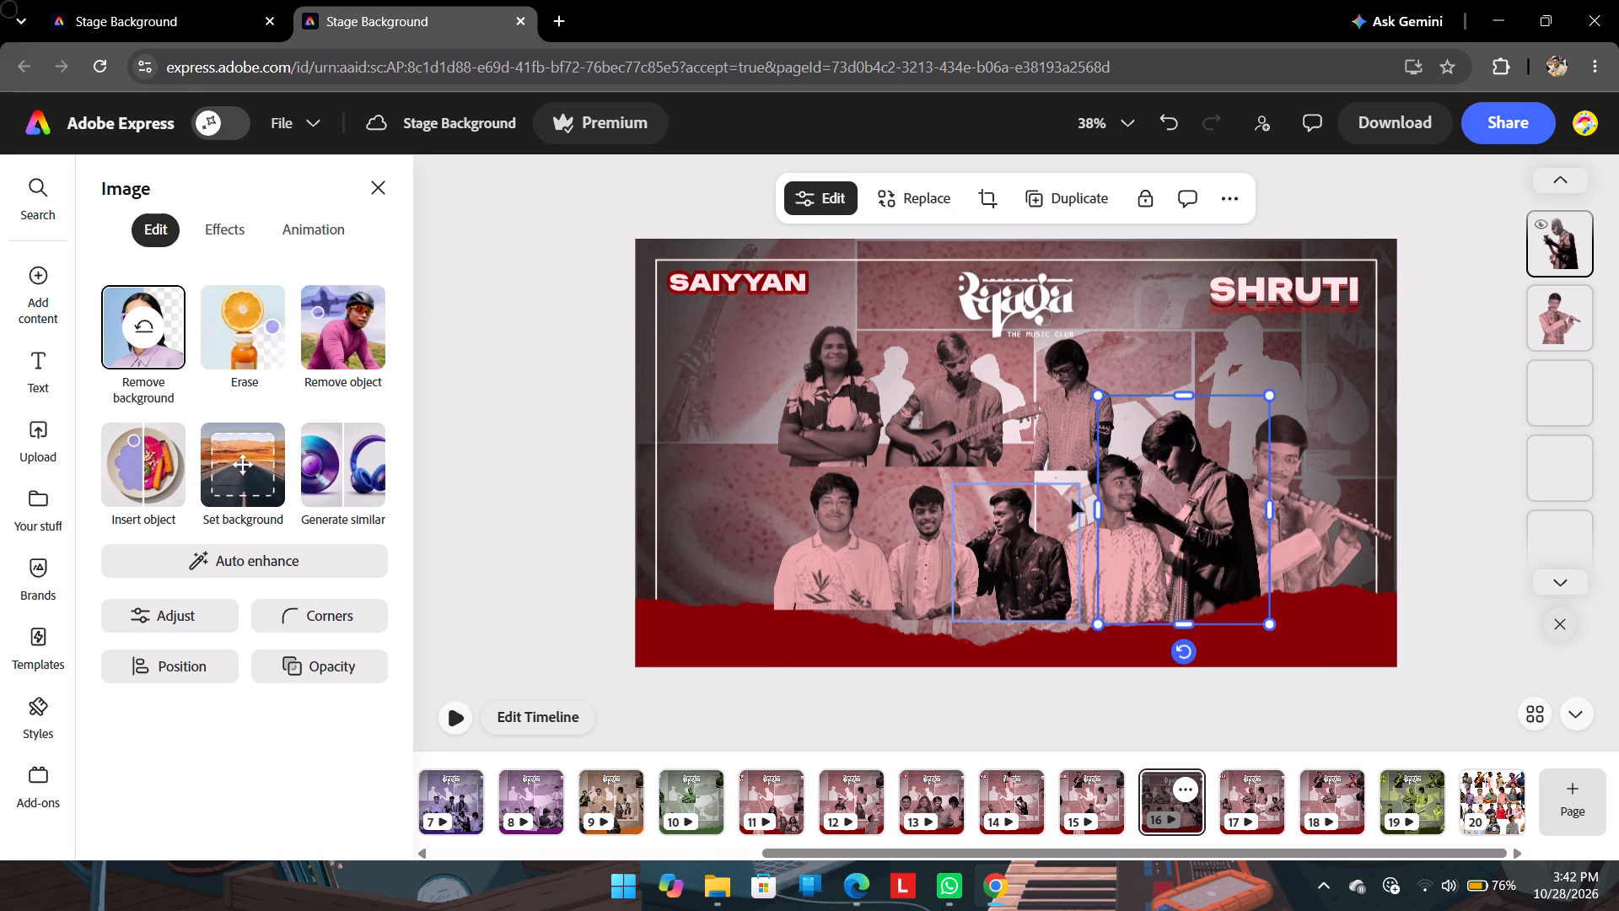
Shift the scarf-wearing performer and the light-shirted performer in glasses outward, away from the dark-jacketed singer with the microphone.
left_click_drag(912, 524, 870, 505)
left_click_drag(816, 557, 732, 537)
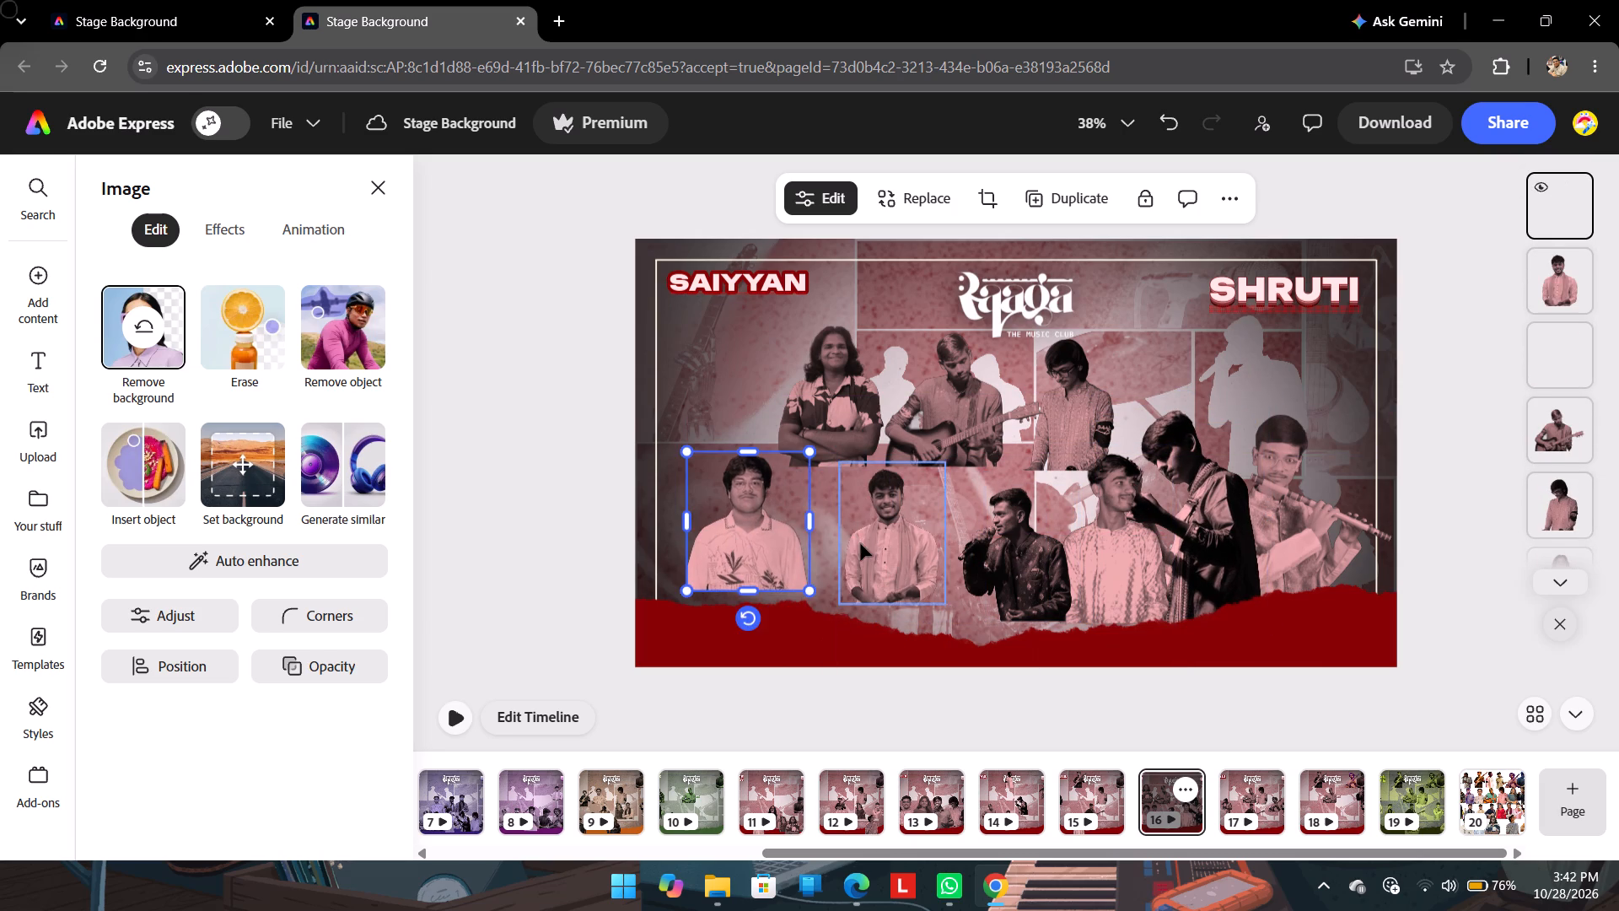
left_click_drag(860, 543, 820, 538)
Enlarge the dark-jacketed microphone singer considerably and place him at the middle of the front row, reaching down over the torn-edge strip.
left_click(975, 545)
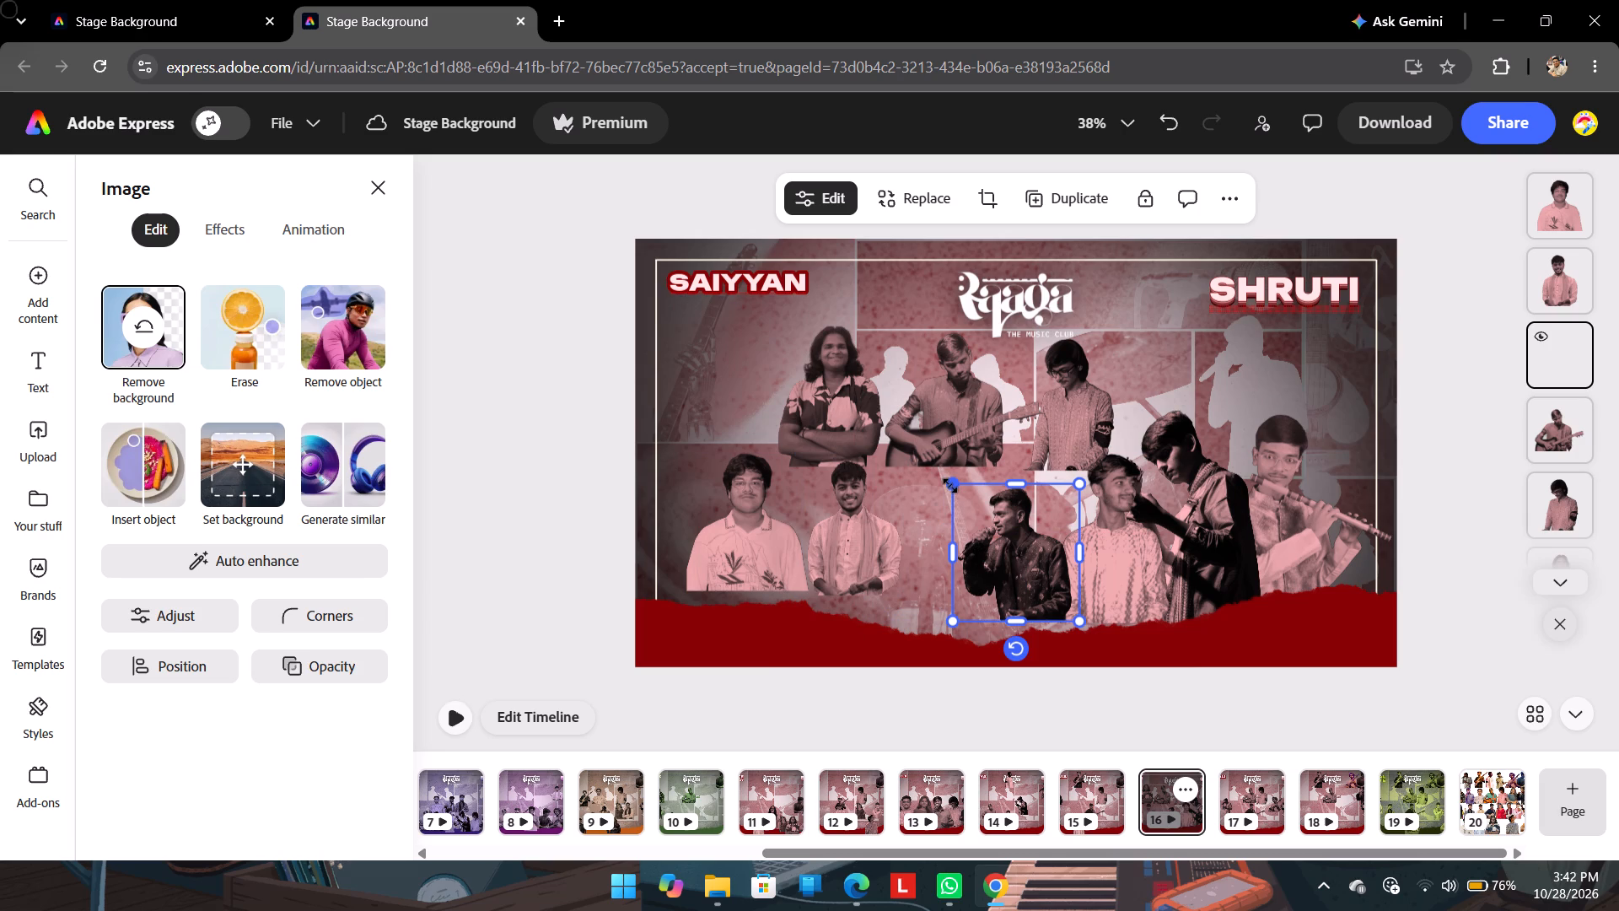
left_click_drag(949, 485, 901, 438)
left_click_drag(971, 499, 973, 531)
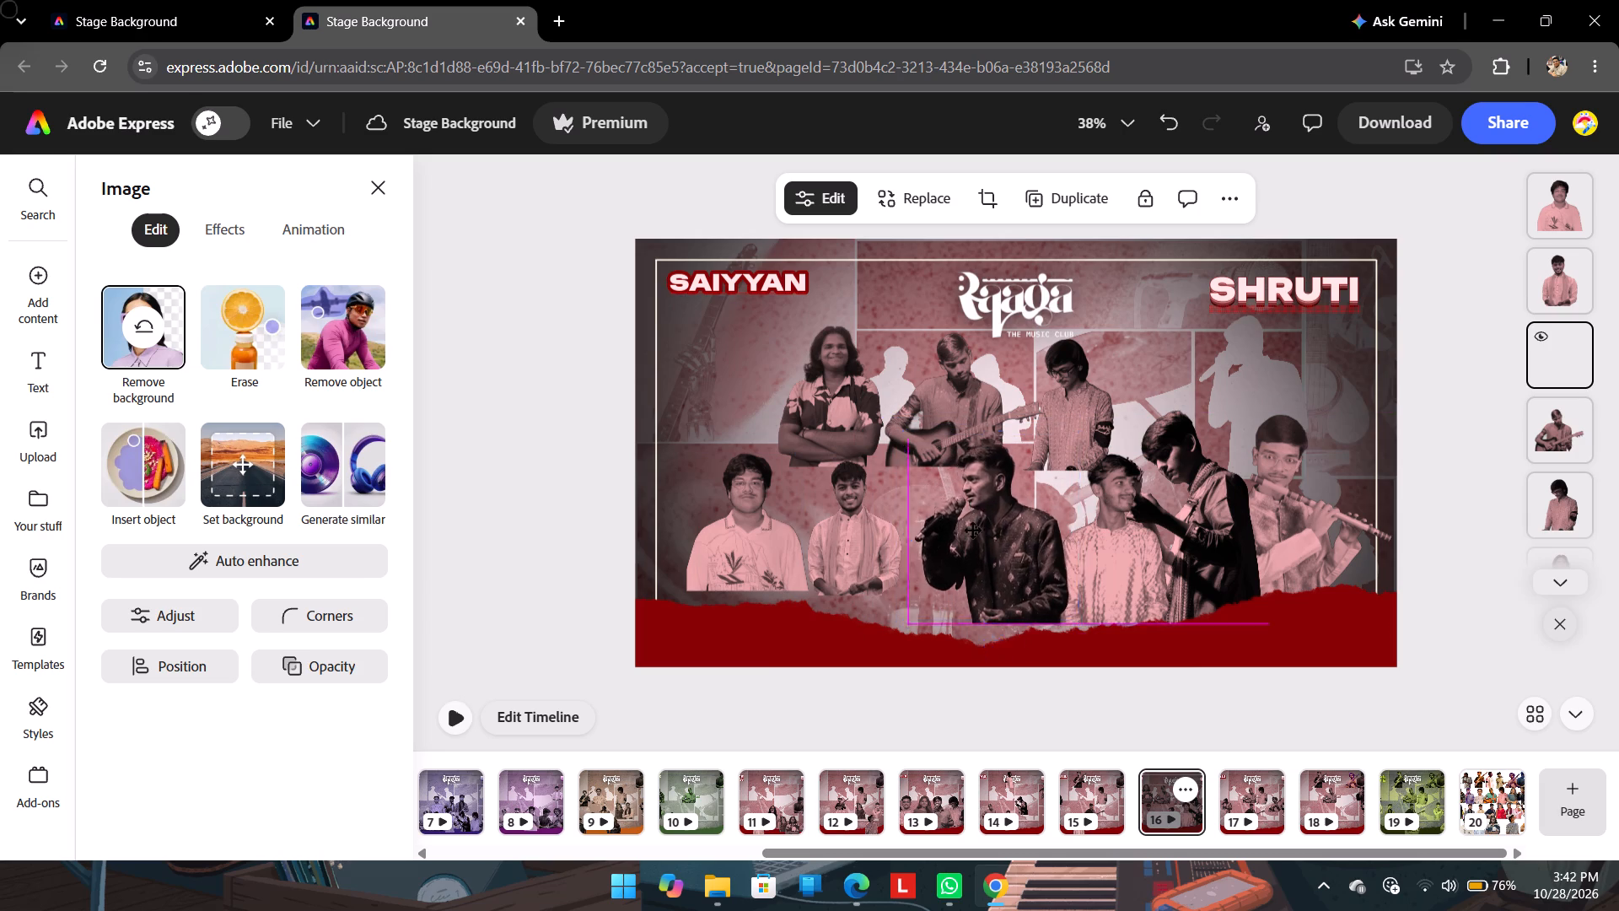
left_click_drag(973, 531, 965, 512)
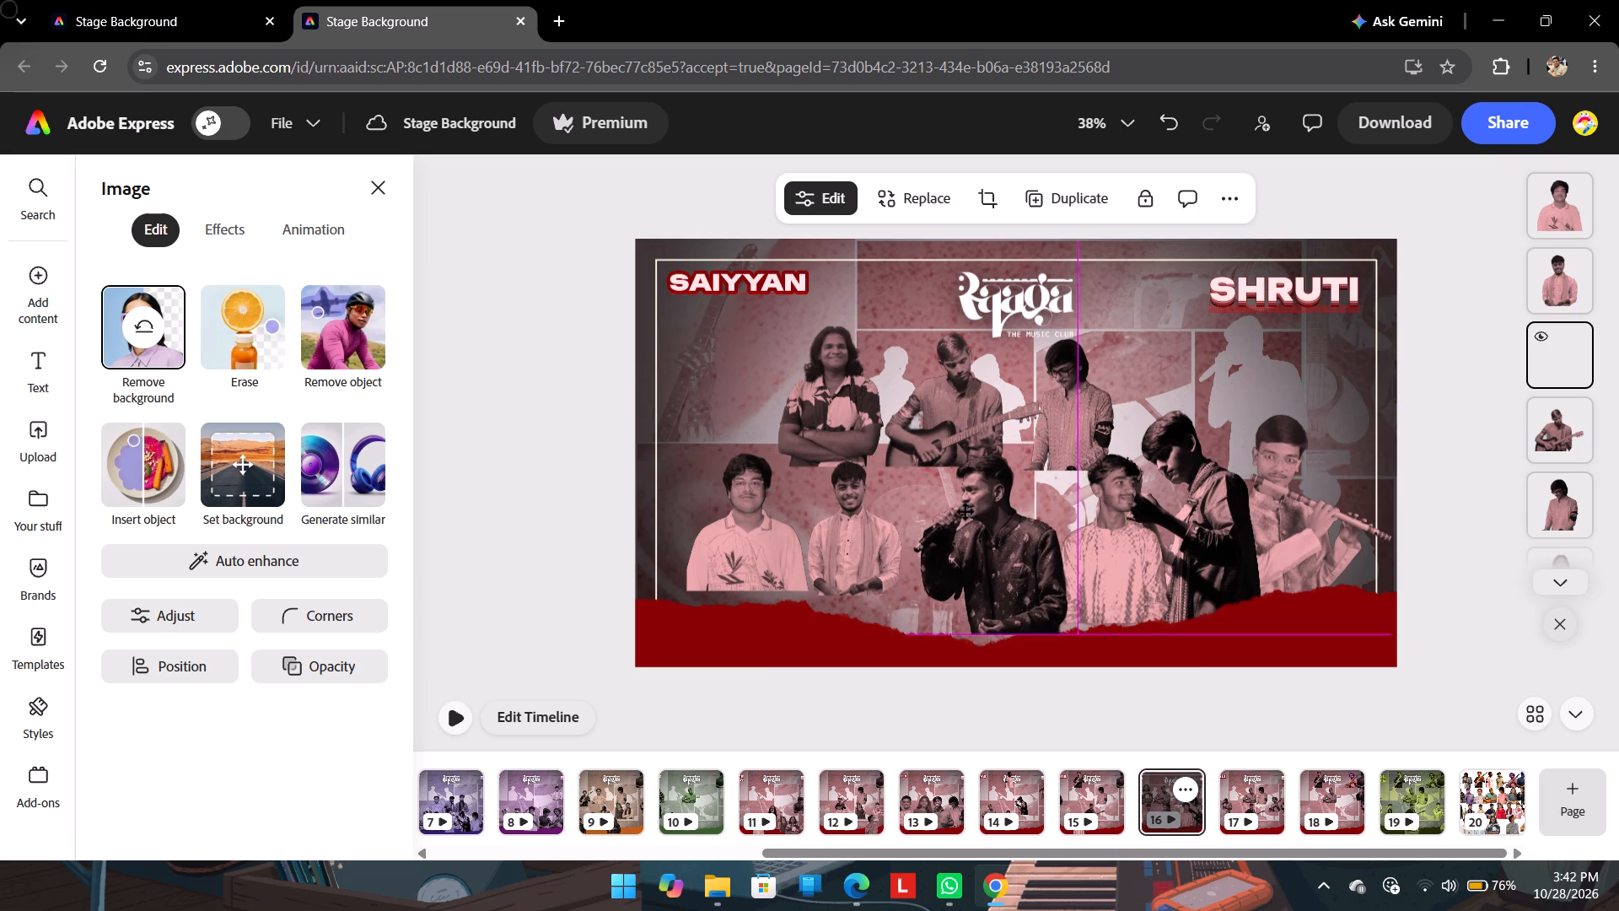
left_click_drag(965, 512, 976, 510)
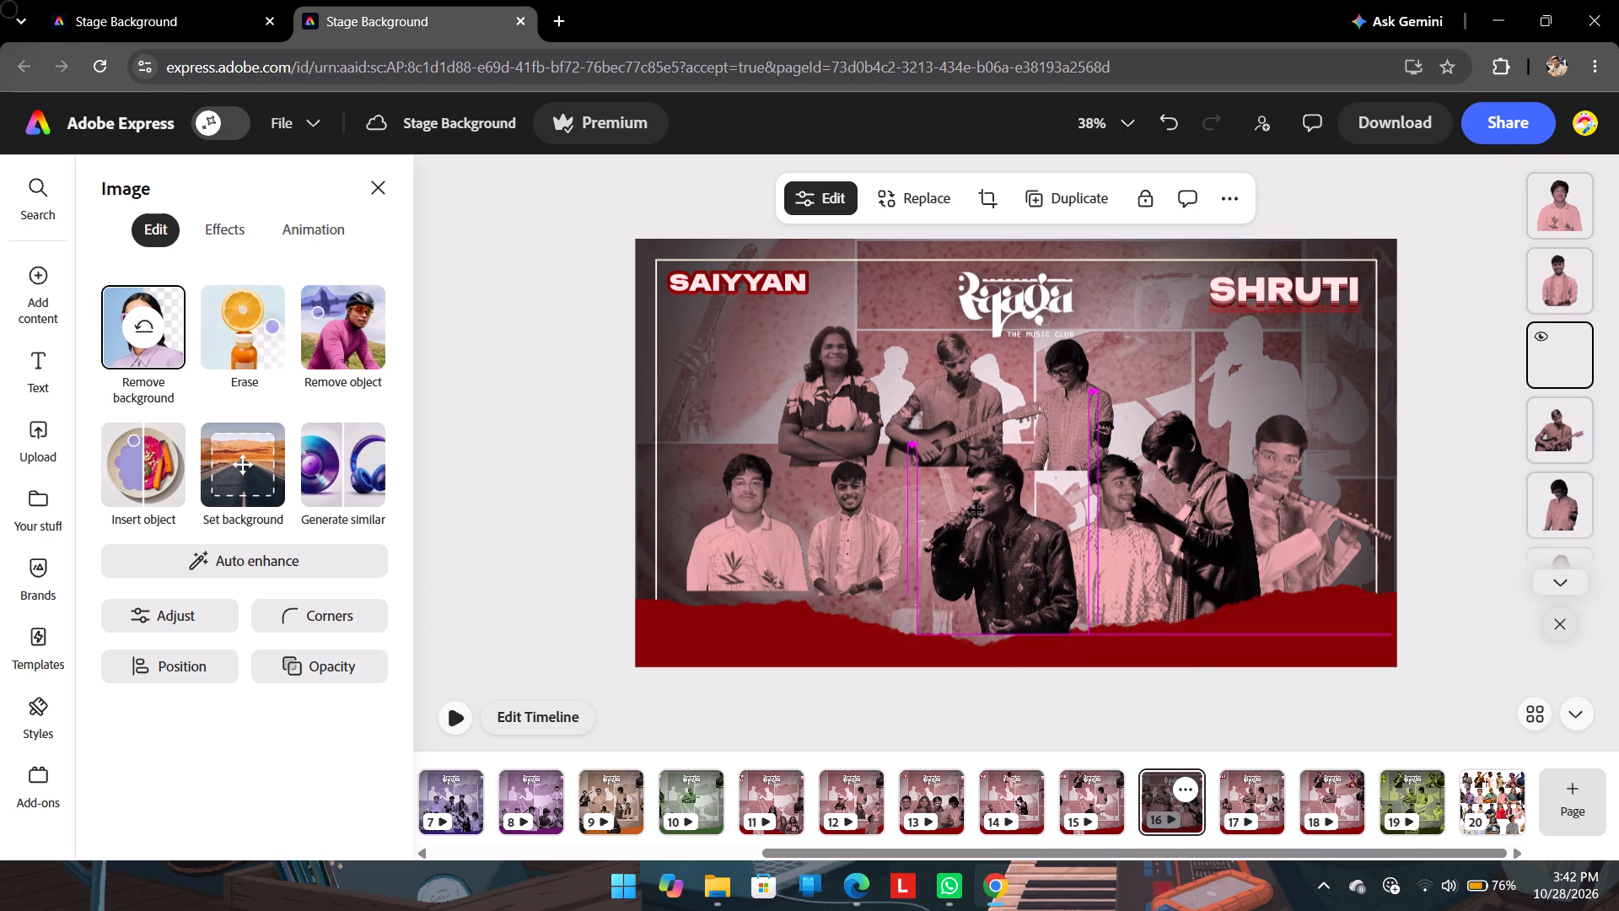
left_click_drag(976, 510, 976, 510)
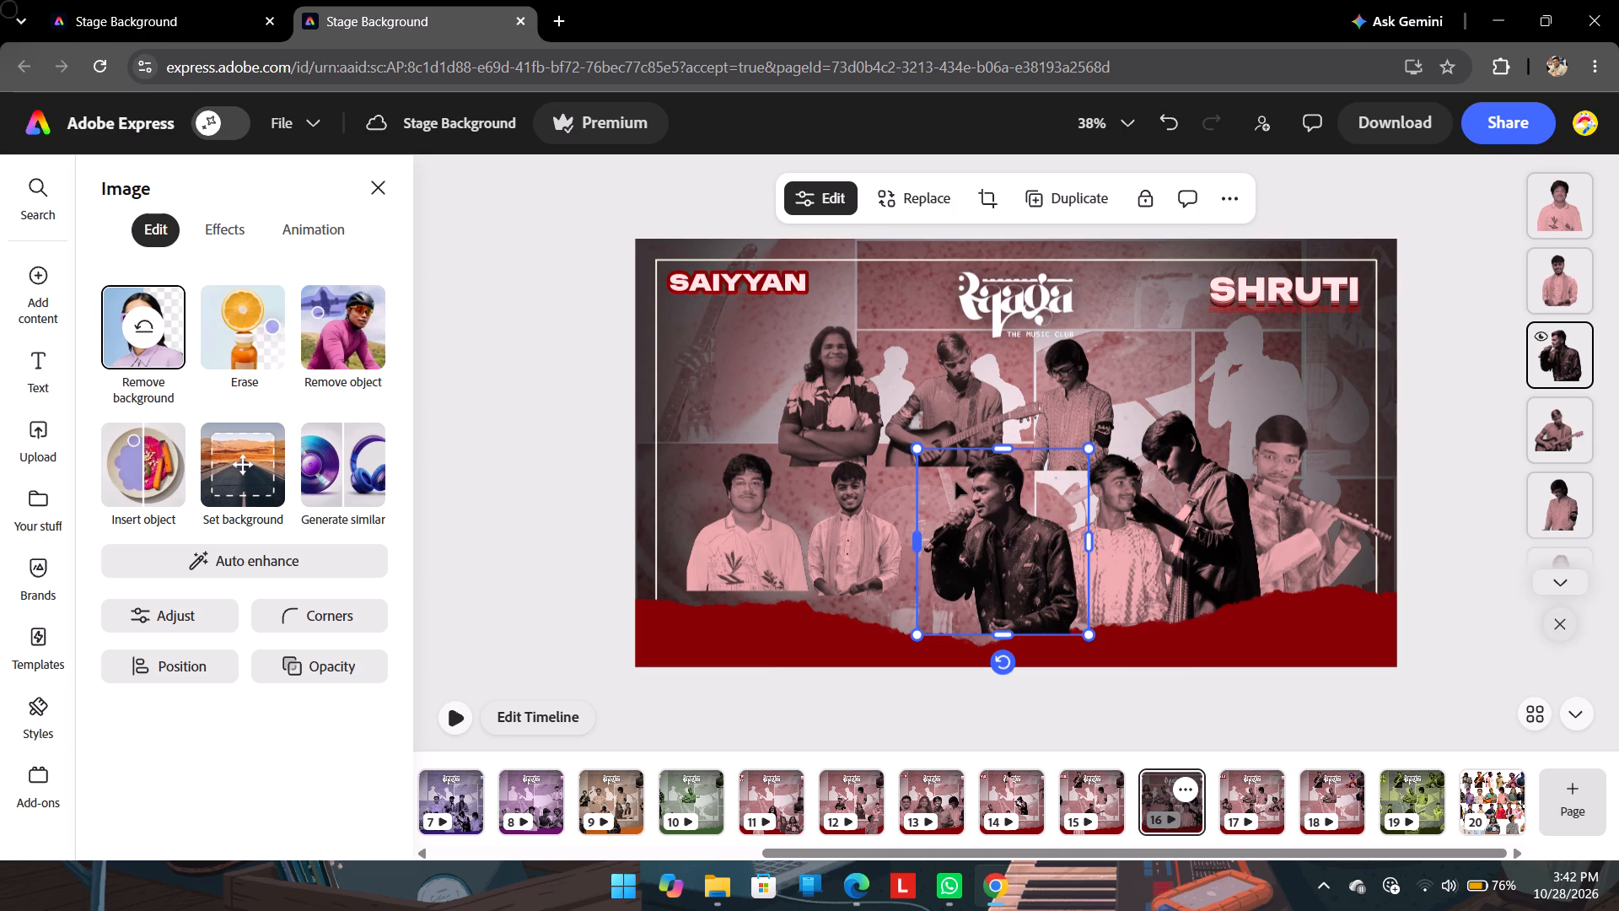
left_click_drag(913, 454, 897, 432)
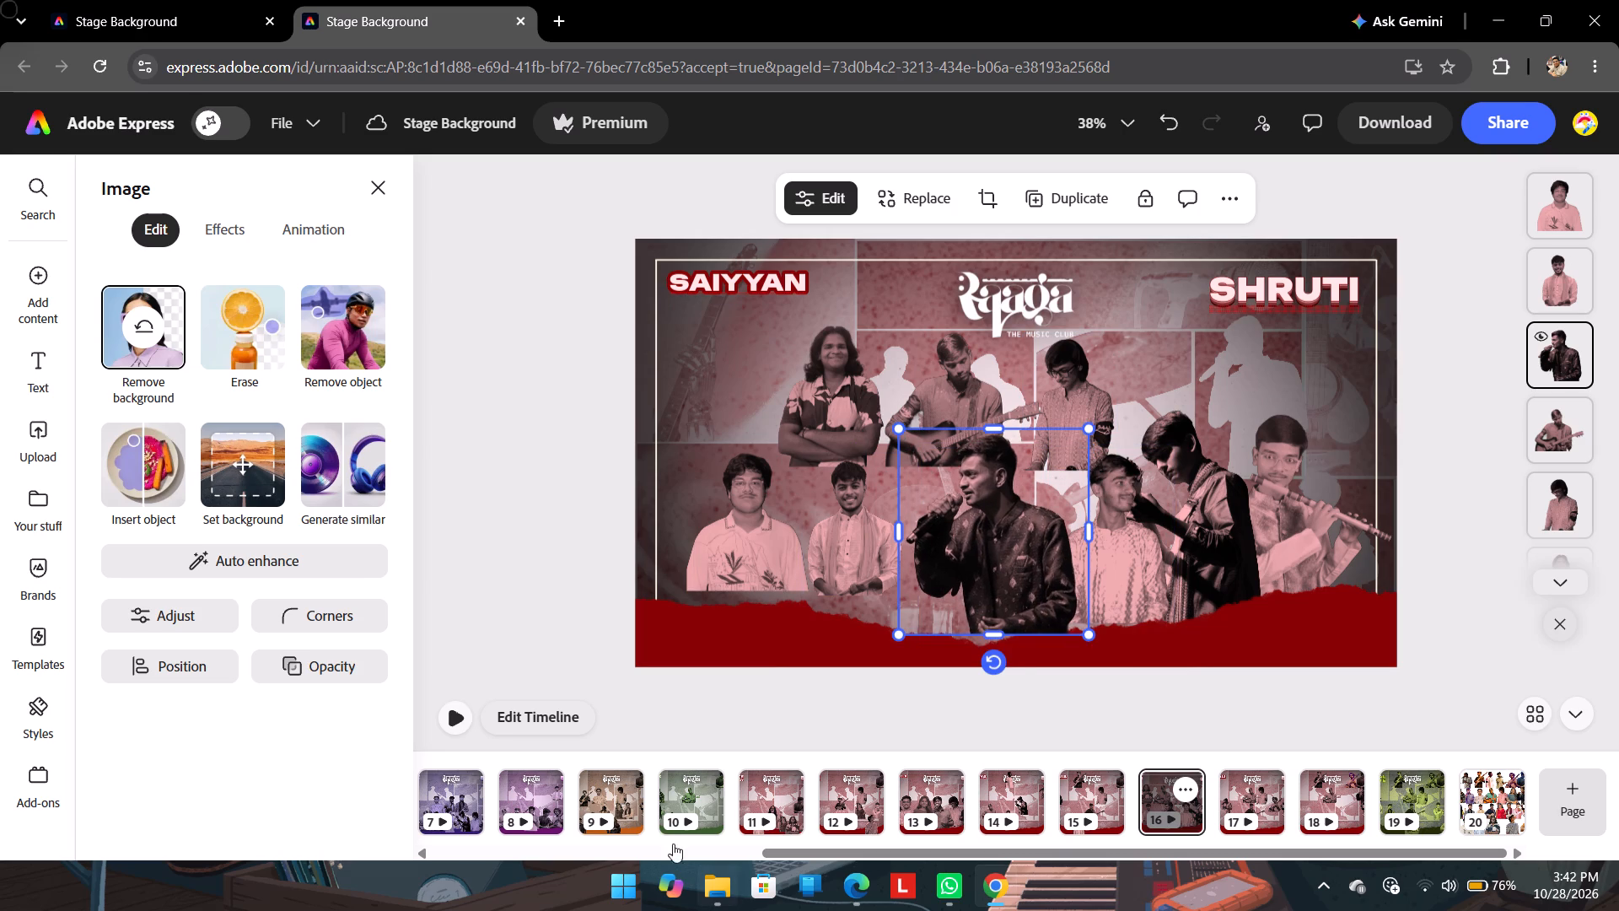
scroll(639, 815, "right", 4)
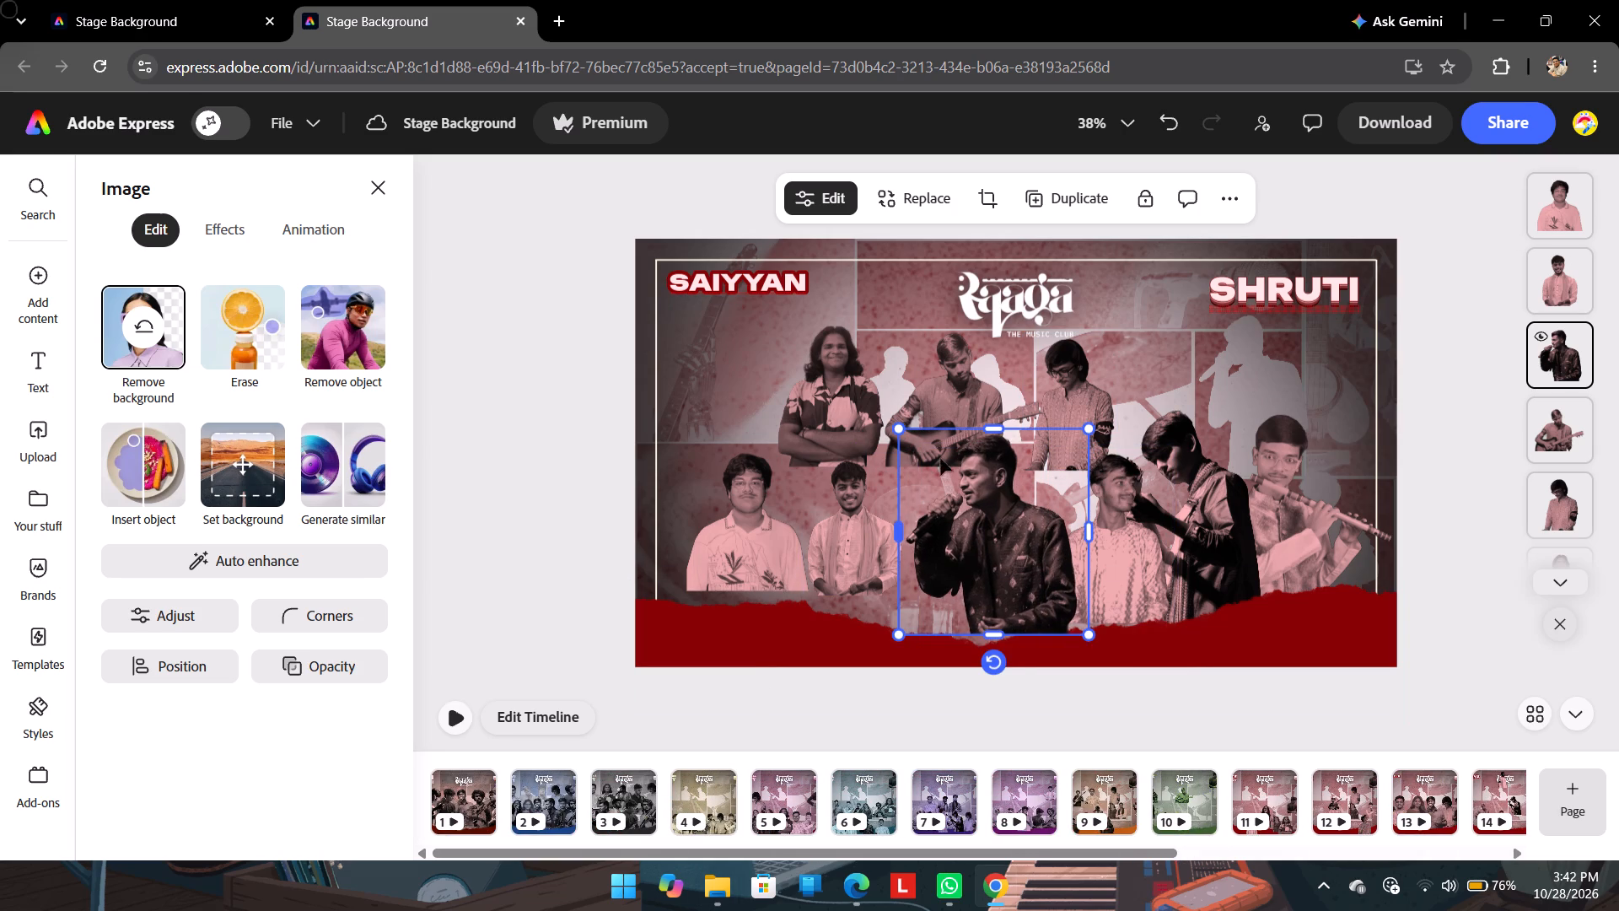
left_click_drag(899, 429, 855, 399)
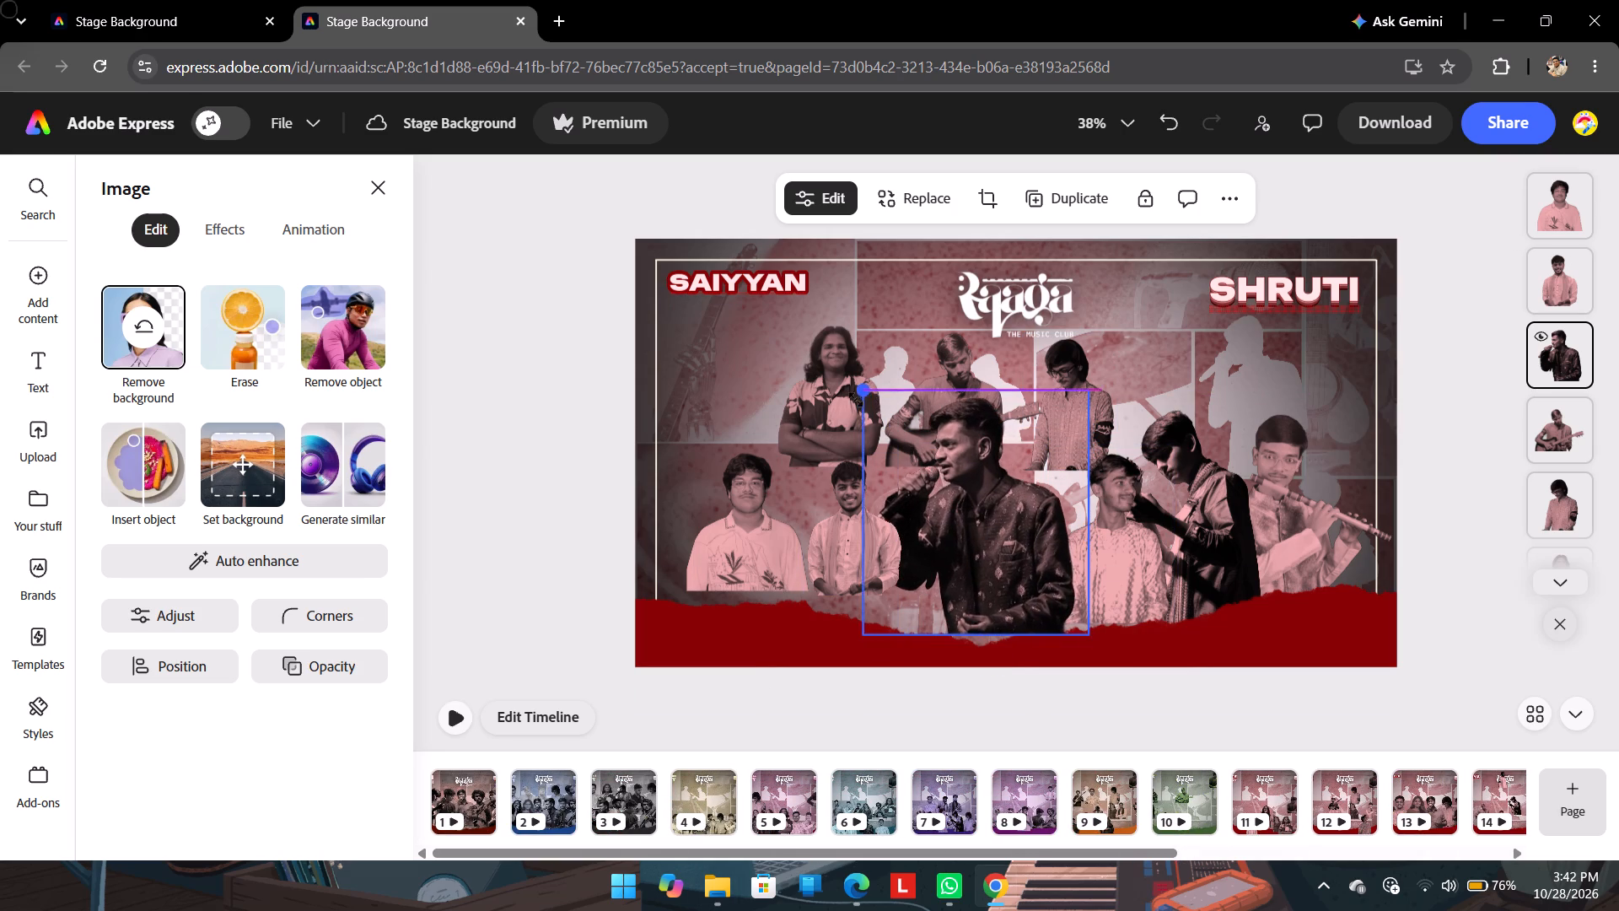
left_click_drag(855, 399, 856, 397)
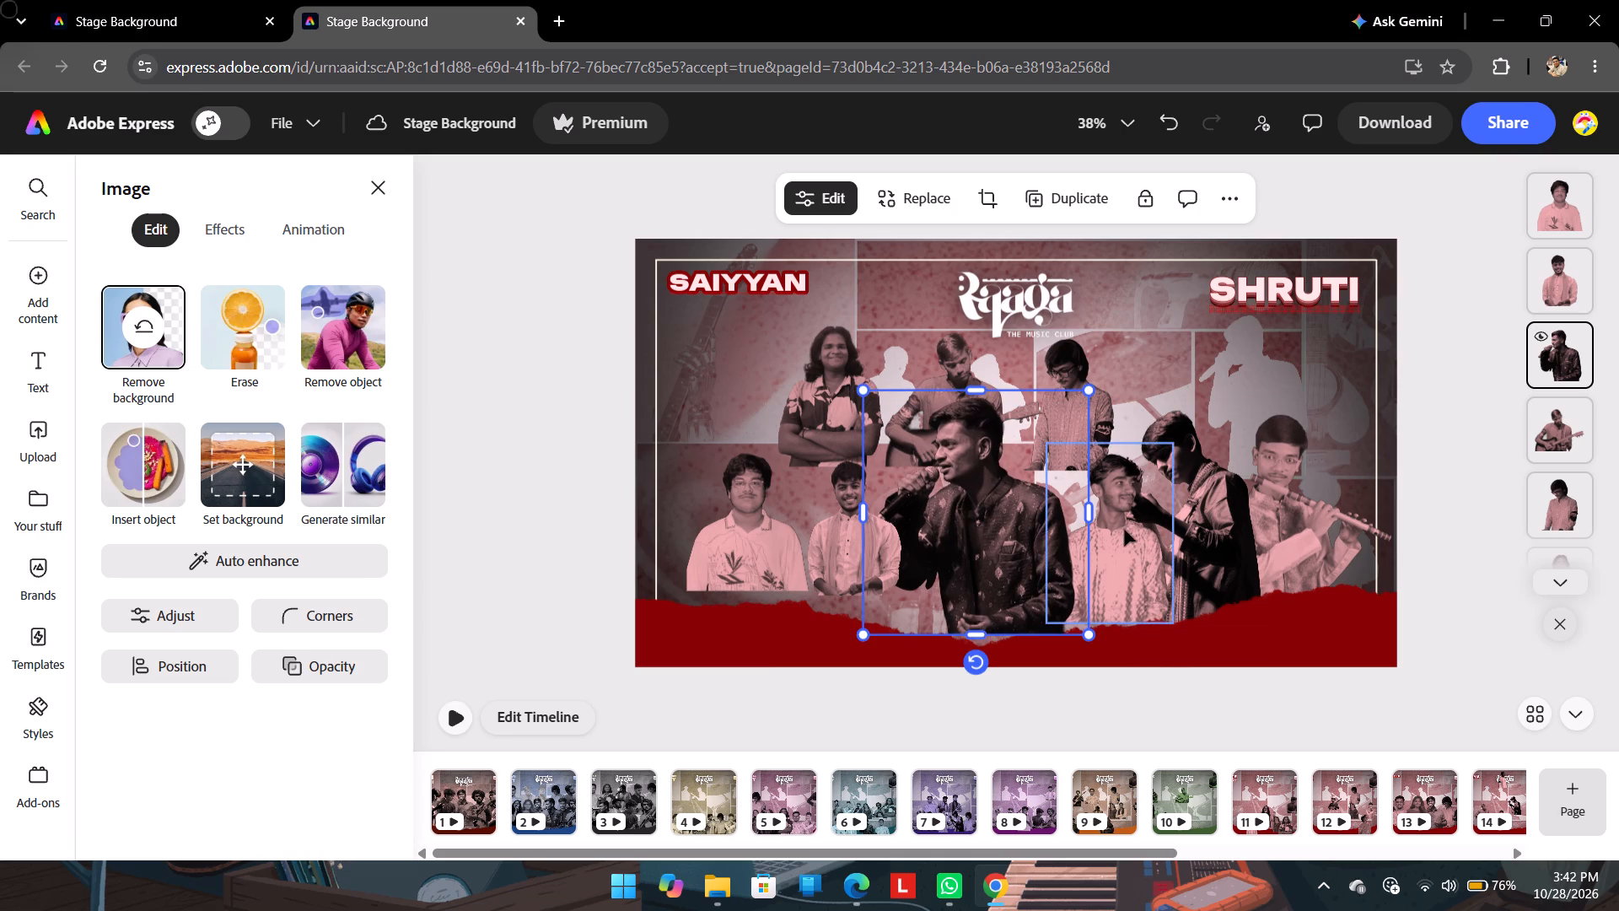
Enlarge the light-kurta performer between the microphone singer and the dark-clothed performer.
left_click(1125, 528)
left_click_drag(1046, 444, 992, 396)
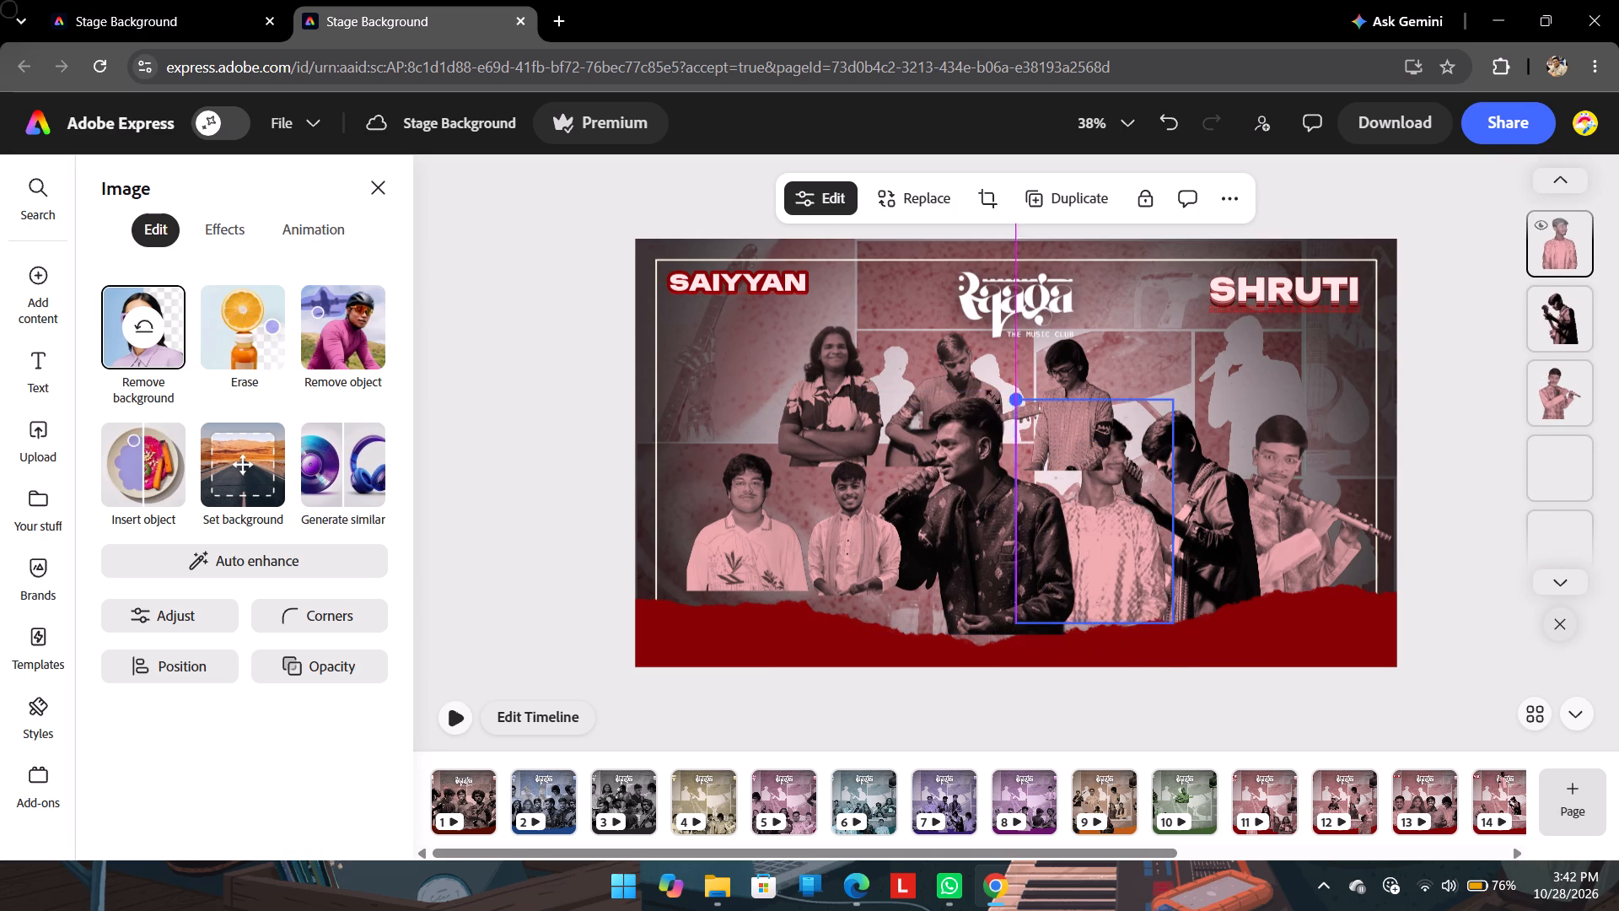
left_click_drag(992, 396, 994, 391)
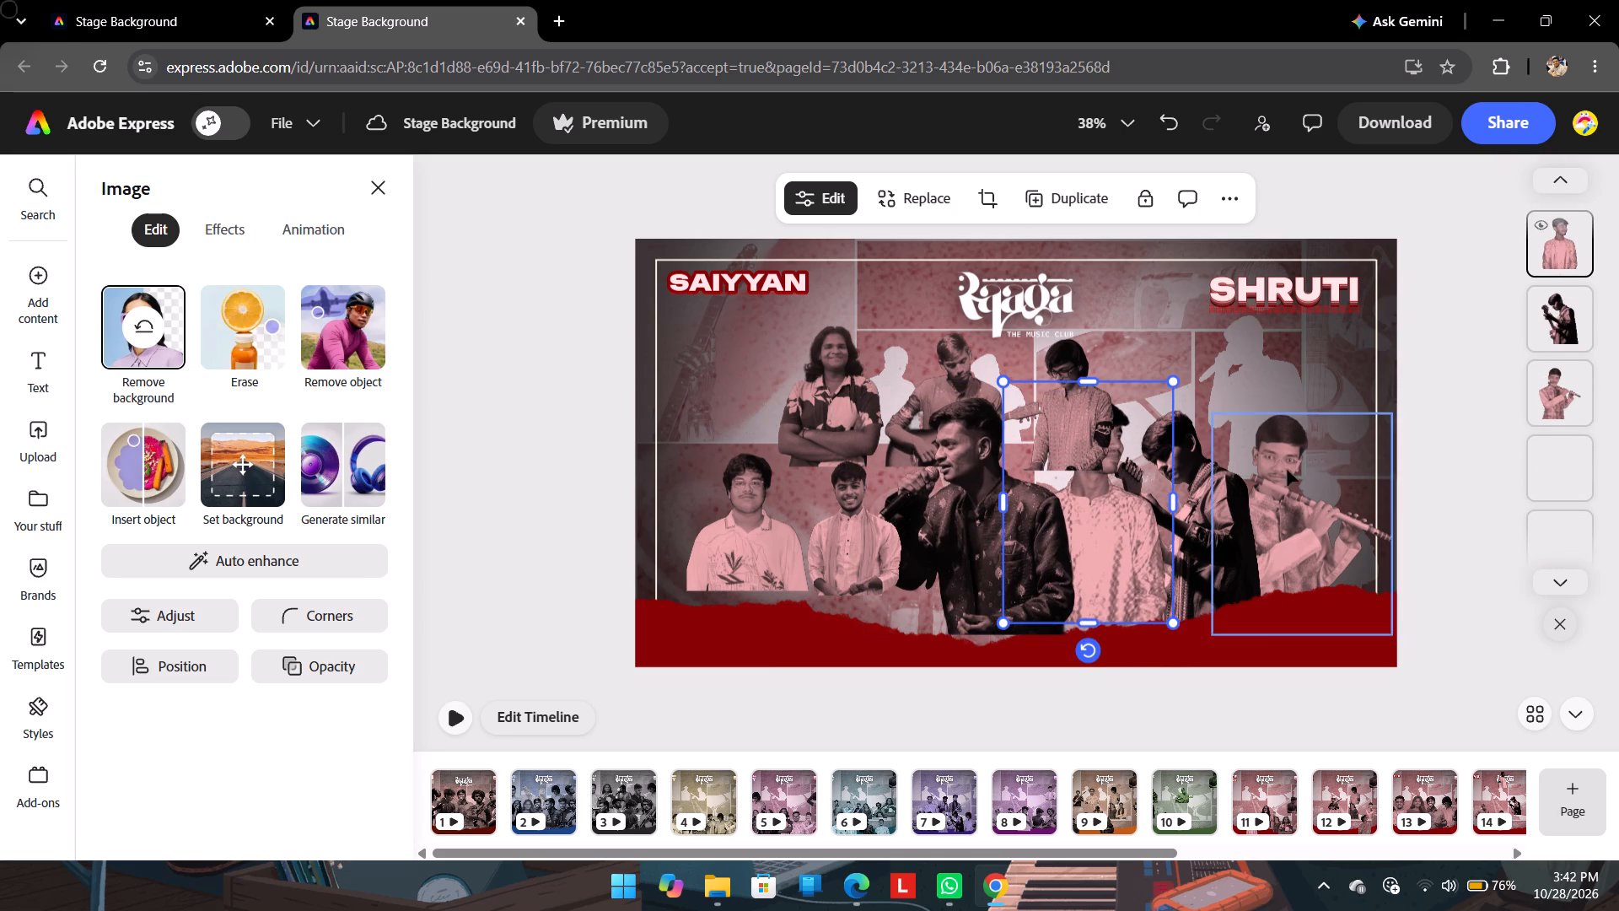
Enlarge the dark-clothed performer further so he stands tall beside the light-kurta performer.
left_click(1214, 444)
left_click_drag(1273, 396, 1296, 369)
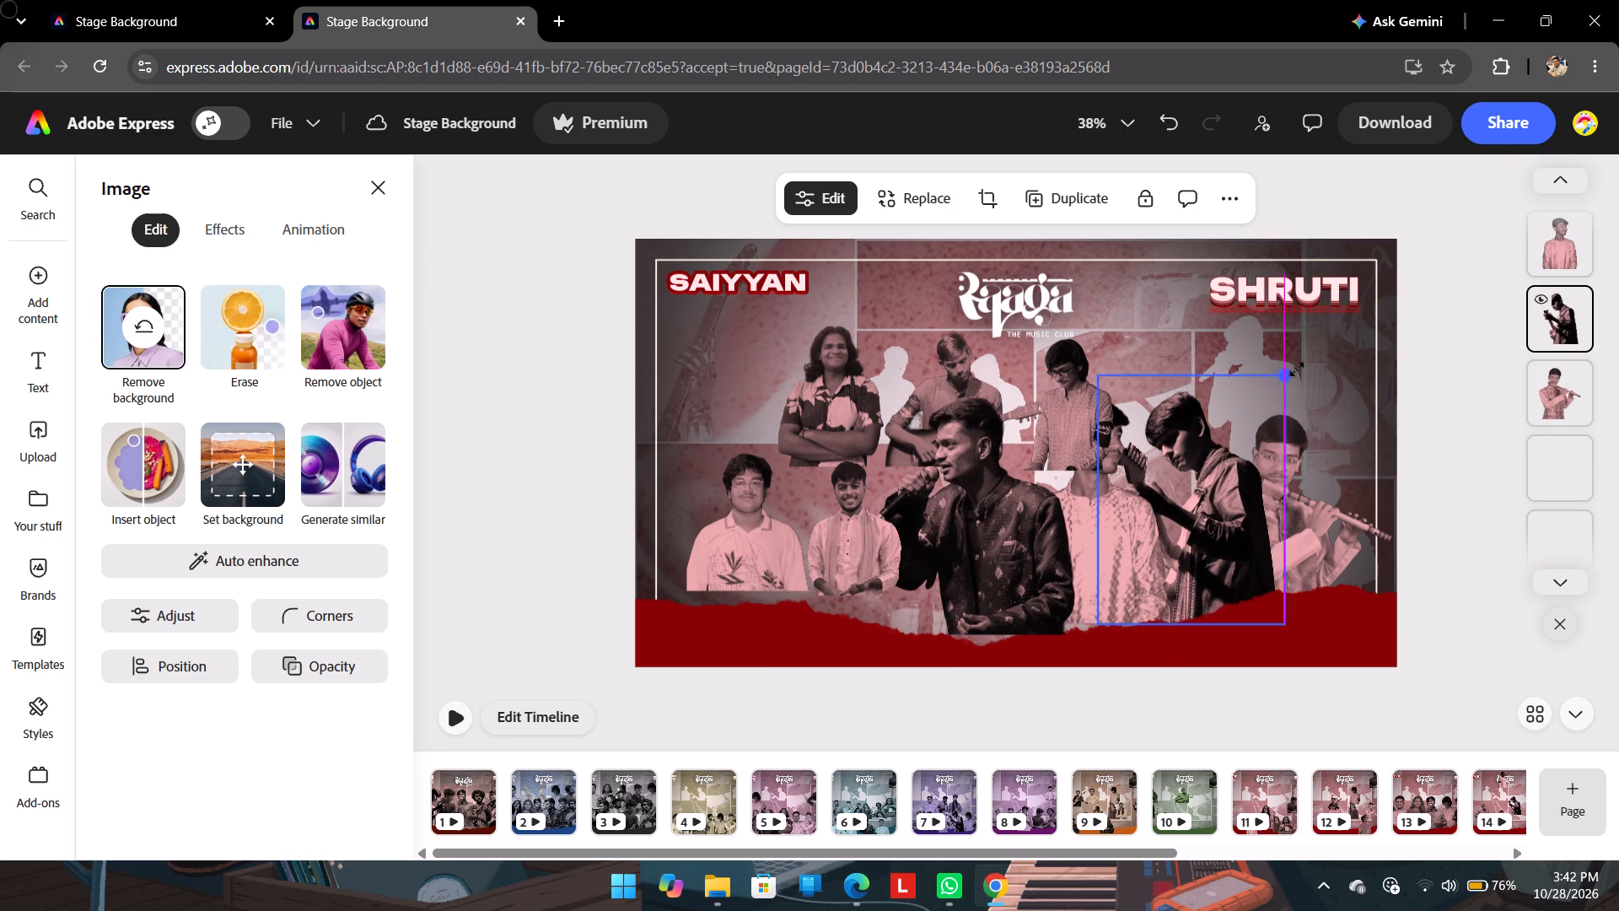
left_click_drag(1296, 369, 1297, 367)
Move the flute player outward to the page edge, enlarge him and adjust his position beside the dark-clothed performer.
left_click_drag(1358, 507, 1381, 506)
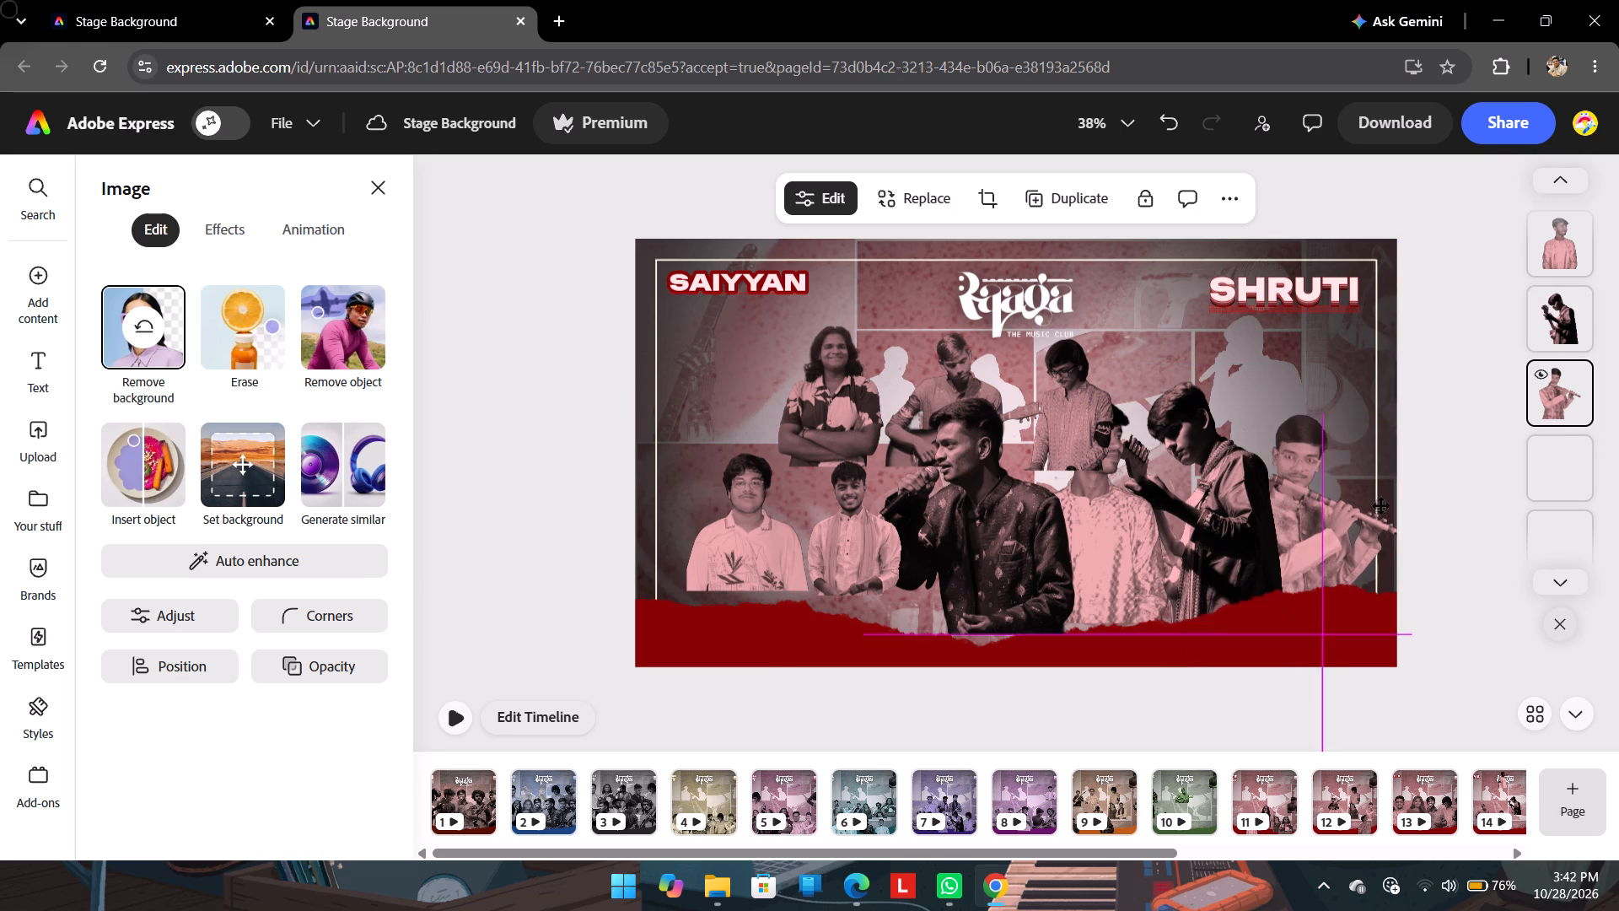
left_click_drag(1381, 506, 1394, 501)
left_click_drag(1252, 410, 1220, 374)
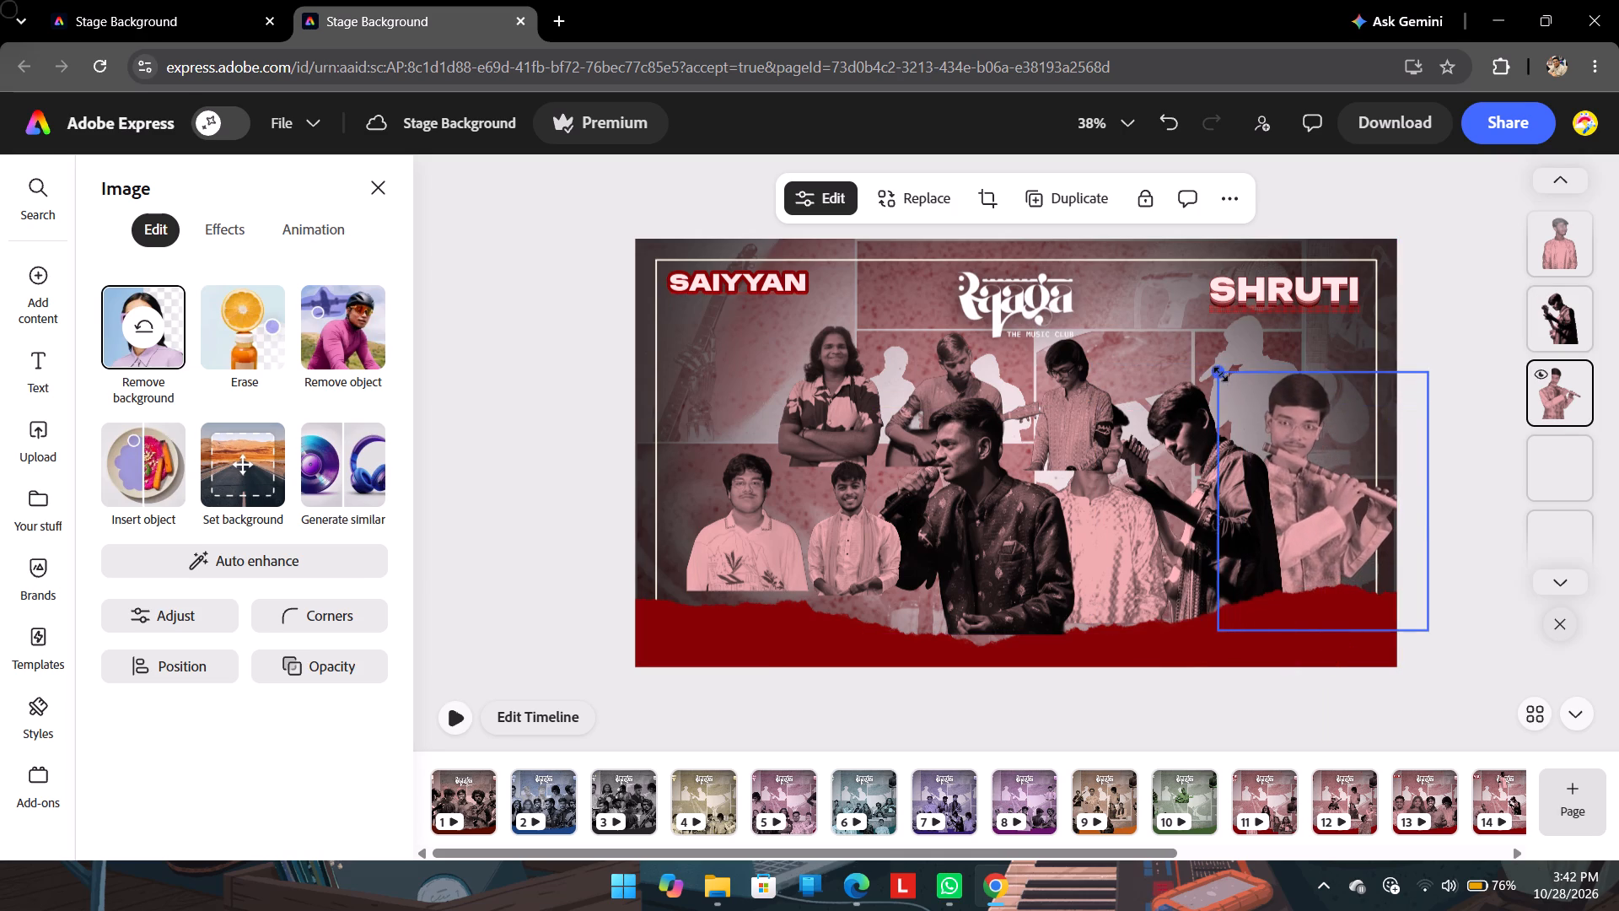
left_click_drag(1220, 374, 1213, 366)
left_click_drag(1325, 484, 1351, 497)
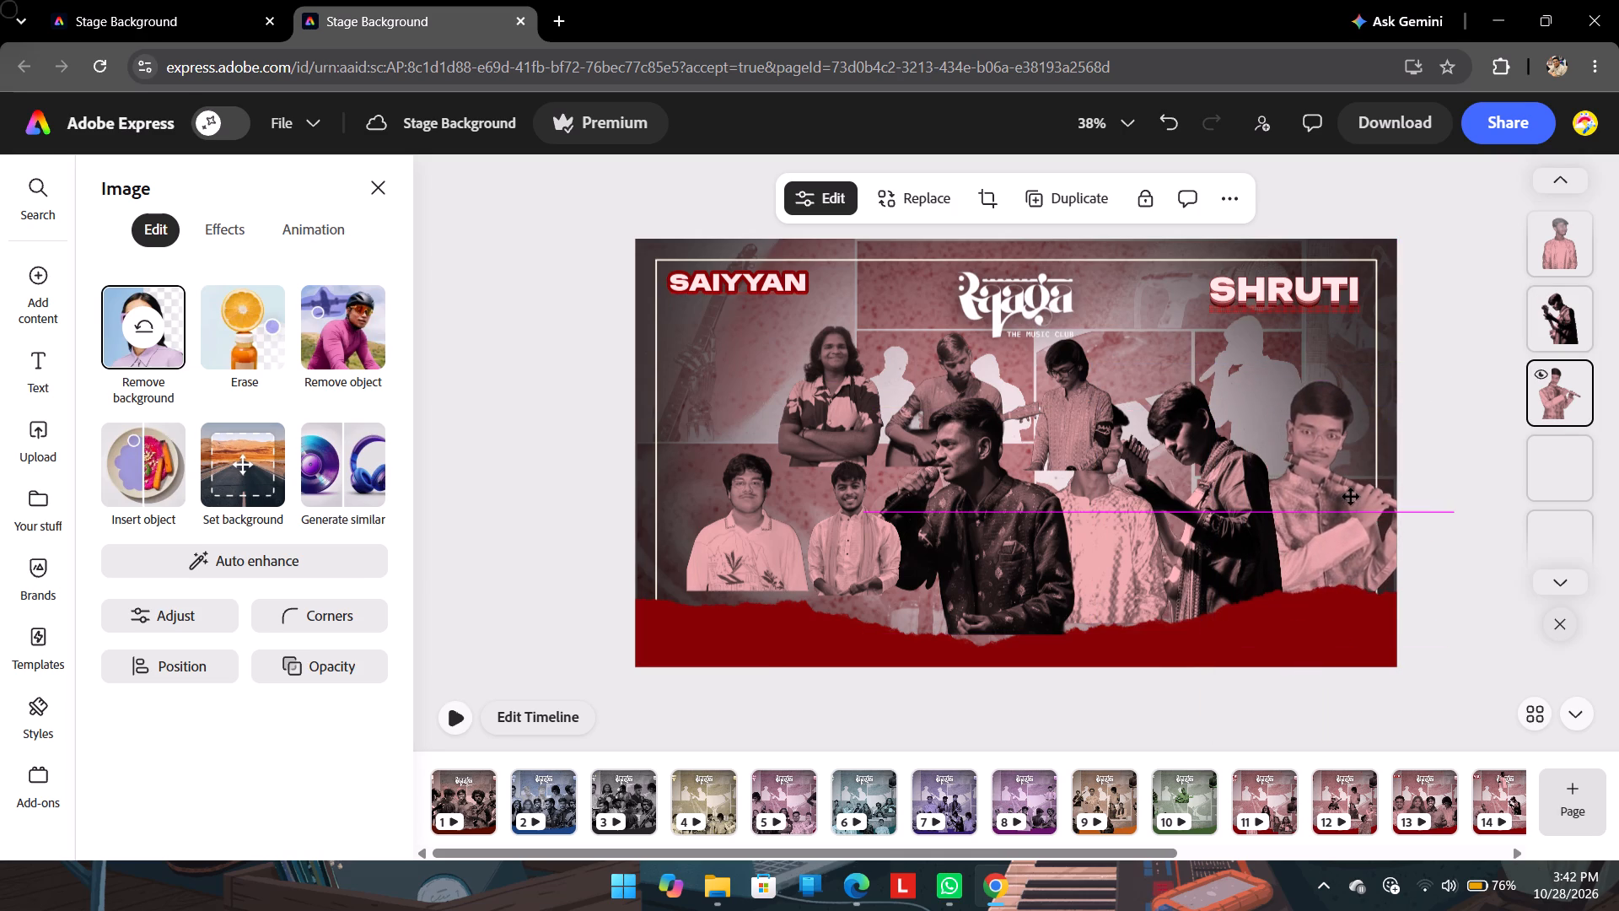
left_click_drag(1351, 497, 1333, 493)
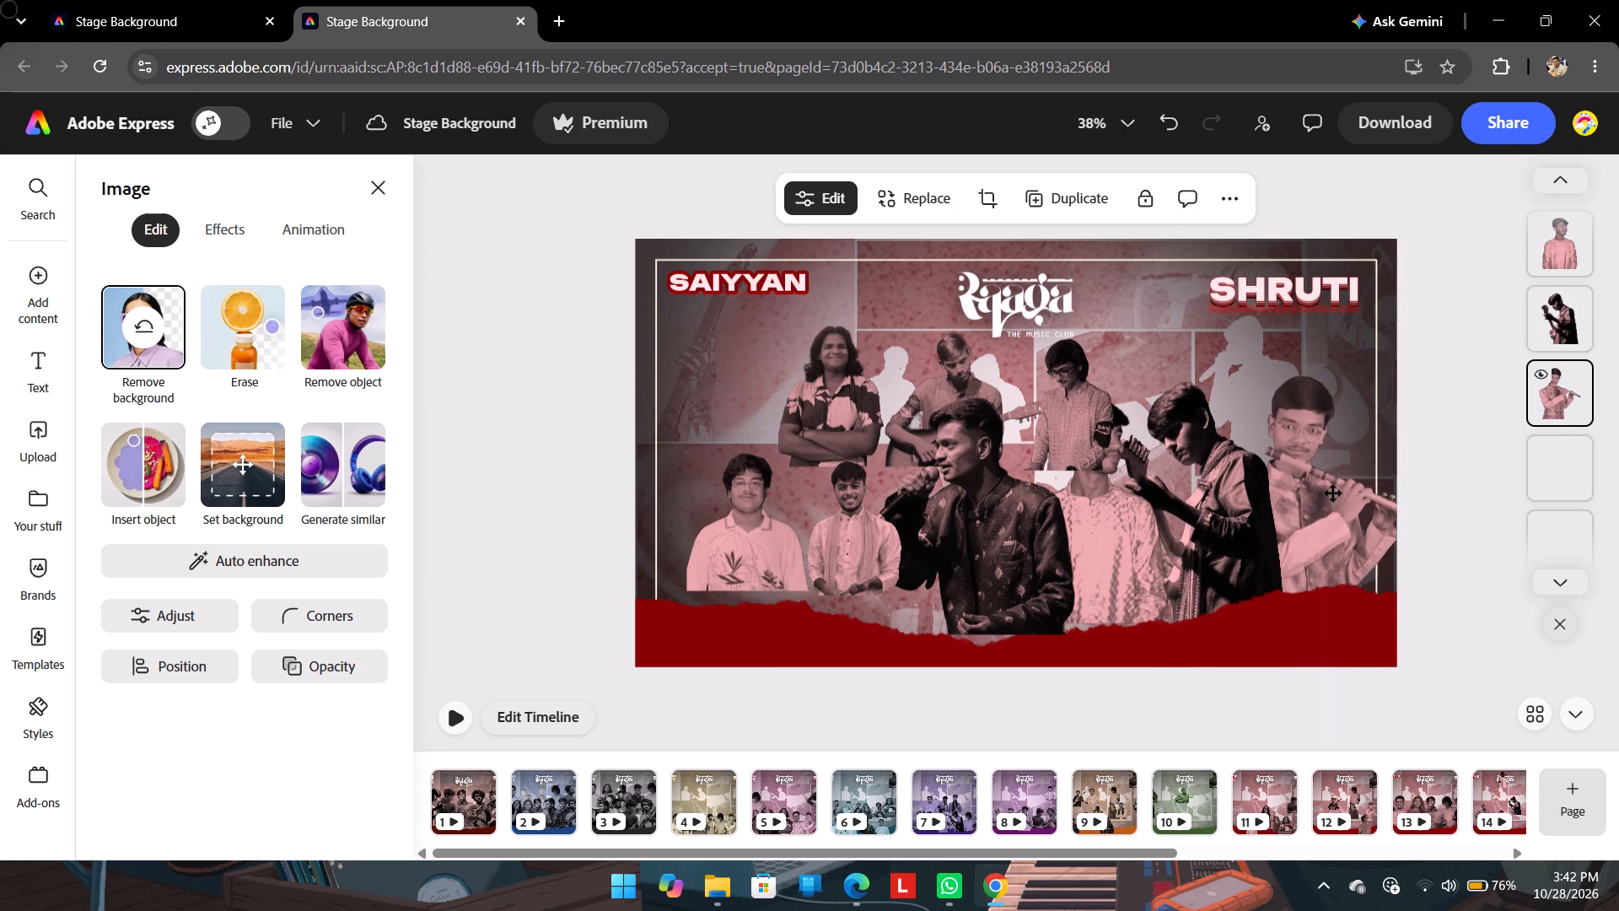
left_click_drag(1333, 493, 1333, 495)
left_click_drag(1333, 495, 1347, 497)
Move the checked-shirt performer from behind the light-kurta performer up to the SHRUTI title, above the dark-clothed performer and flute player.
left_click(1084, 410)
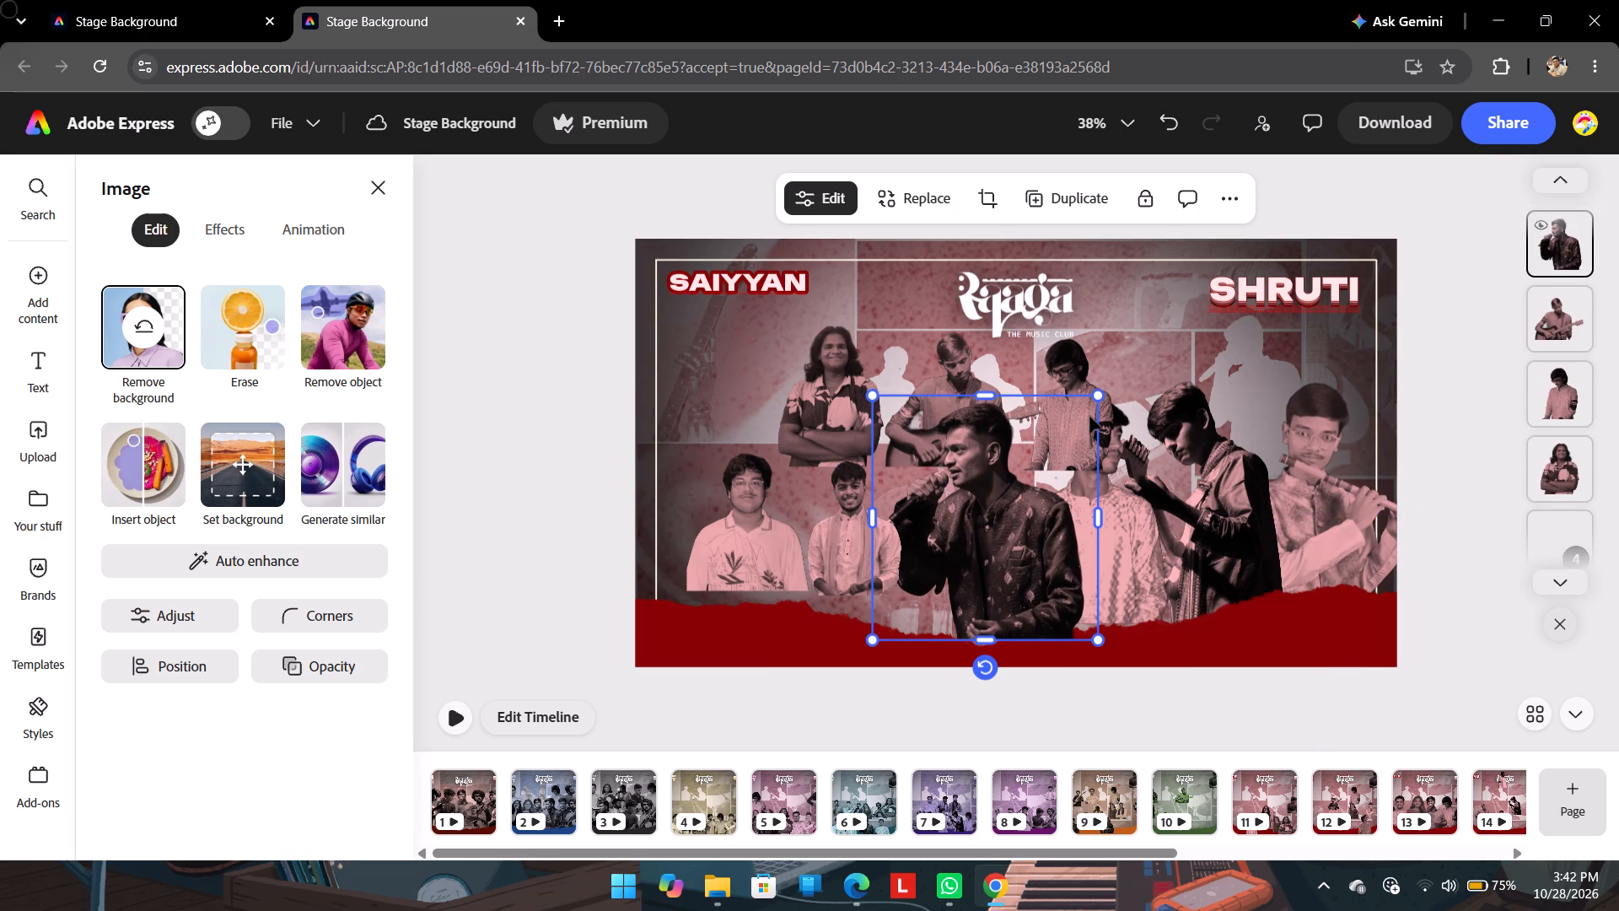
left_click_drag(1085, 358, 1182, 322)
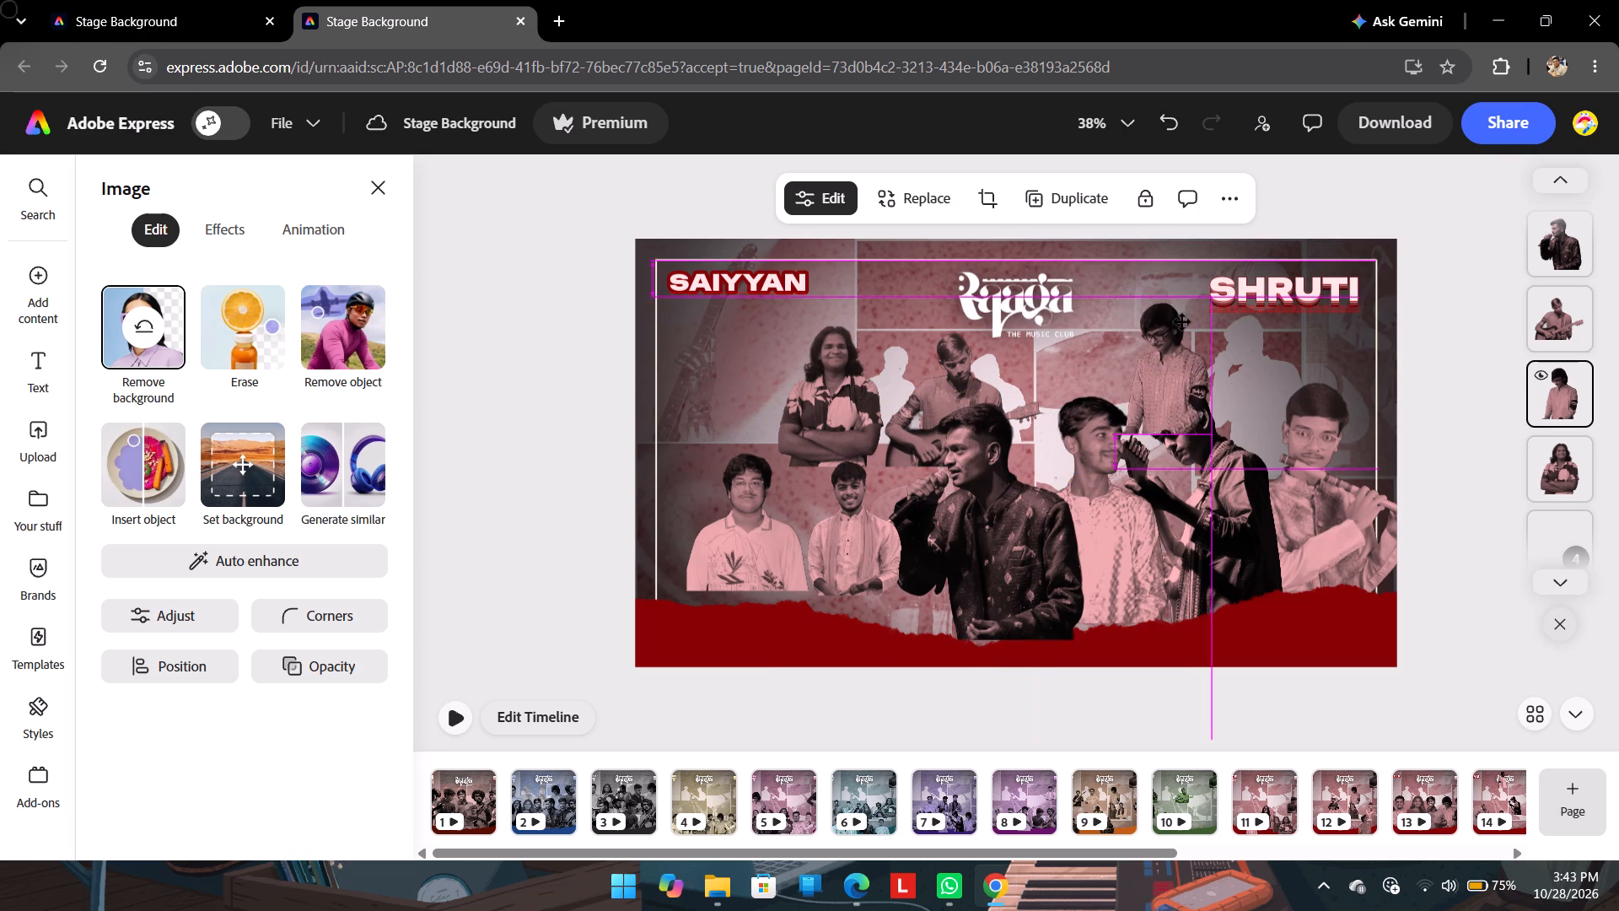
left_click_drag(1182, 322, 1266, 306)
Enlarge the scarf-wearing performer and set him in the front row right against the microphone singer.
left_click(857, 516)
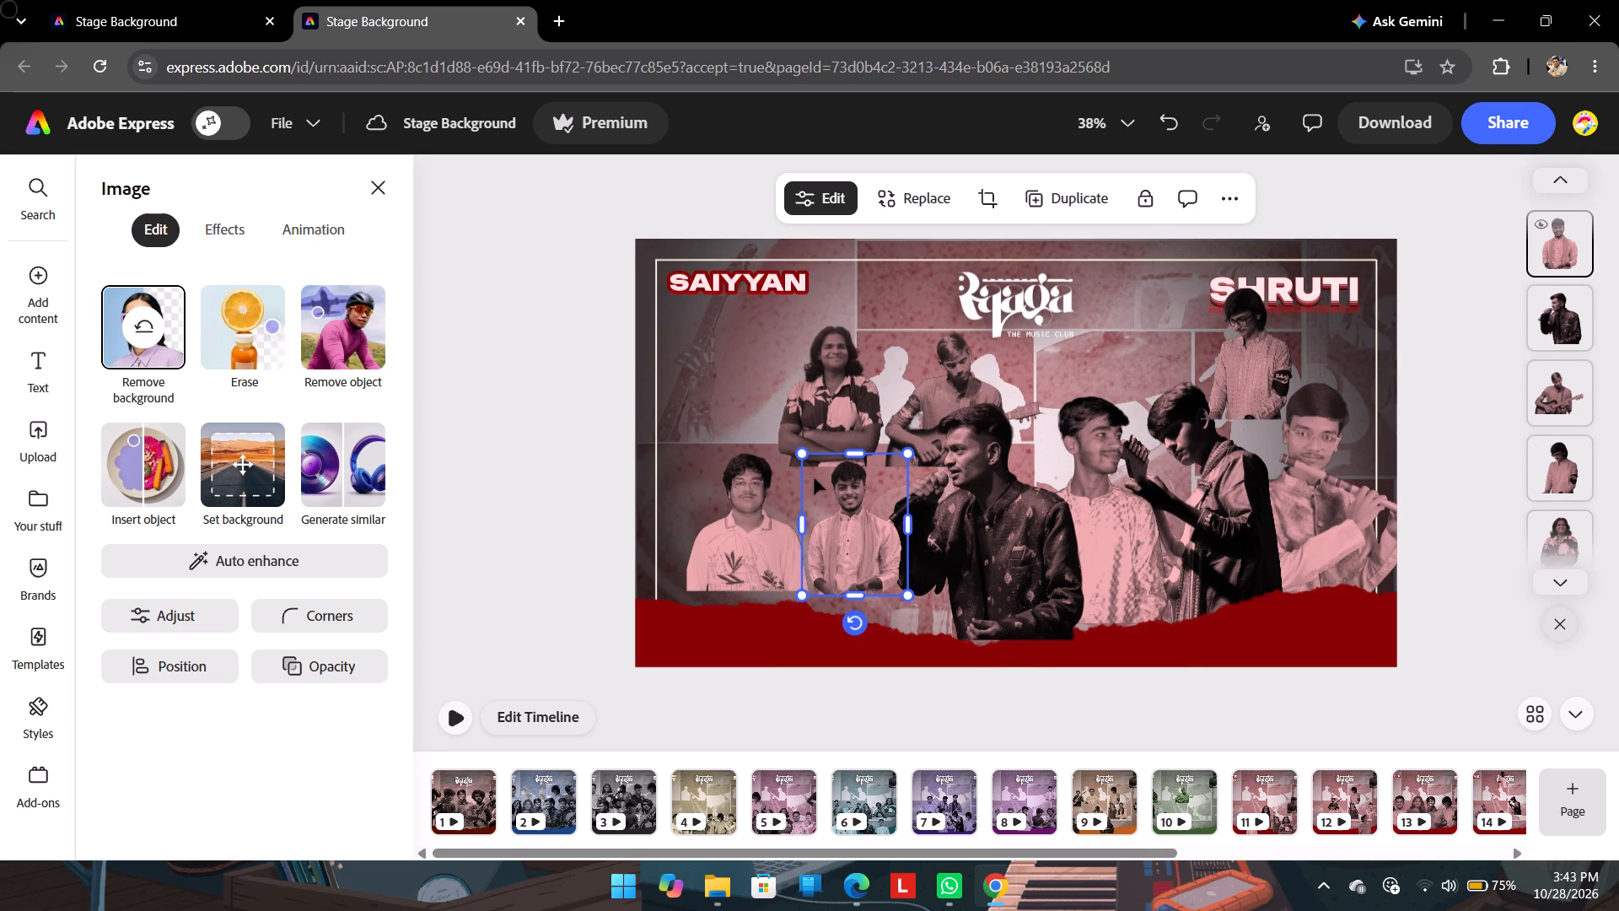
left_click_drag(802, 453, 725, 392)
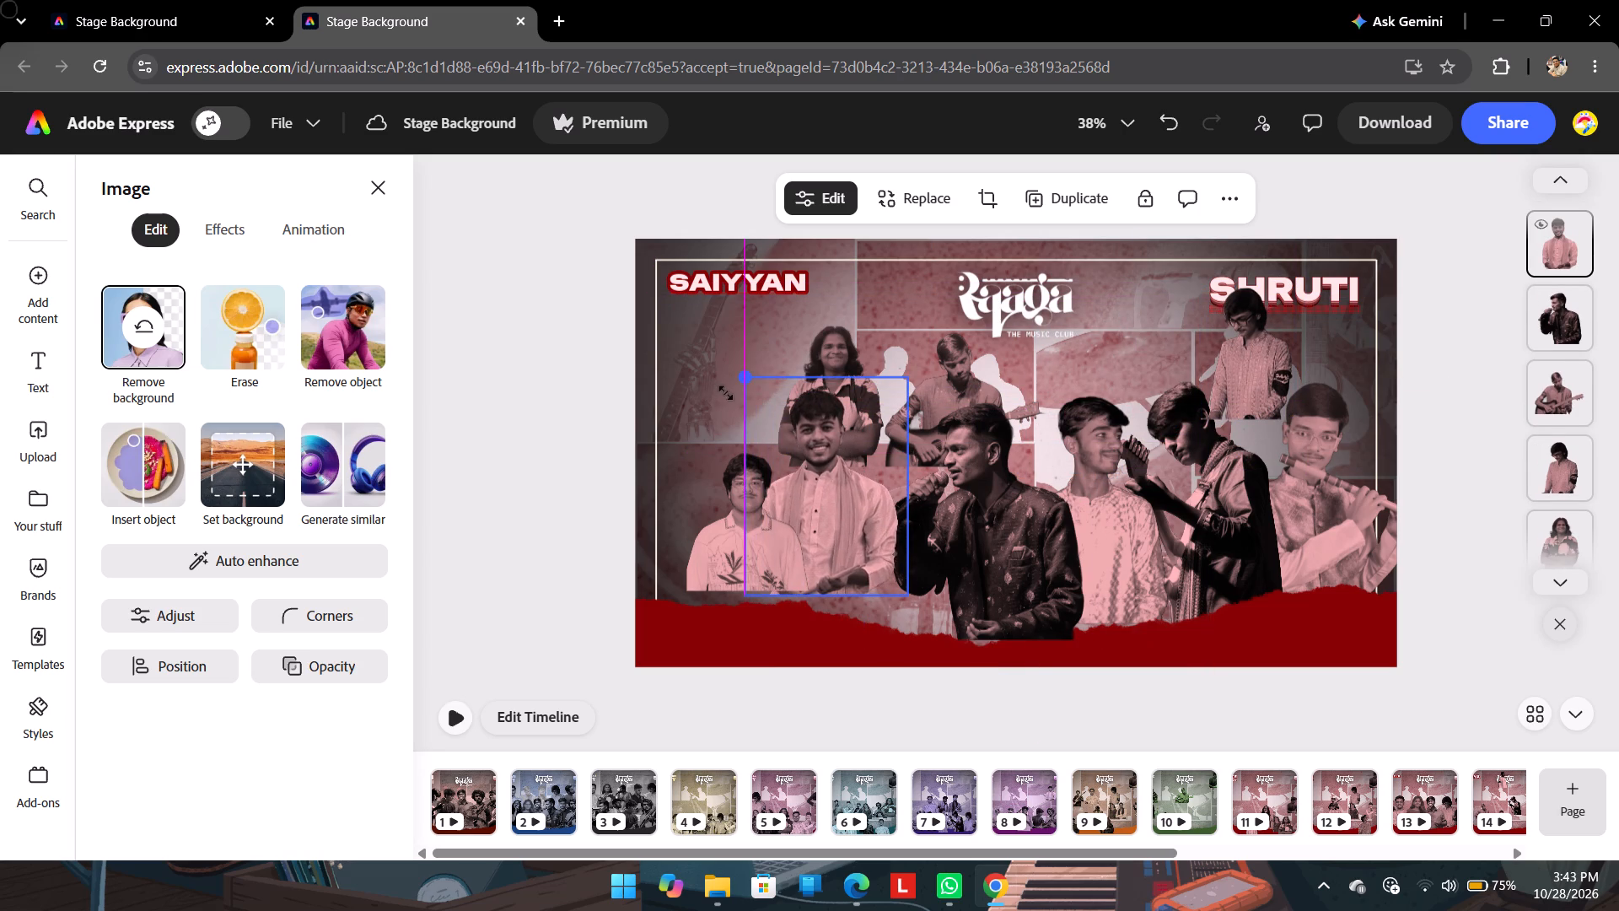
left_click_drag(725, 392, 708, 380)
left_click_drag(863, 485, 901, 515)
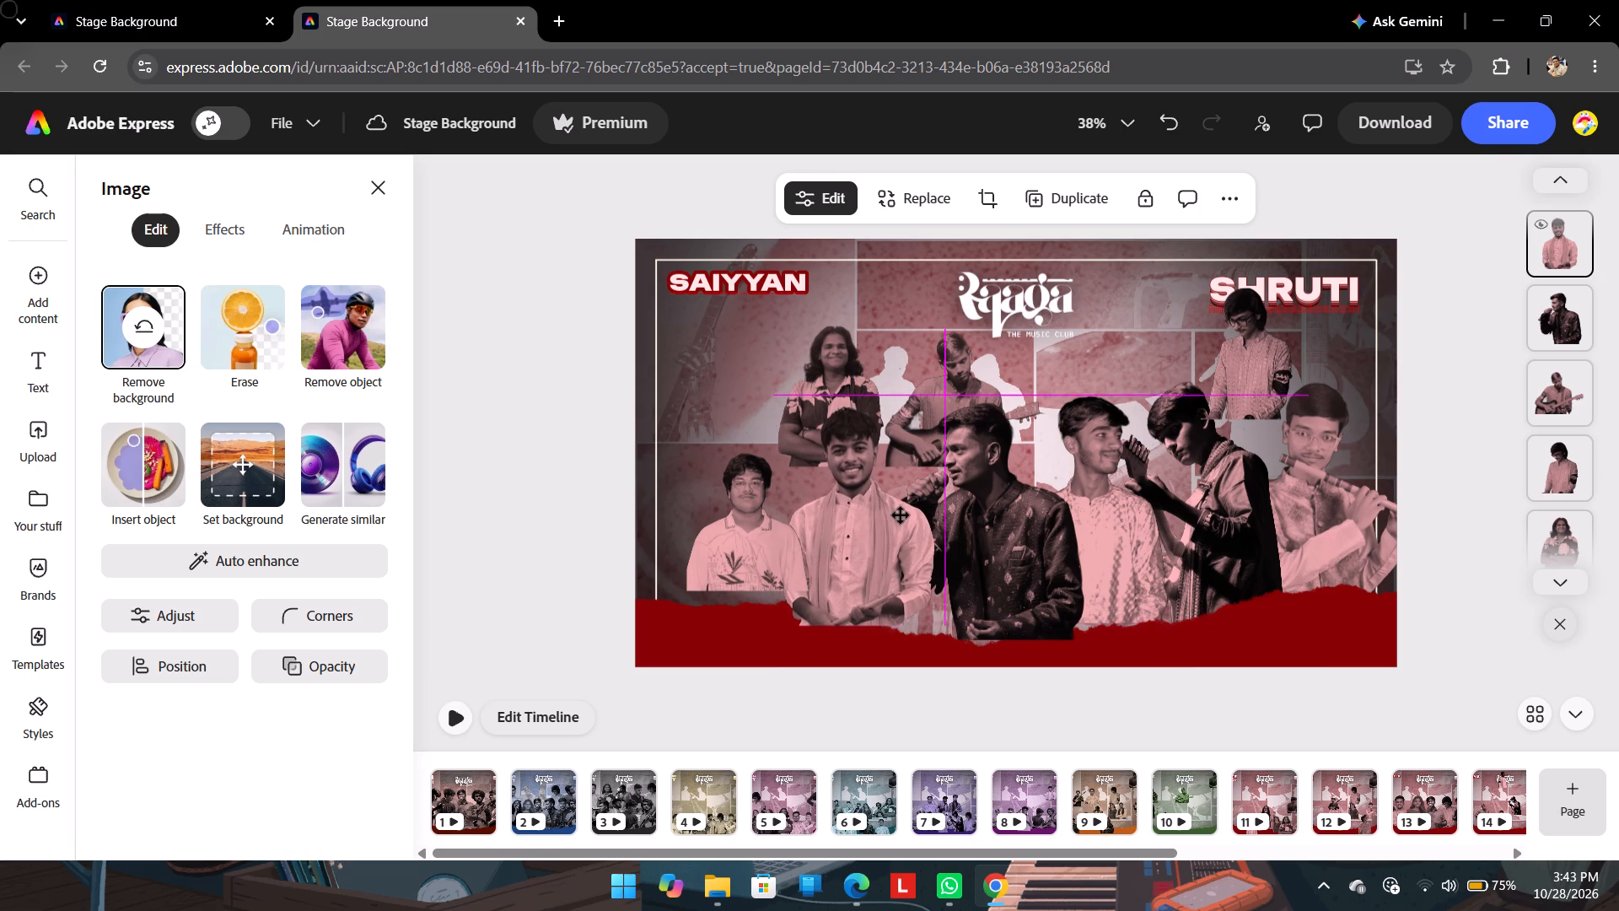
left_click_drag(901, 515, 903, 517)
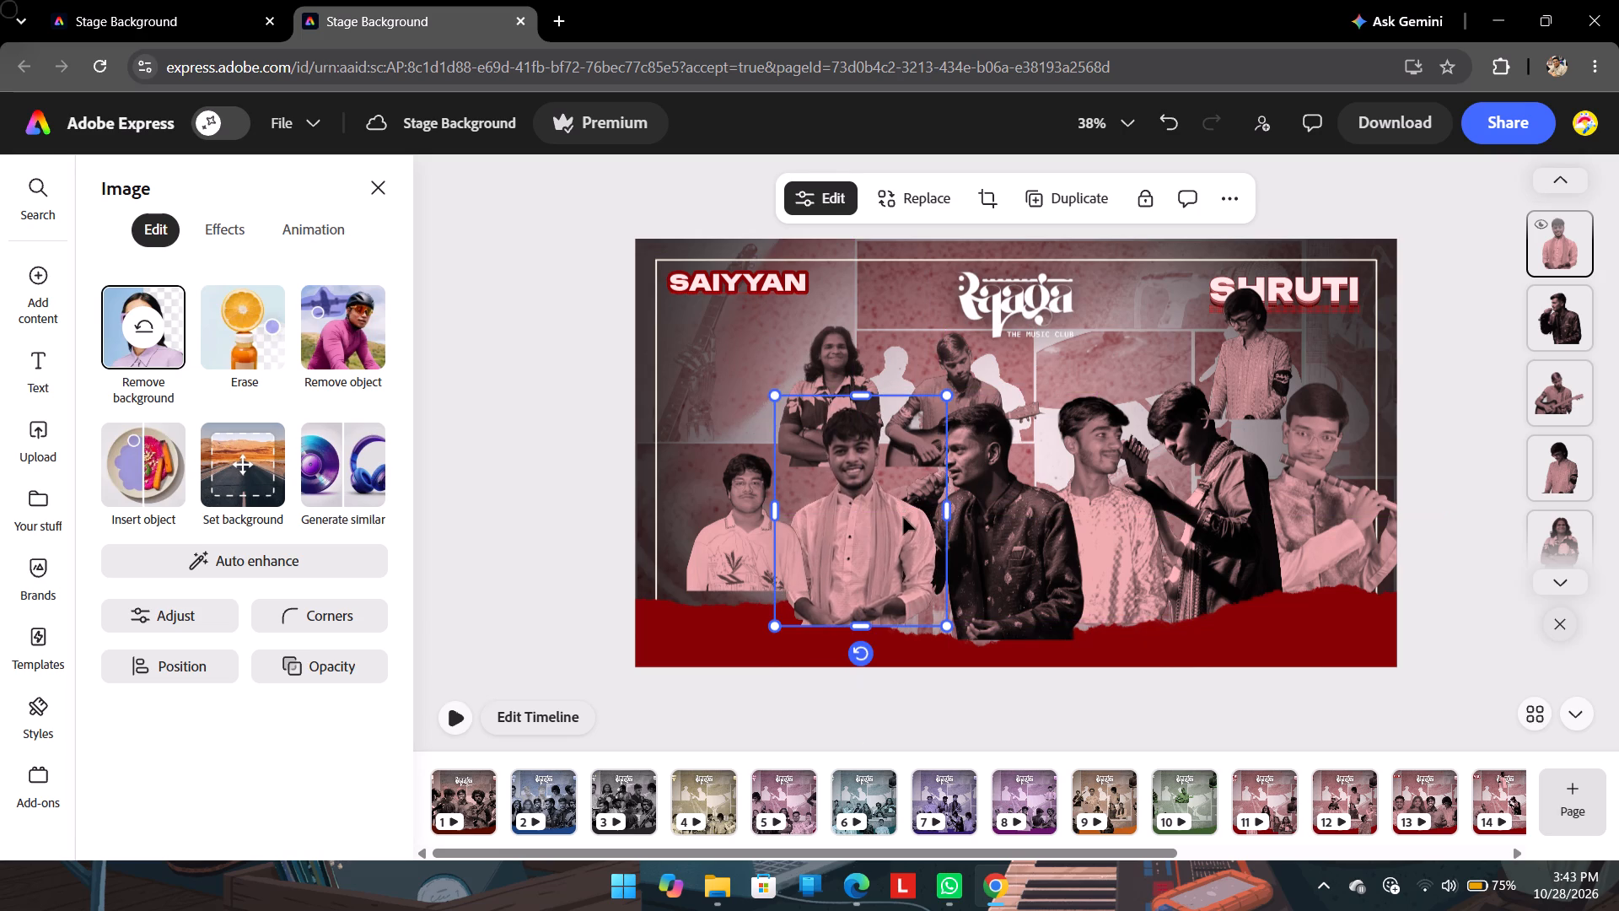
Enlarge the light-shirted performer in glasses slightly and move him up beneath the SAIYYAN title, beside the long-haired performer.
left_click(721, 519)
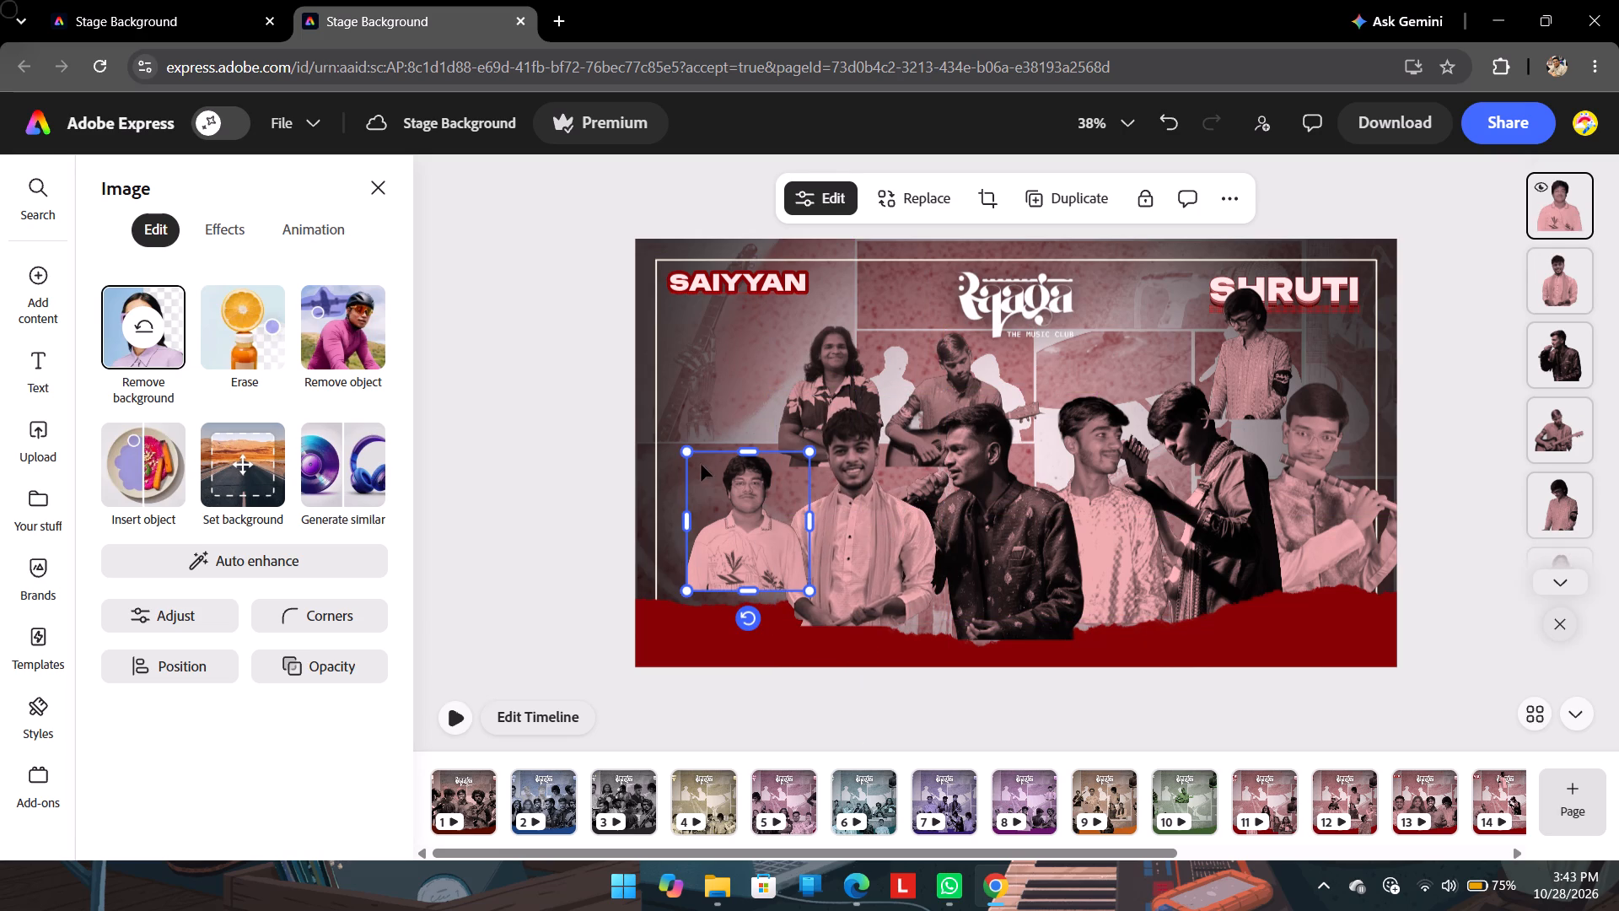
left_click(687, 447)
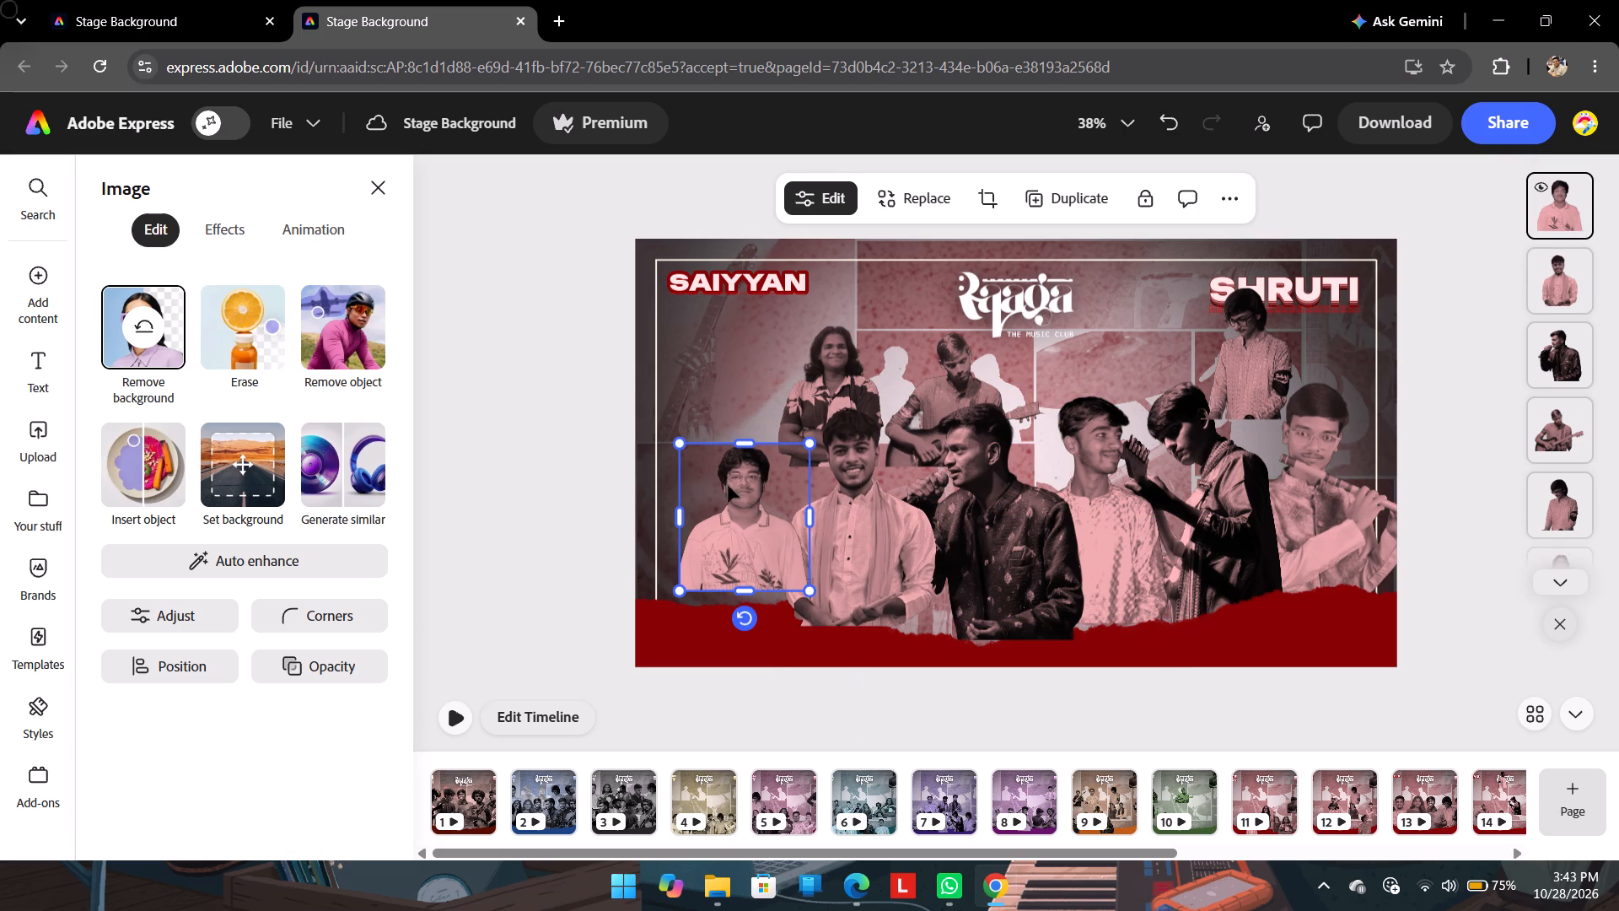
left_click_drag(757, 504, 718, 352)
Move the guitarist to the outer end of the front row beside the scarf-wearing performer and enlarge him to match.
left_click_drag(974, 359, 776, 491)
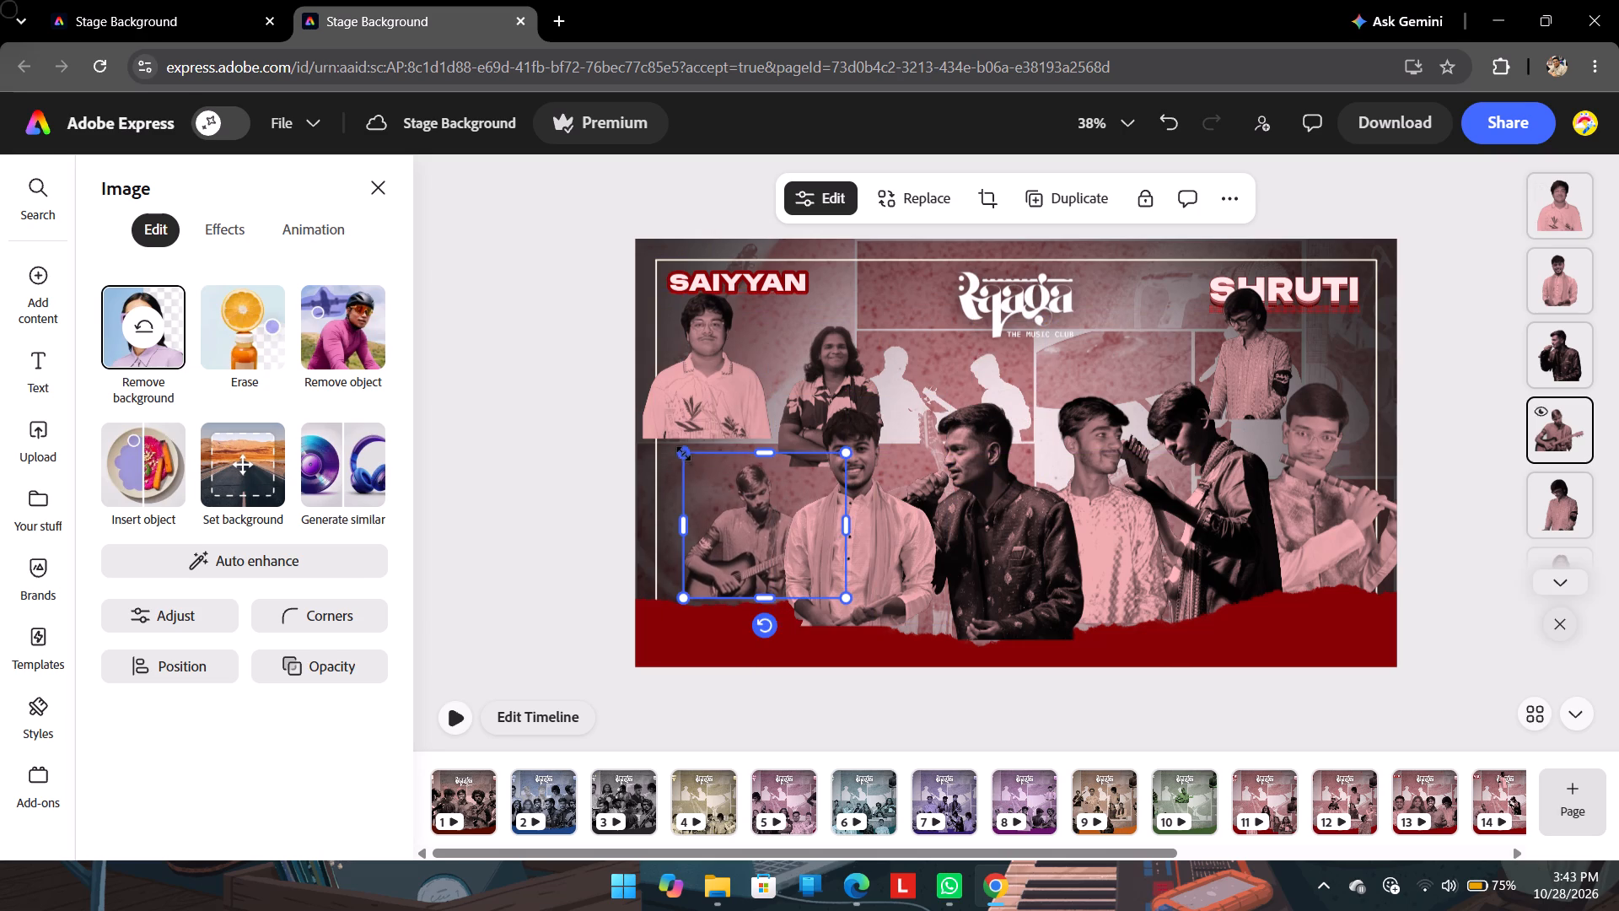
left_click_drag(682, 454, 609, 346)
left_click_drag(722, 486, 762, 504)
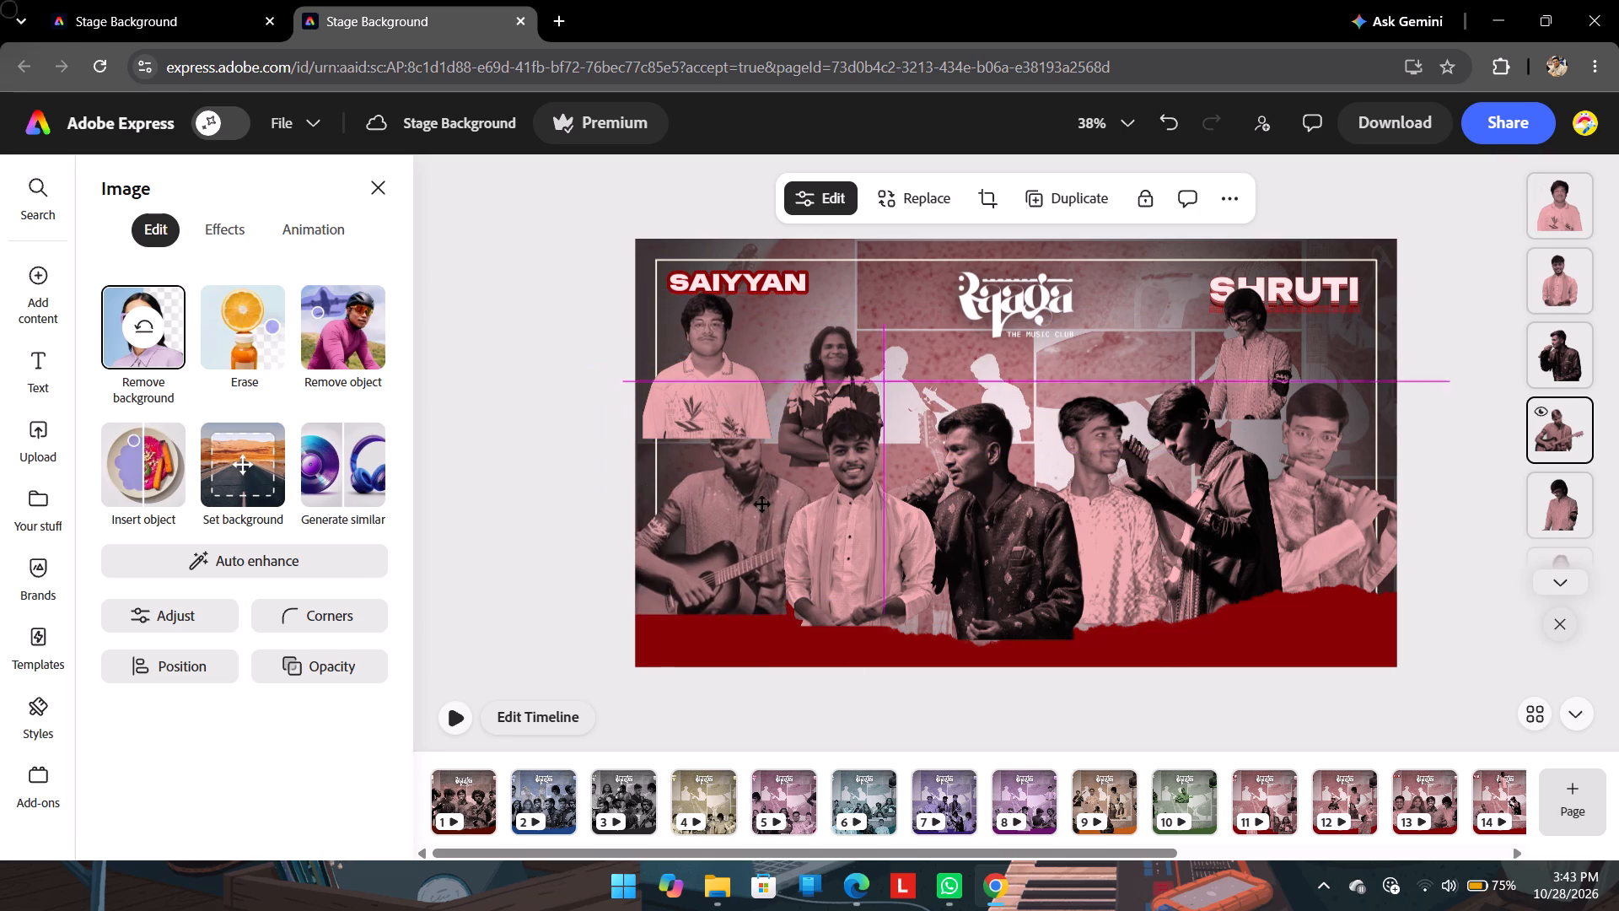
left_click_drag(762, 504, 778, 517)
Move the light-shirted performer in glasses from beneath the SAIYYAN title to the back row, just below the Raaga logo.
left_click_drag(710, 363, 1051, 342)
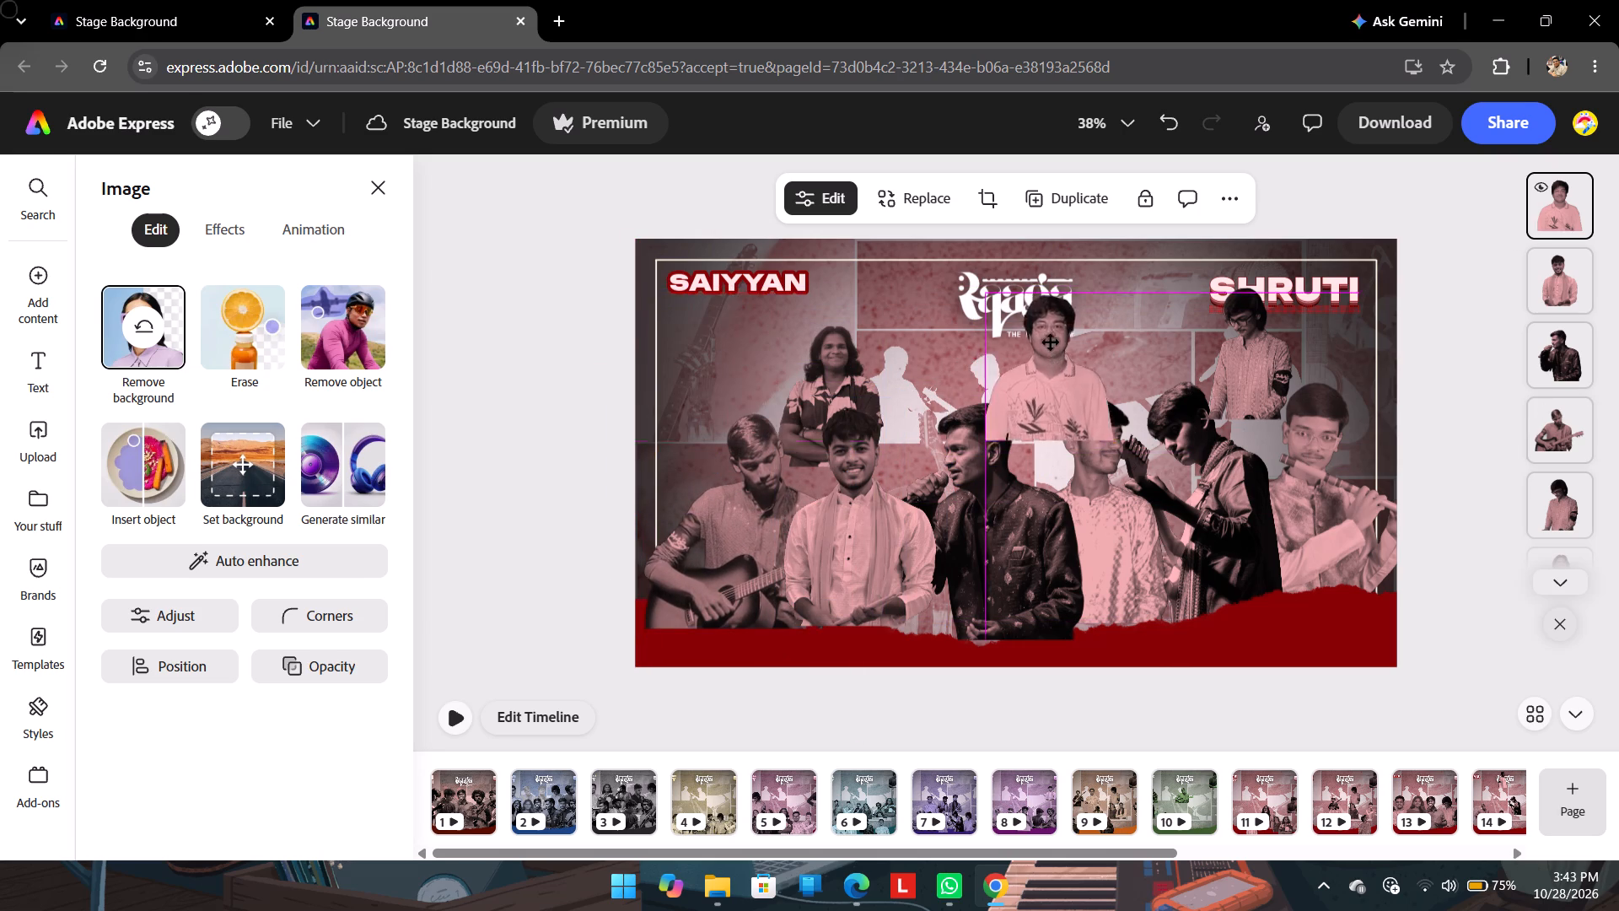
left_click_drag(1051, 342, 979, 368)
Enlarge the long-haired performer and position him in the back row above the scarf-wearing performer.
left_click_drag(838, 360, 896, 342)
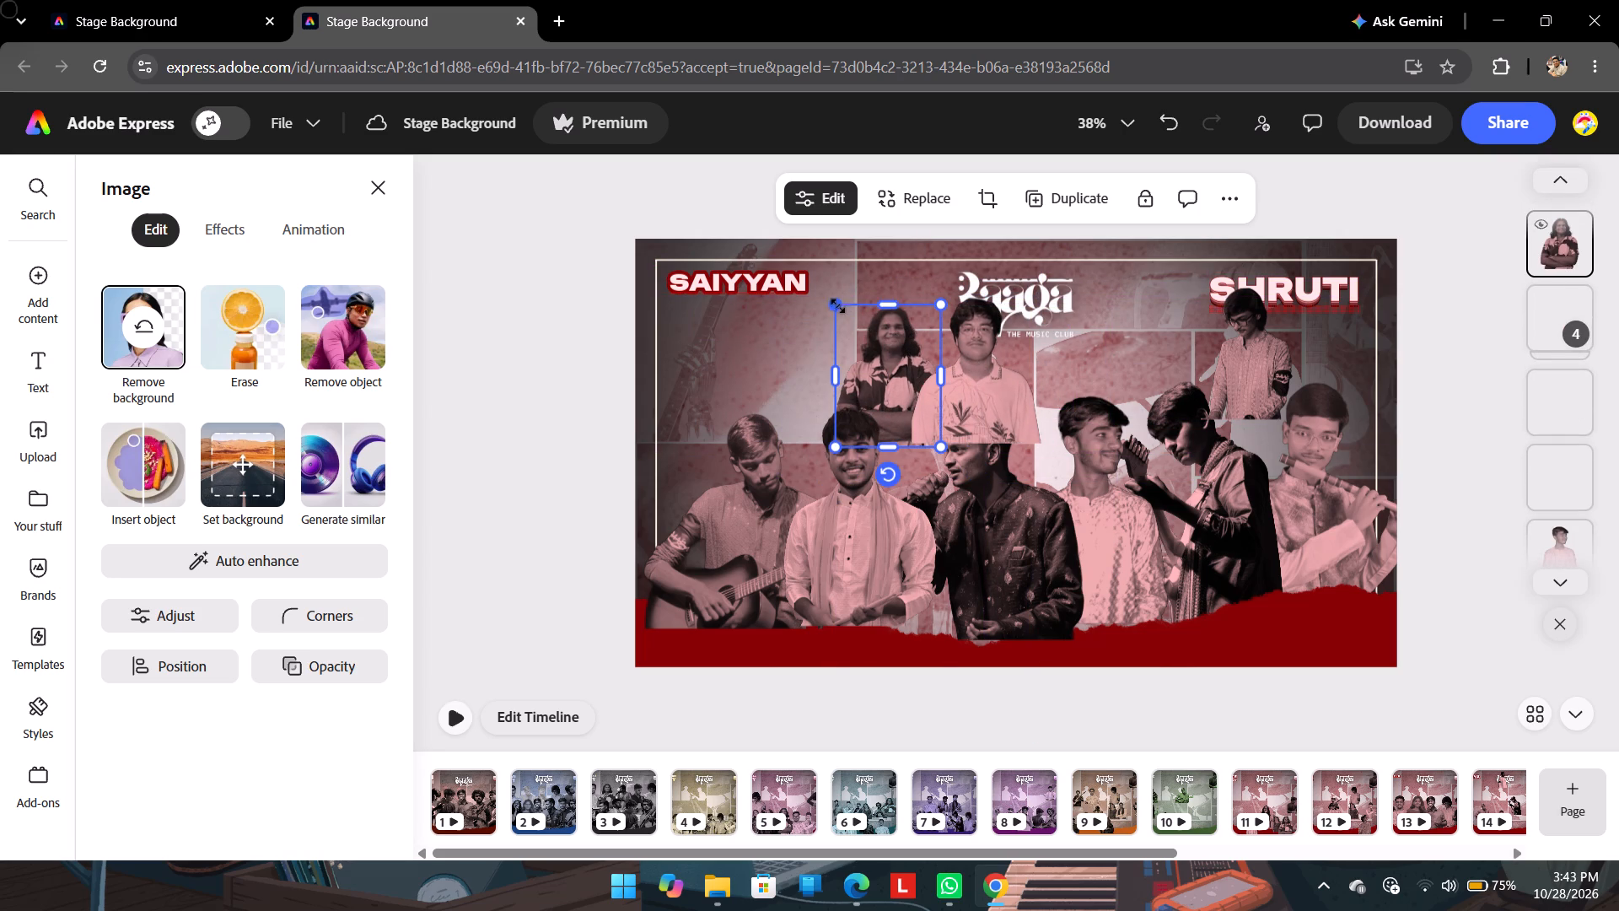
left_click_drag(836, 307, 772, 277)
left_click_drag(878, 329, 877, 358)
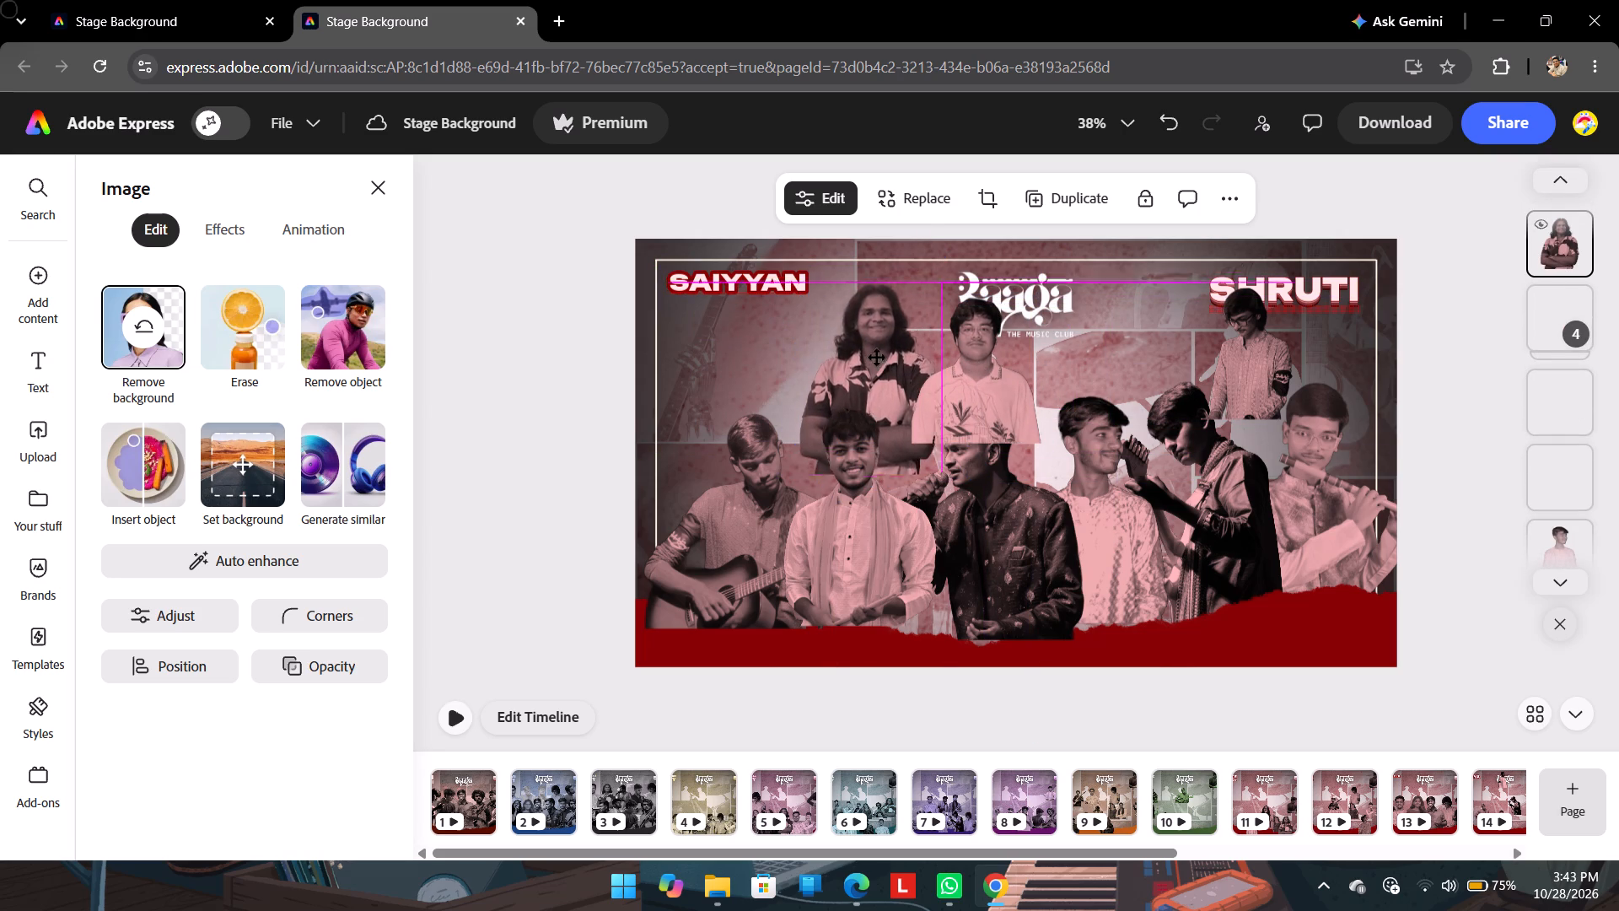
left_click_drag(877, 358, 867, 372)
Enlarge the light-shirted performer in glasses and position him in the back row beside the long-haired performer, below the Raaga logo.
left_click_drag(994, 369, 1005, 399)
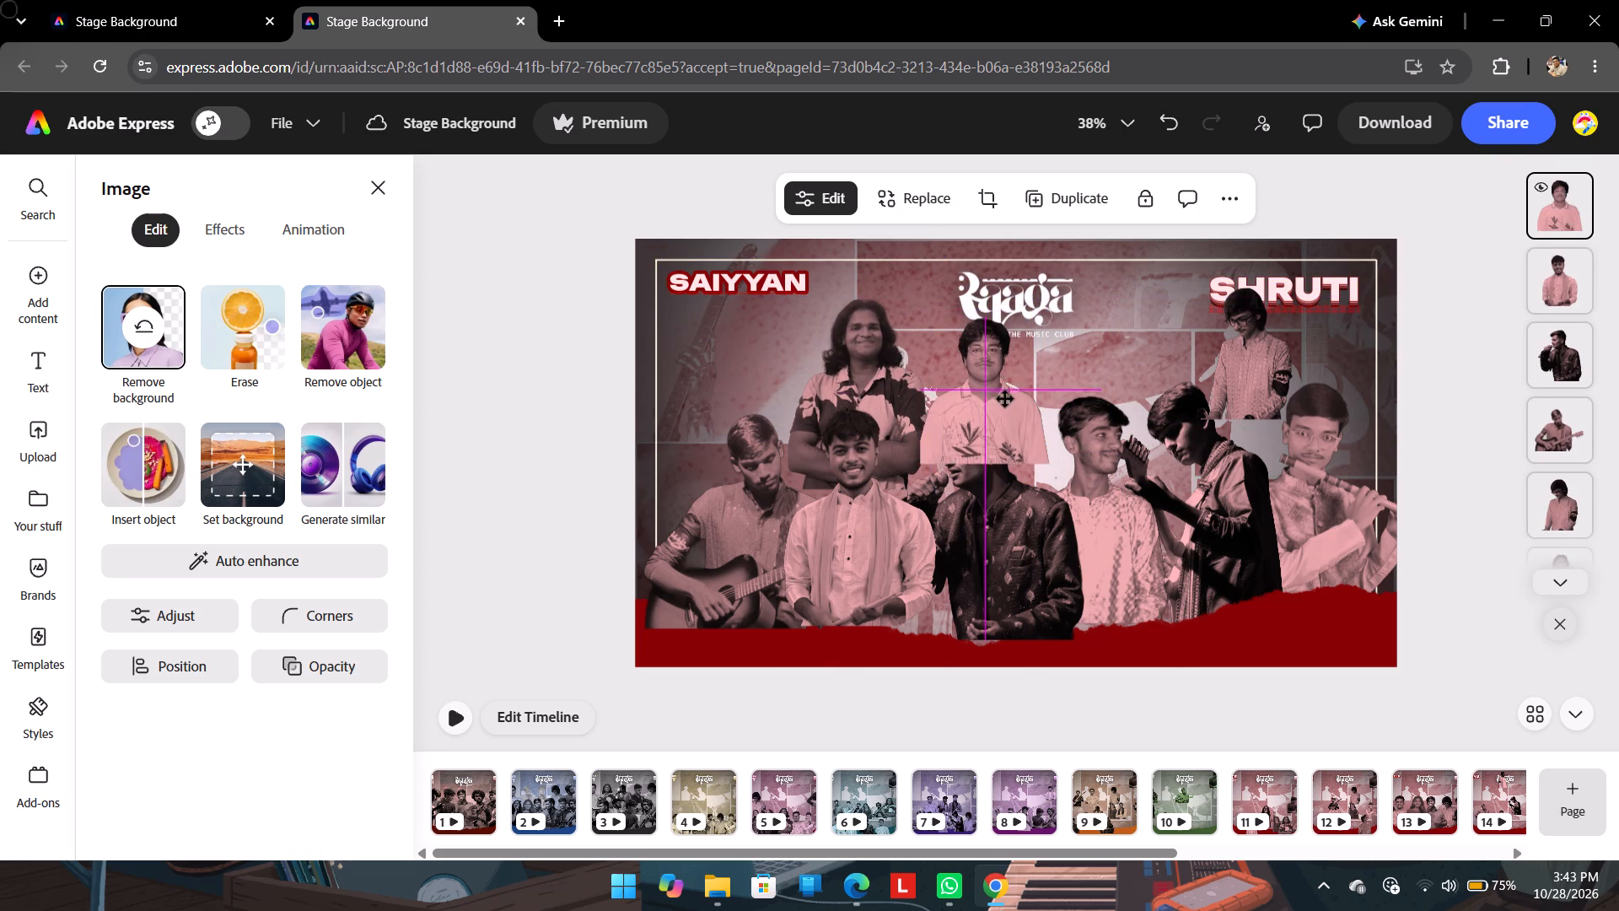
left_click_drag(1005, 399, 1062, 396)
left_click_drag(982, 320, 918, 292)
left_click_drag(1046, 353, 1016, 353)
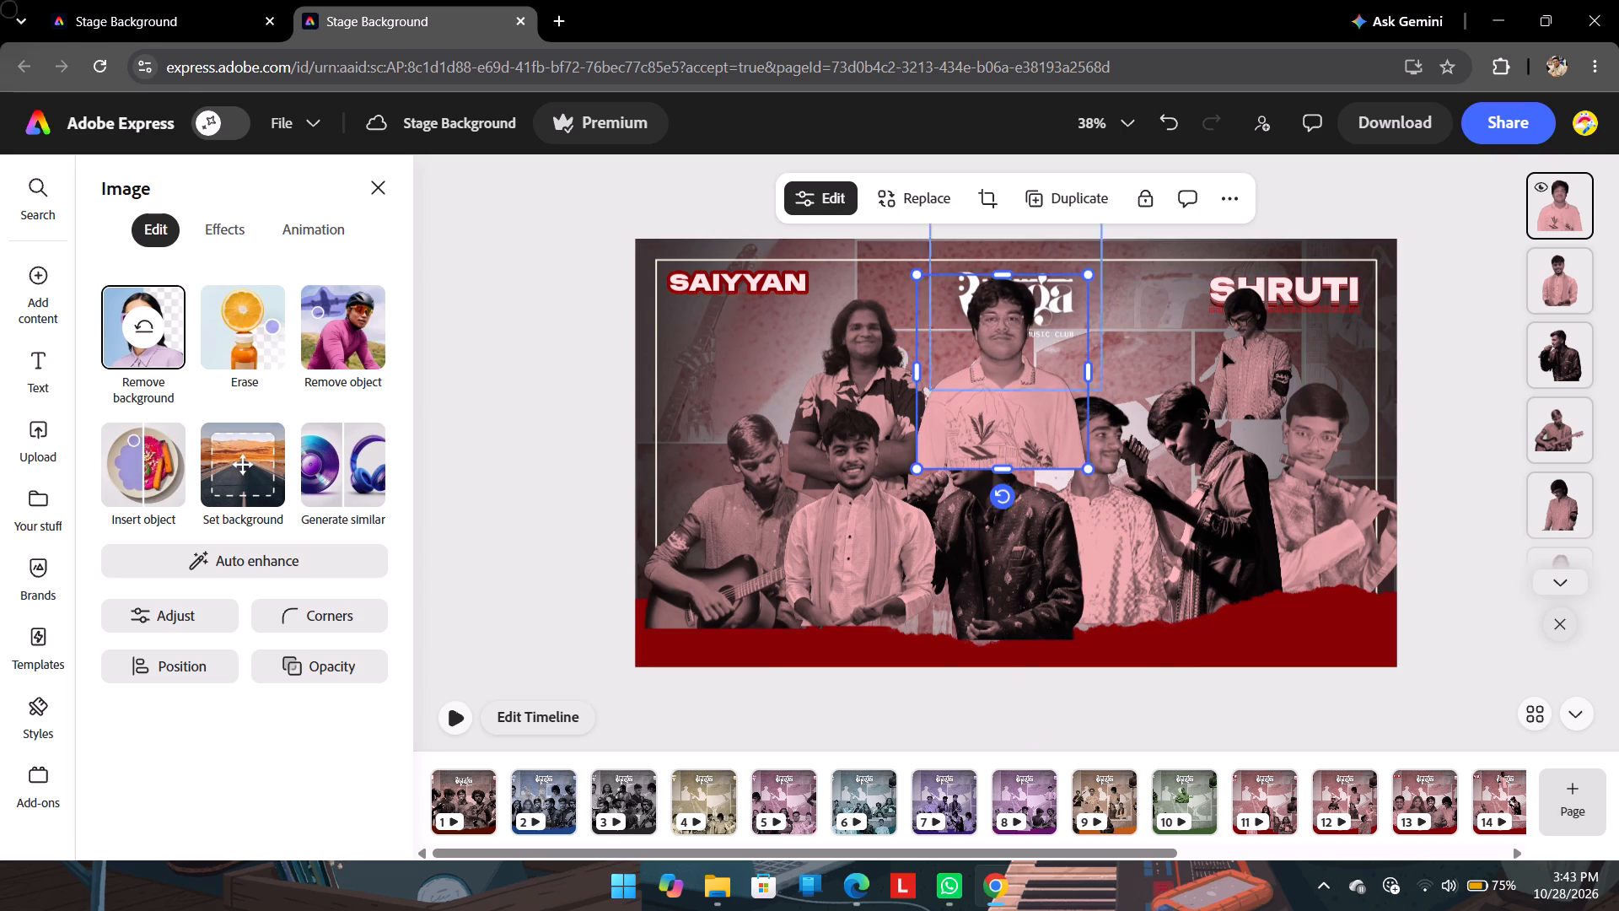
Move the downward-looking performer in glasses from beneath the SHRUTI title into the back row, enlarge him, and send him behind the front-row performers.
left_click_drag(1257, 338, 1154, 364)
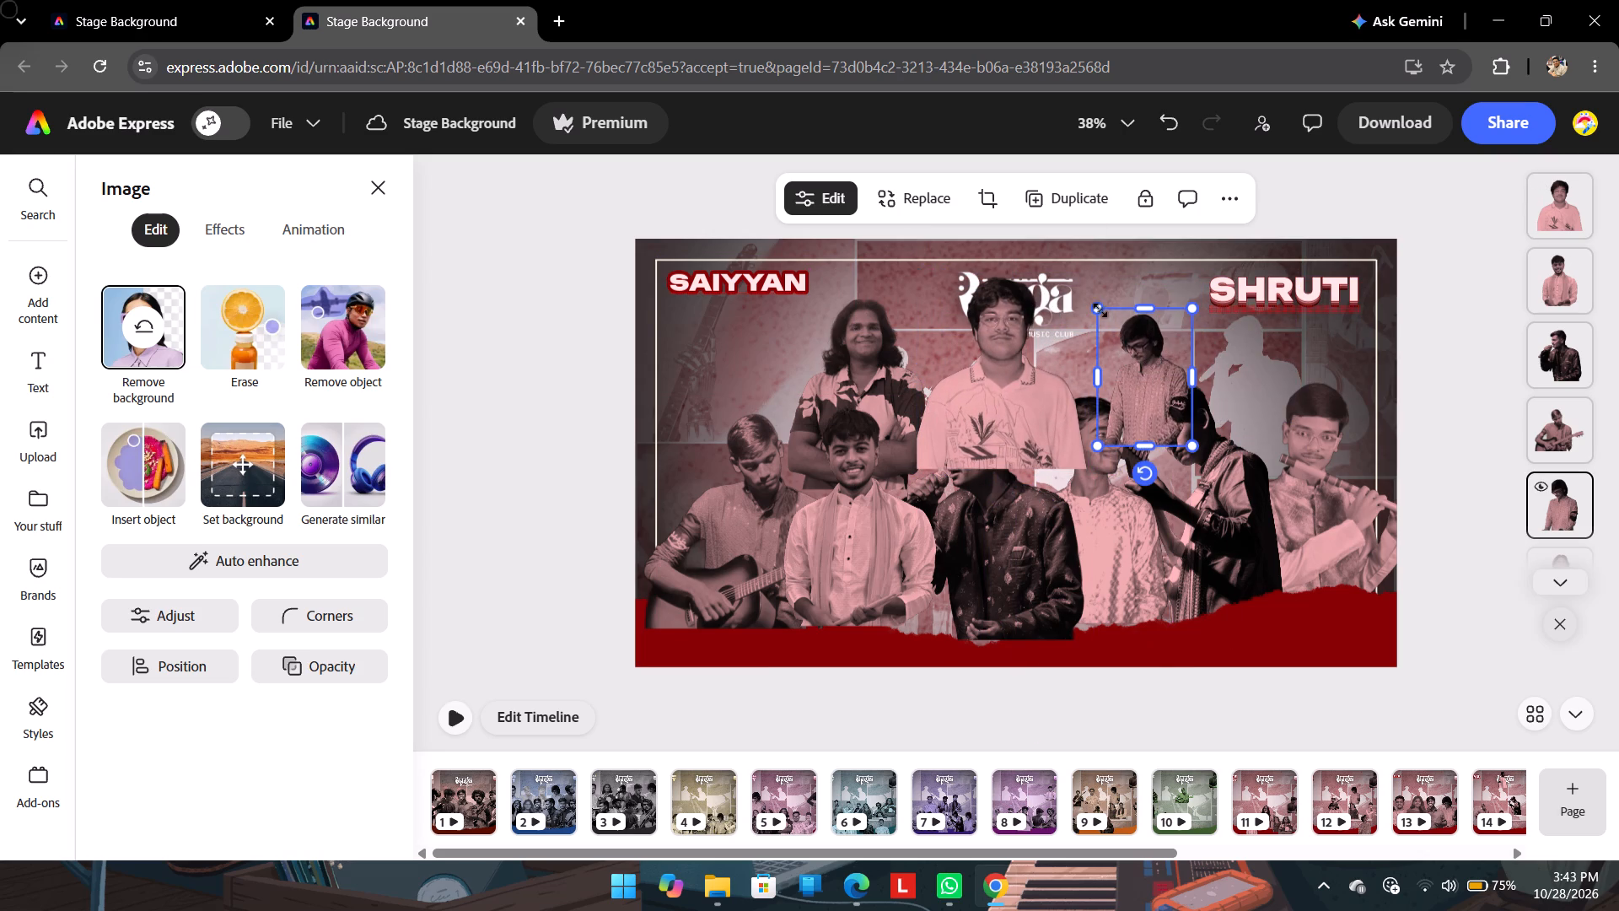
left_click_drag(1098, 310, 1033, 274)
left_click_drag(1143, 351, 1168, 369)
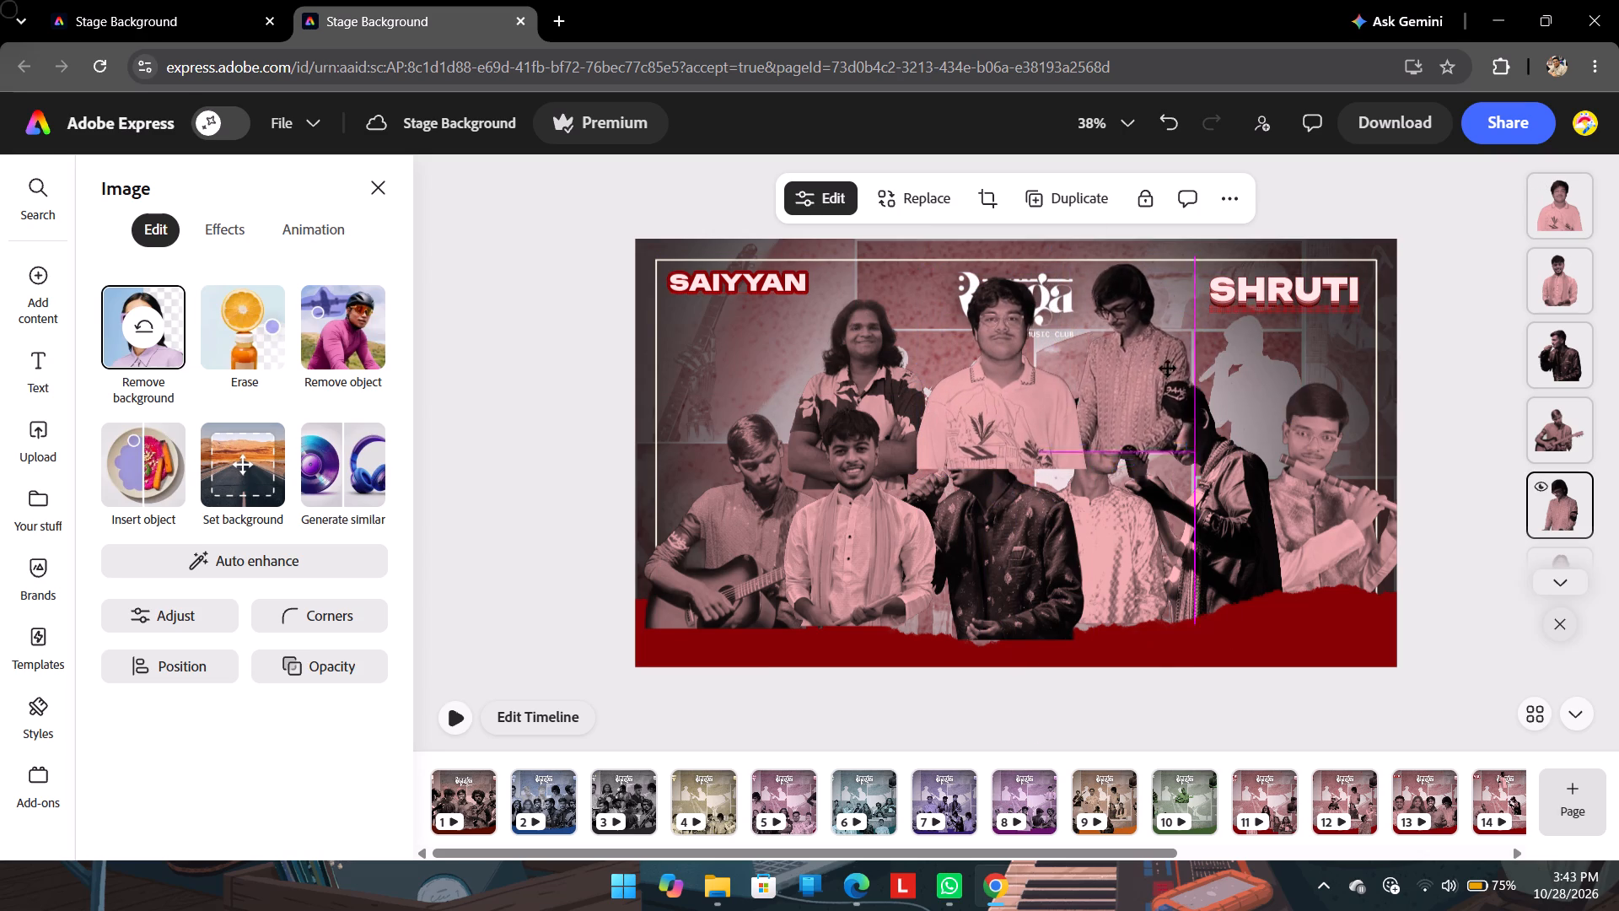
left_click_drag(1168, 369, 1173, 369)
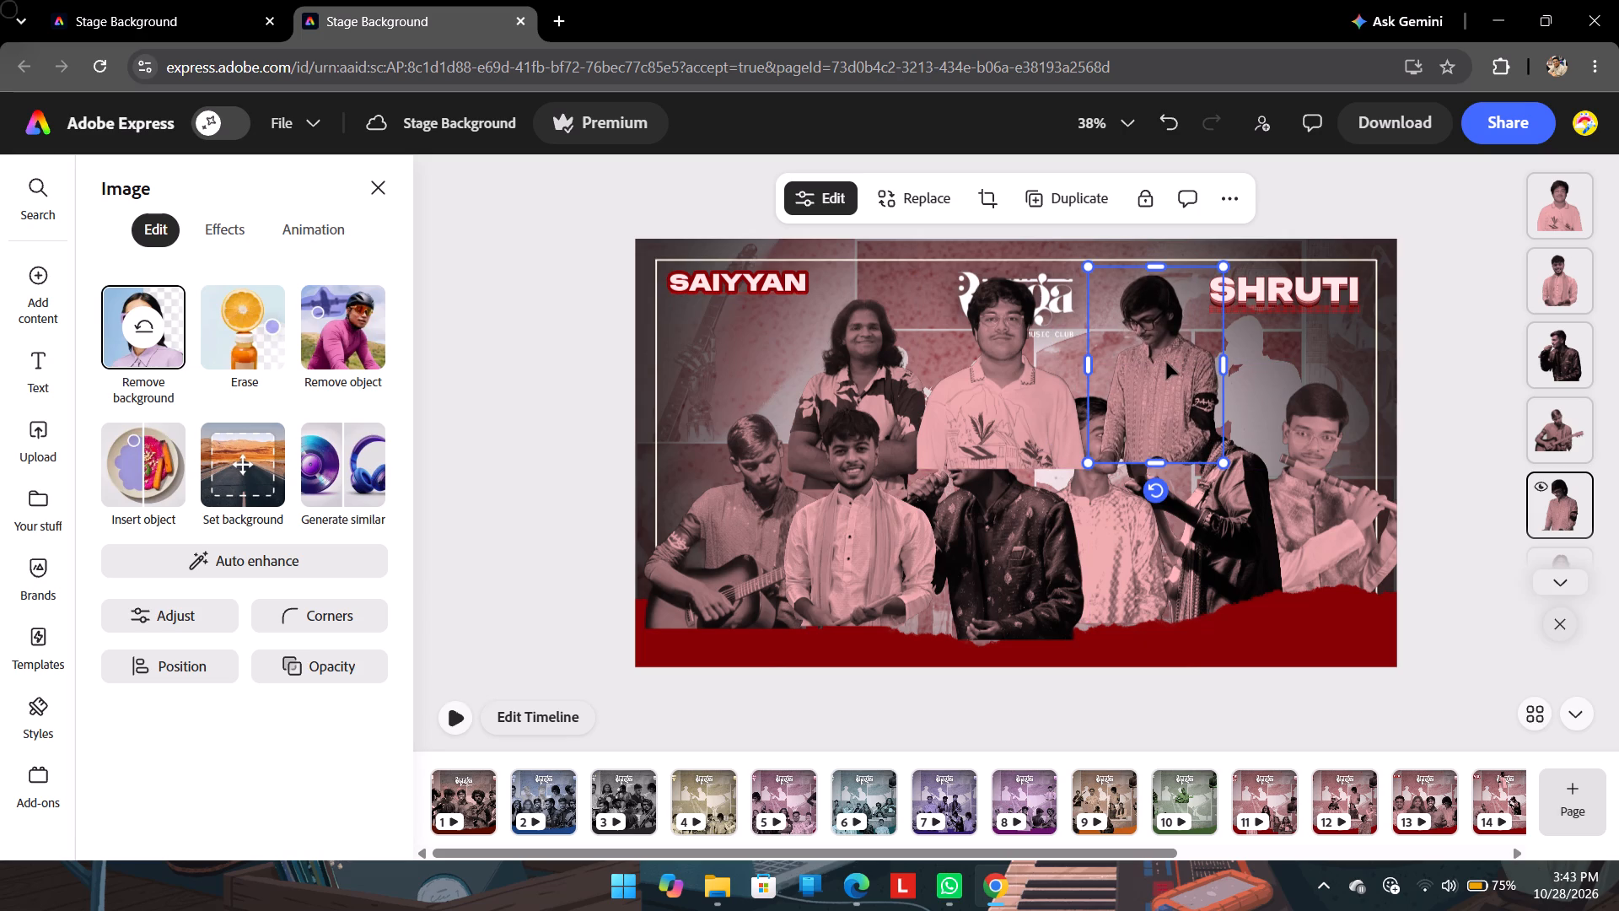
key("ctrl+bracketleft")
key("ctrl+bracketleft")
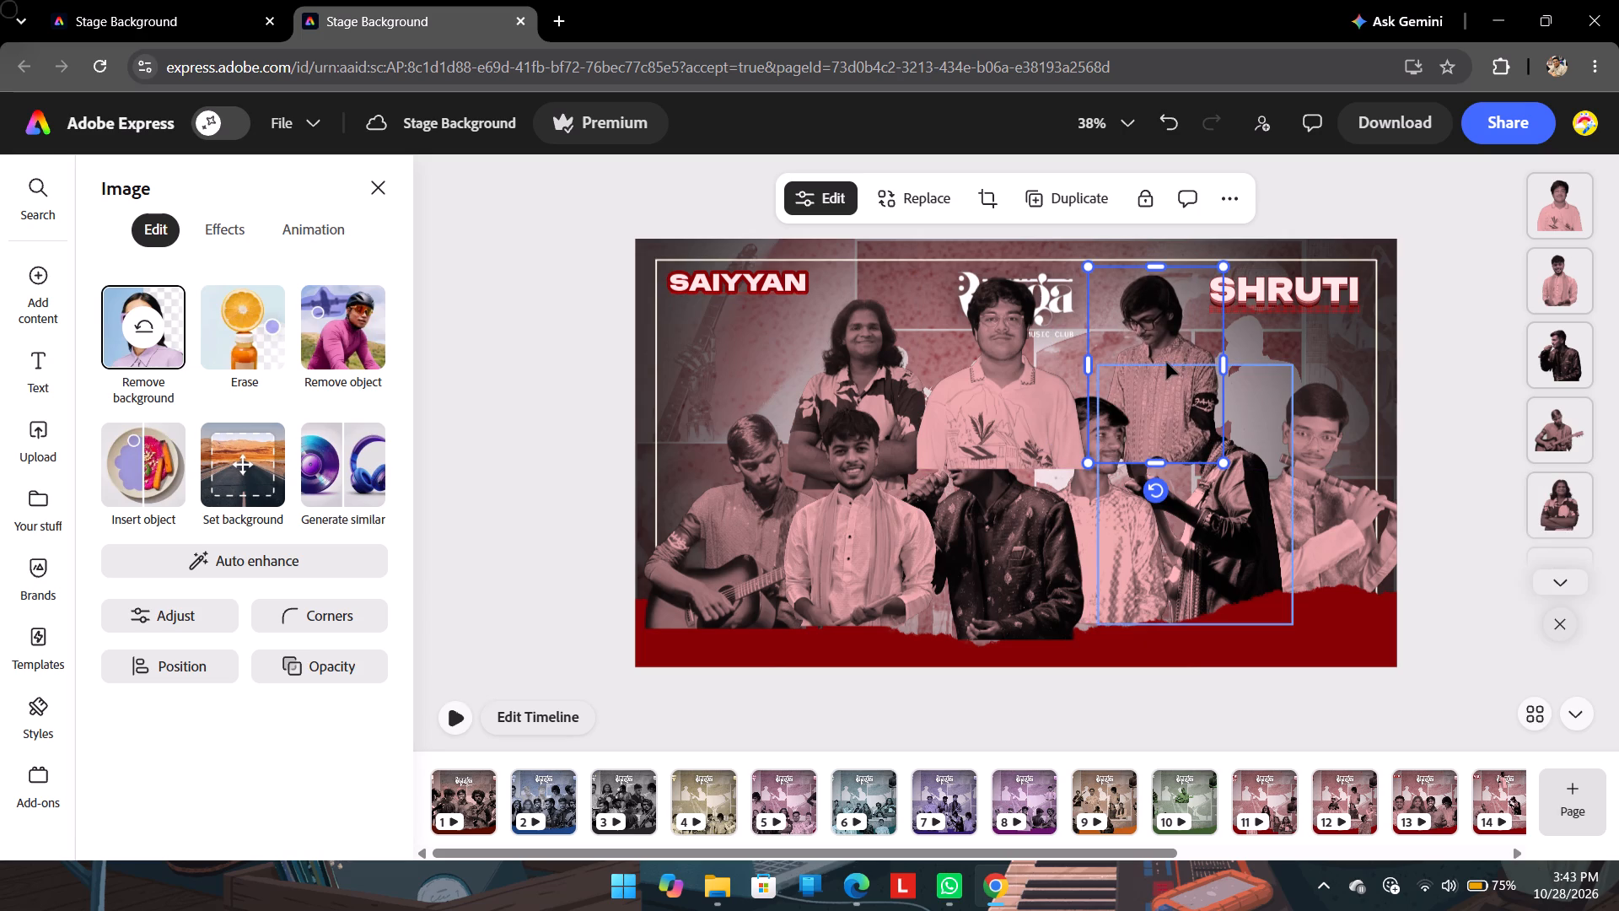
key("ctrl+bracketleft")
Send the light-shirted performer in glasses backward so he stands behind the front-row performers.
left_click(960, 419)
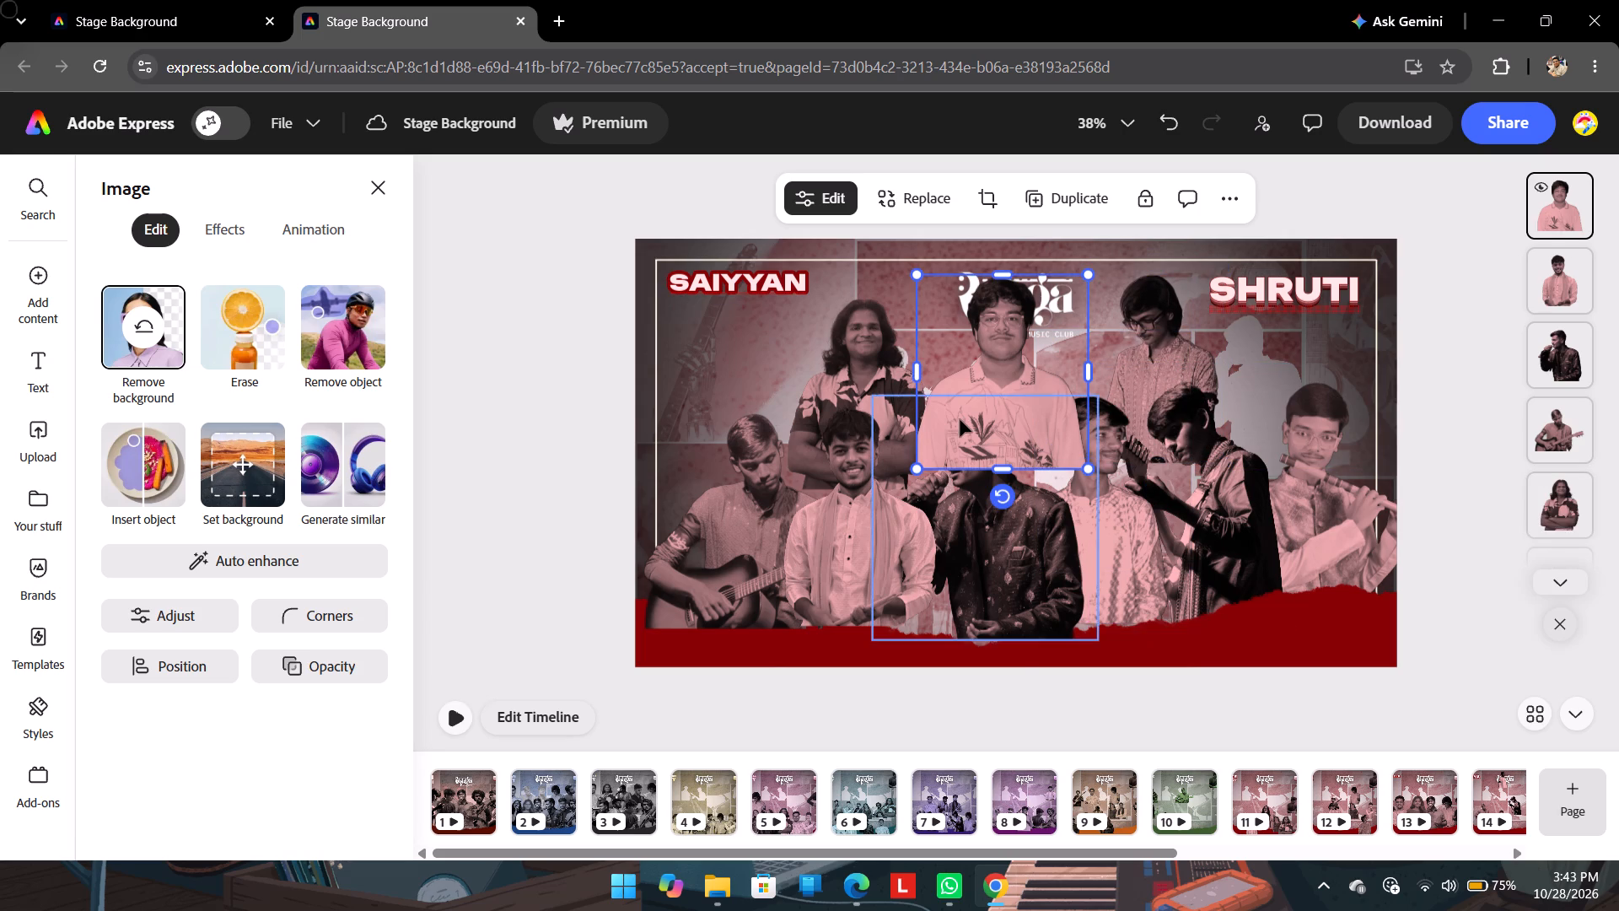
key("ctrl+bracketleft")
key("ctrl+bracketleft")
key("ctrl+bracketleft")
key("ctrl+bracketleft")
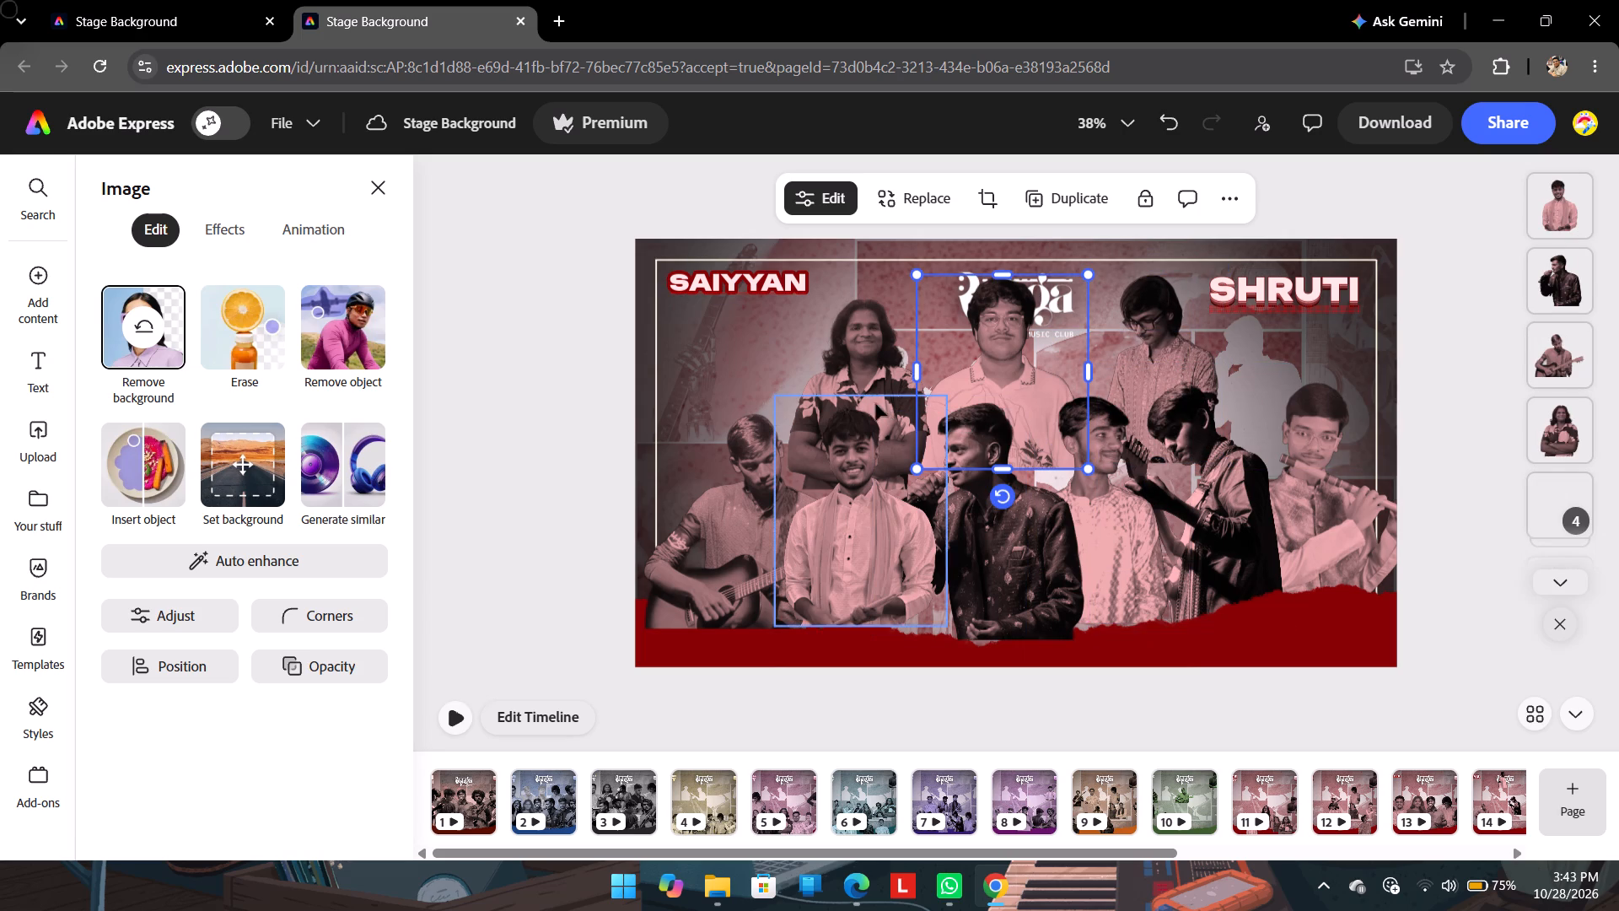
left_click(853, 369)
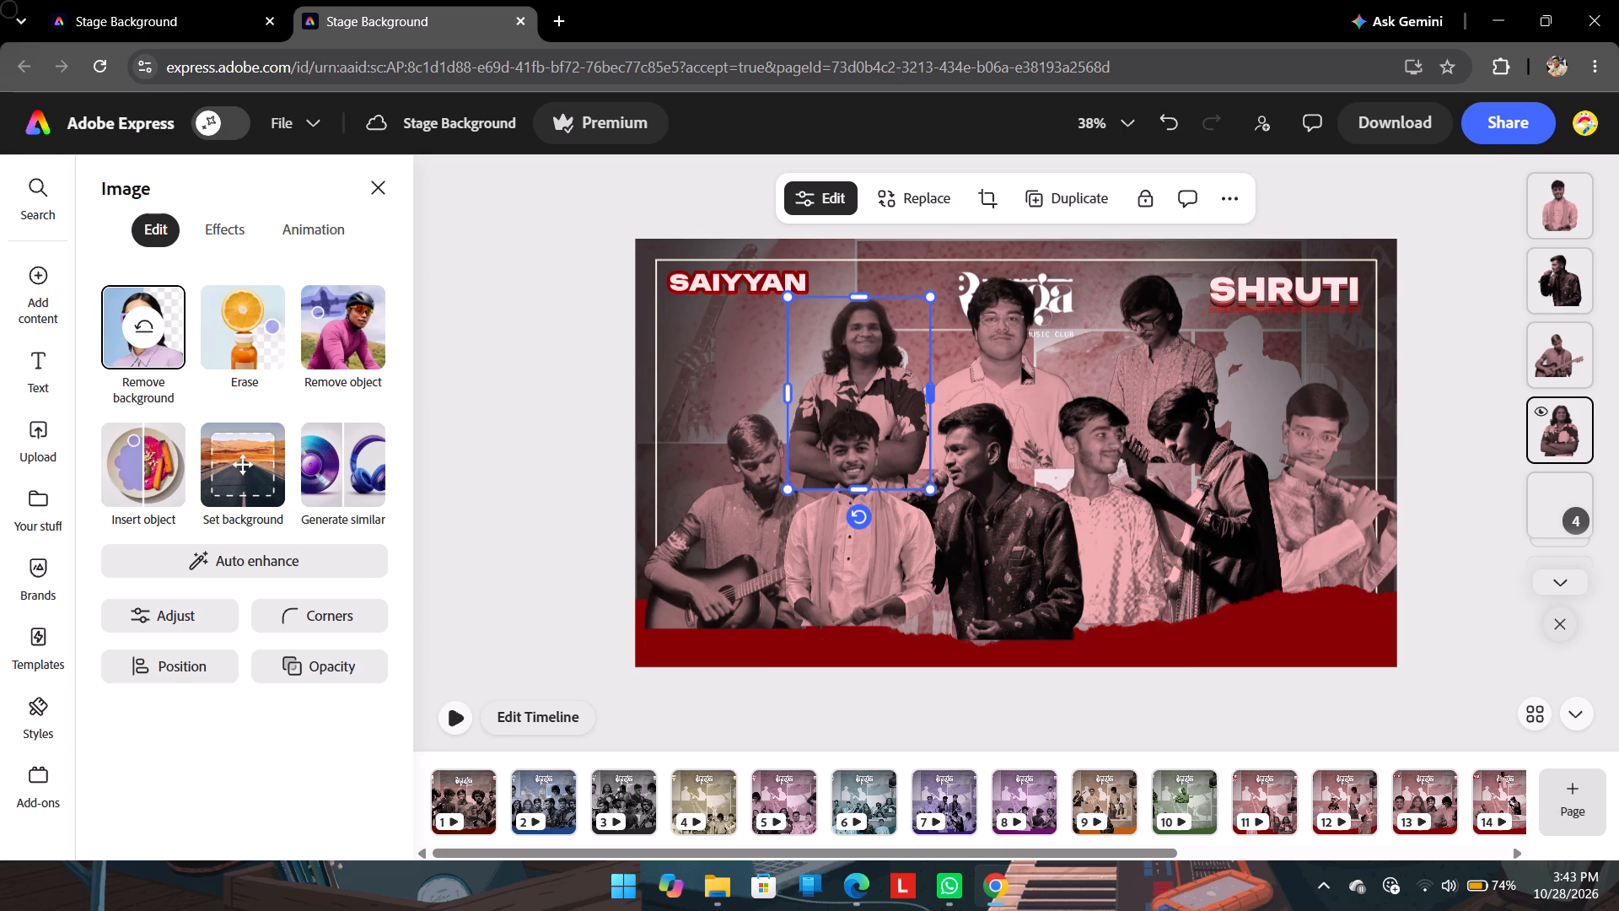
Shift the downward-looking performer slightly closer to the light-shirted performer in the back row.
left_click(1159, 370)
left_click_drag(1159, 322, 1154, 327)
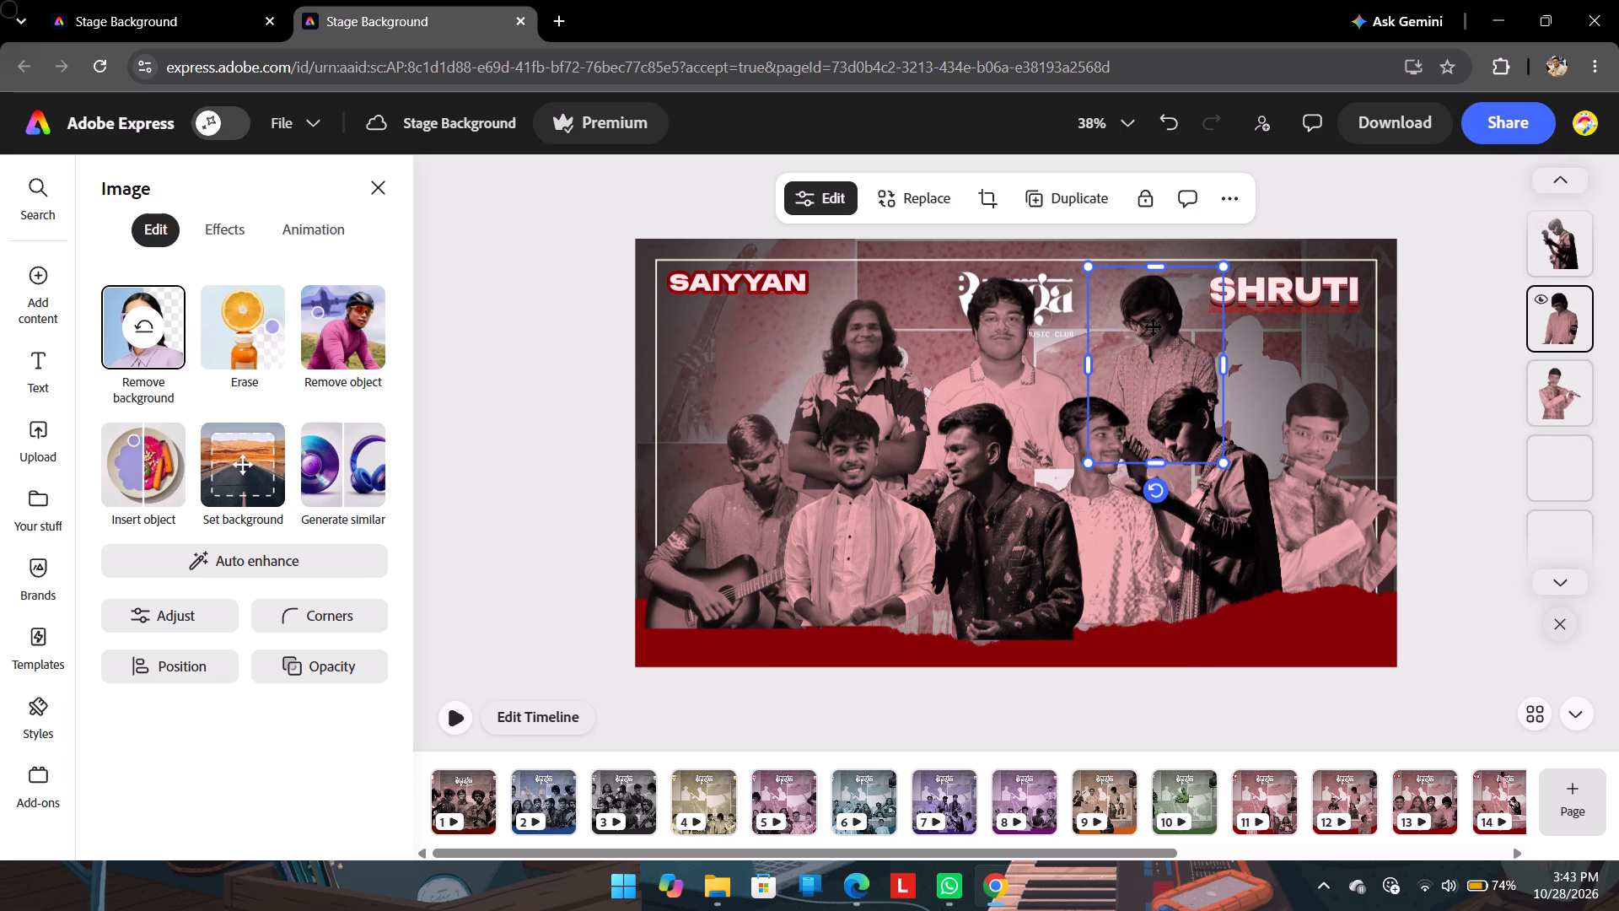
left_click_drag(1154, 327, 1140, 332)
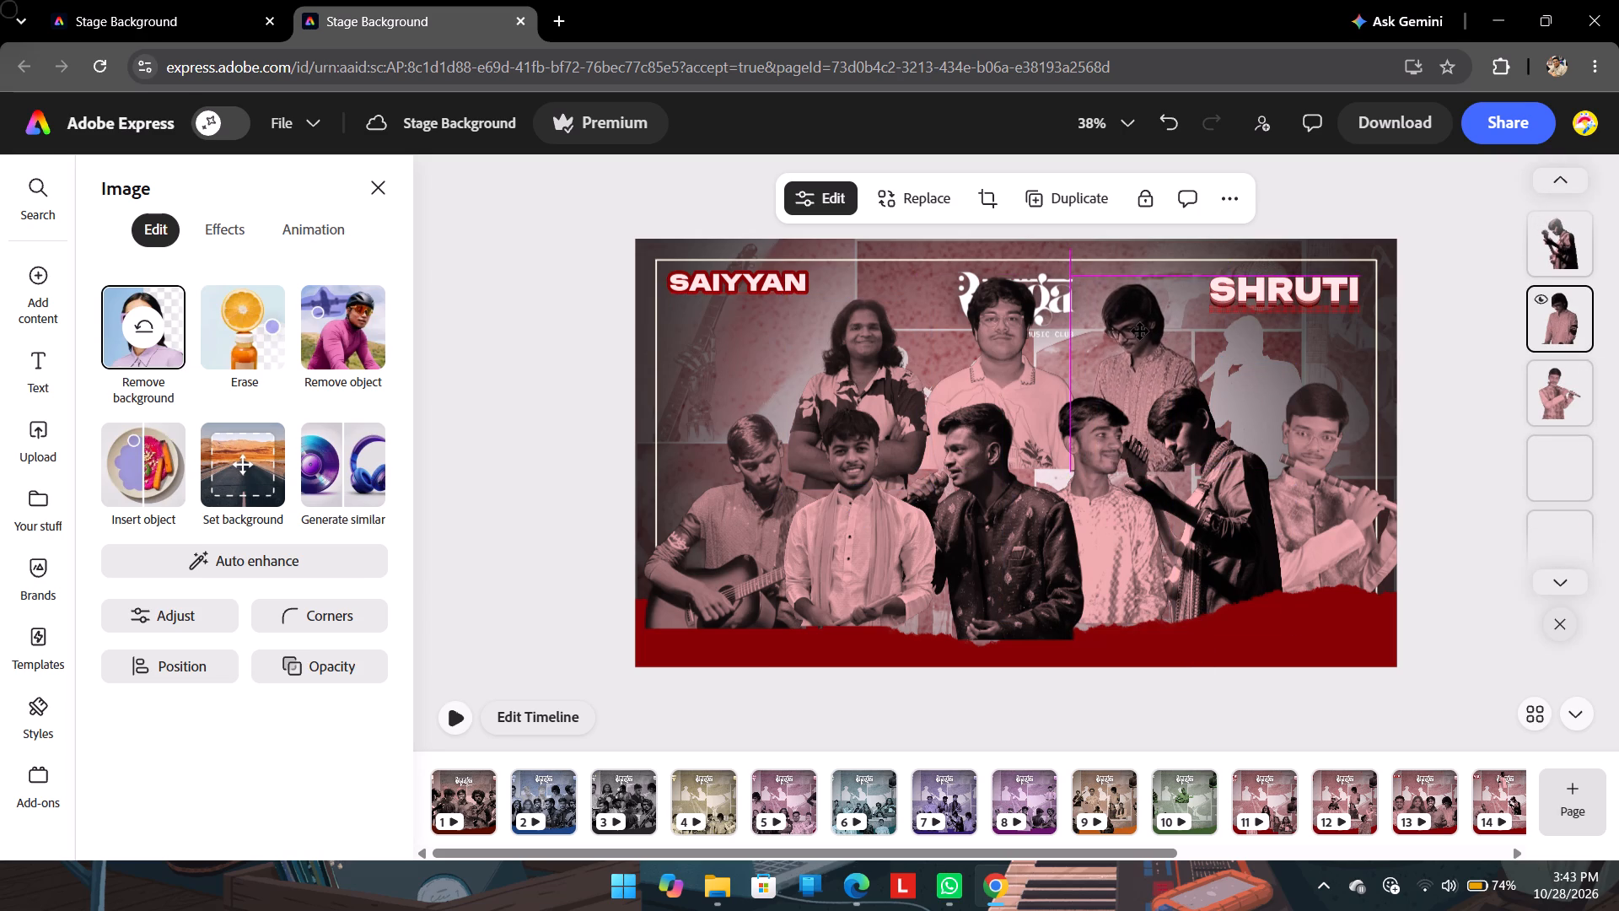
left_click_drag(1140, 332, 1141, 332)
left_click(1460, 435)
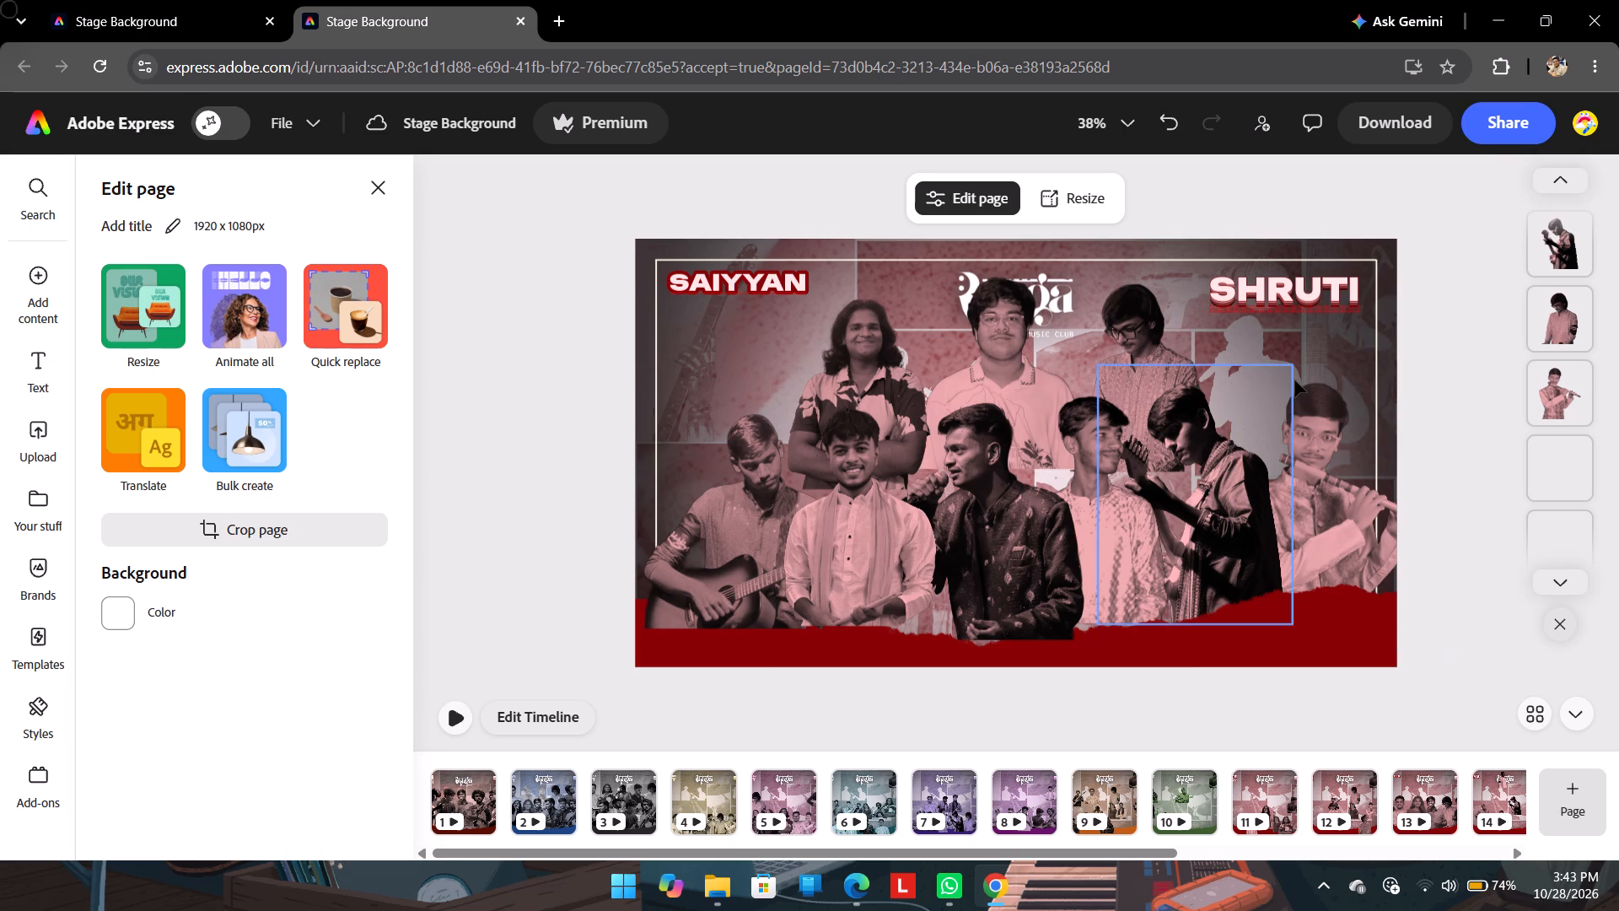
Move the light-shirted performer out beneath the SHRUTI title, then place the downward-looking performer in the back row's middle and enlarge him slightly.
left_click_drag(990, 362, 1100, 358)
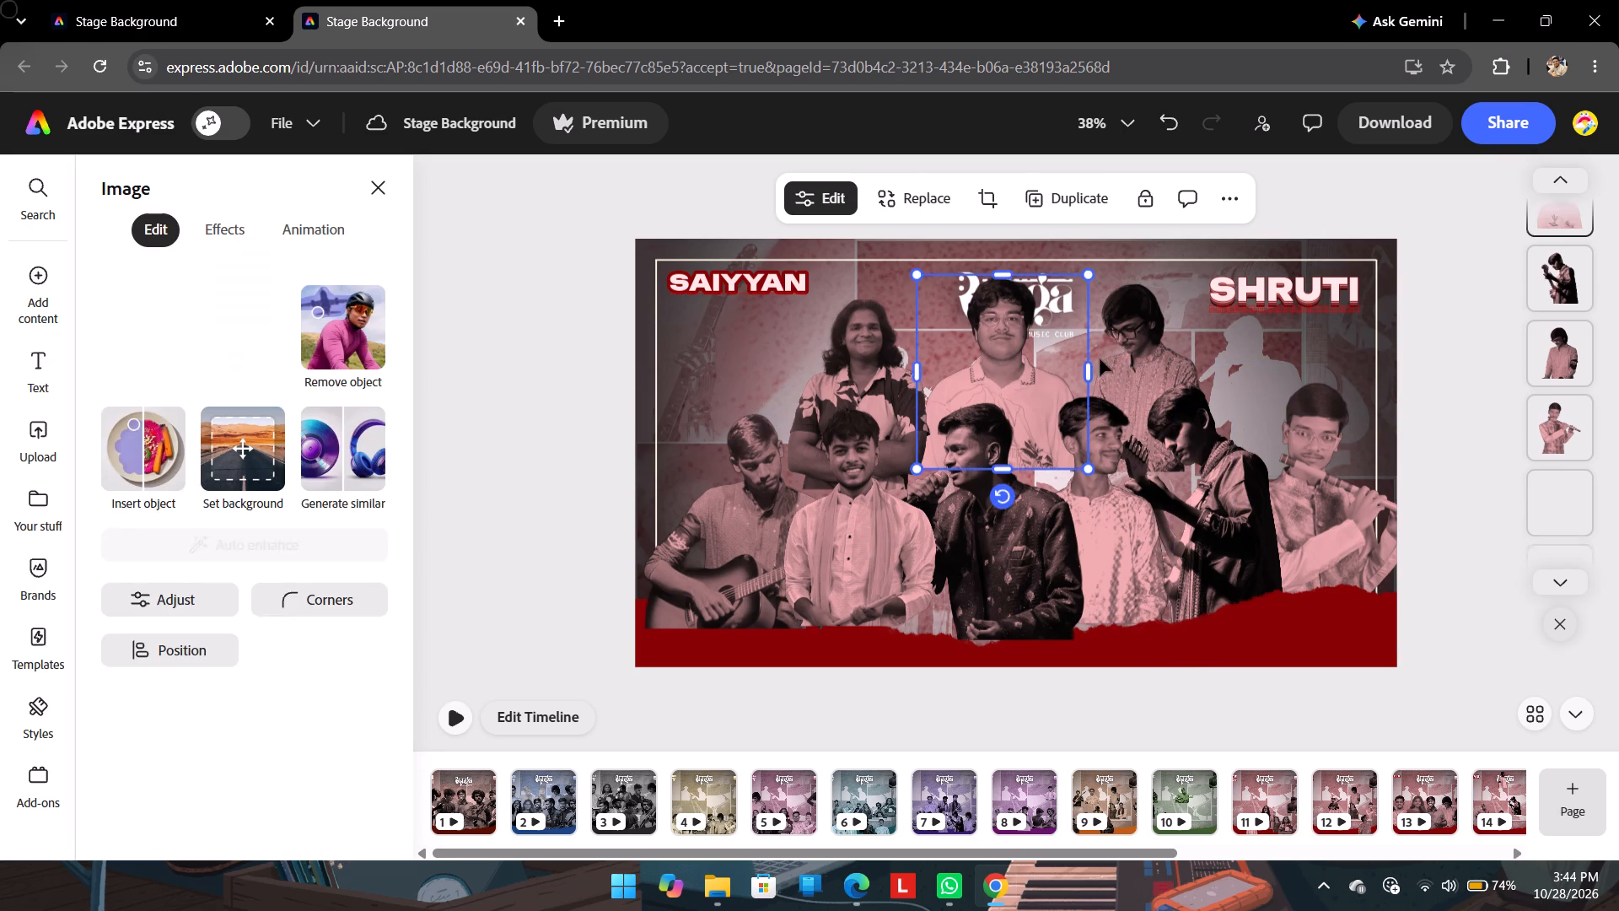
left_click_drag(1100, 358, 1234, 360)
left_click_drag(1139, 355, 983, 359)
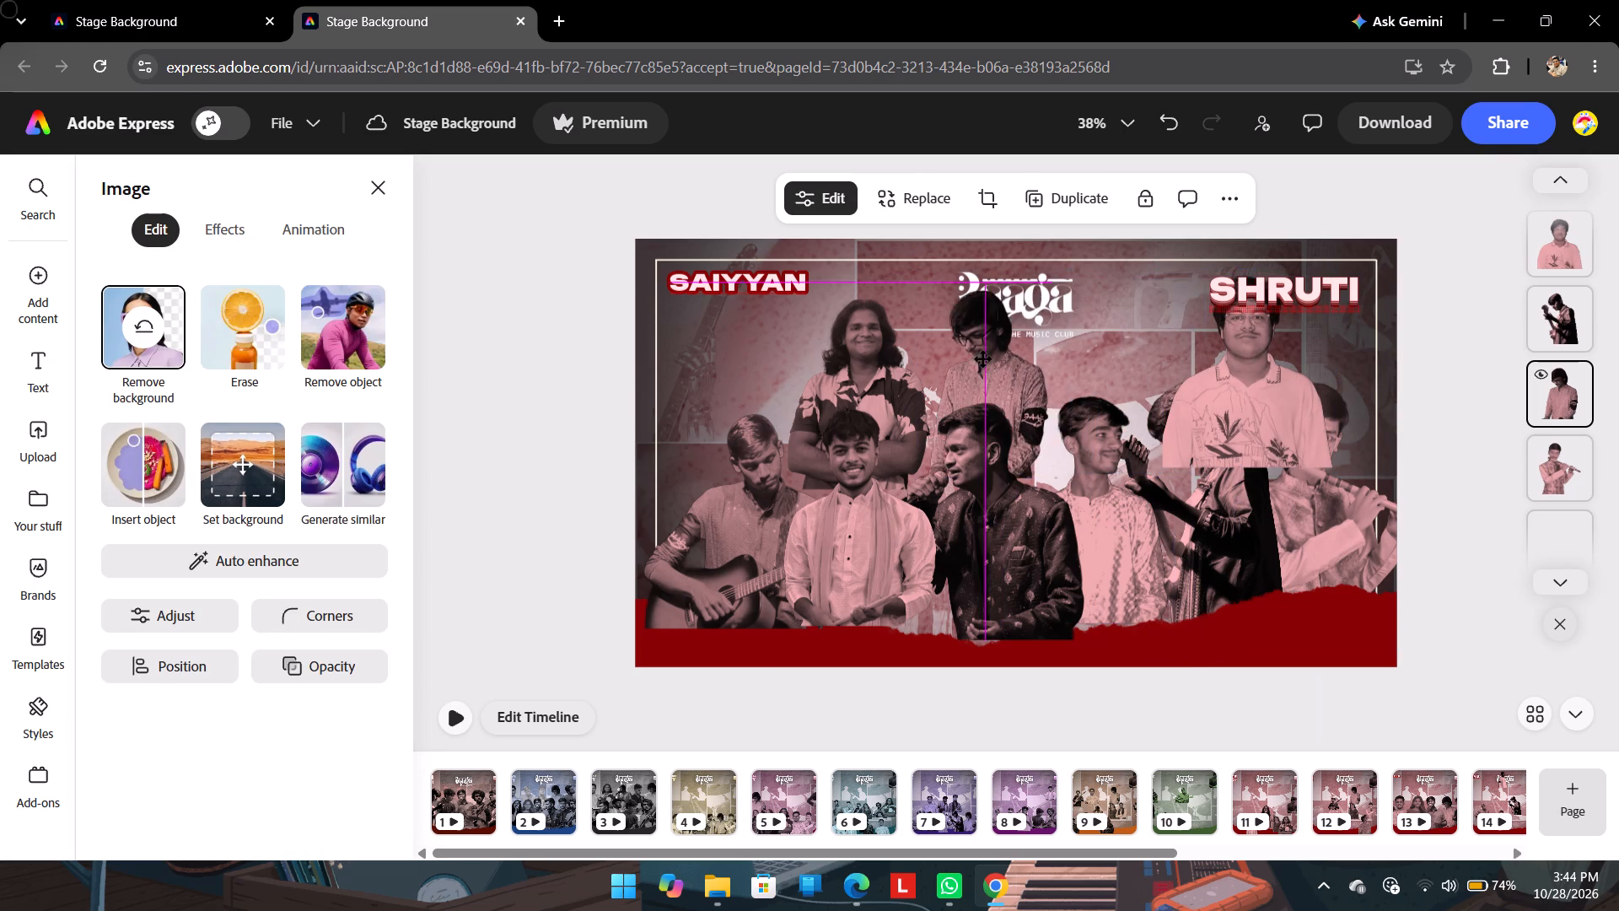
left_click_drag(983, 359, 1003, 358)
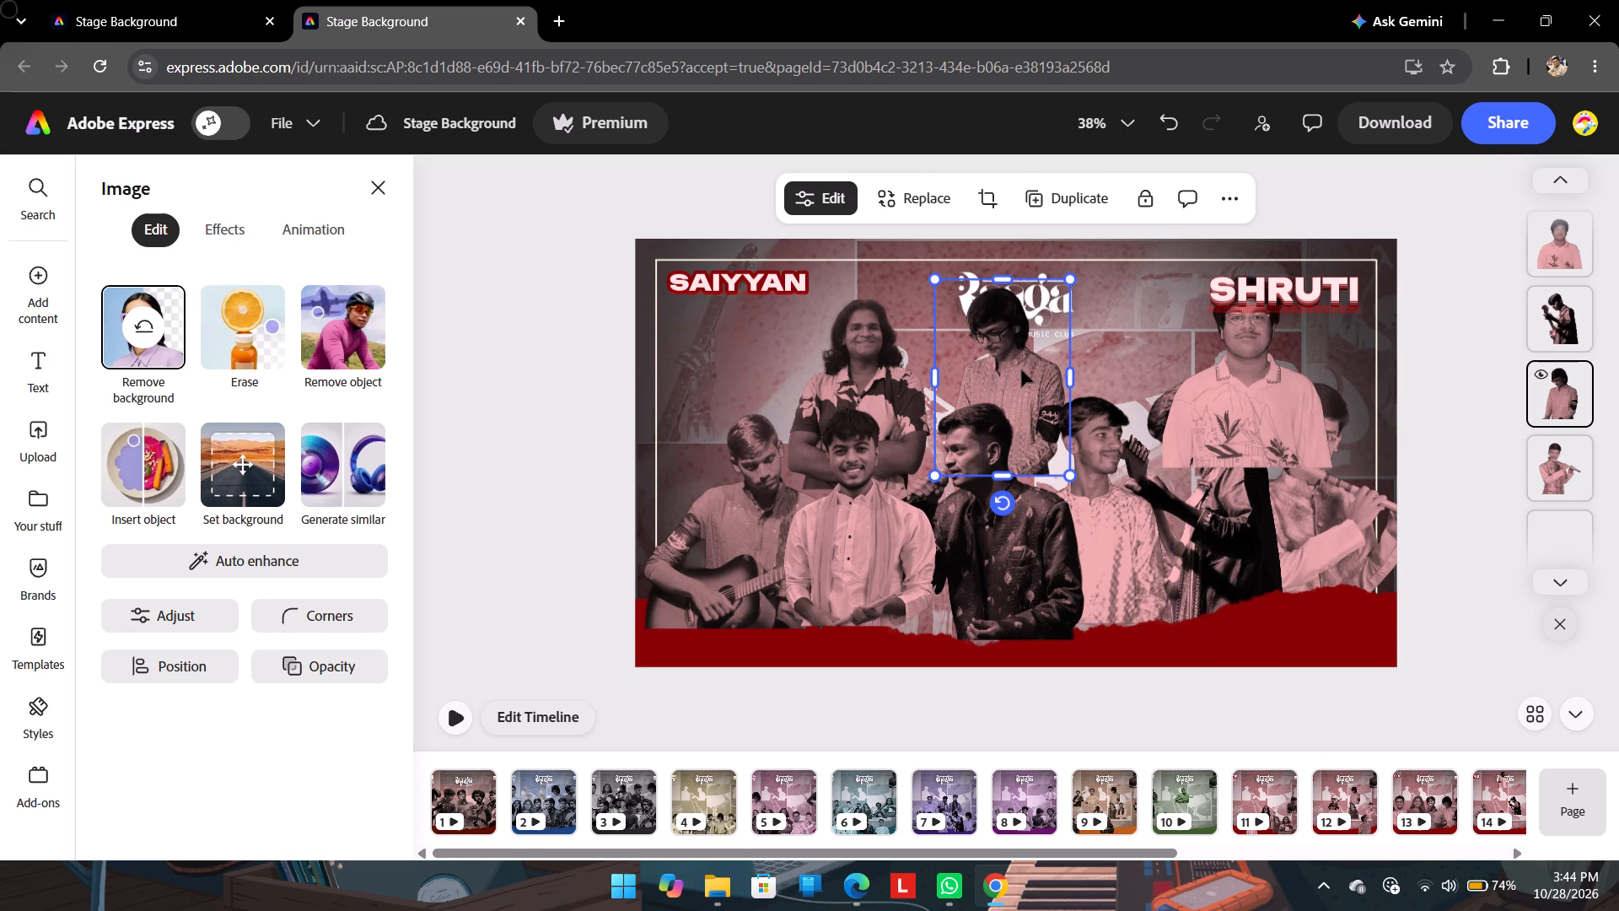
left_click_drag(937, 280, 914, 272)
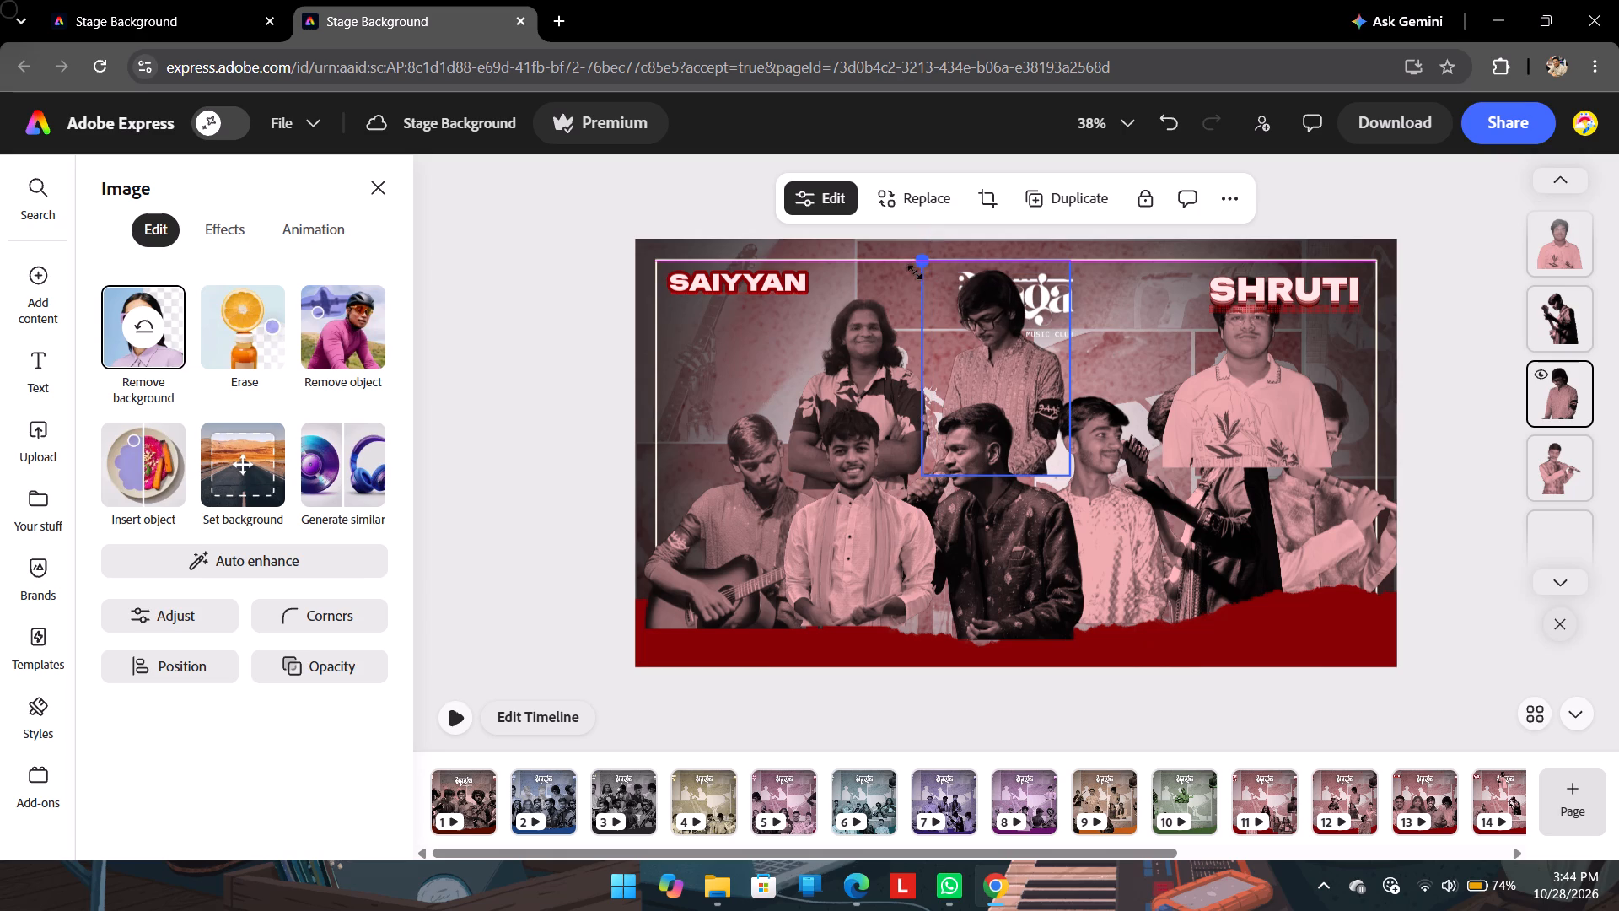
left_click_drag(914, 272, 917, 271)
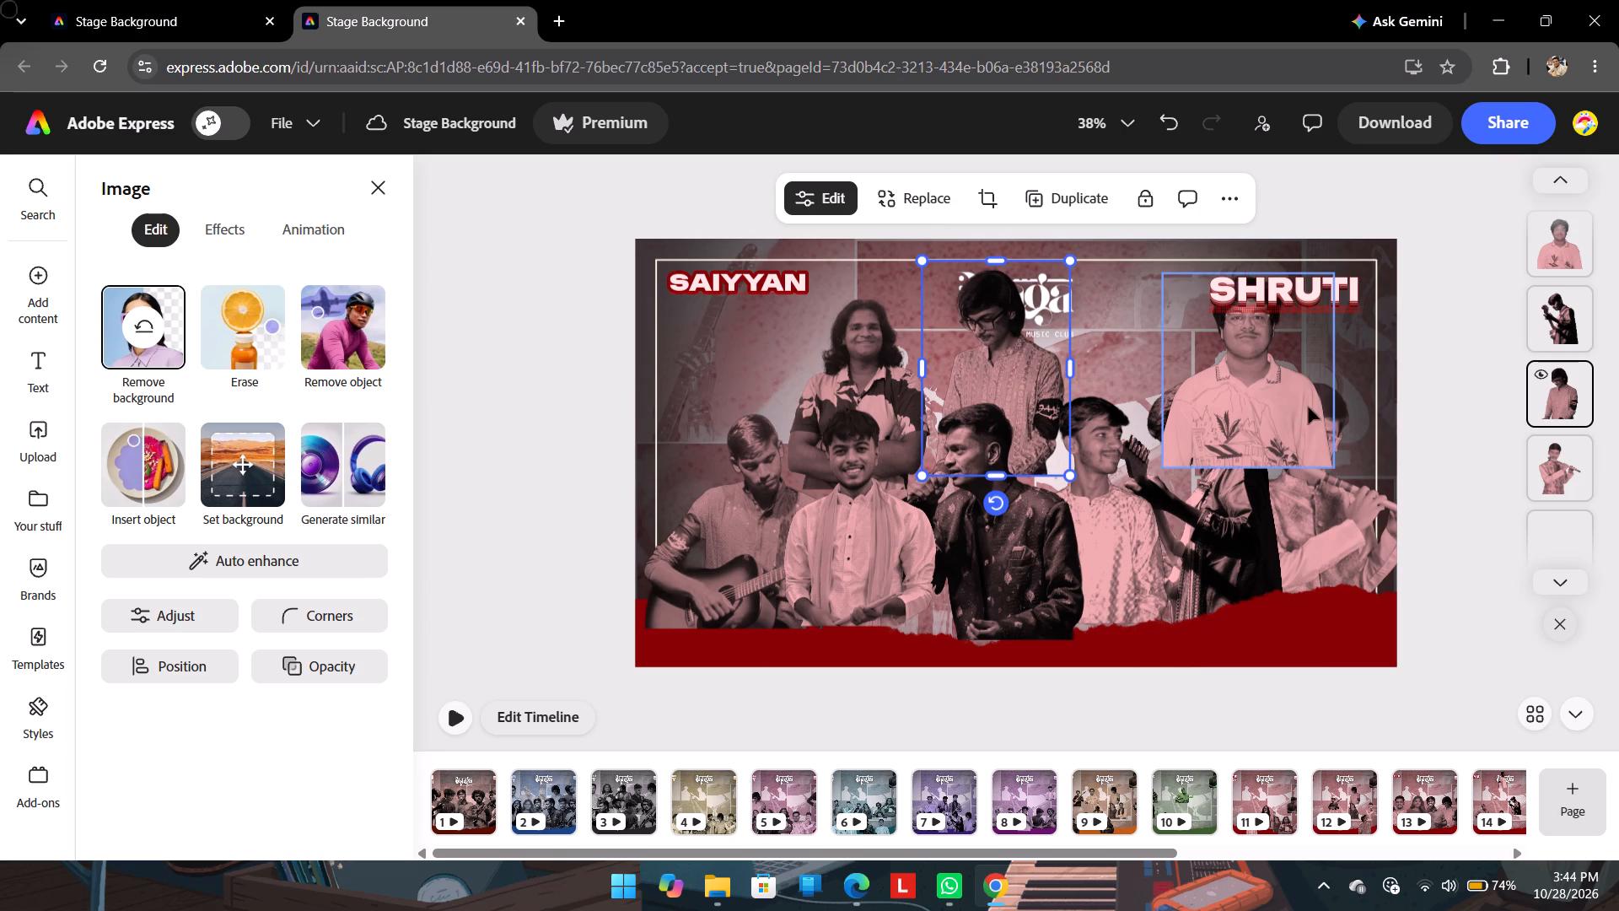
Position the light-shirted performer in the back row on the SHRUTI side of the downward-looking performer and layer him behind that performer.
left_click_drag(1257, 351, 1137, 348)
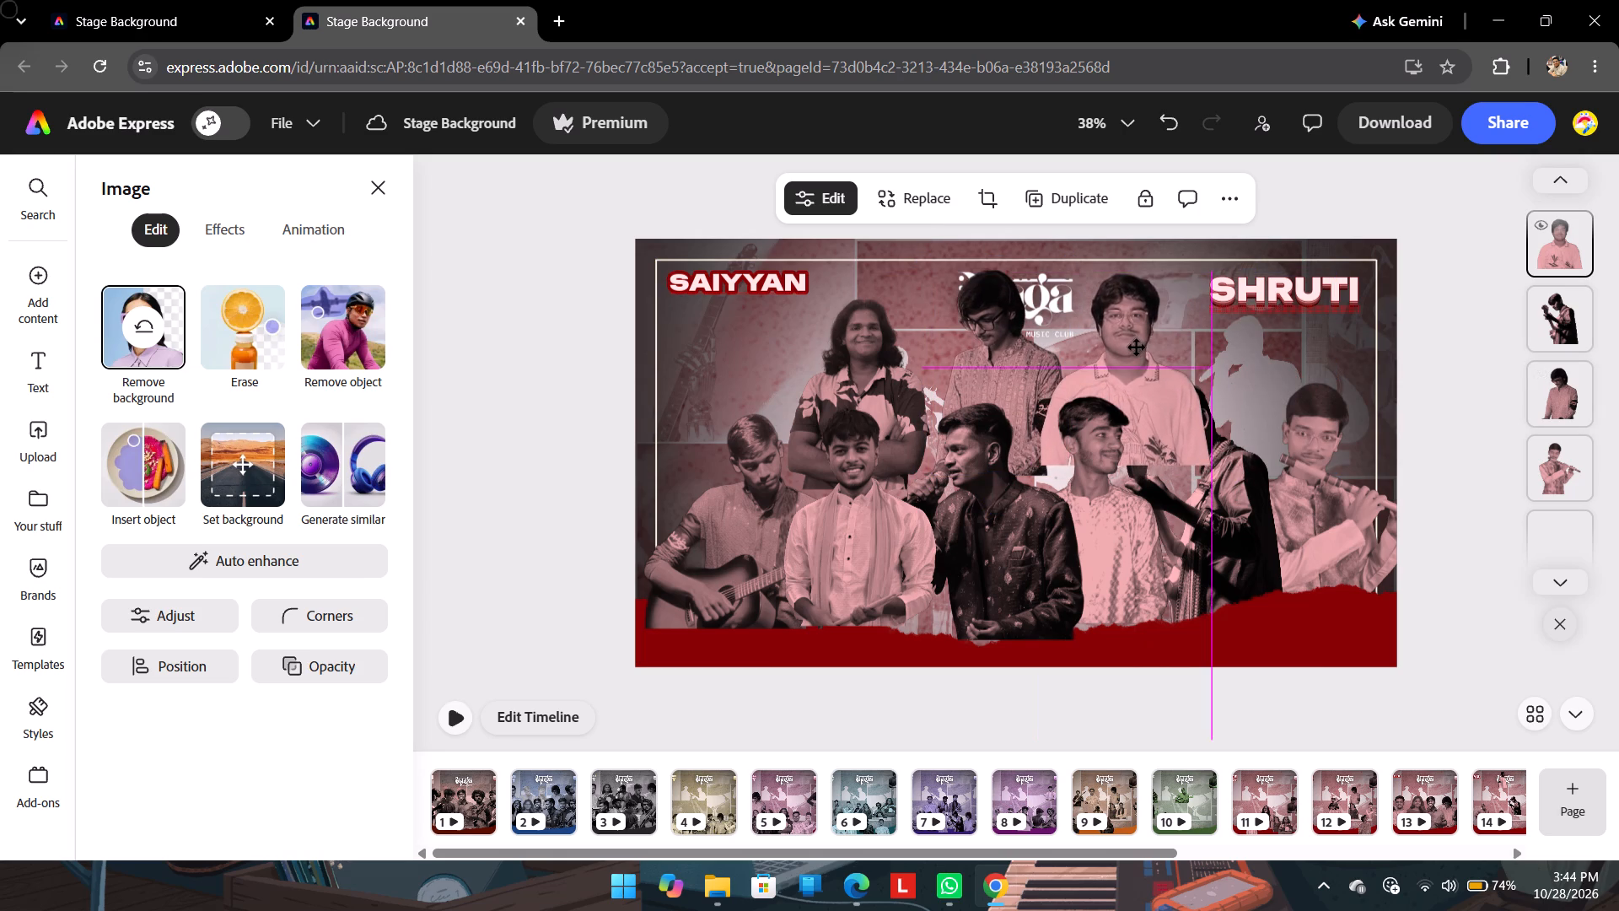
left_click_drag(1137, 348, 1159, 341)
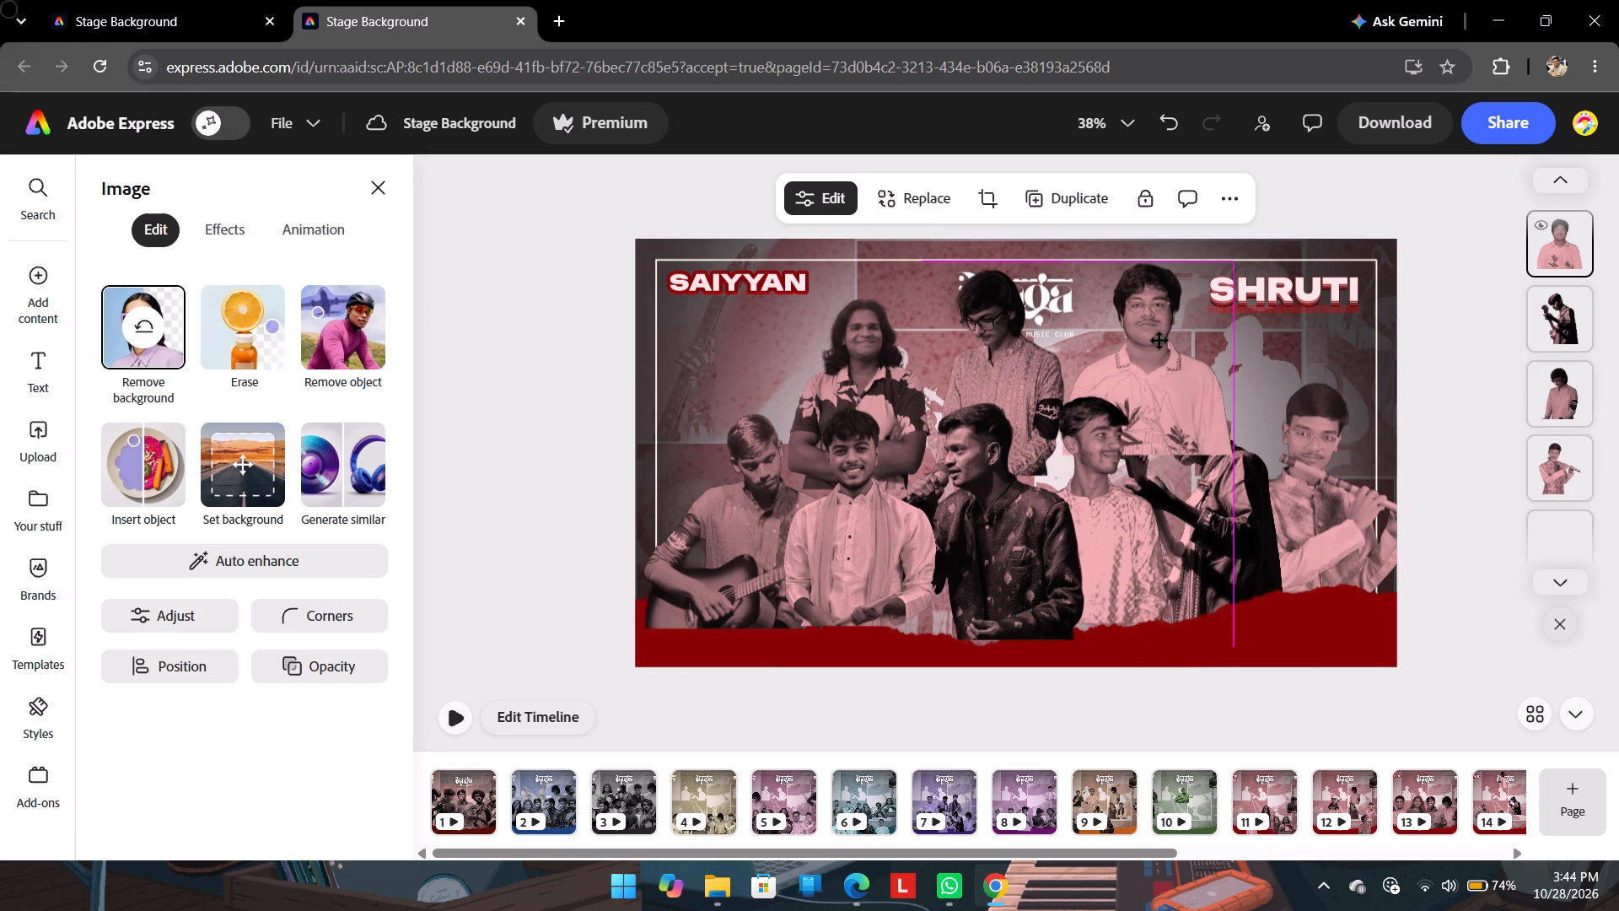
left_click_drag(1159, 341, 1160, 342)
left_click(1175, 350)
key("ctrl+bracketleft")
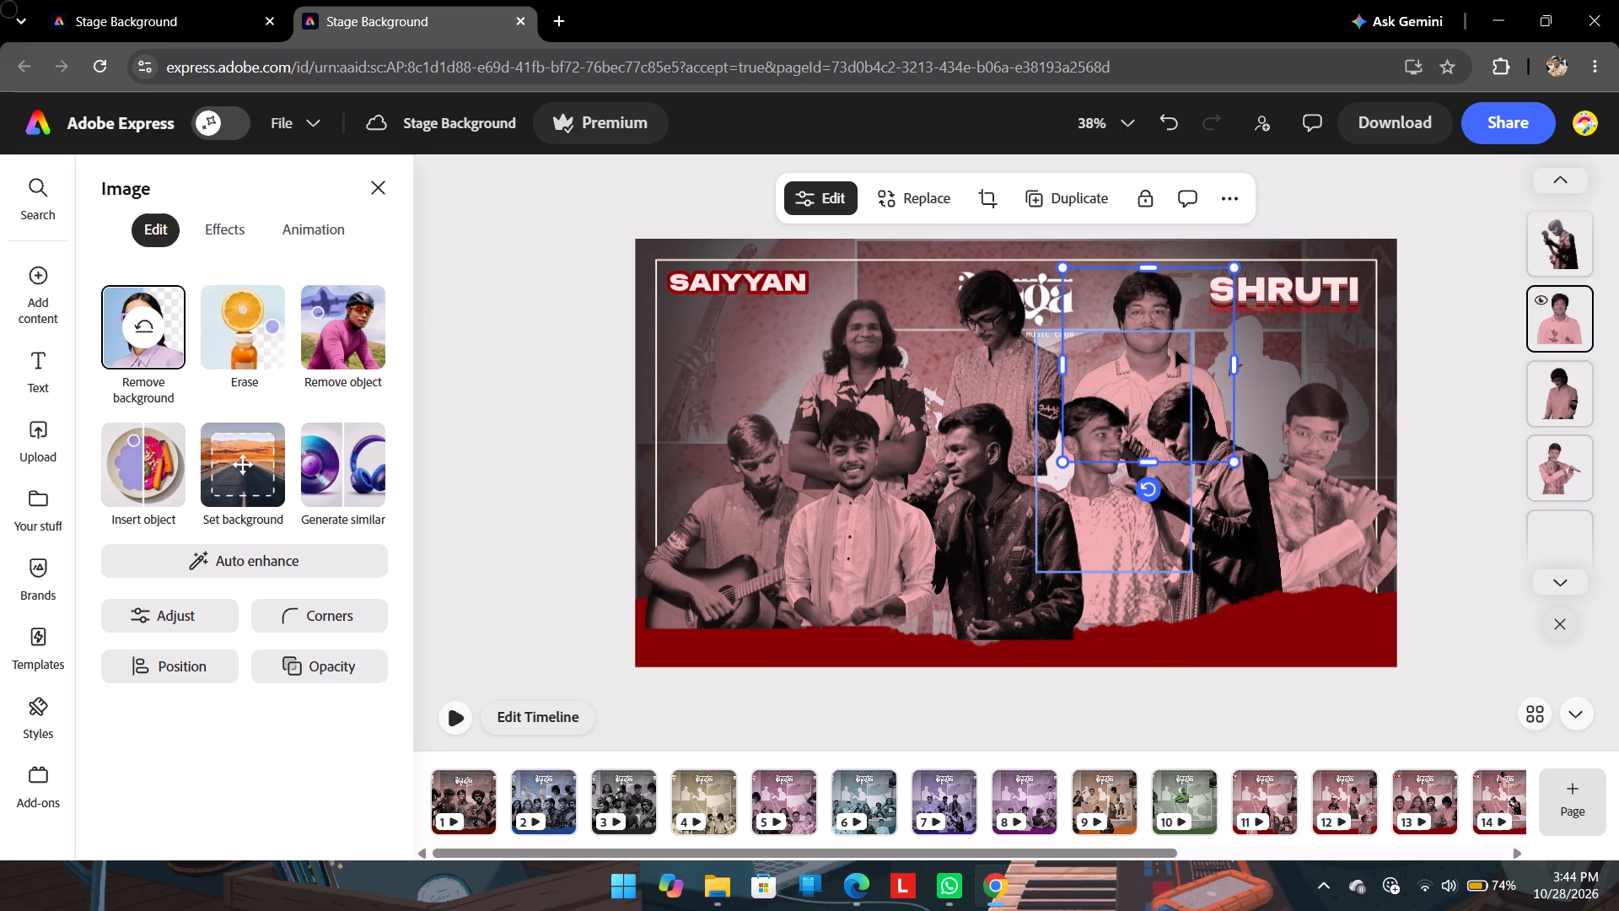
key("ctrl+bracketleft")
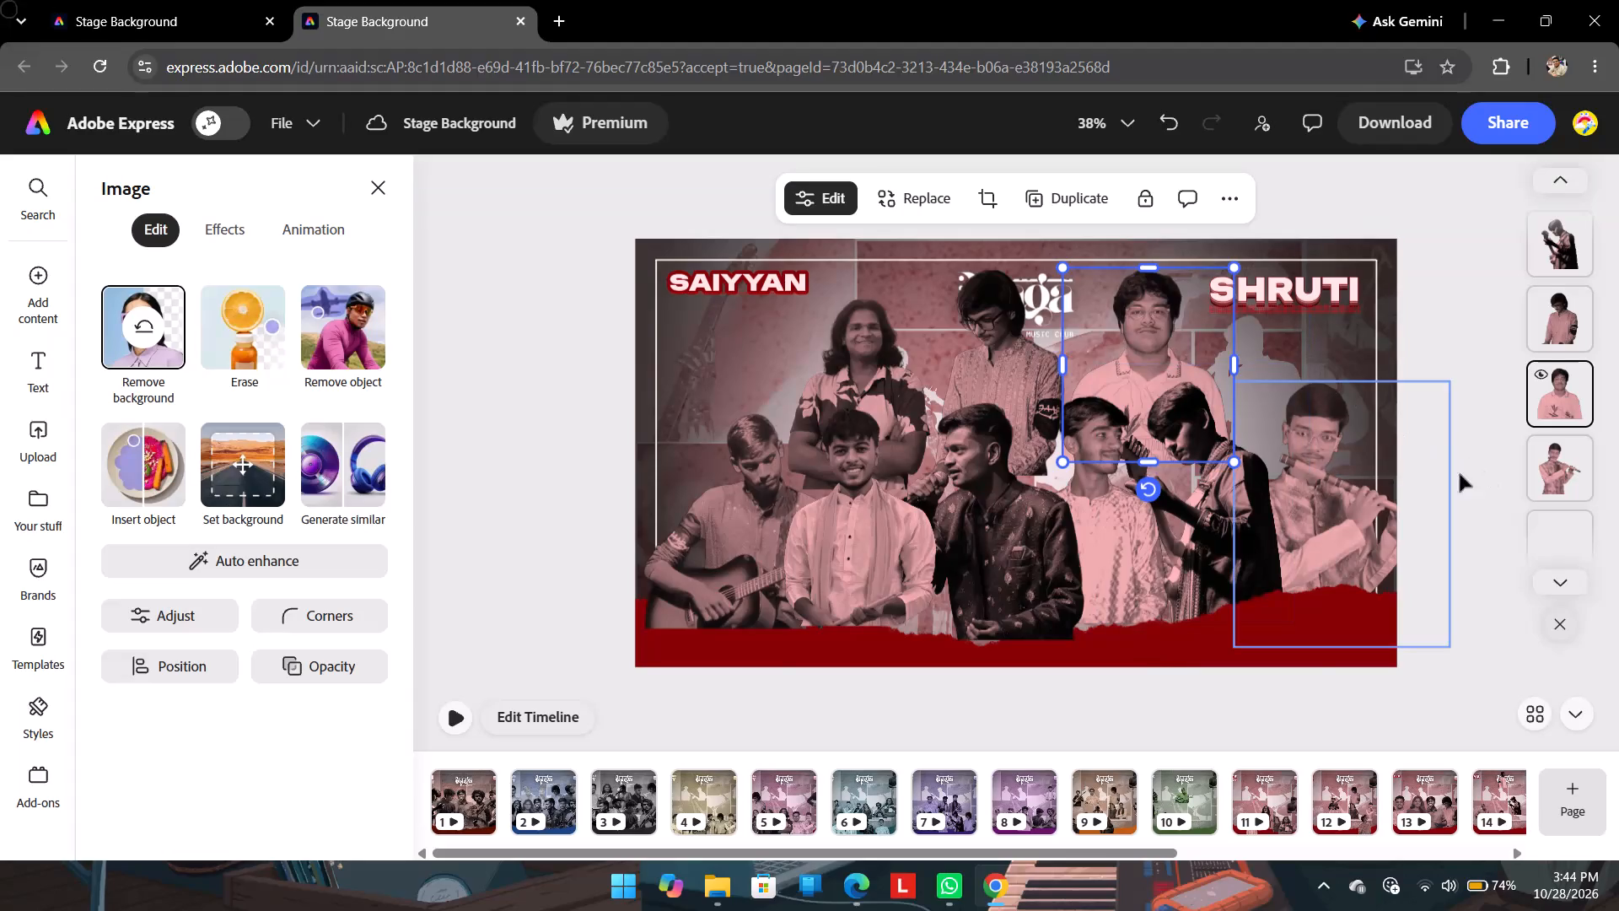
left_click(1433, 432)
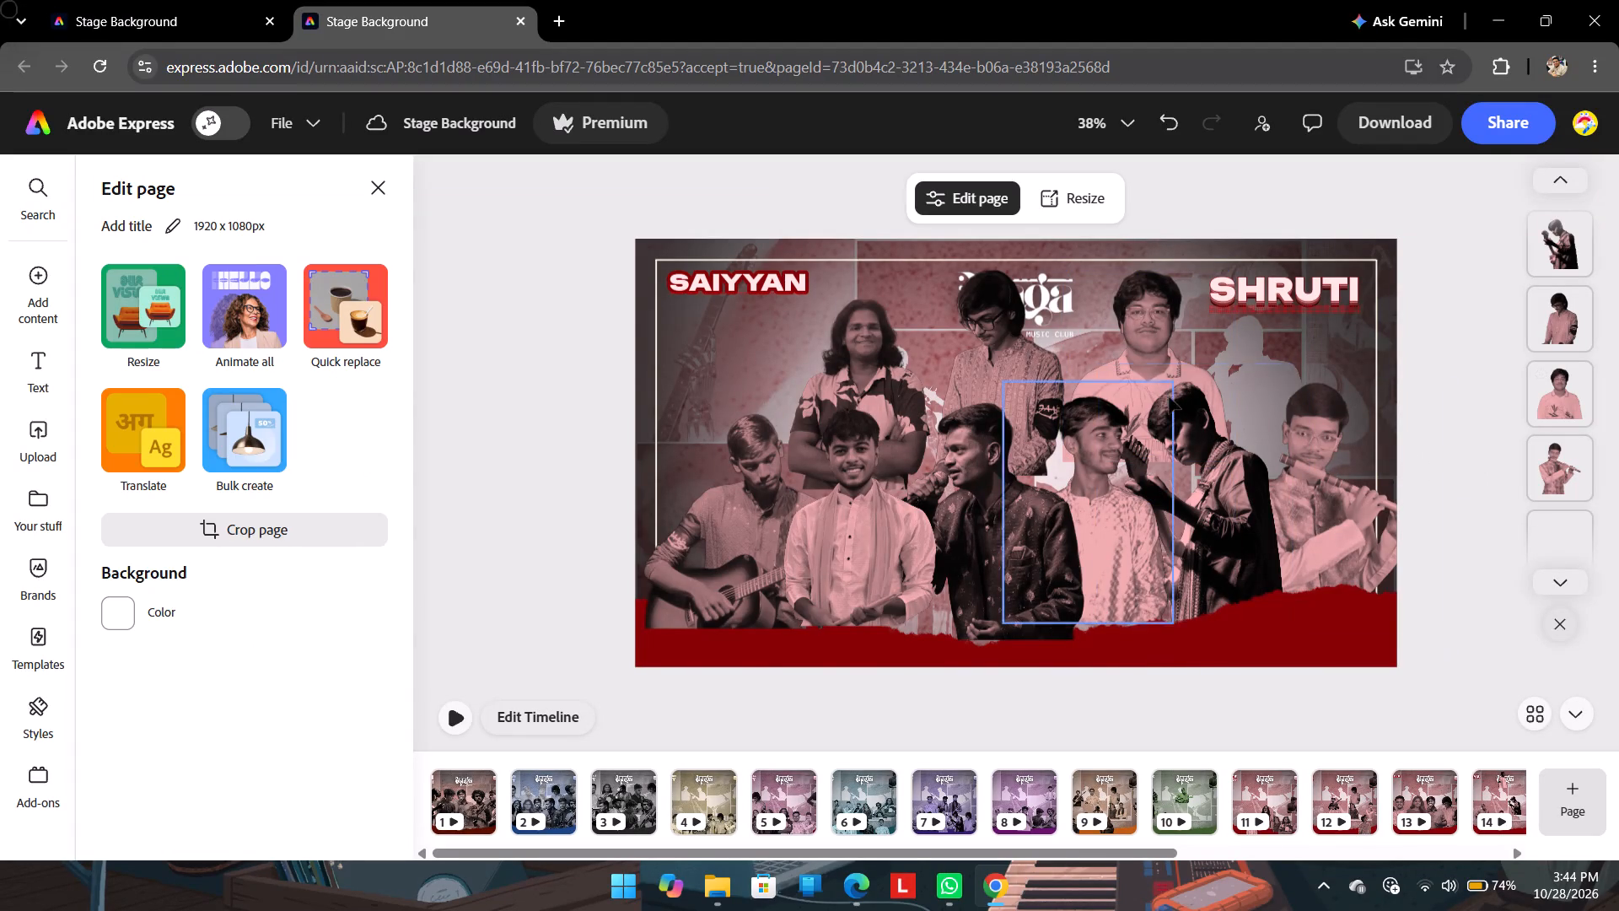
left_click_drag(1165, 340, 1167, 354)
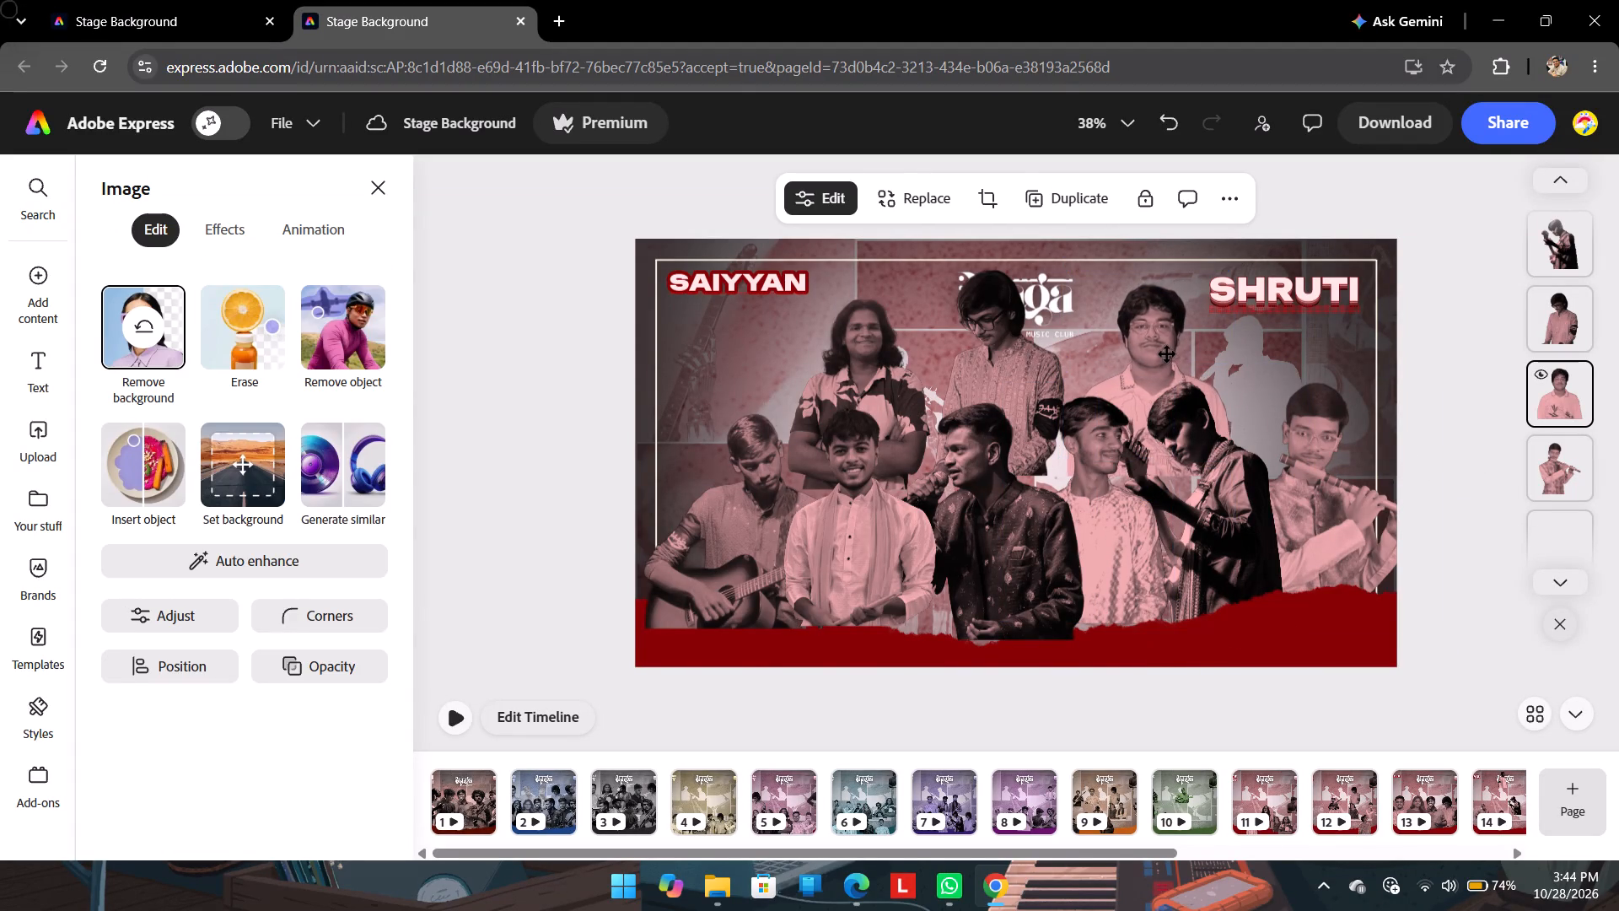
left_click_drag(1167, 354, 1164, 353)
Enlarge the downward-looking performer in the middle of the back row slightly.
left_click(1009, 358)
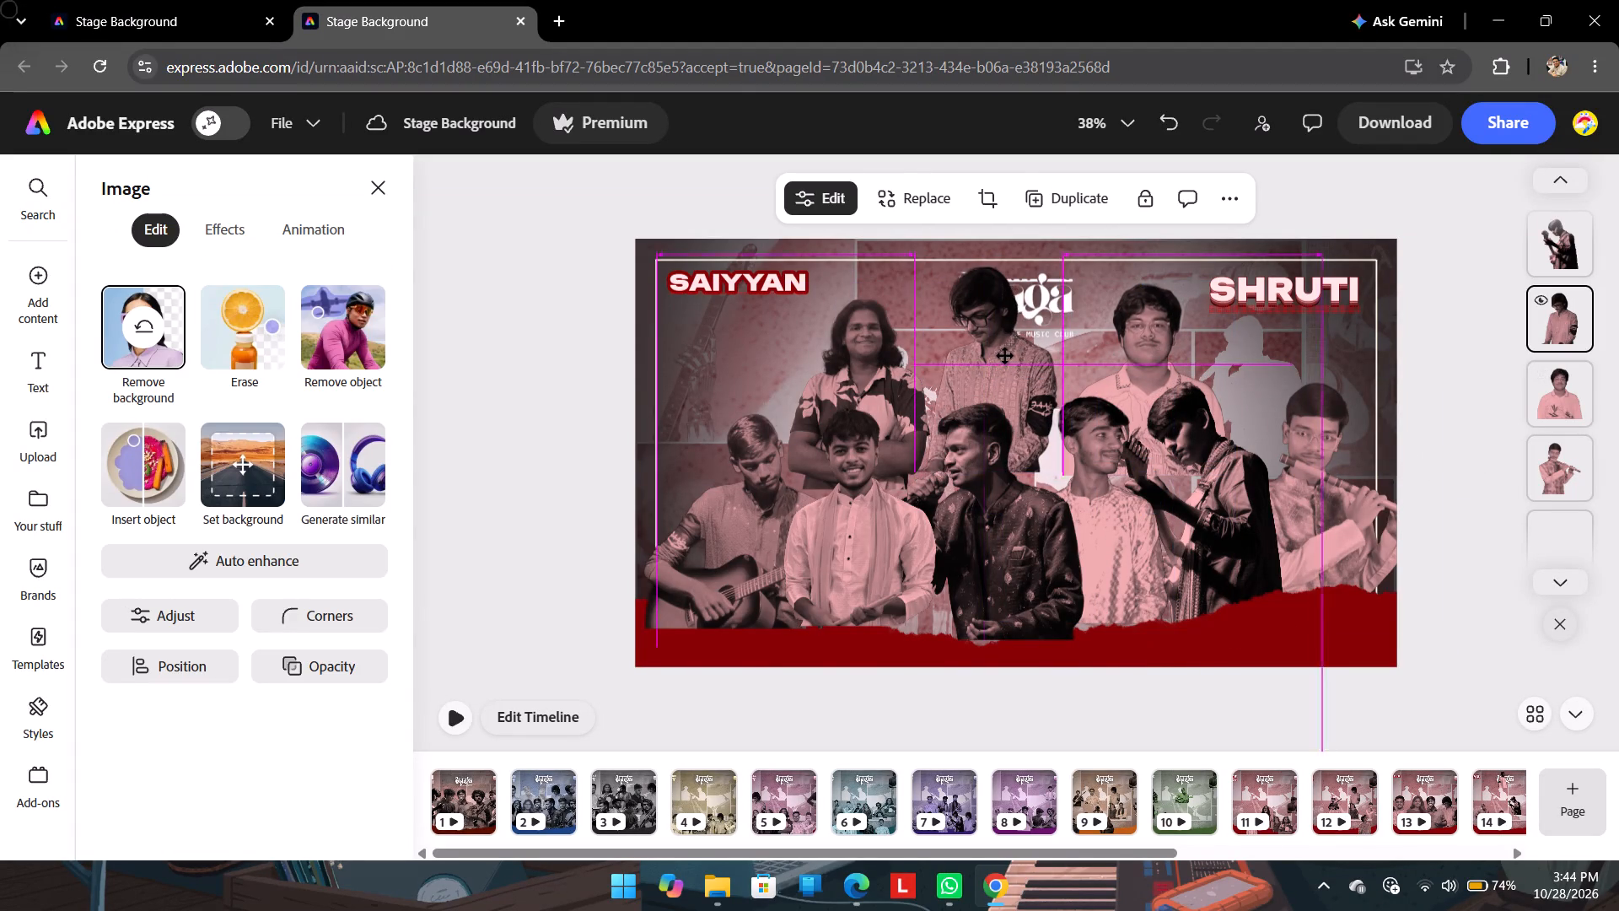
left_click(1456, 482)
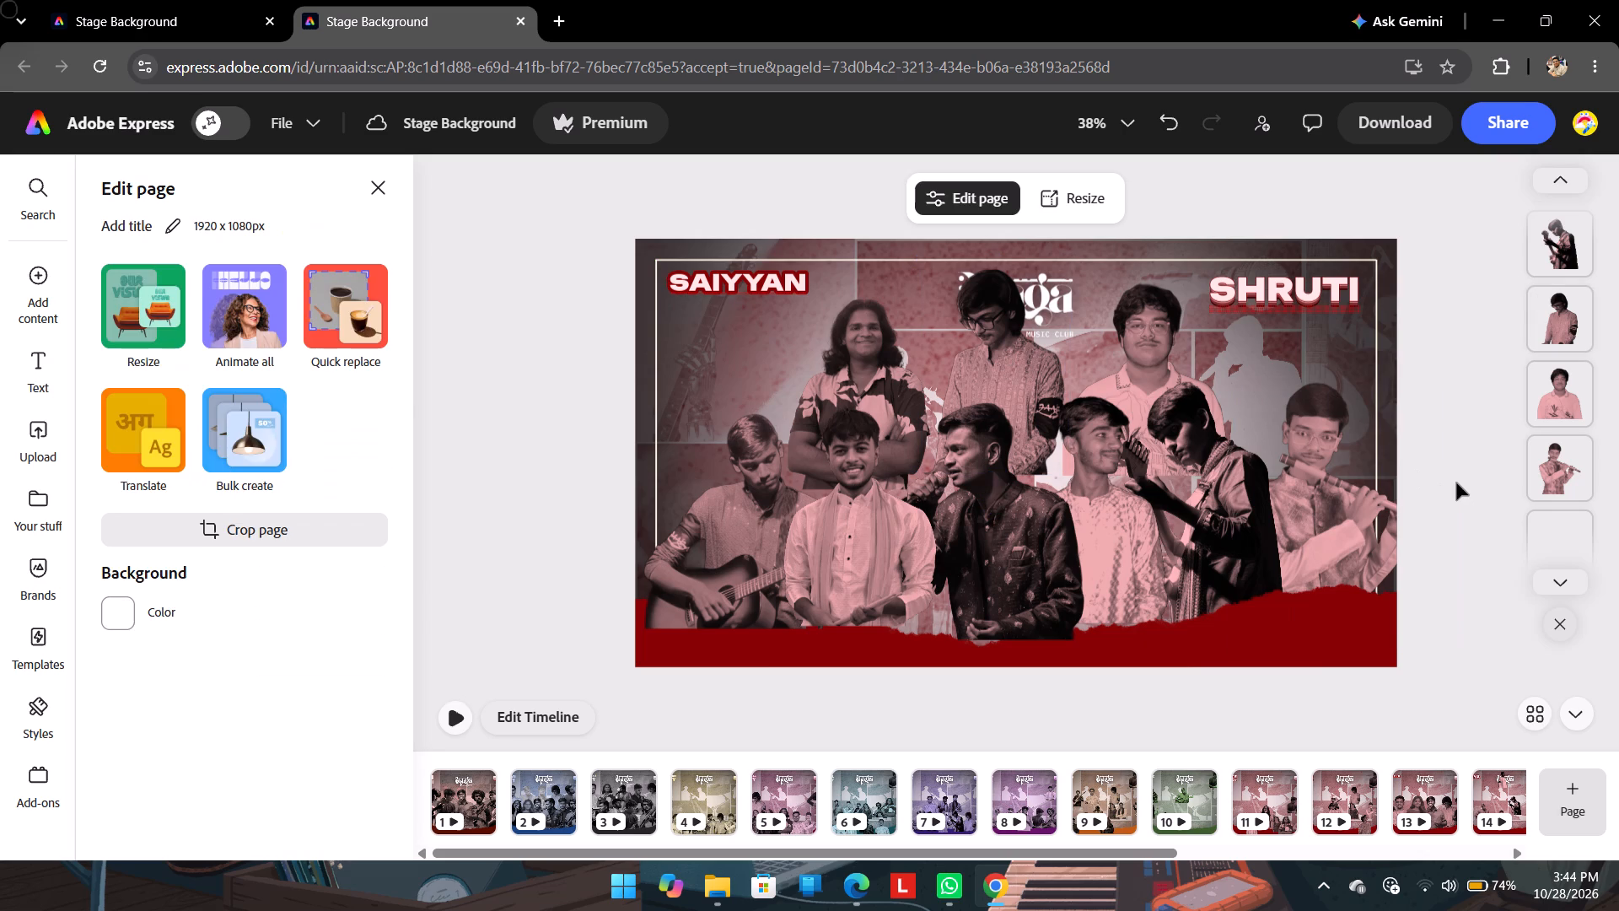
left_click(1016, 370)
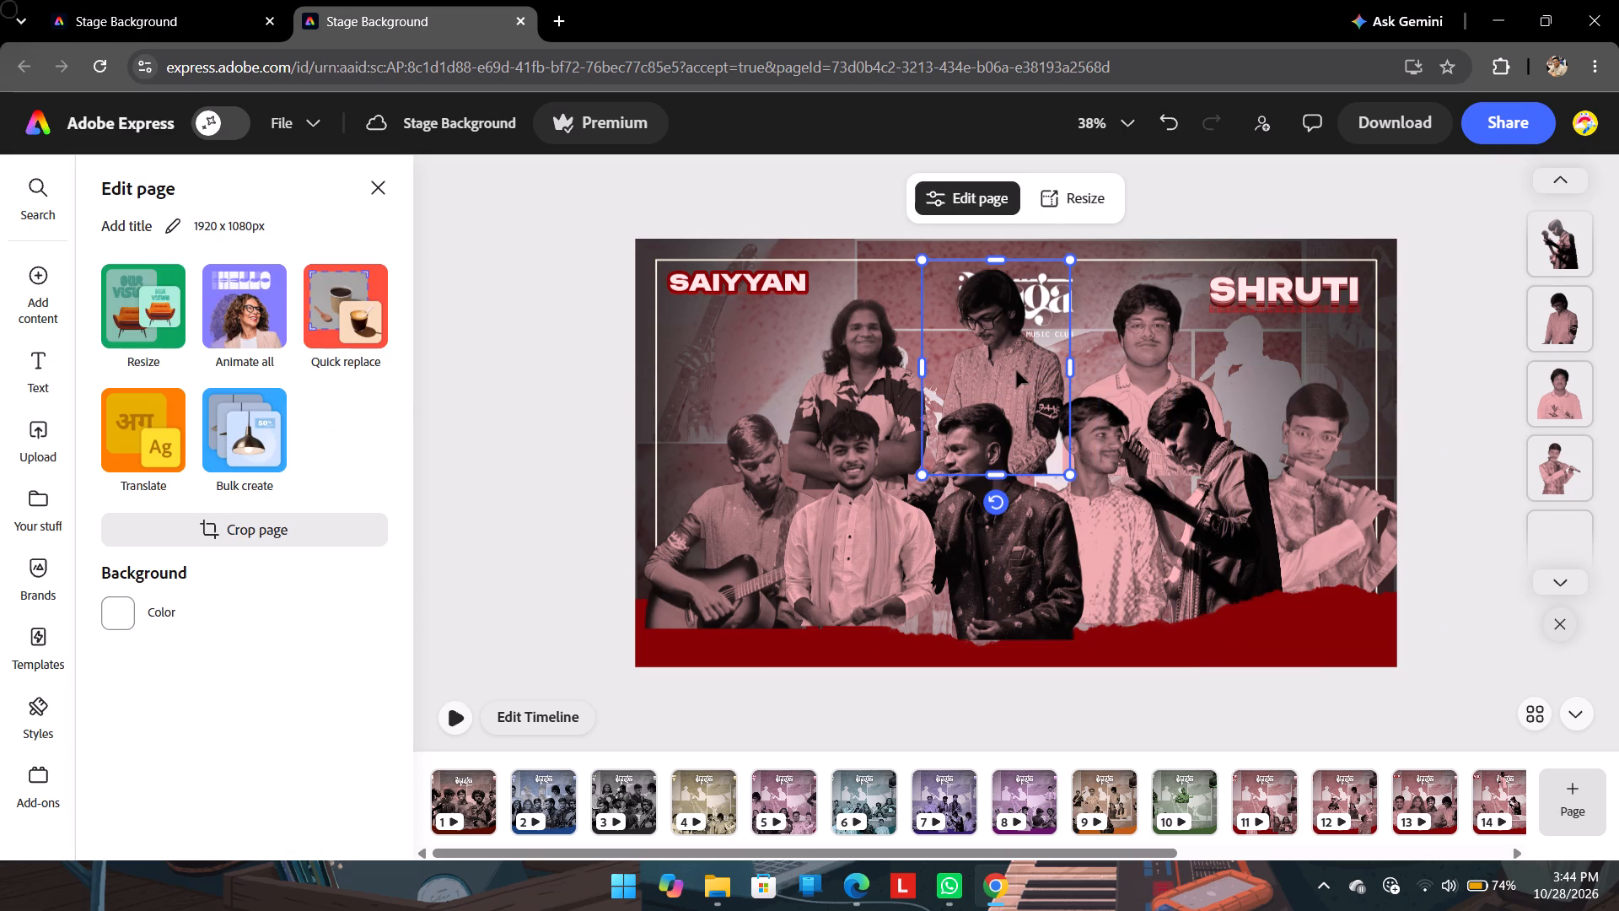
left_click_drag(1073, 474, 1101, 481)
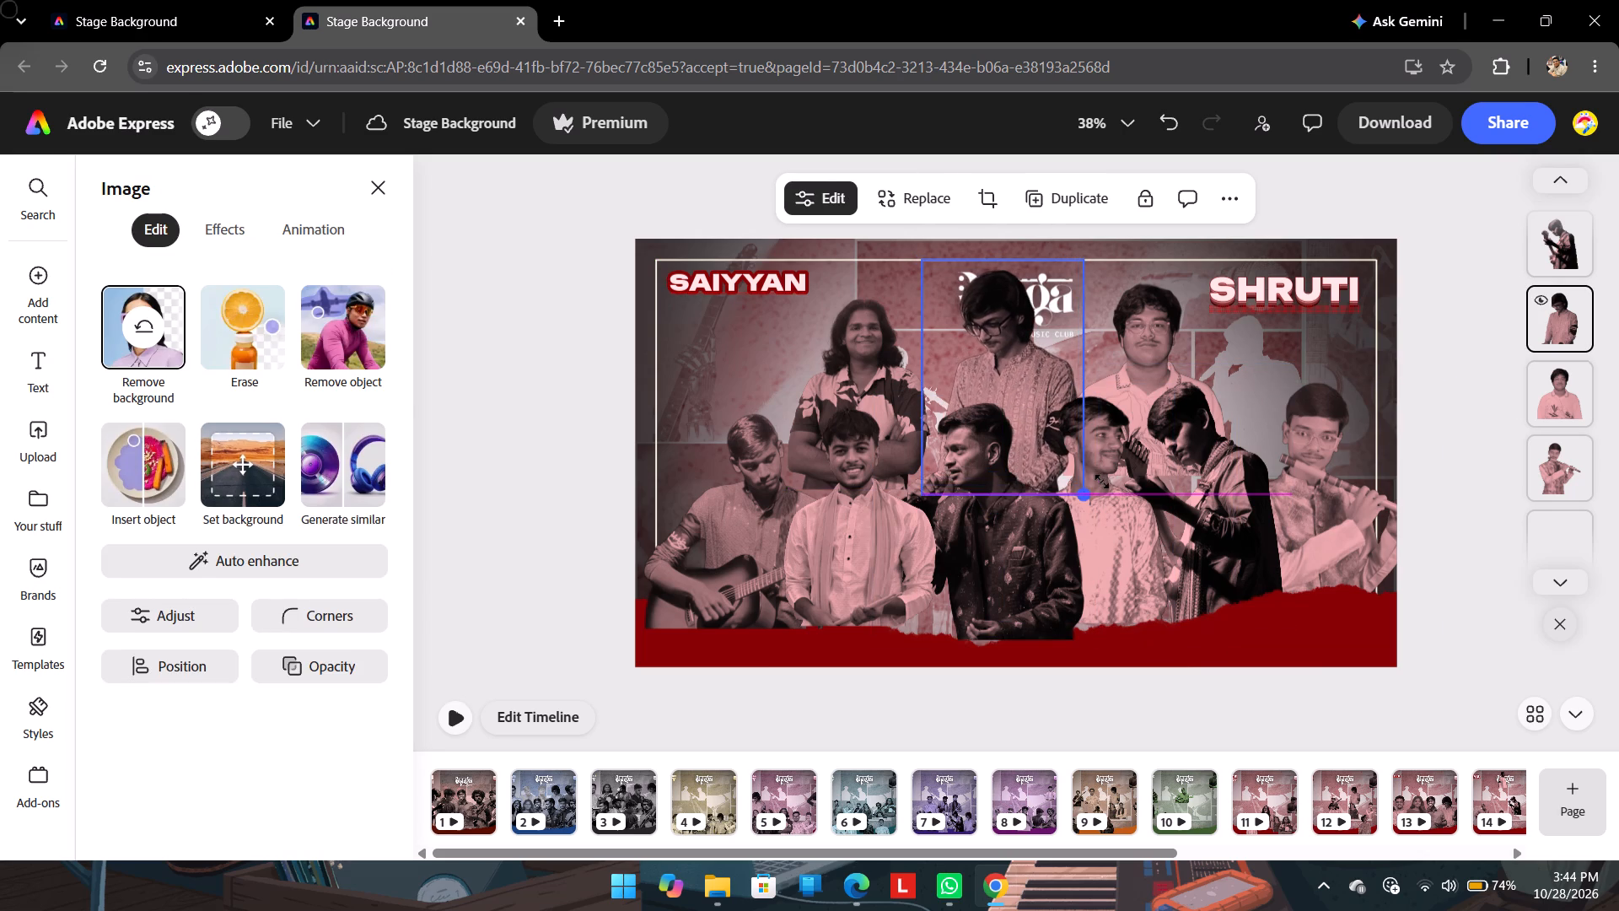
left_click_drag(1101, 481, 1100, 479)
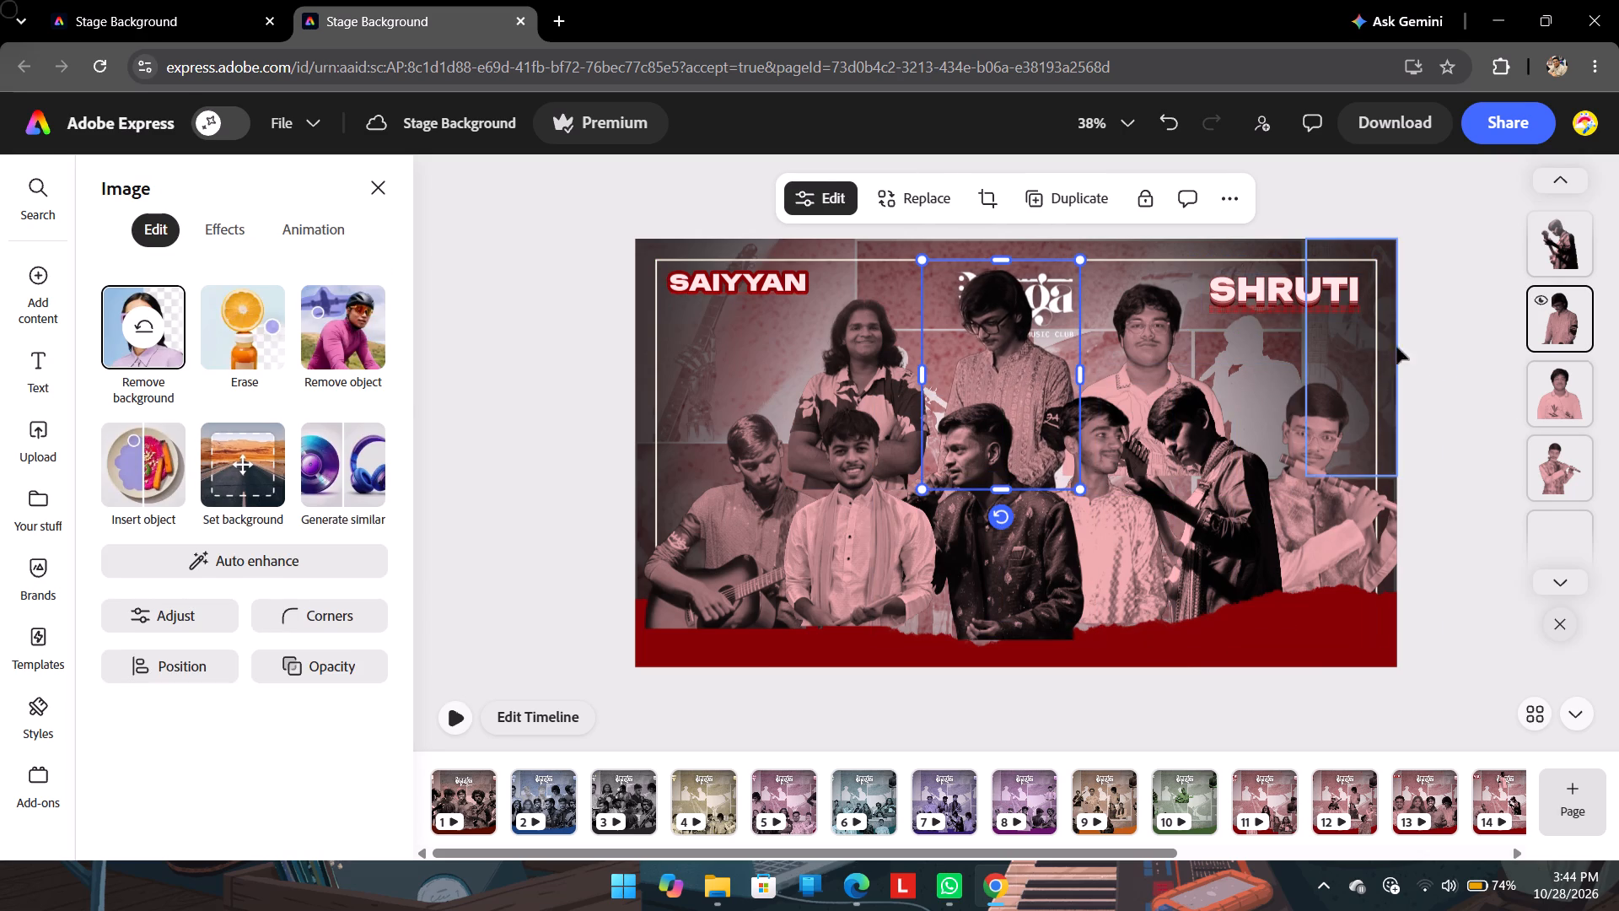
left_click(1433, 375)
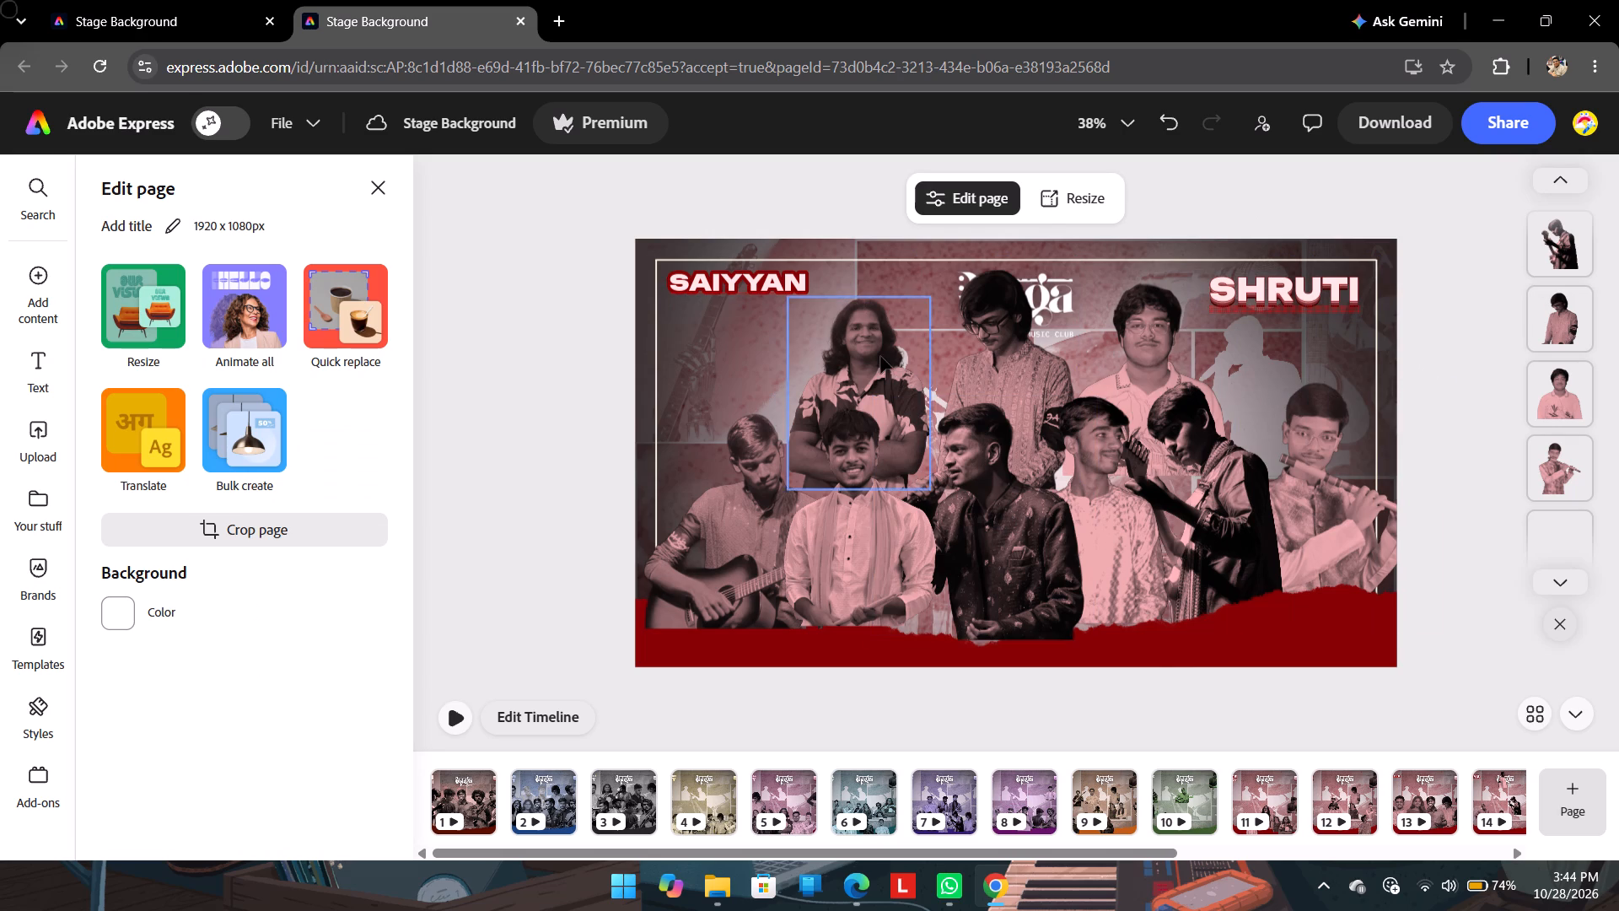
Move the long-haired performer slightly closer to the downward-looking performer in the back row.
left_click_drag(880, 356, 893, 356)
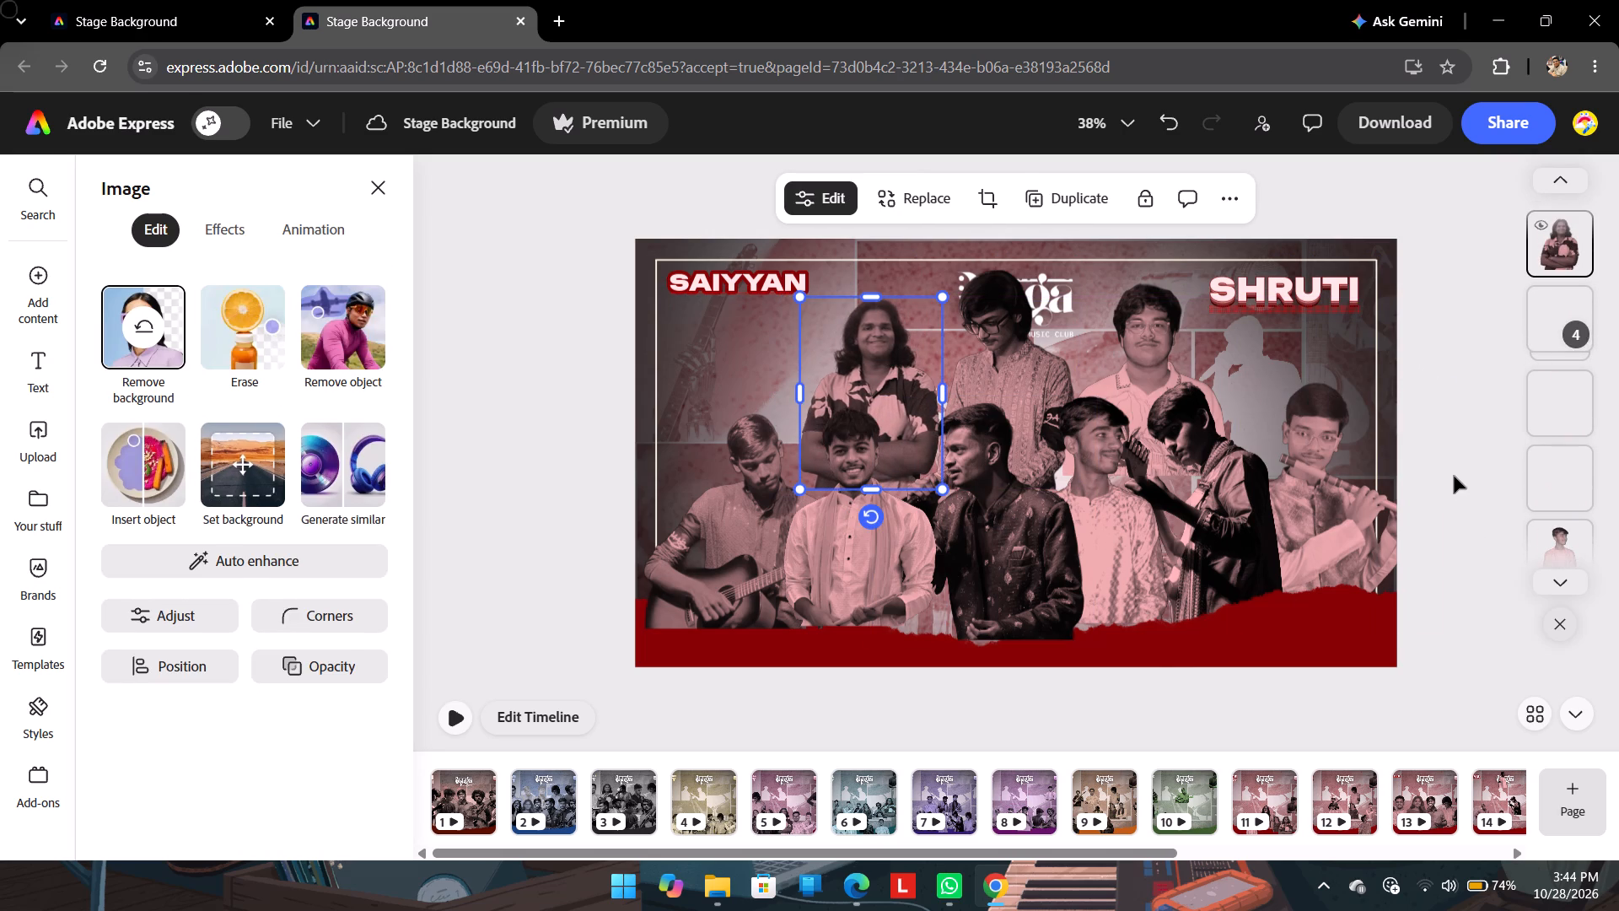
left_click(1454, 476)
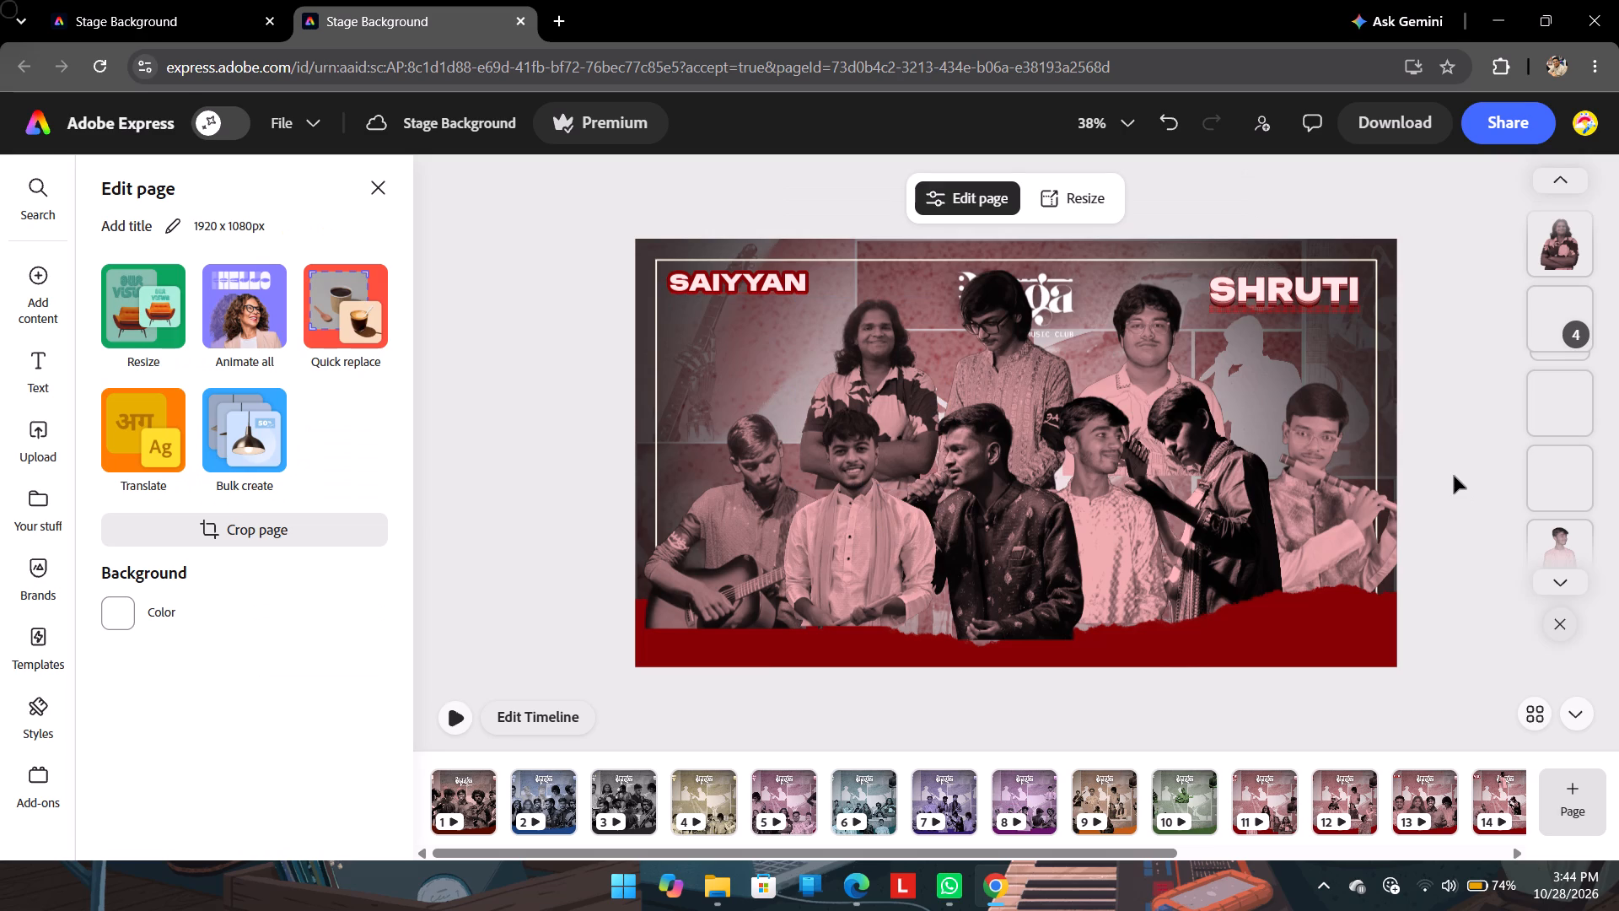
Open page 15, the Ishq Shava page.
scroll(1039, 768, "left", 4)
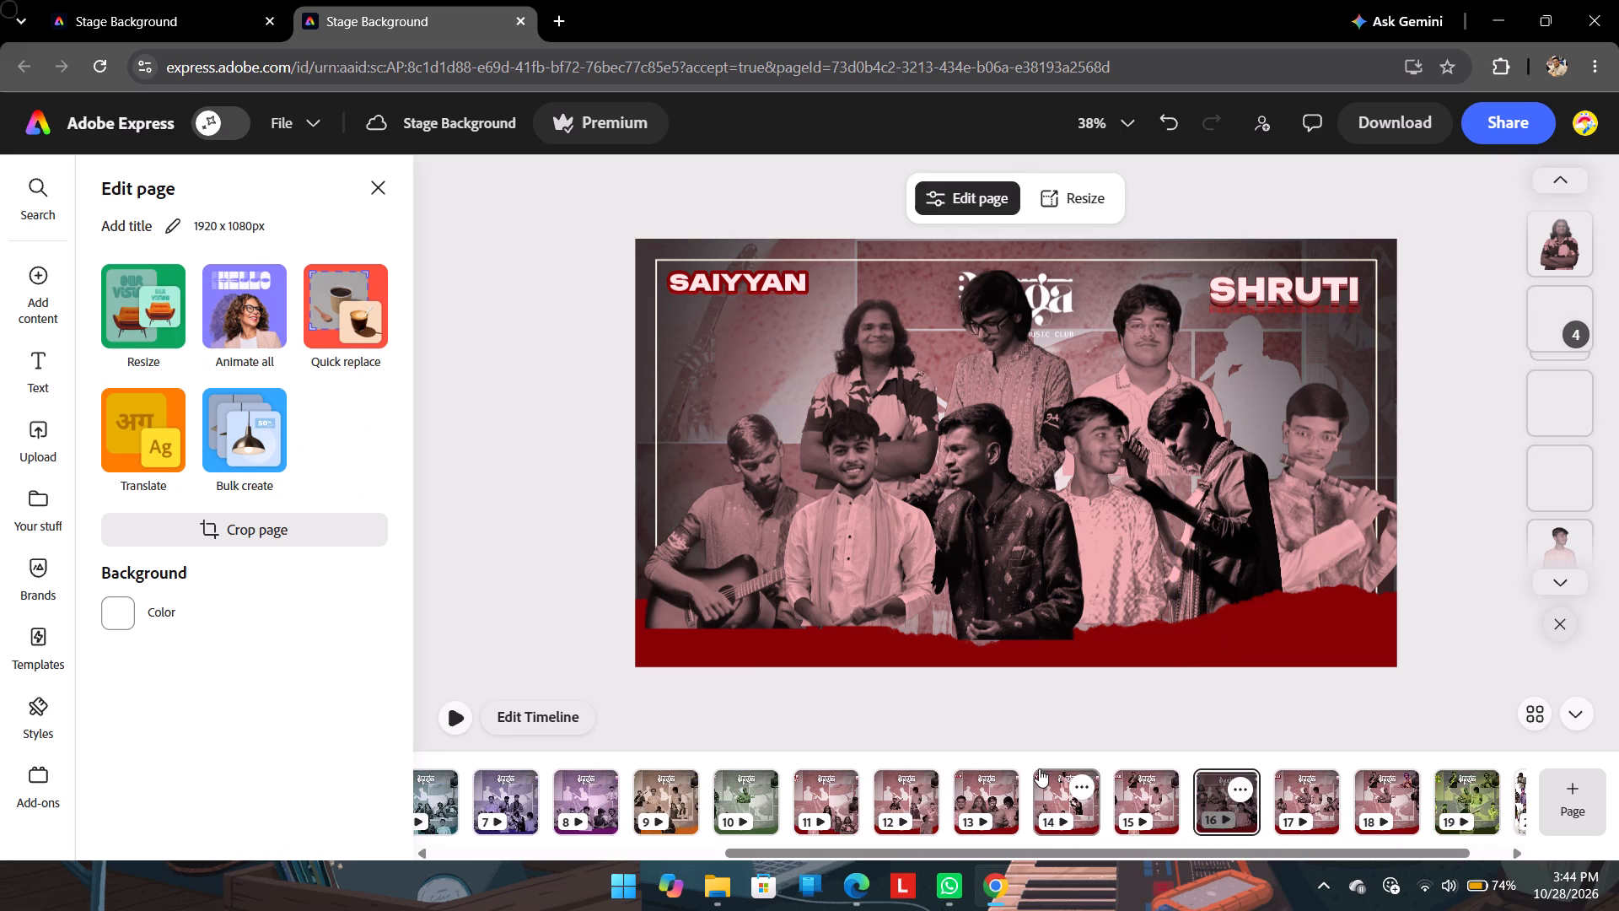
left_click(1070, 796)
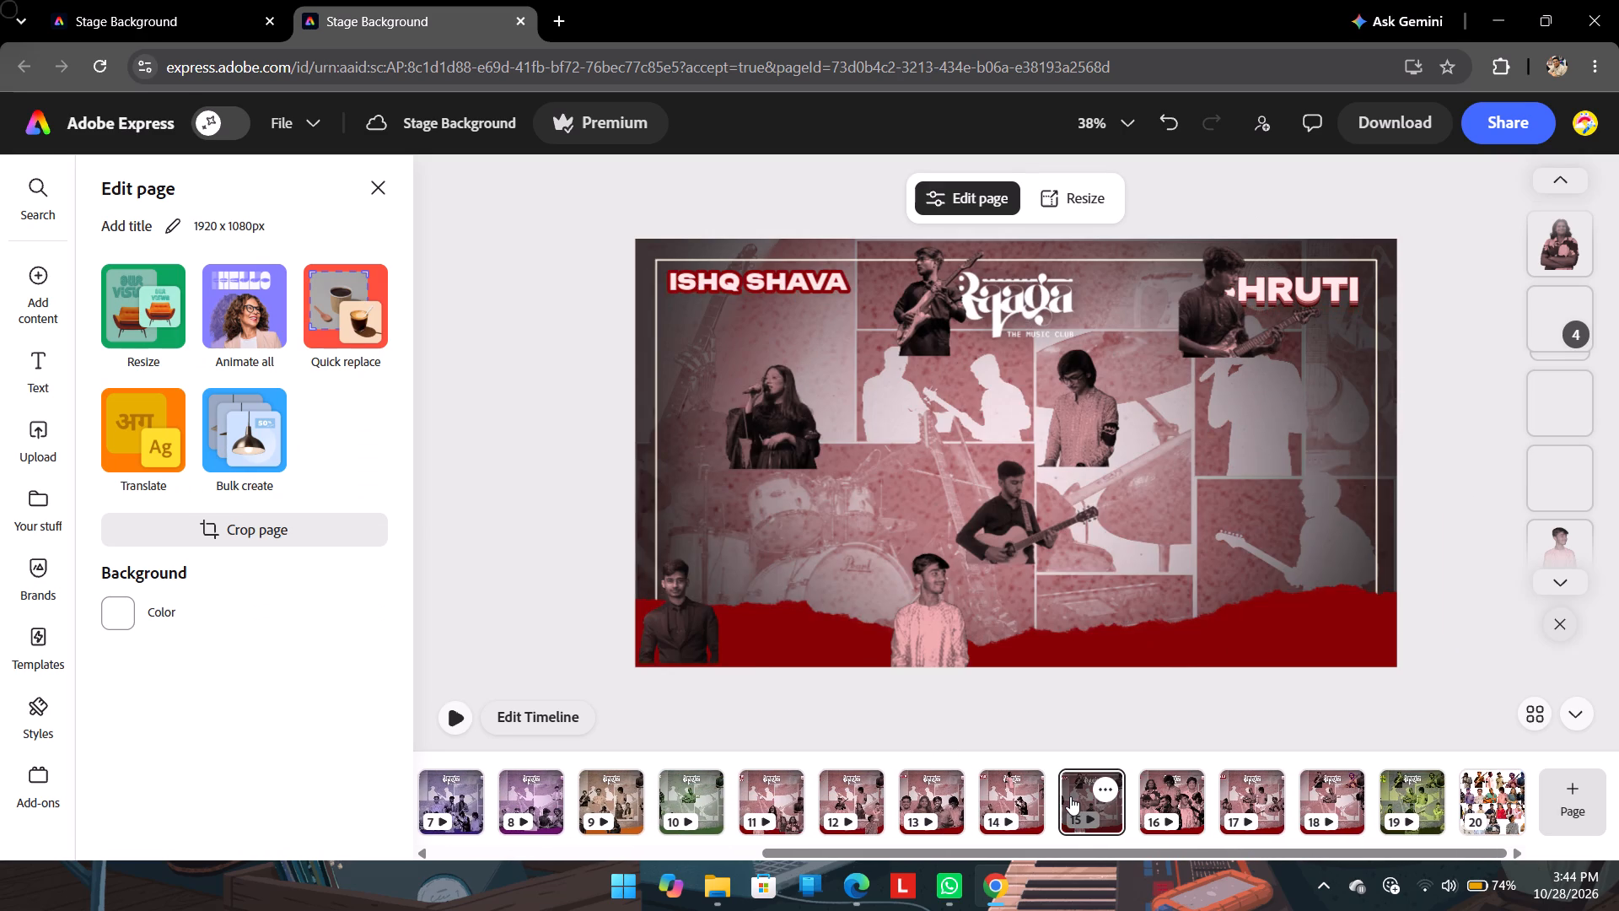
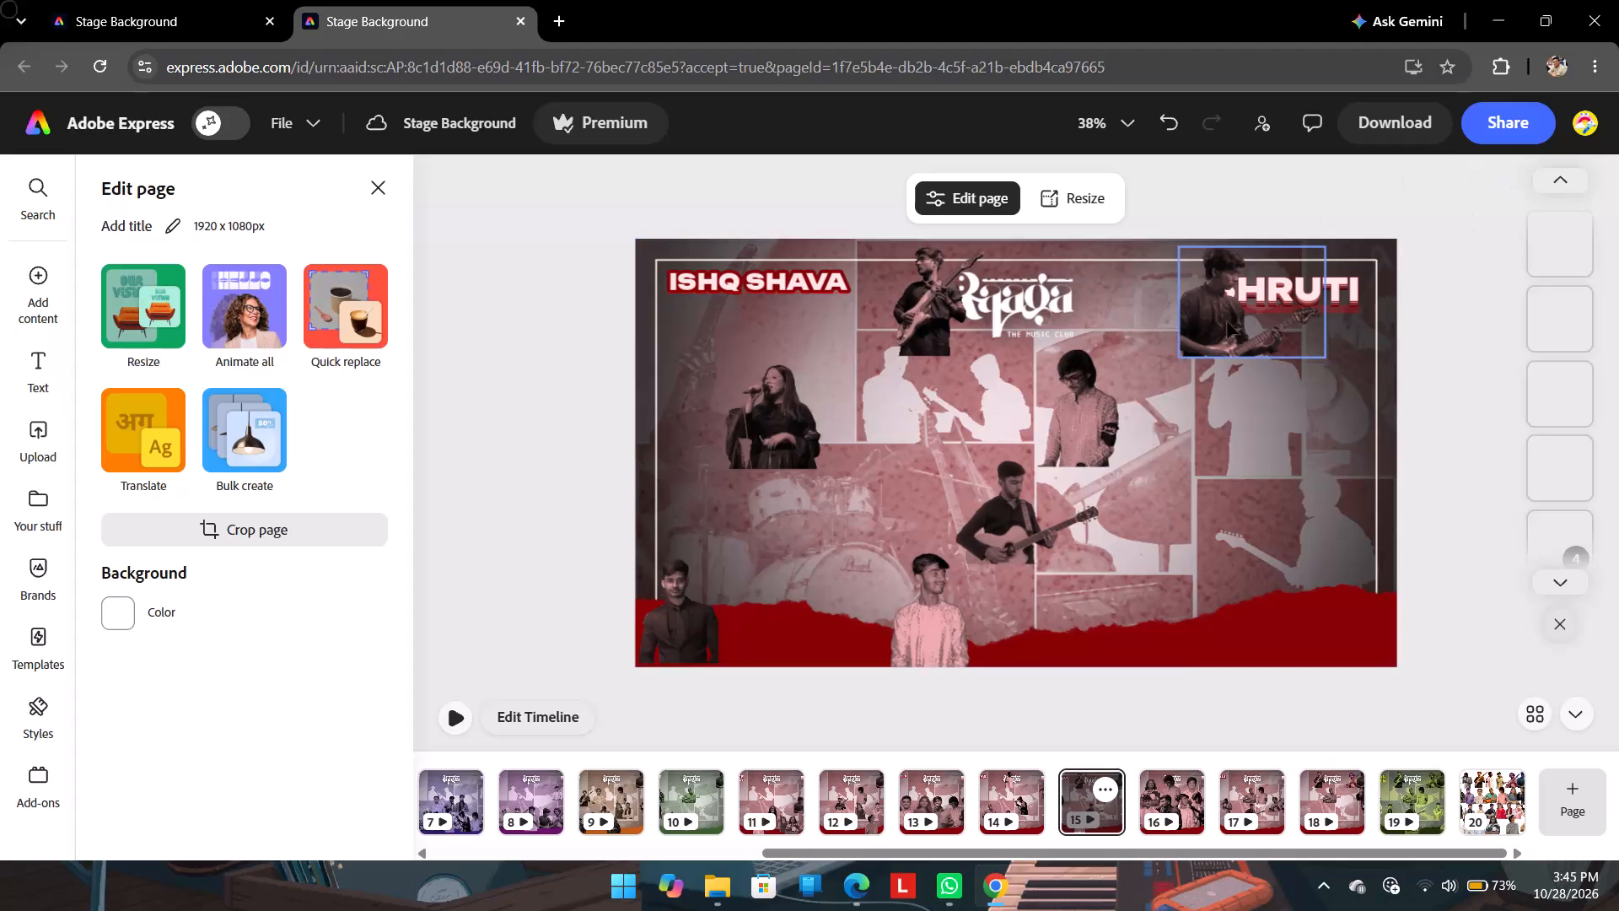
Move the electric guitarist off the SHRUTI title and gather the acoustic guitarist and the smiling light-shirted performer on that side below him.
left_click_drag(1205, 324, 1213, 336)
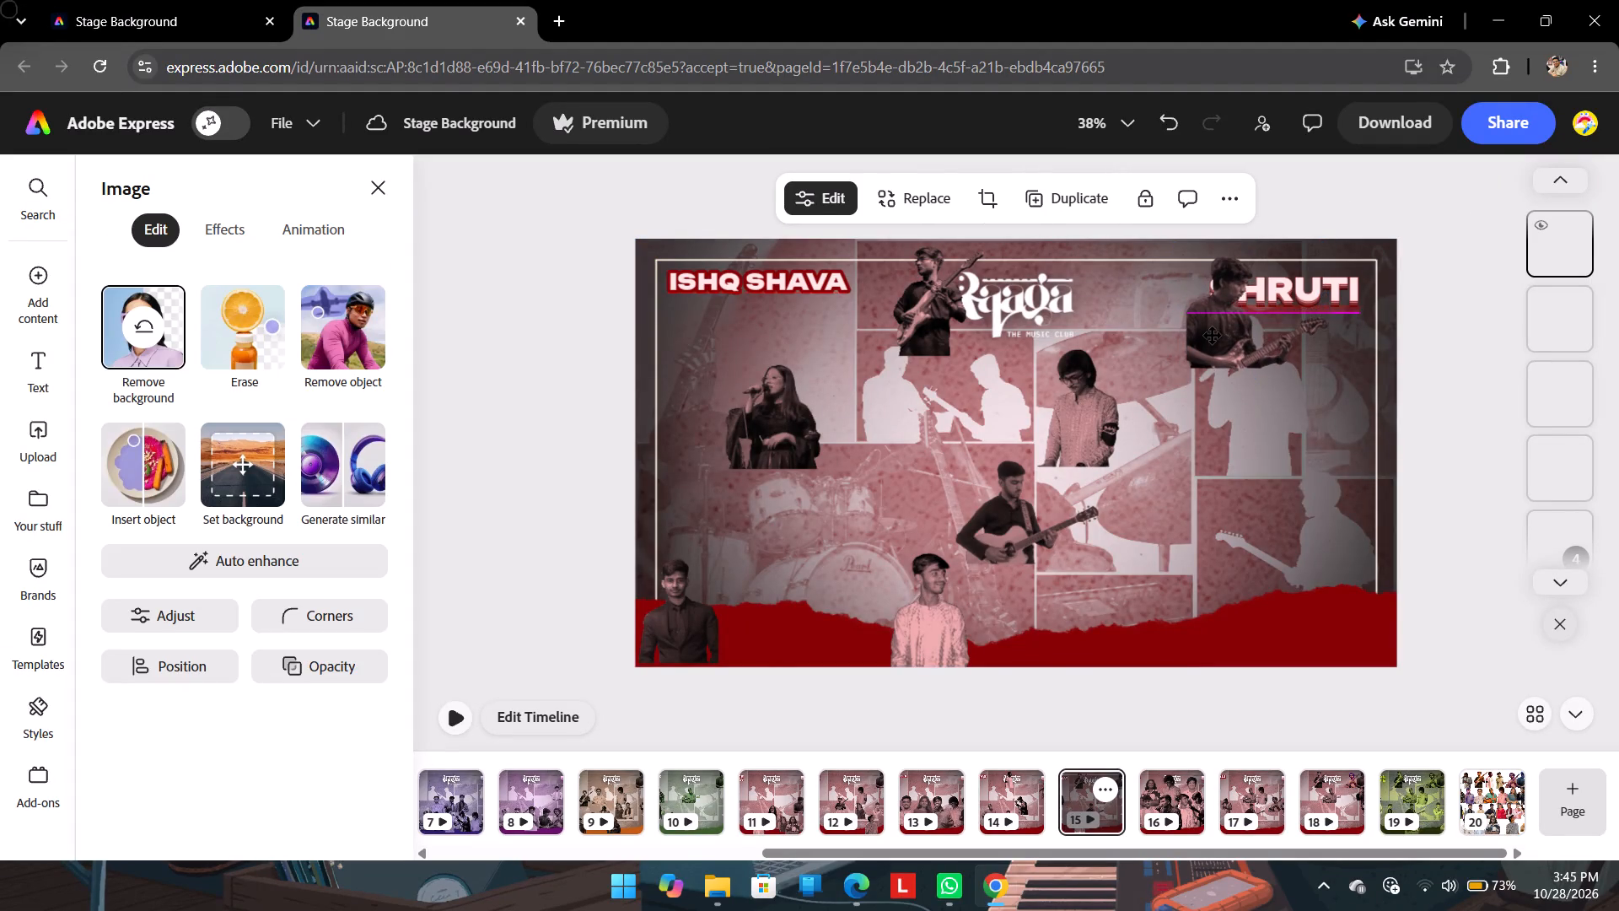
left_click_drag(1213, 336, 1213, 331)
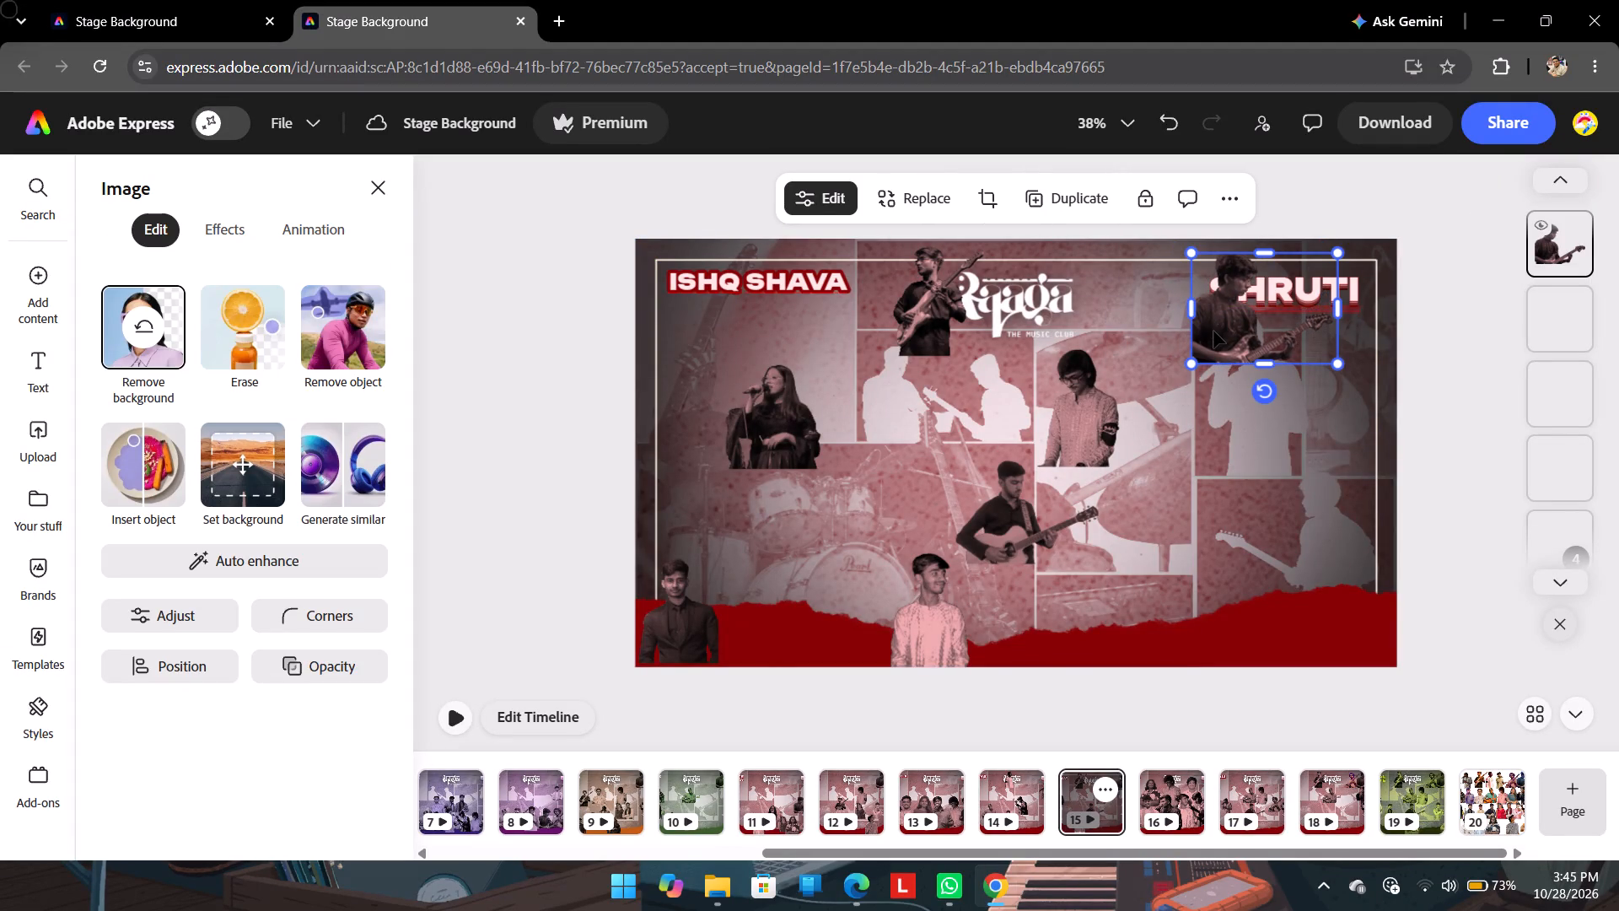
left_click(1213, 331)
left_click_drag(1255, 318, 1323, 547)
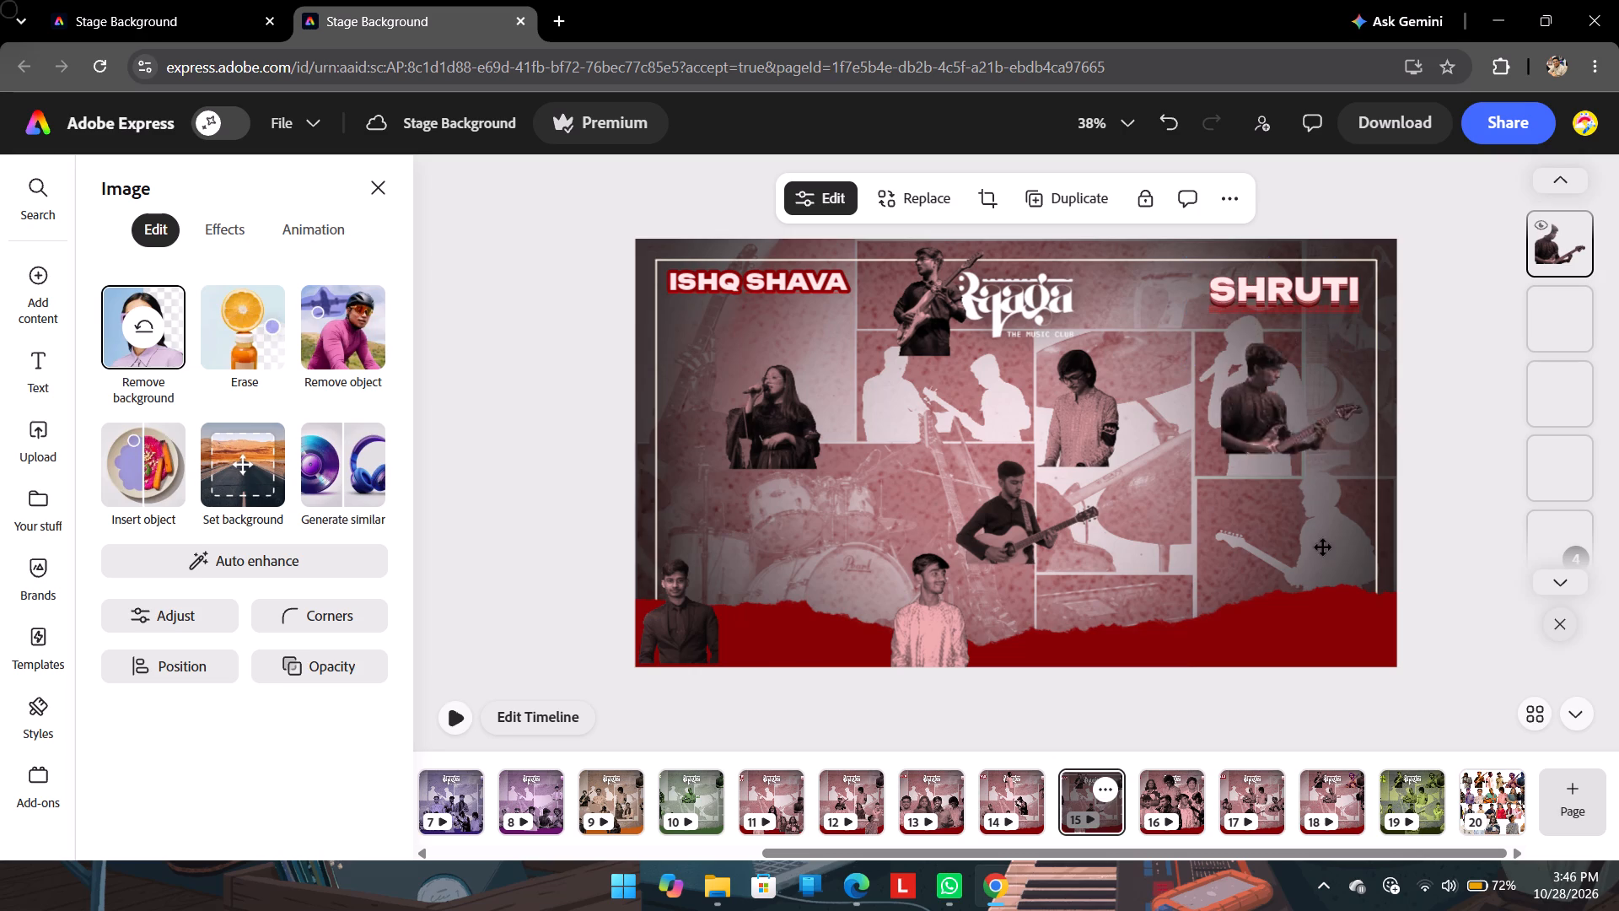
left_click_drag(1323, 547, 1186, 488)
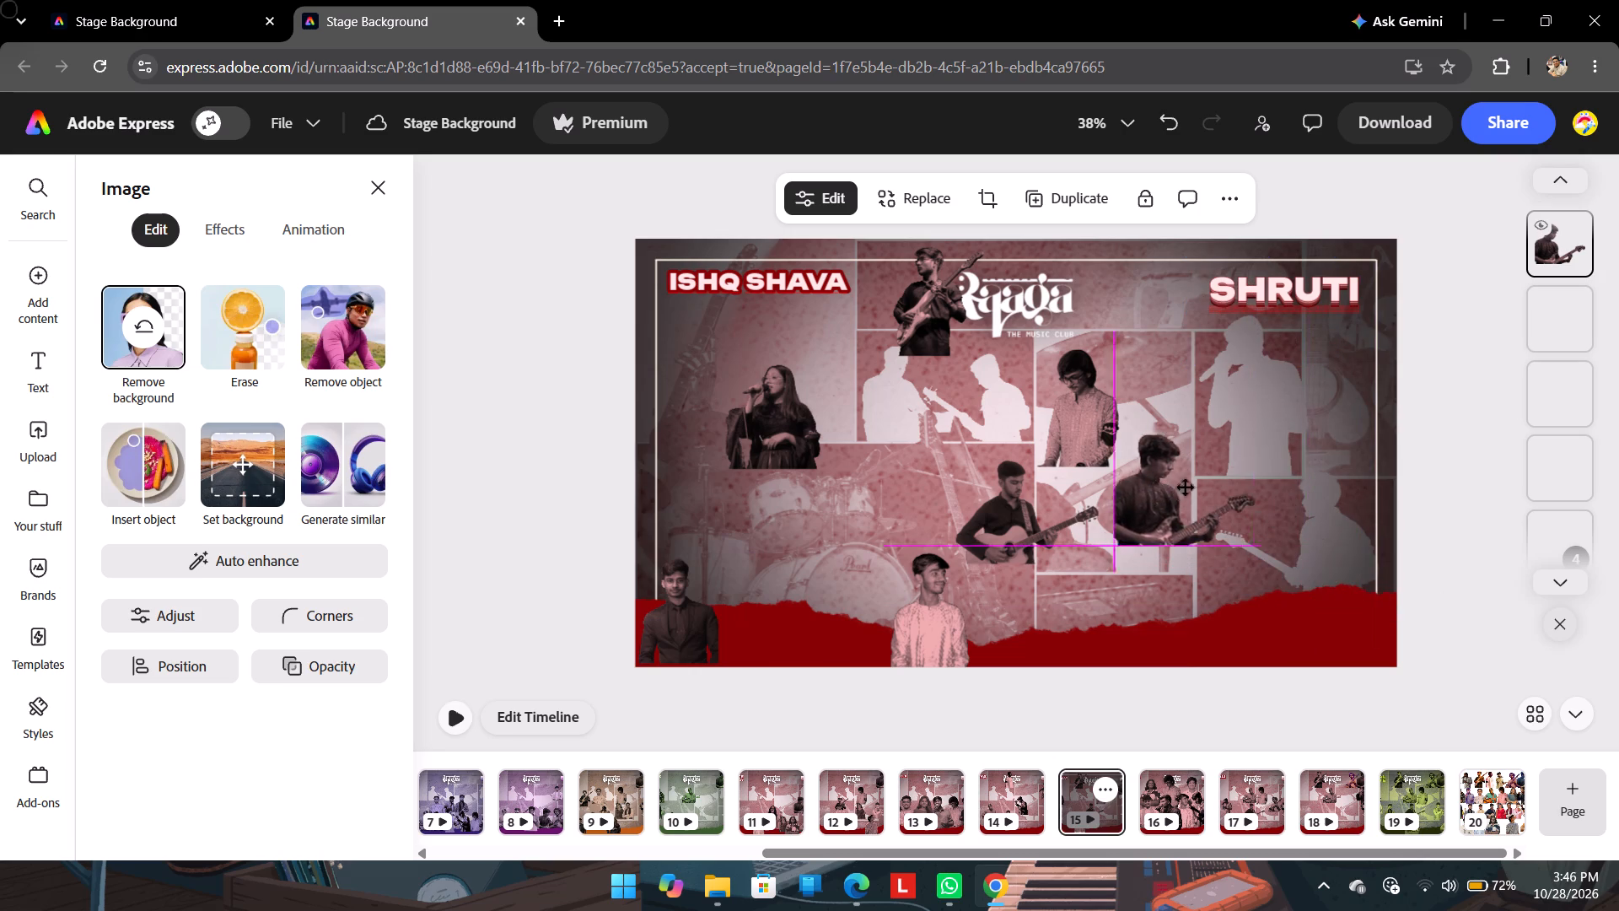
left_click_drag(1186, 488, 1213, 370)
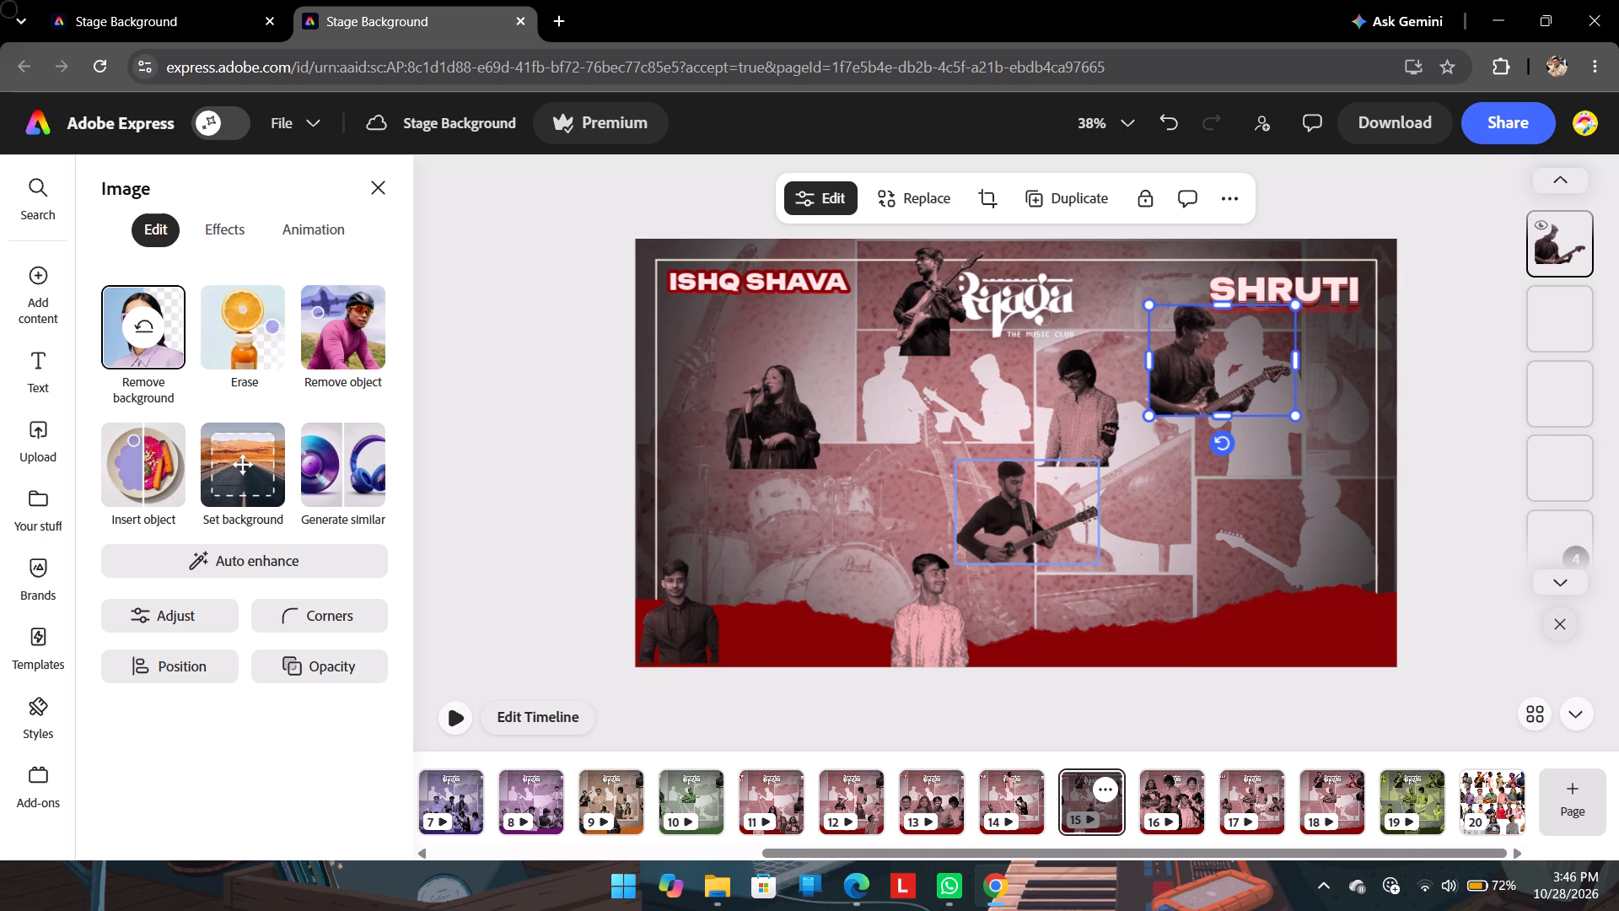
left_click_drag(945, 600, 1295, 491)
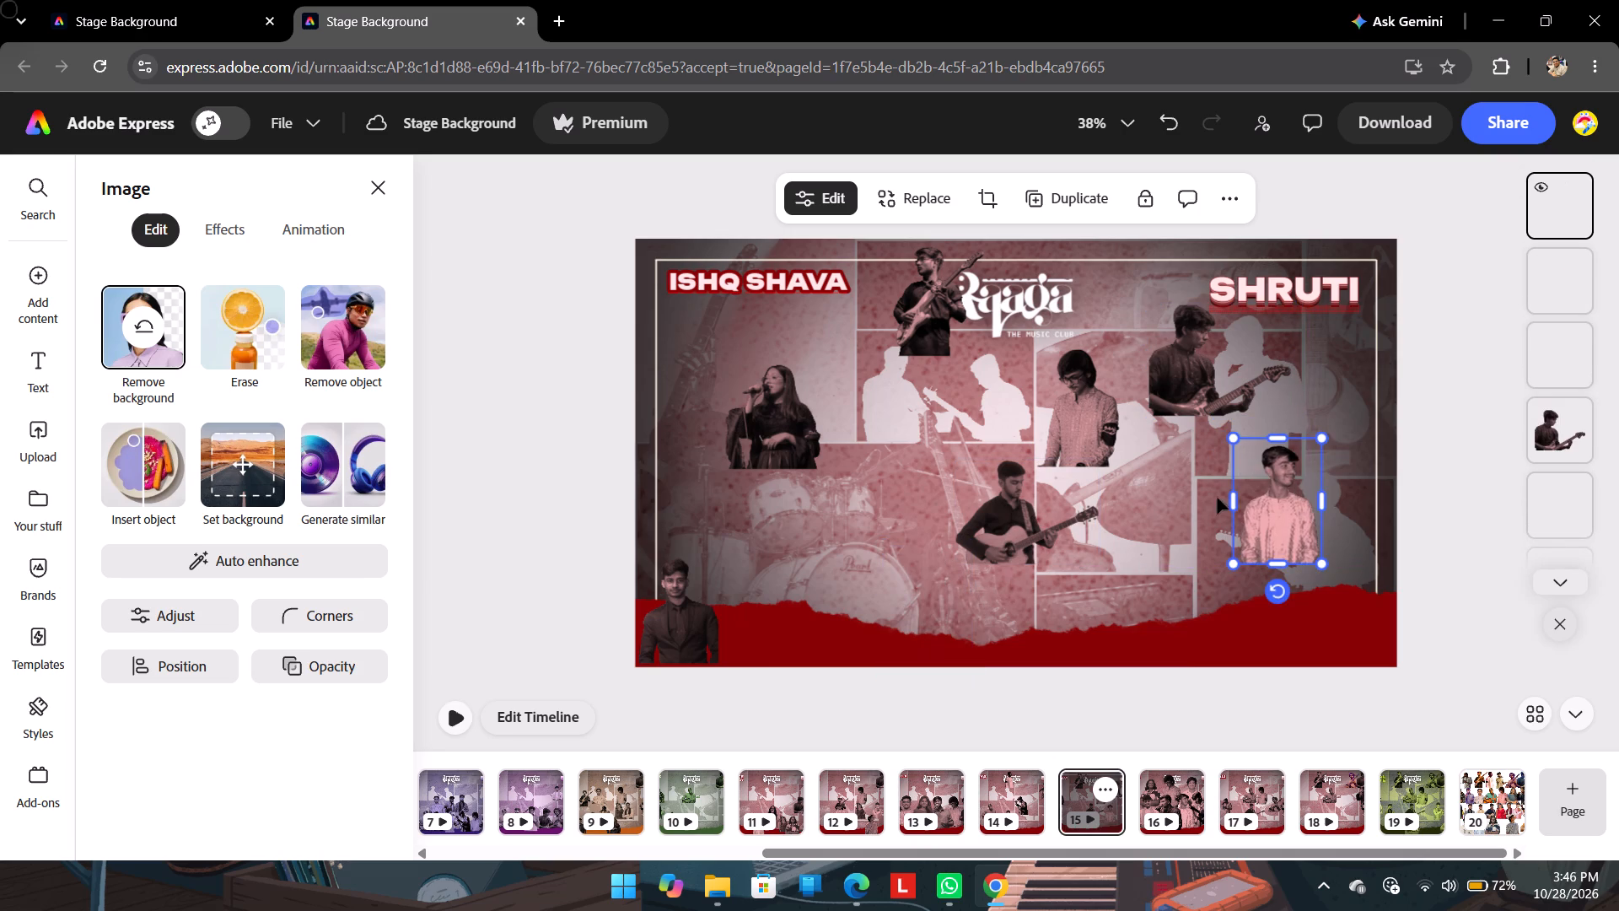
left_click_drag(1036, 504, 1236, 464)
Move the woman singer to the front centre of the page and enlarge her into a large front-row figure.
left_click_drag(774, 418, 1063, 560)
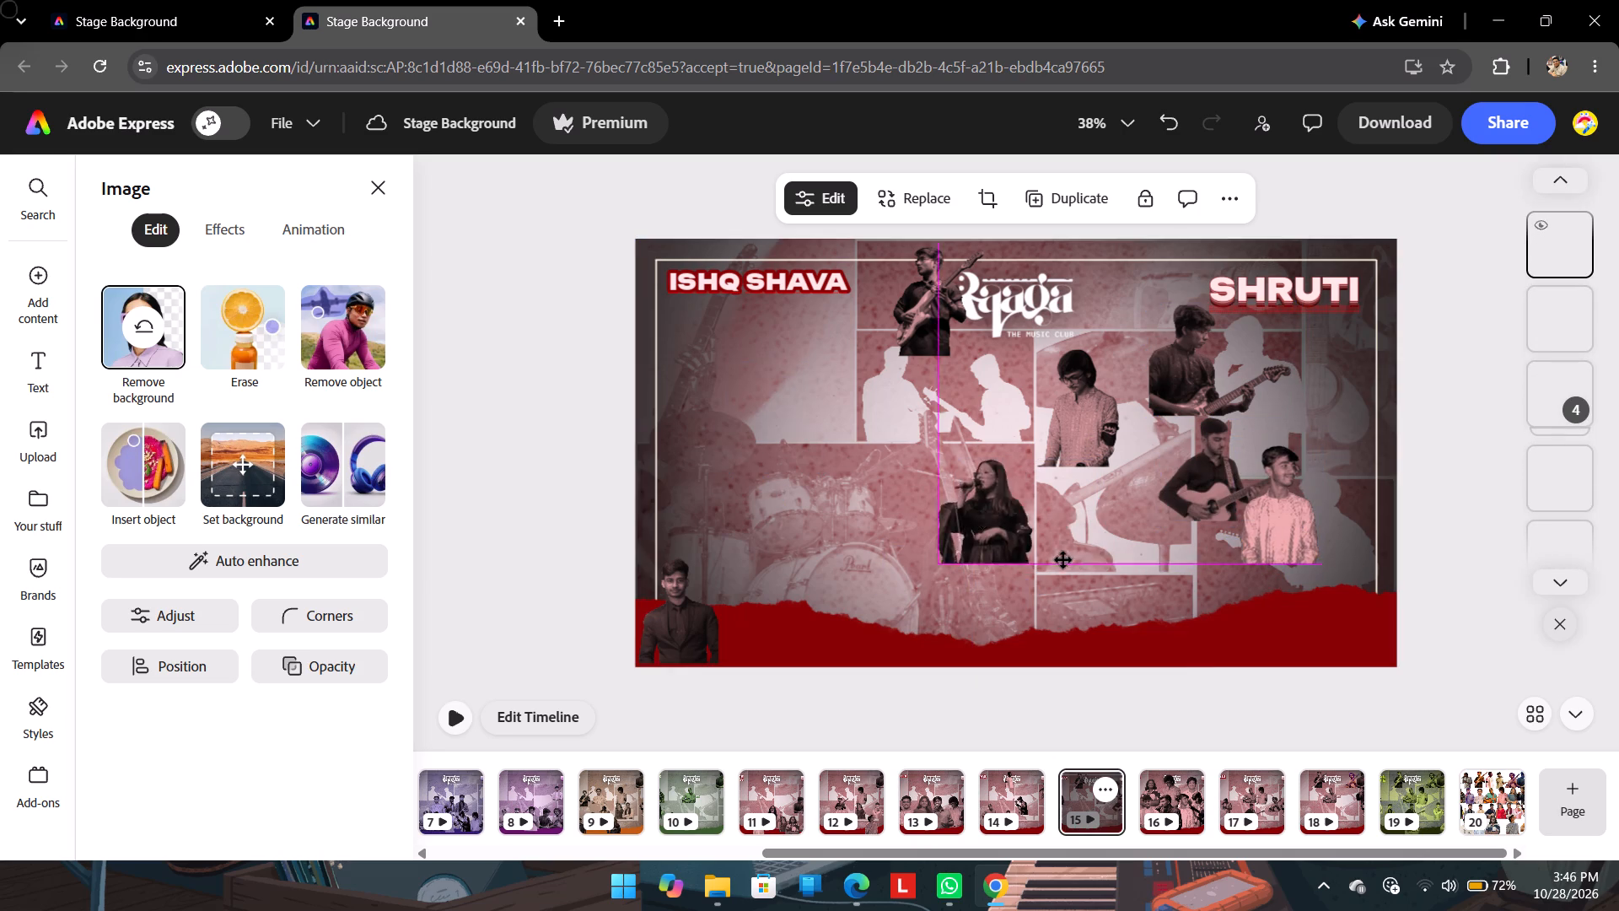
left_click_drag(1063, 560, 1010, 597)
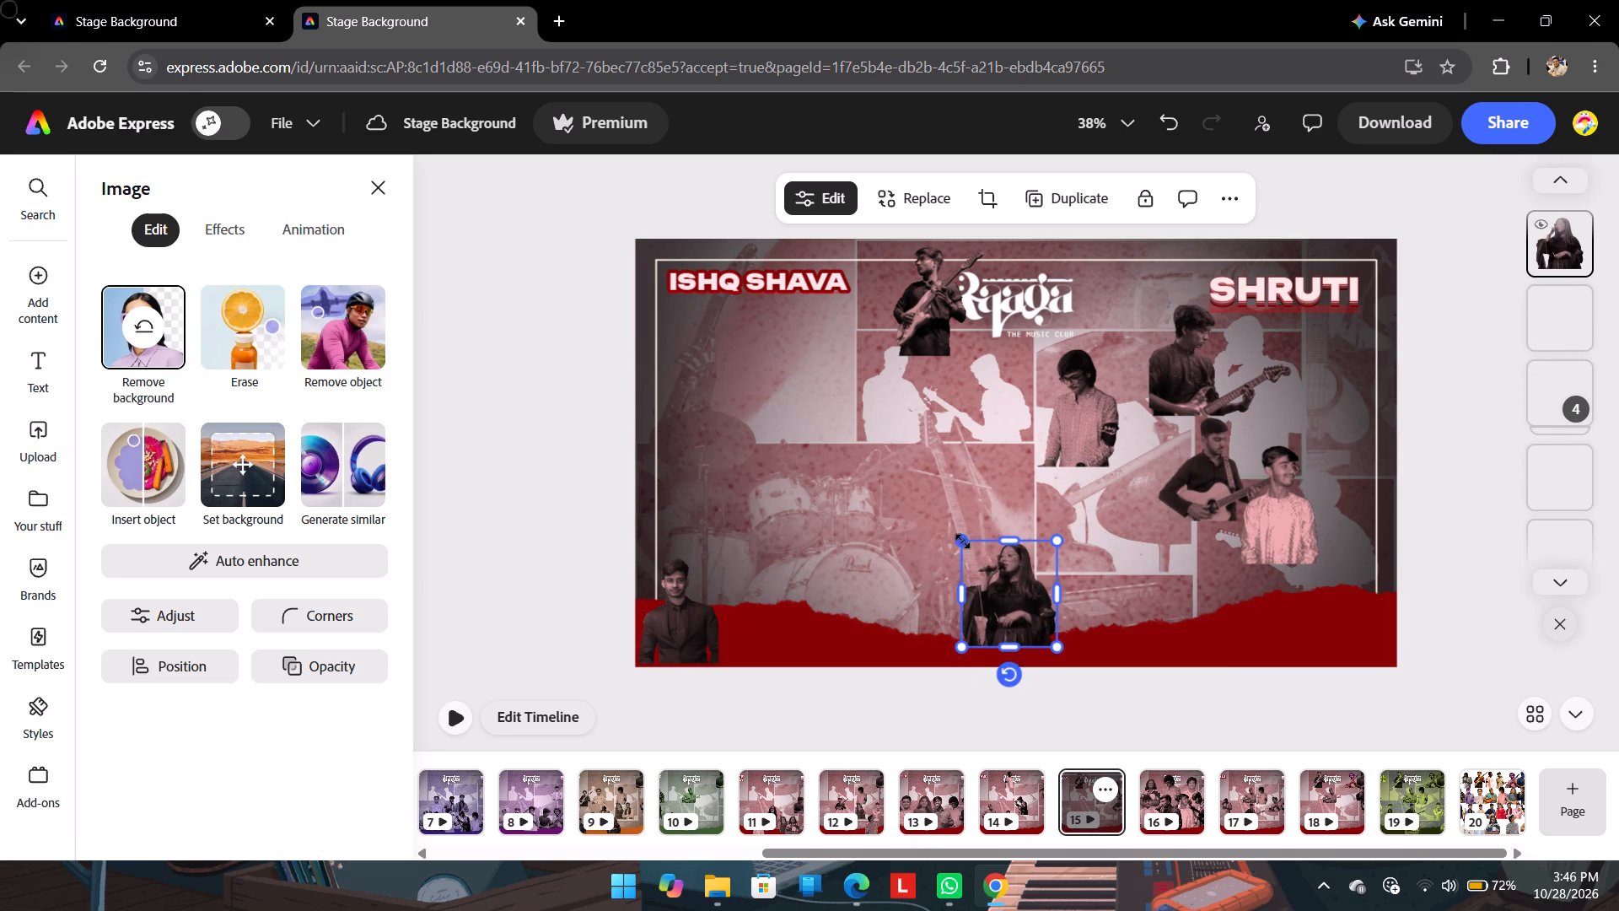
left_click_drag(962, 541, 818, 412)
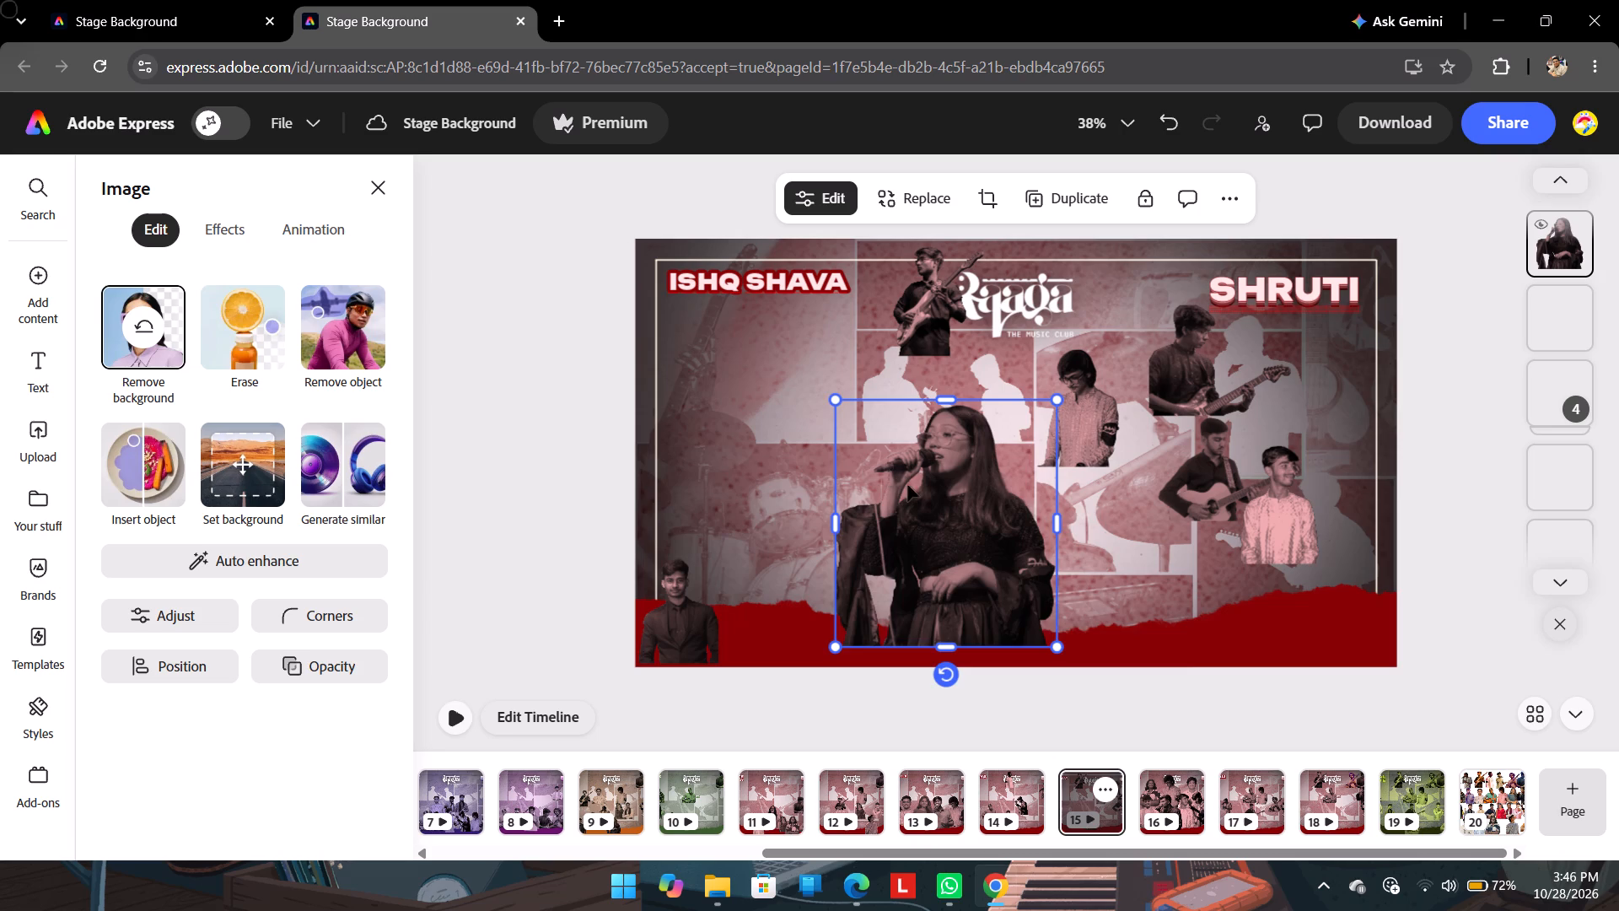
left_click_drag(907, 484, 960, 477)
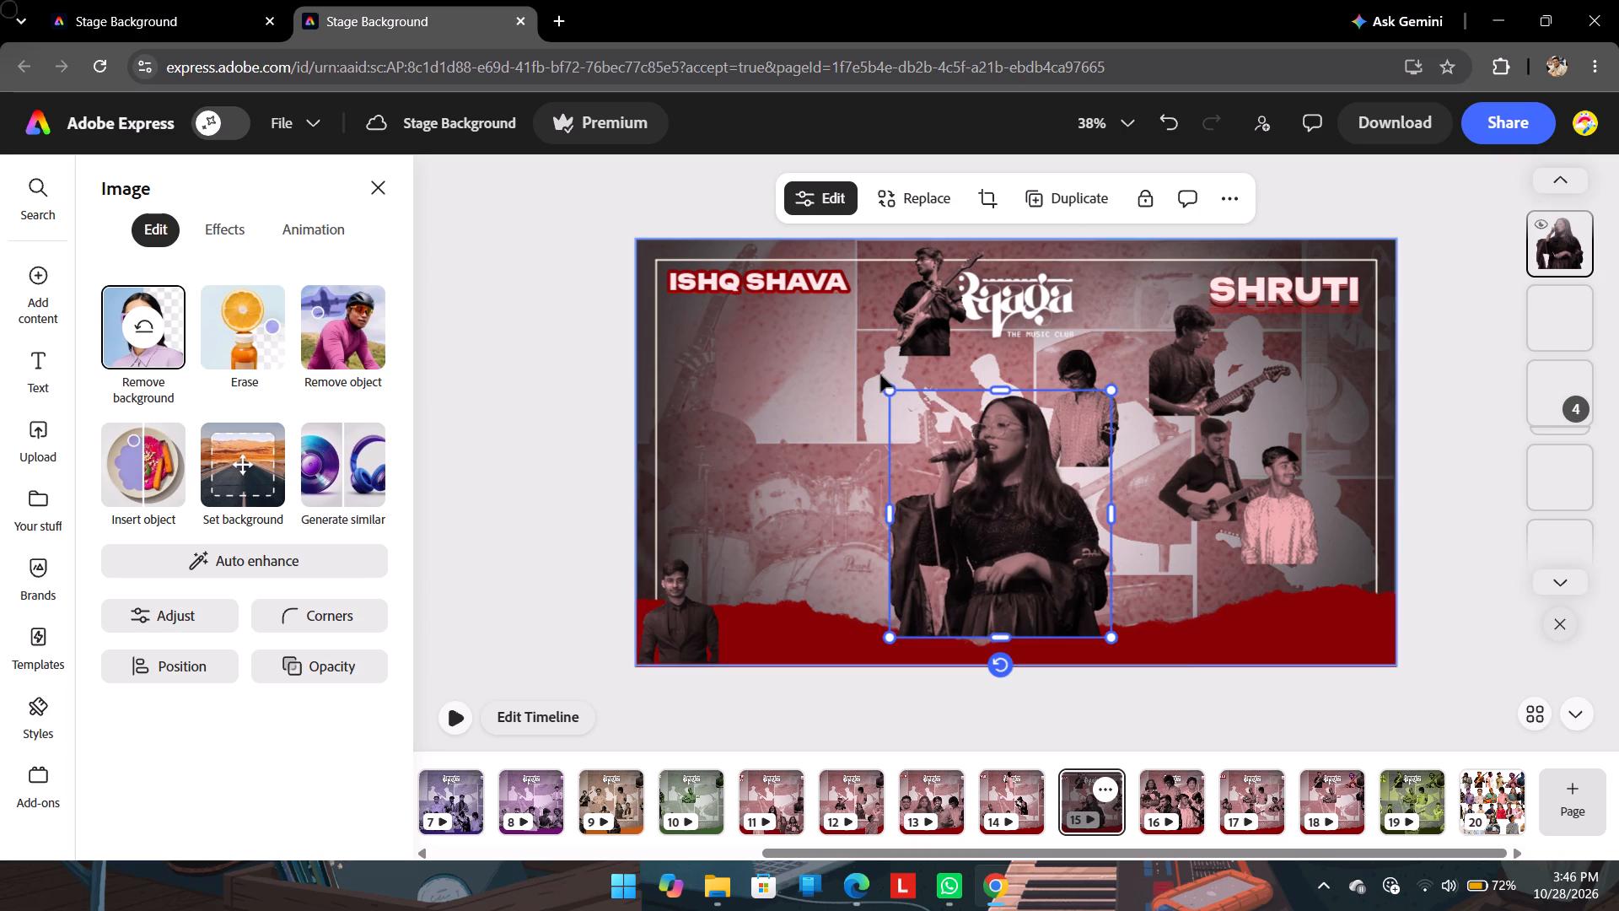
left_click_drag(893, 389, 851, 361)
left_click_drag(979, 476, 985, 495)
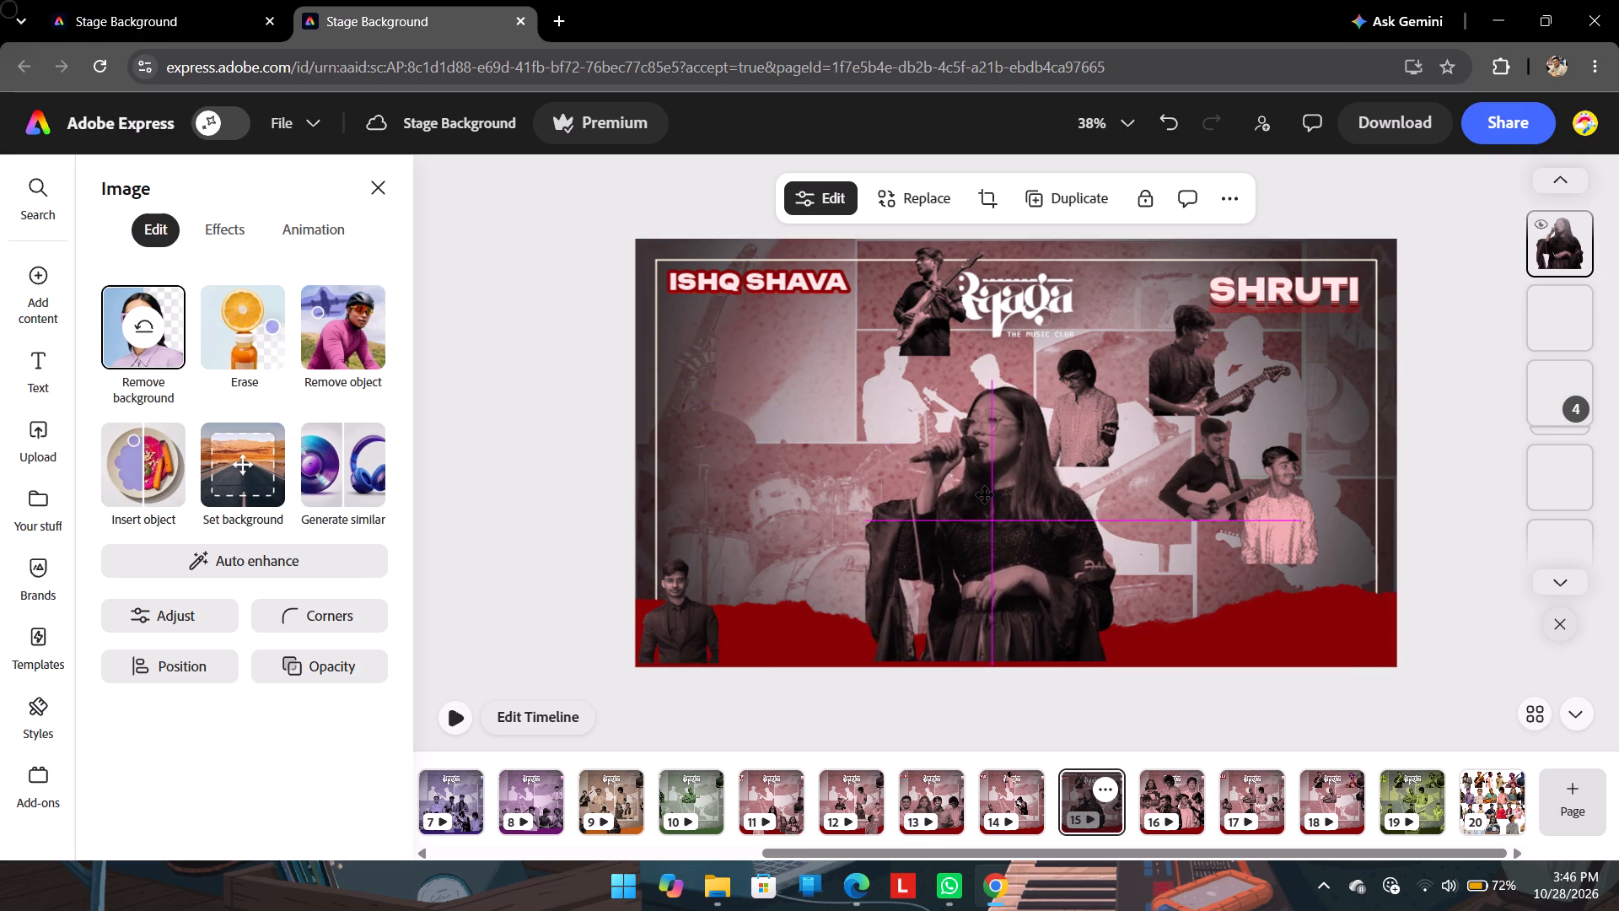
left_click_drag(985, 495, 987, 492)
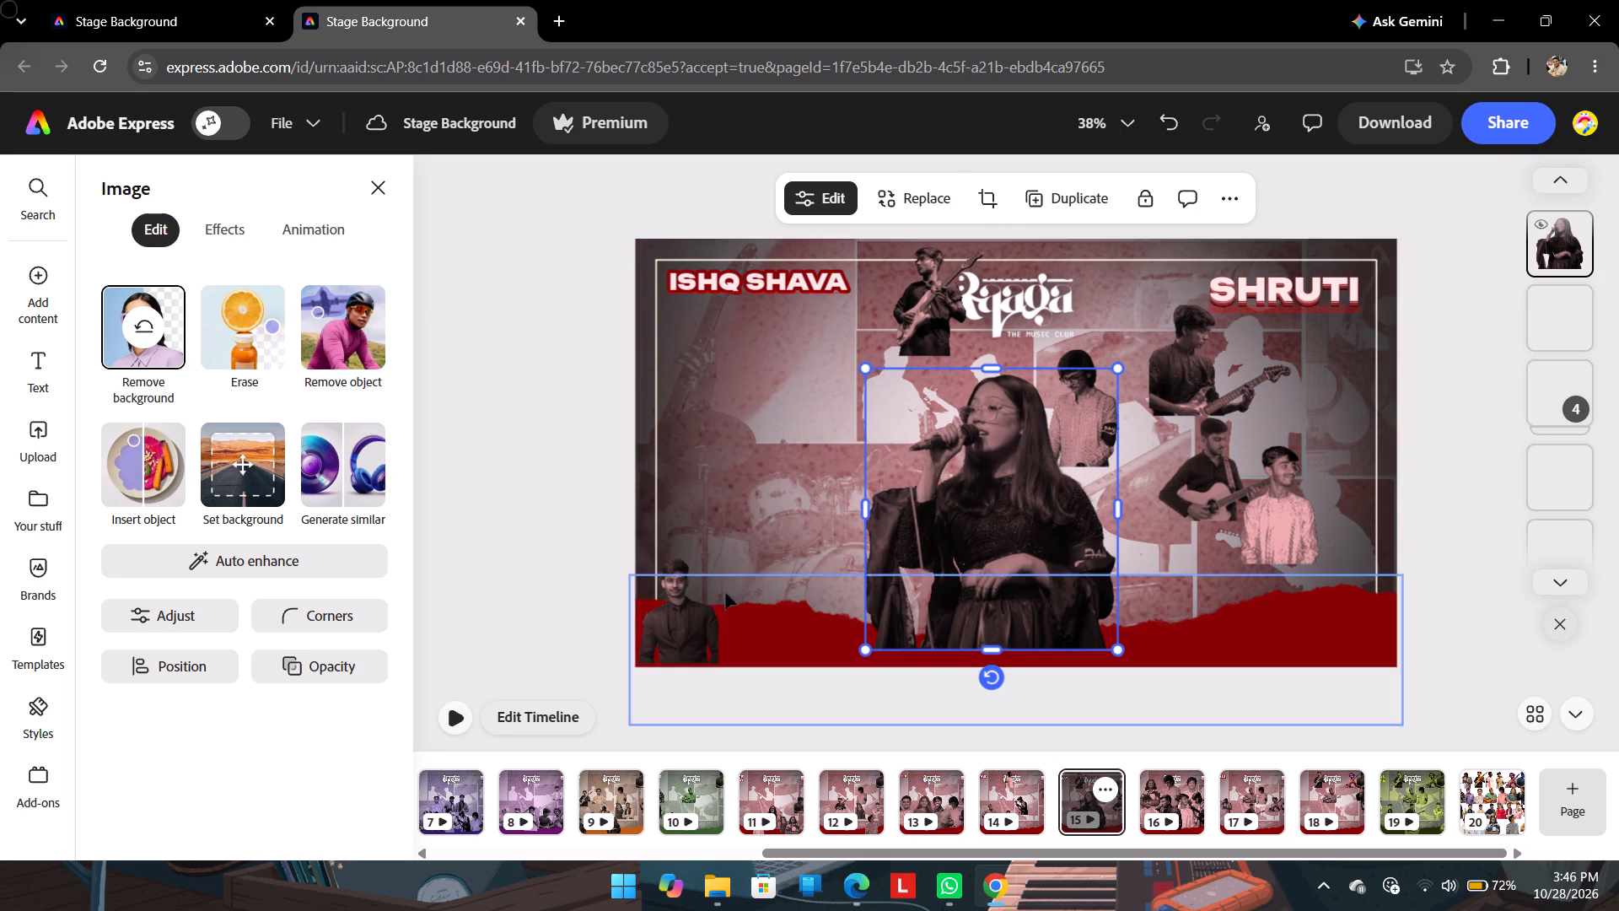
Move the guitarist beside the Raaga logo to the singer's ISHQ SHAVA side and enlarge him to nearly her size.
left_click_drag(946, 266, 854, 503)
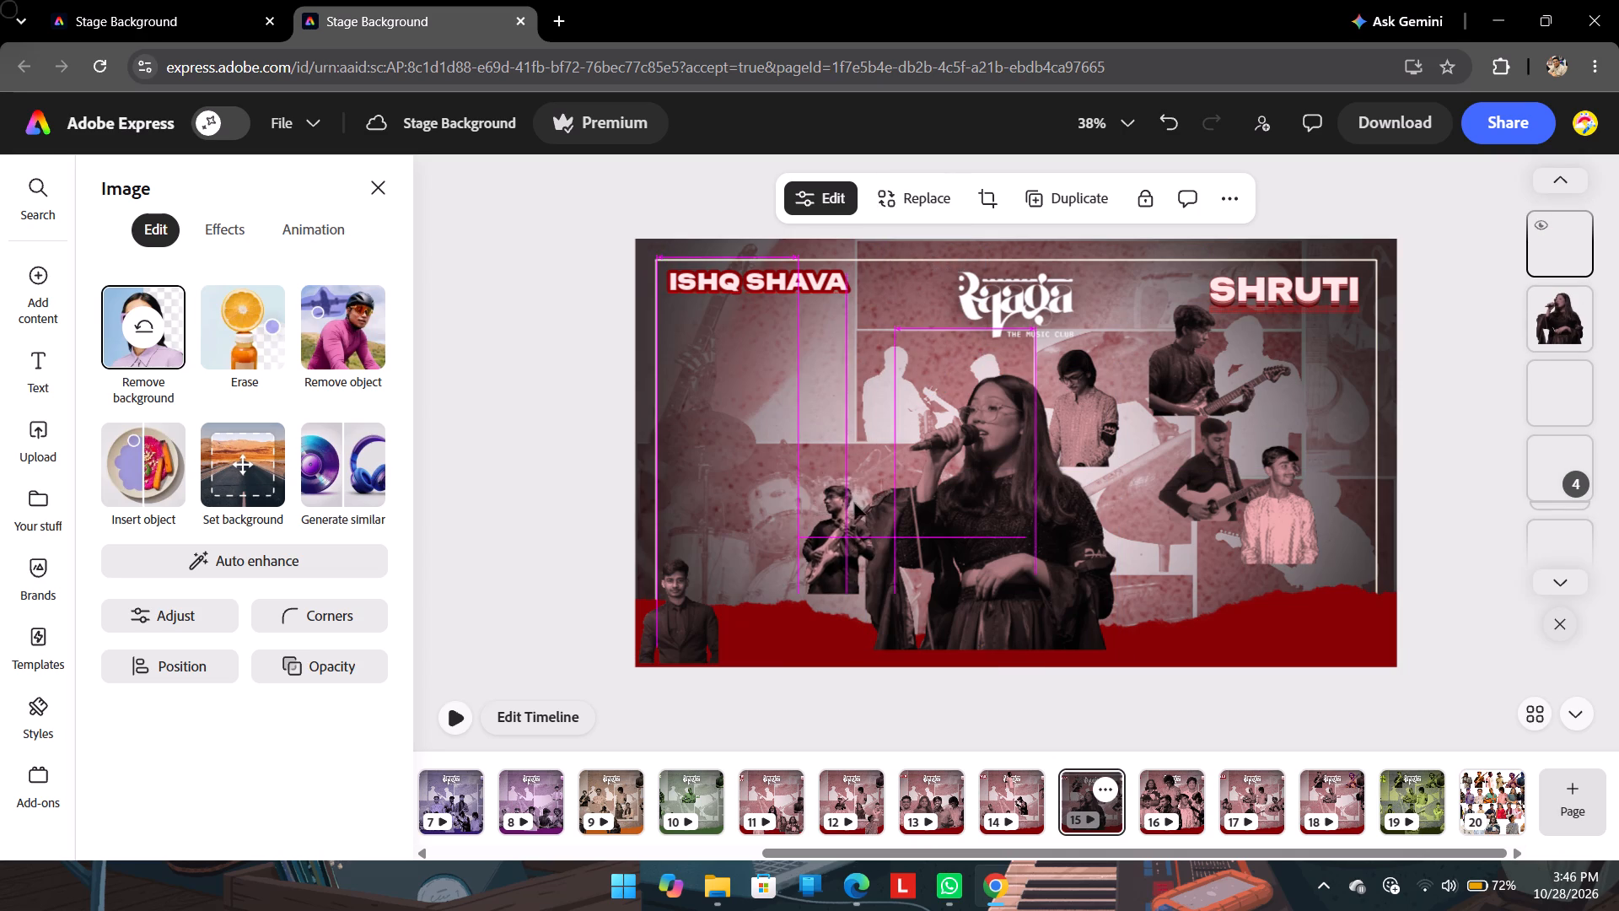
left_click_drag(799, 481, 685, 376)
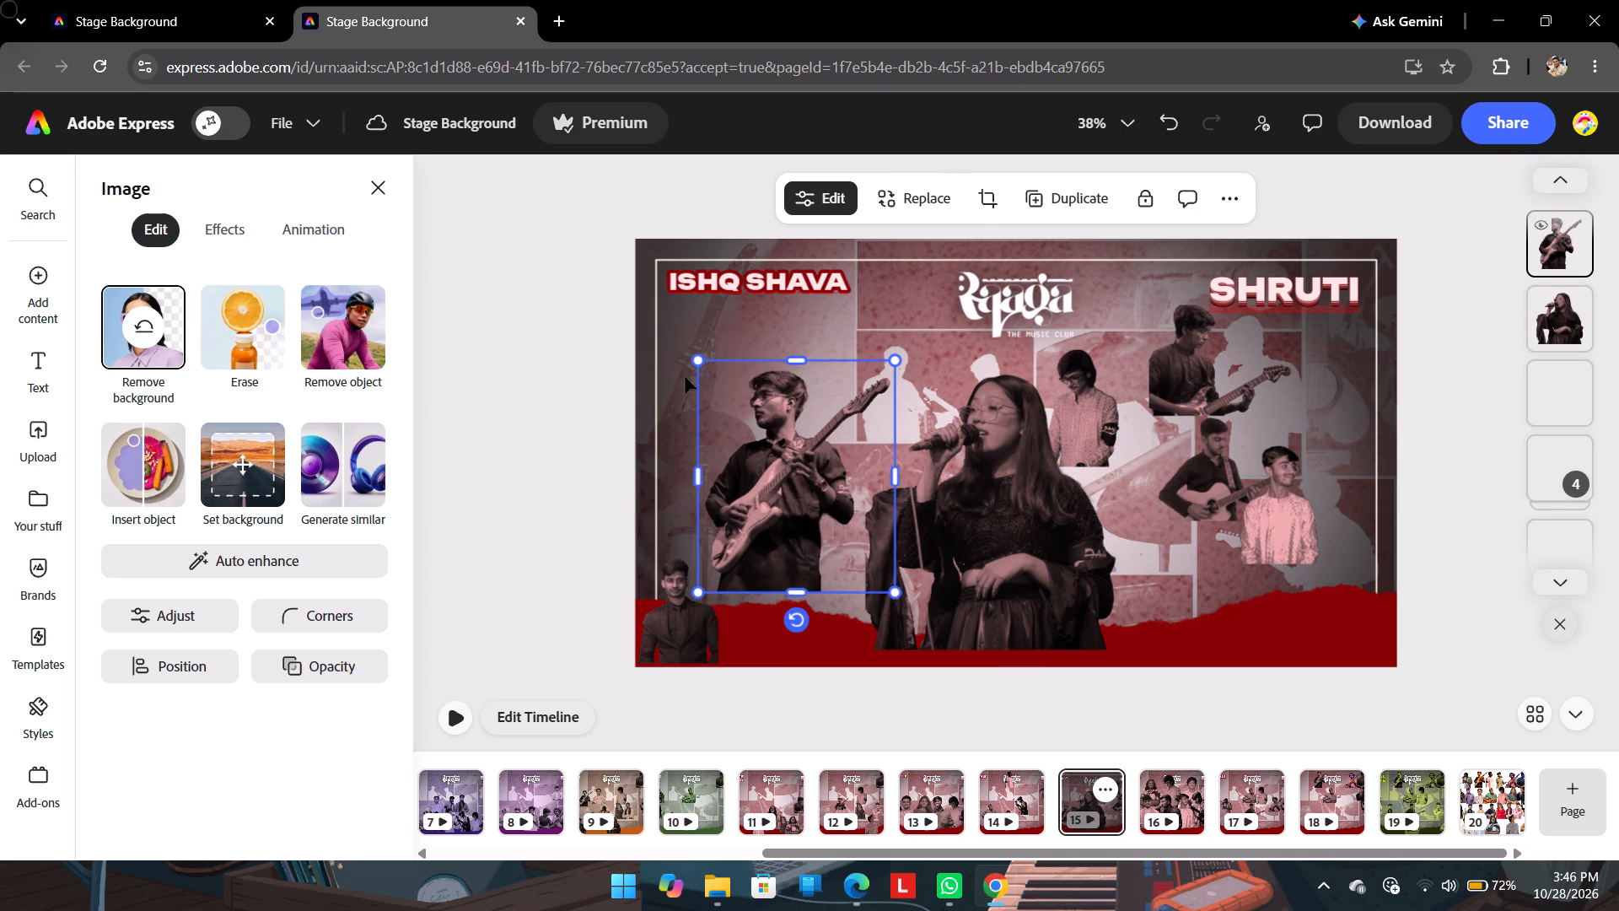
left_click_drag(796, 489, 859, 540)
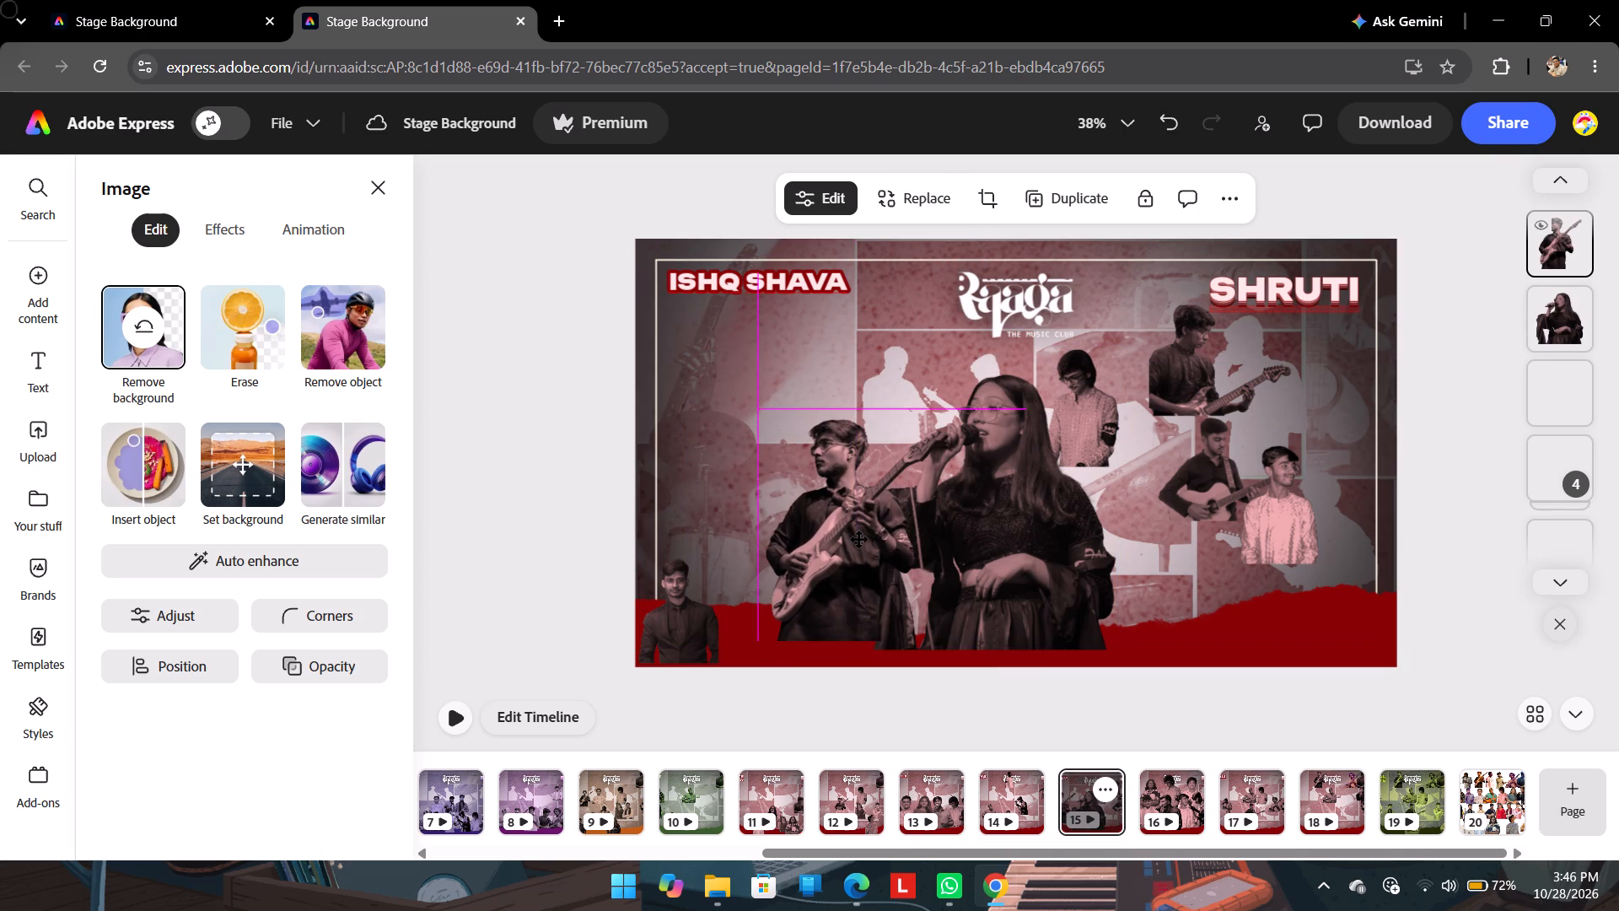
left_click_drag(859, 540, 848, 533)
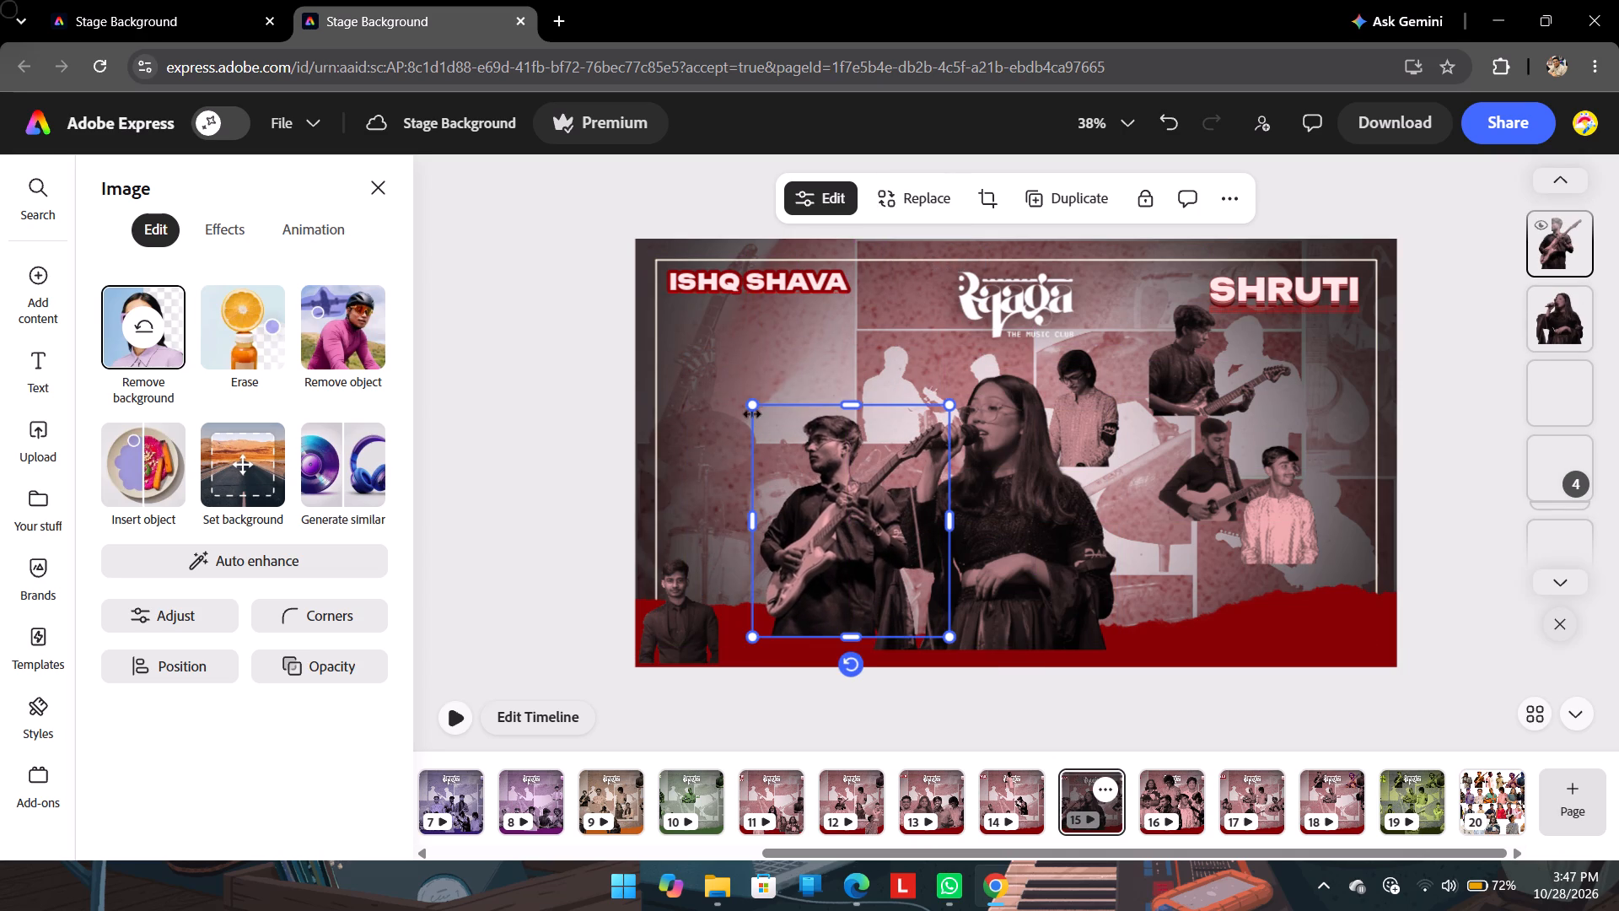
left_click_drag(751, 411, 733, 394)
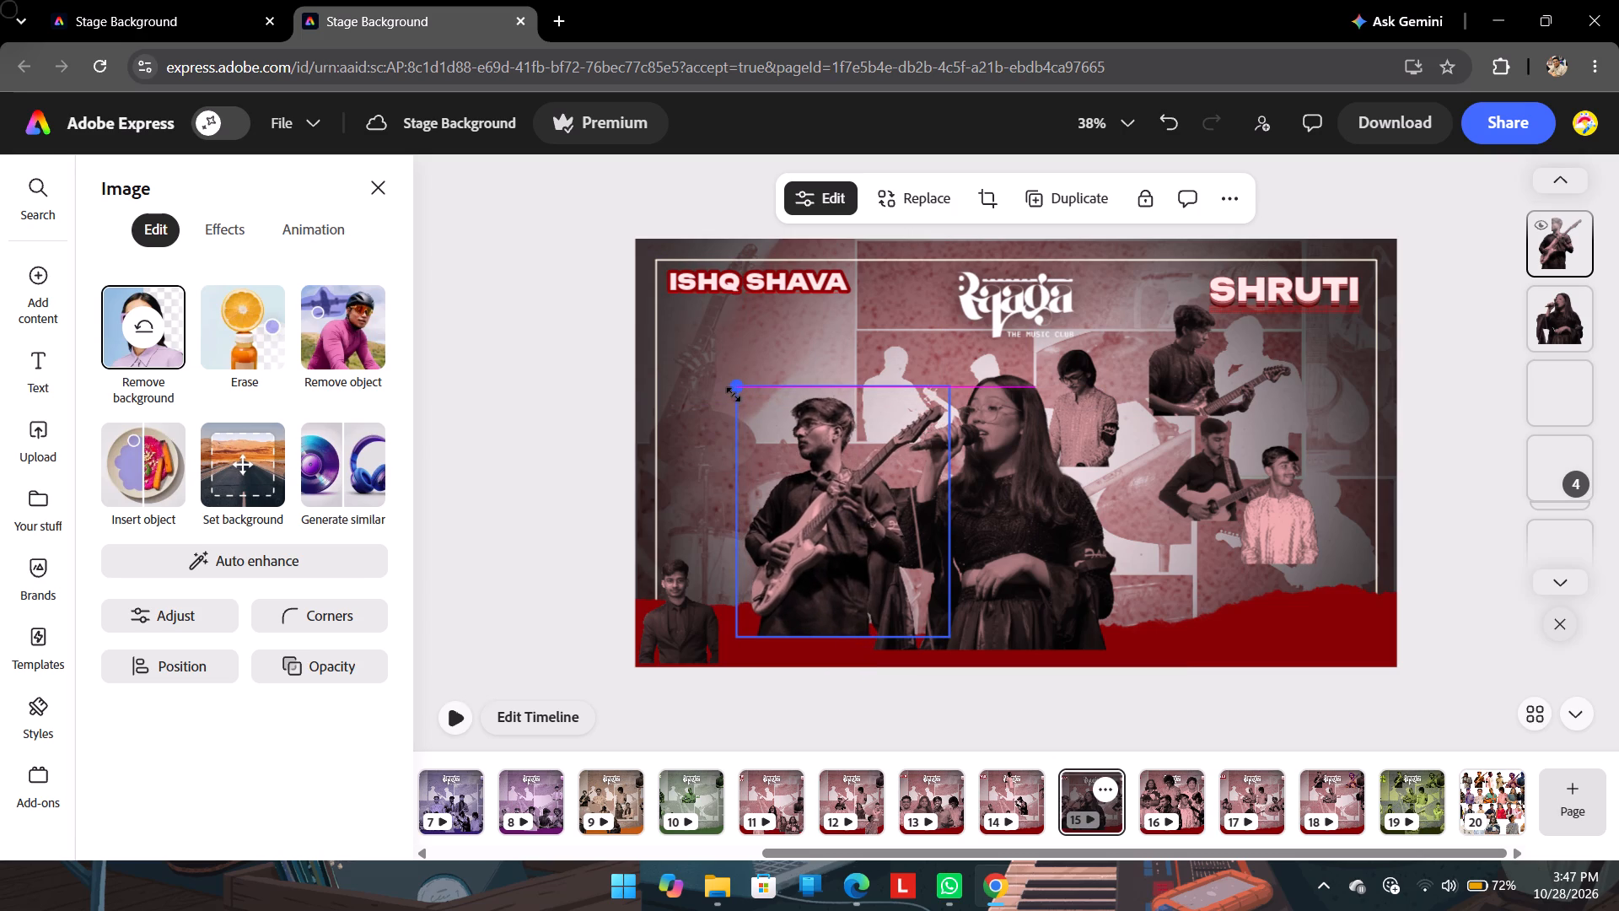
left_click_drag(733, 394, 731, 391)
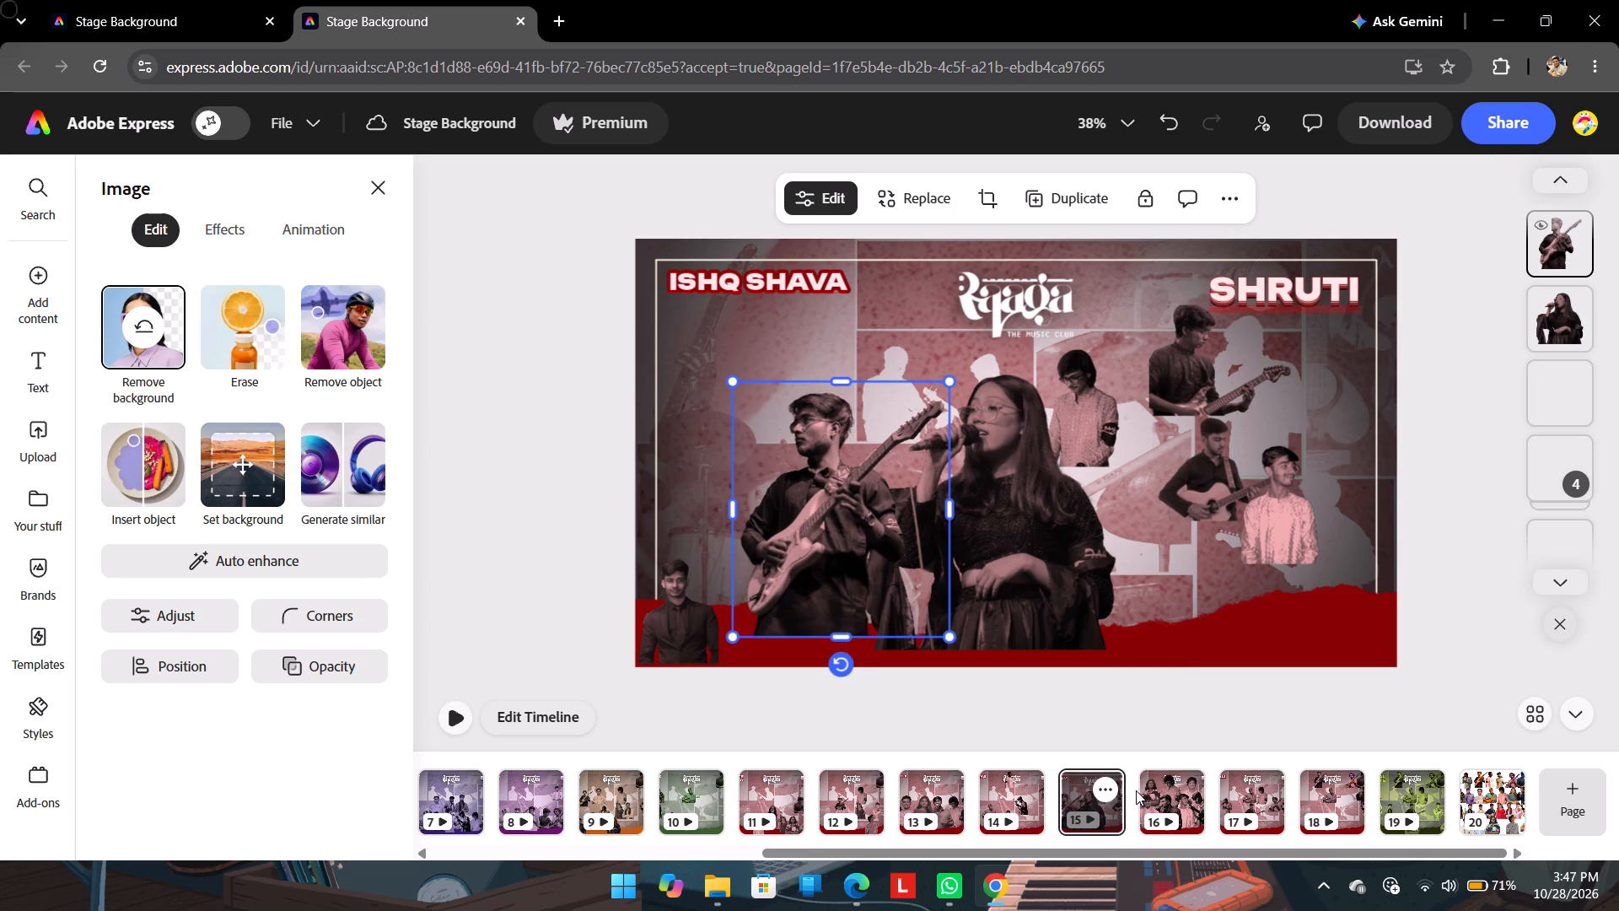
Compare with the Saiyyan layout on page 16, return to page 15 and shrink the singer slightly to about the front guitarist's height.
left_click(1143, 790)
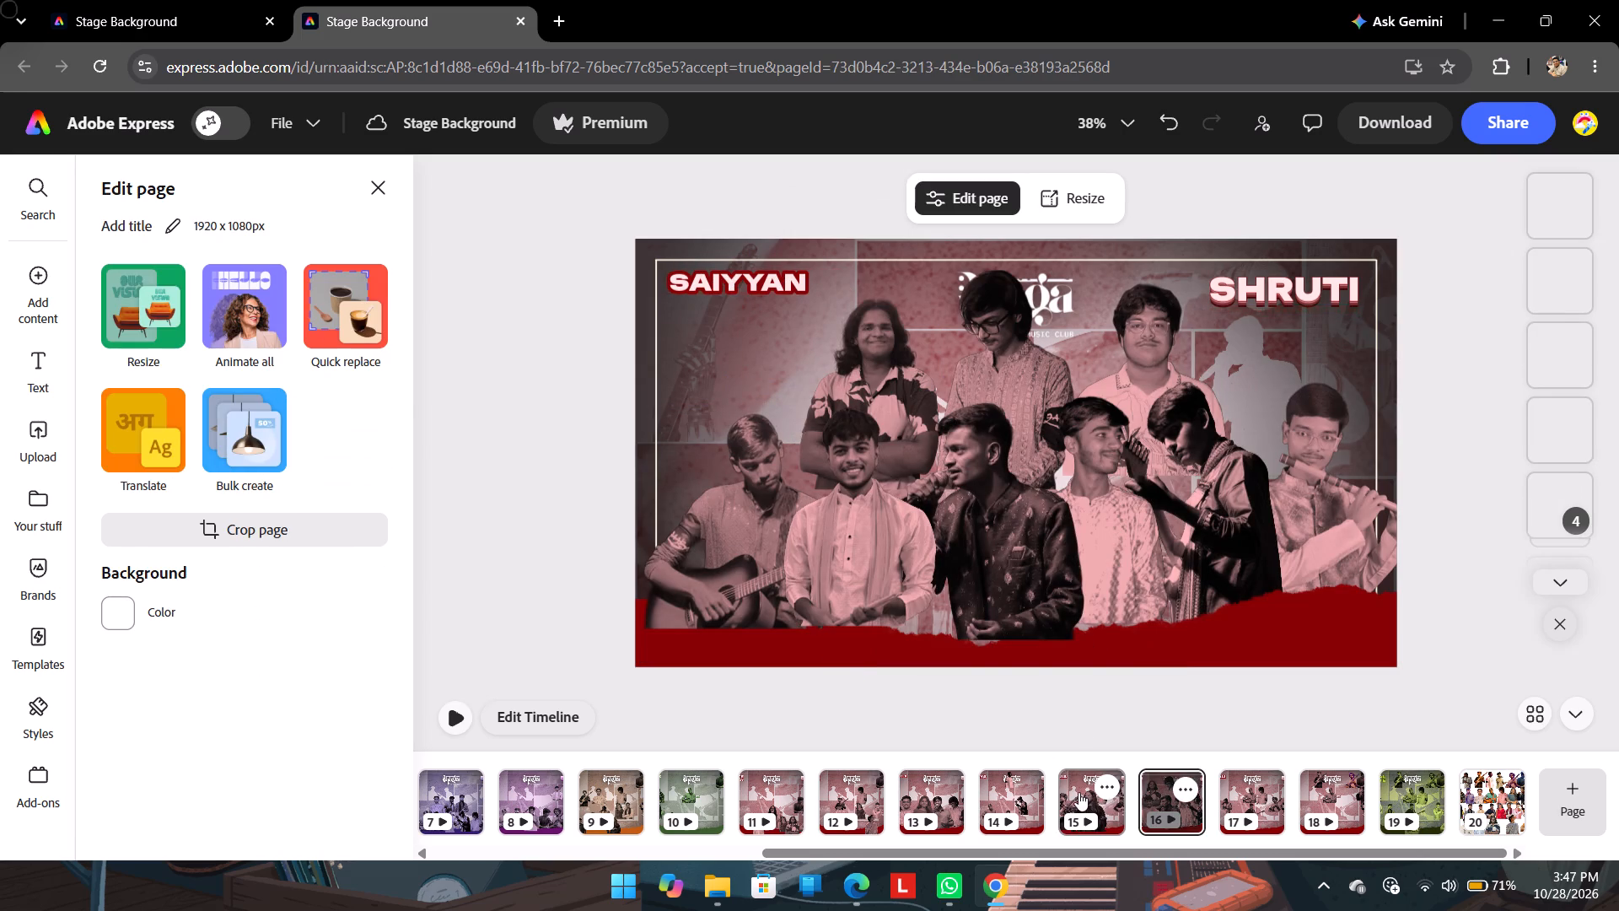
left_click(1078, 792)
left_click(992, 549)
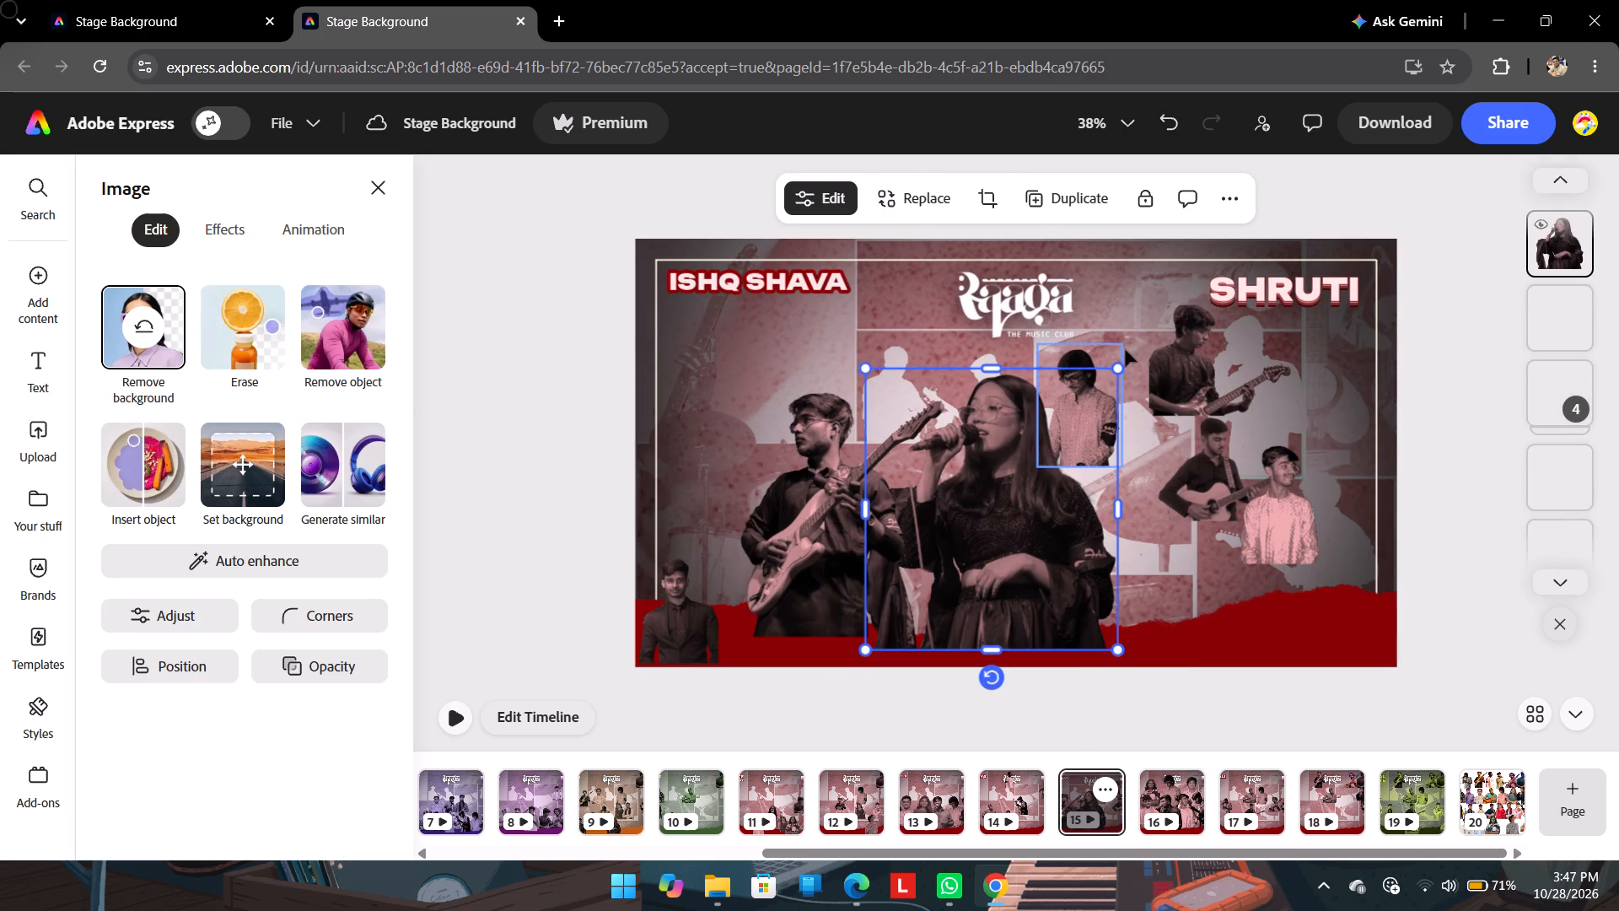
left_click_drag(1116, 367, 1090, 406)
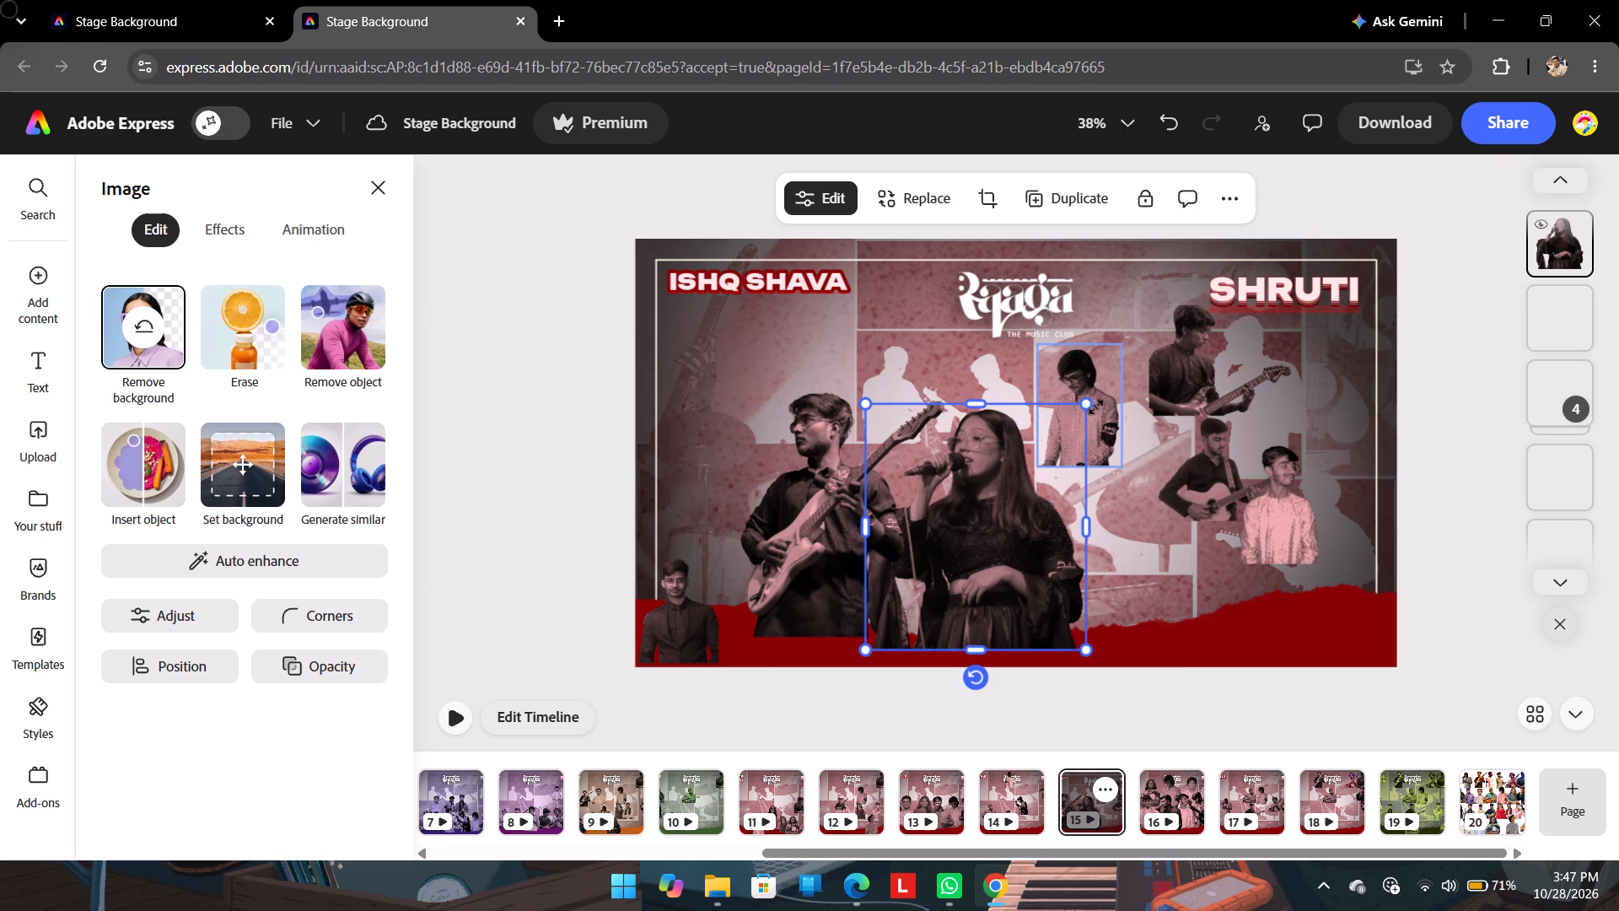
left_click(1095, 407)
left_click(995, 506)
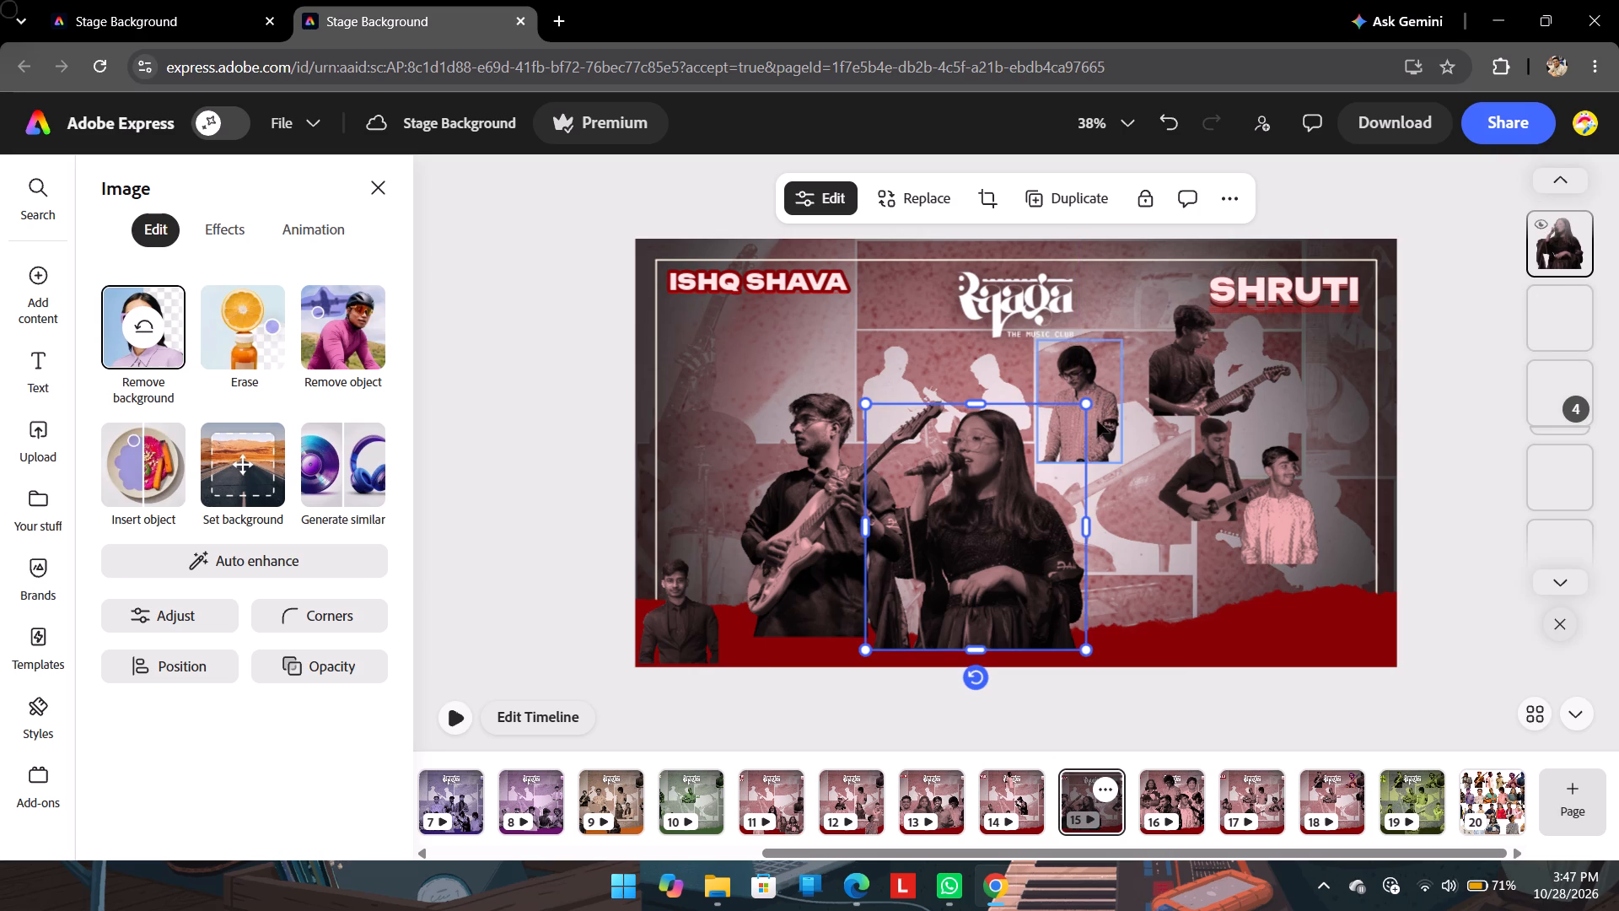
left_click_drag(1088, 407, 1093, 399)
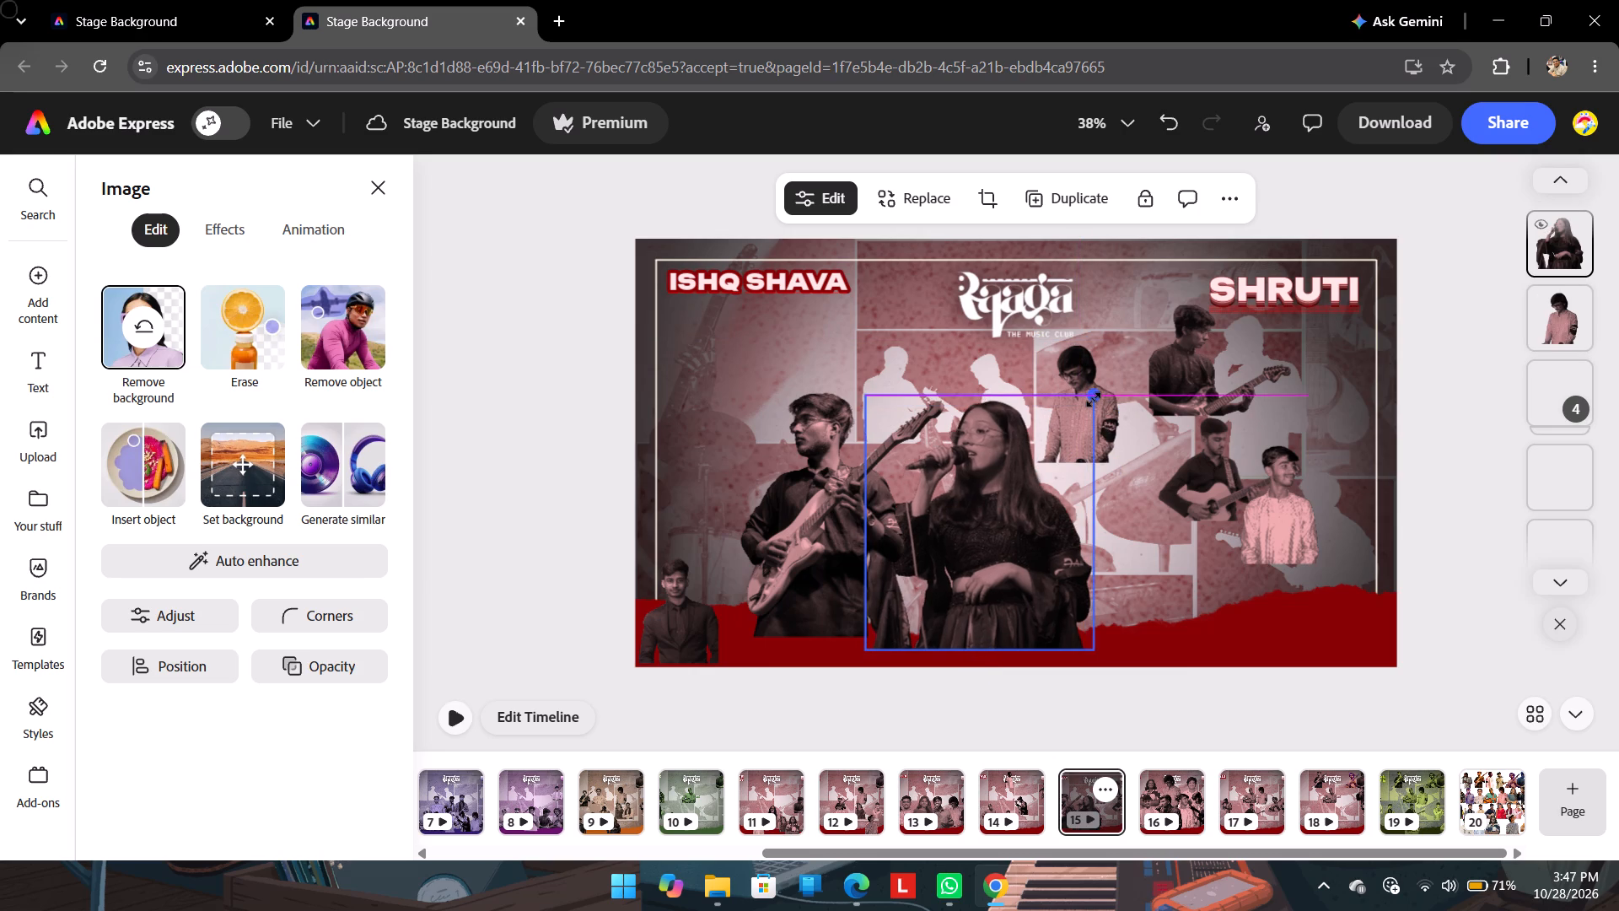
left_click_drag(1093, 399, 1092, 399)
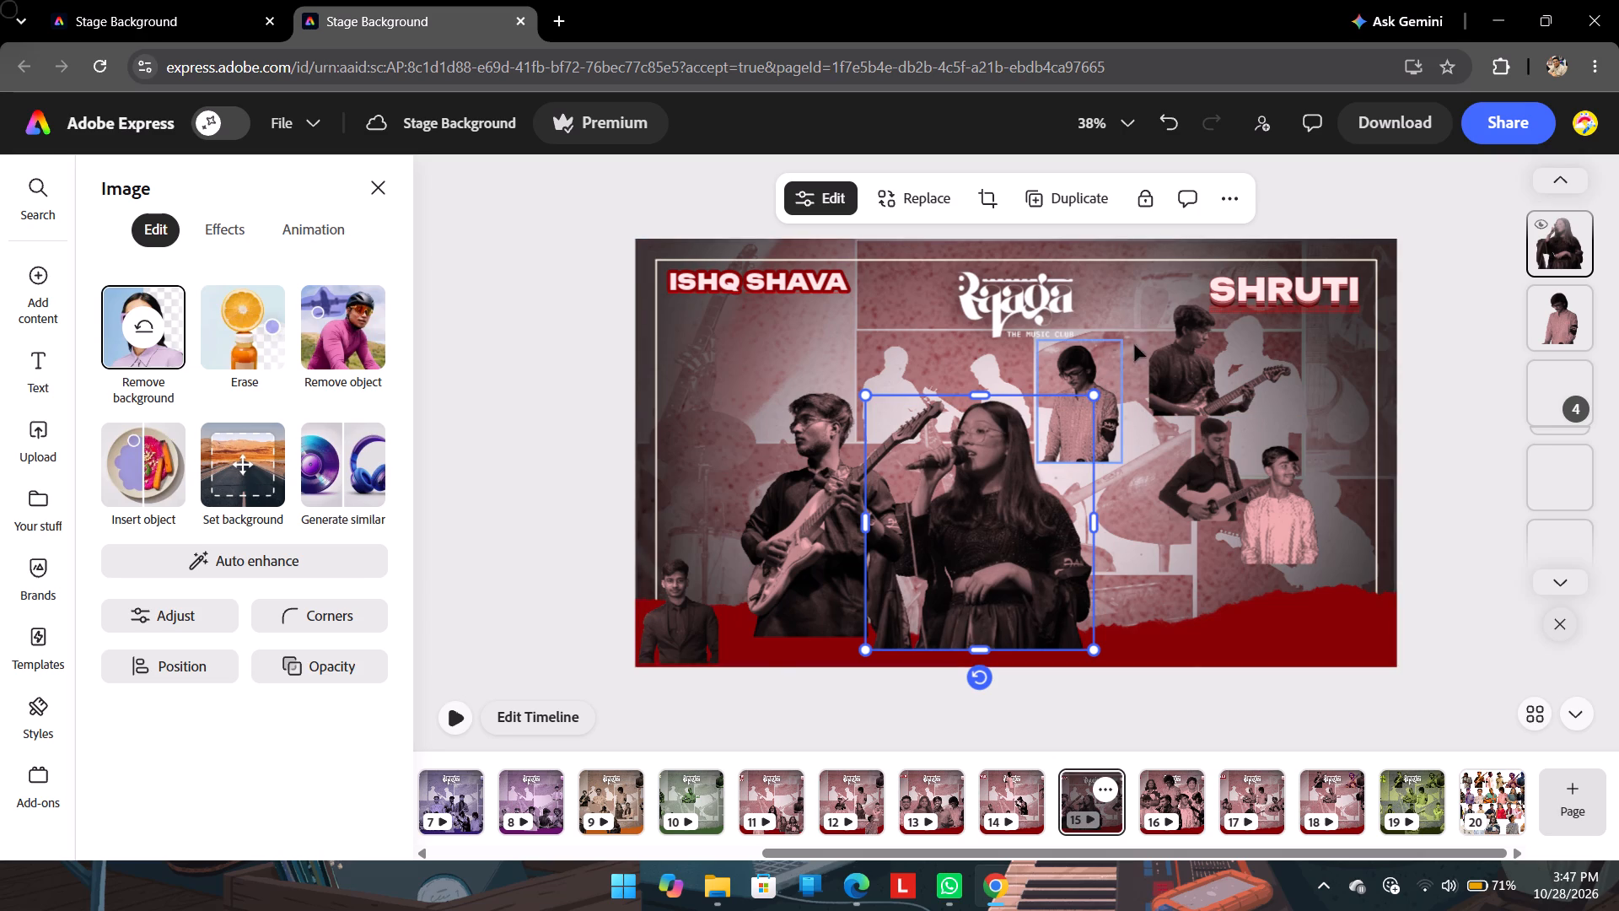
Move the electric guitarist below the SHRUTI title down beside the singer in the front row.
left_click_drag(1184, 352, 1150, 537)
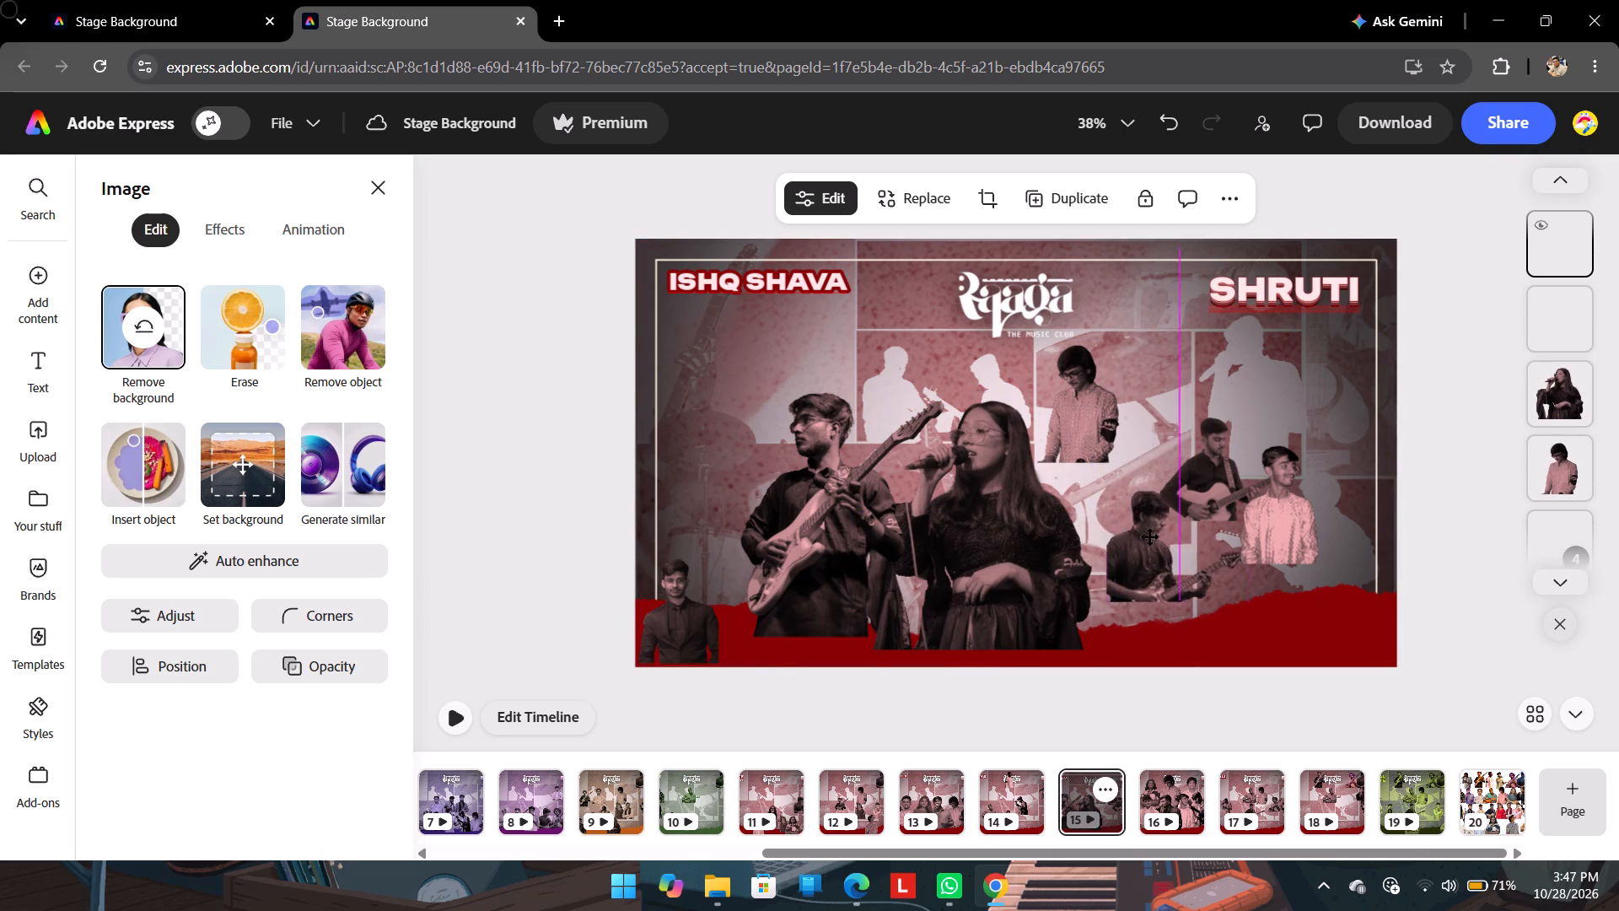
left_click_drag(1150, 537, 1137, 503)
left_click(840, 449)
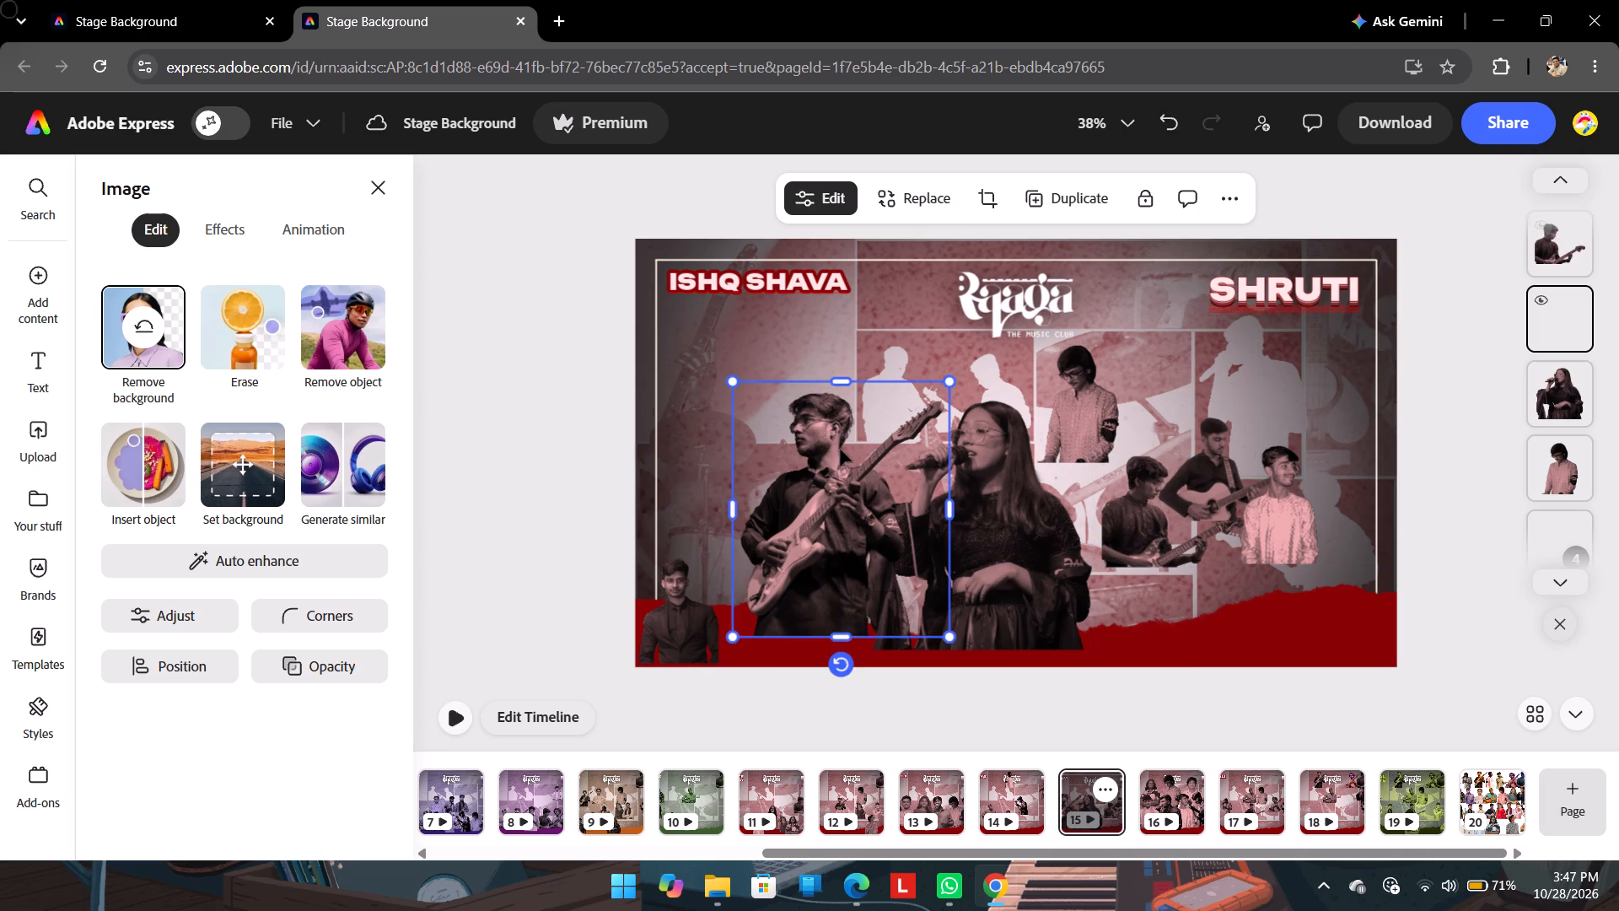
left_click(1154, 478)
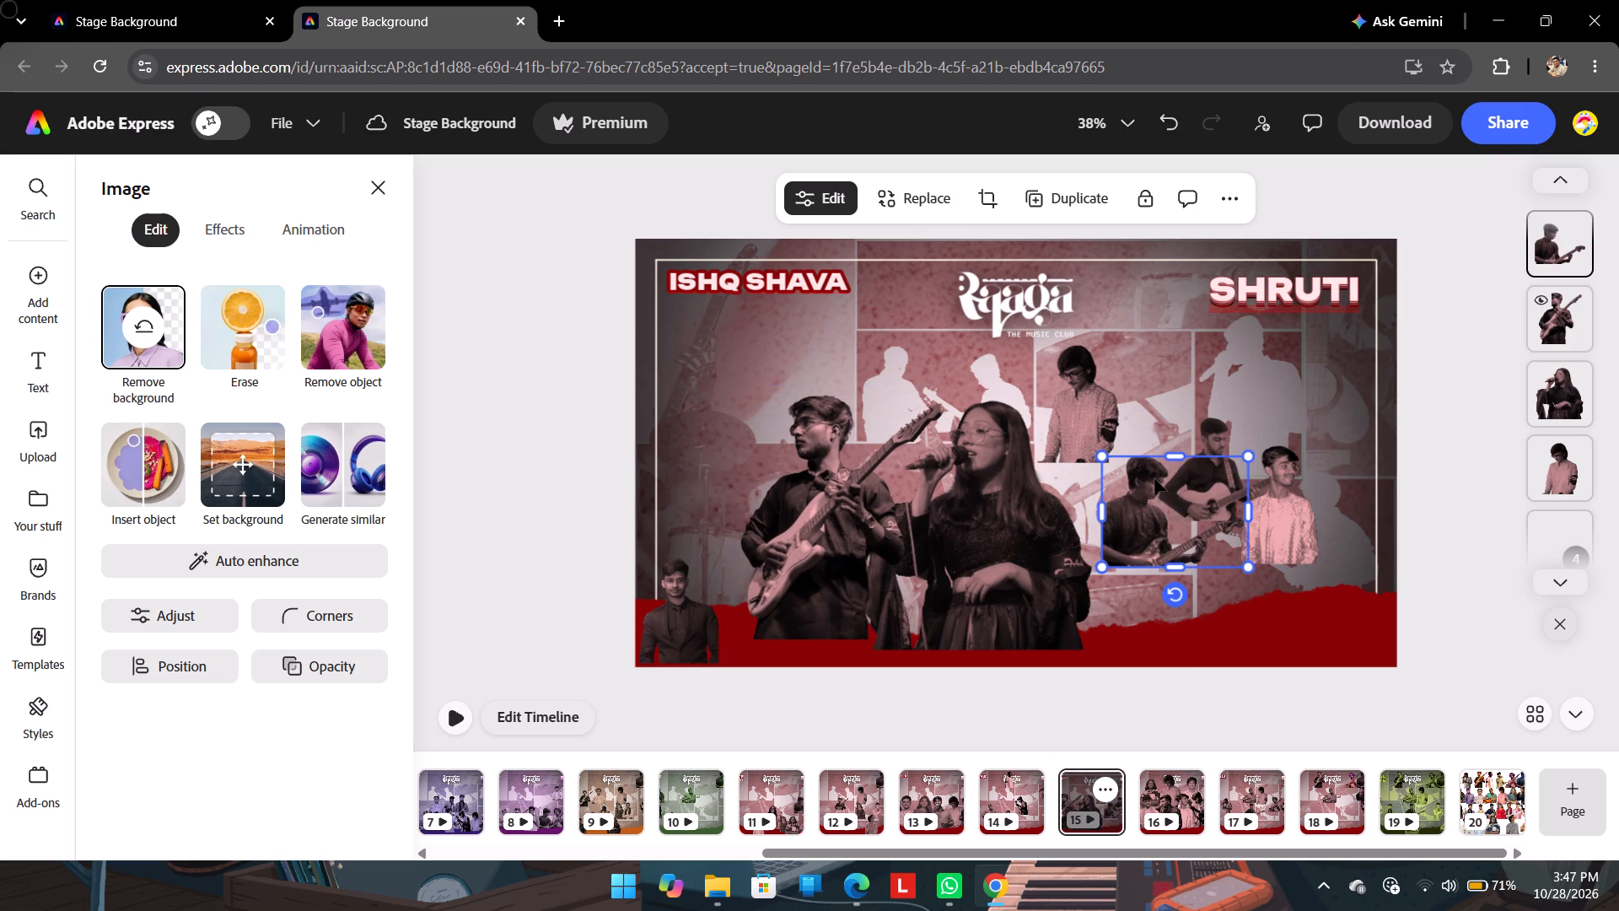
Move the downward-looking light-shirted performer behind the singer up to the space between the Raaga logo and the SHRUTI title.
left_click_drag(1080, 378, 1120, 333)
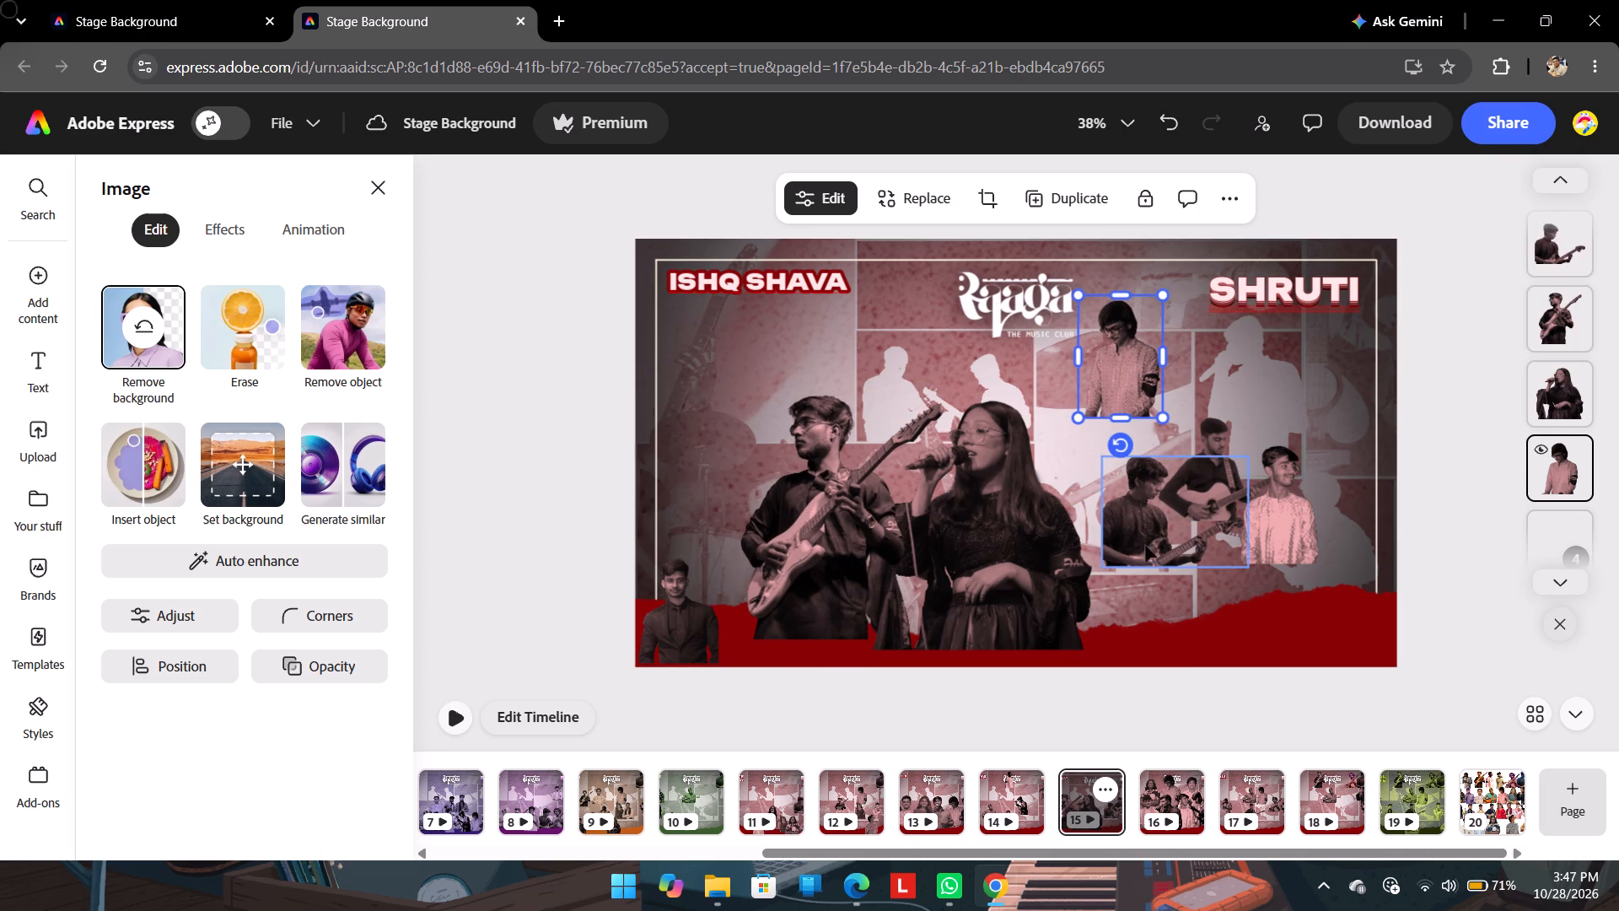
Enlarge the small electric guitarist on the singer's SHRUTI side to front-row size and position him close beside her.
left_click(1132, 515)
left_click_drag(1103, 455, 1003, 394)
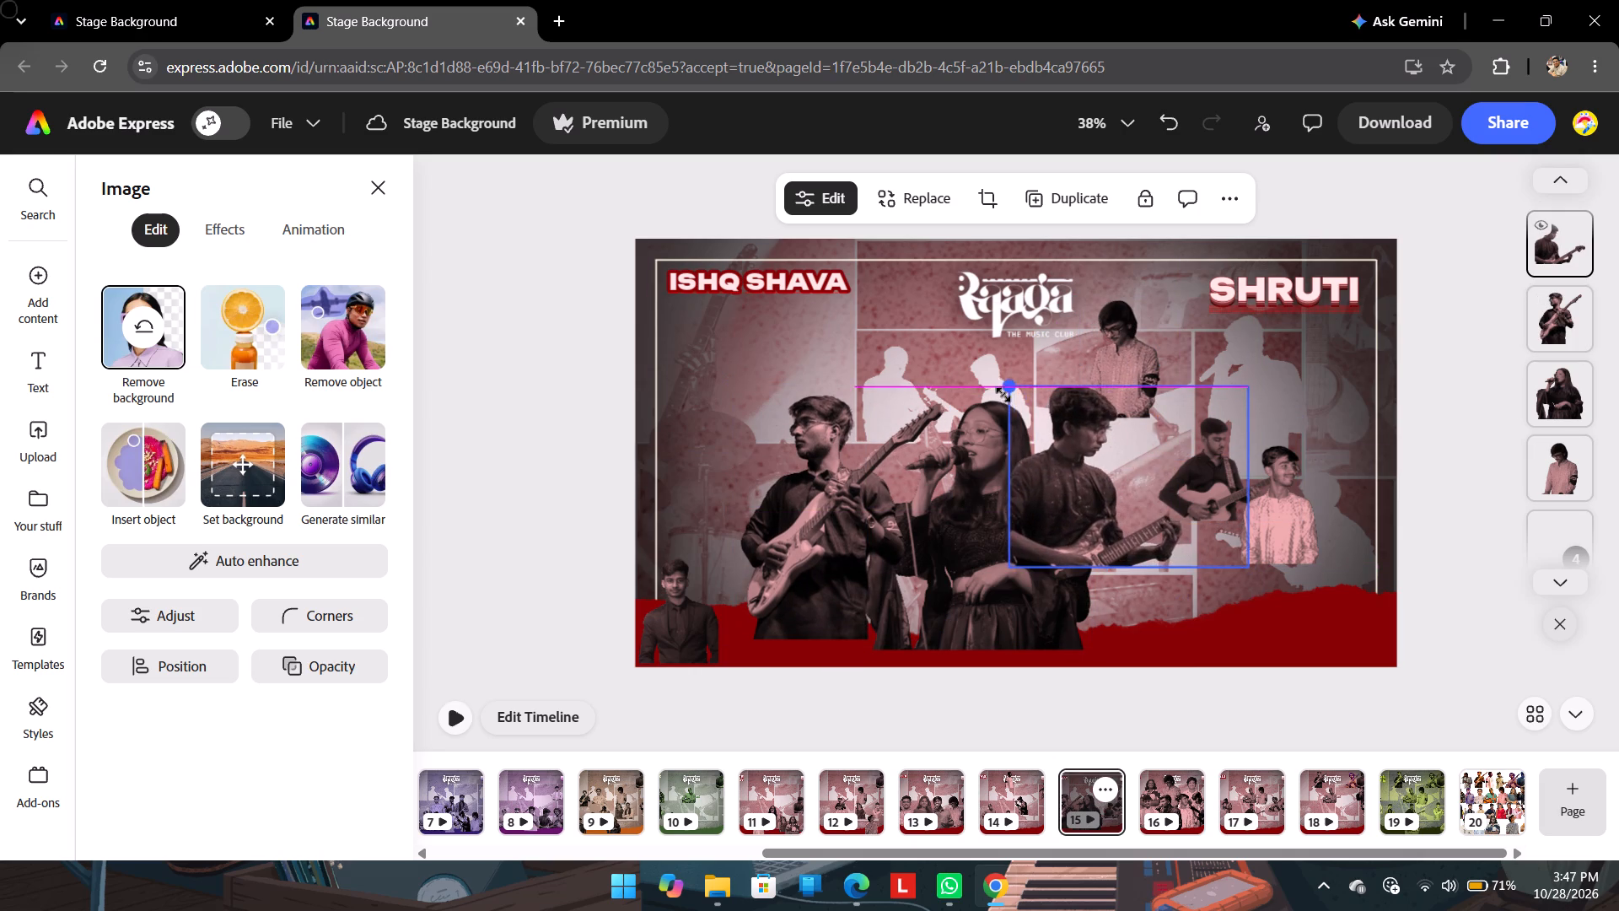
left_click_drag(1003, 394, 989, 376)
left_click_drag(1099, 500, 1176, 552)
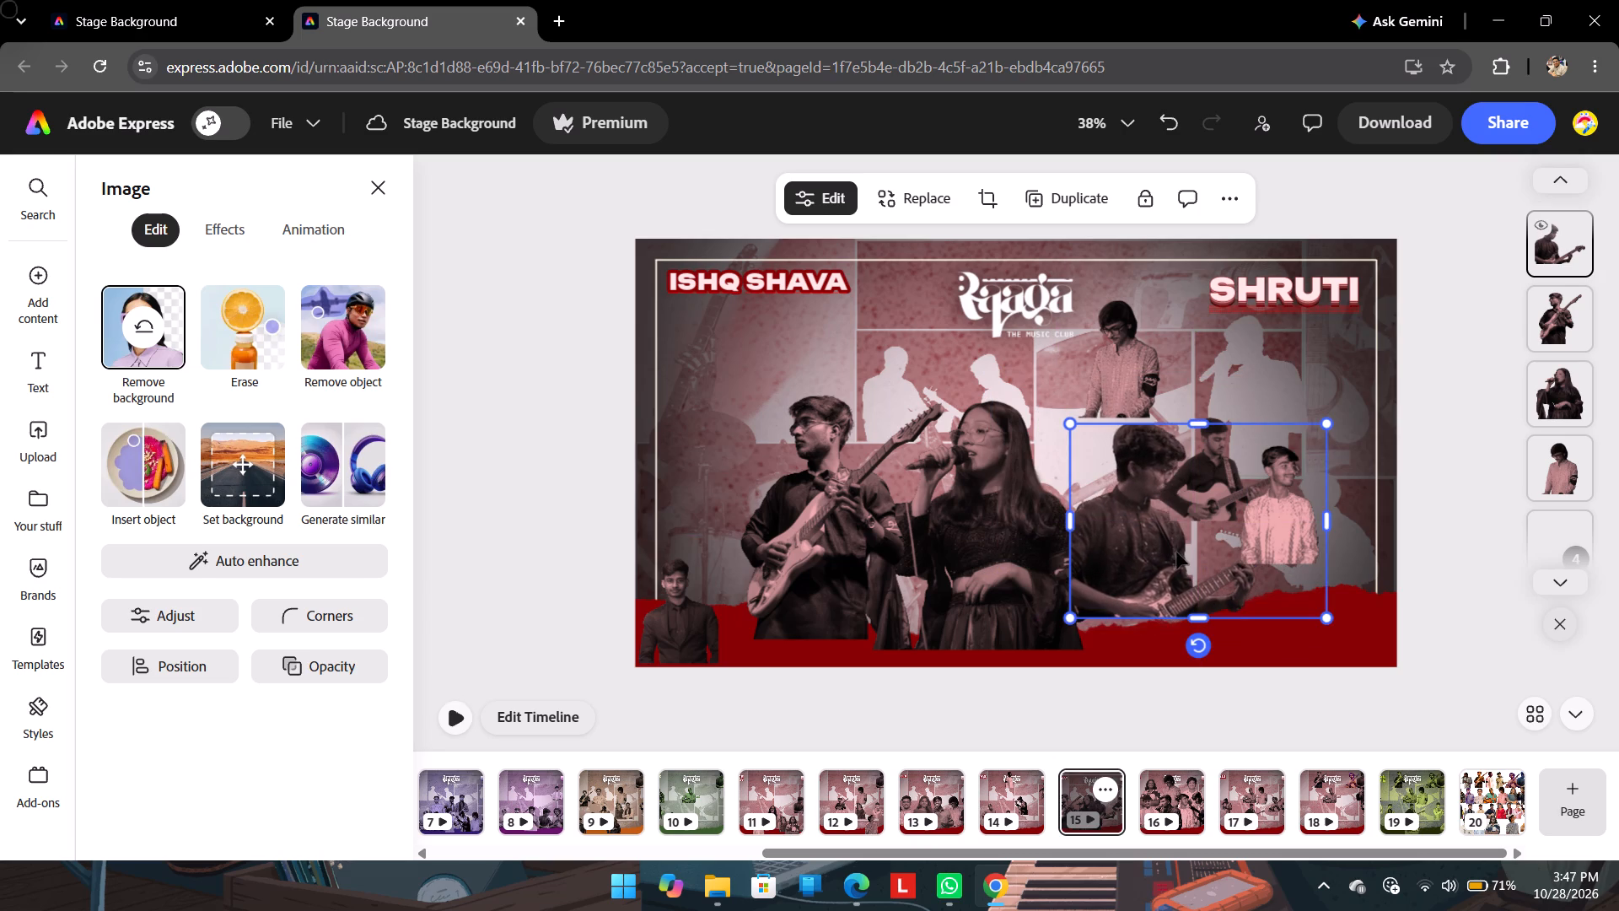
left_click_drag(1071, 429, 1042, 403)
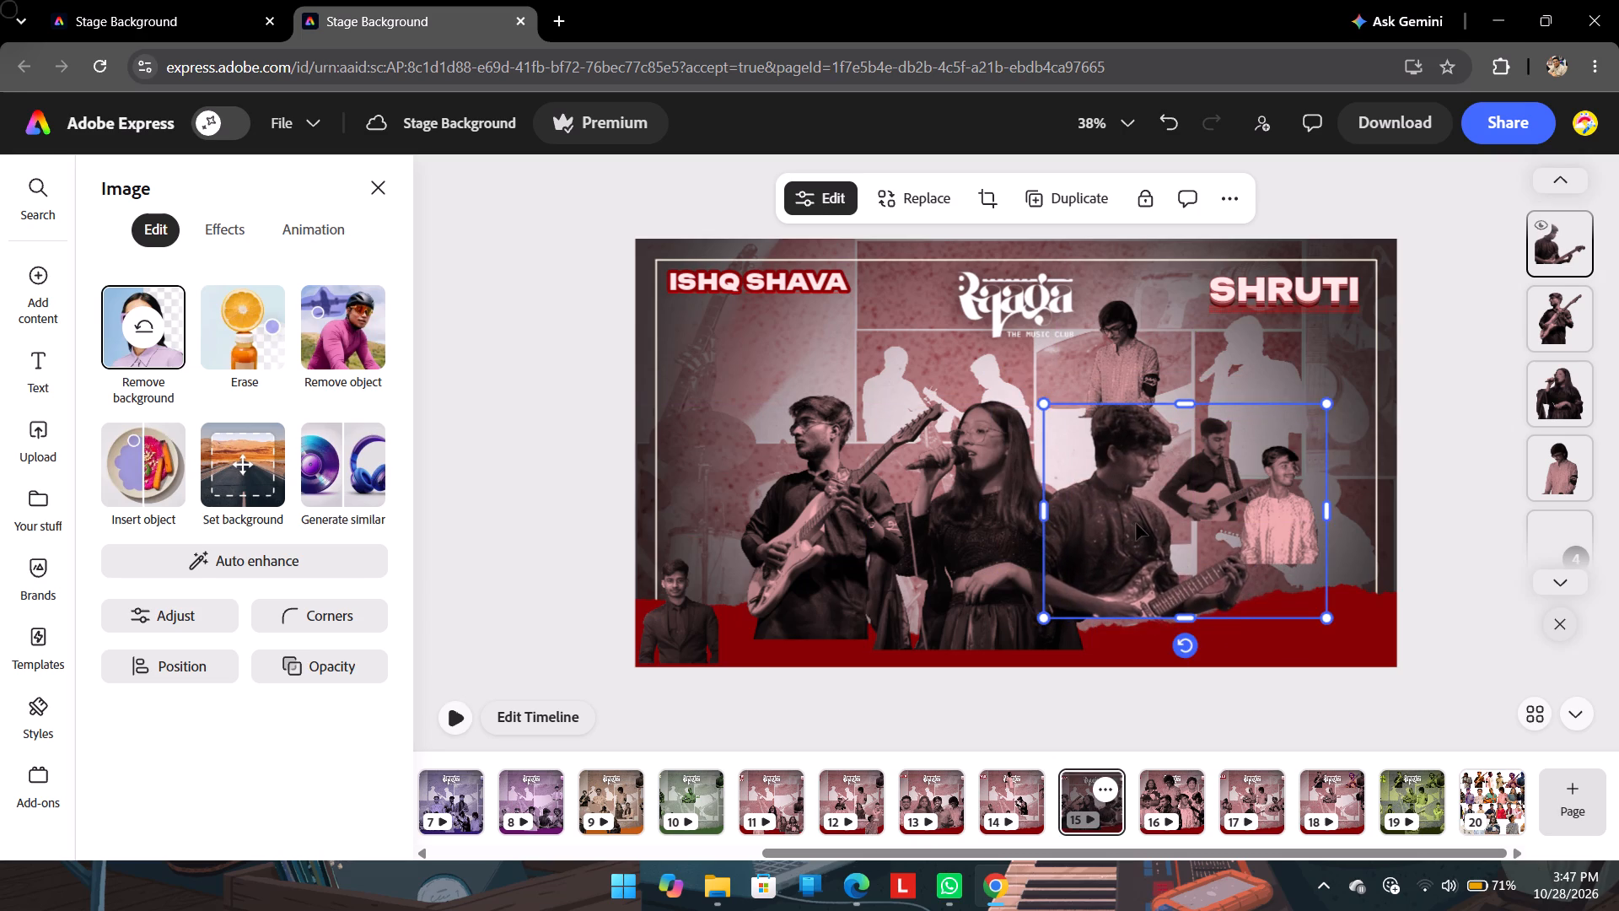
left_click_drag(1136, 523, 1143, 536)
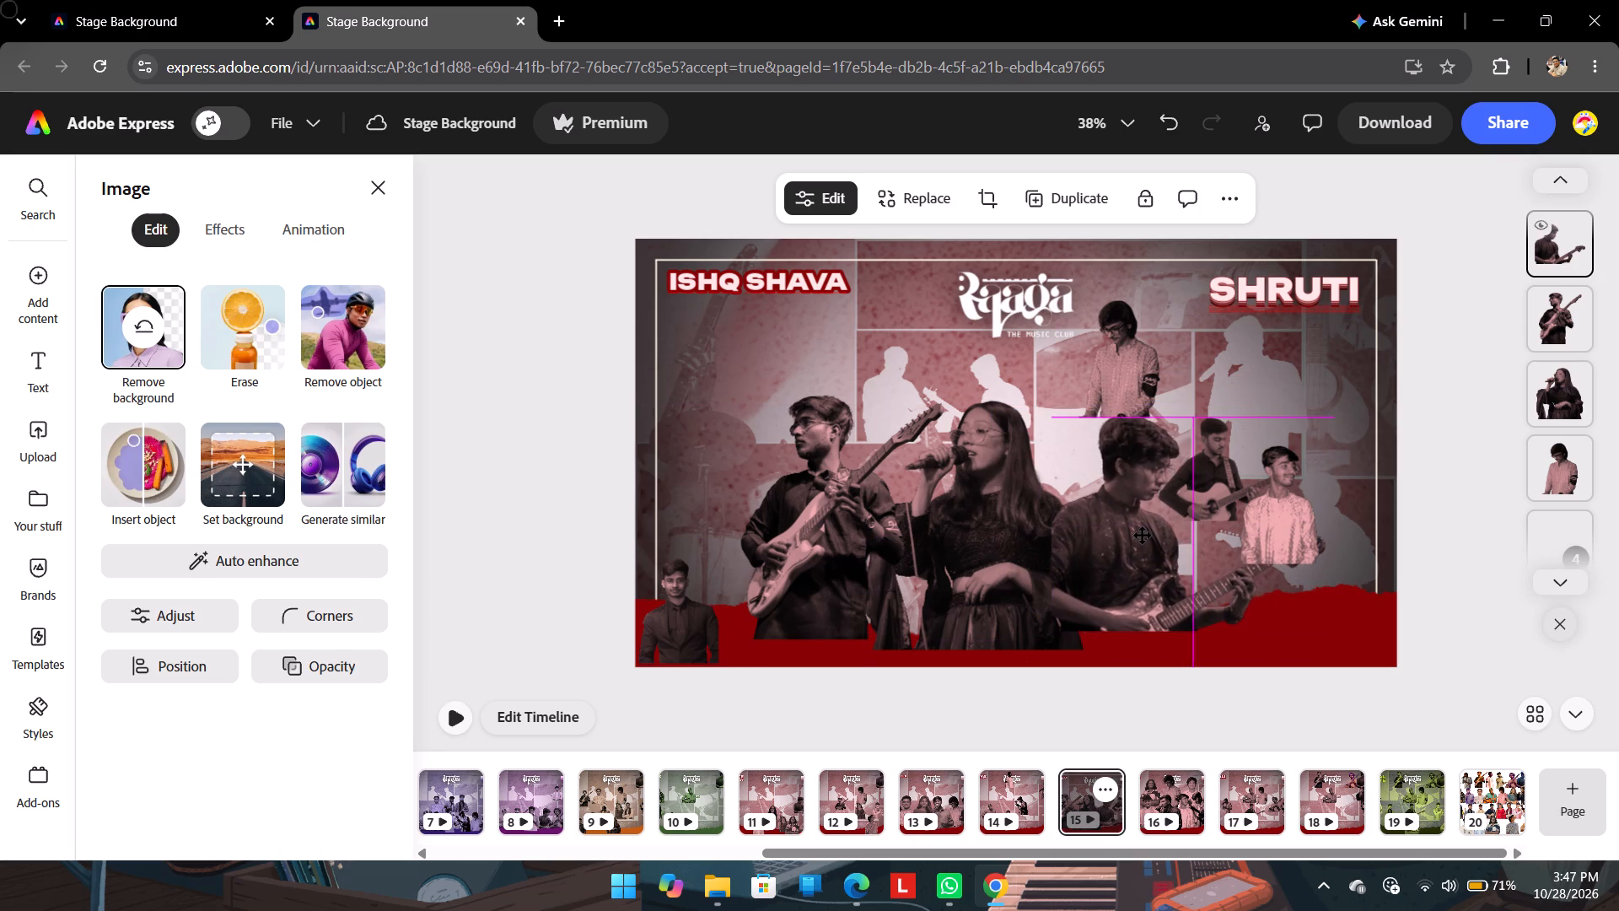
left_click_drag(1143, 536, 1143, 537)
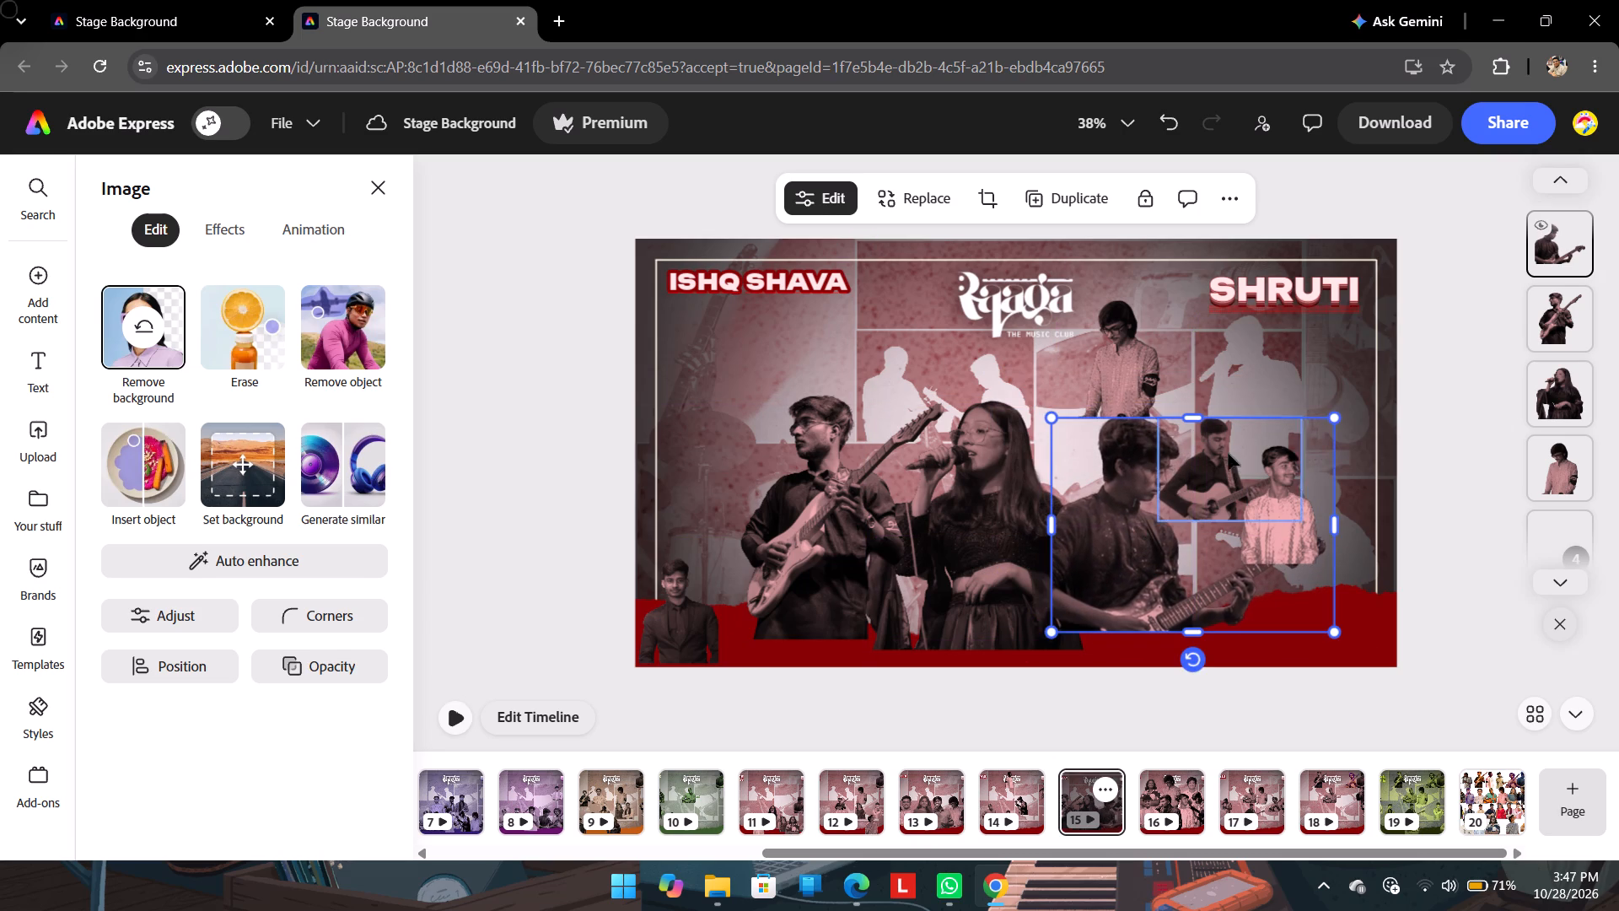
left_click(1291, 490)
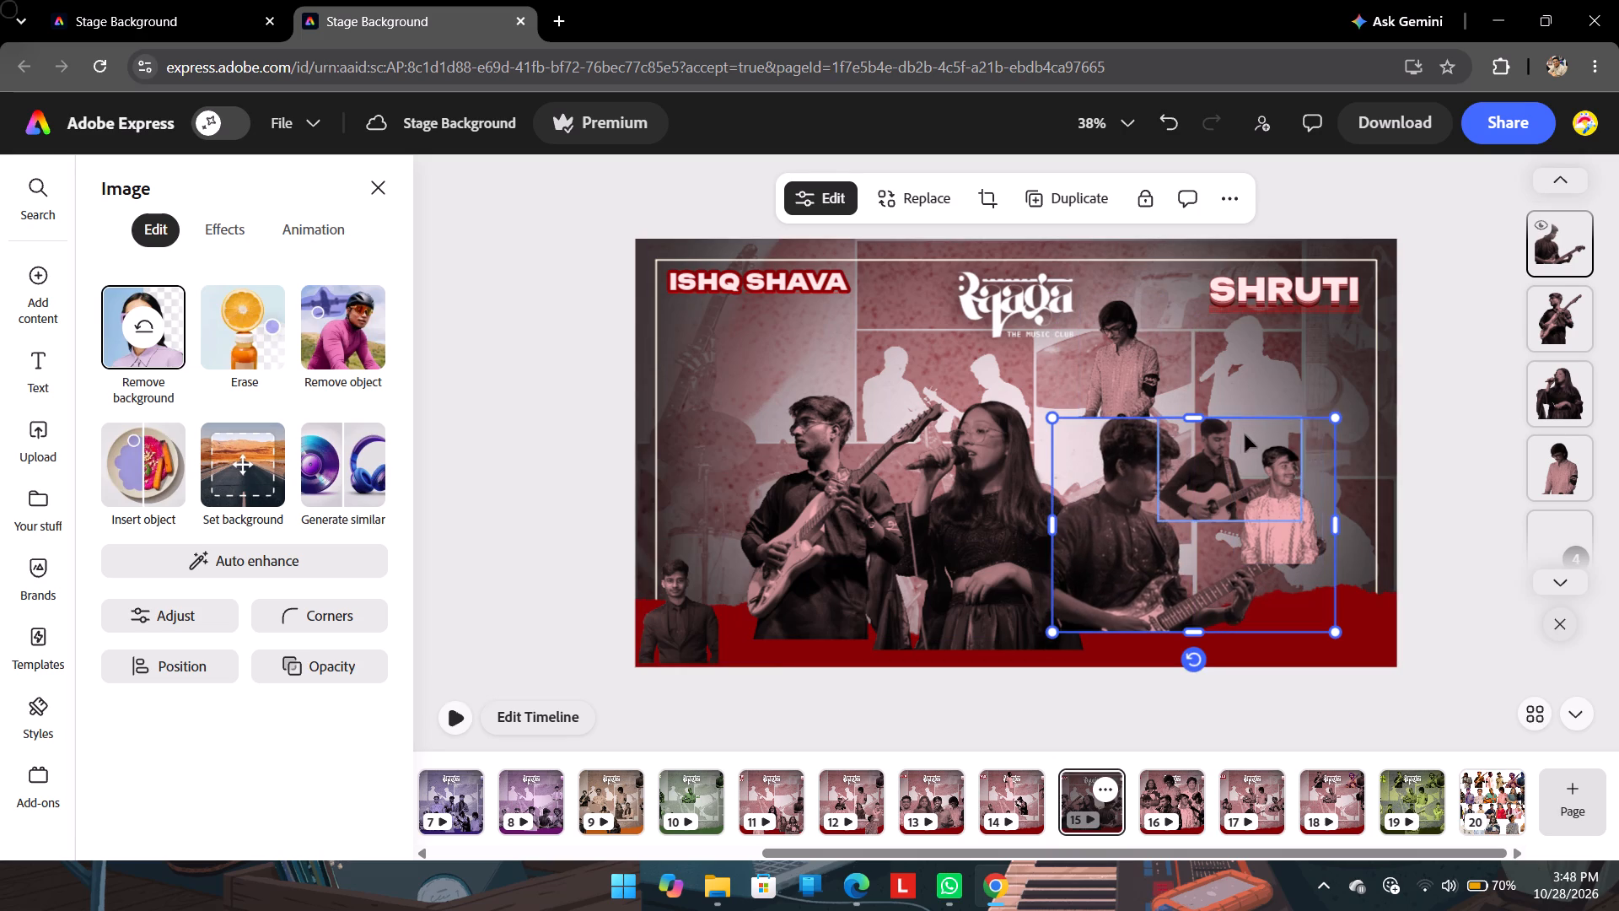
Move the acoustic guitarist and the smiling light-shirted performer up out of the front row, side by side just below the SHRUTI title.
left_click(1221, 430)
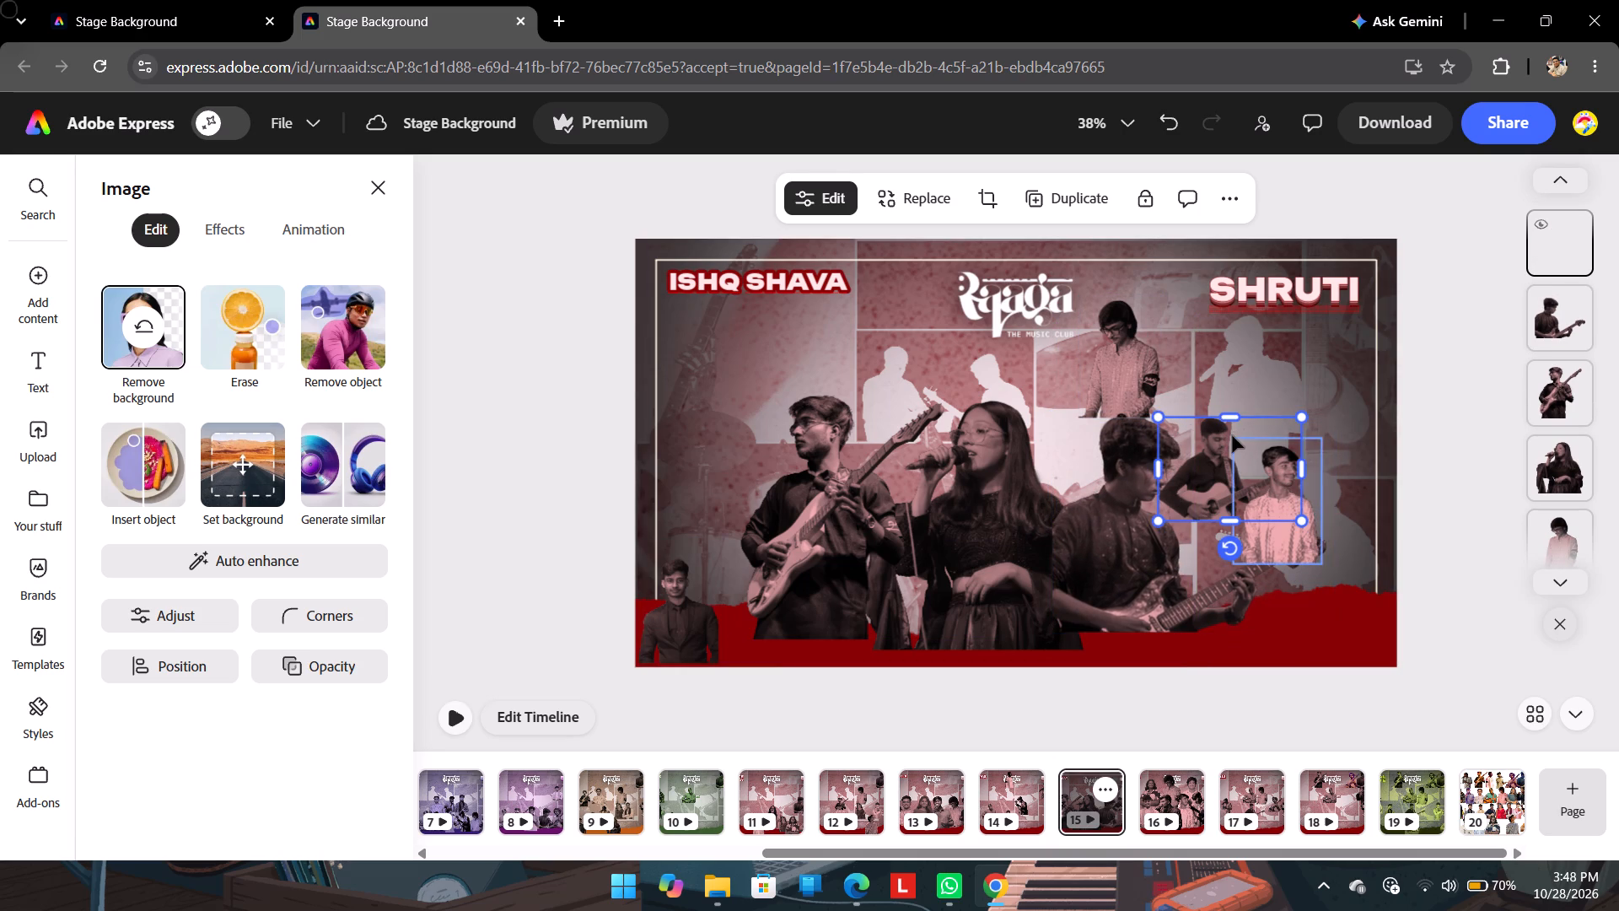
left_click_drag(1232, 435, 1253, 329)
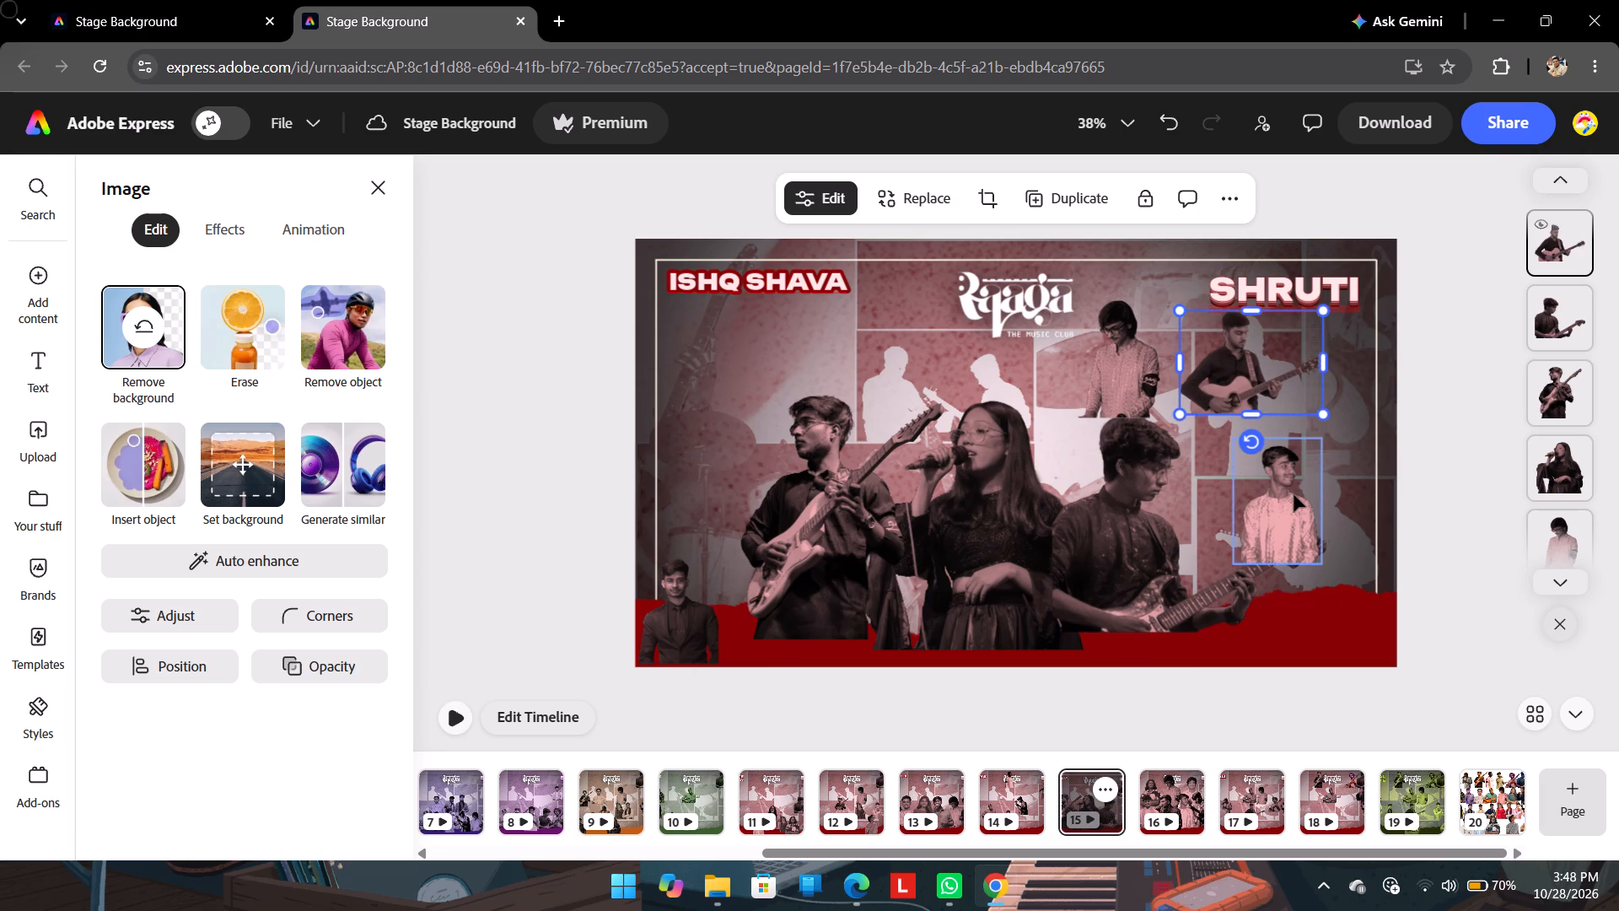
left_click_drag(1294, 494, 1344, 339)
Bring the downward-looking light-shirted performer into the front row beside the electric guitarist on the SHRUTI side and enlarge him to about the same height.
left_click_drag(1134, 364, 1274, 538)
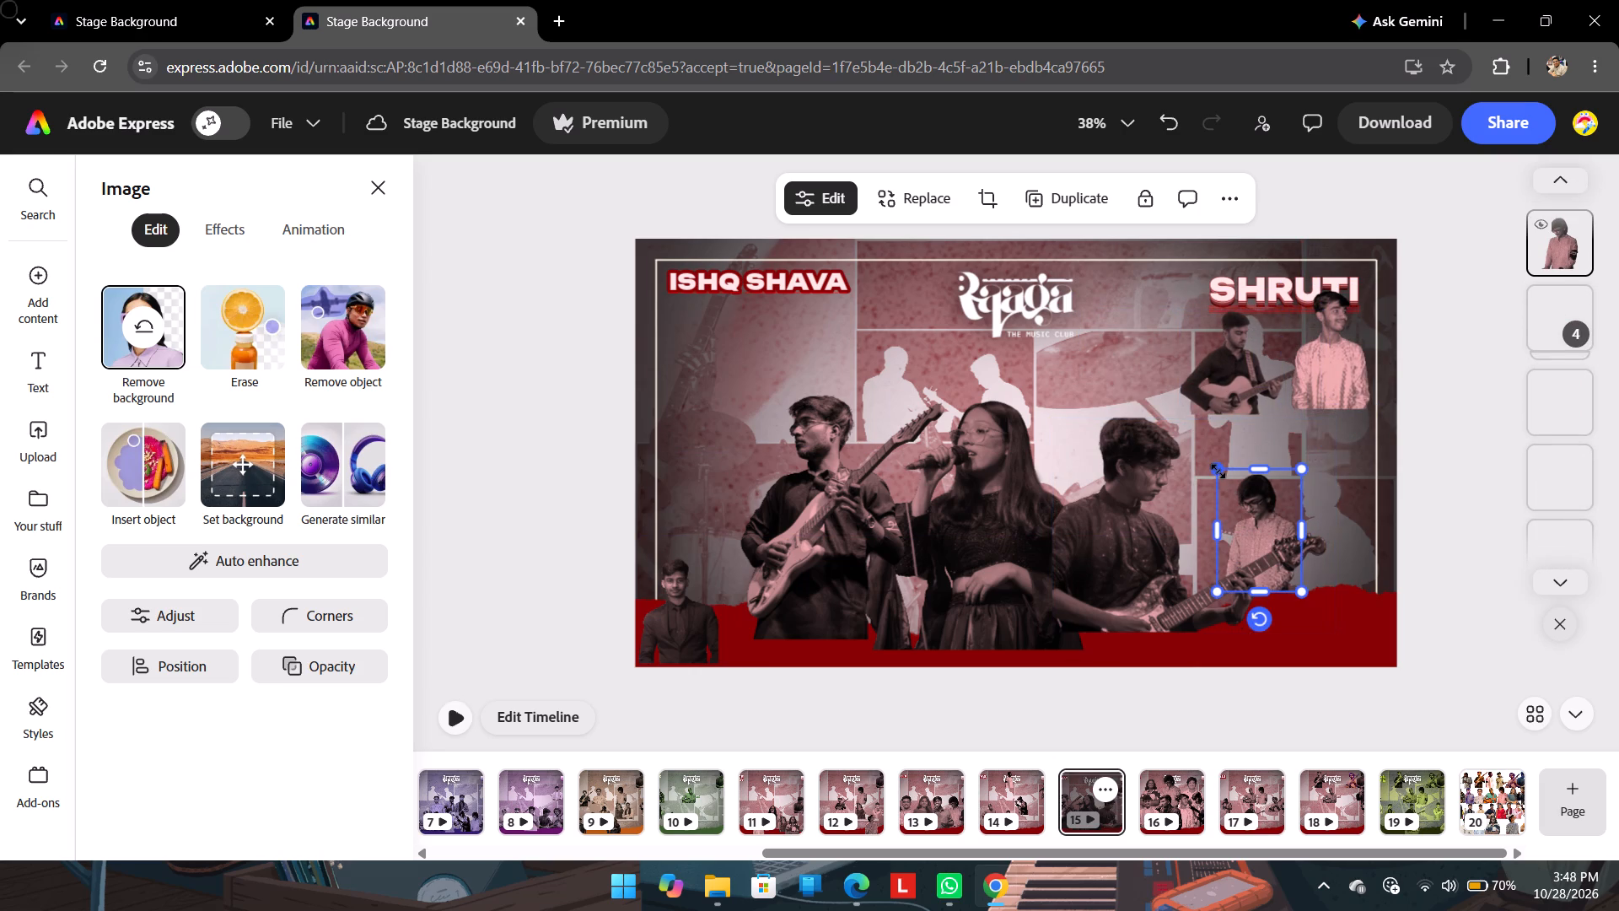
left_click_drag(1218, 471, 1135, 402)
left_click_drag(1232, 488, 1234, 496)
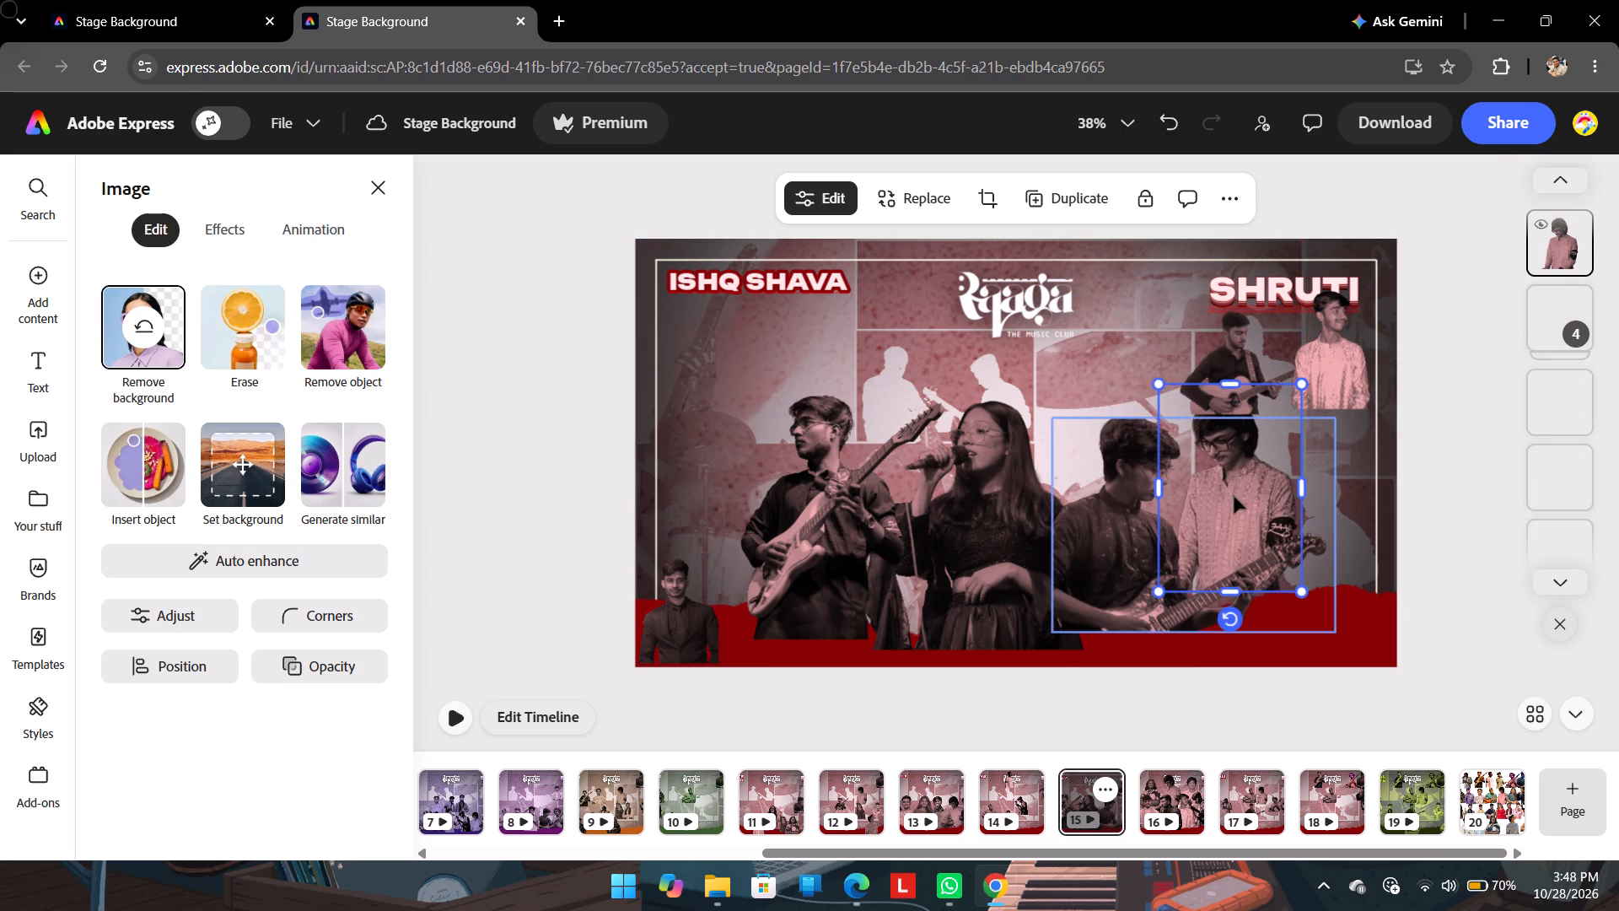
left_click_drag(1234, 496, 1260, 525)
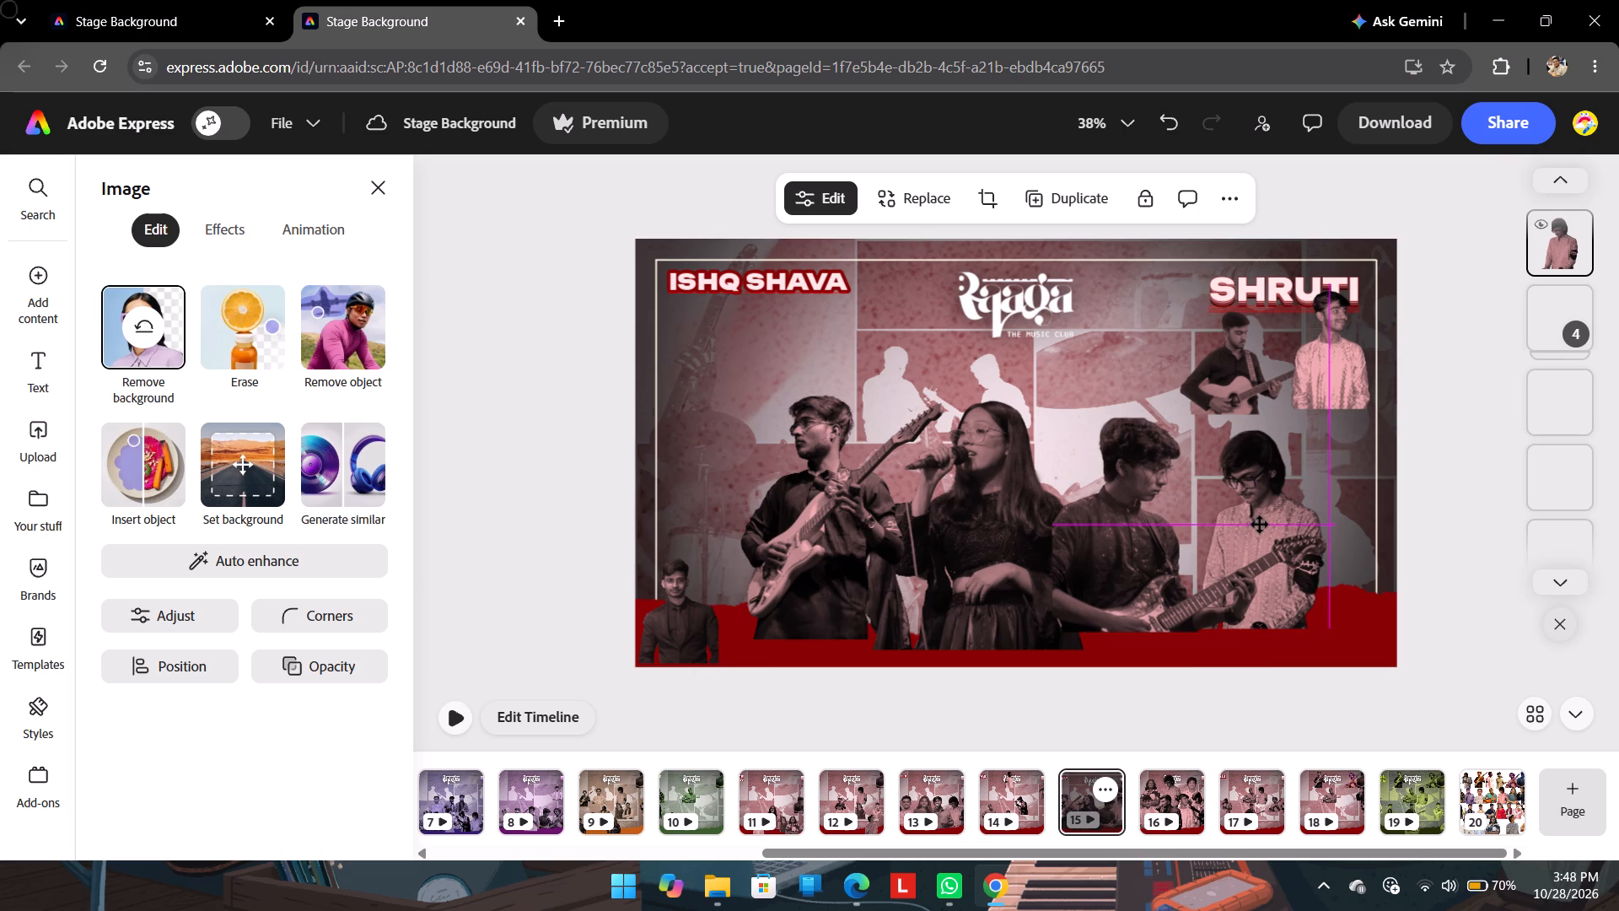
left_click_drag(1260, 525, 1259, 525)
left_click_drag(1185, 423, 1175, 416)
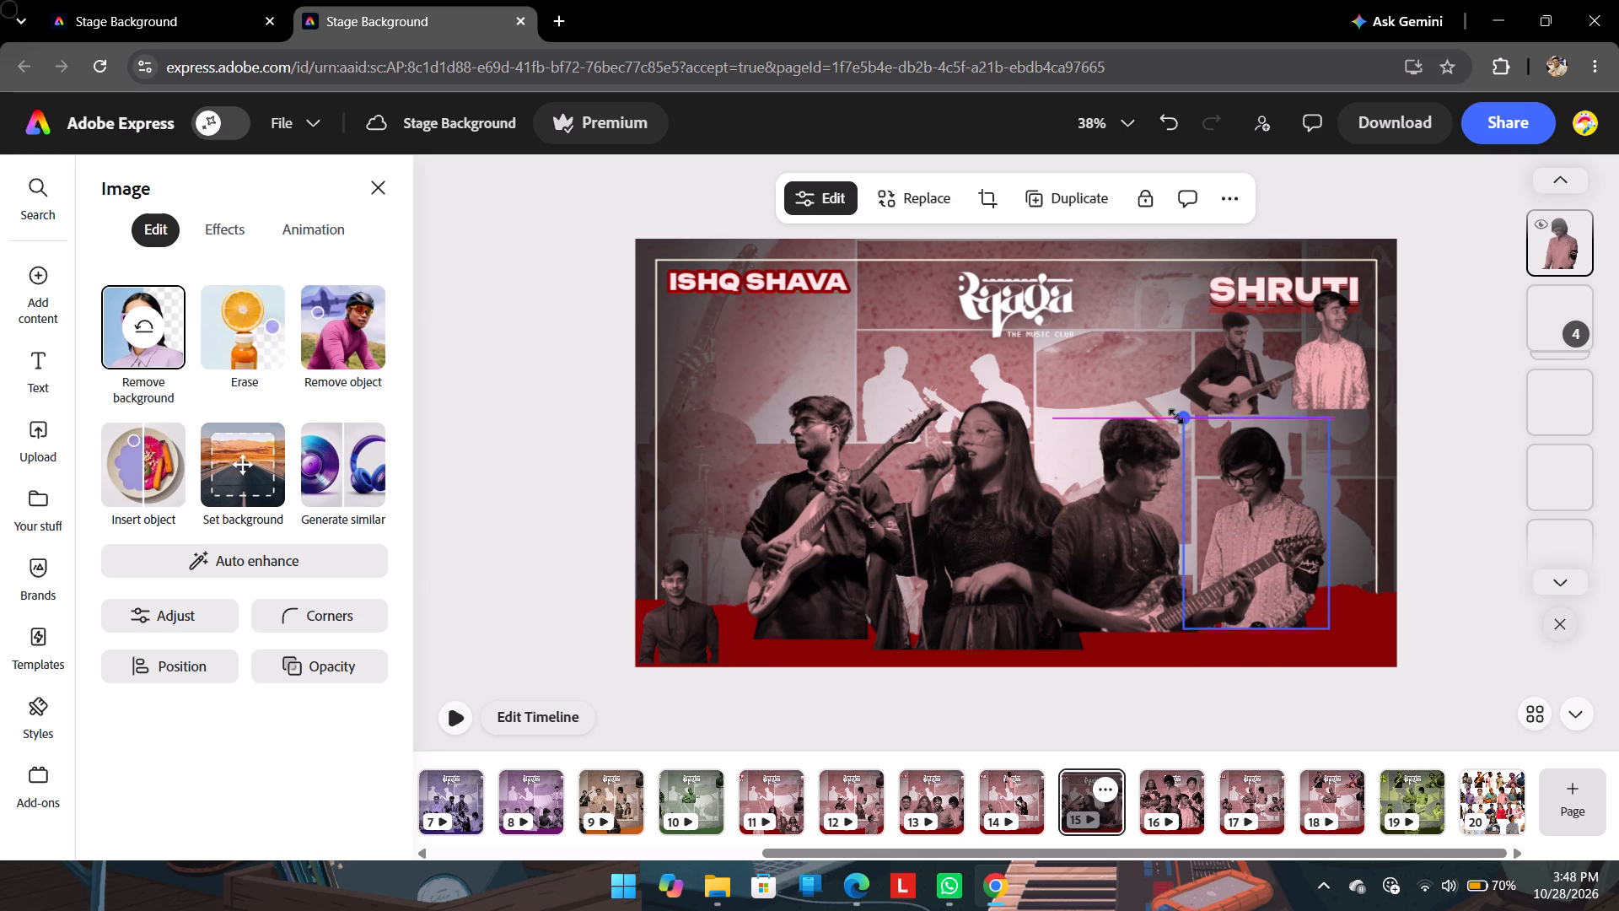
left_click_drag(1175, 416, 1178, 416)
left_click(1234, 475)
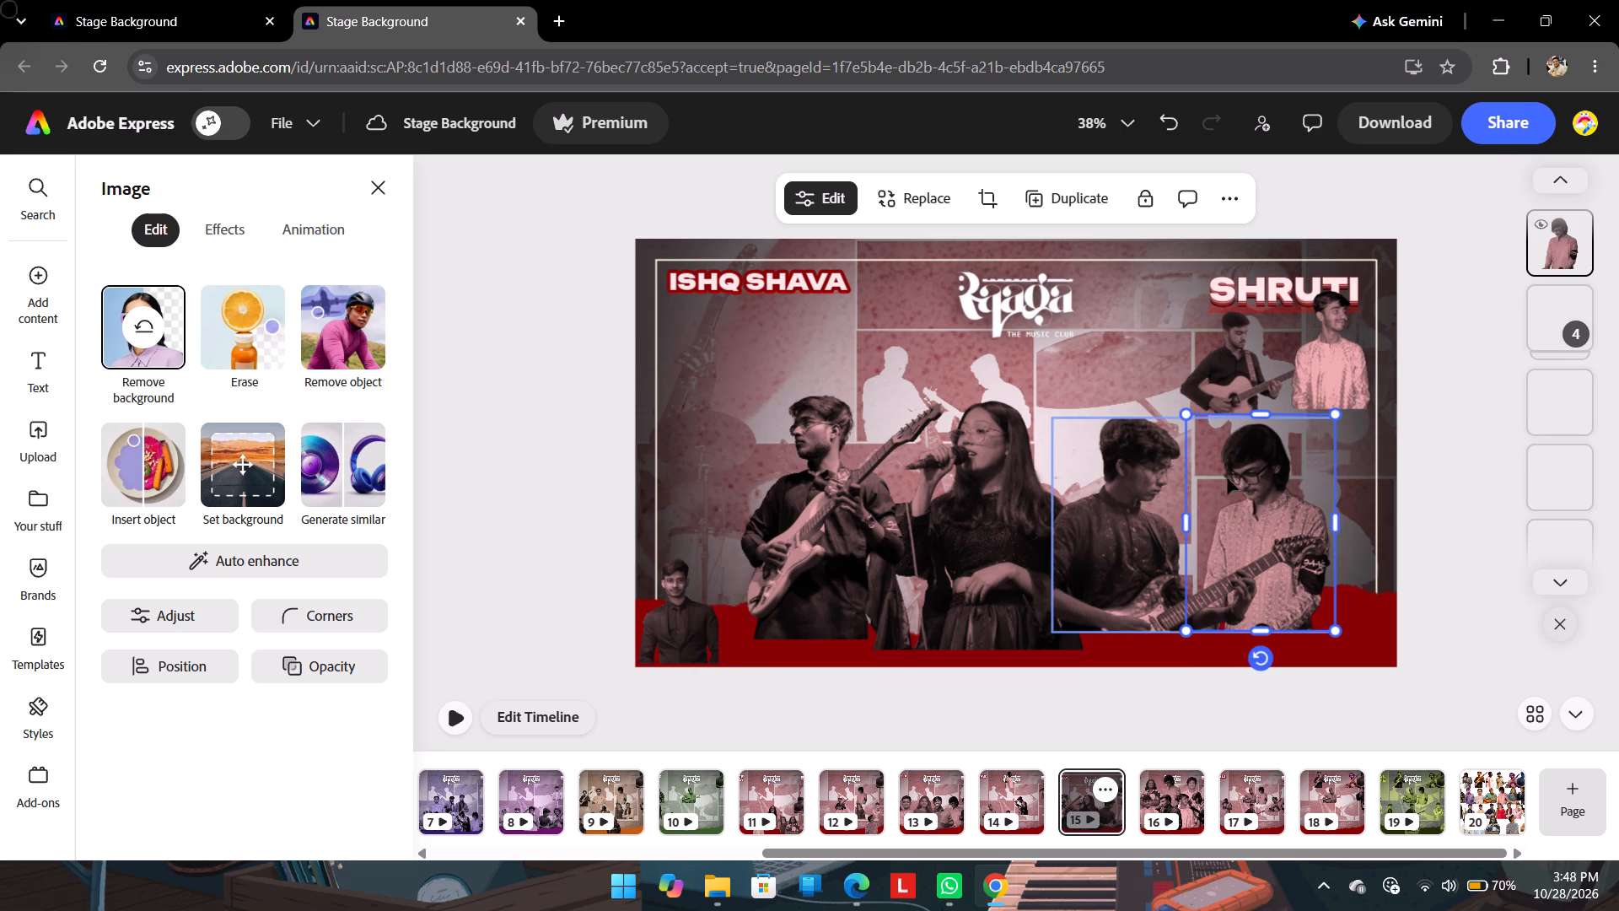
Lift the small suited performer from the page's lower corner and enlarge him to front-row size beside the guitarist on the ISHQ SHAVA side.
left_click_drag(702, 613, 703, 598)
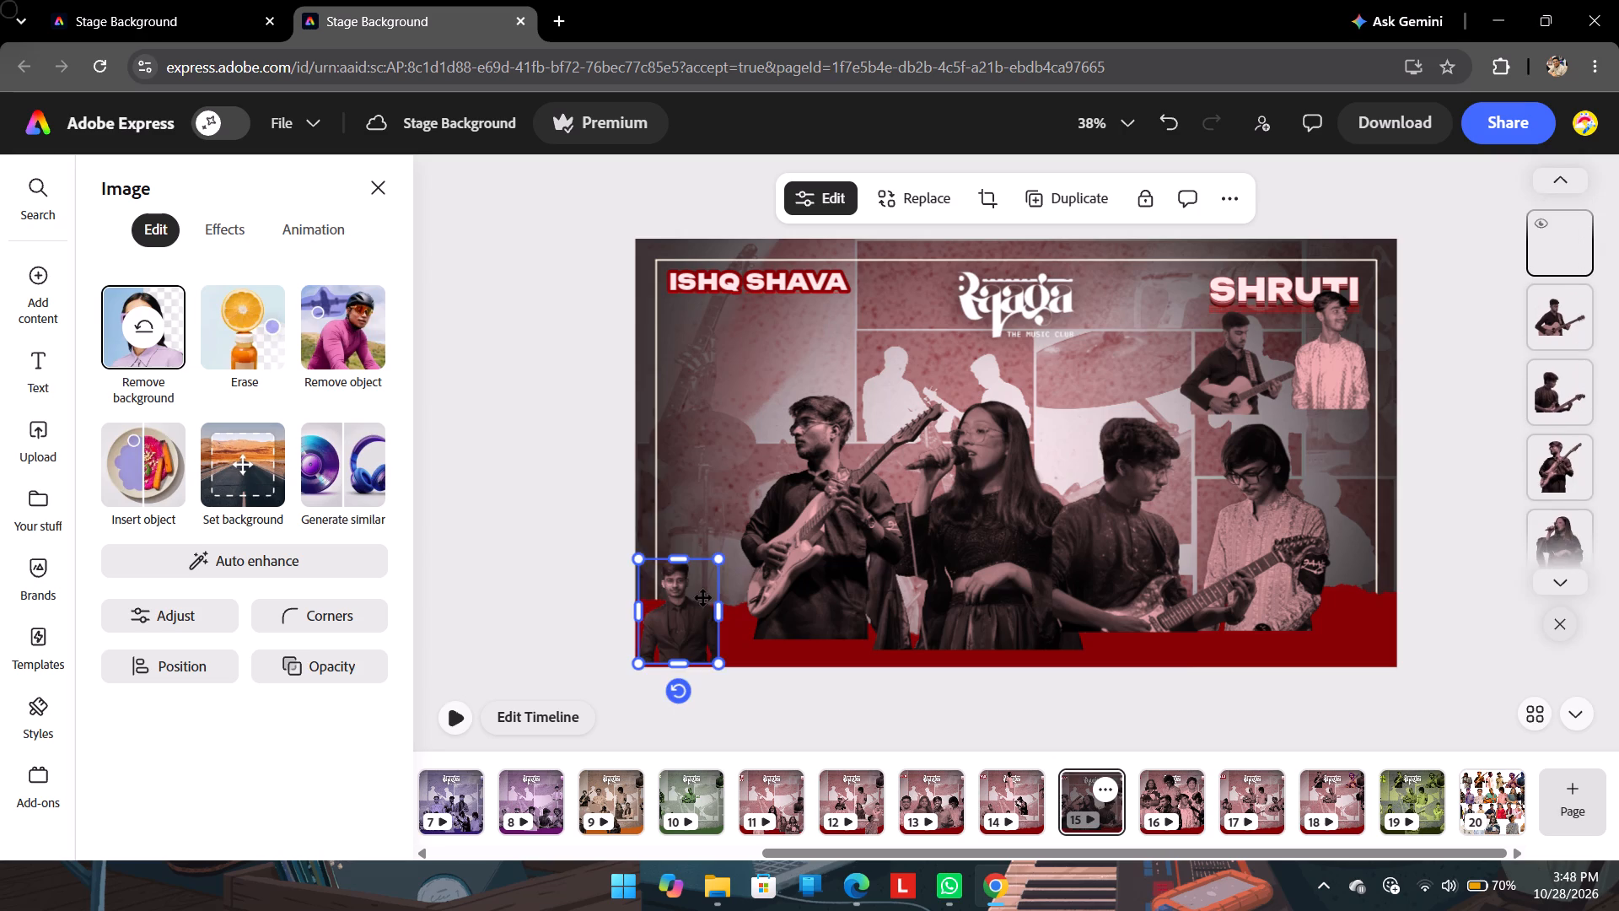
left_click_drag(703, 598, 725, 528)
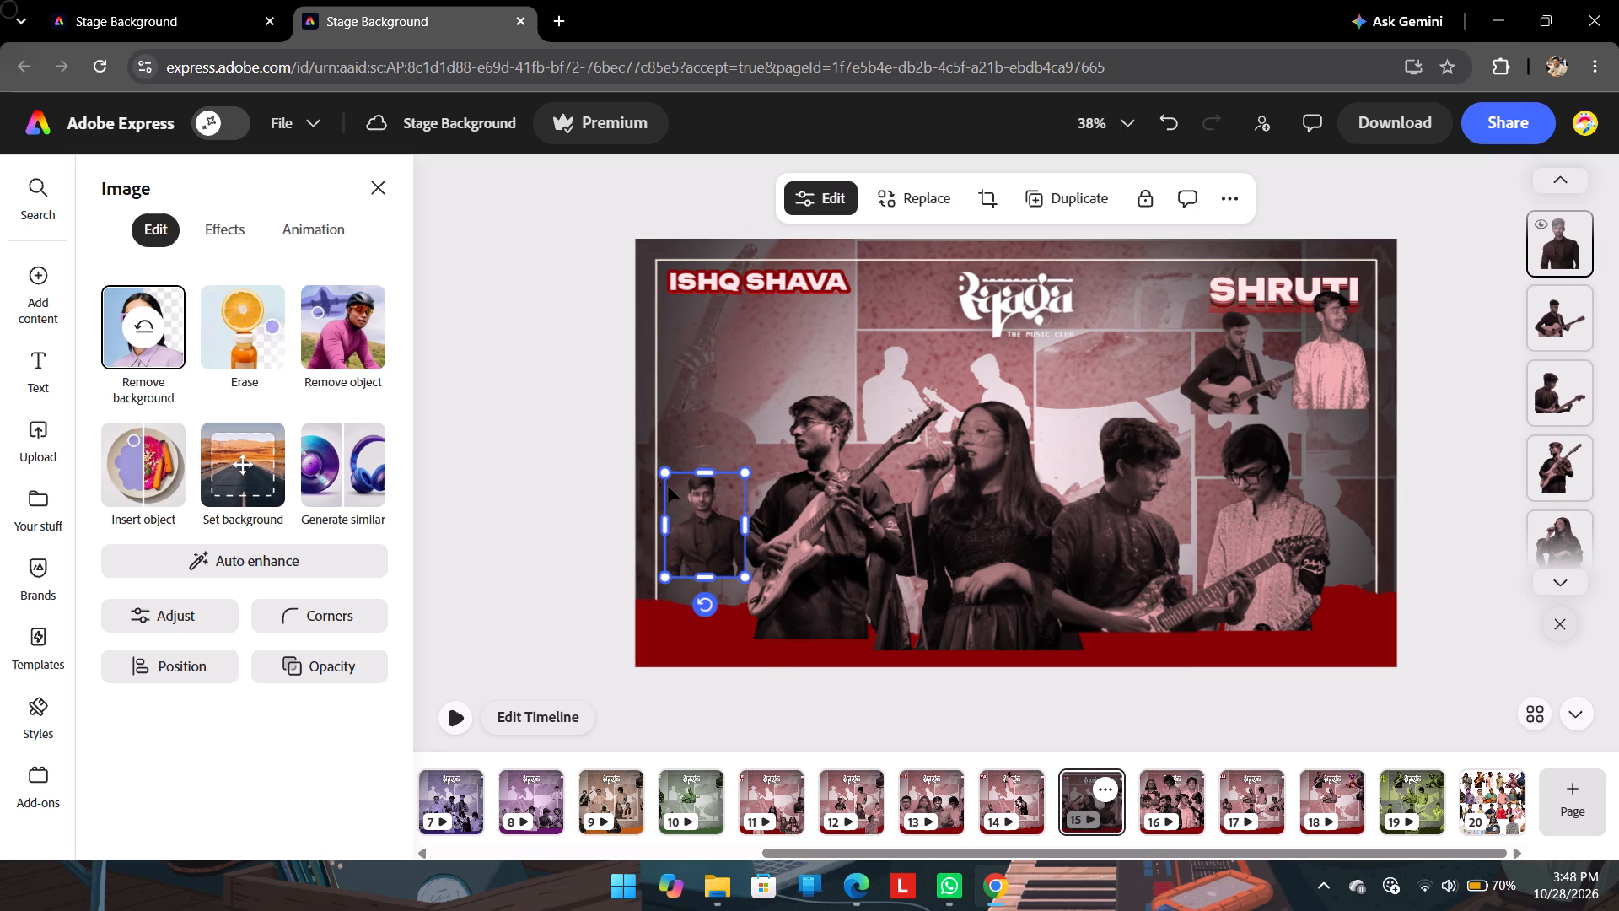
left_click_drag(664, 472, 592, 340)
left_click_drag(680, 466, 718, 502)
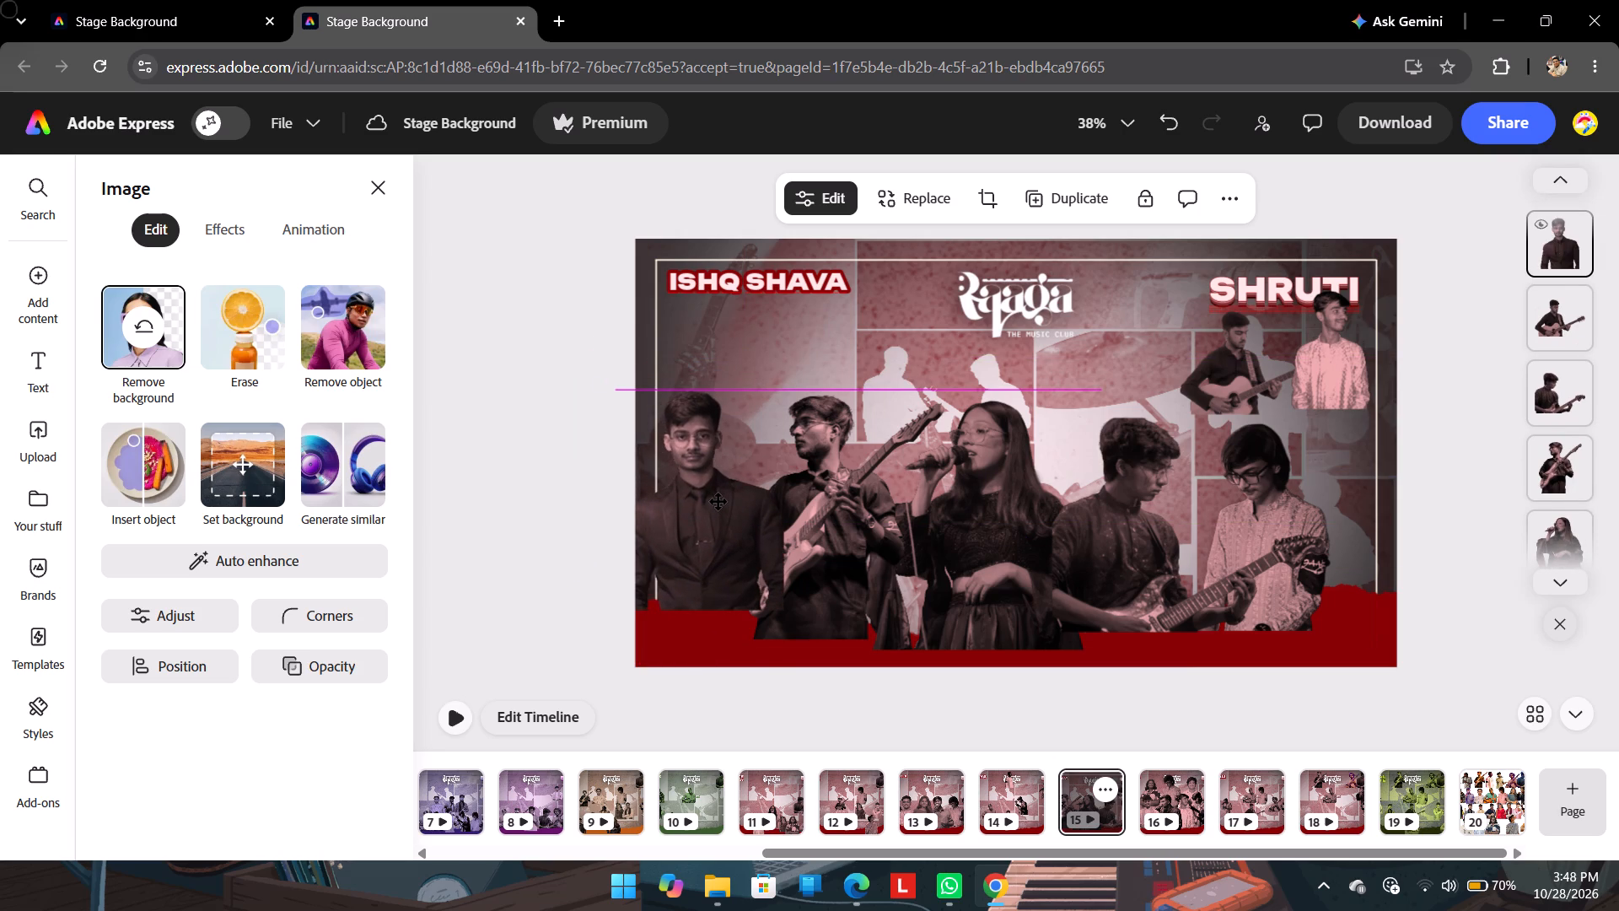
left_click_drag(718, 502, 720, 523)
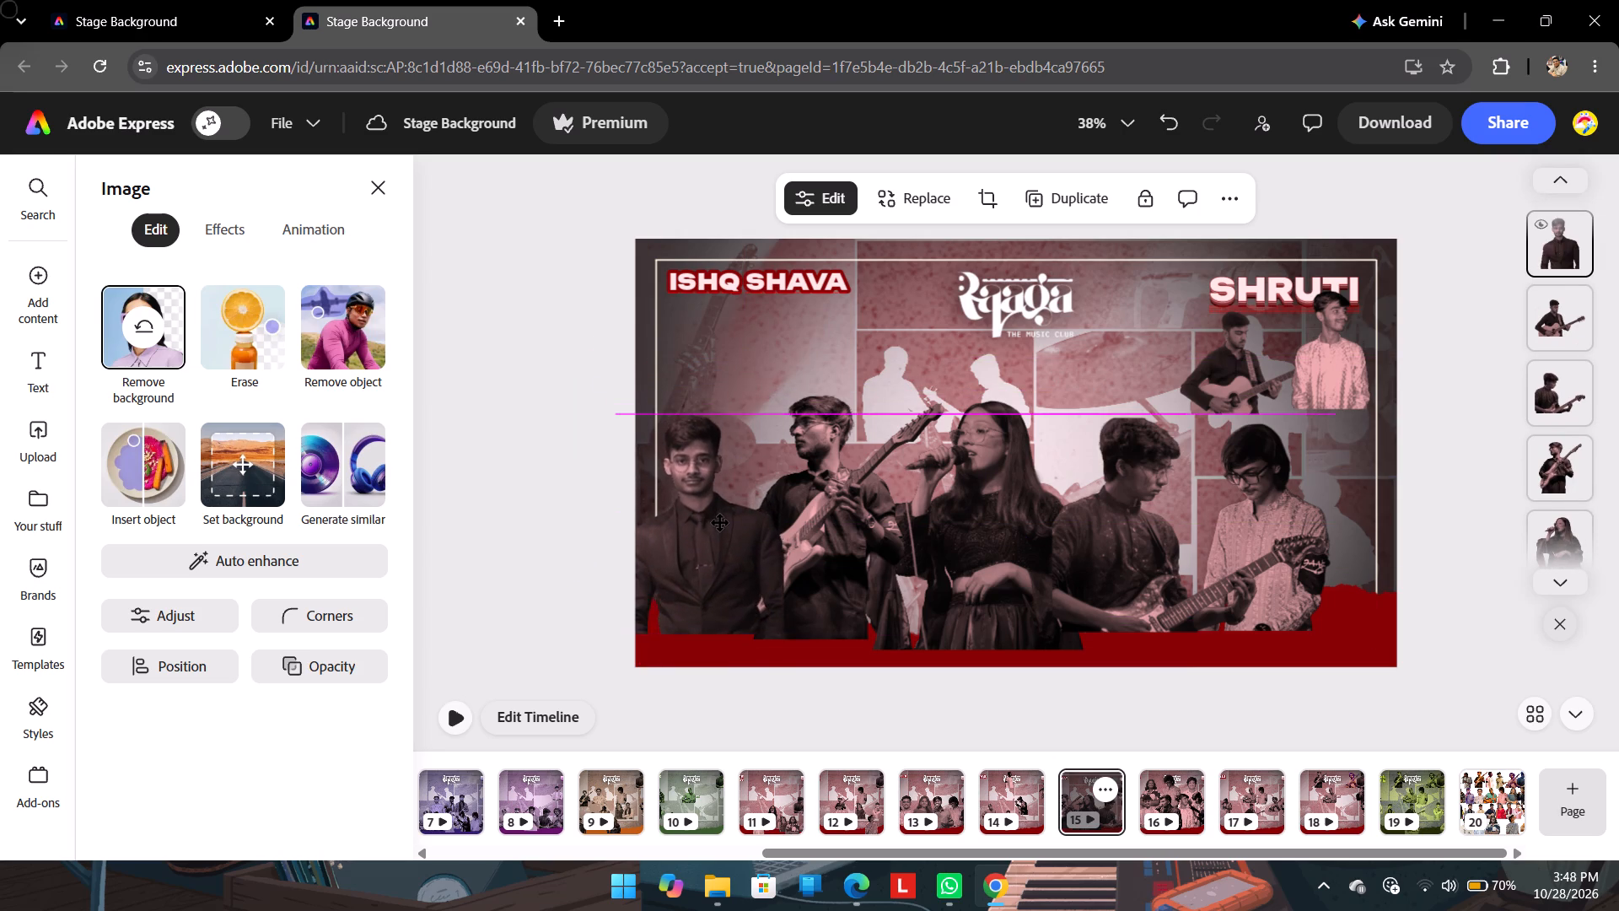
Shift the guitarist below ISHQ SHAVA out to the page edge and place the suited performer between him and the singer.
left_click_drag(720, 523, 957, 374)
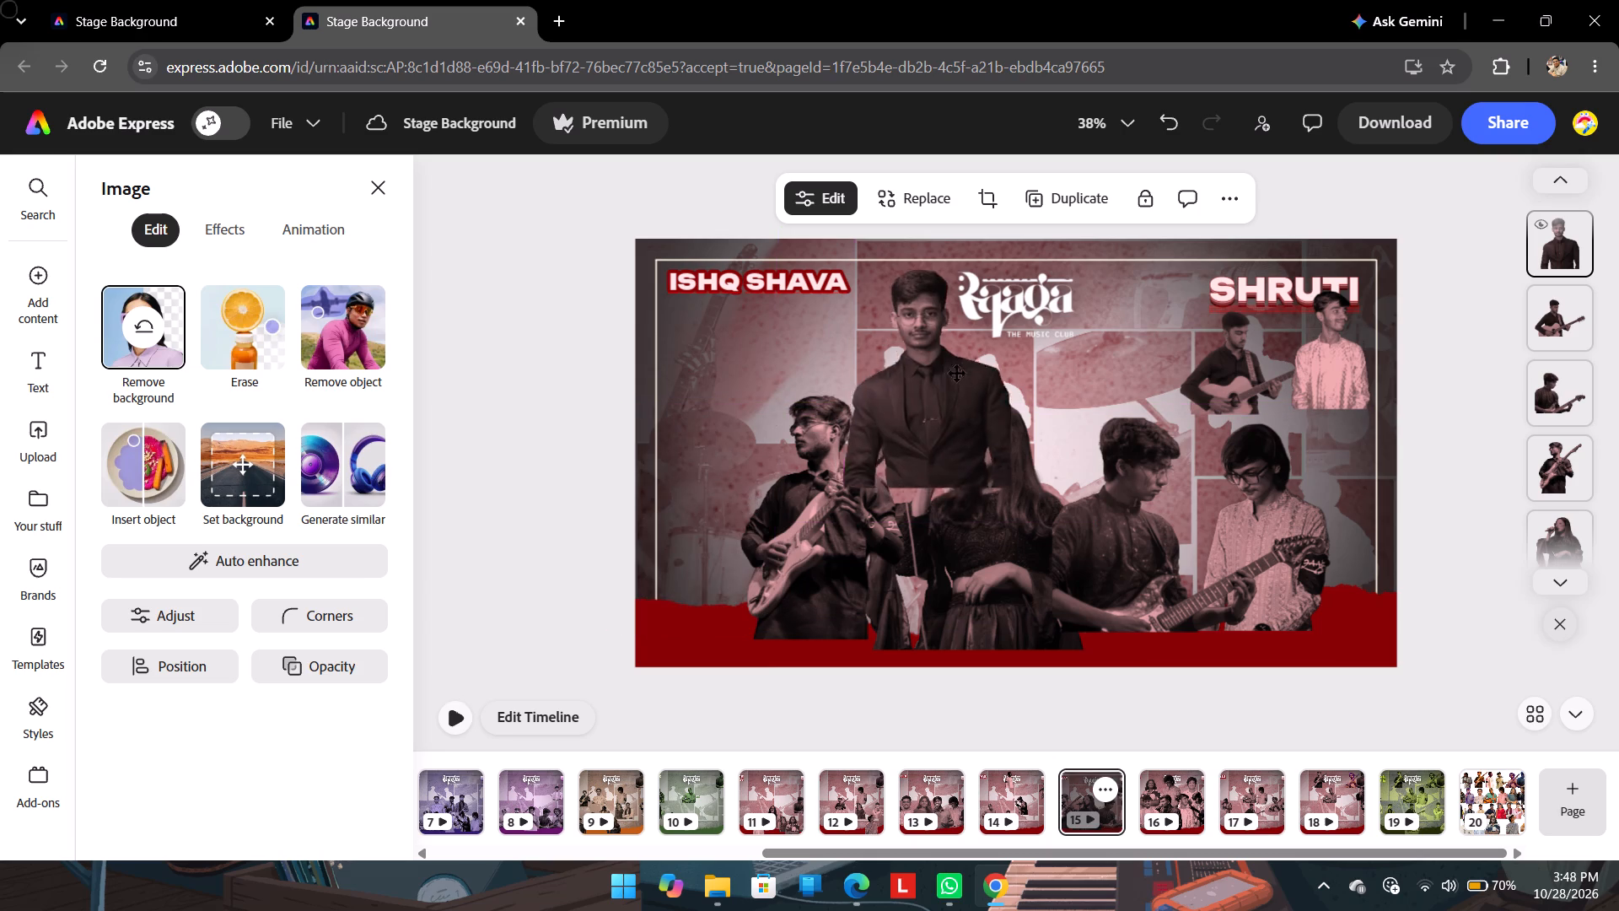
left_click_drag(957, 374, 986, 383)
left_click_drag(808, 555, 729, 558)
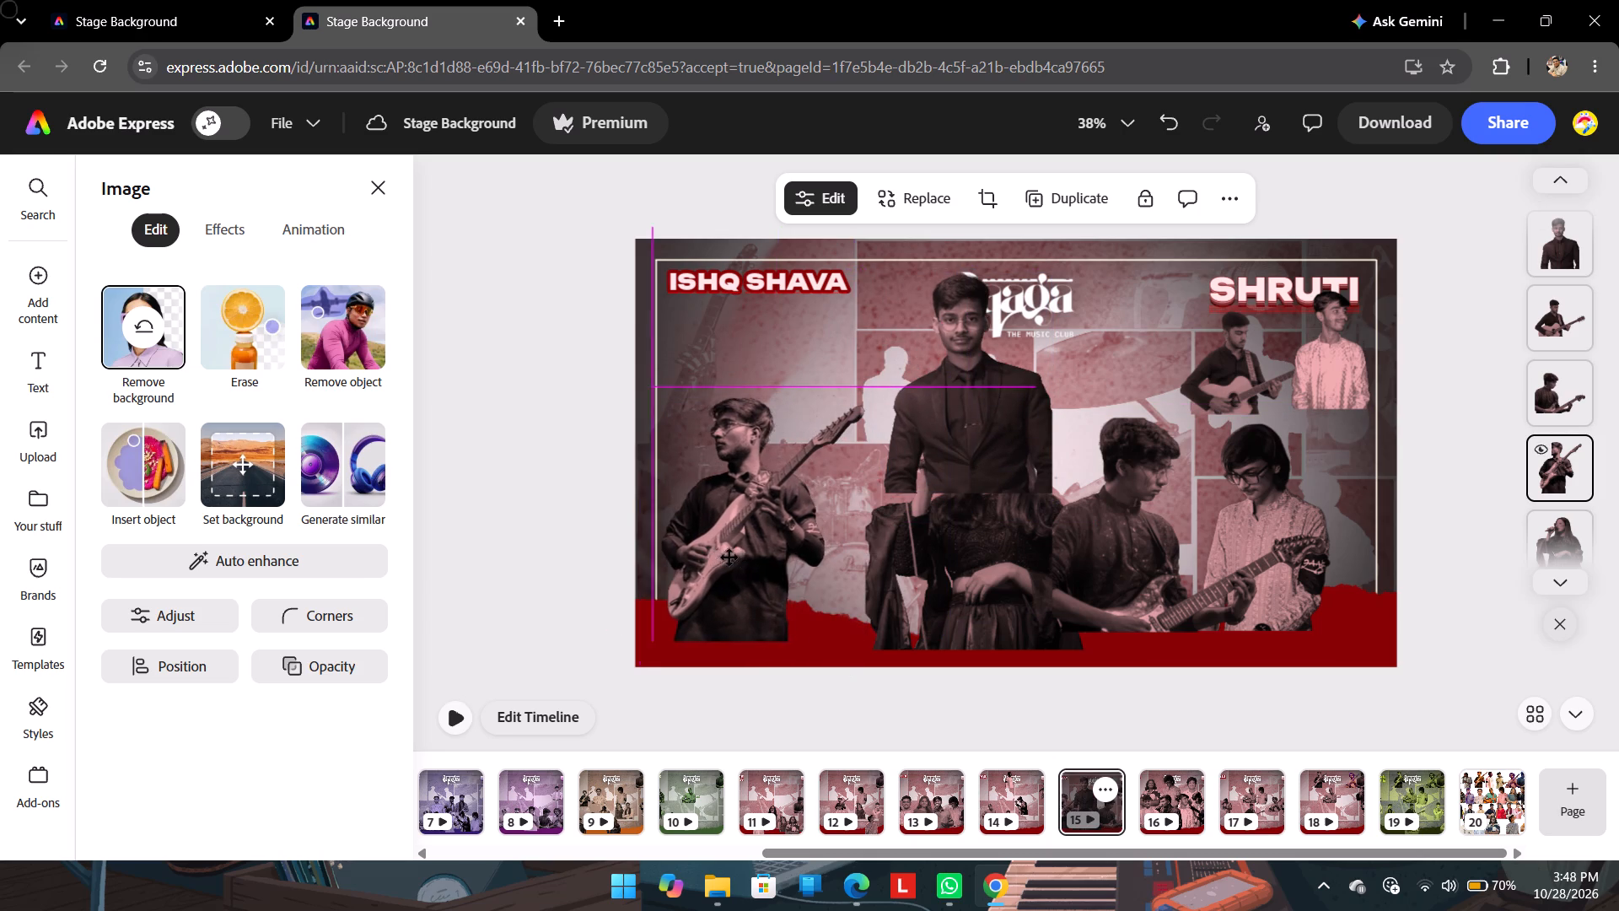
left_click_drag(729, 558, 713, 557)
left_click_drag(957, 403, 835, 538)
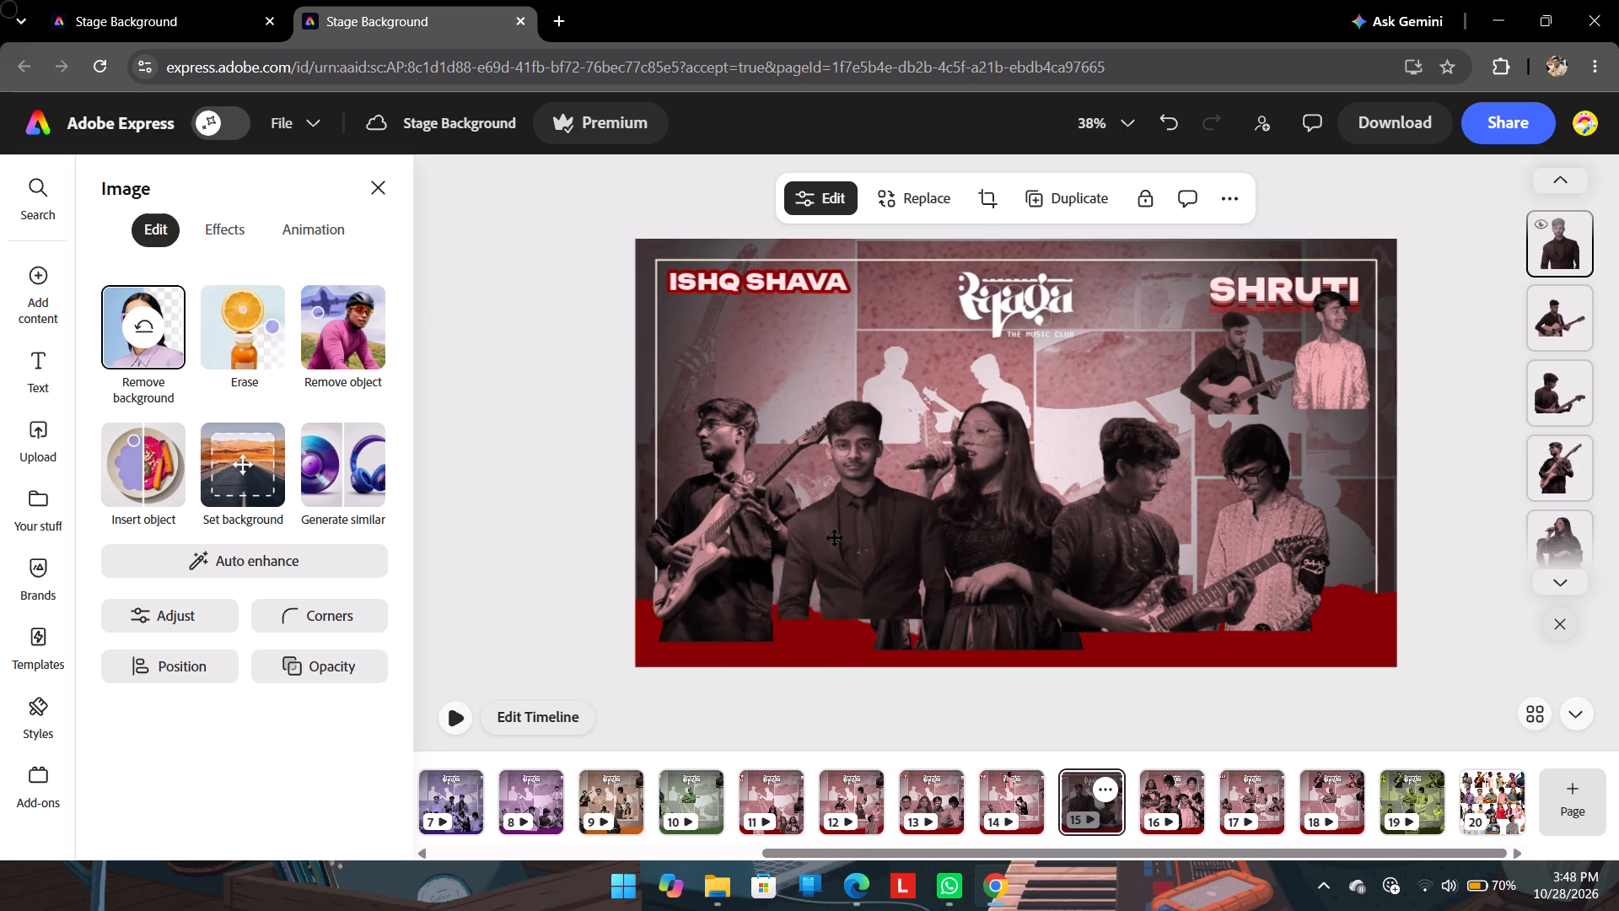
left_click_drag(835, 538, 839, 535)
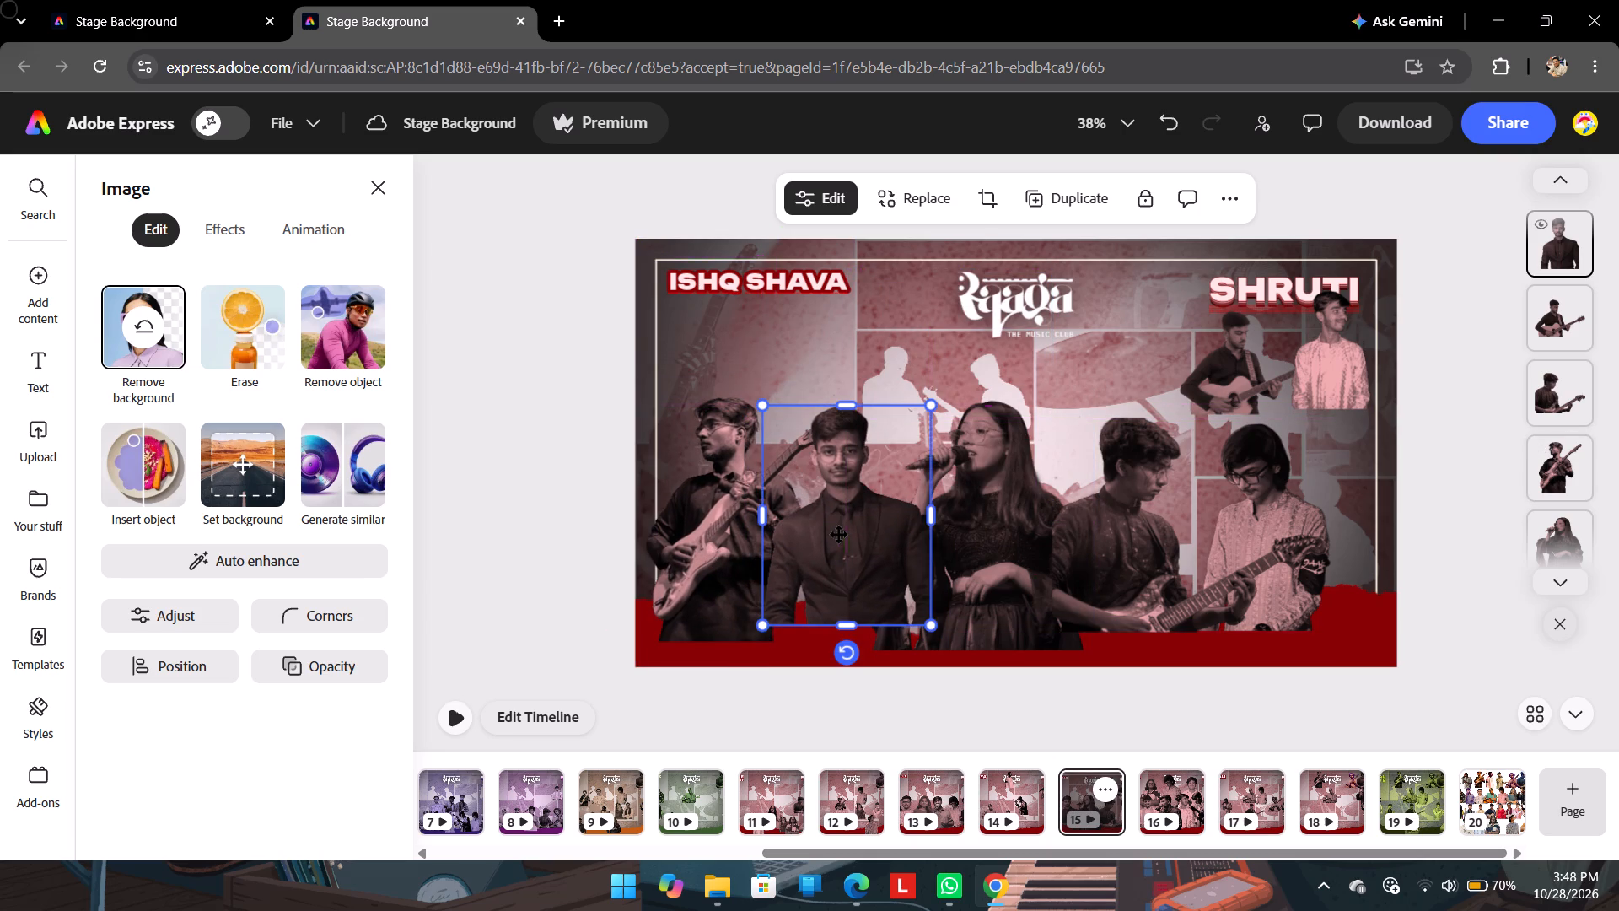
Enlarge the suited performer slightly and lower him so his base lines up with the neighbouring guitarist's.
left_click_drag(759, 406, 740, 389)
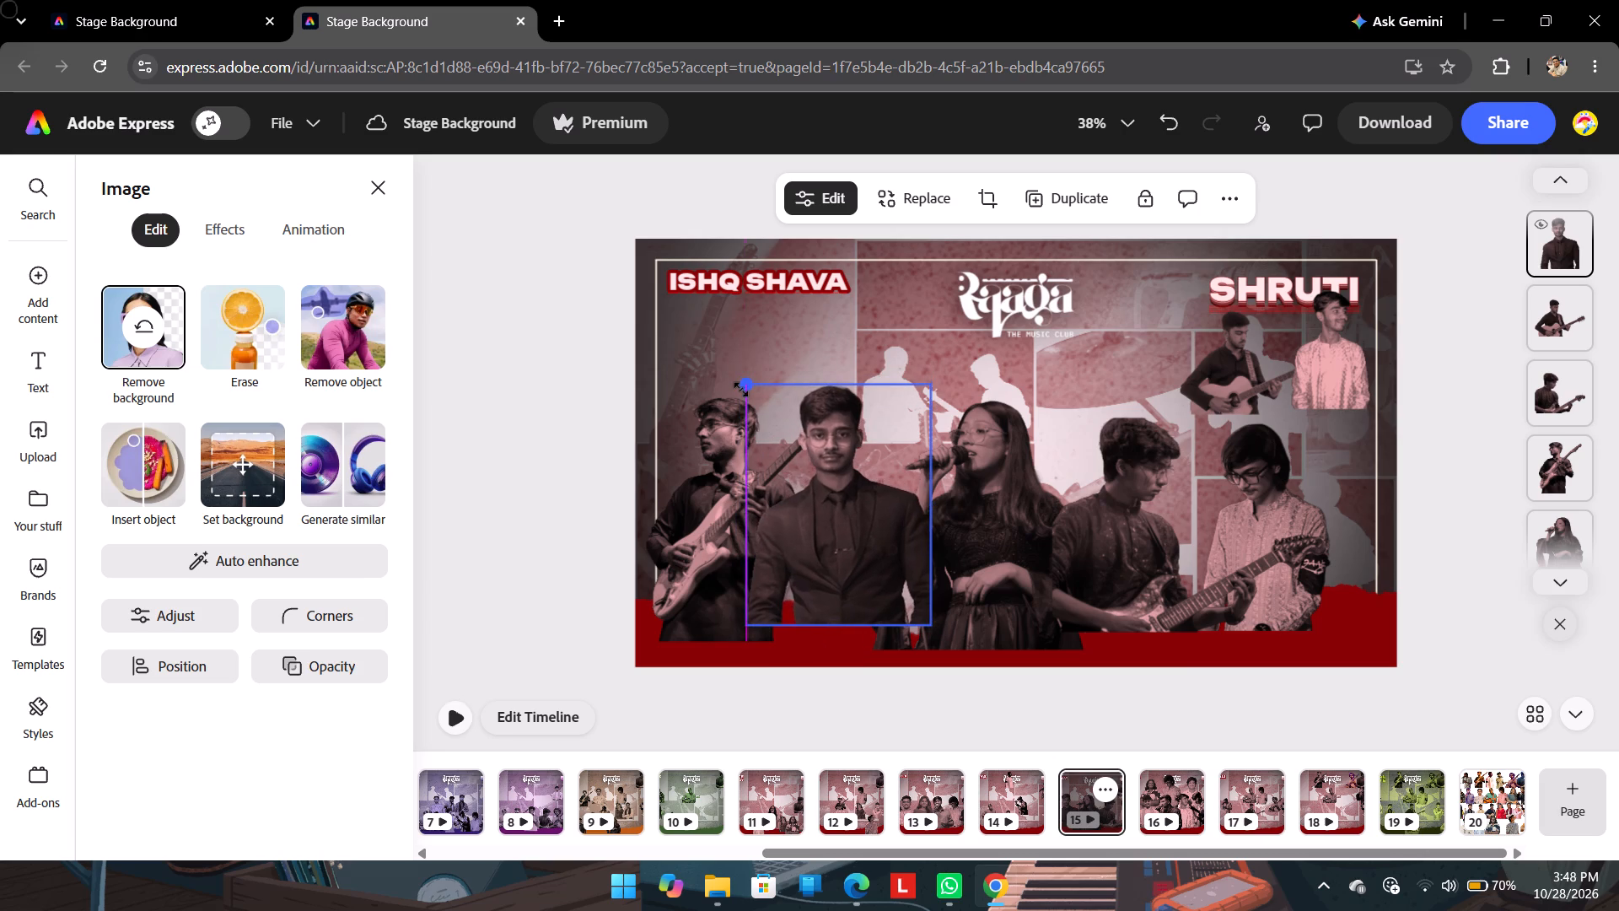
left_click_drag(740, 389, 741, 384)
left_click_drag(858, 546, 858, 561)
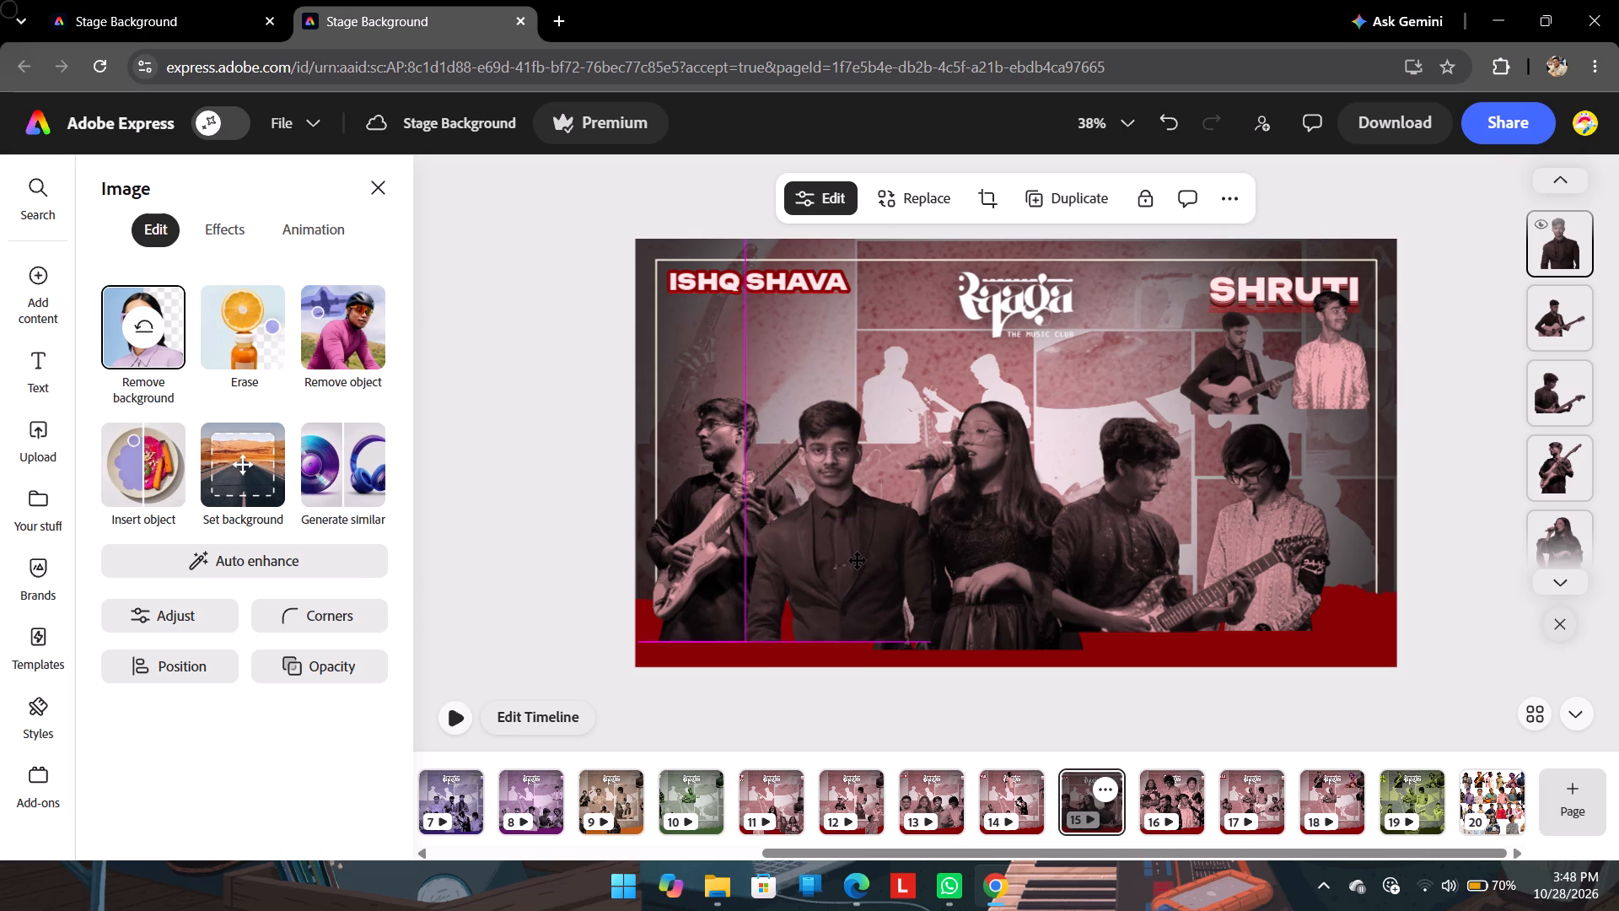
left_click_drag(858, 561, 858, 555)
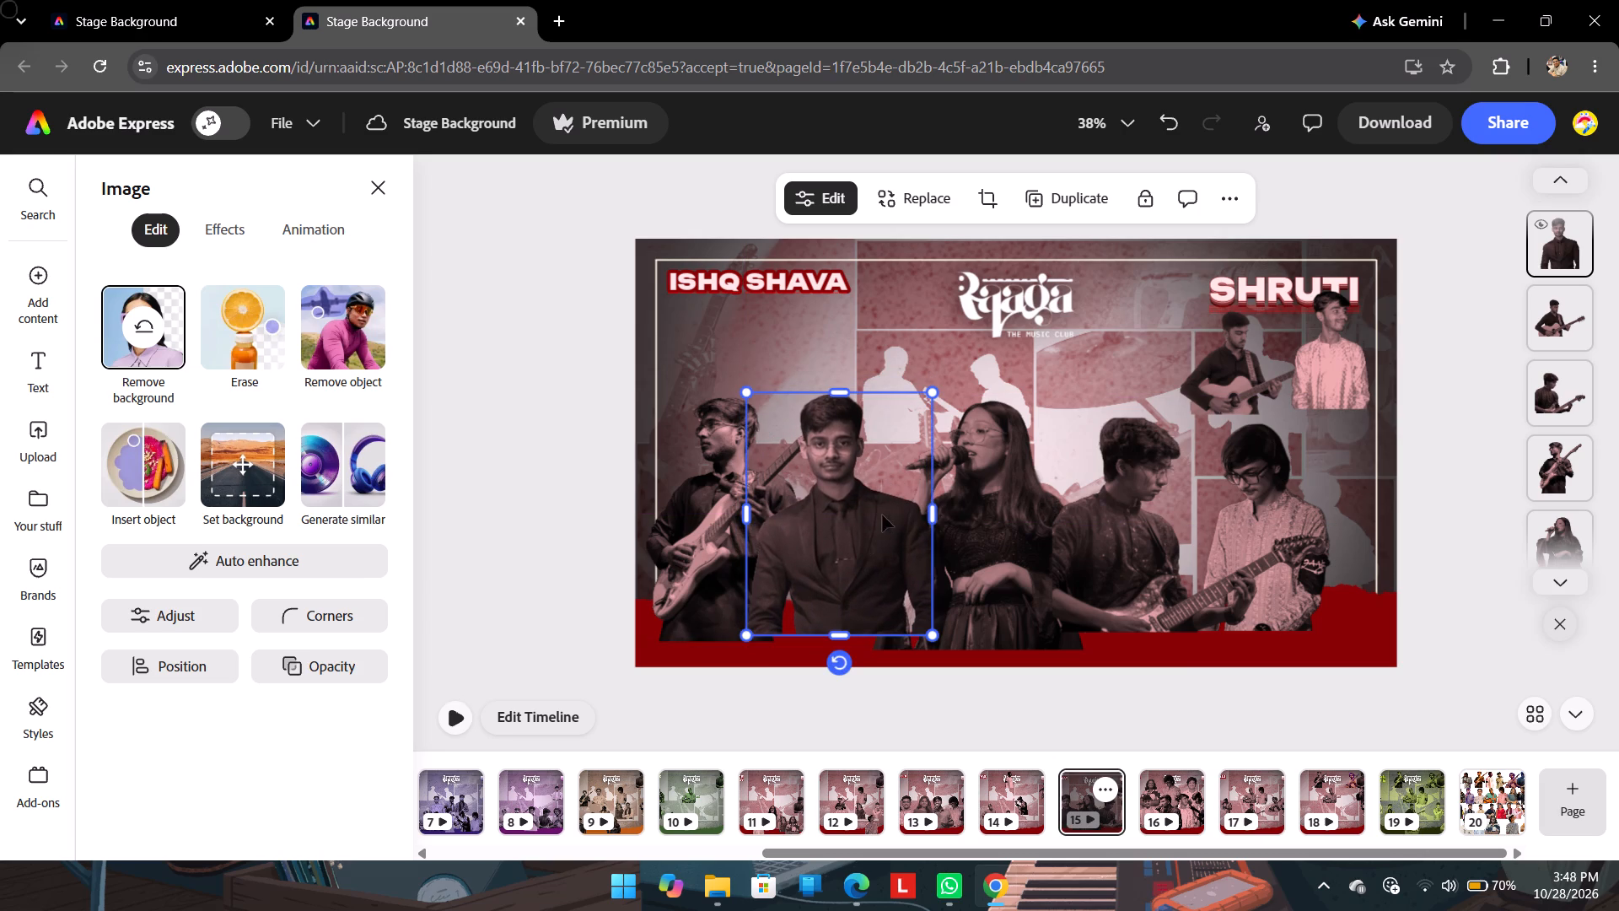
left_click(744, 392)
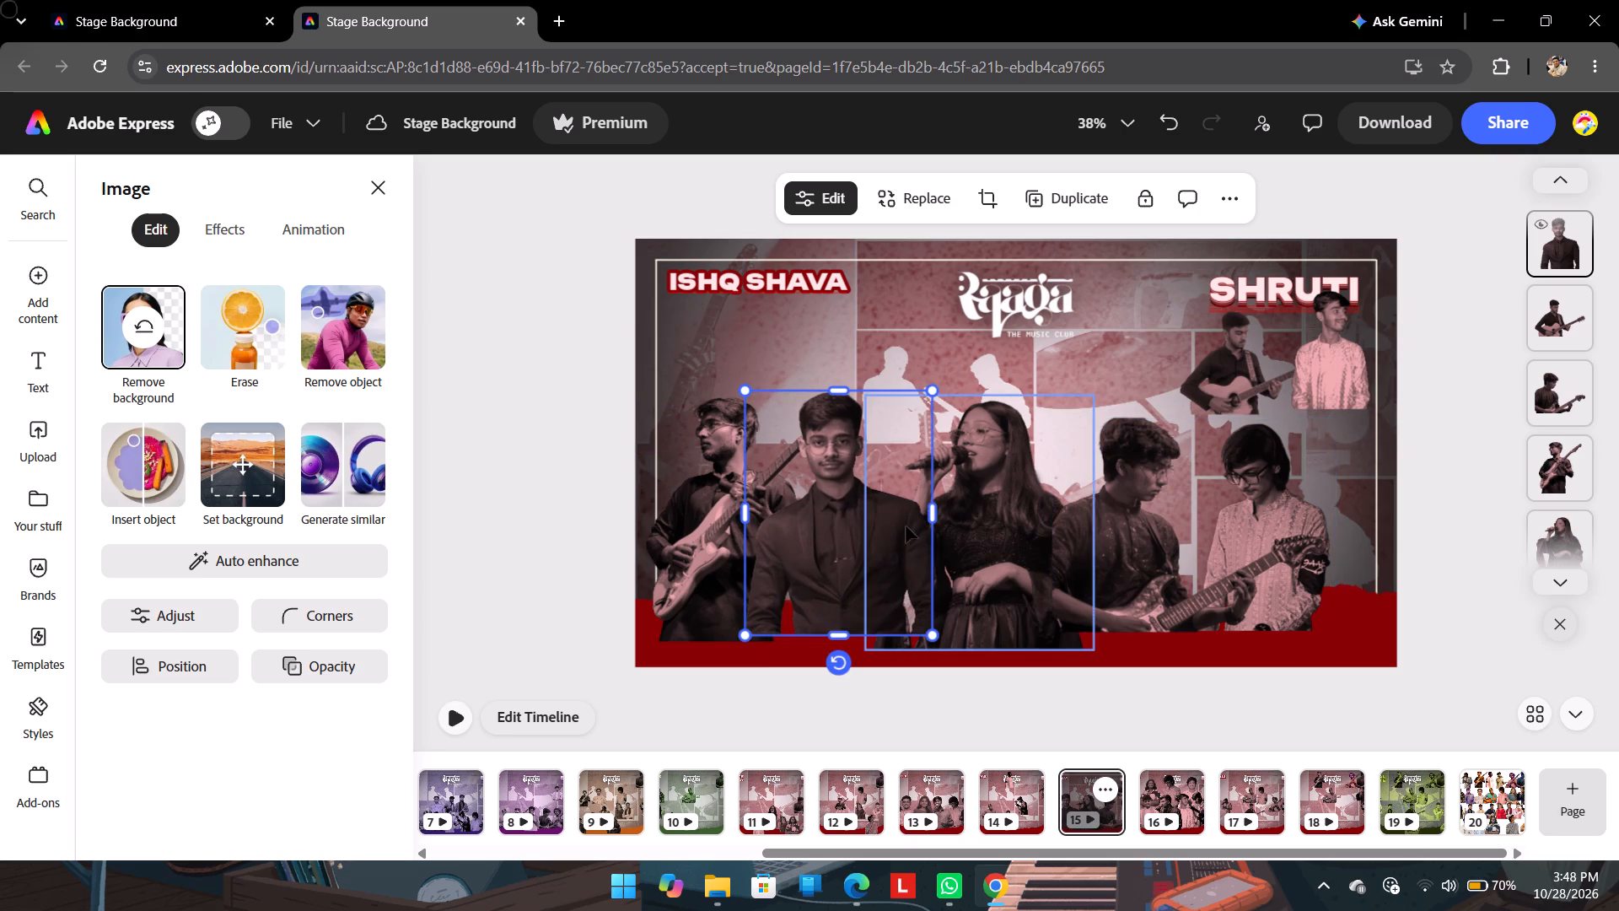
Crop the guitar-neck side of the electric guitarist's image slightly, where it overlaps the downward-looking light-shirted performer.
left_click(1289, 508)
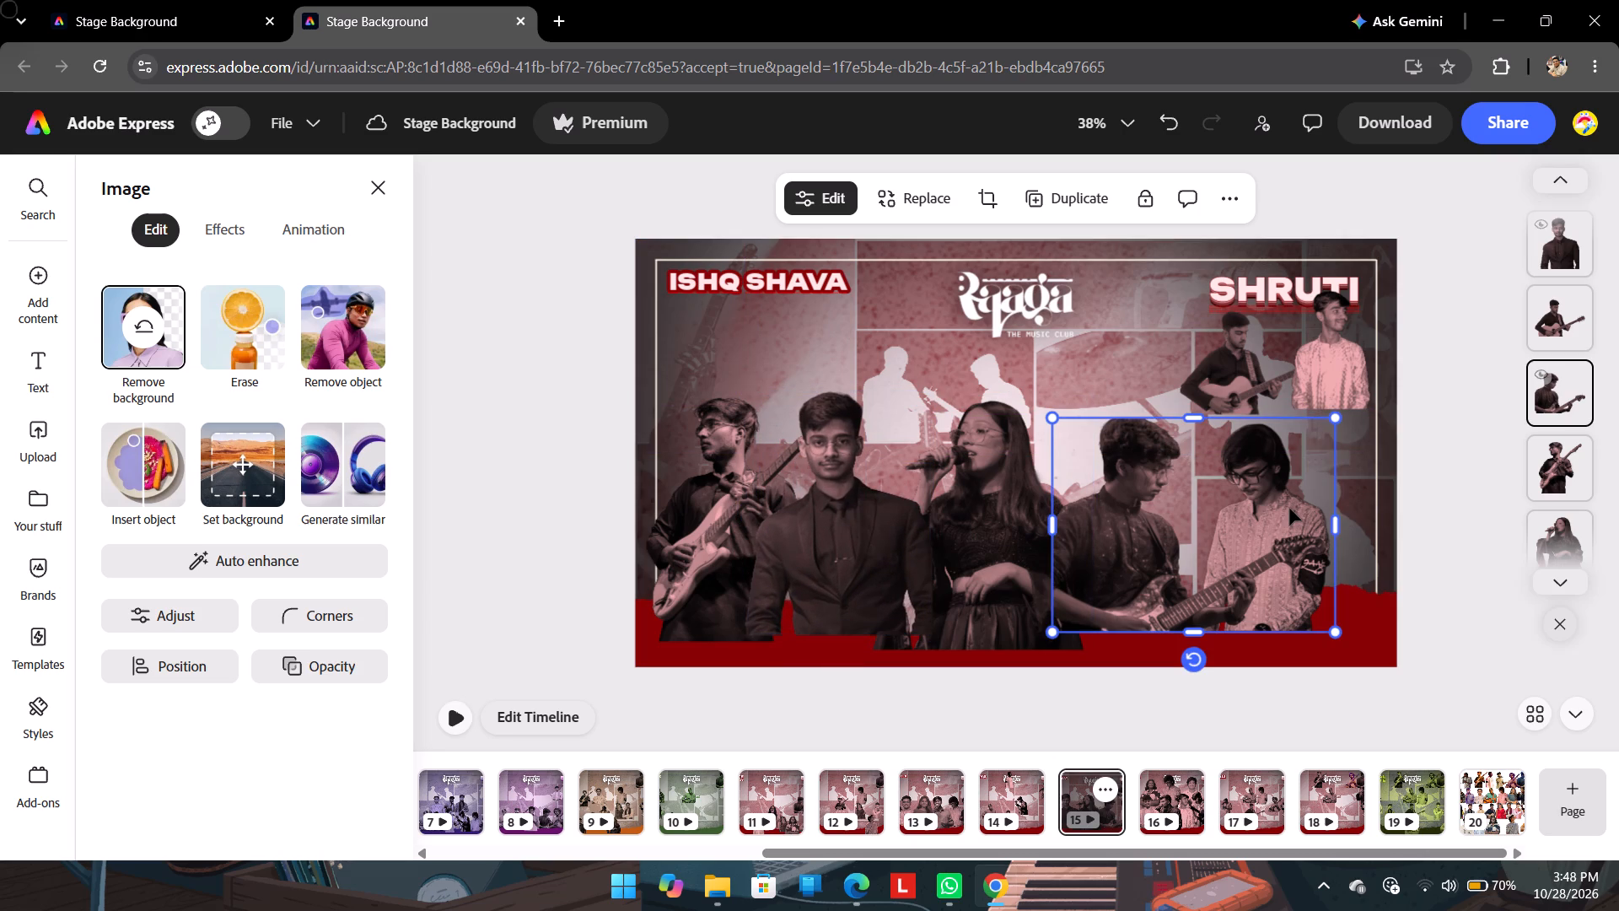
left_click(1322, 426)
left_click_drag(1331, 524, 1312, 523)
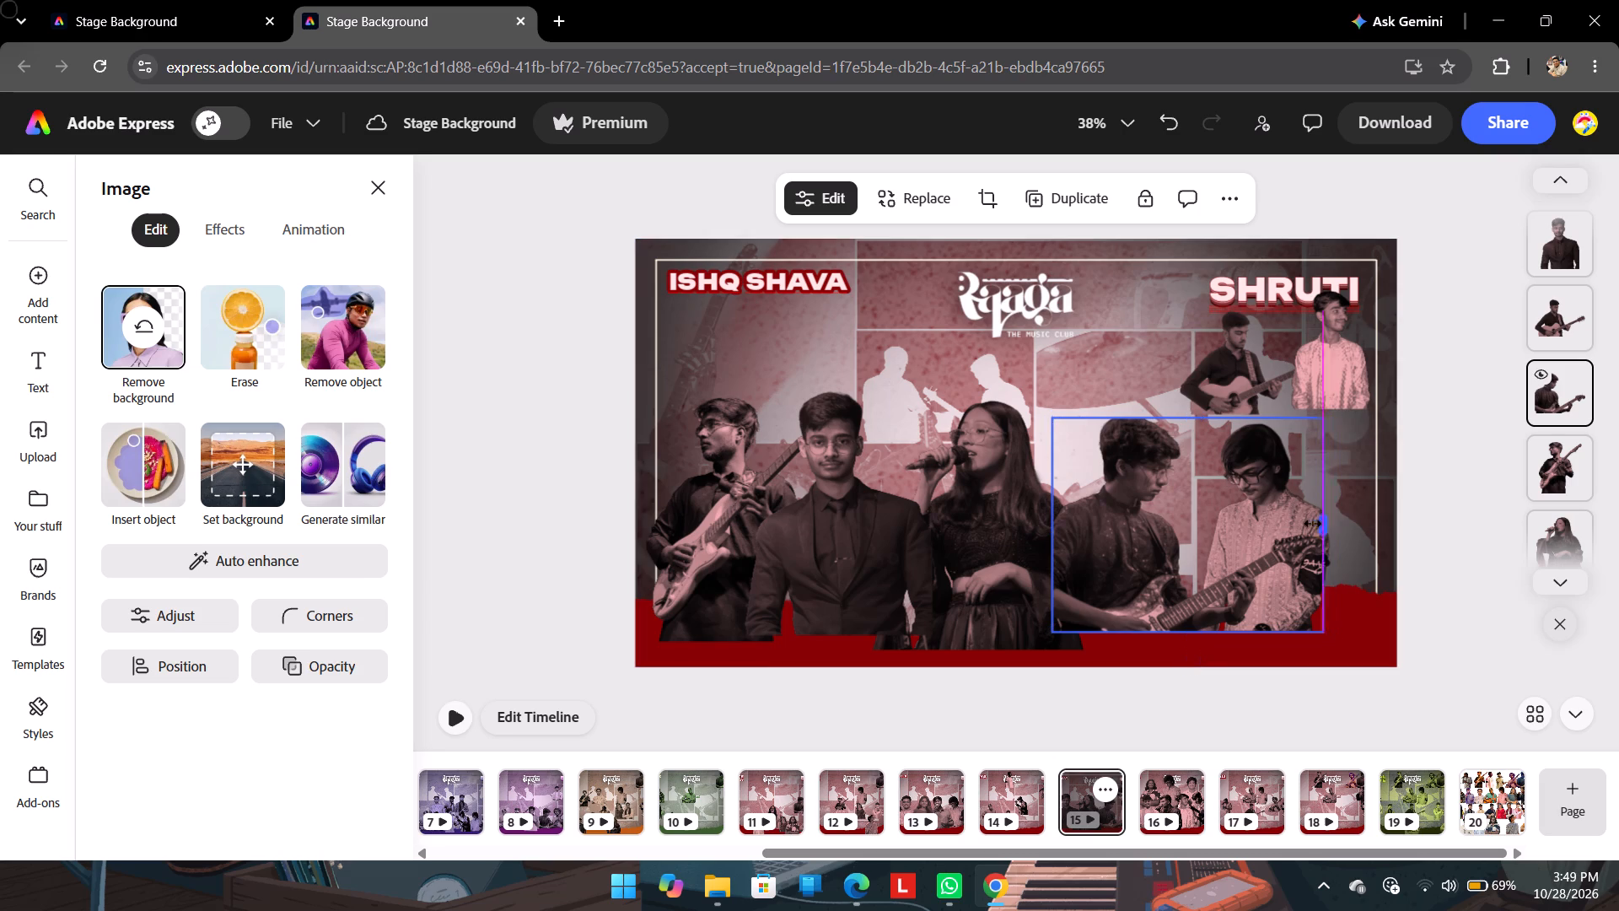
left_click_drag(1312, 523, 1311, 532)
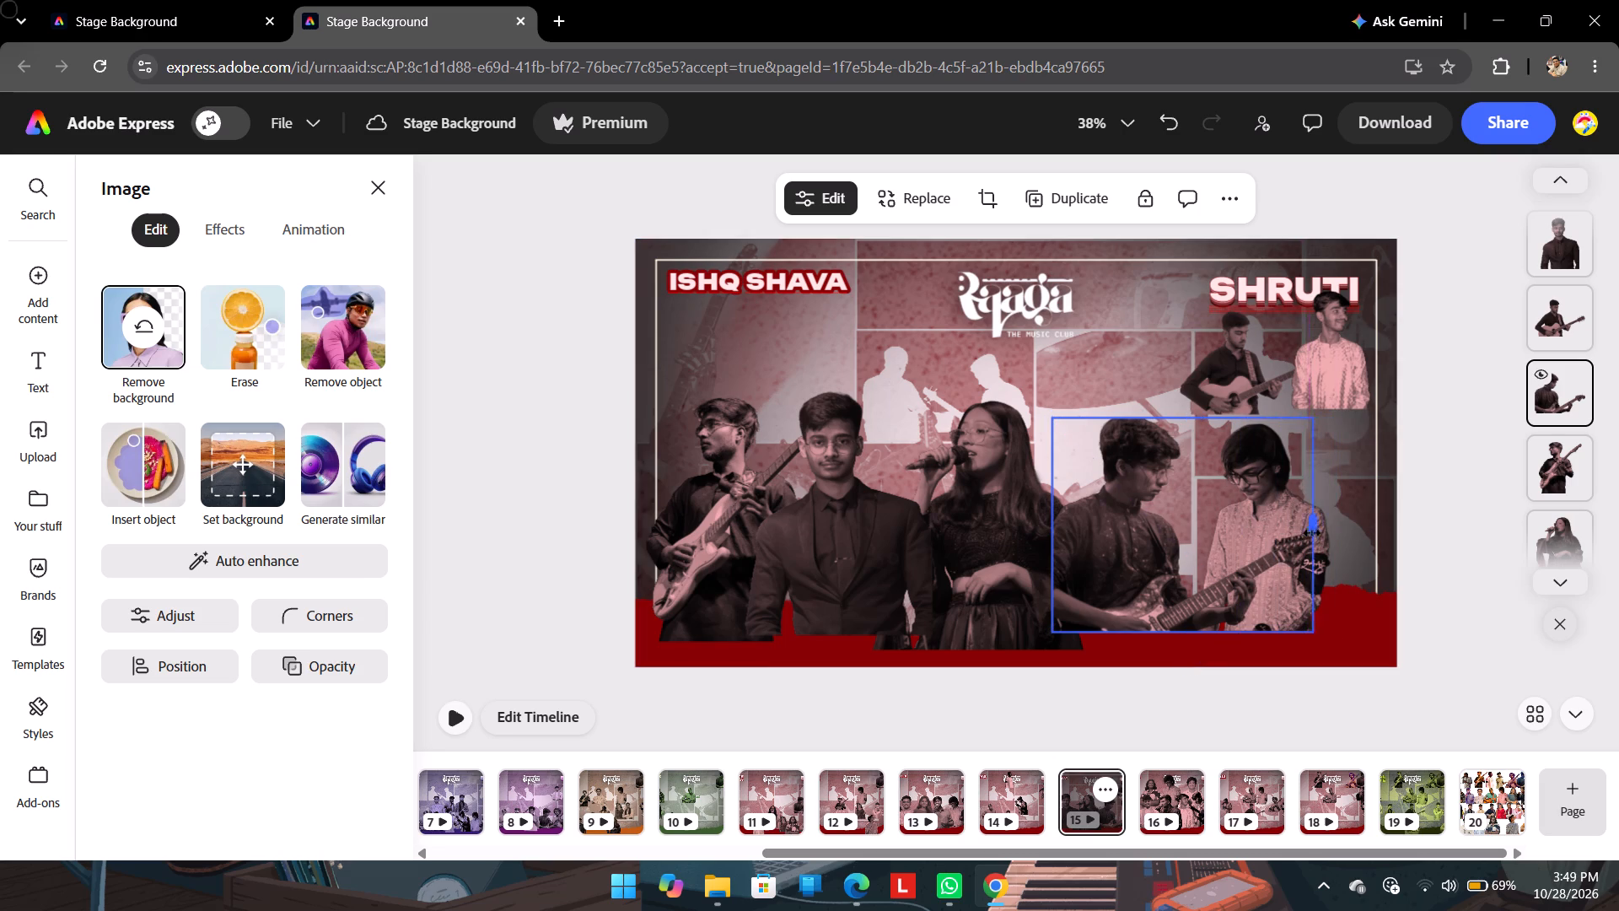
left_click_drag(1311, 532, 1326, 533)
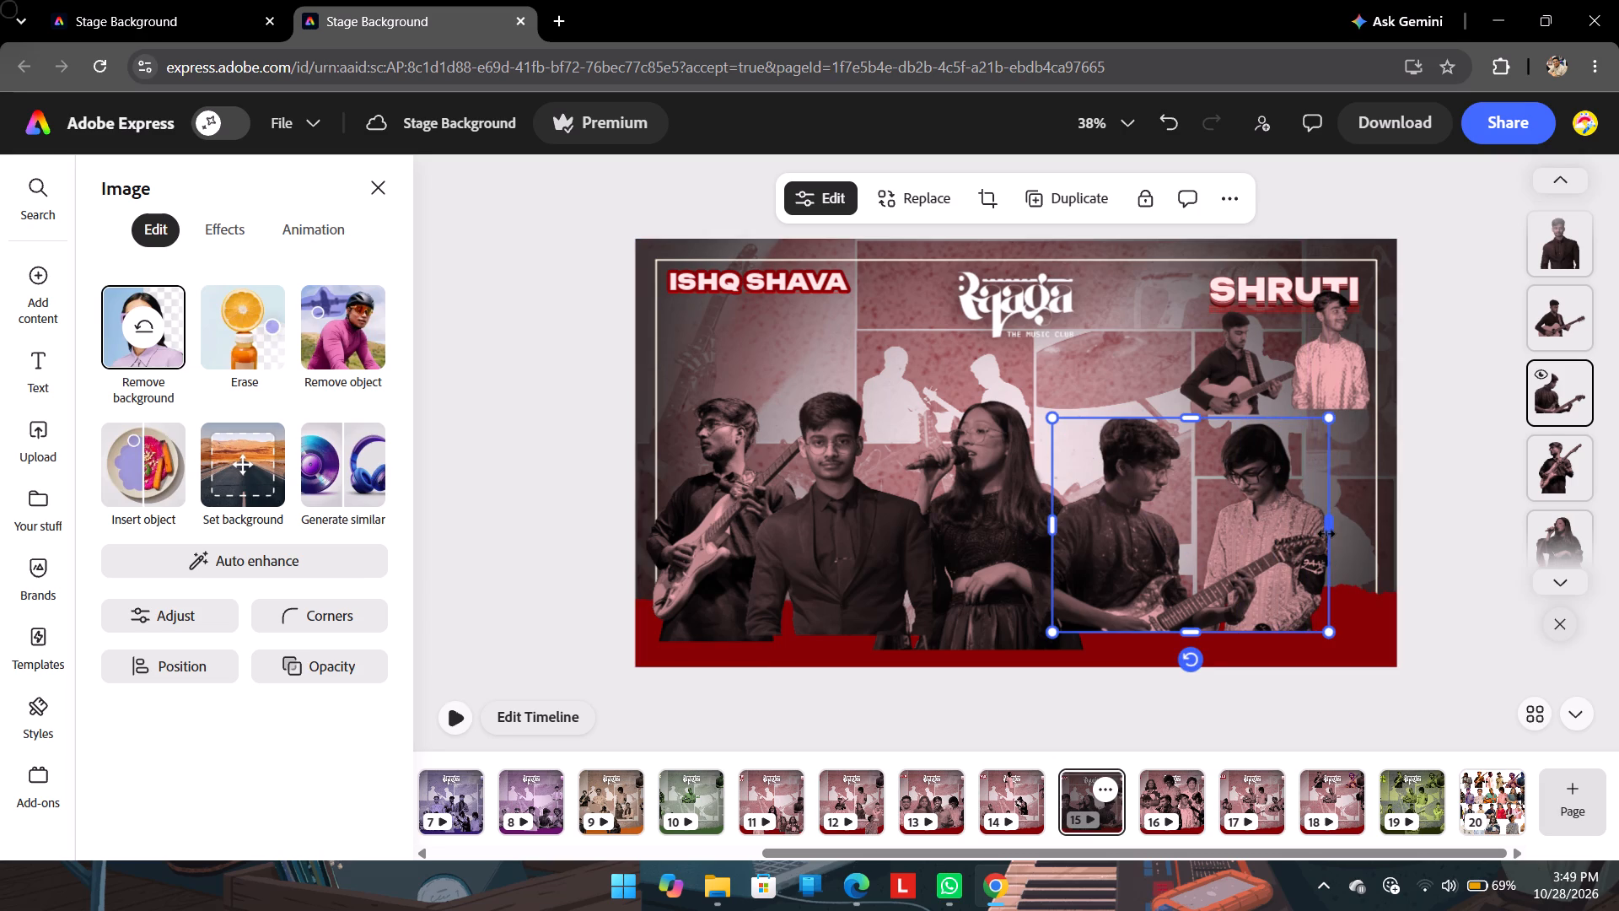
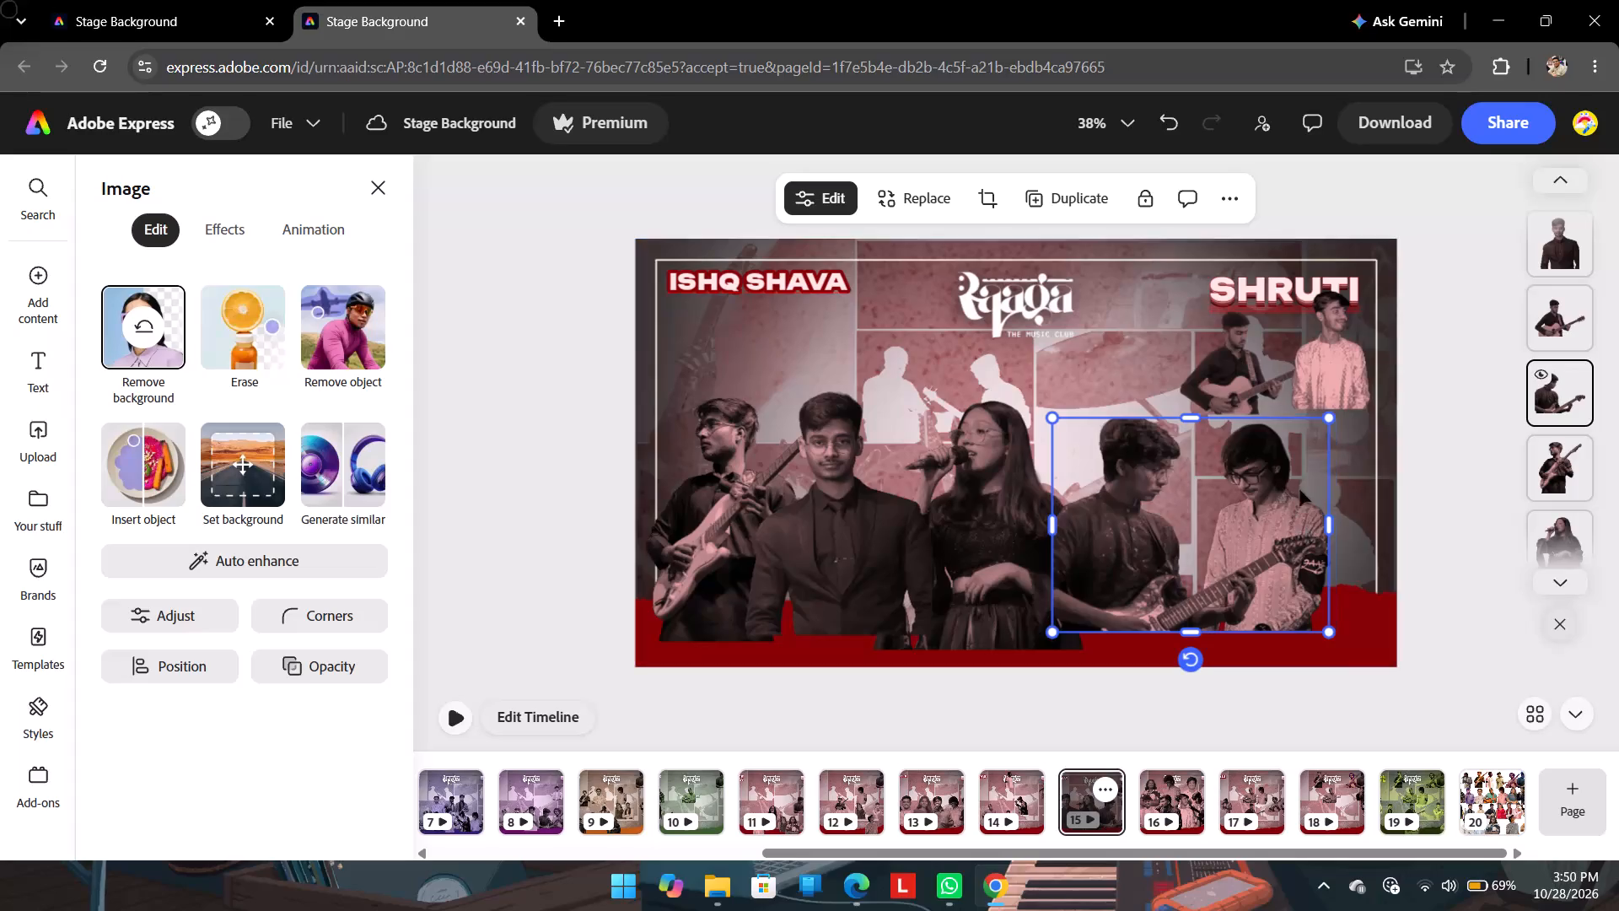
Enlarge the downward-looking light-shirted performer slightly at the SHRUTI end of the front row.
left_click(1337, 457)
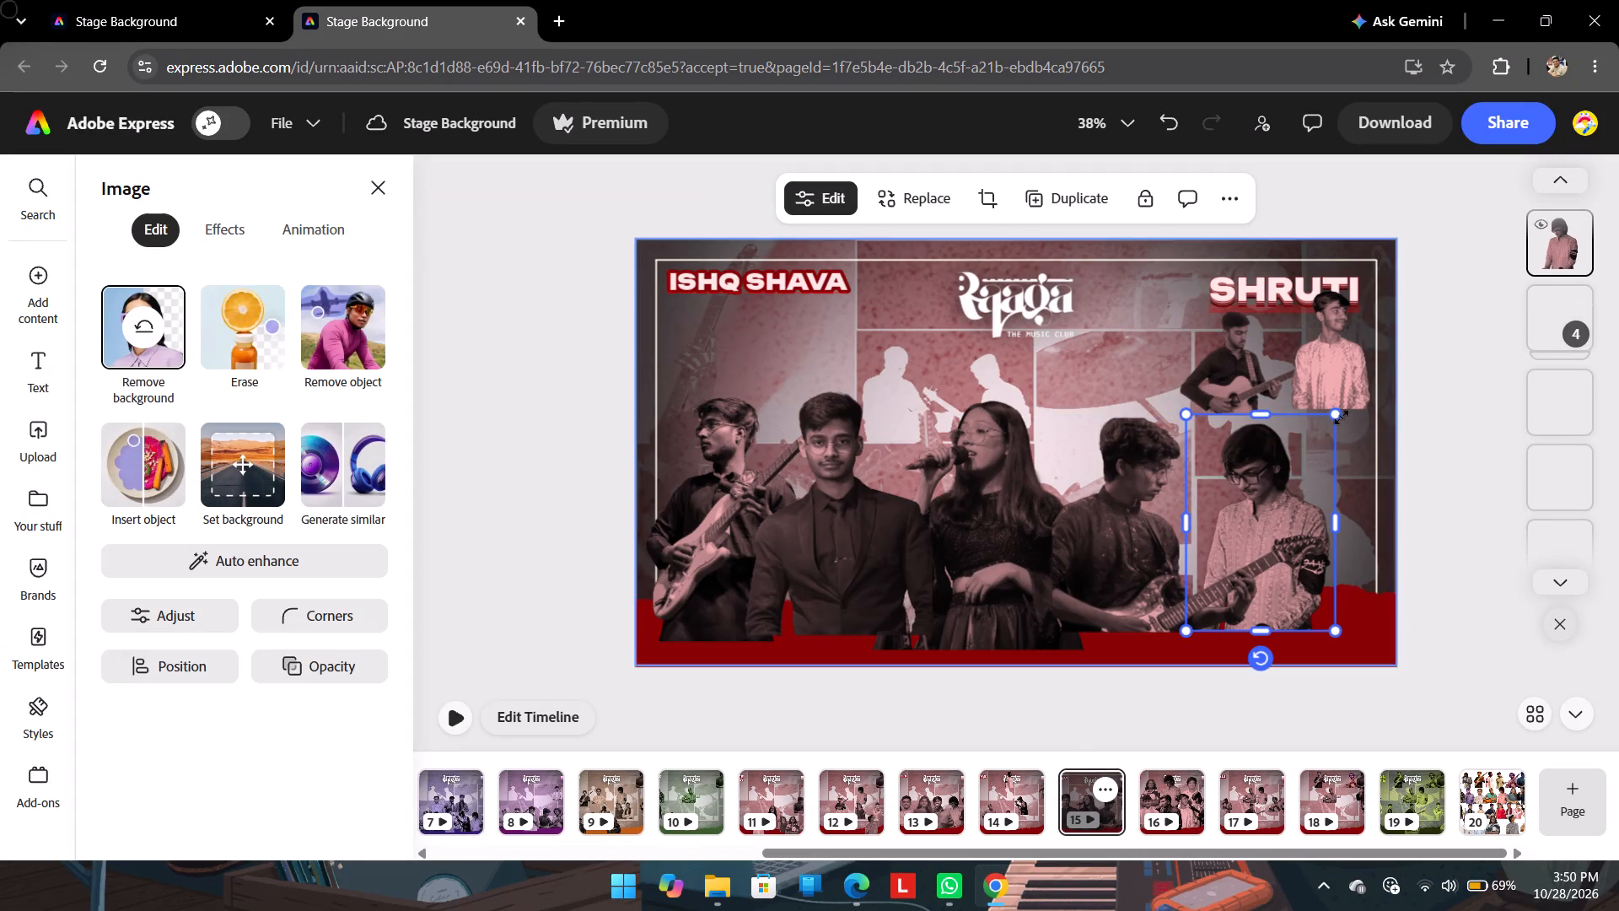
left_click(1337, 416)
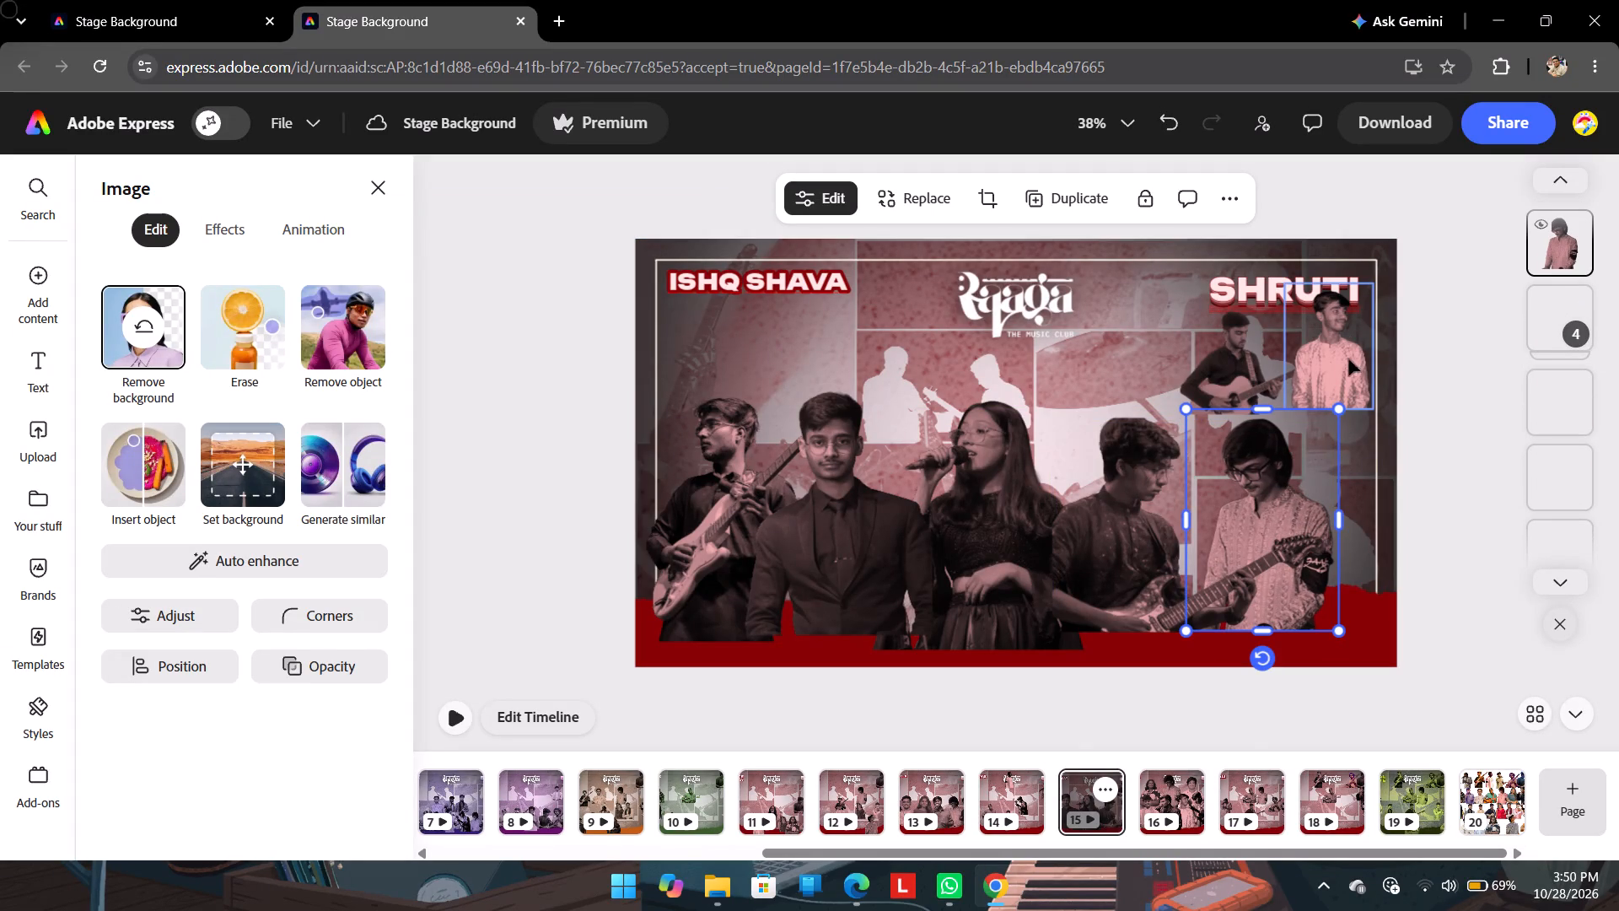
Move the small smiling pink-shirted performer away from beneath SHRUTI and park him over the central Raaga logo.
left_click_drag(1346, 323, 1364, 511)
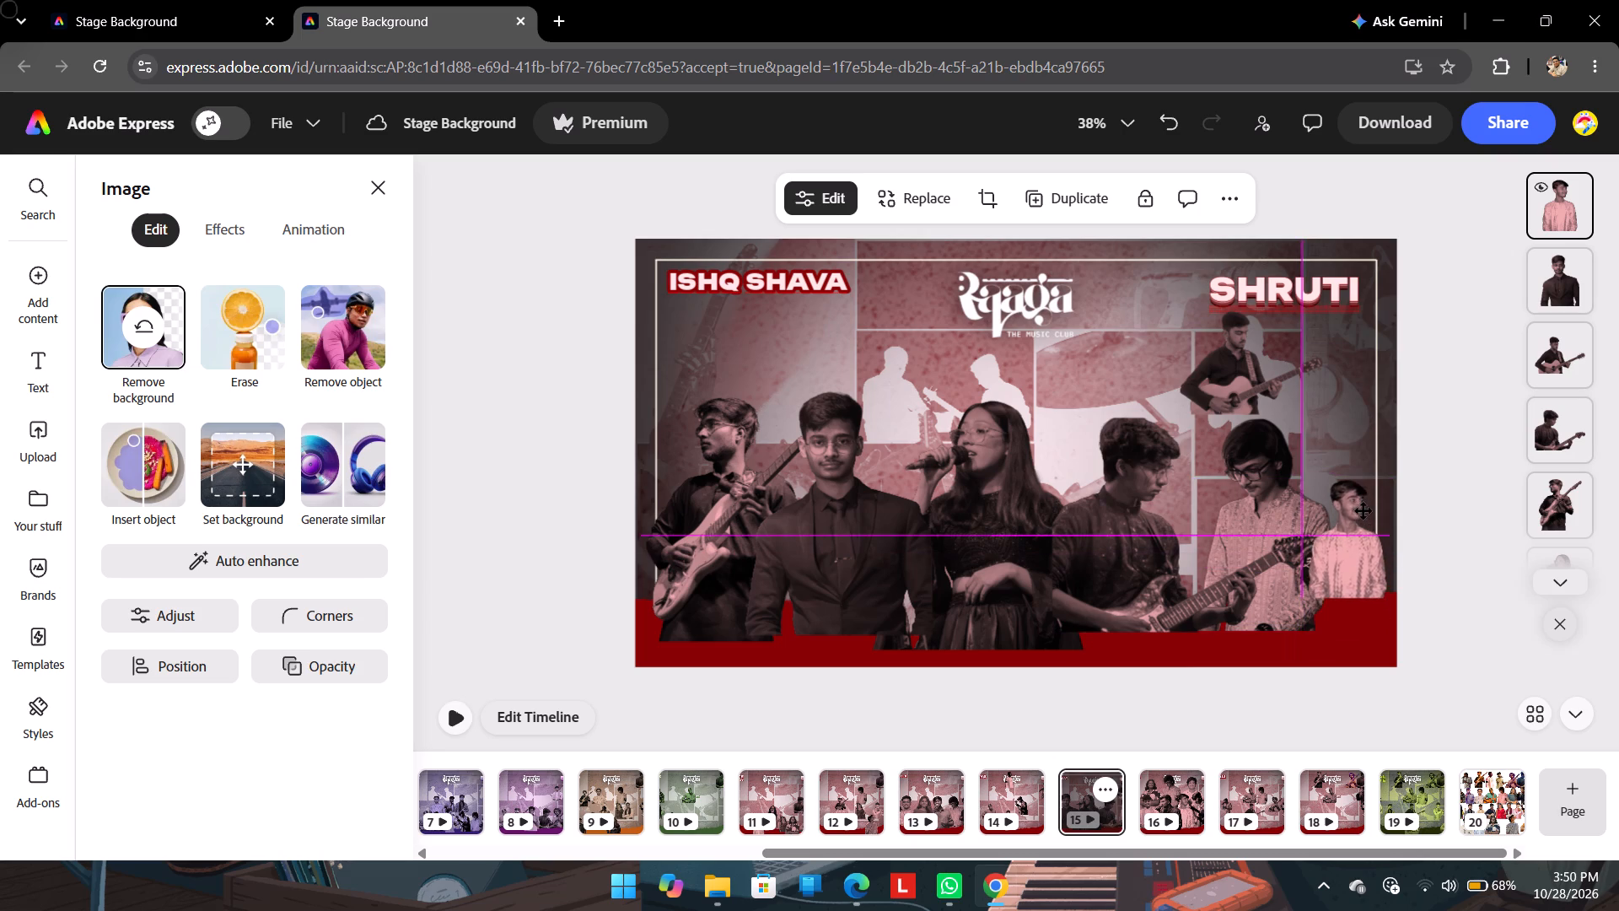
left_click_drag(1364, 511, 1029, 286)
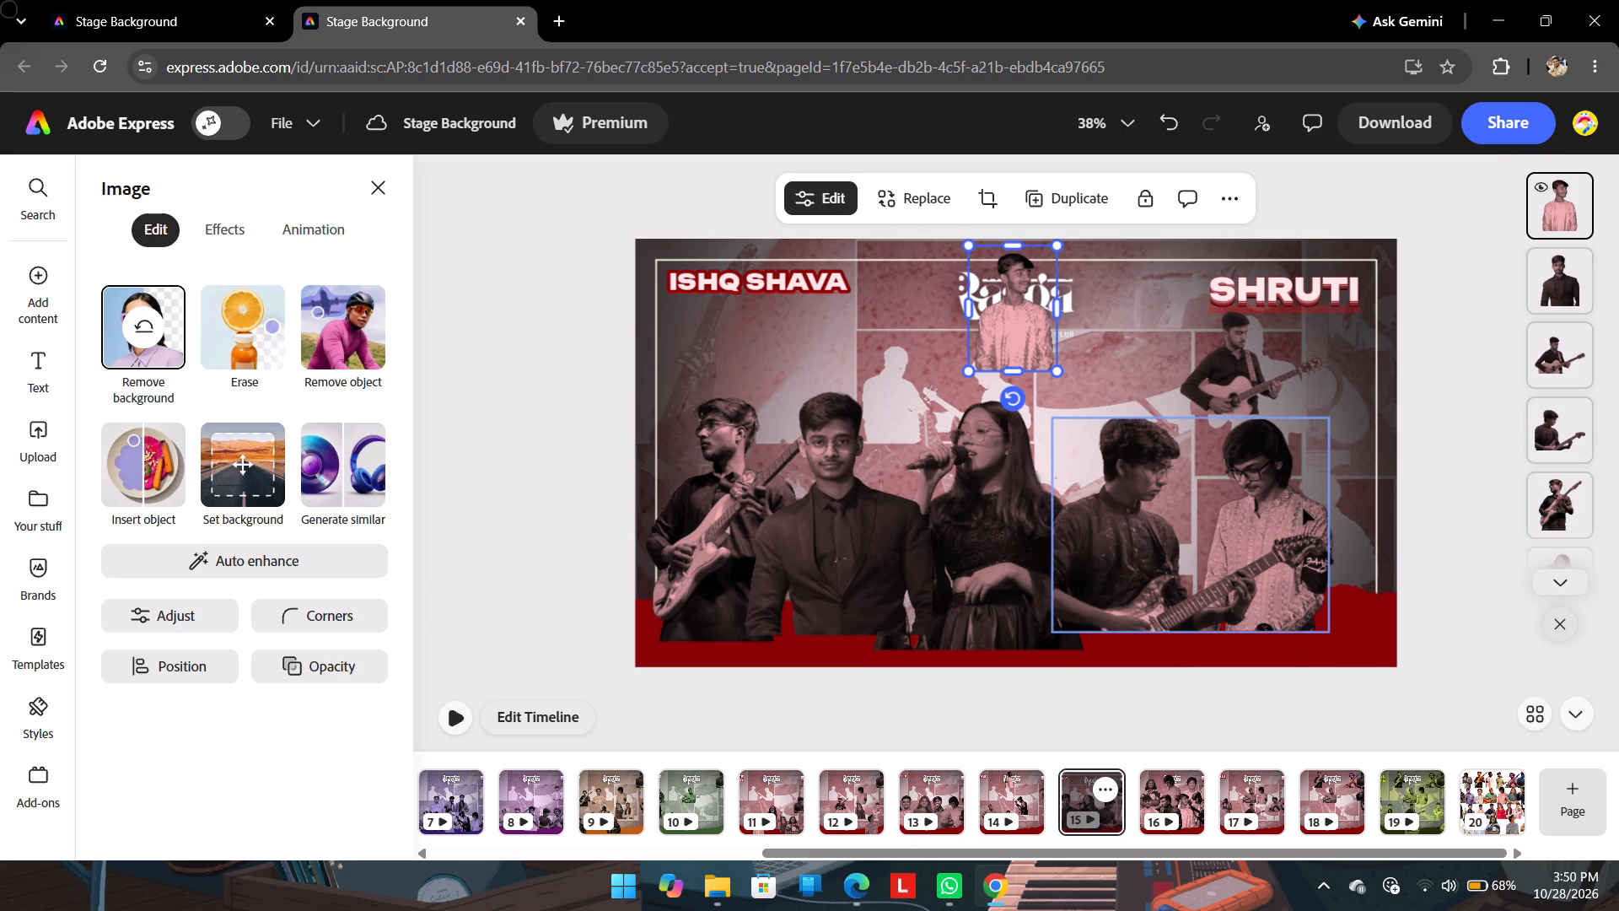
Shift all five front-row performers toward the SHRUTI side, spacing them evenly between the edges of the white frame.
left_click_drag(1336, 470, 1380, 470)
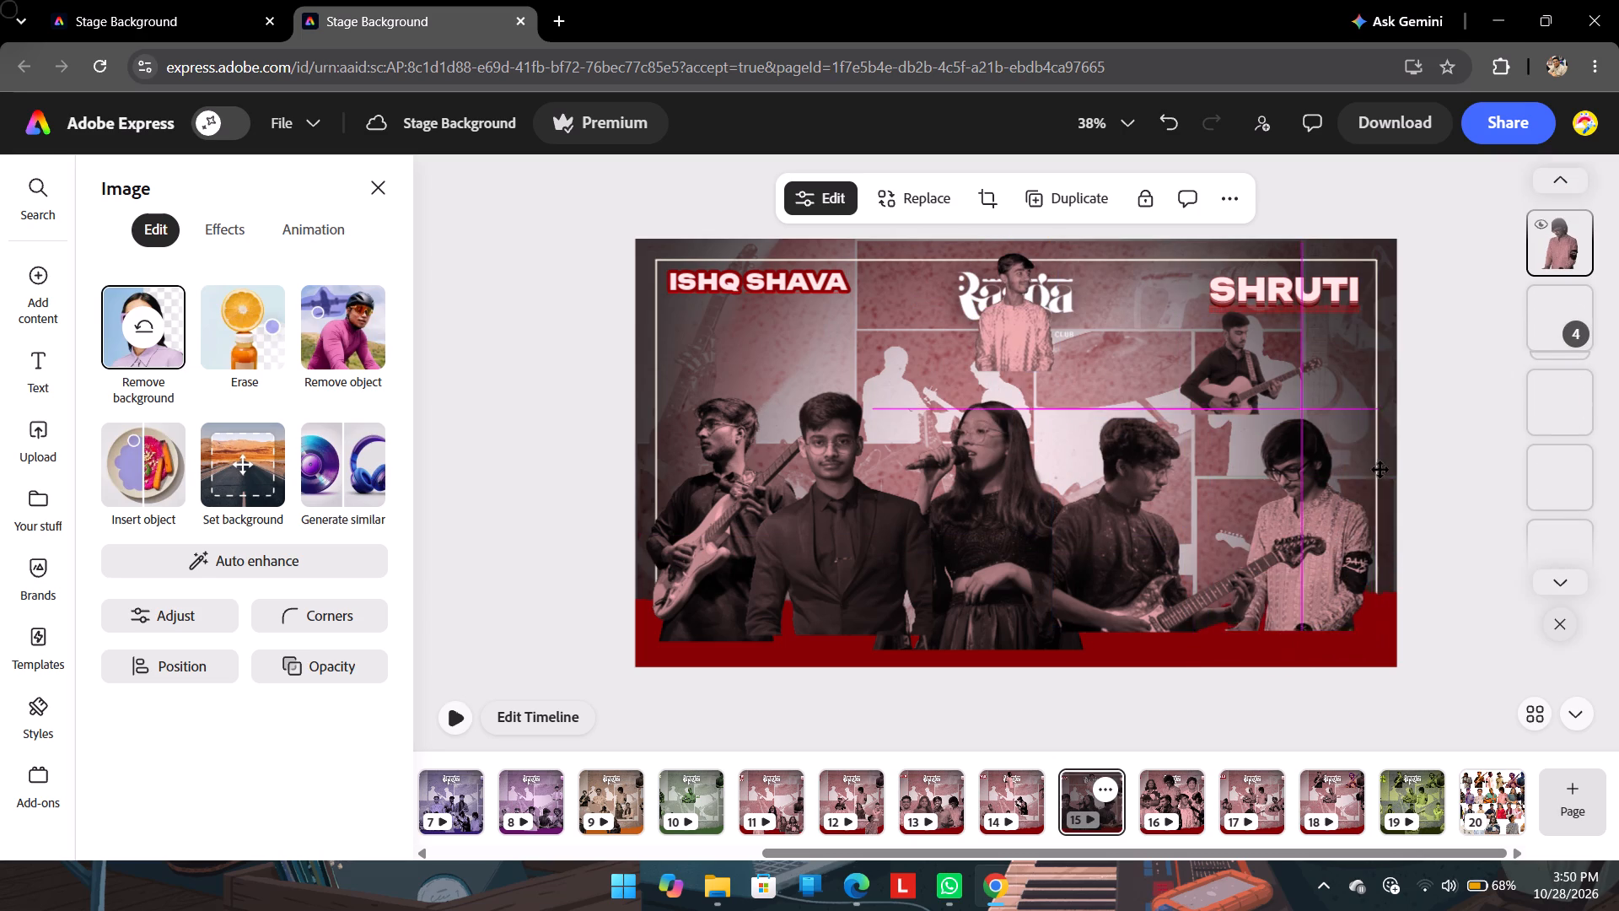
left_click_drag(1380, 470, 1377, 471)
left_click_drag(1180, 466, 1203, 466)
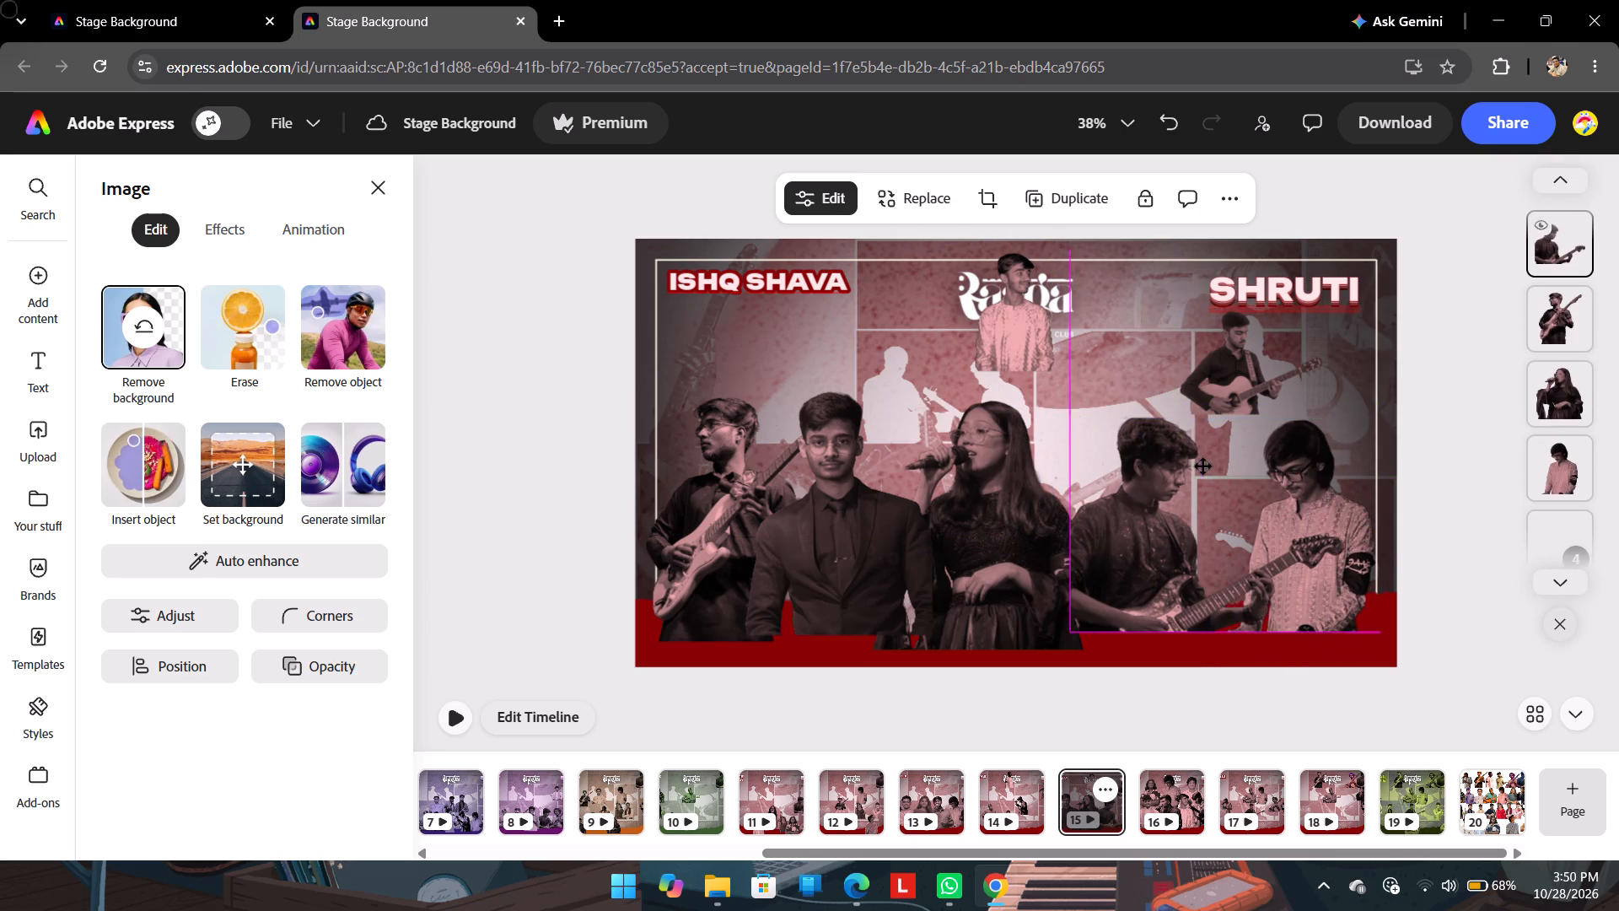
left_click_drag(1203, 466, 1223, 469)
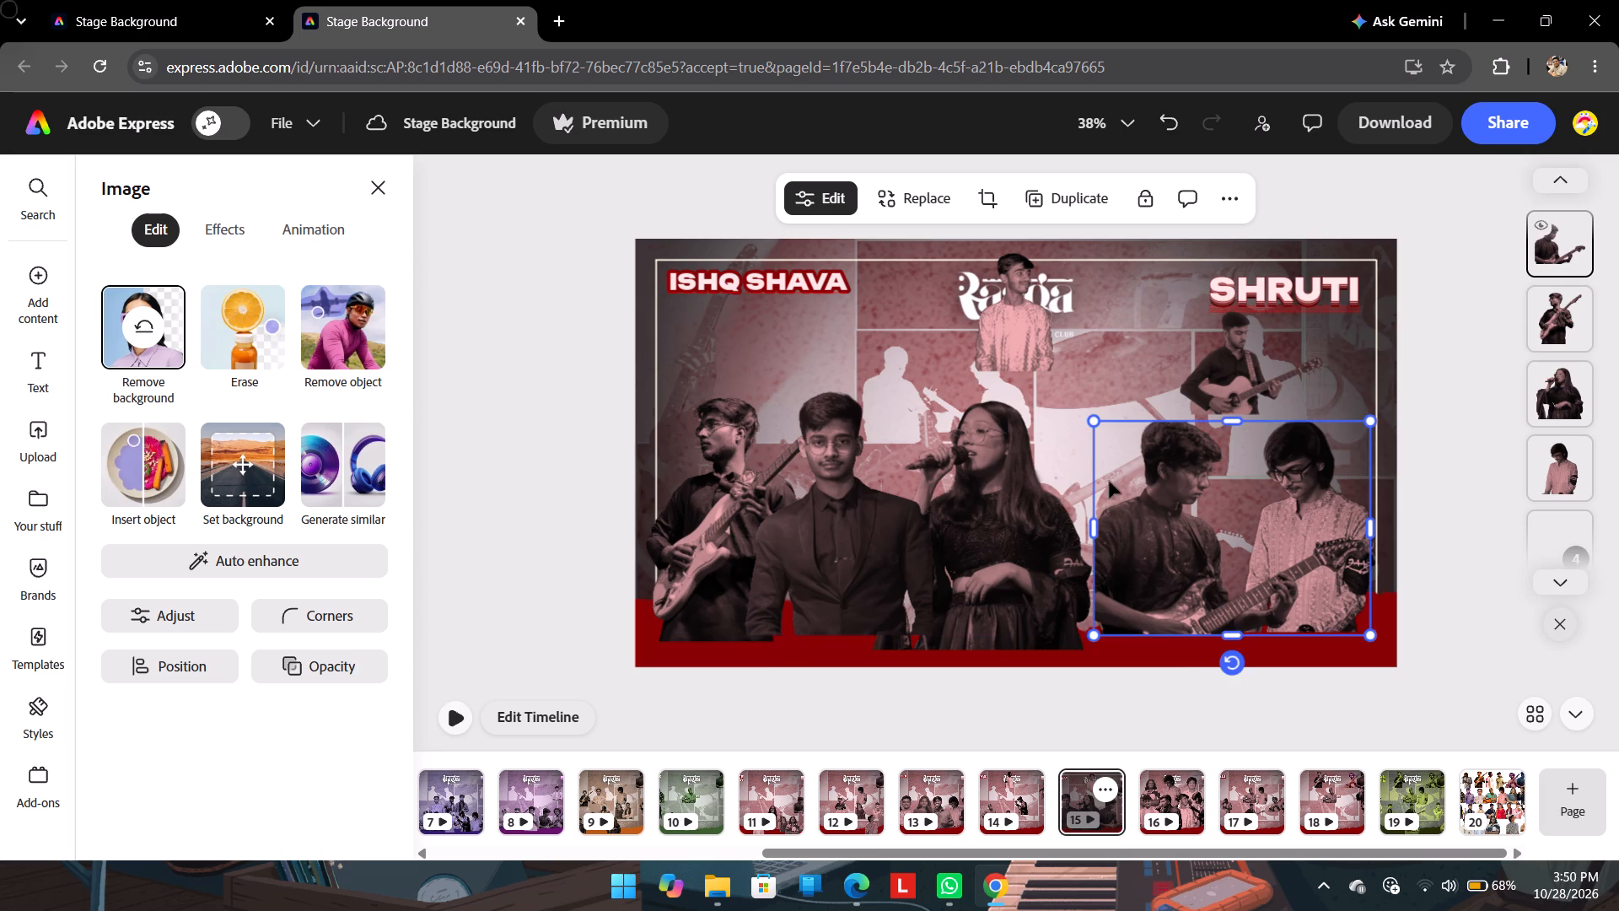
left_click_drag(1026, 484, 1065, 482)
left_click_drag(874, 488, 895, 492)
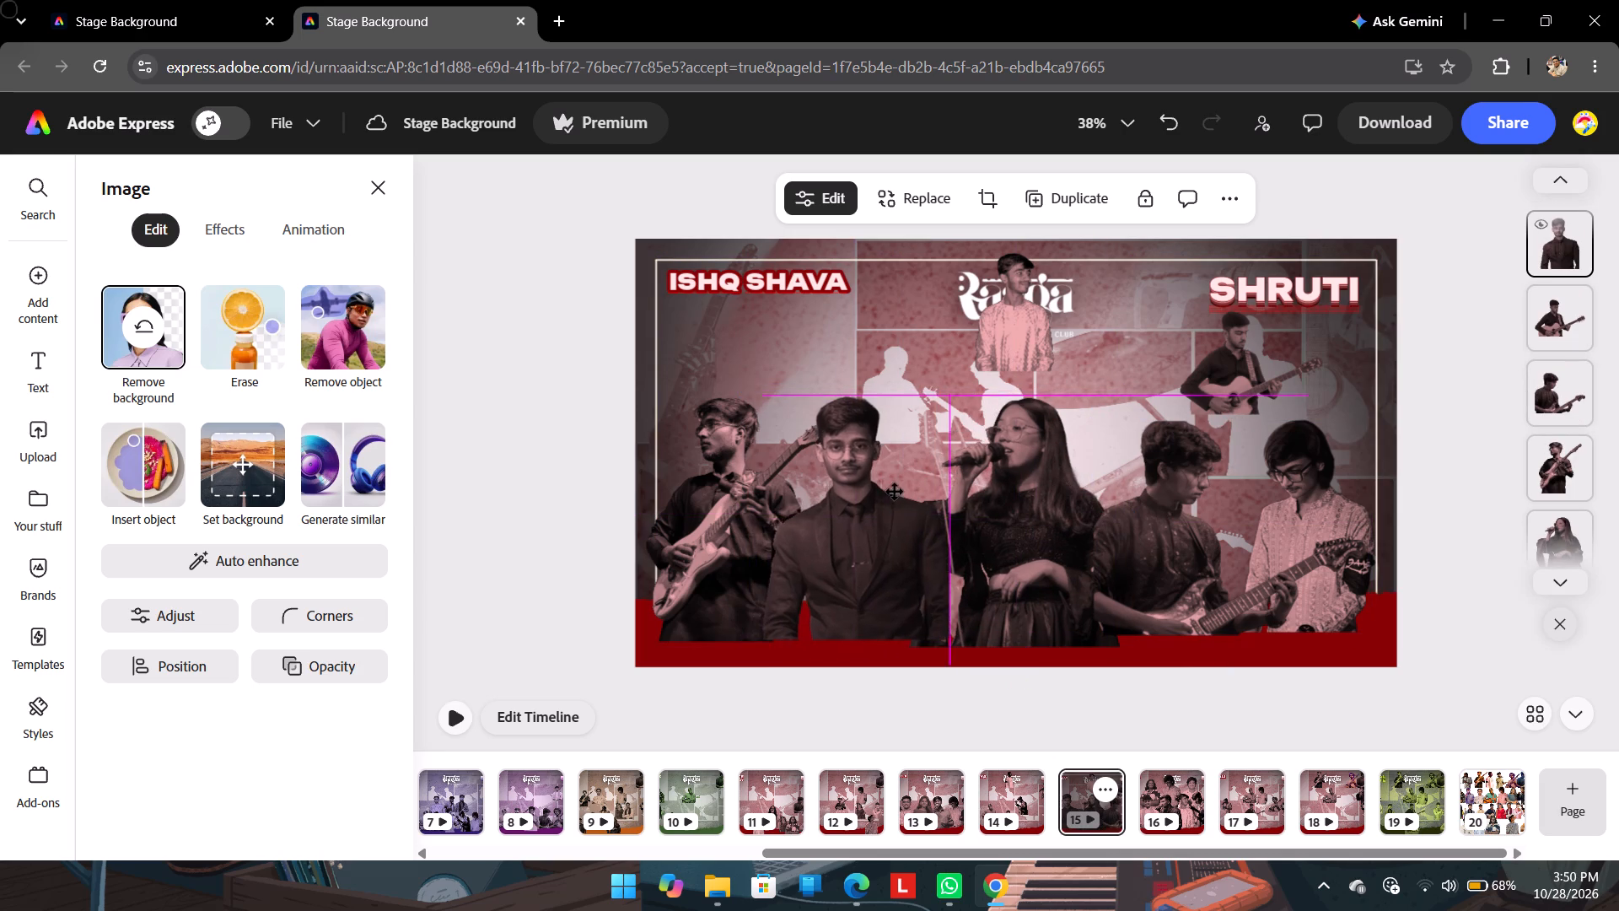
left_click_drag(895, 492, 905, 496)
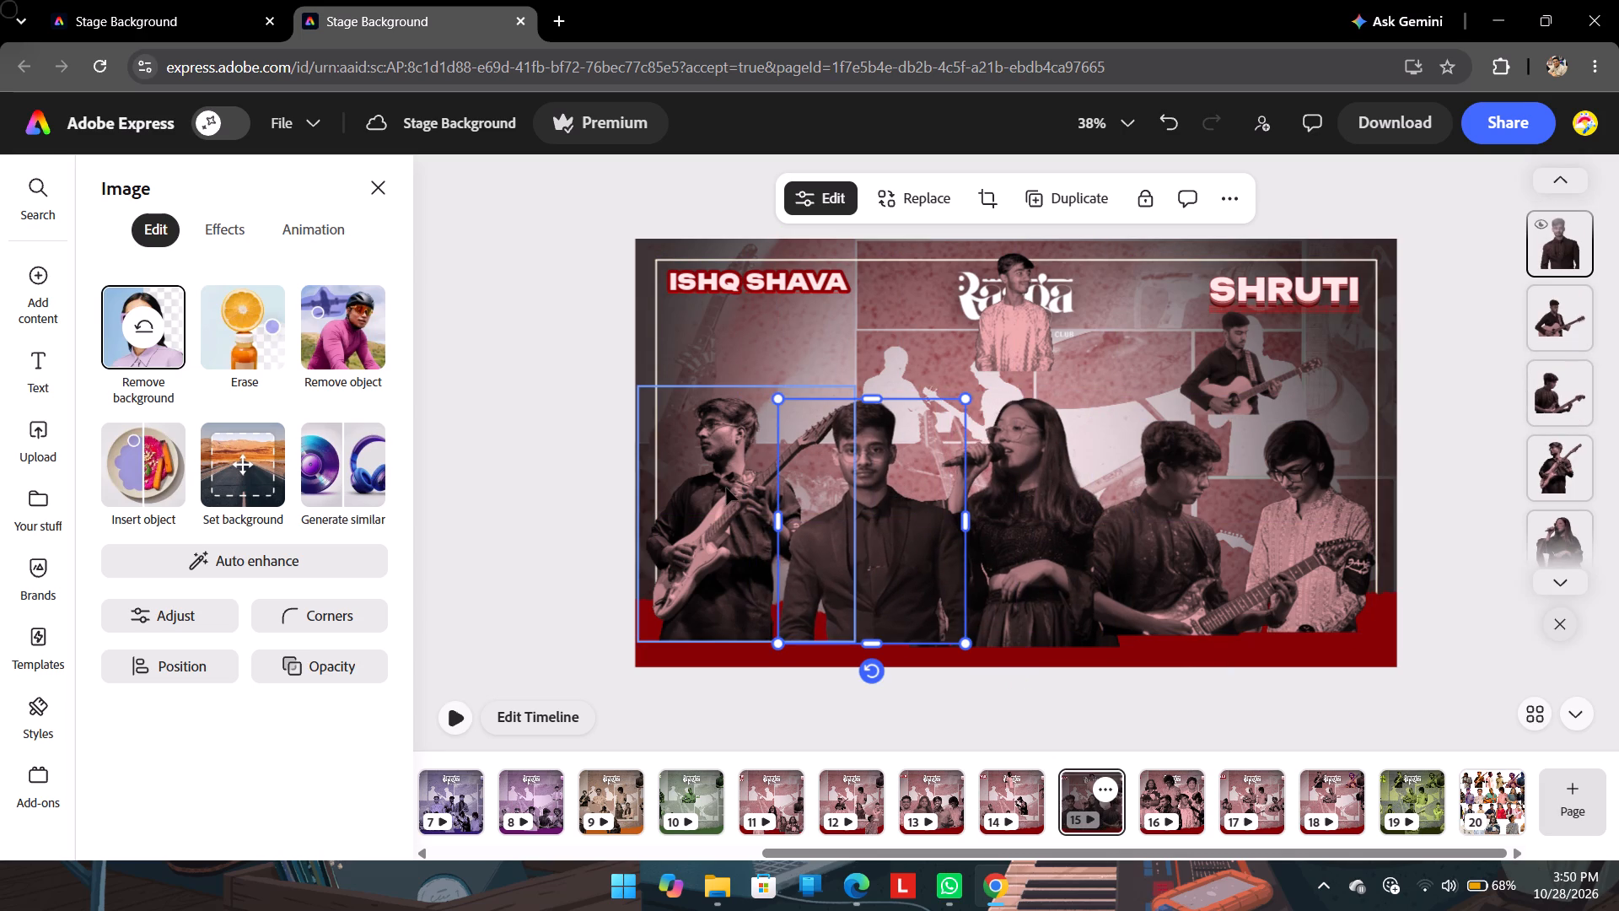
left_click_drag(726, 488, 740, 493)
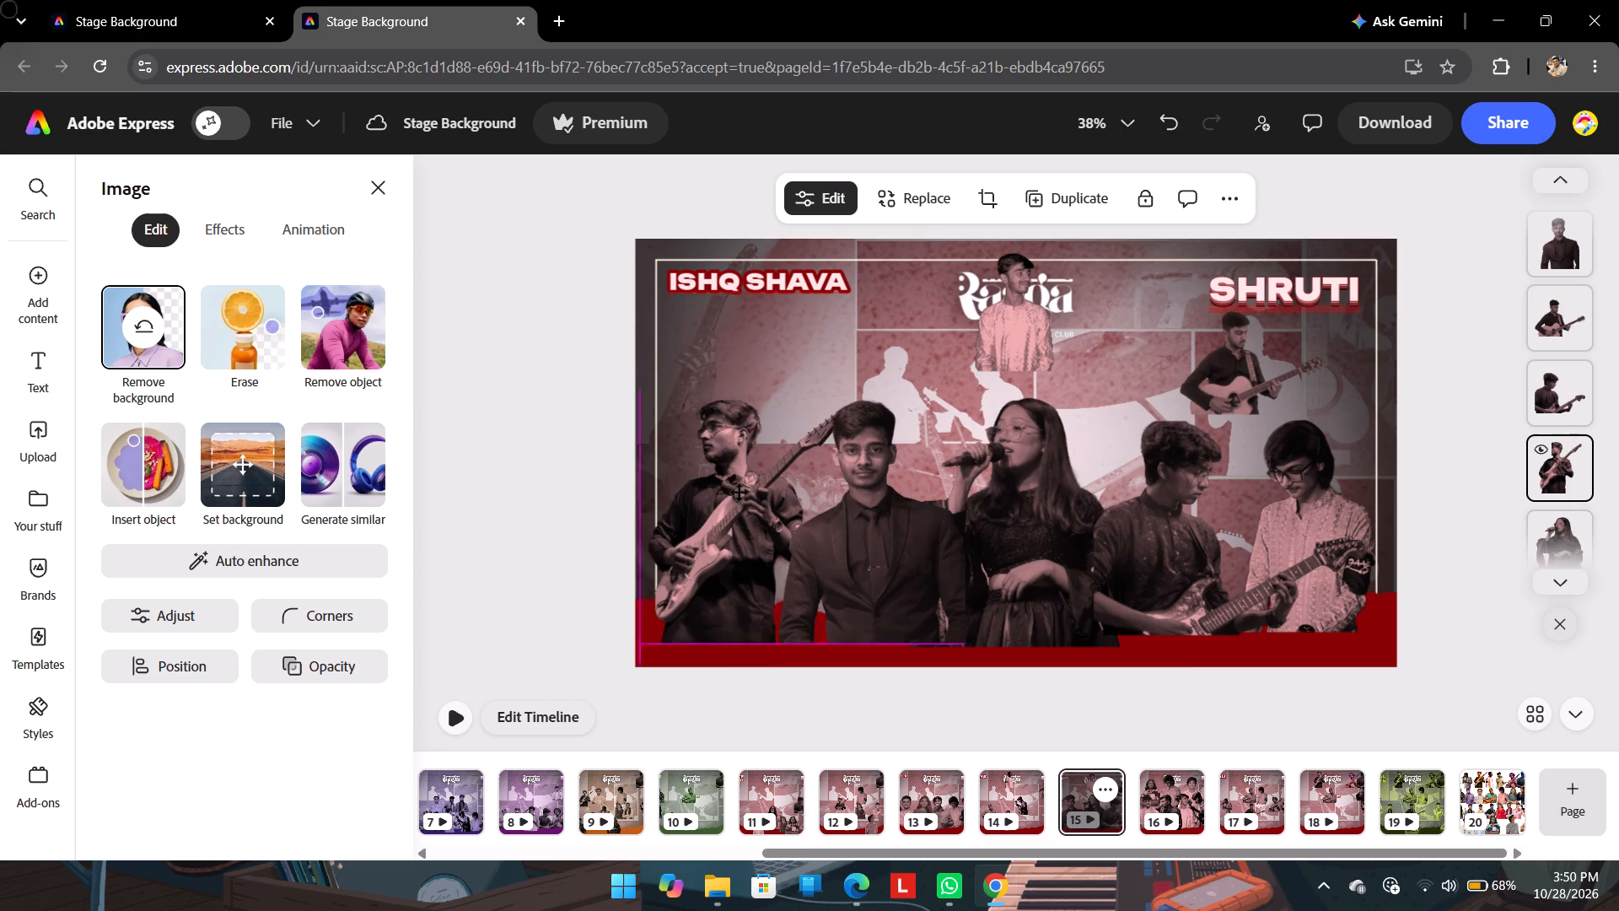
left_click_drag(740, 493, 745, 492)
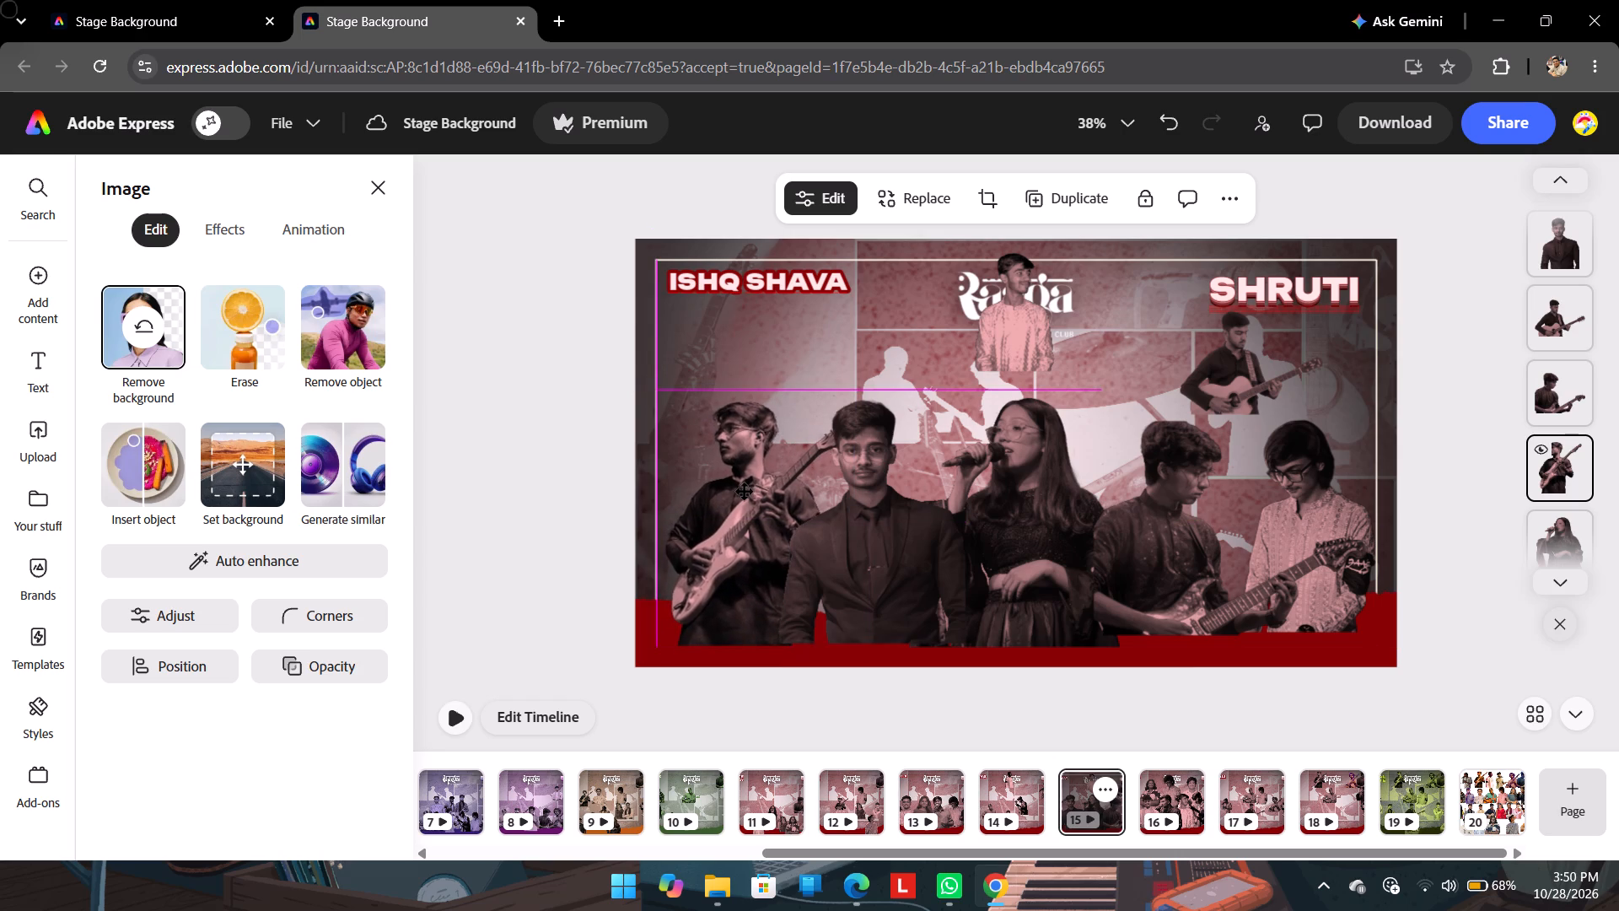
left_click_drag(745, 492, 743, 491)
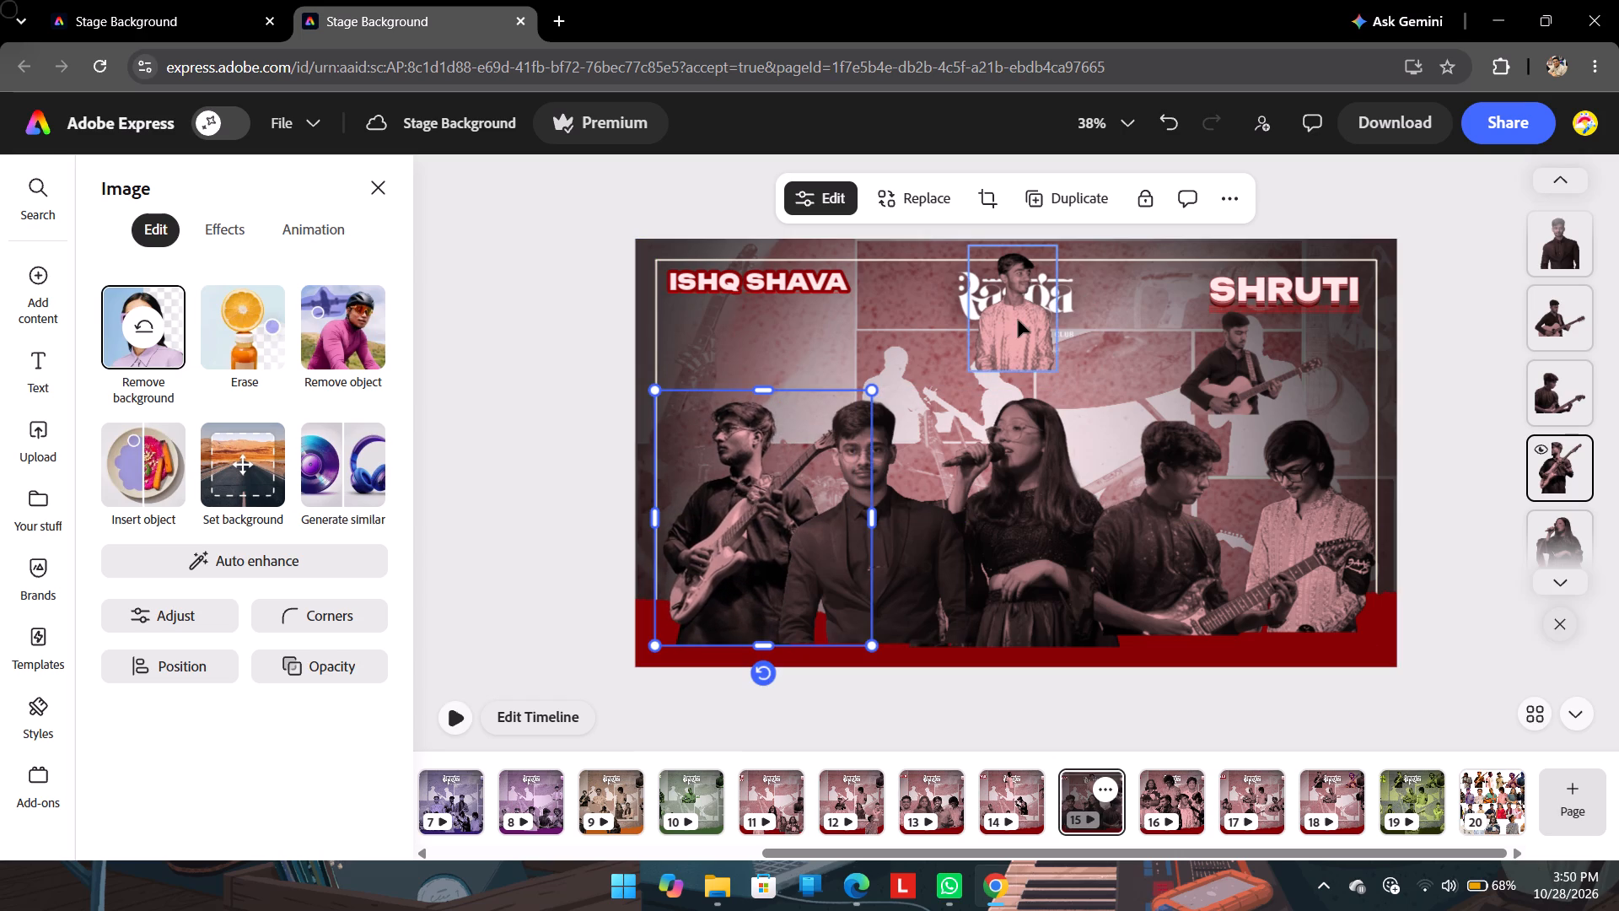
Enlarge the smiling pink-shirted performer and place him above the gap between the suited performer and the singer.
left_click_drag(1018, 320, 826, 382)
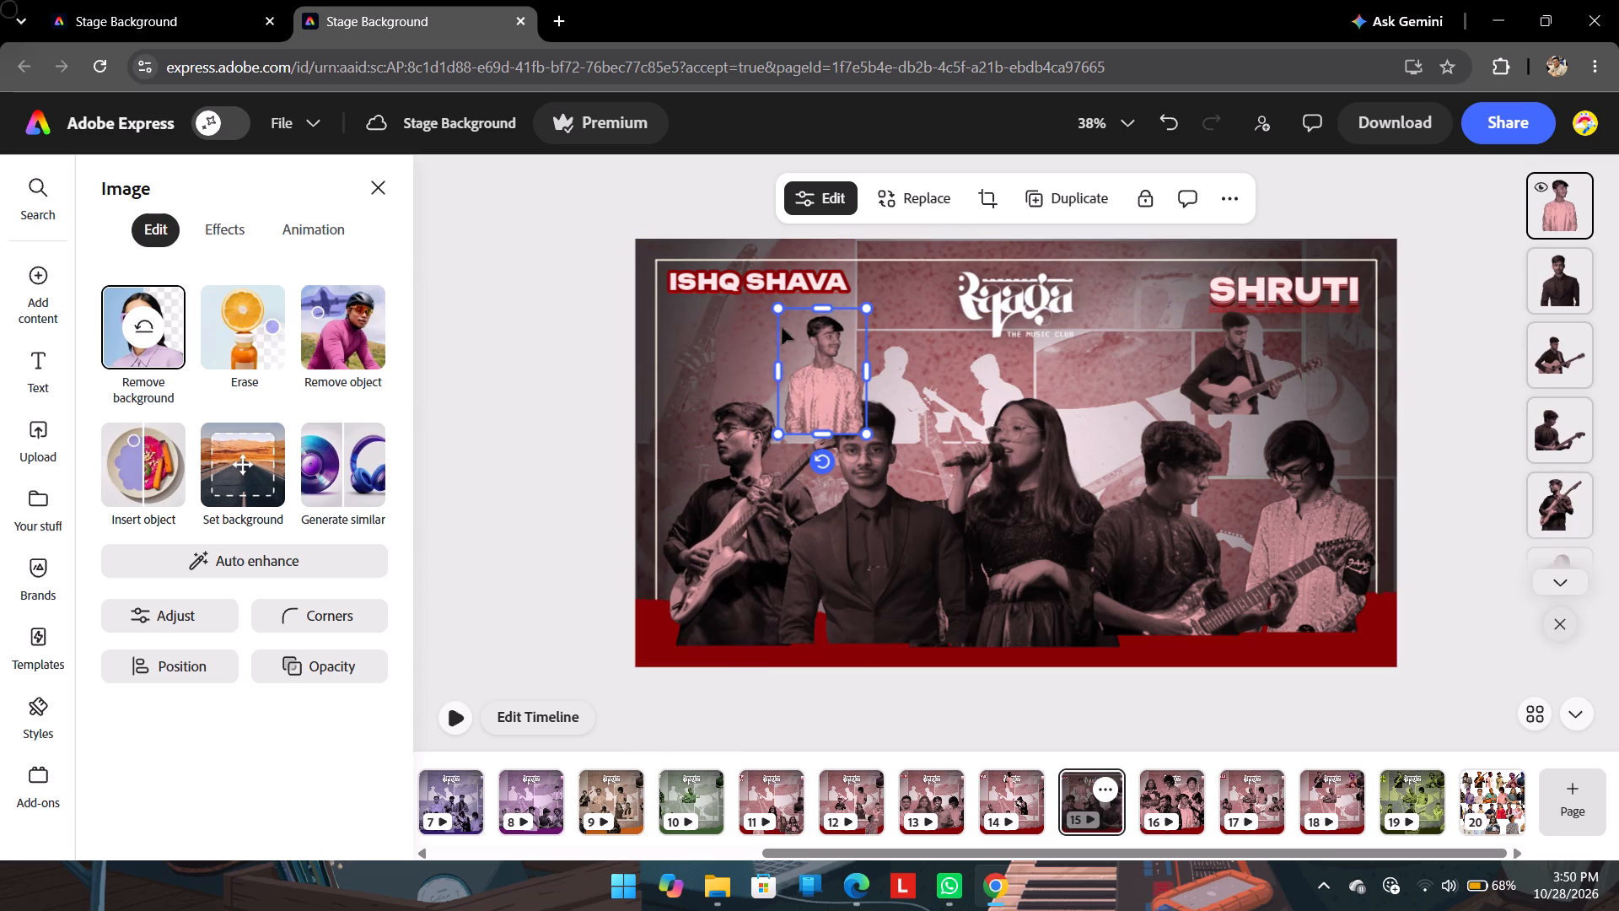
left_click_drag(777, 309, 758, 286)
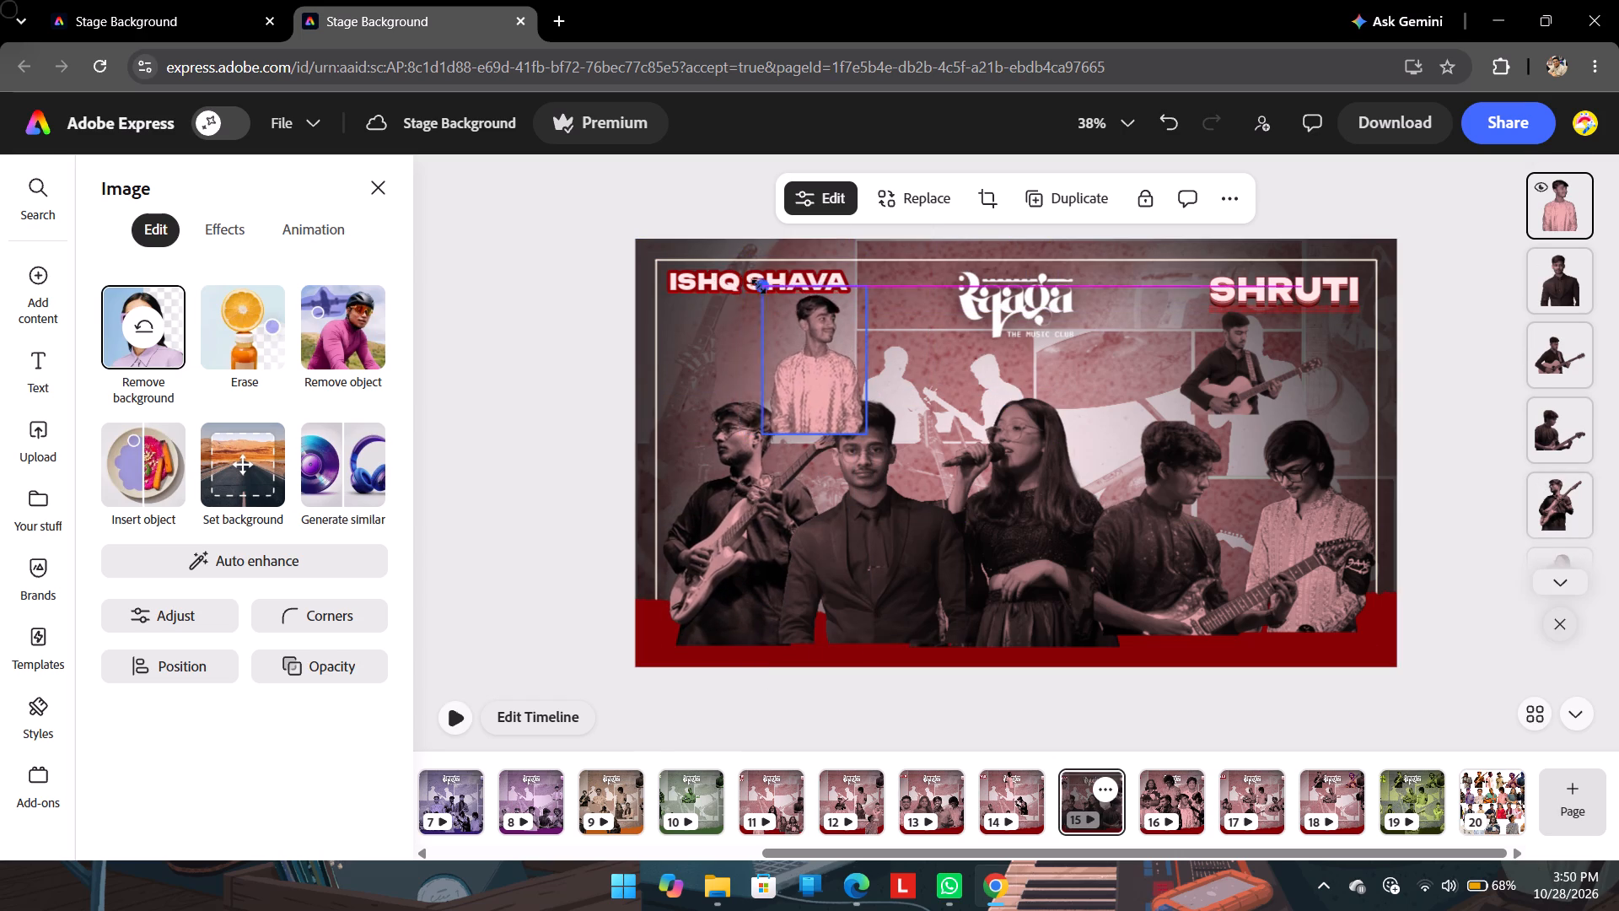
left_click_drag(758, 286, 734, 275)
left_click_drag(797, 336, 914, 352)
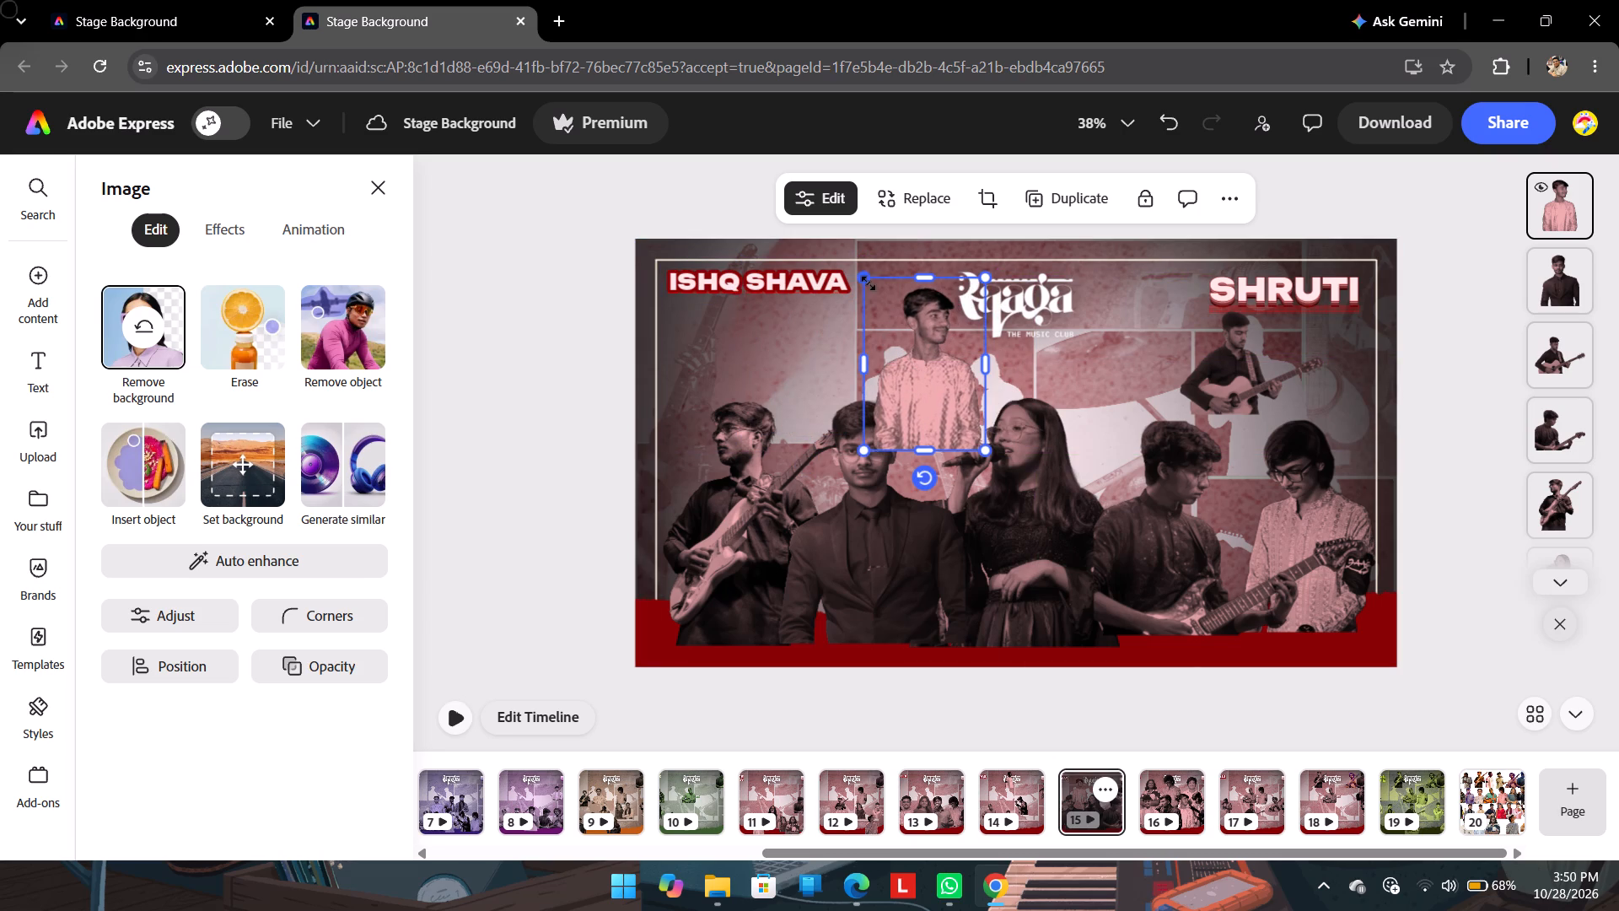
left_click_drag(862, 278, 831, 263)
left_click_drag(894, 318, 914, 344)
Enlarge the small acoustic guitarist below SHRUTI and place him above the gap between the singer and the electric guitarist.
left_click_drag(1240, 342, 1125, 385)
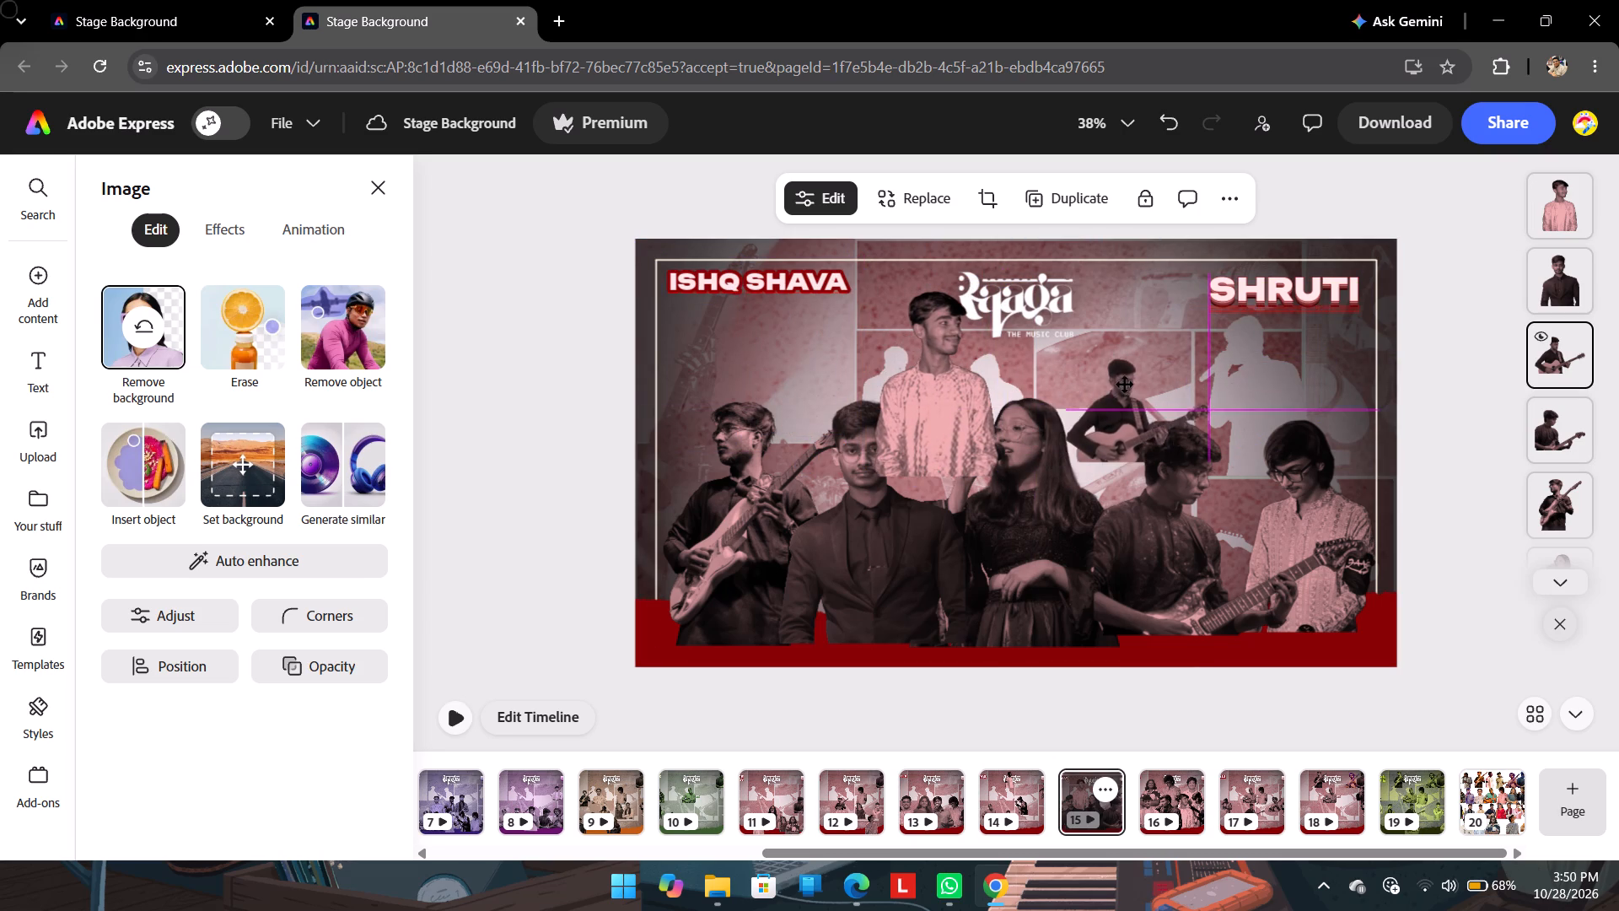
left_click_drag(1125, 385, 1121, 375)
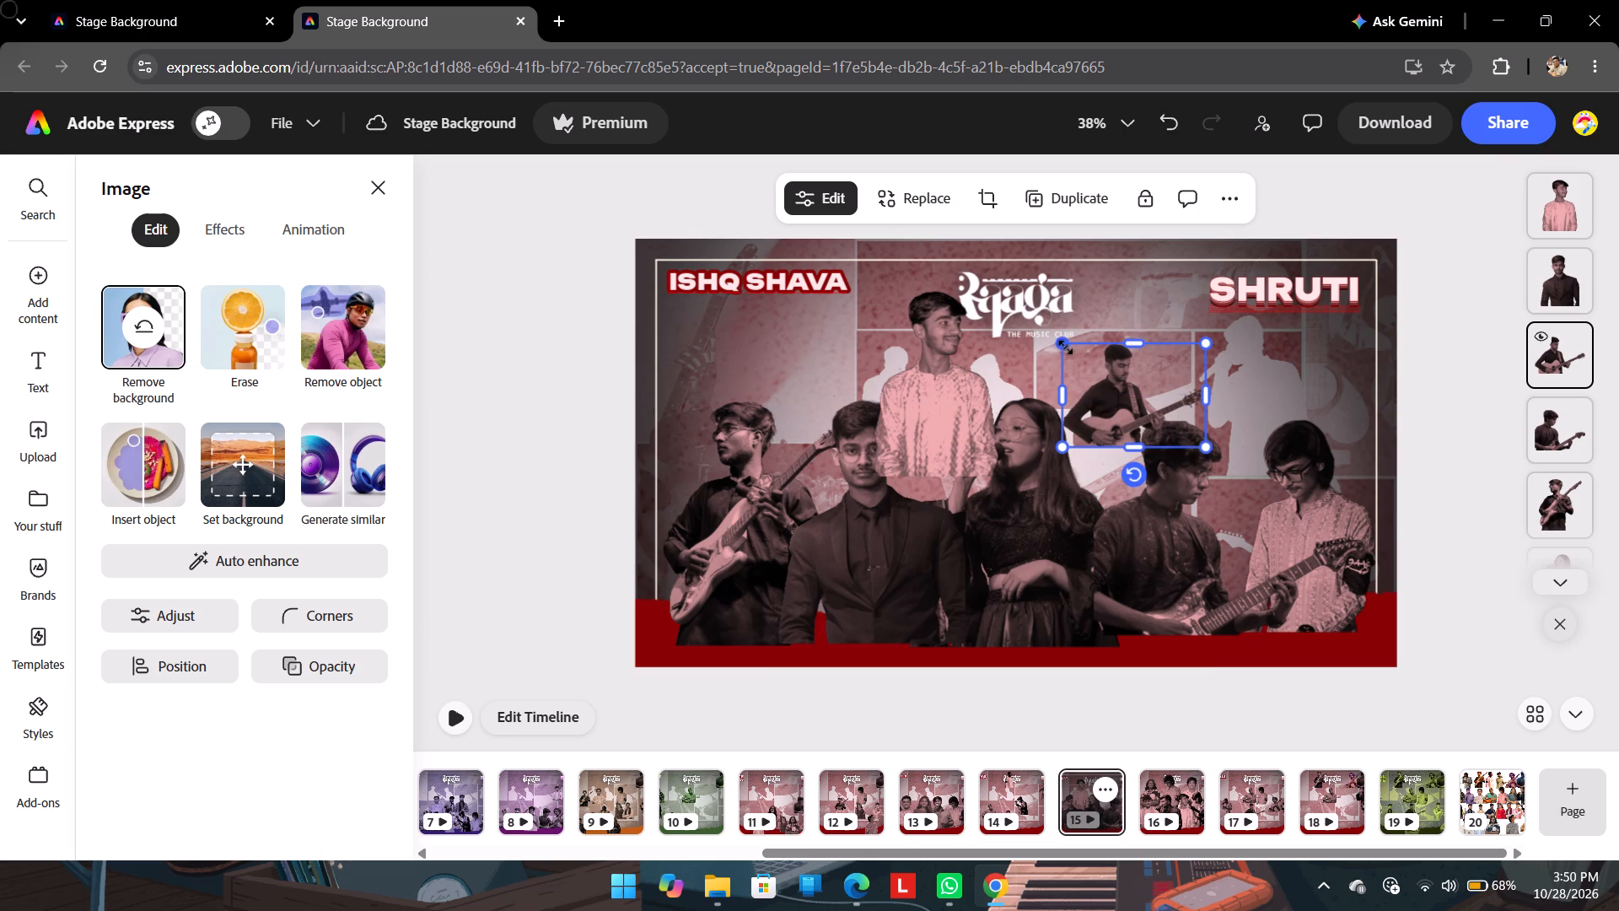
left_click_drag(1065, 347, 973, 278)
left_click_drag(1046, 325, 1077, 353)
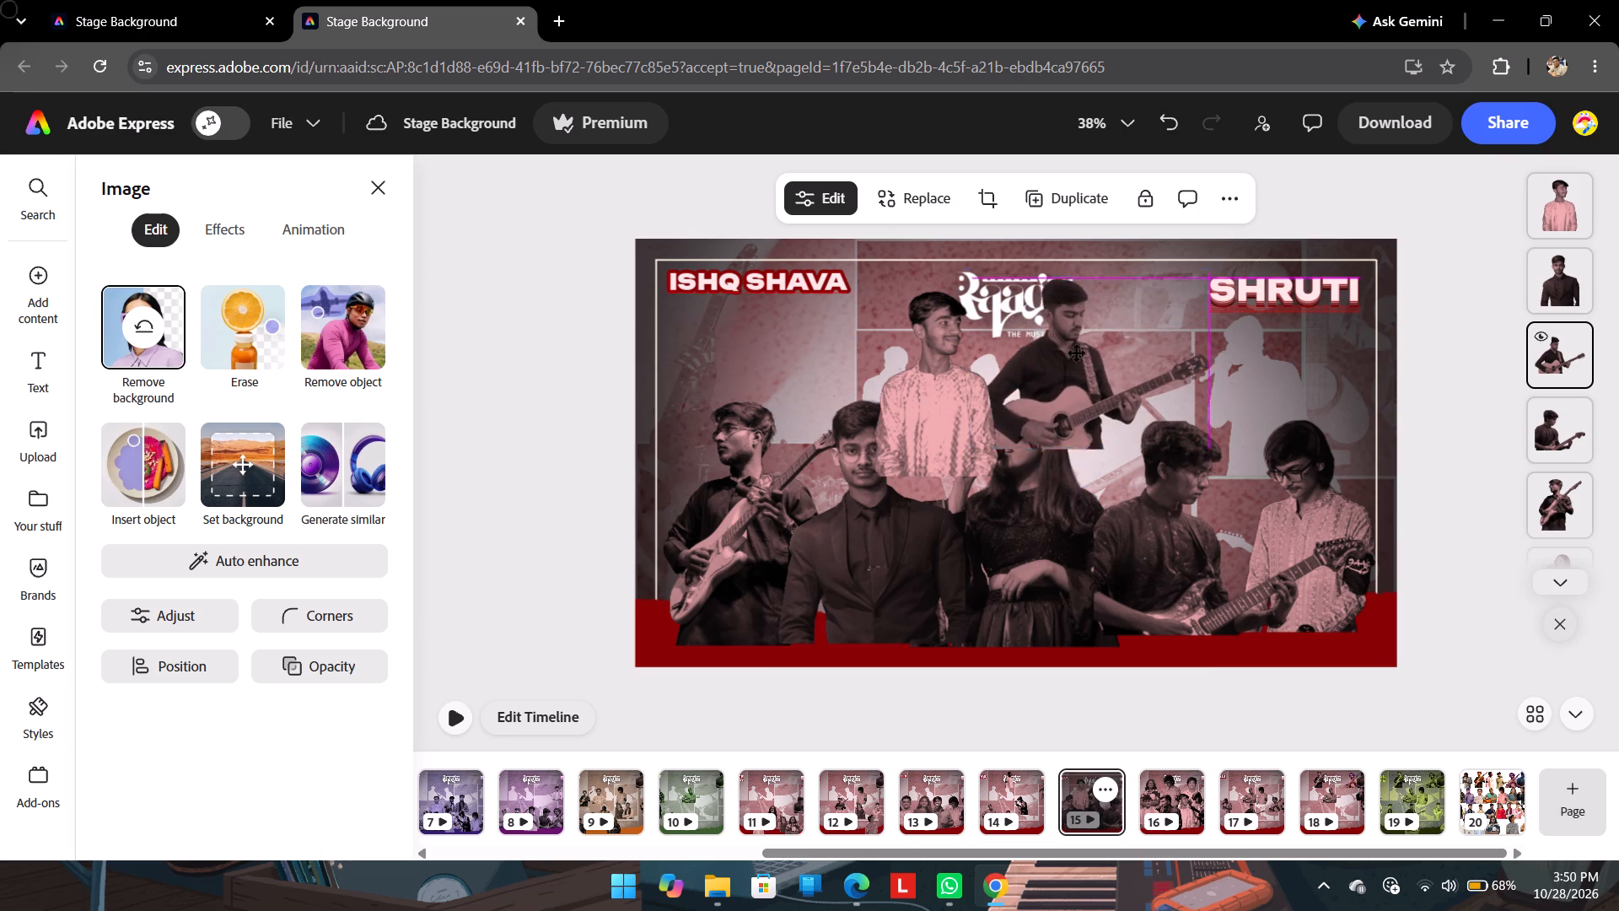
left_click_drag(1077, 353, 1078, 346)
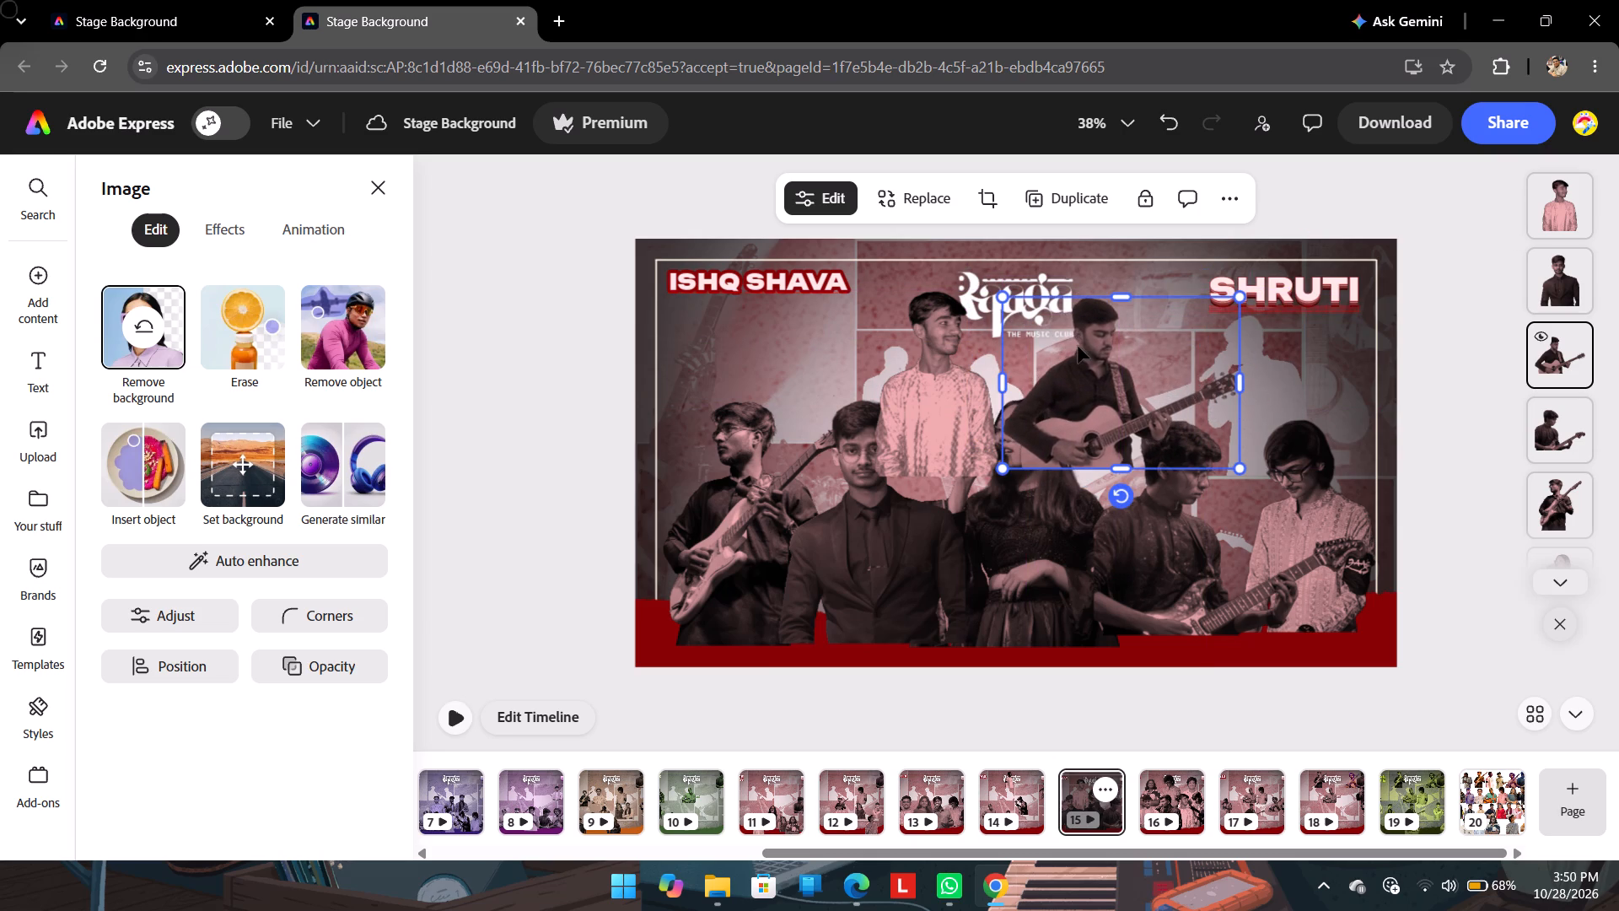
Send the acoustic guitarist and the smiling pink-shirted performer backward until both stand behind the front row.
key("ctrl+bracketleft")
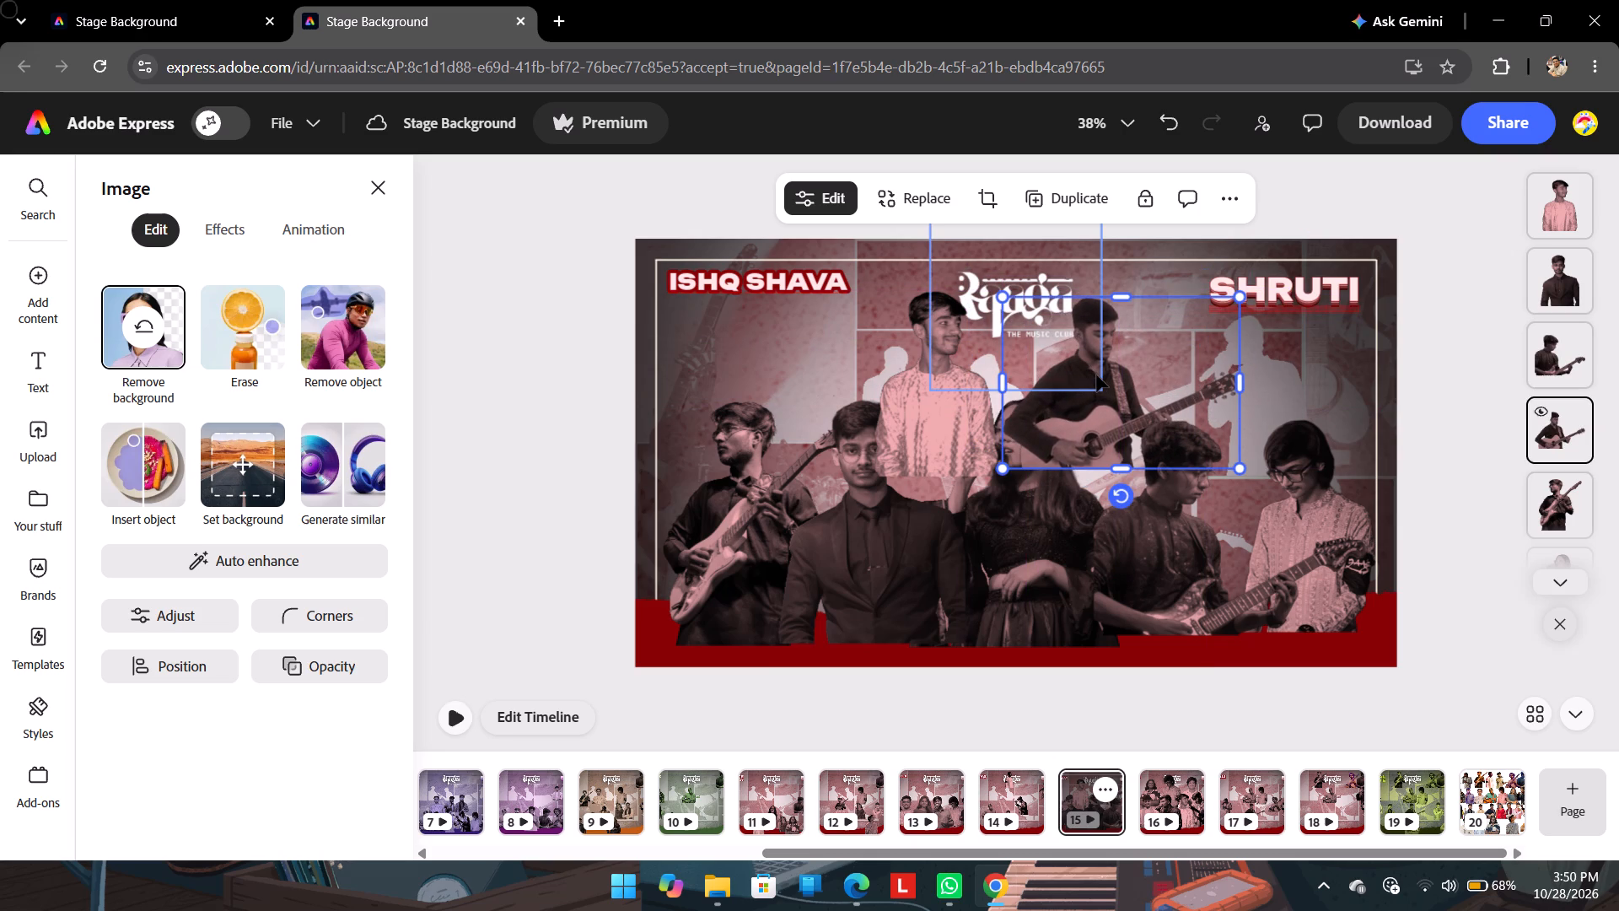
key("ctrl+bracketleft")
key("ctrl+bracketleft")
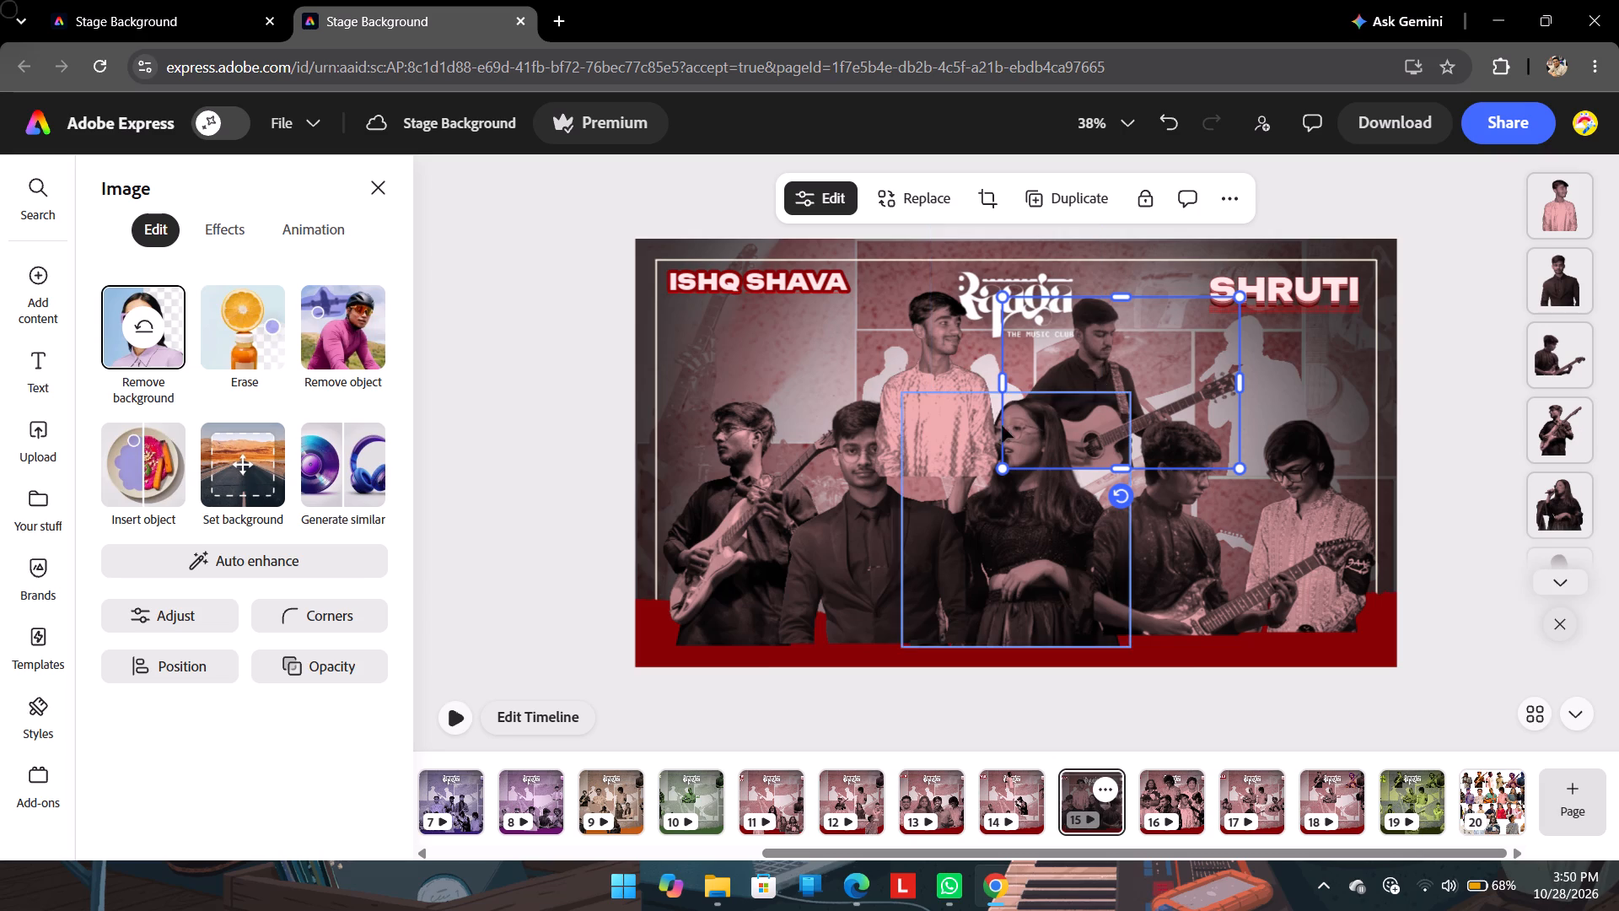
left_click(934, 398)
key("ctrl+bracketleft")
key("ctrl+bracketleft")
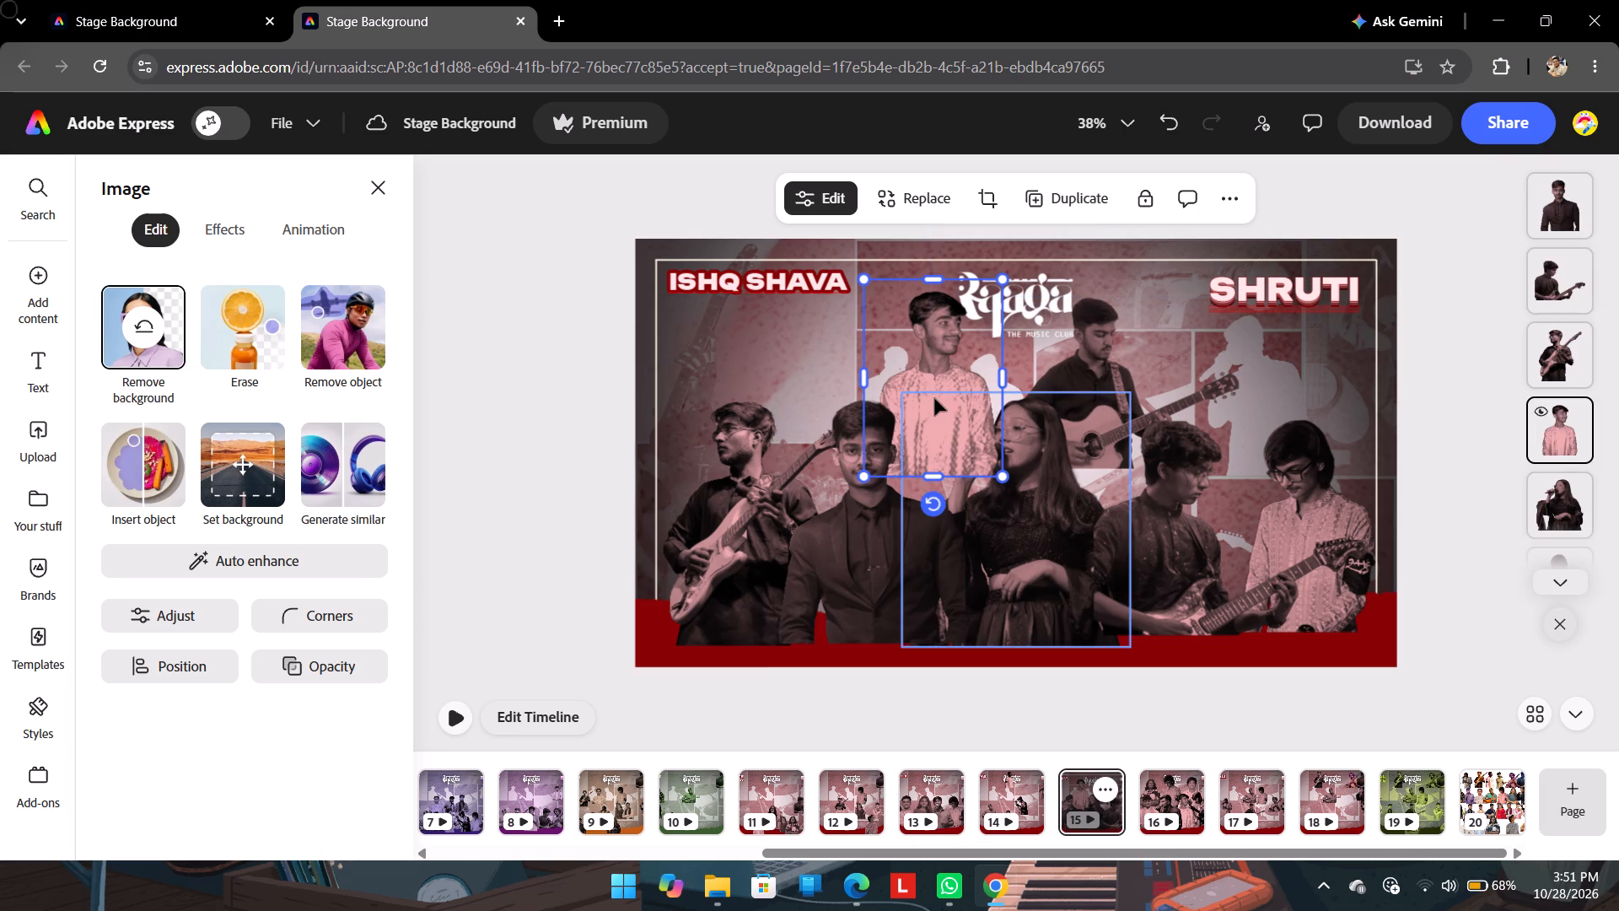
key("ctrl+bracketleft")
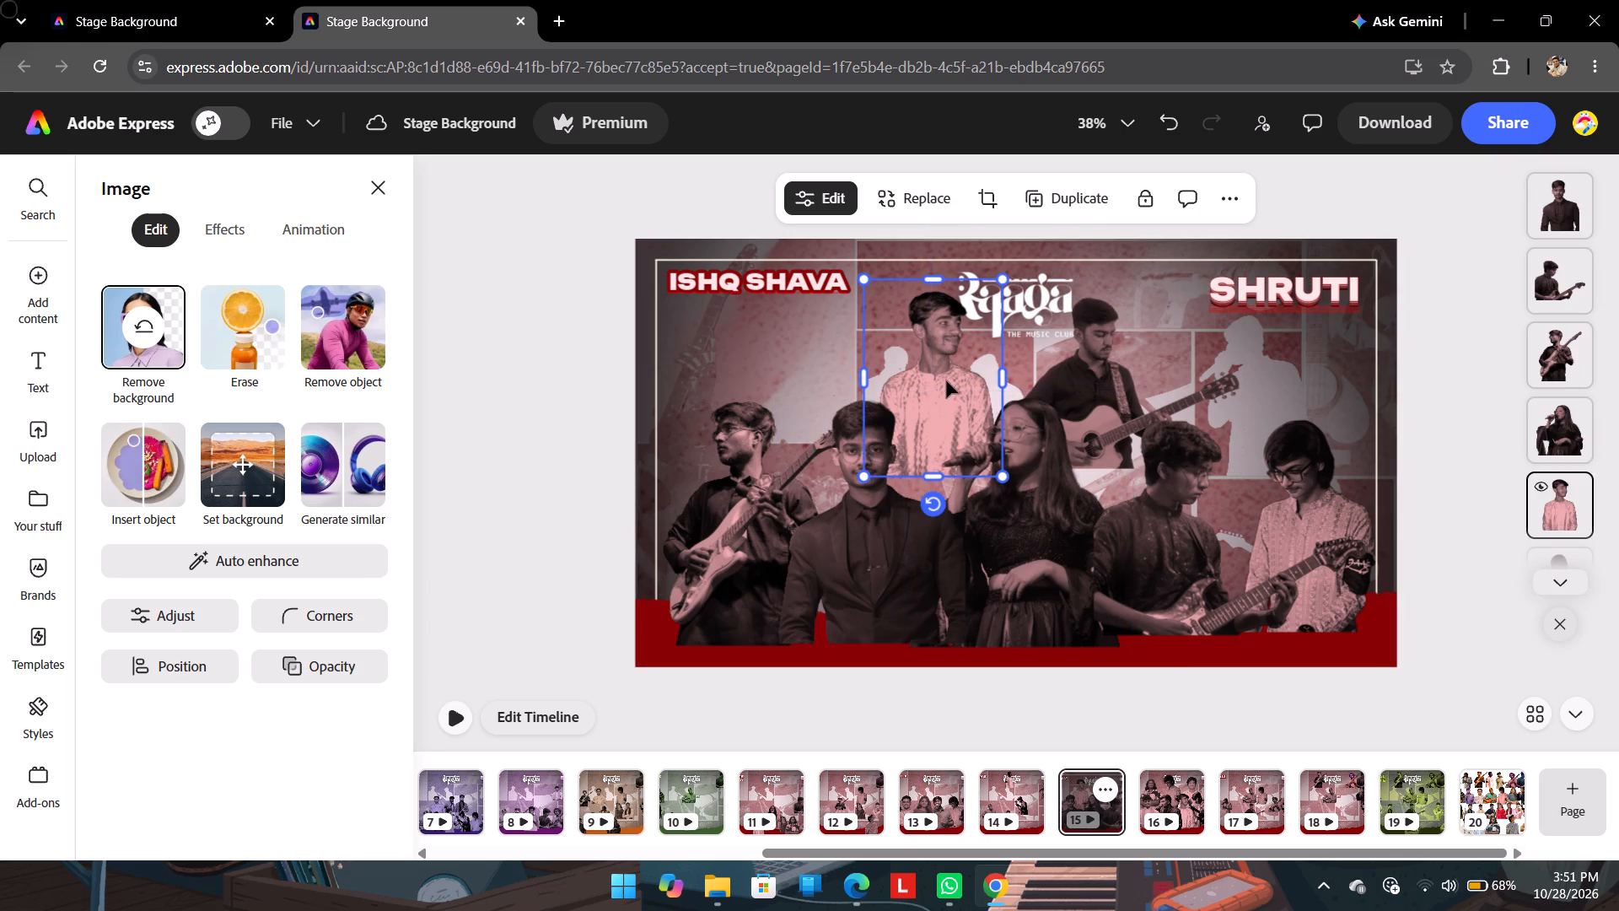
Lower the smiling pink-shirted performer and the acoustic guitarist so their heads clear the Raaga logo.
left_click_drag(946, 380, 933, 411)
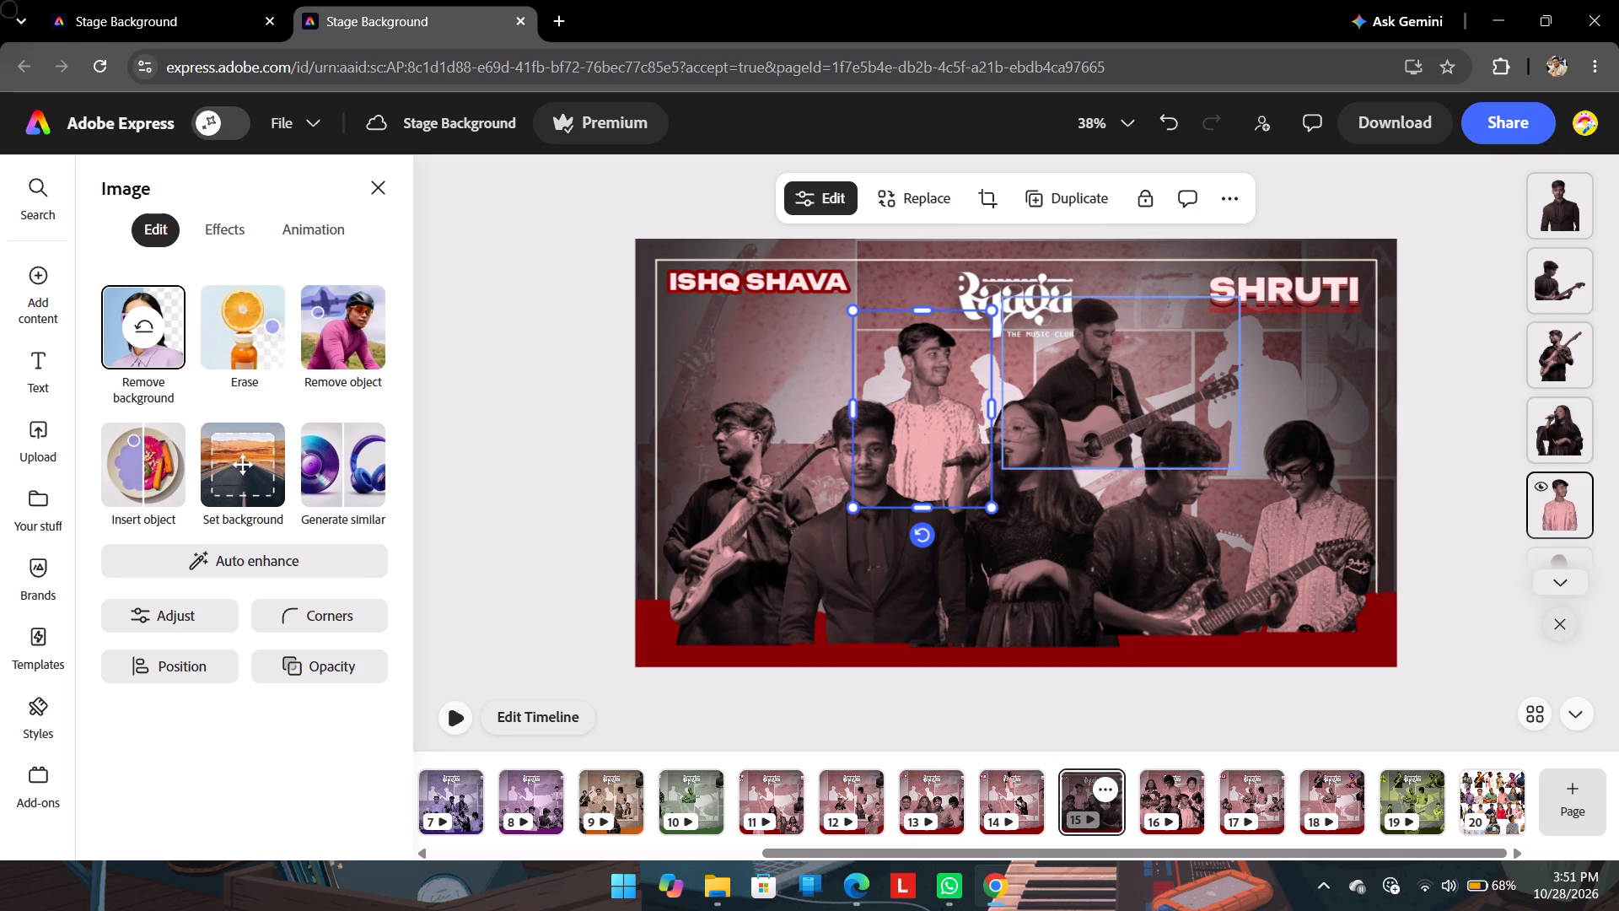
left_click_drag(1121, 365, 1125, 399)
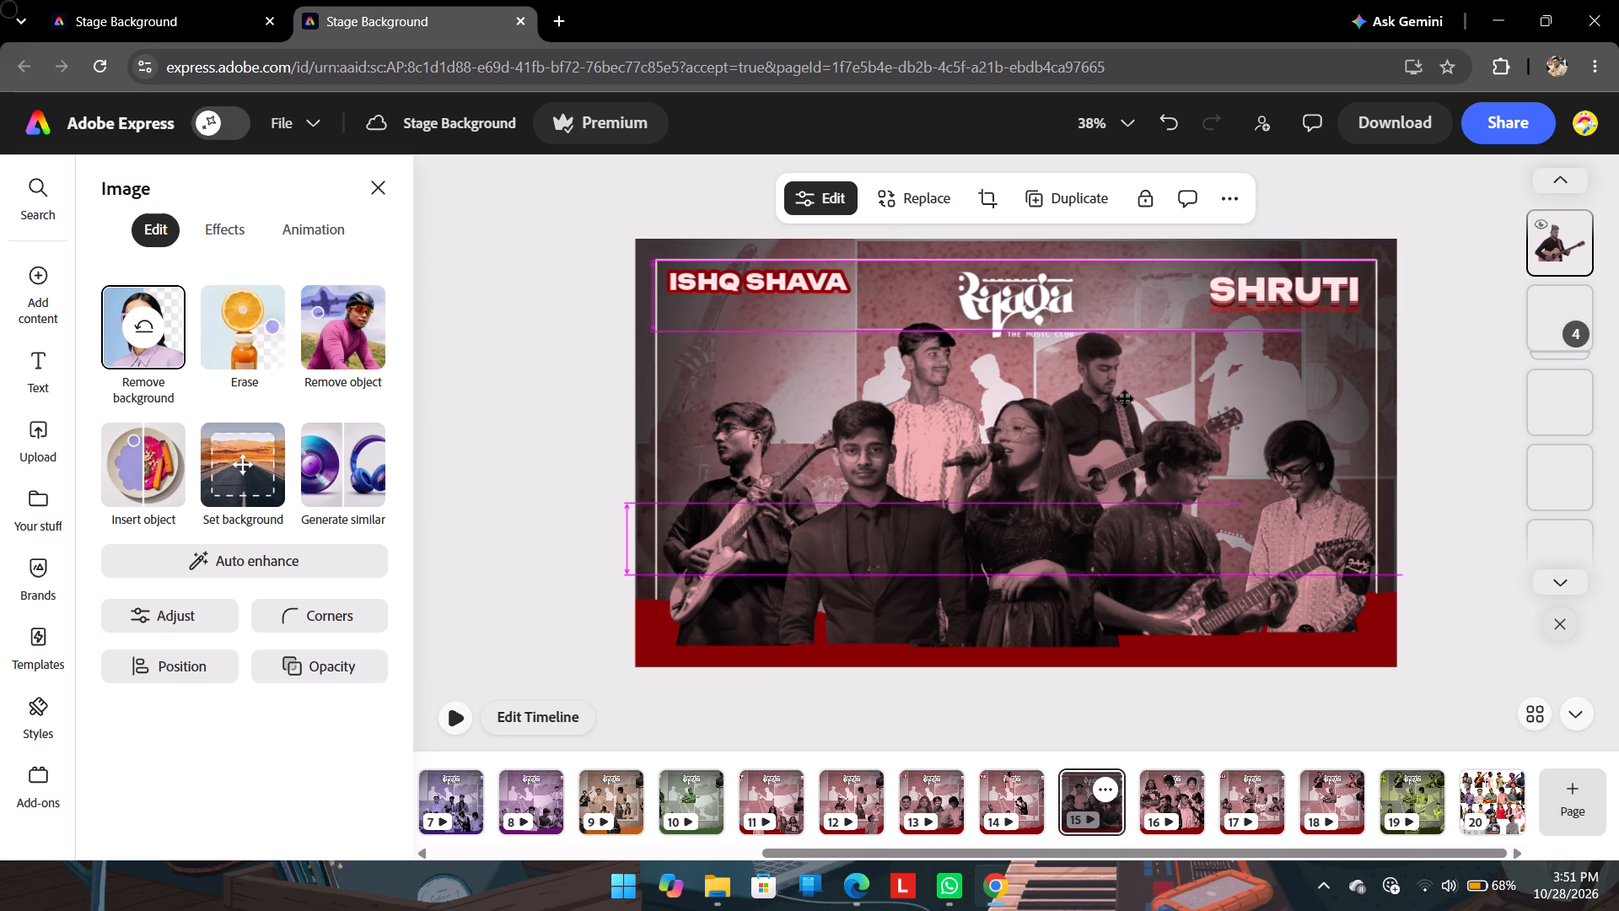
left_click_drag(1125, 399, 1124, 398)
left_click(1439, 421)
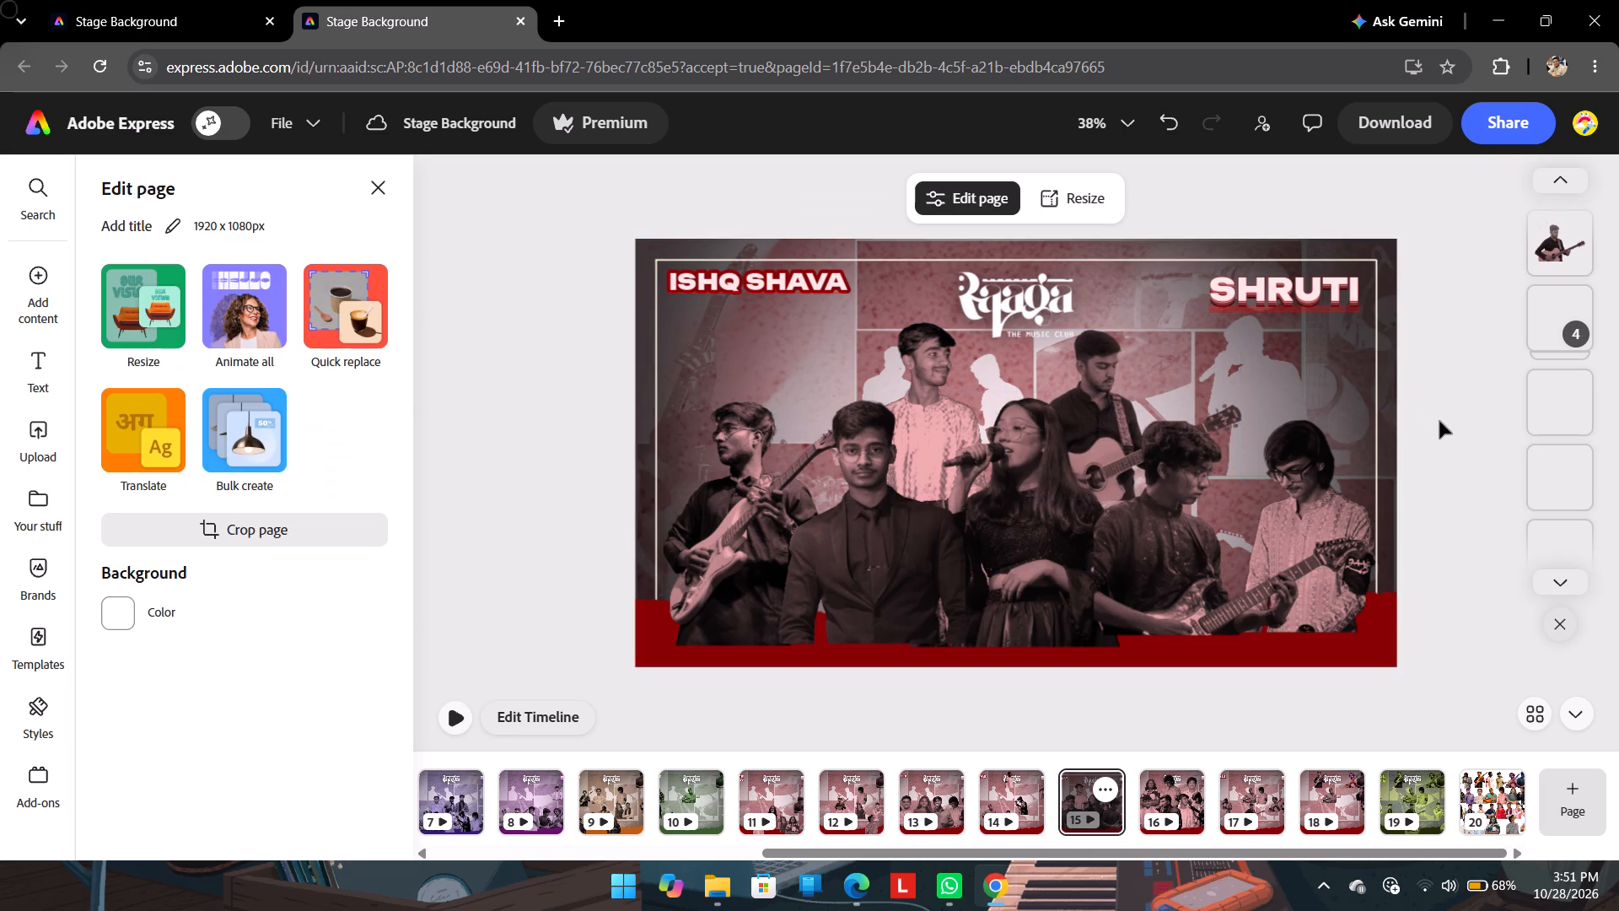
Layer the electric guitarist on the SHRUTI side behind the singer but in front of the downward-looking performer.
left_click(1297, 542)
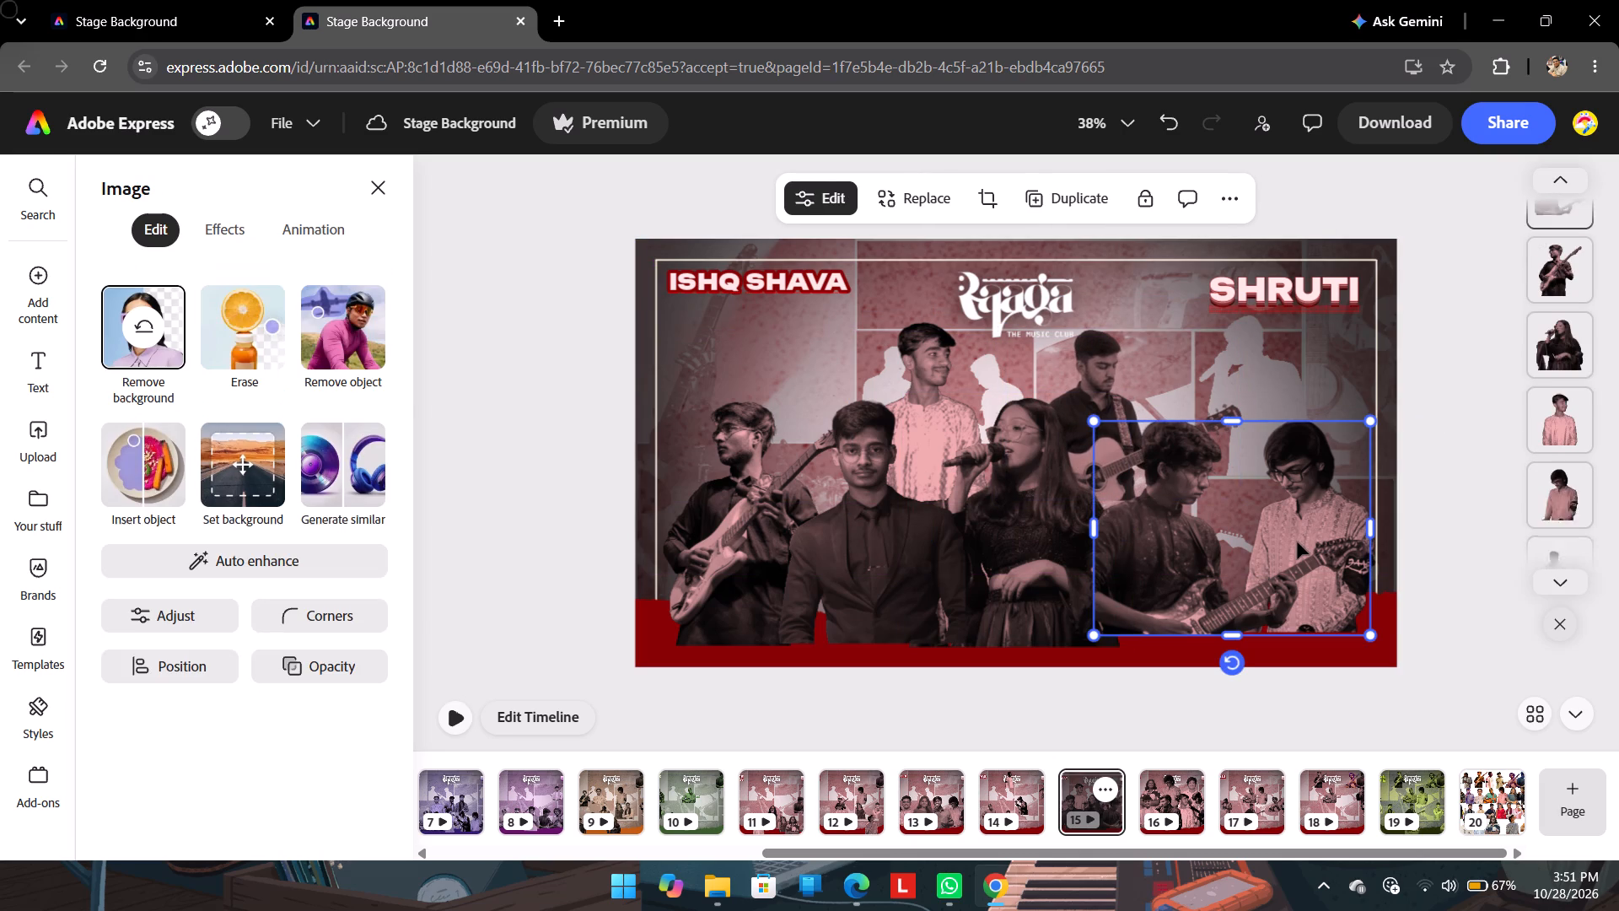
key("ctrl+bracketleft")
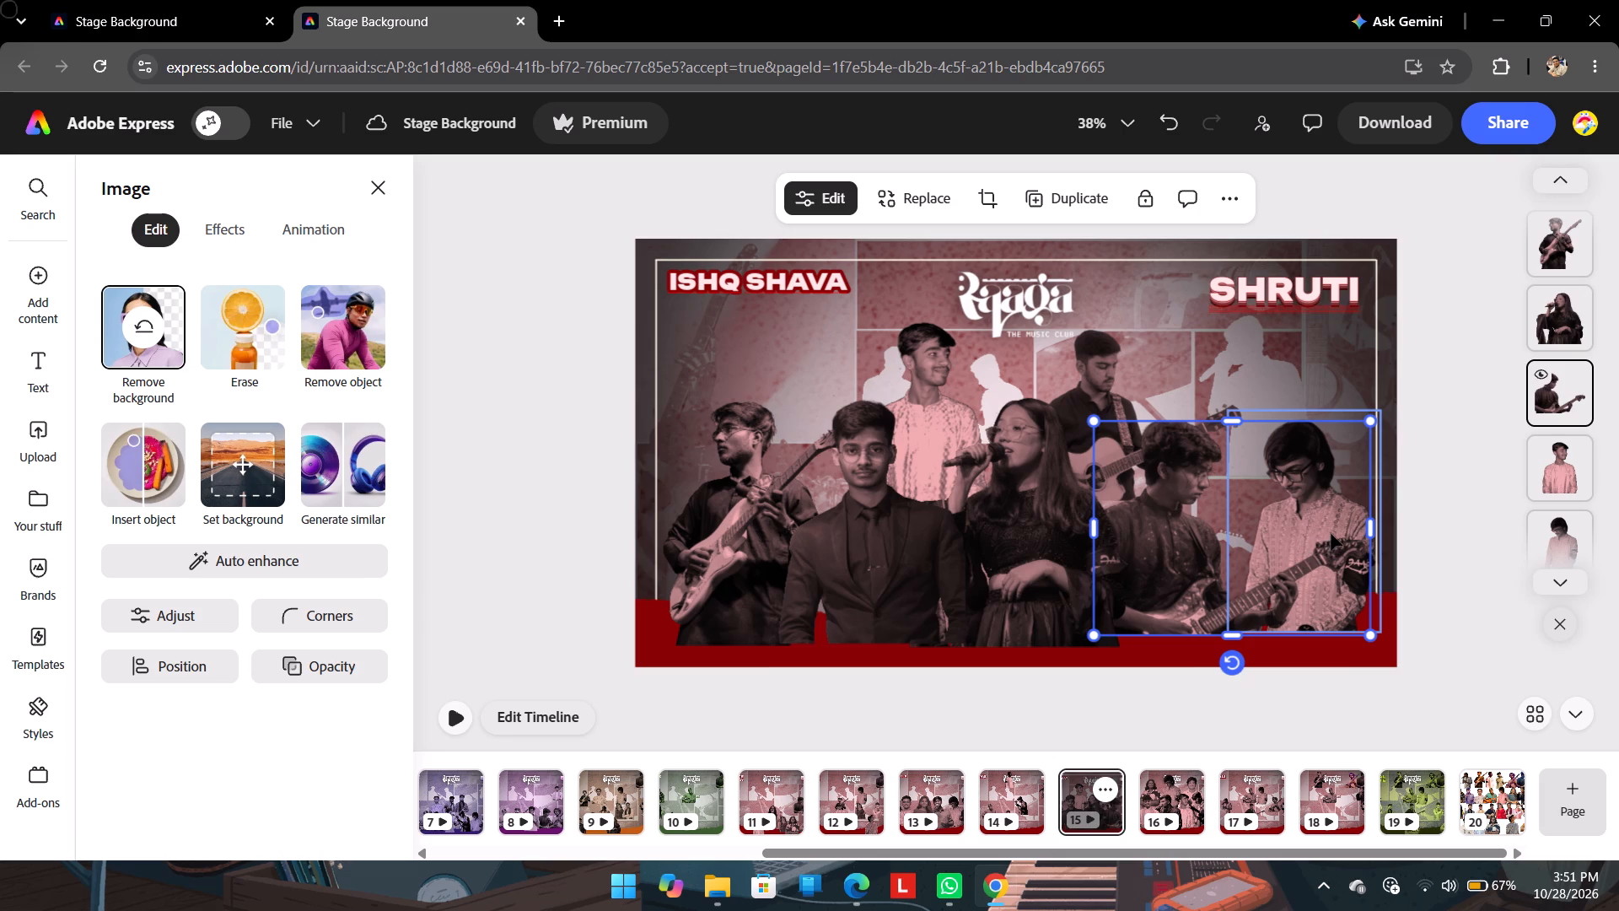
key("ctrl+bracketleft")
key("ctrl+bracketleft")
key("ctrl+bracketleft")
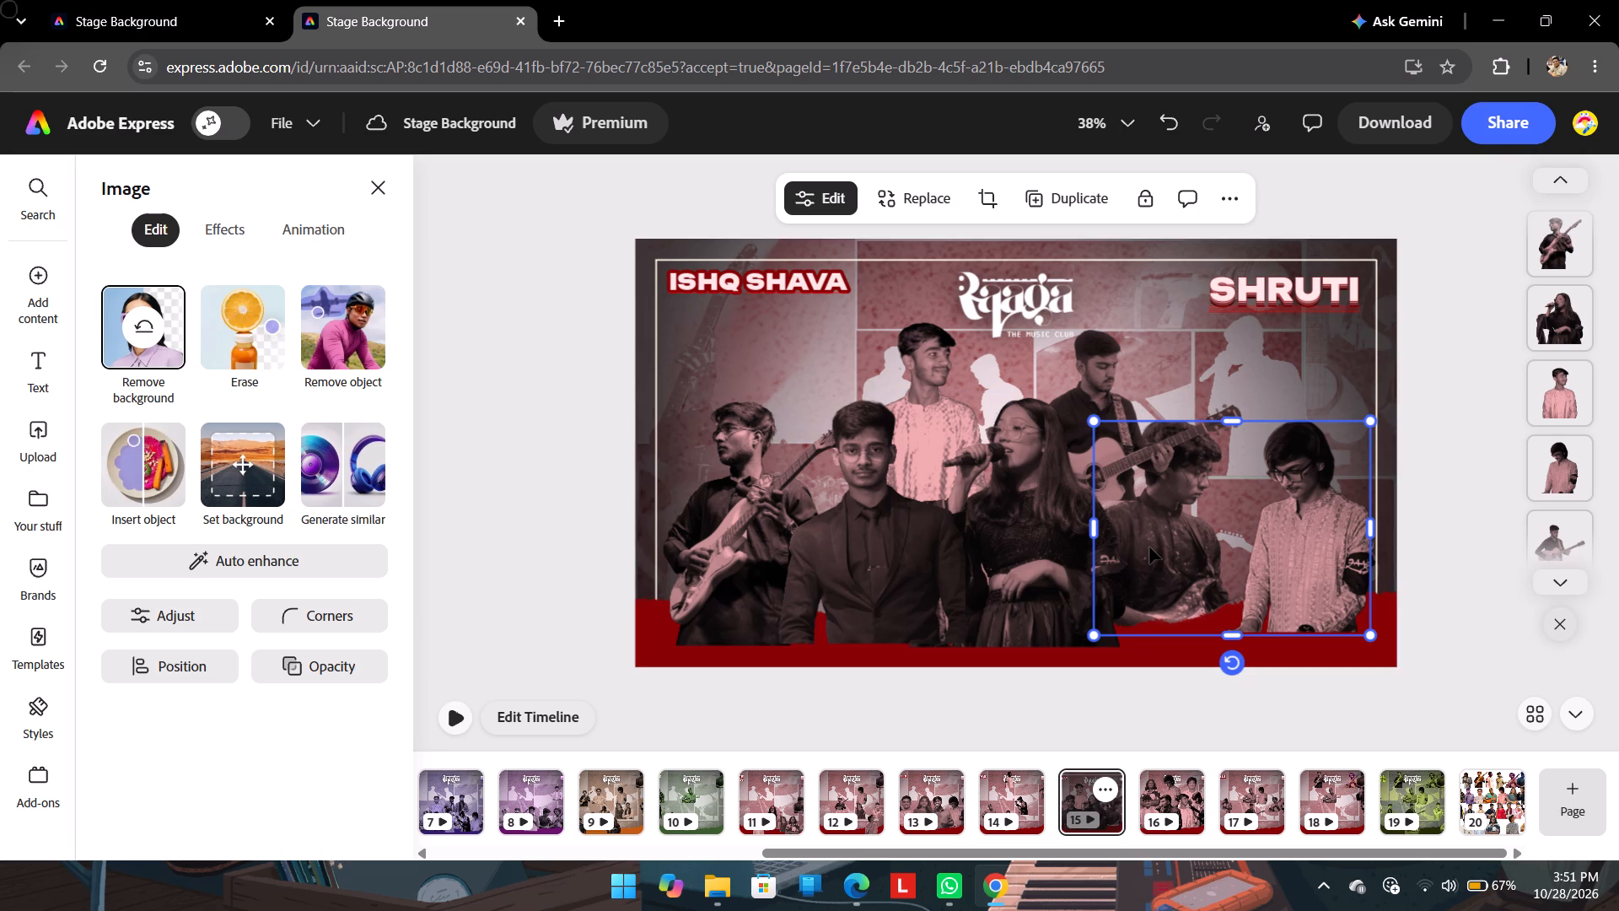
key("ctrl+bracketright")
key("ctrl+bracketright")
key("ctrl+bracketright")
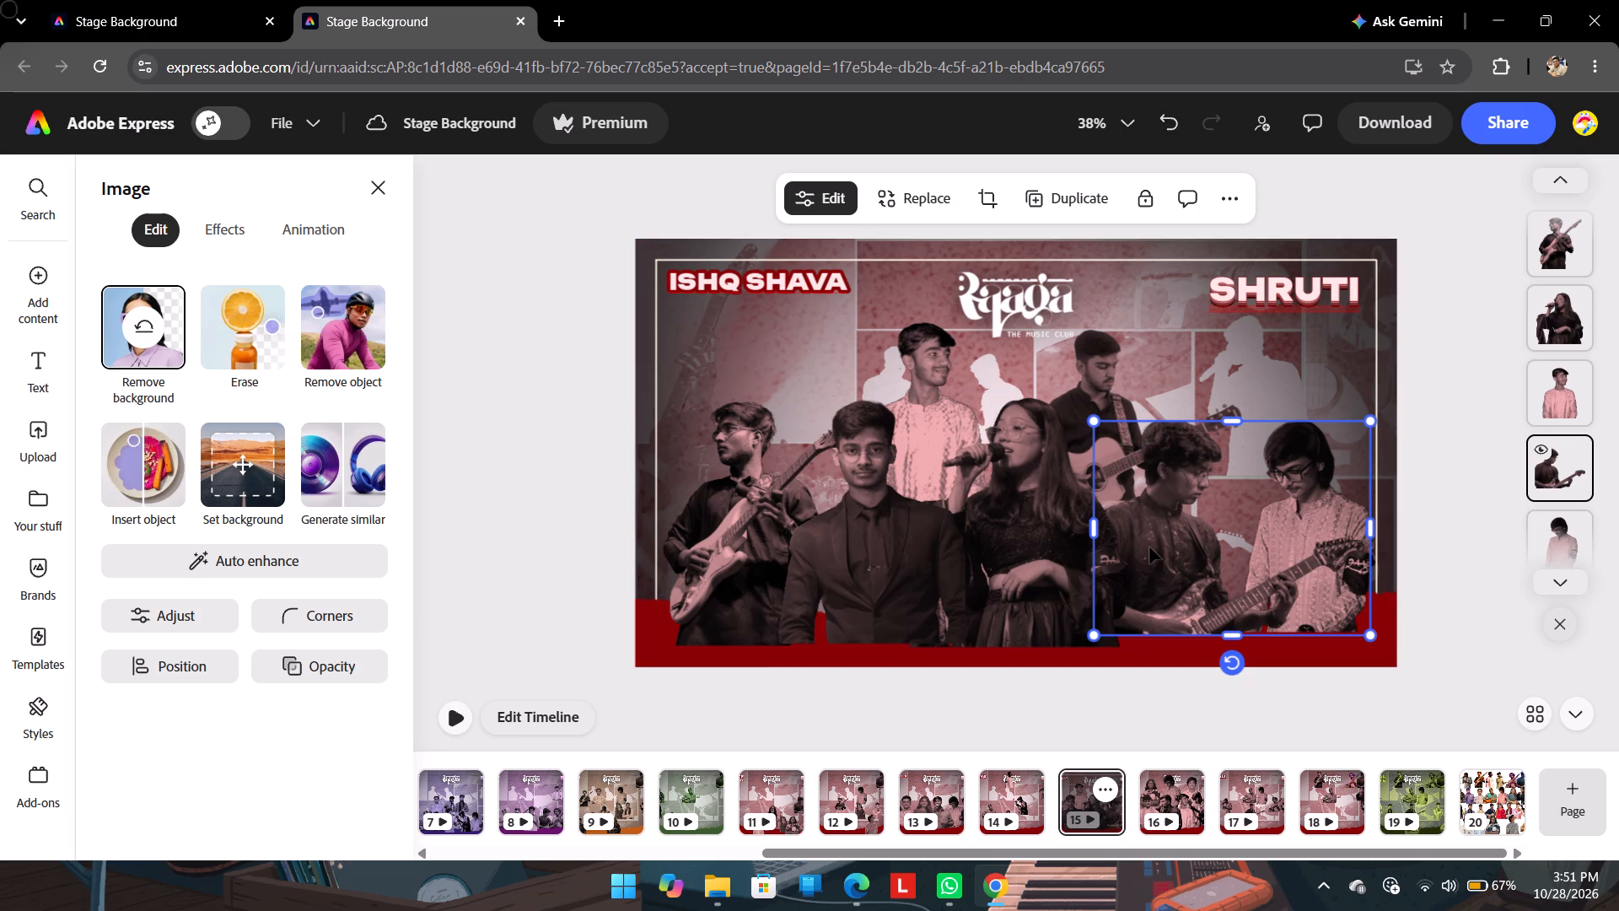
left_click(1455, 400)
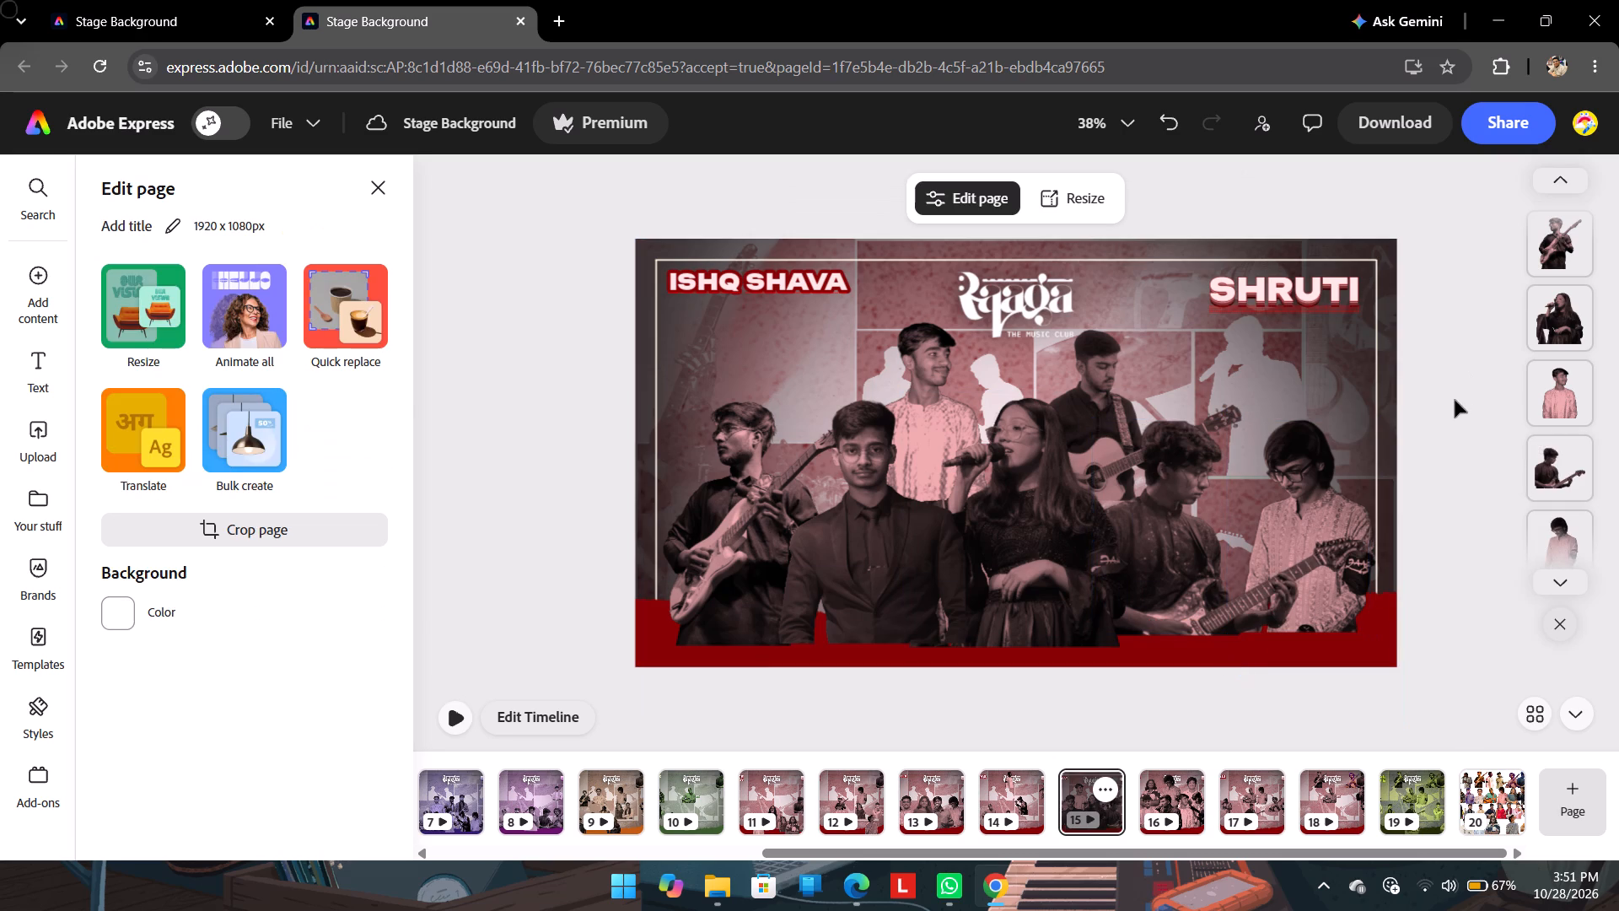
Bring the red torn-paper strip along the page's lower edge forward until it covers all the front-row performers' bases.
left_click(654, 626)
left_click(641, 623)
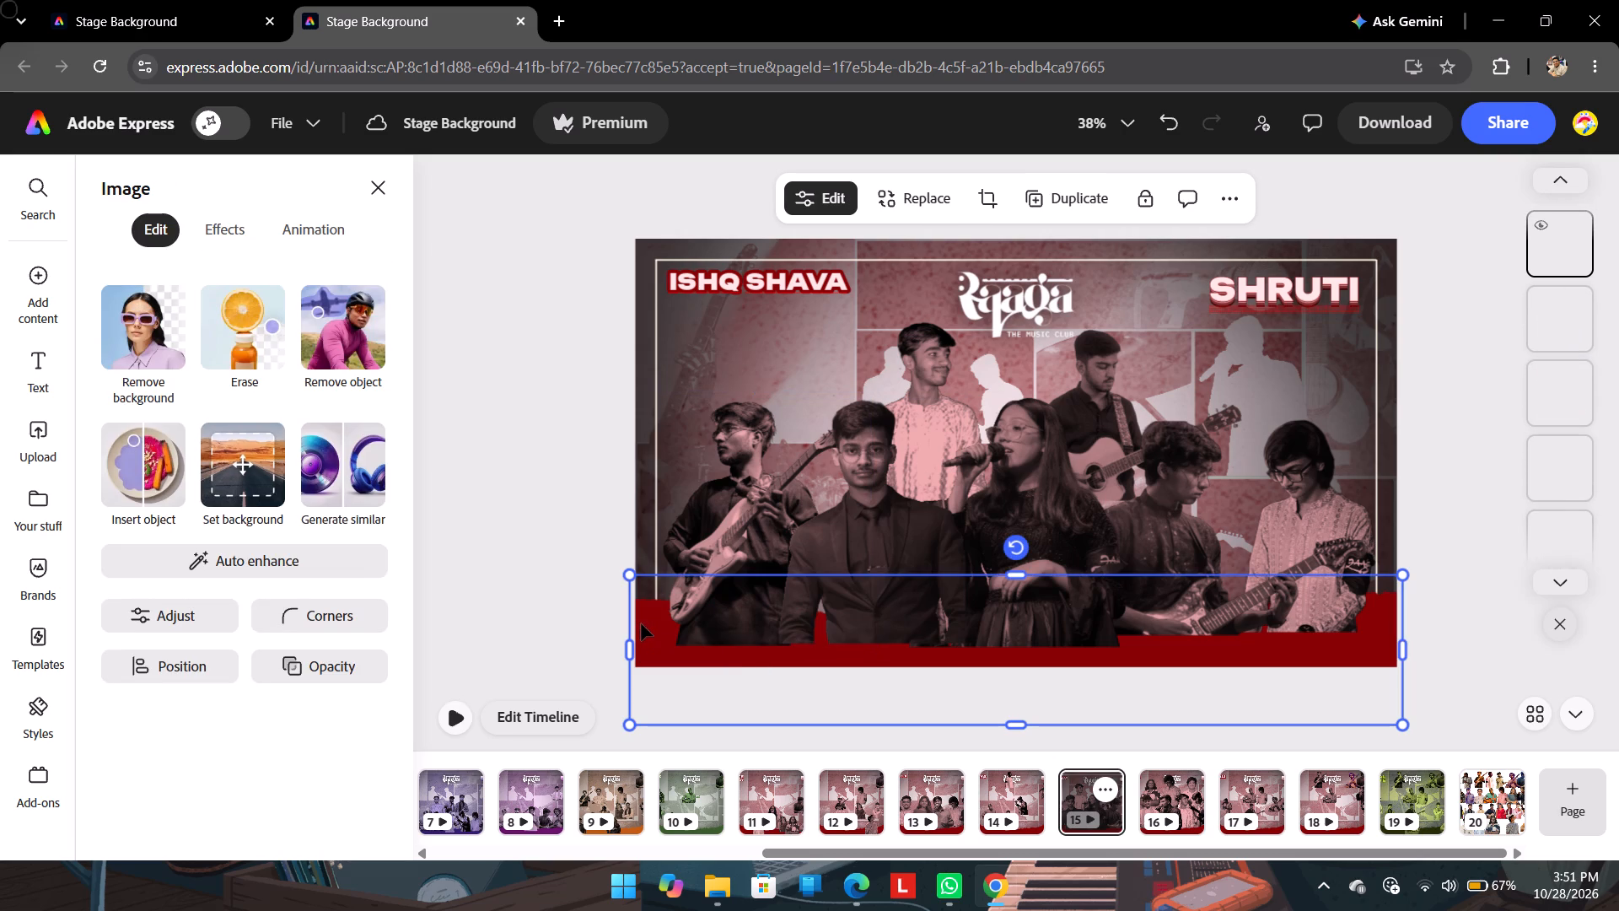
key("ctrl+bracketright")
key("ctrl+bracketright")
key("ctrl+bracketright")
key("ctrl+bracketright")
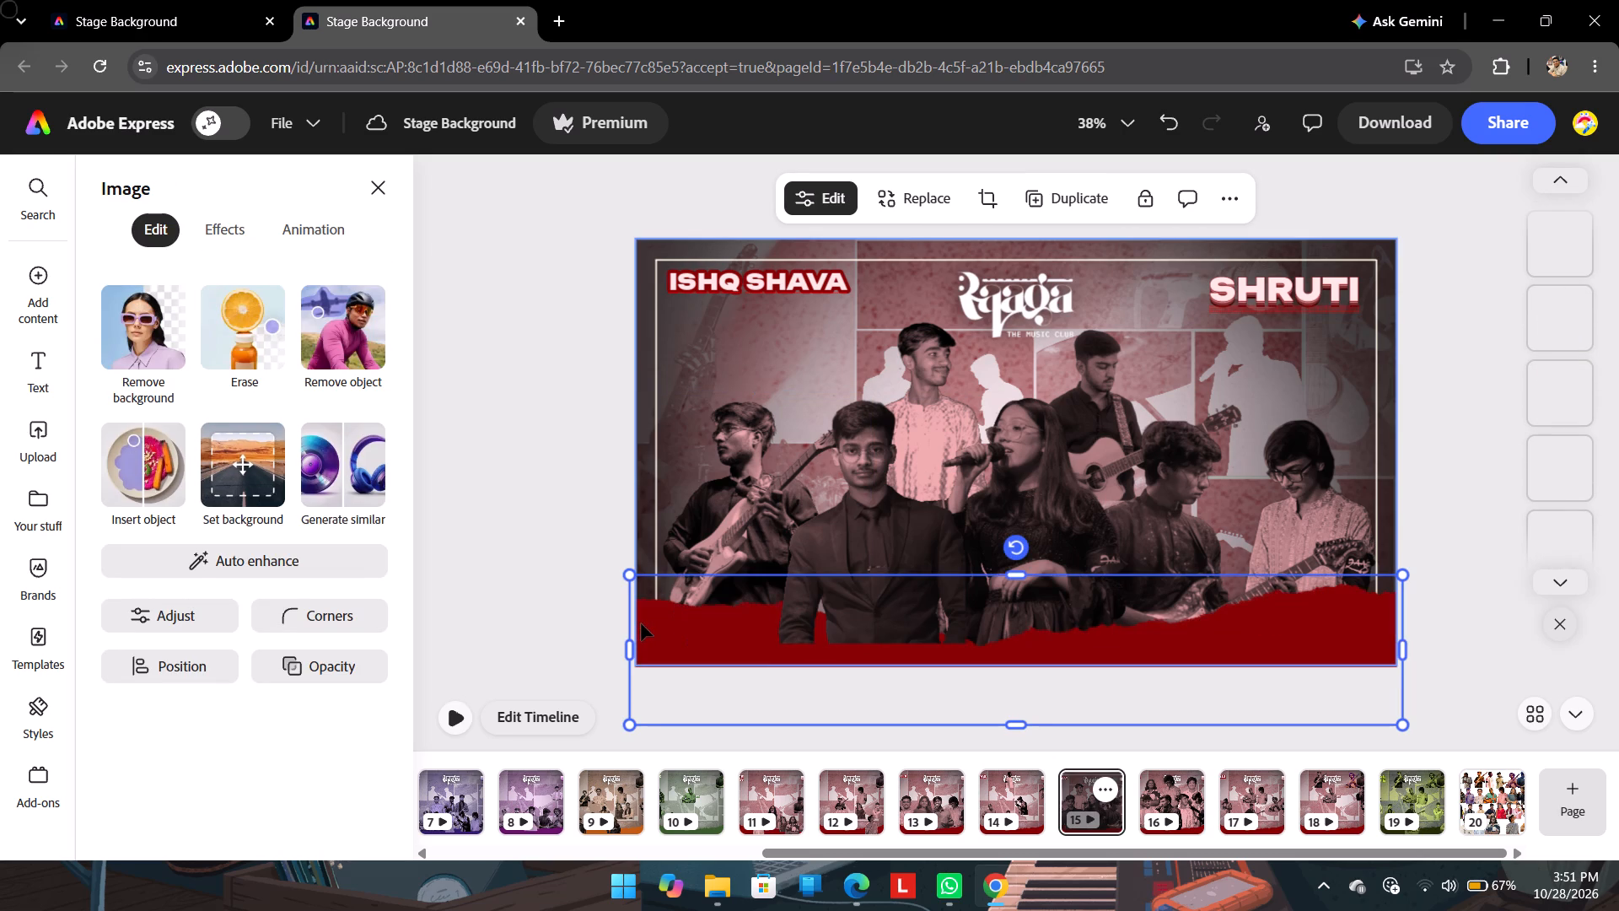
key("ctrl+bracketright")
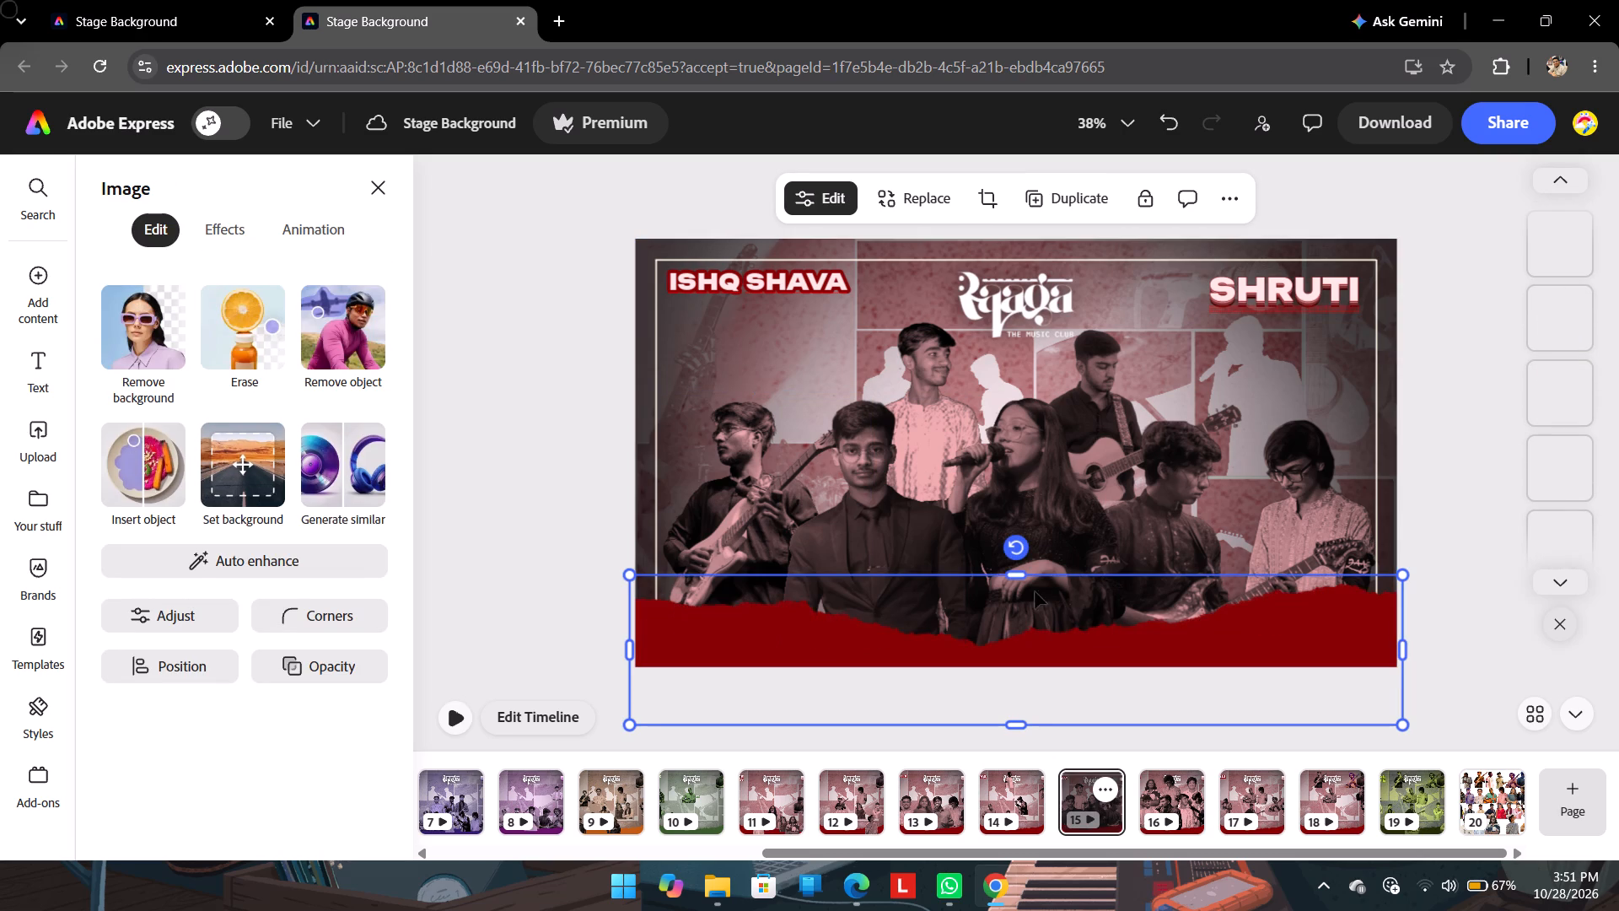
left_click(1434, 472)
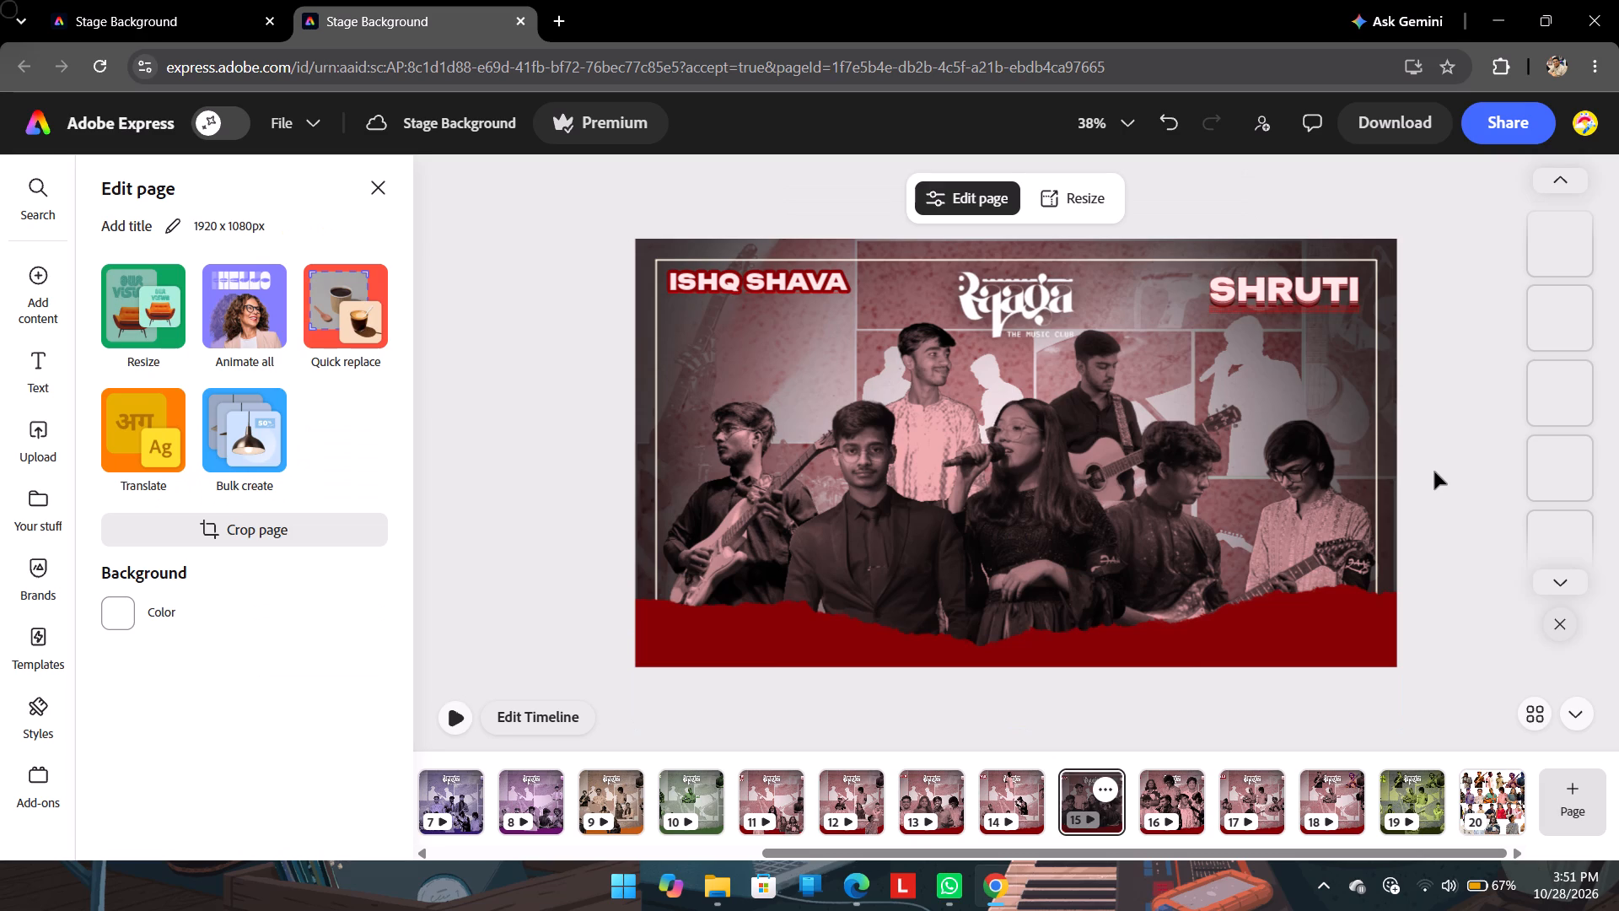
Open page 14, Pardesiya, and place the microphone singer, enlarged, low on the SHRUTI side with his base over the torn-paper strip.
left_click(986, 787)
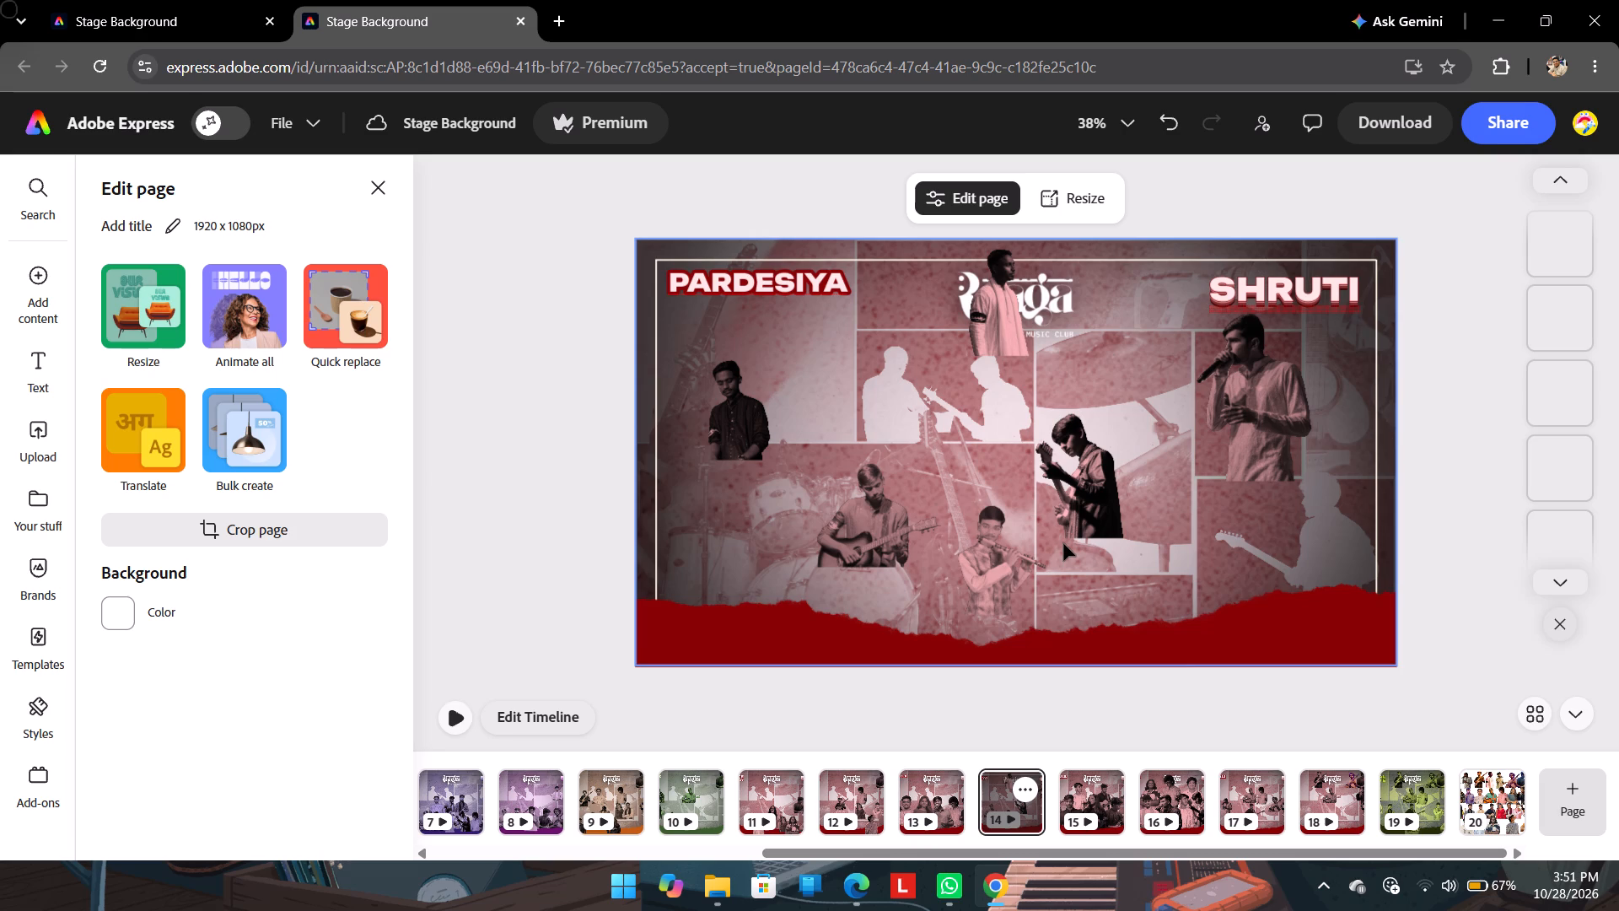
left_click_drag(1270, 429, 1313, 587)
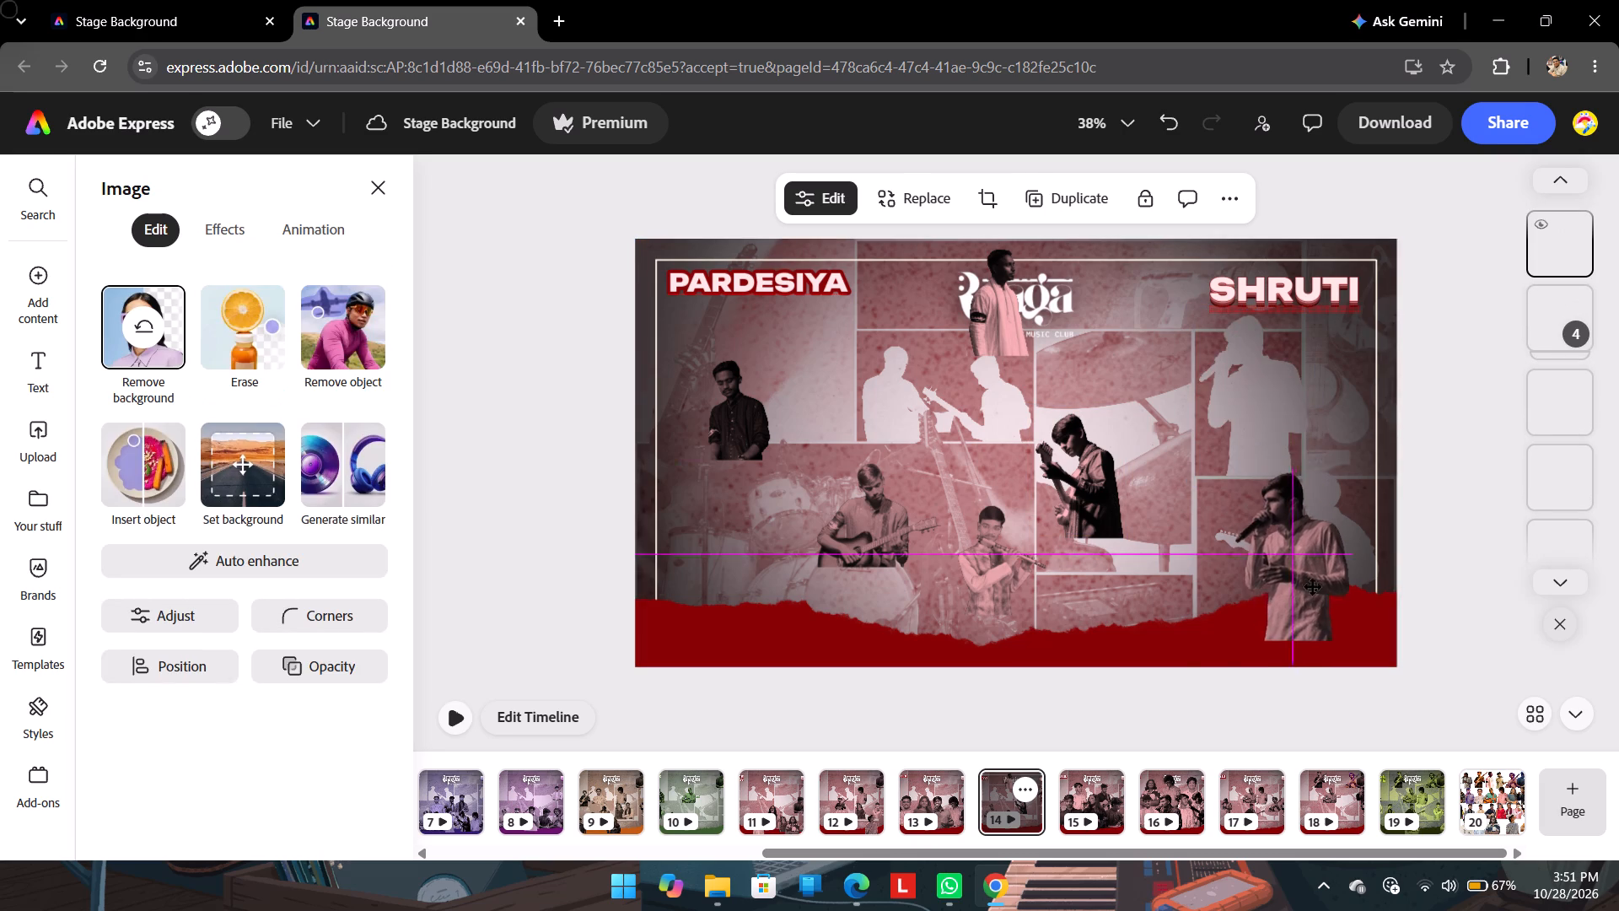
left_click_drag(1313, 587, 1327, 573)
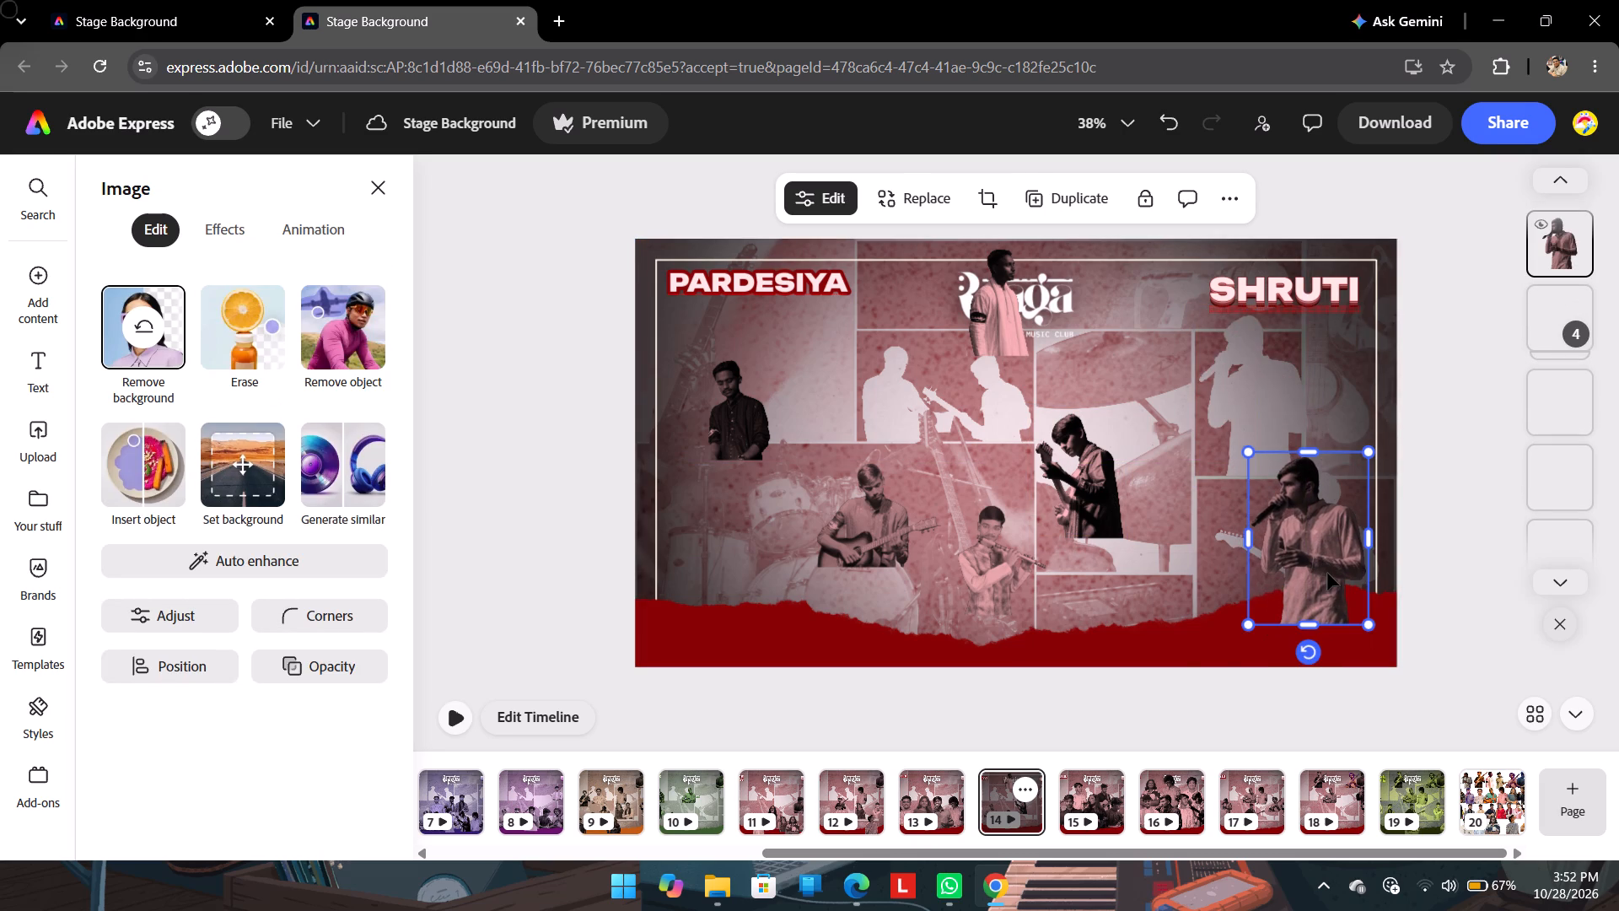
left_click_drag(1249, 455, 1201, 419)
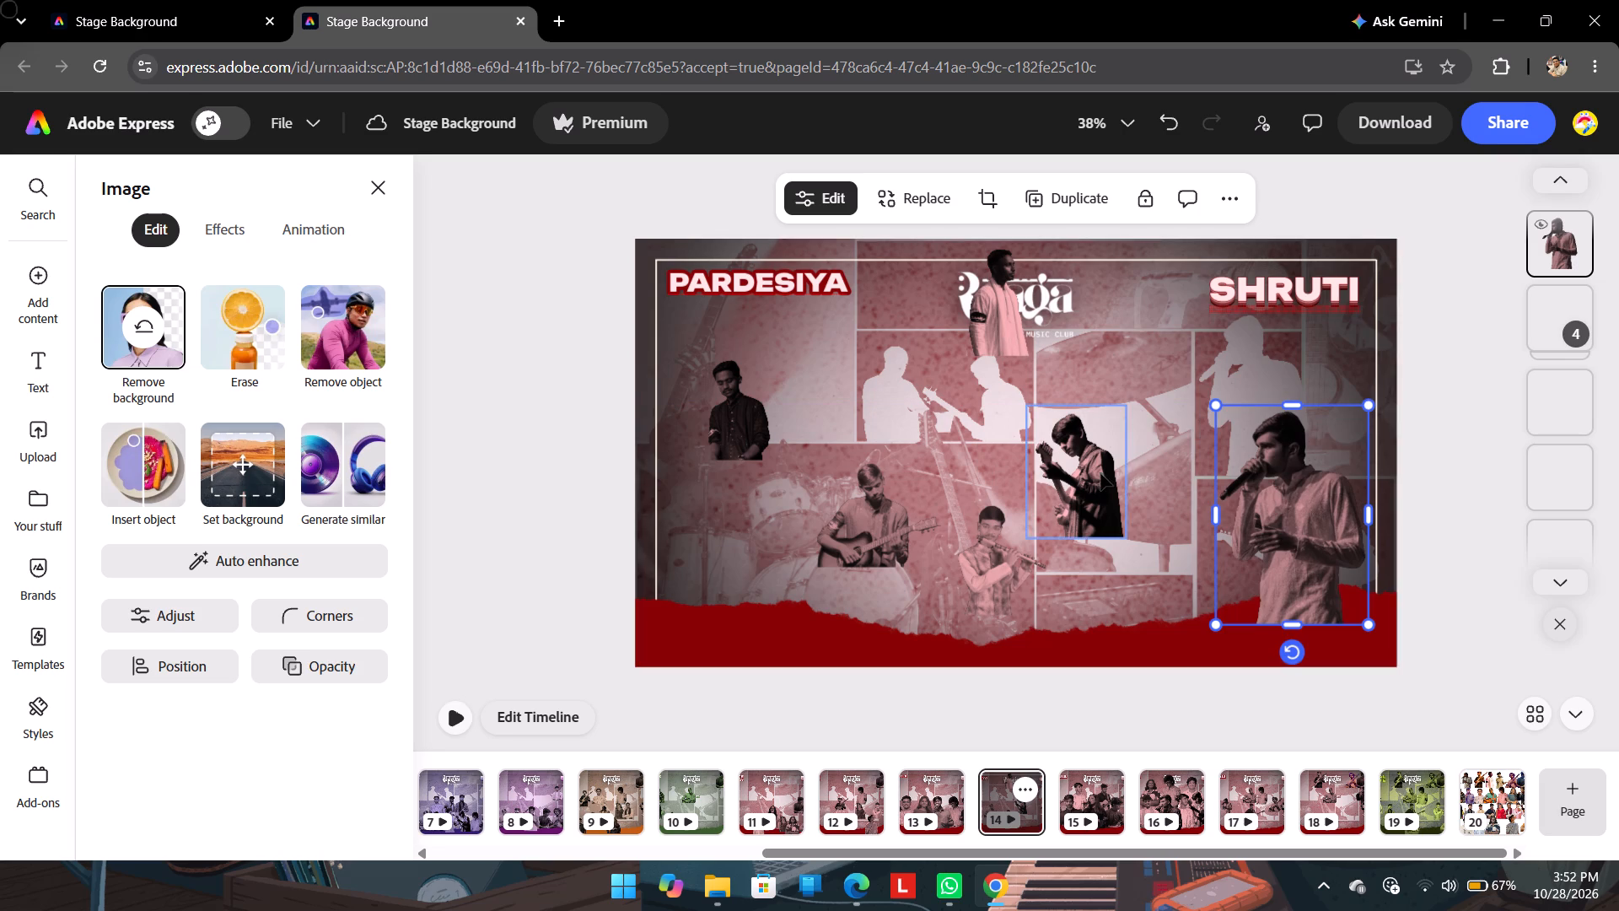
Move the flutist and the raised-hands performer aside, and stand the light-kurta performer, greatly enlarged, below the Raaga logo.
left_click_drag(1099, 472, 1114, 446)
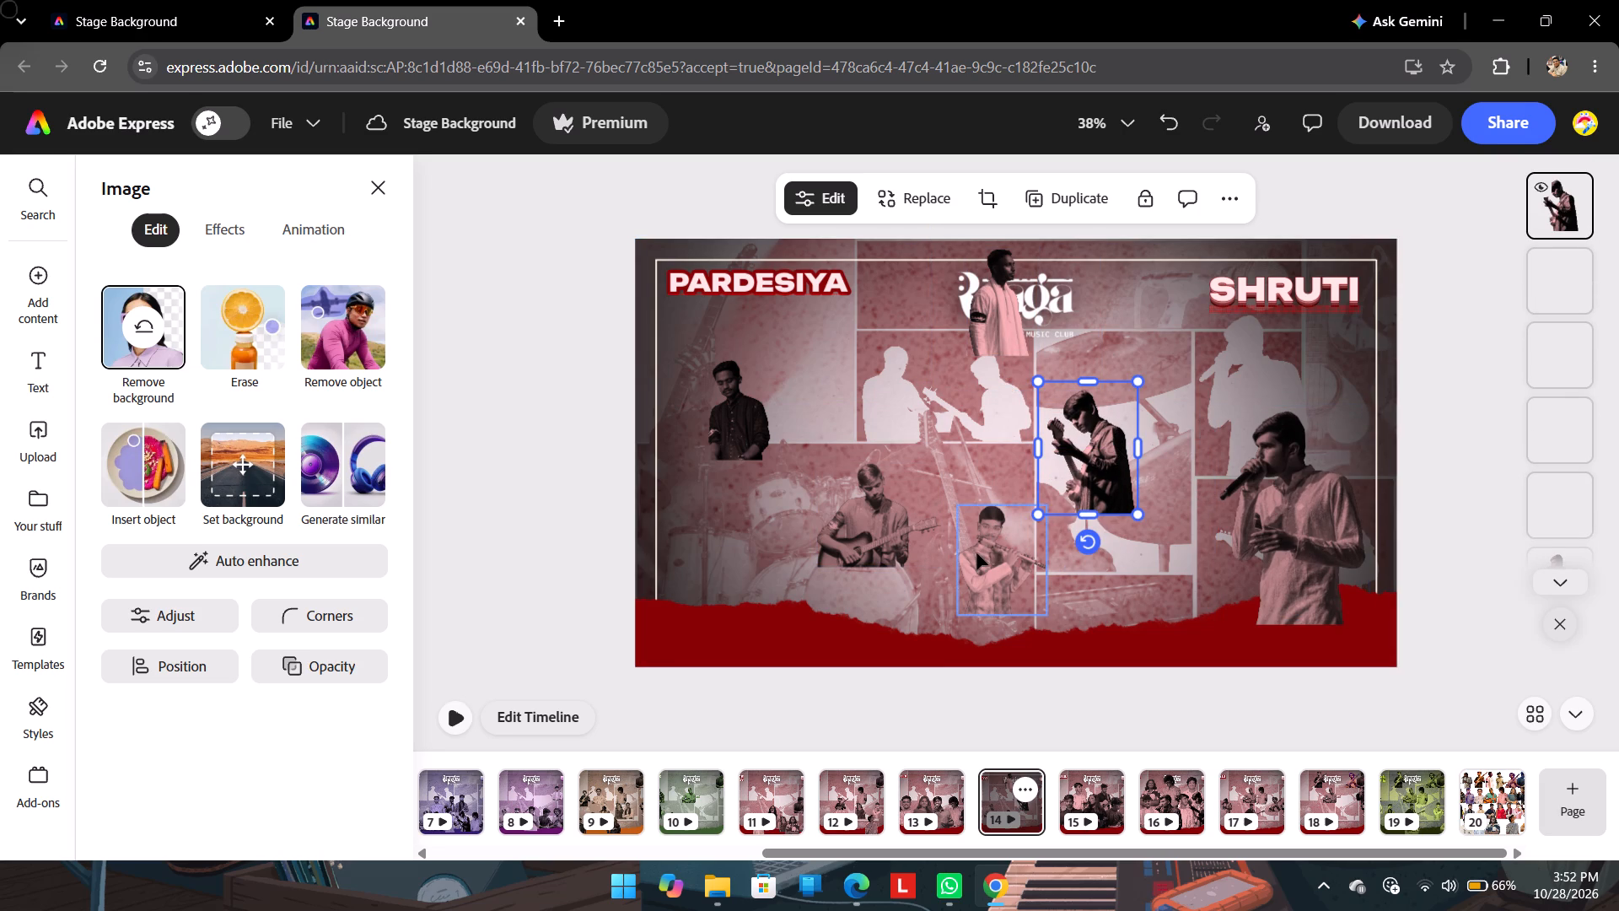
left_click(1000, 328)
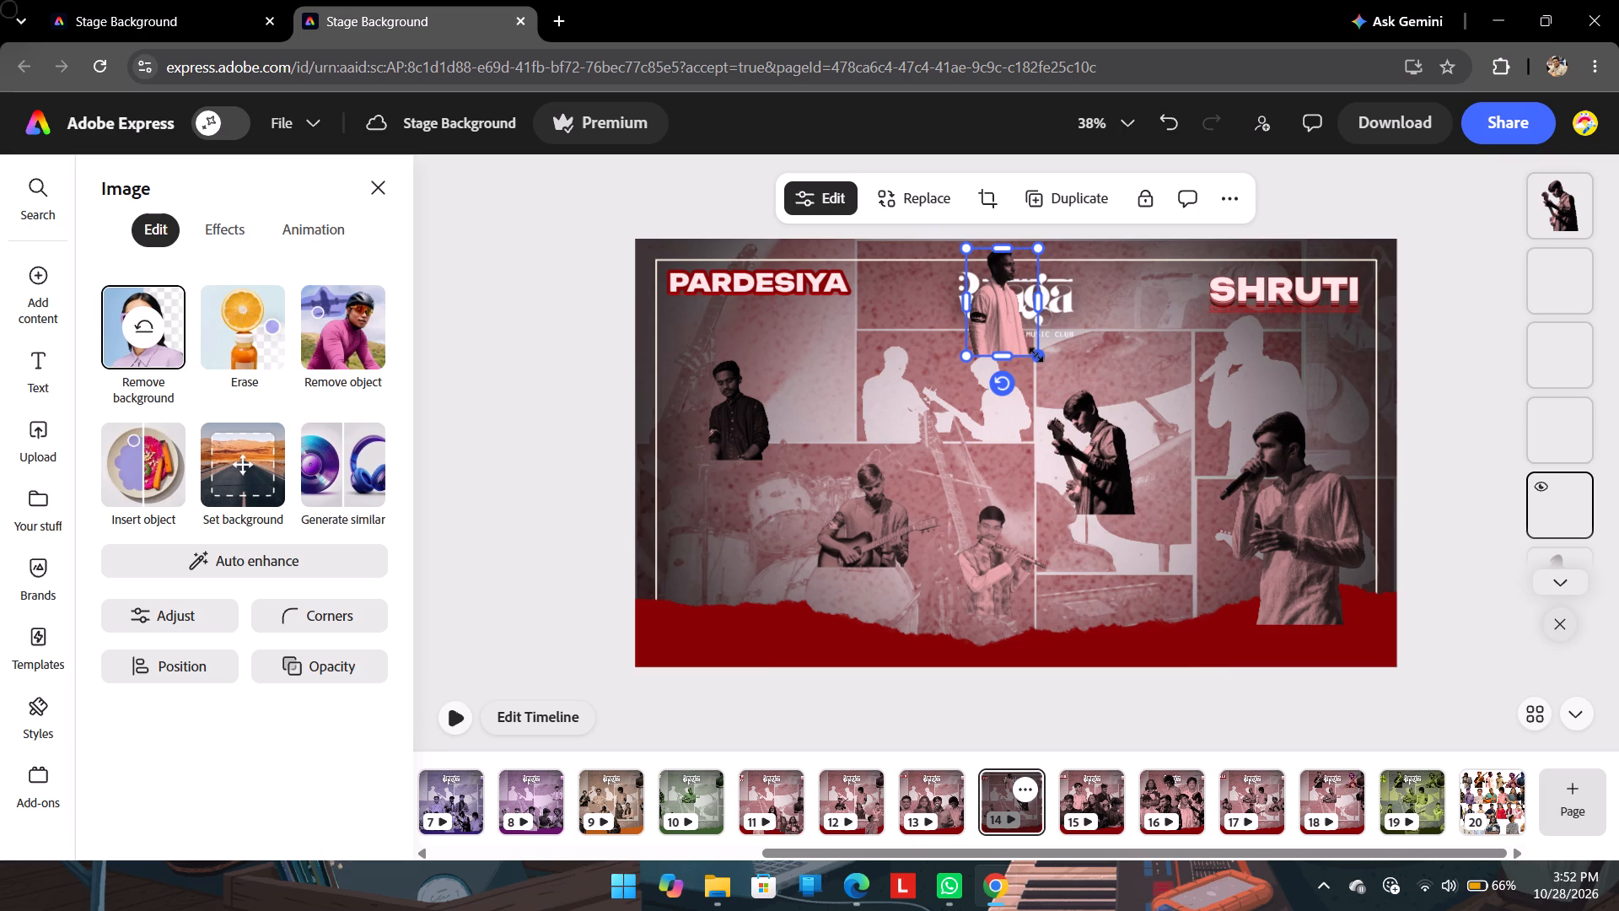
left_click_drag(1038, 353, 1135, 491)
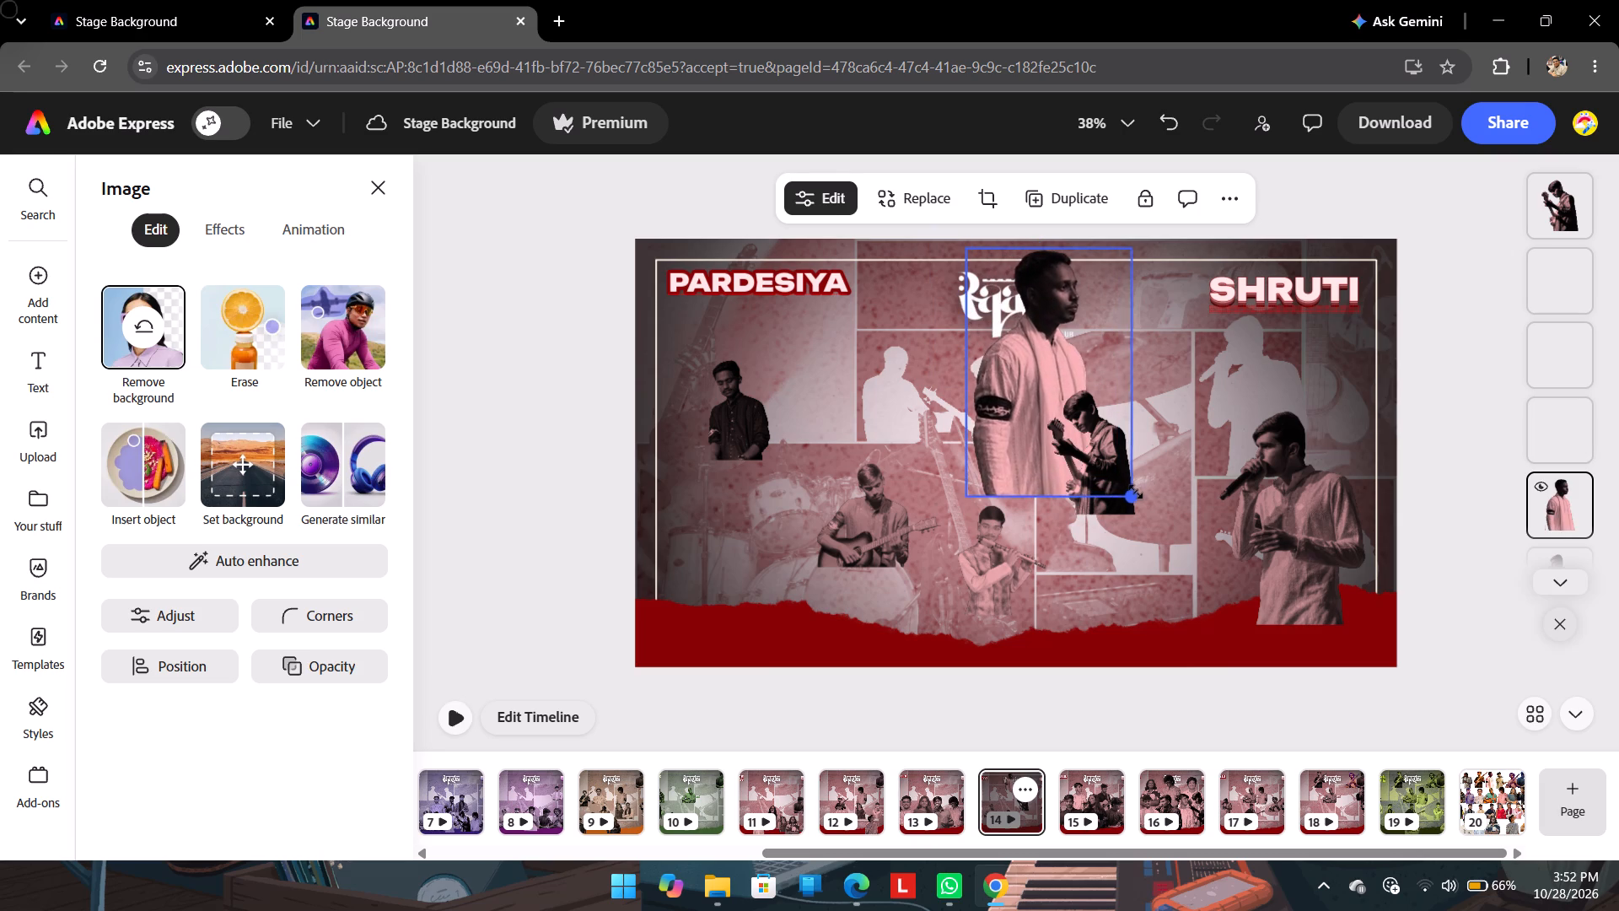
left_click_drag(1135, 491, 1148, 523)
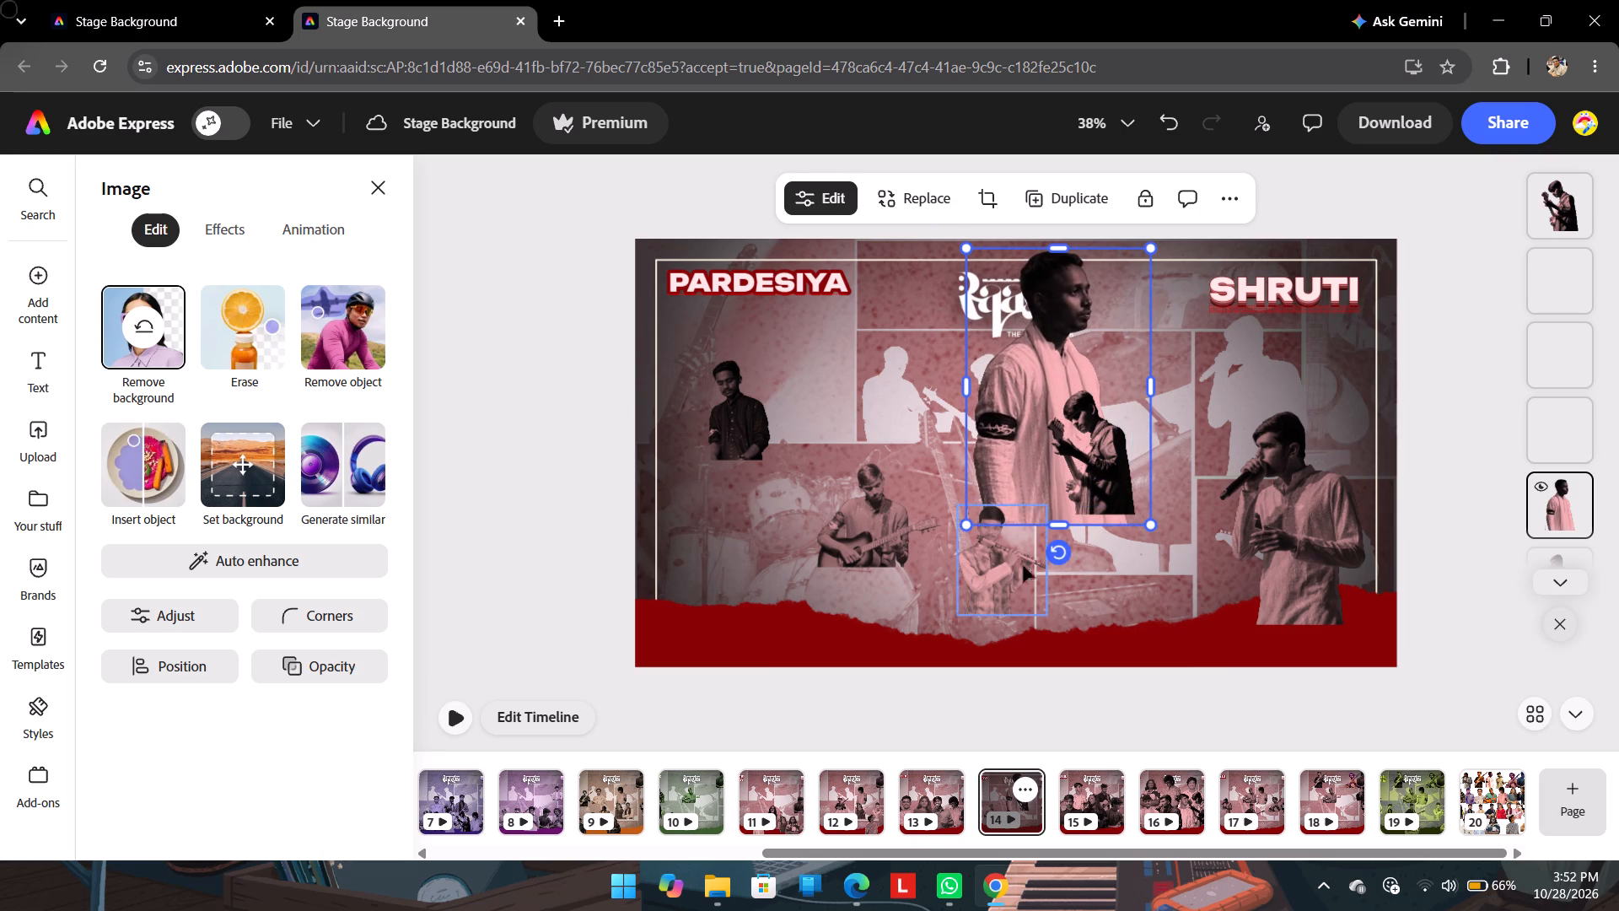
left_click_drag(1009, 570, 818, 379)
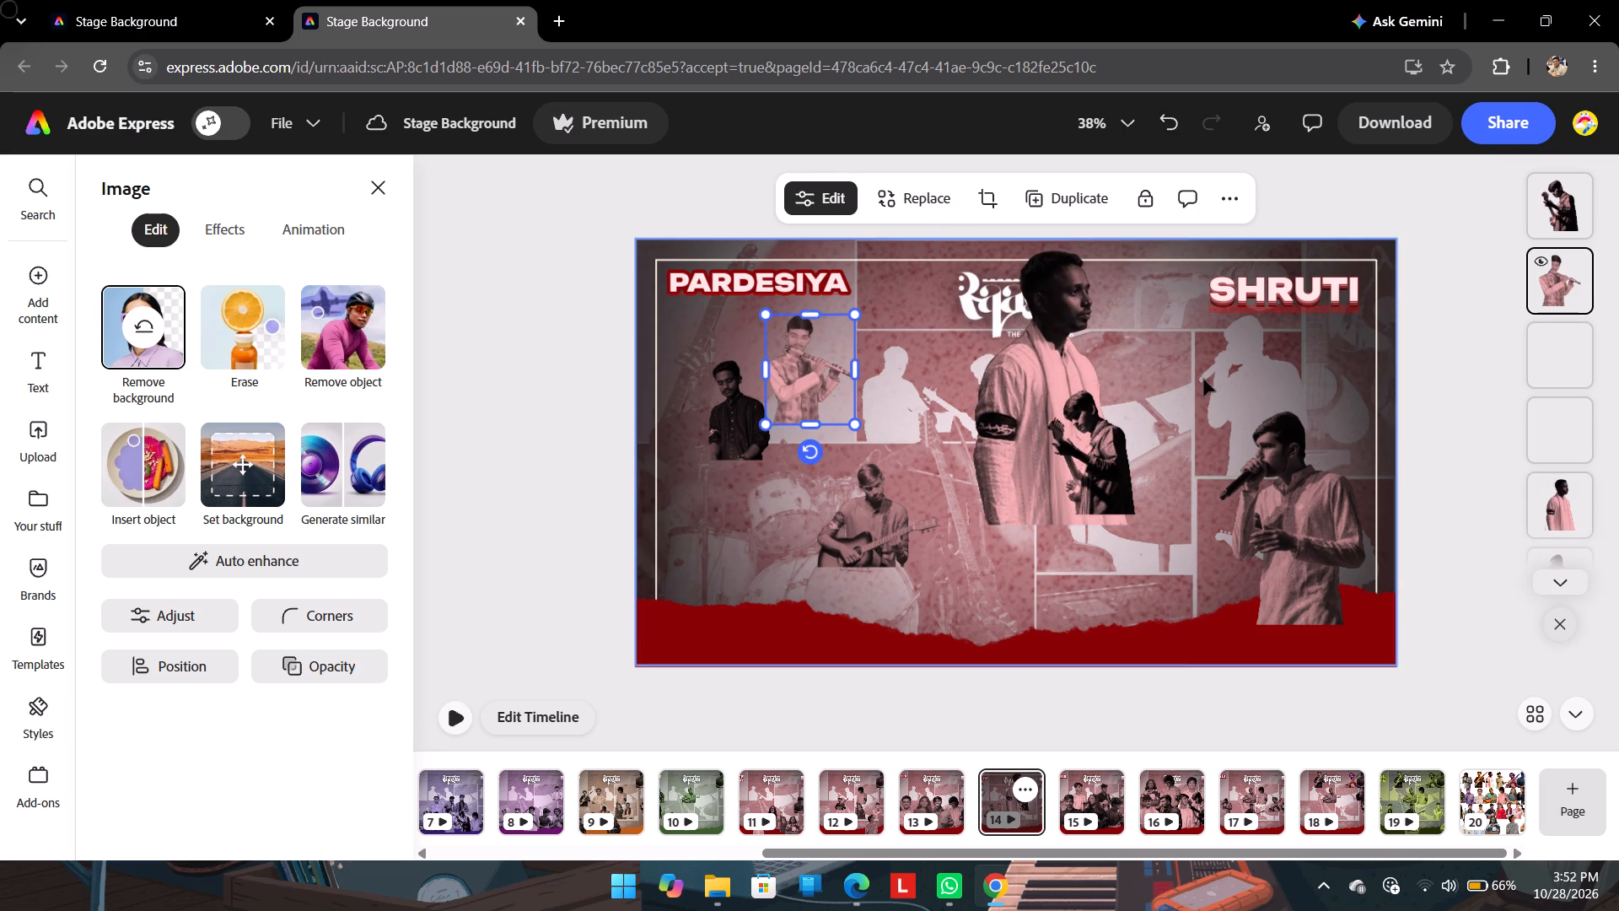
left_click_drag(1109, 450, 1234, 358)
left_click_drag(1078, 444, 1041, 550)
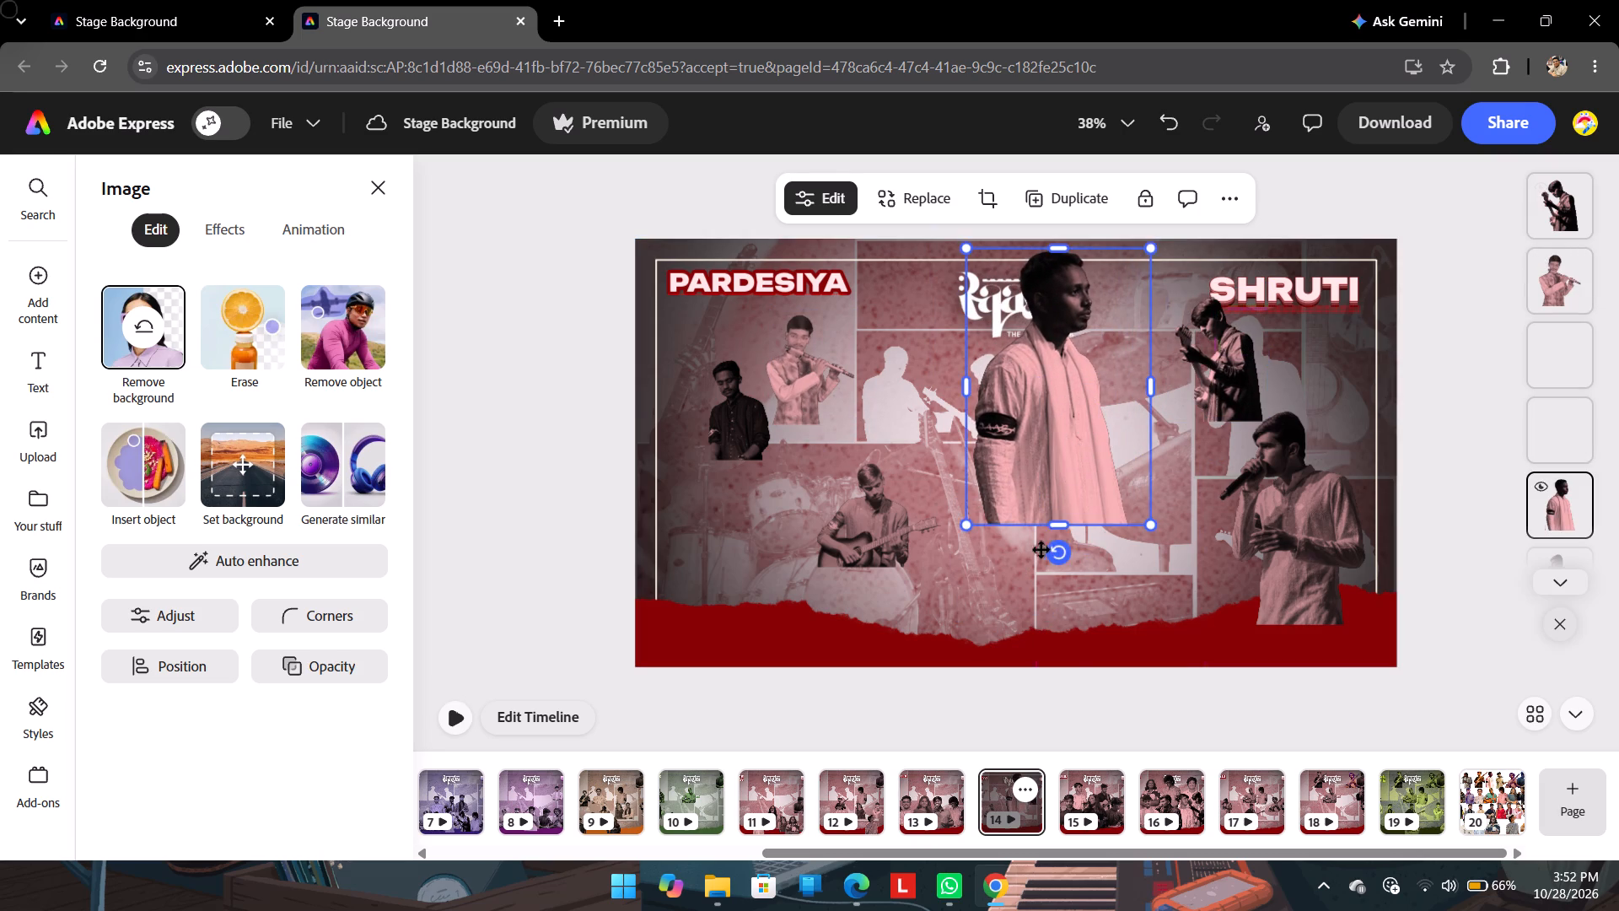
left_click_drag(1041, 550, 1032, 559)
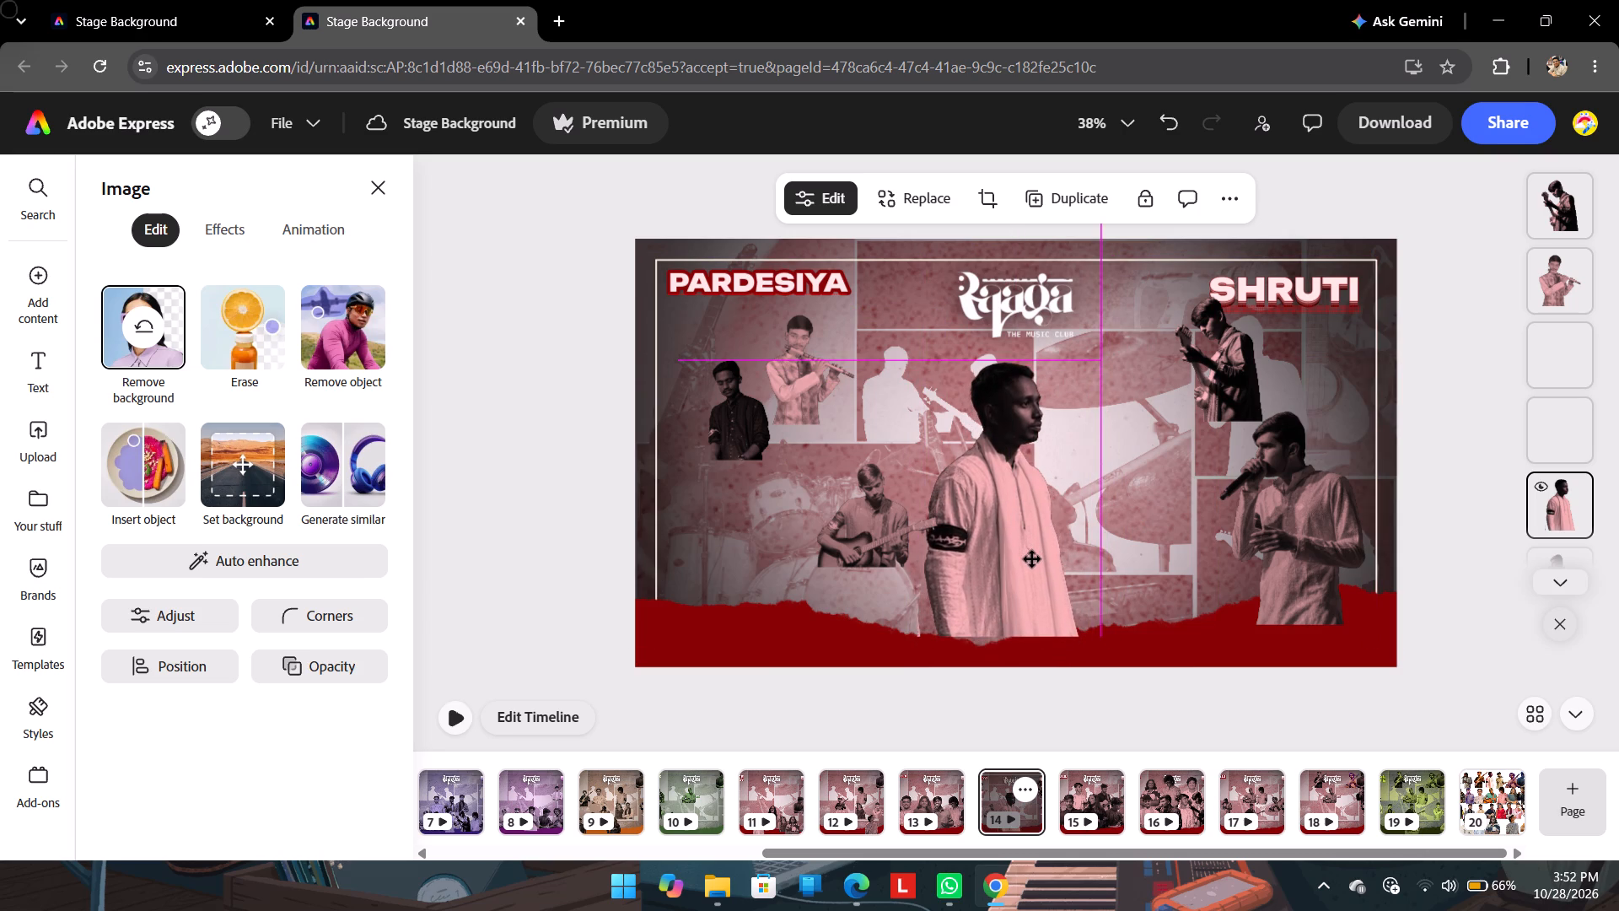
left_click_drag(1032, 559, 1039, 559)
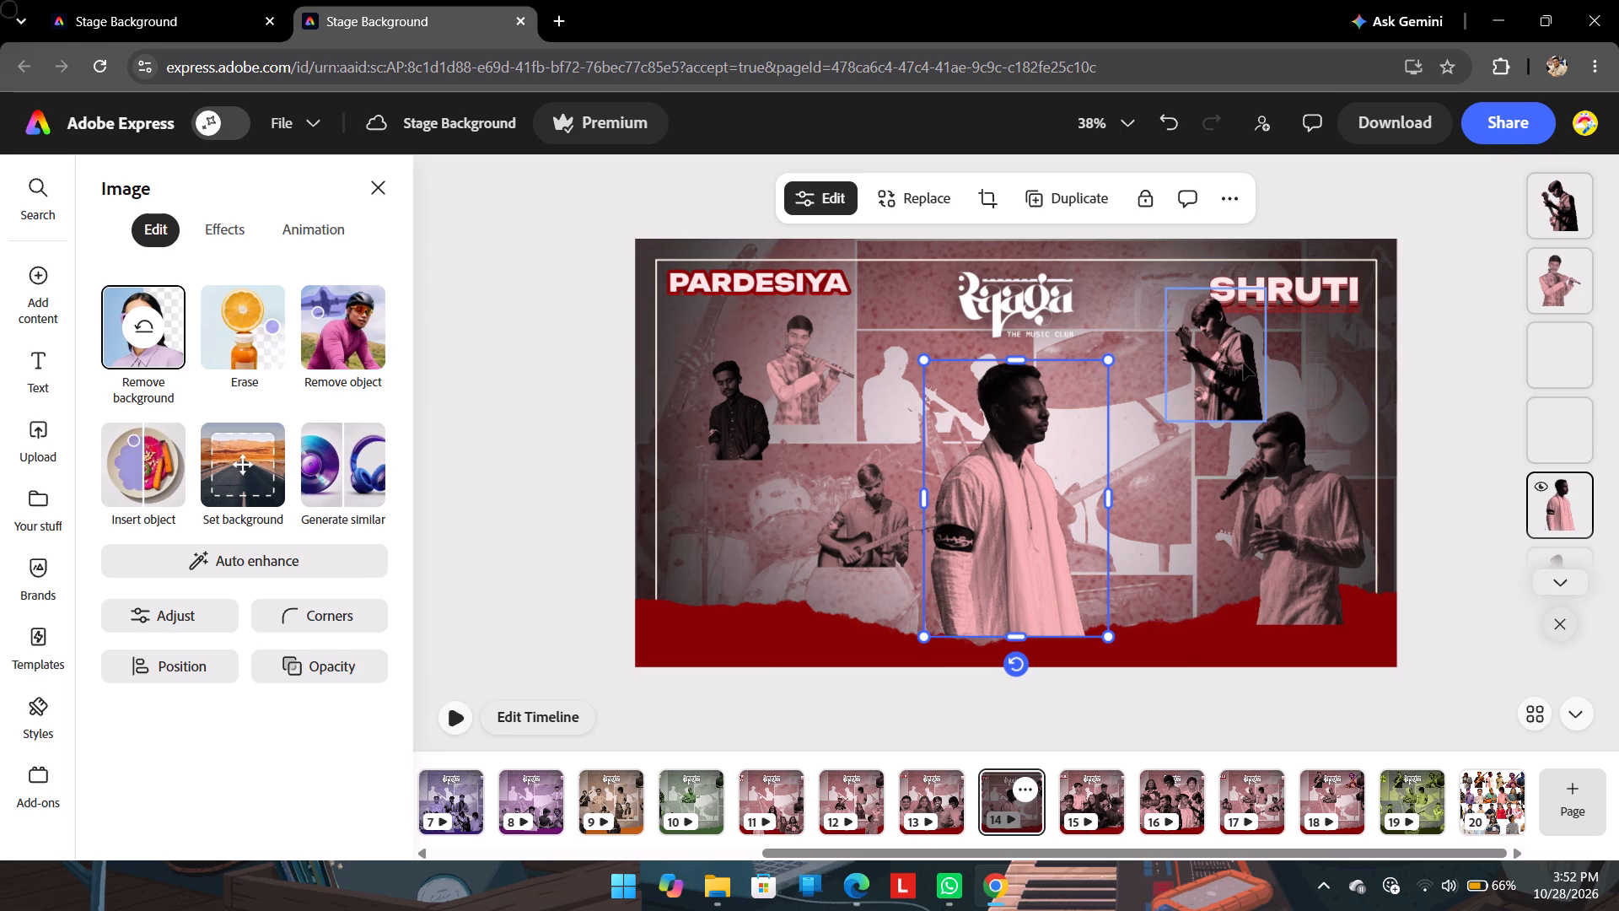
Stand the raised-hands performer, enlarged, between the kurta performer and the singer, shrinking the kurta performer slightly so both match in height.
left_click_drag(1243, 363, 1184, 523)
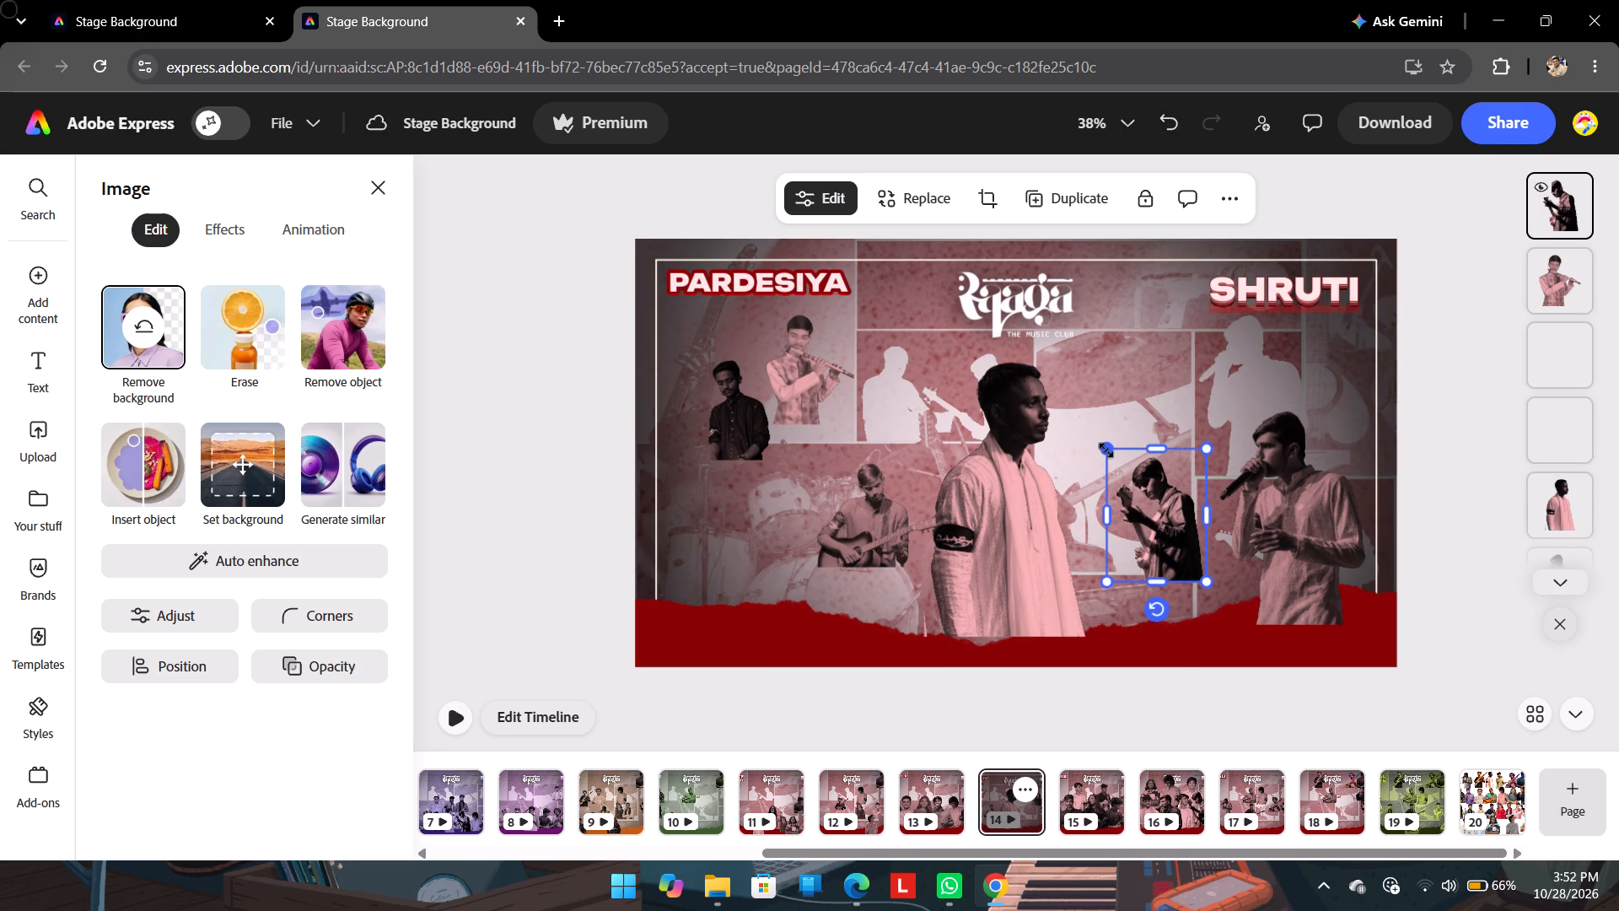
left_click(1044, 428)
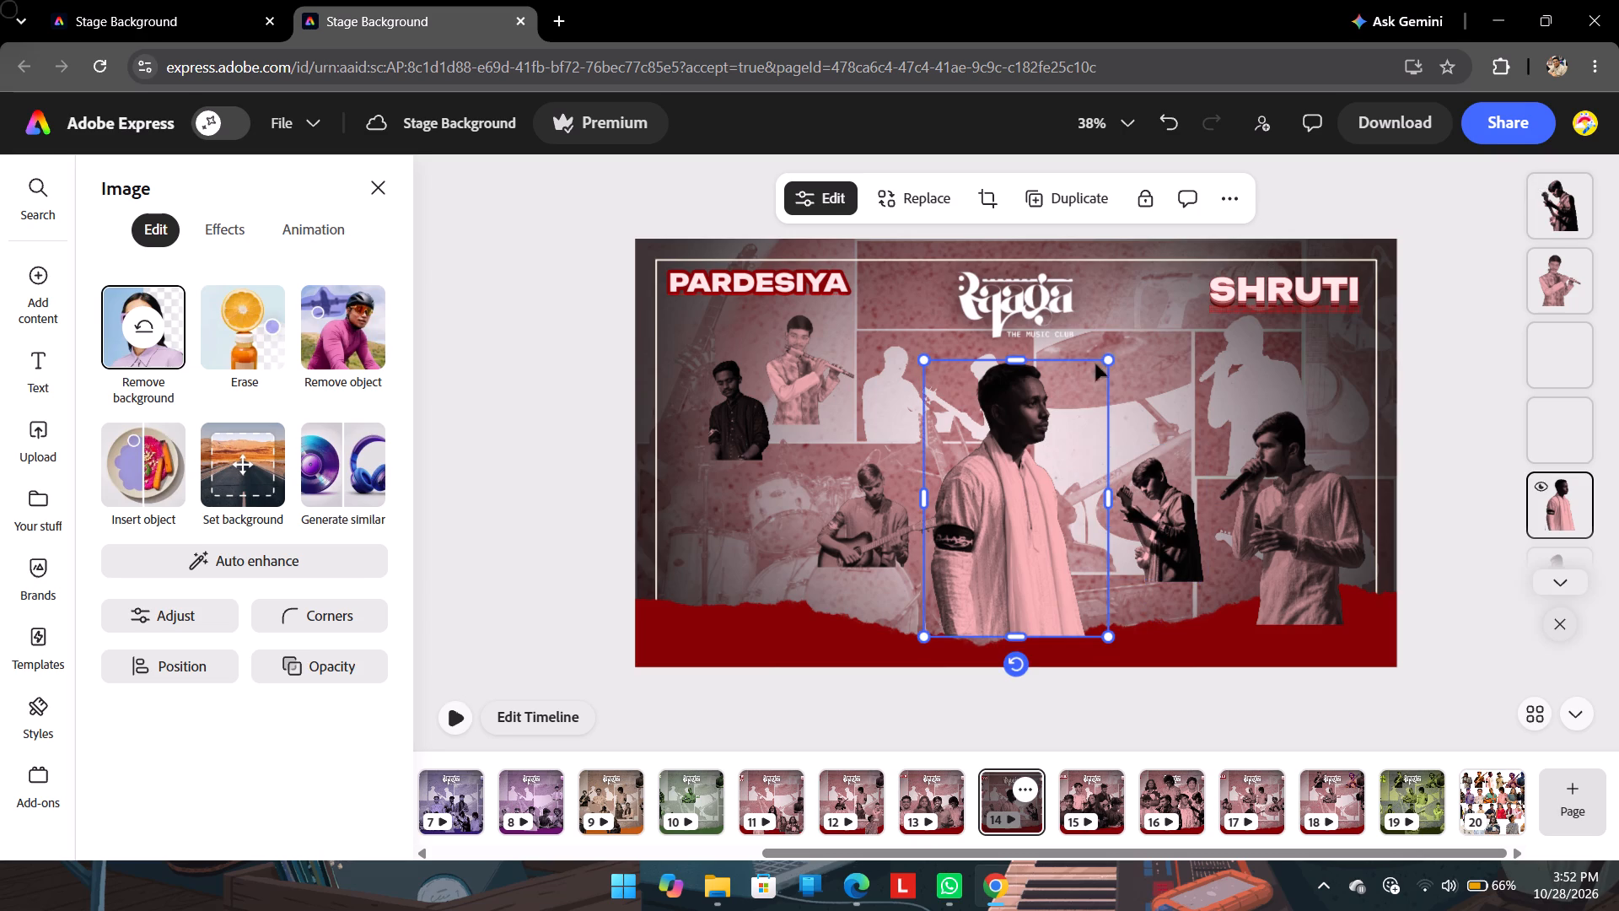
left_click_drag(1105, 358, 1095, 391)
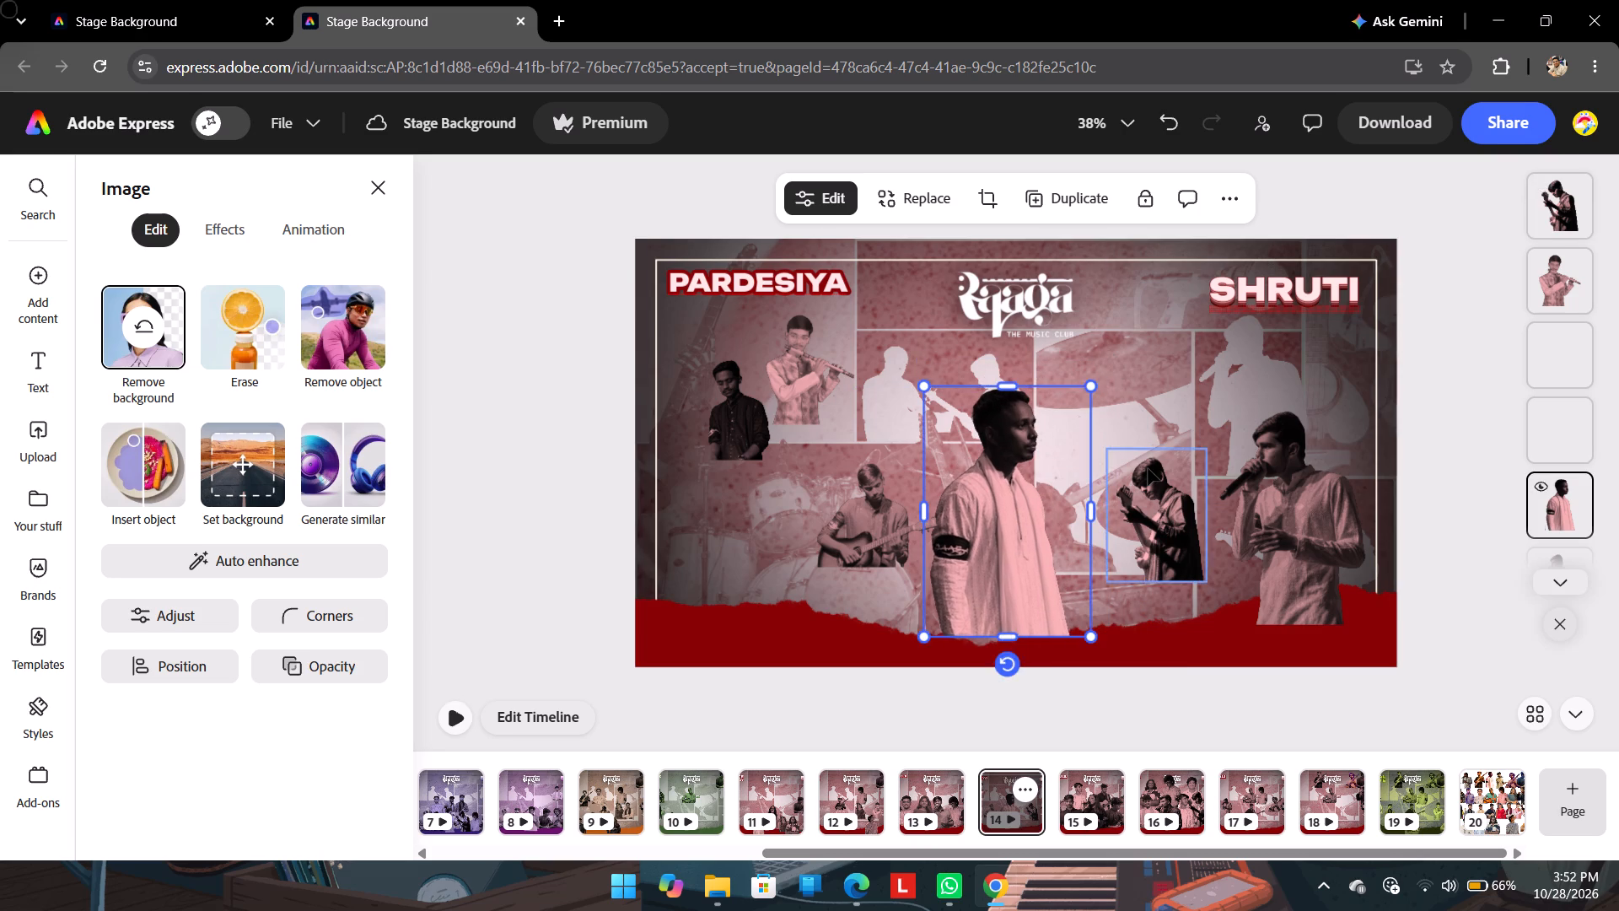
left_click(1148, 468)
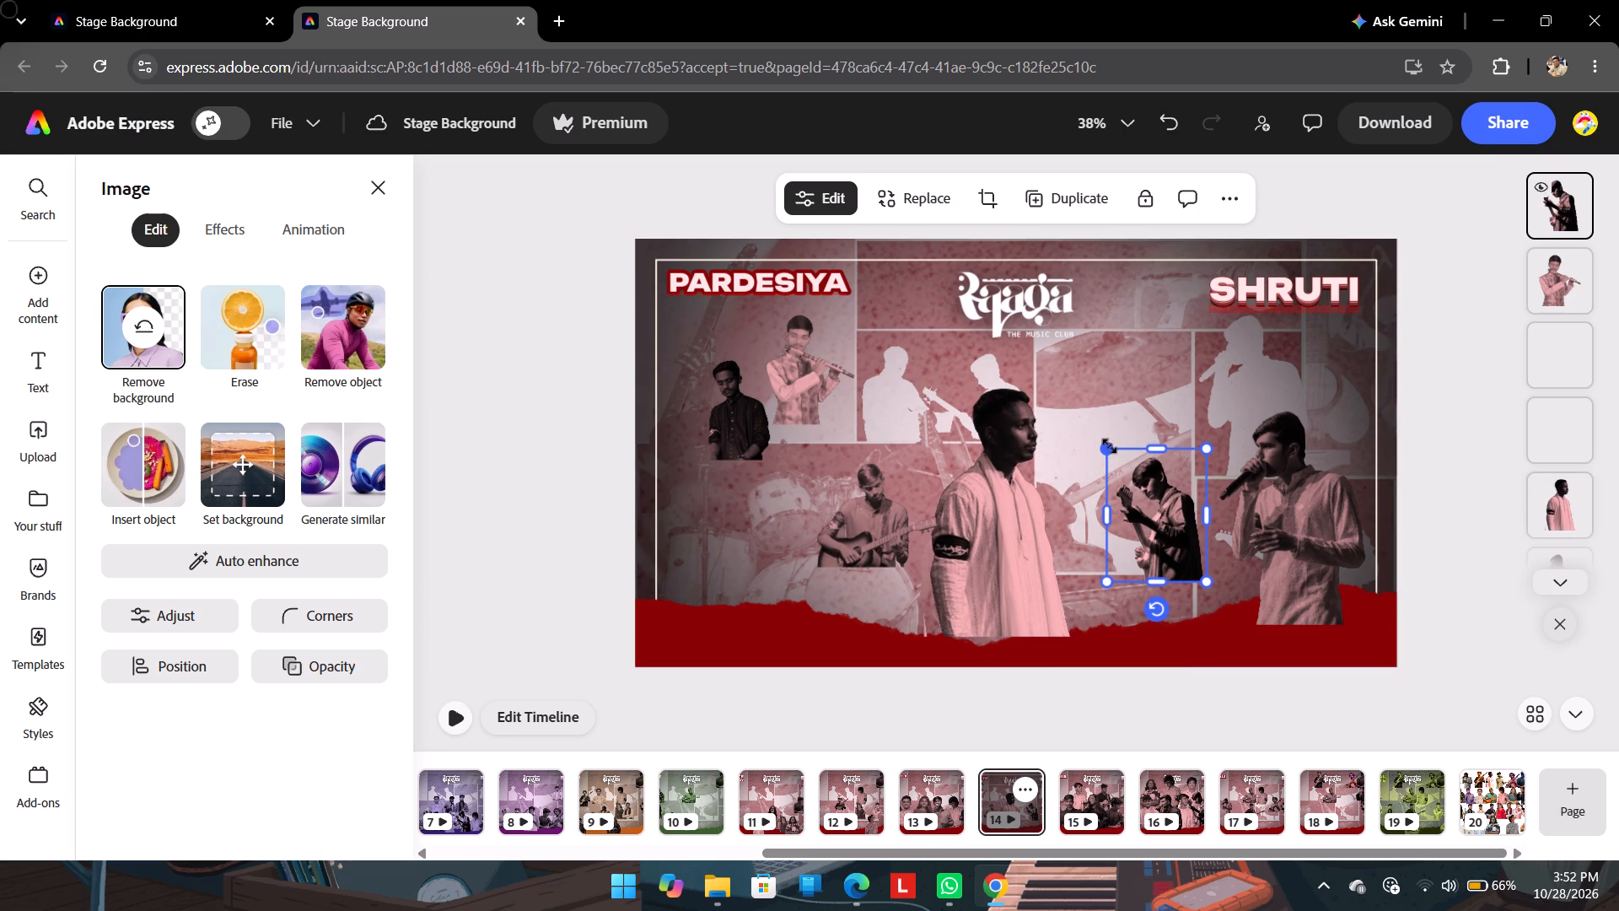
left_click_drag(1109, 445, 1019, 362)
left_click_drag(1148, 477, 1148, 491)
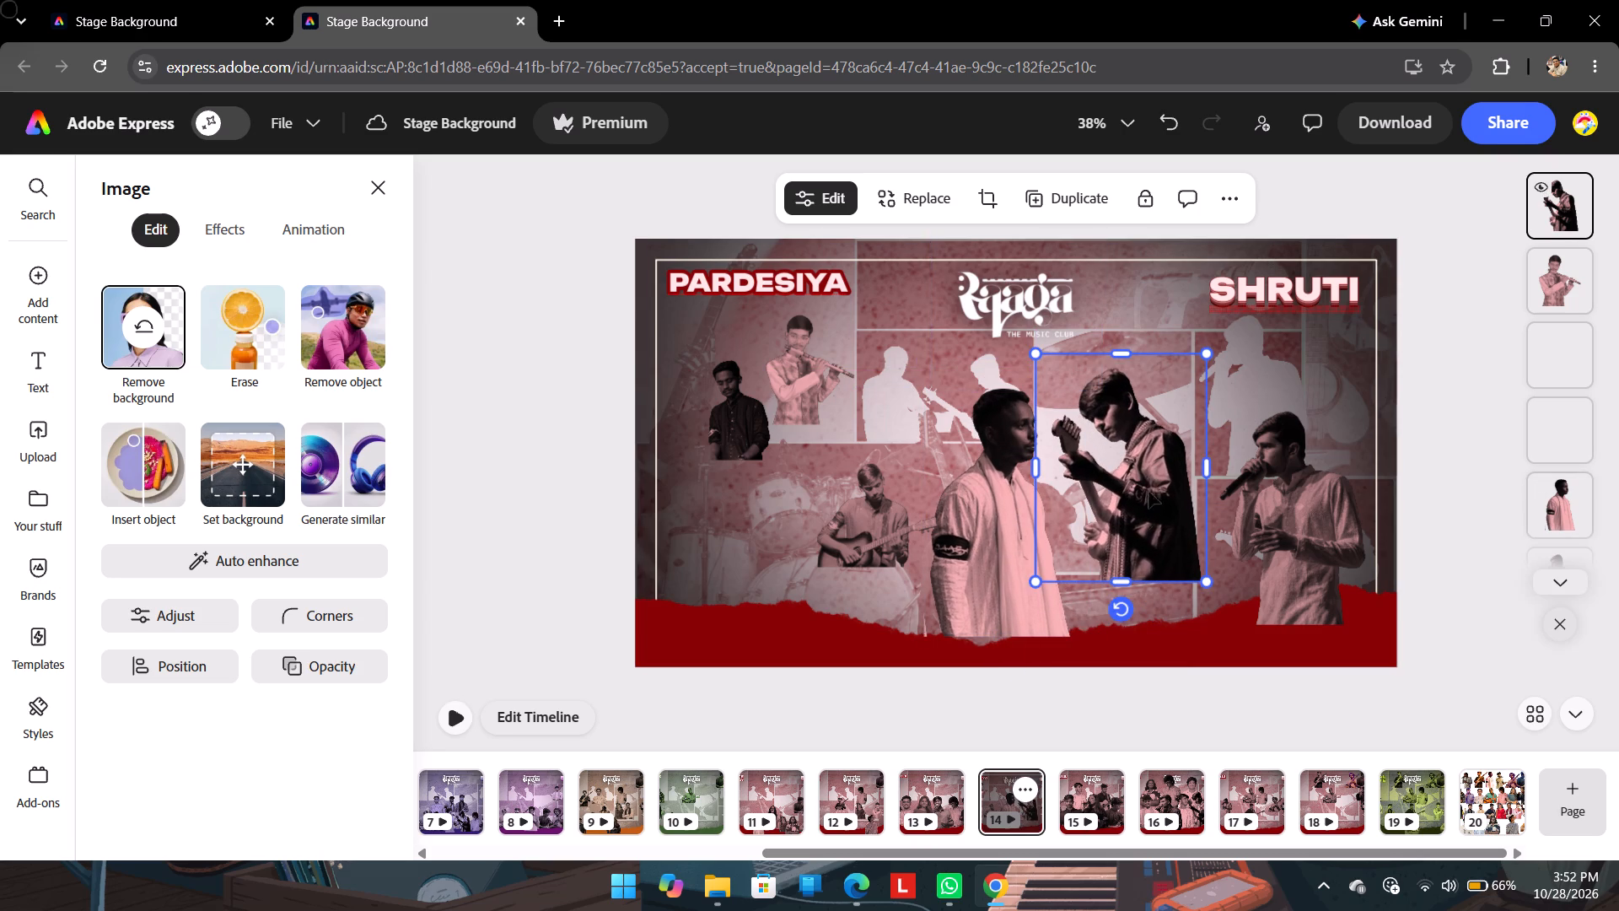
left_click_drag(1148, 491, 1152, 516)
left_click_drag(1041, 396, 1028, 386)
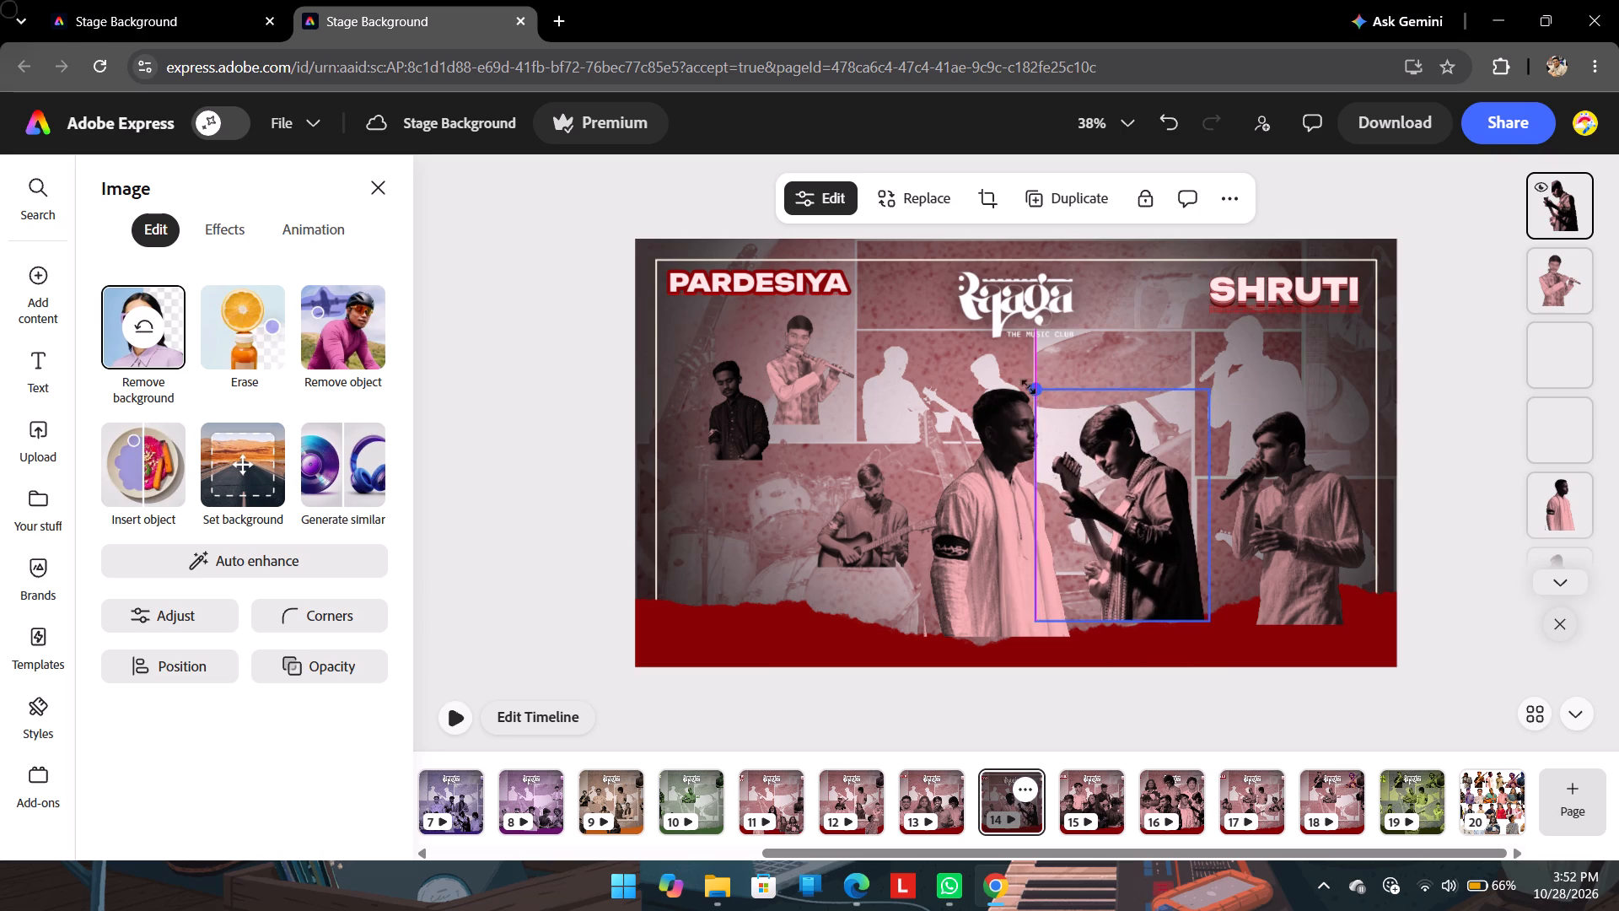
left_click_drag(1028, 386, 1019, 378)
left_click_drag(1100, 446, 1095, 459)
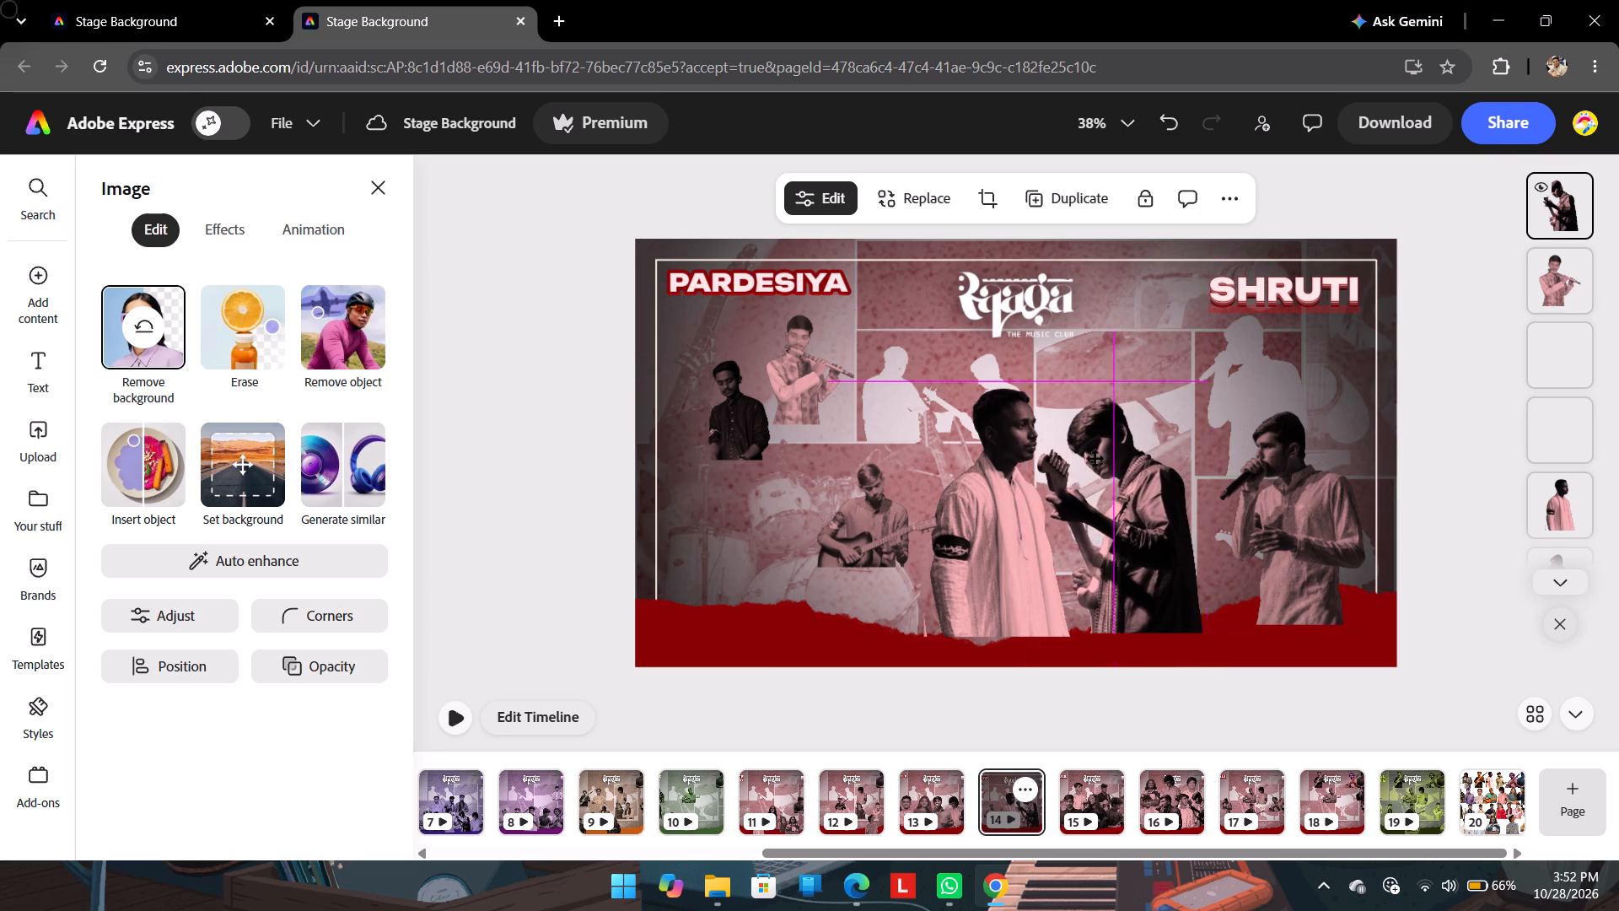
left_click_drag(1095, 459, 1097, 464)
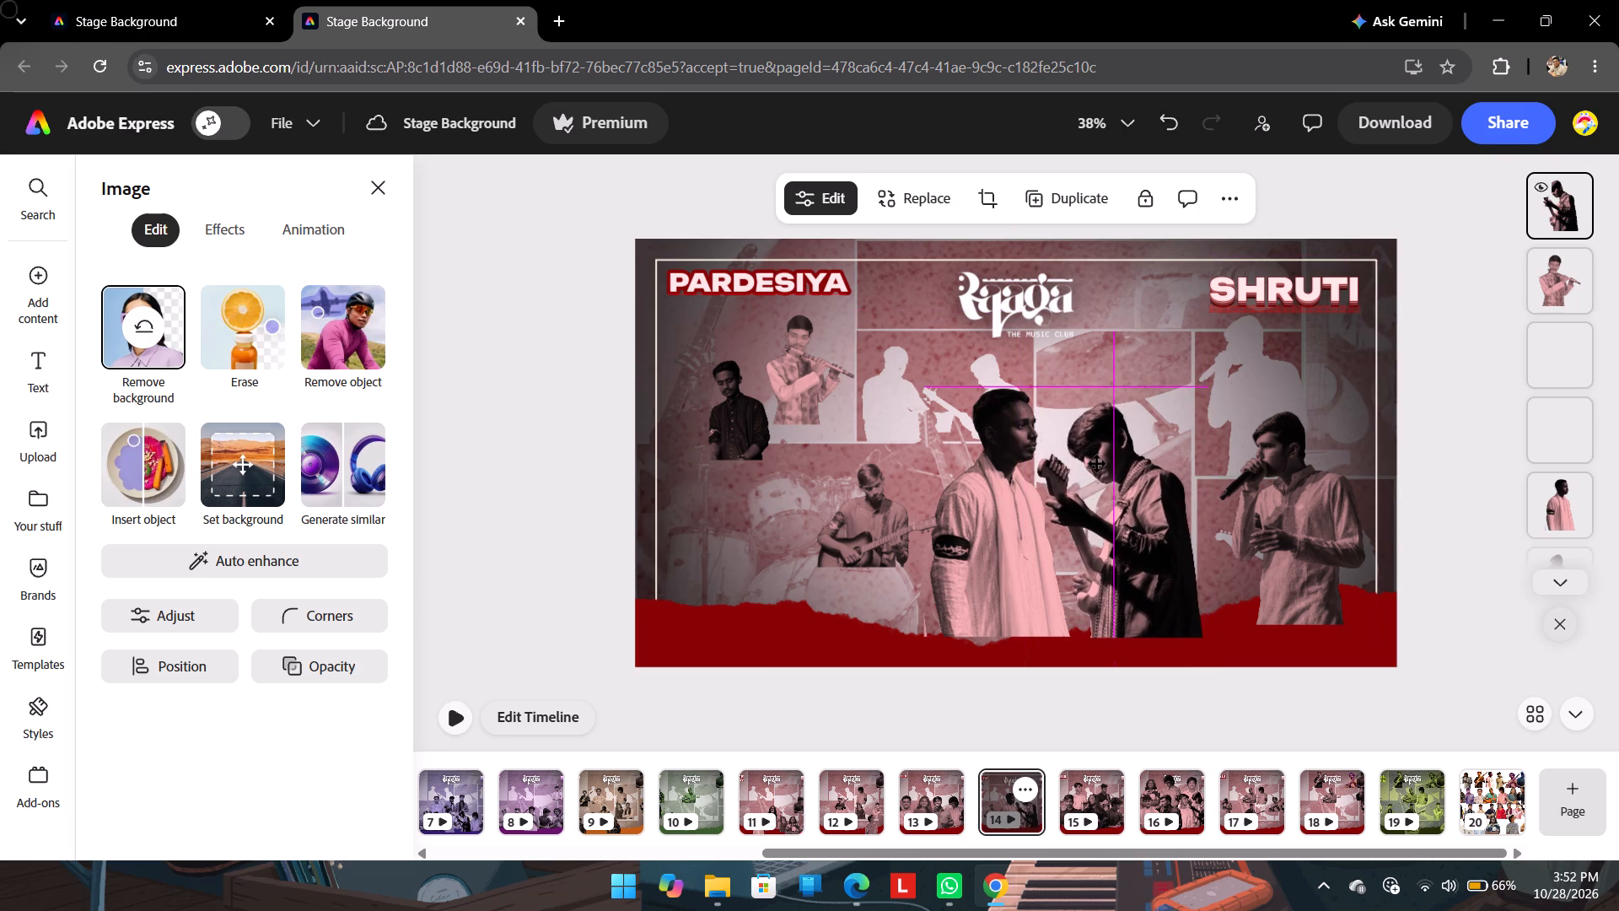
left_click_drag(1097, 464, 1100, 464)
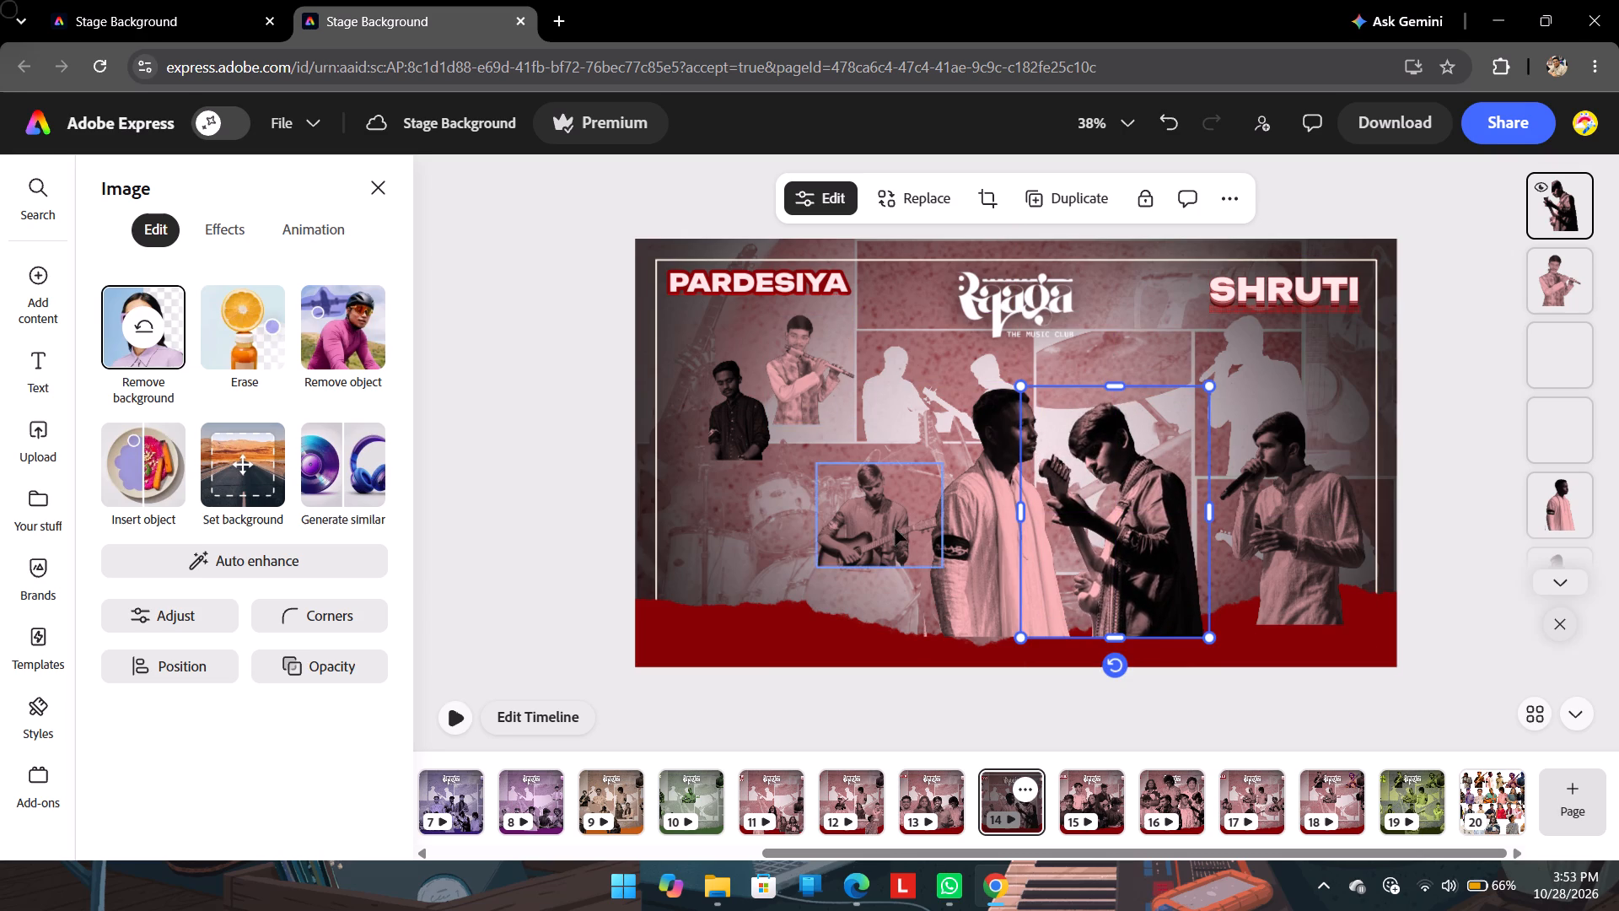
Enlarge the seated acoustic guitarist to front-row size and place him beside the kurta performer on the PARDESIYA side.
left_click_drag(895, 528, 899, 559)
left_click_drag(816, 496, 710, 352)
left_click_drag(830, 516, 866, 541)
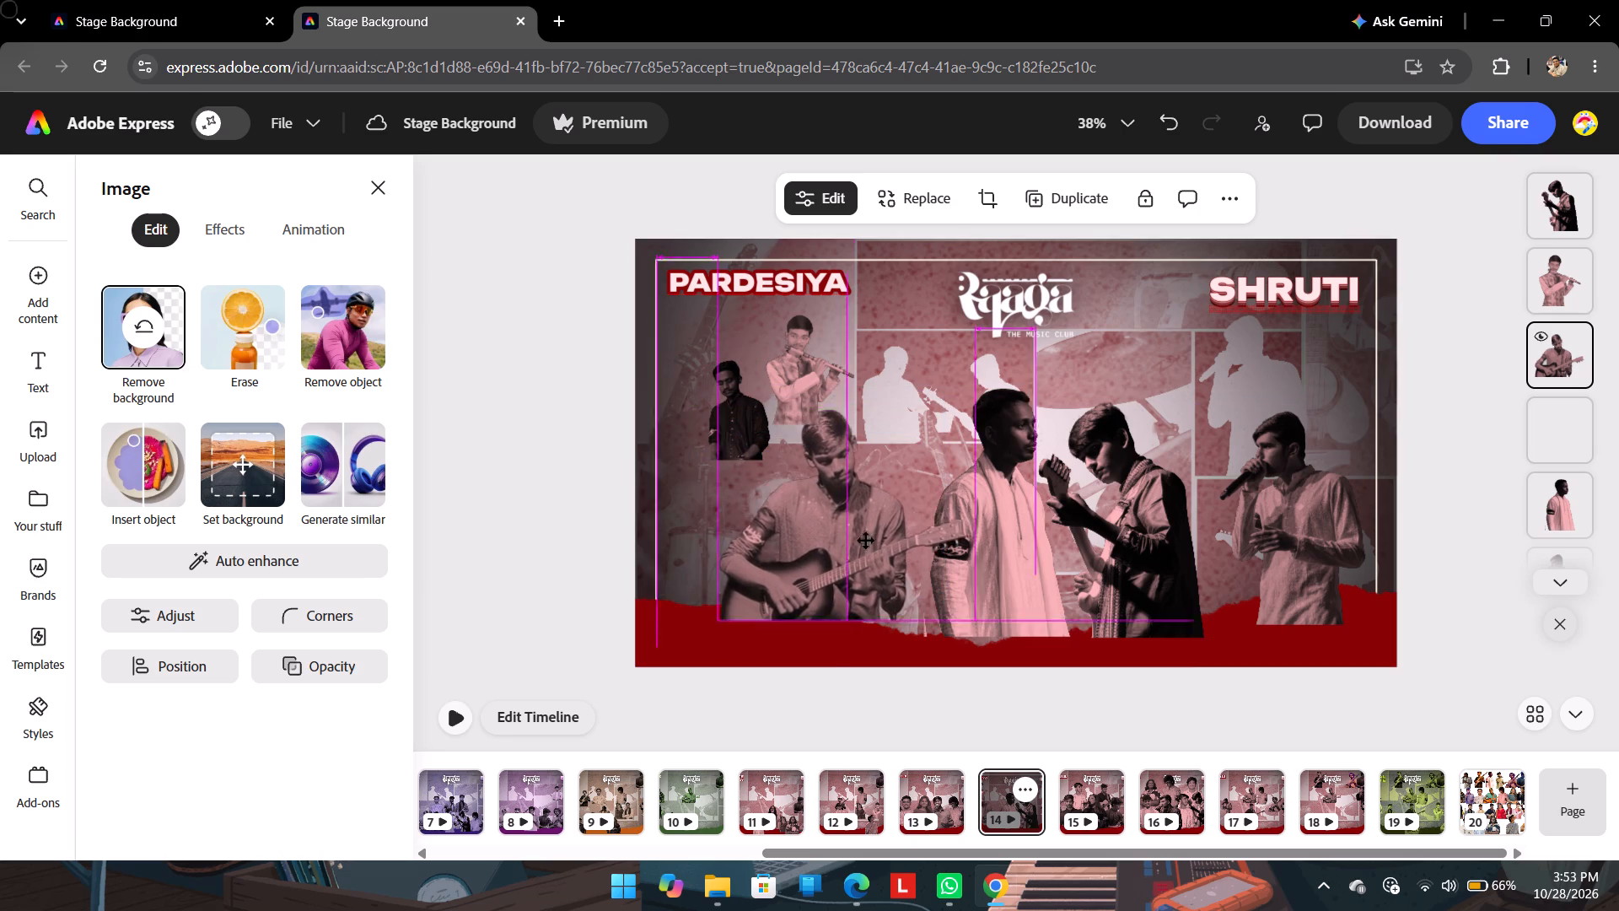
left_click_drag(866, 541, 898, 546)
left_click_drag(765, 412, 745, 396)
left_click_drag(831, 462, 836, 470)
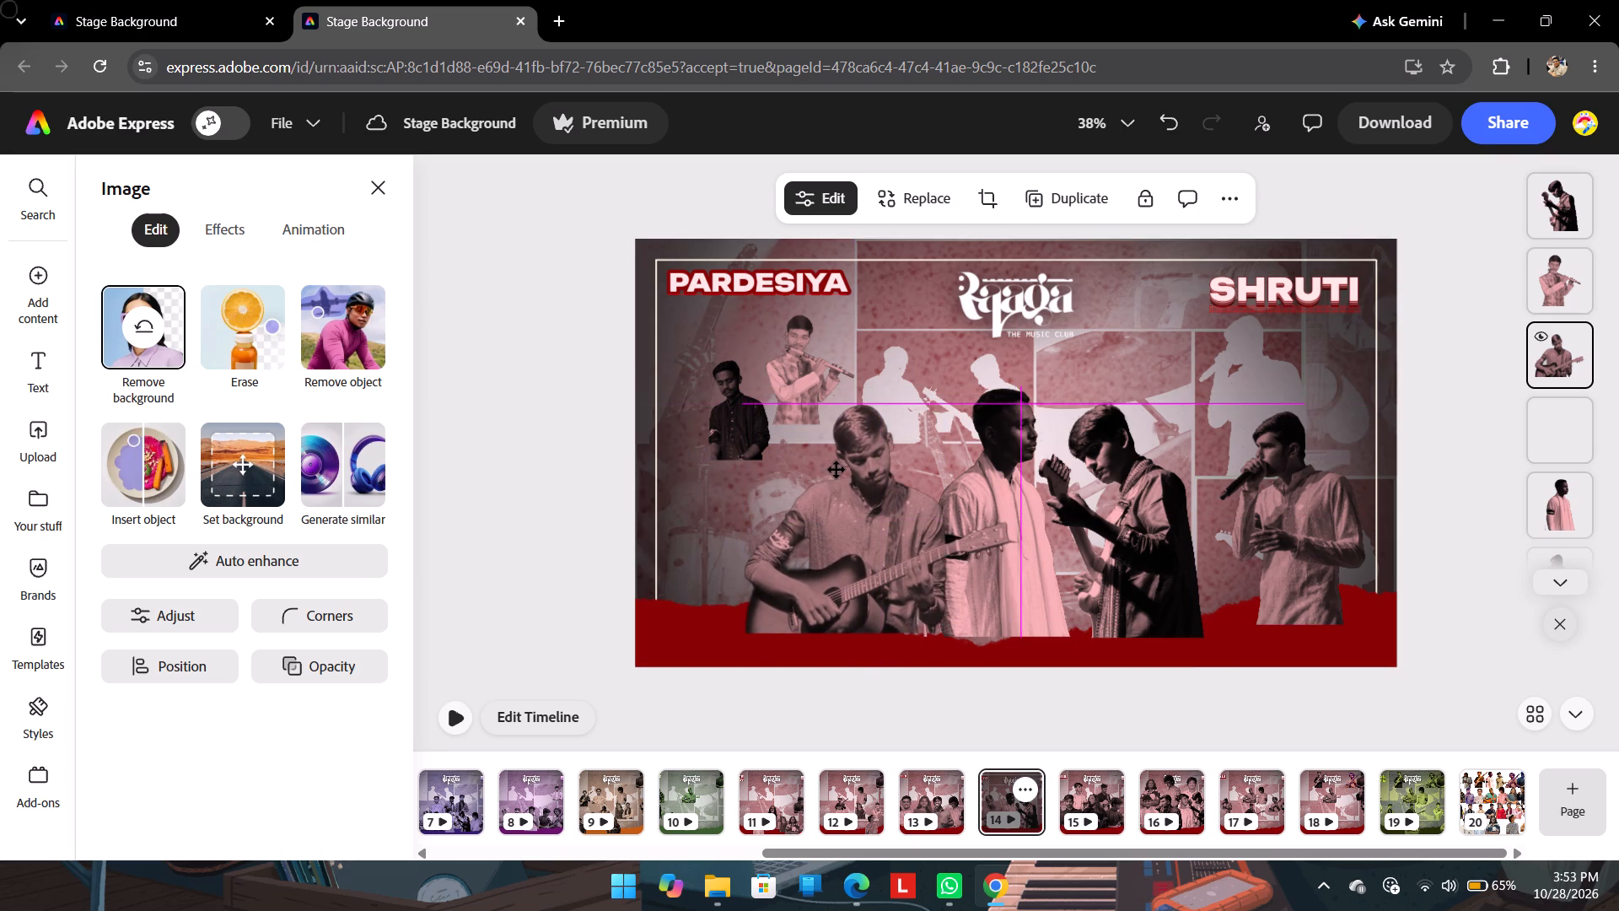
left_click_drag(836, 470, 843, 470)
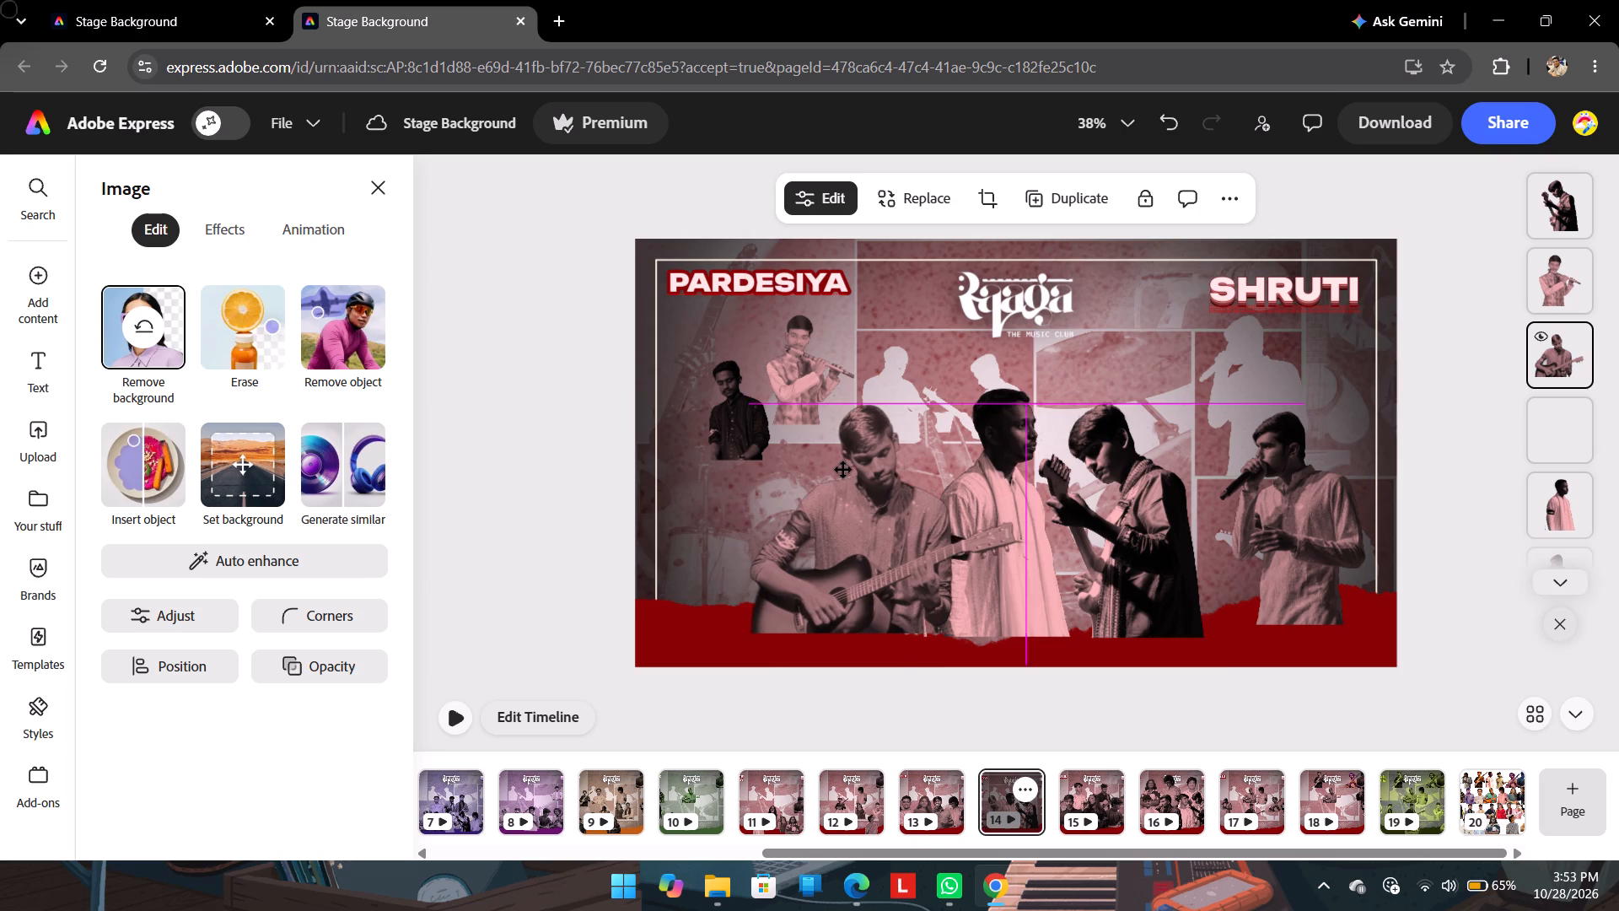
left_click_drag(843, 470, 847, 470)
Move the microphone singer up out of the way and place the black-shirted performer, enlarged, beside the raised-hands performer on the SHRUTI side.
left_click_drag(718, 412, 736, 487)
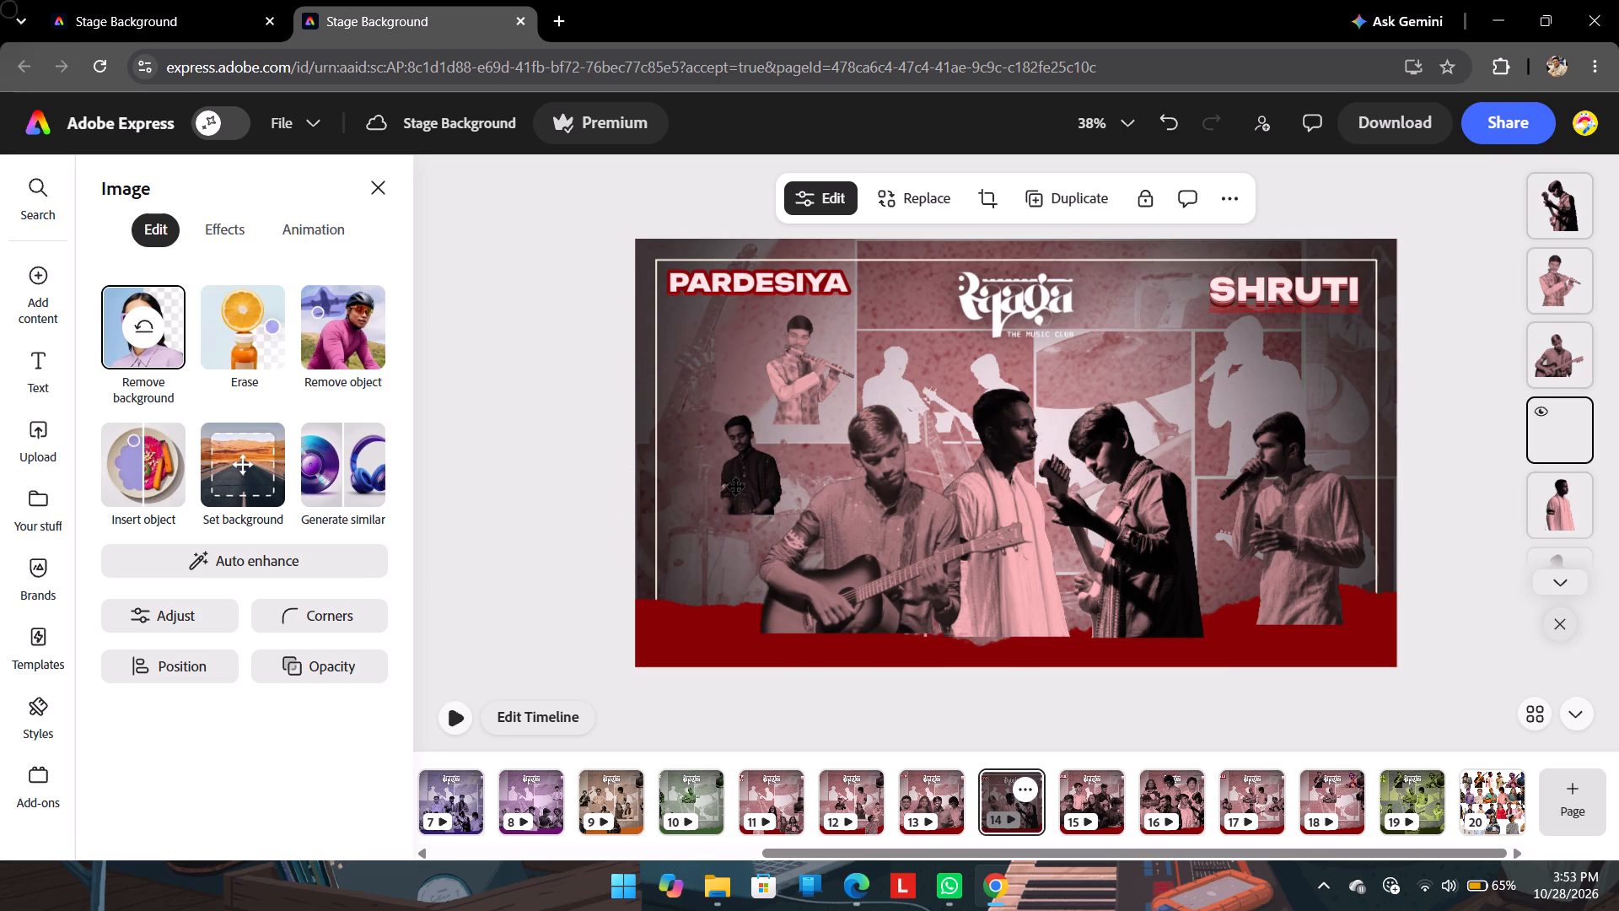
left_click_drag(736, 487, 734, 430)
left_click_drag(1300, 480, 1281, 418)
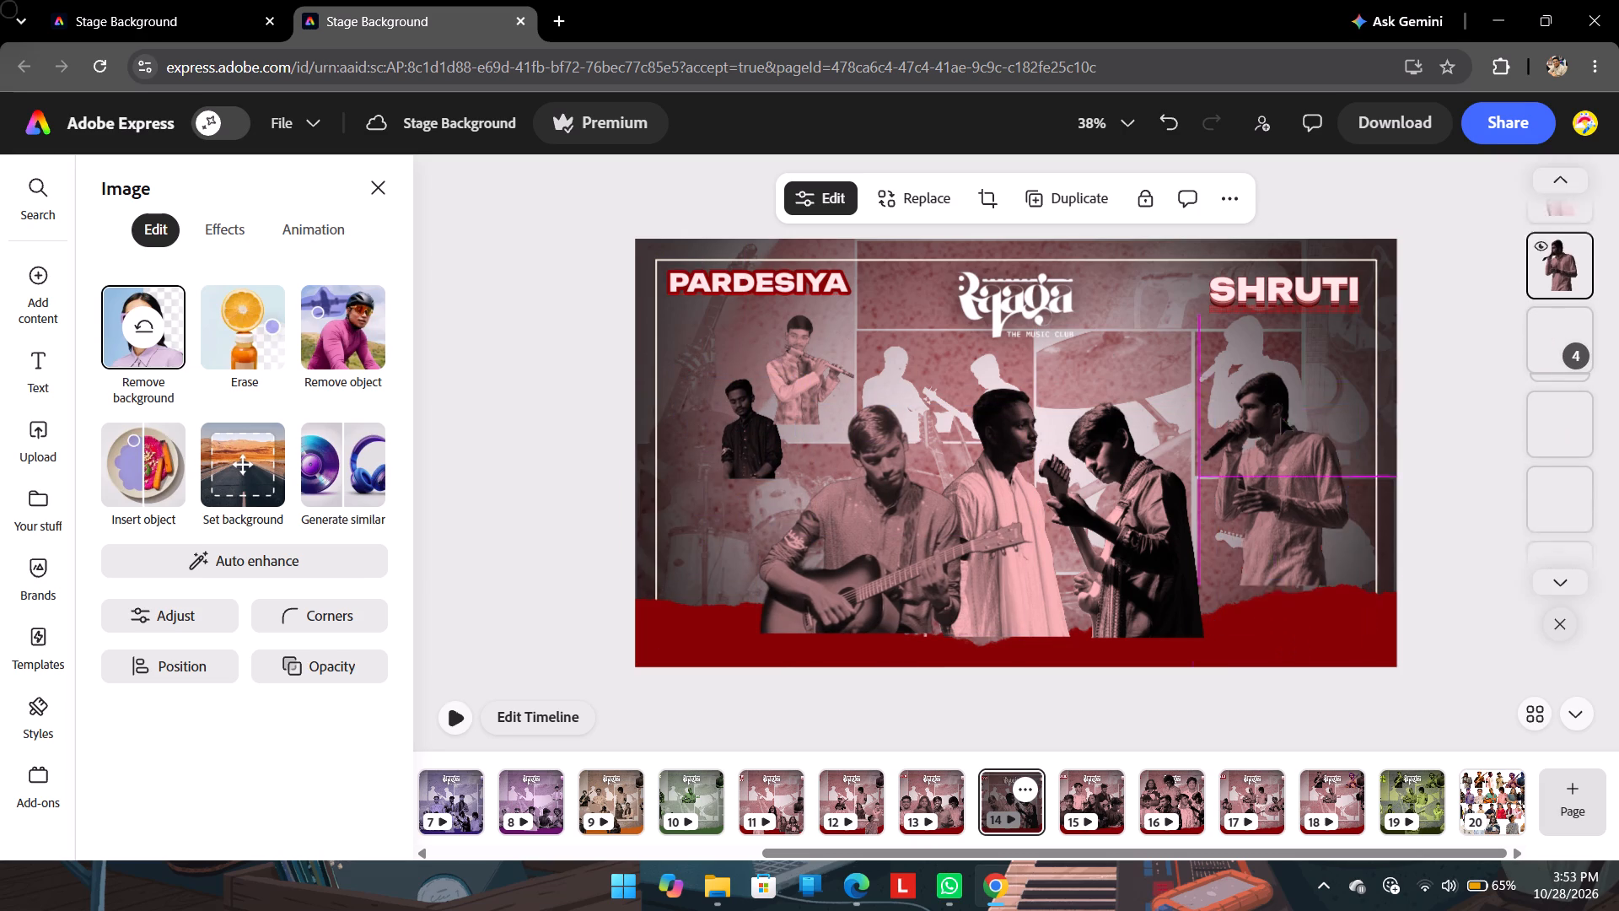
left_click_drag(1281, 418, 1271, 344)
left_click(756, 445)
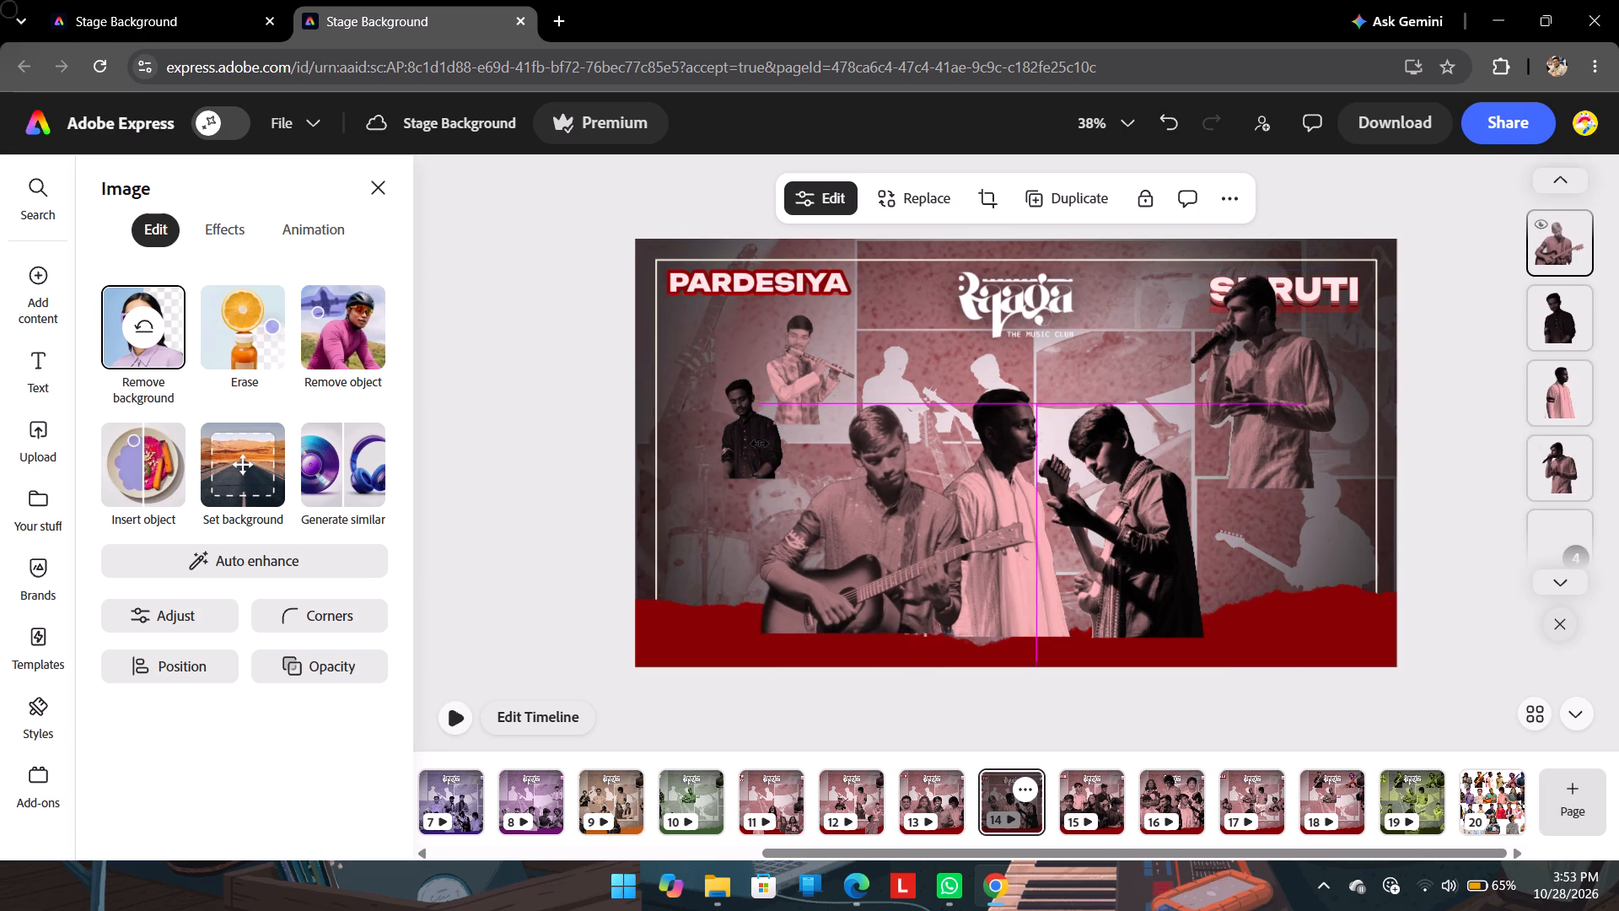
left_click_drag(726, 443, 1277, 551)
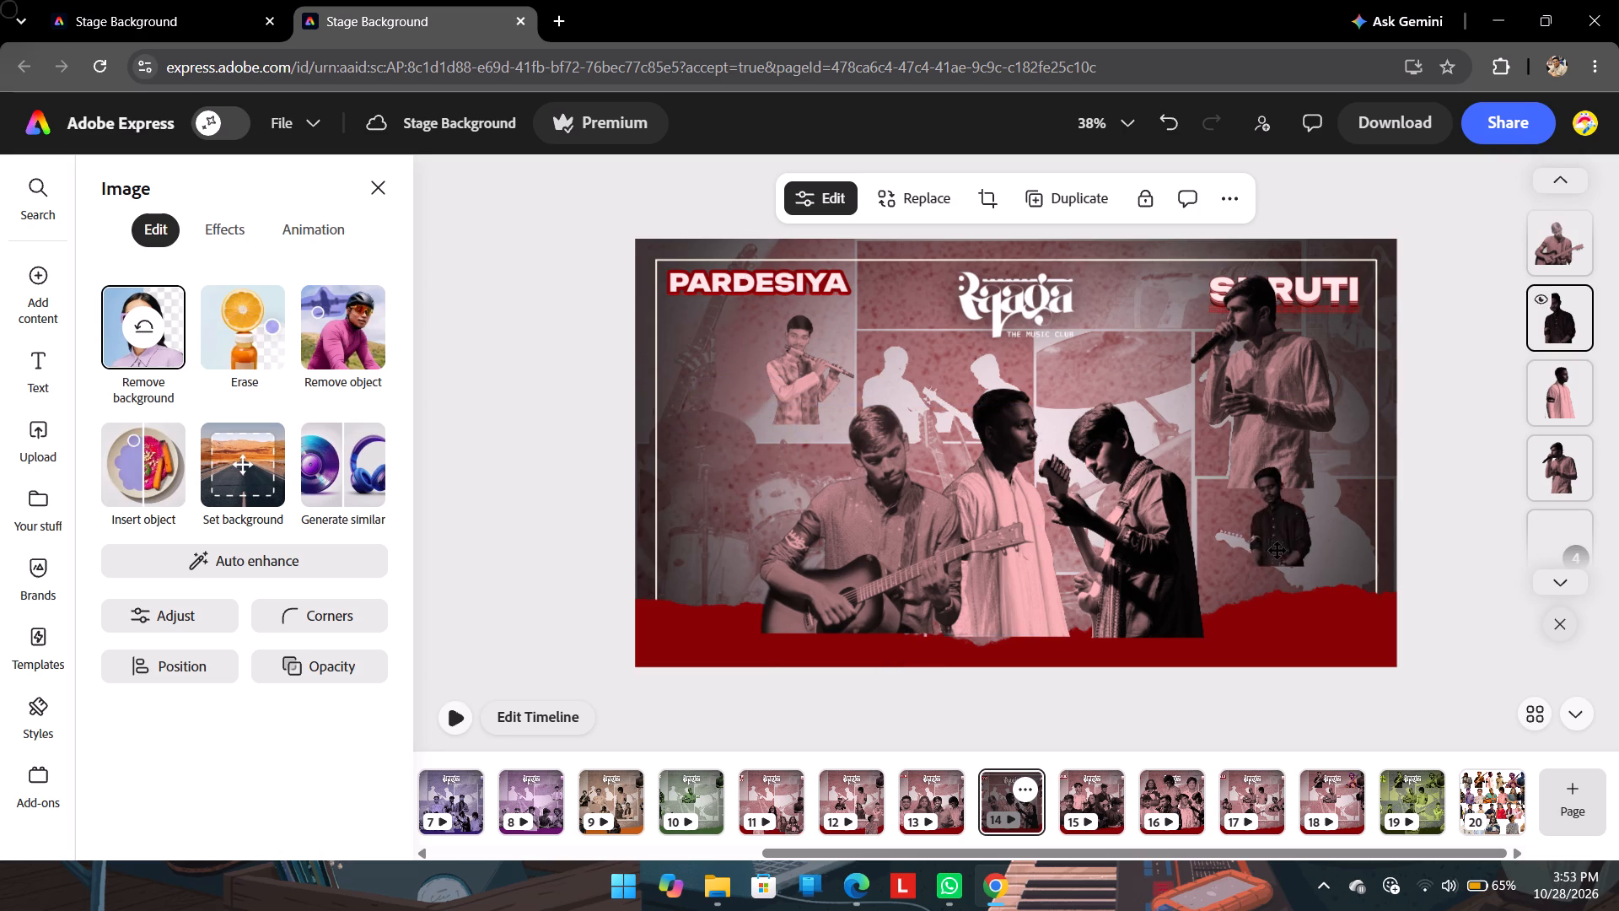
left_click_drag(1277, 551, 1207, 557)
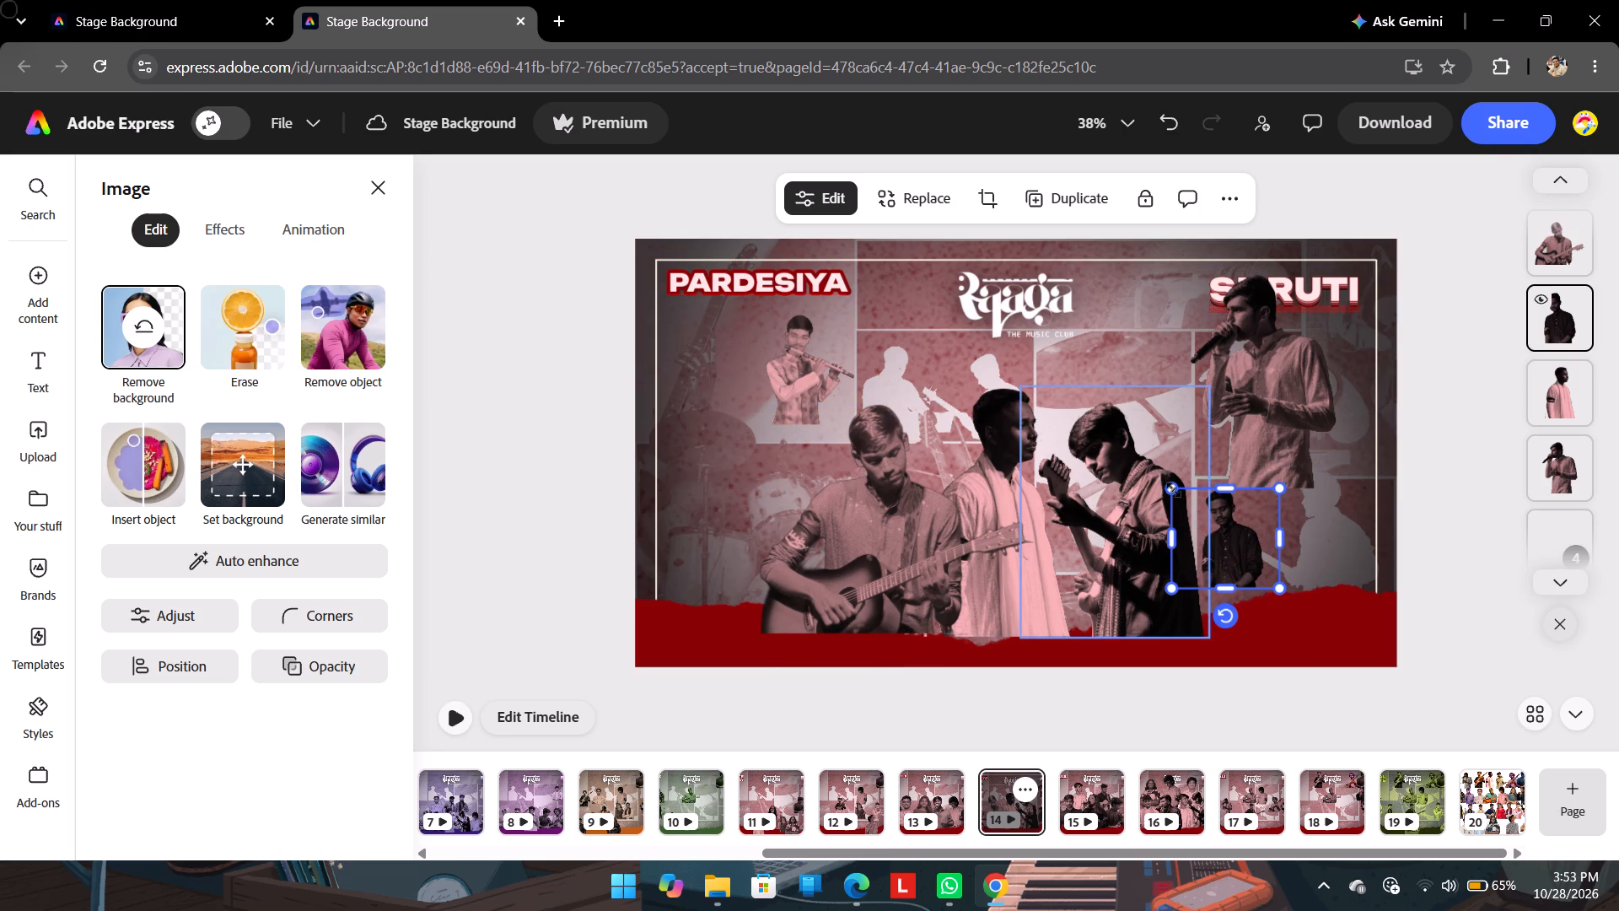
left_click_drag(1173, 488, 1087, 350)
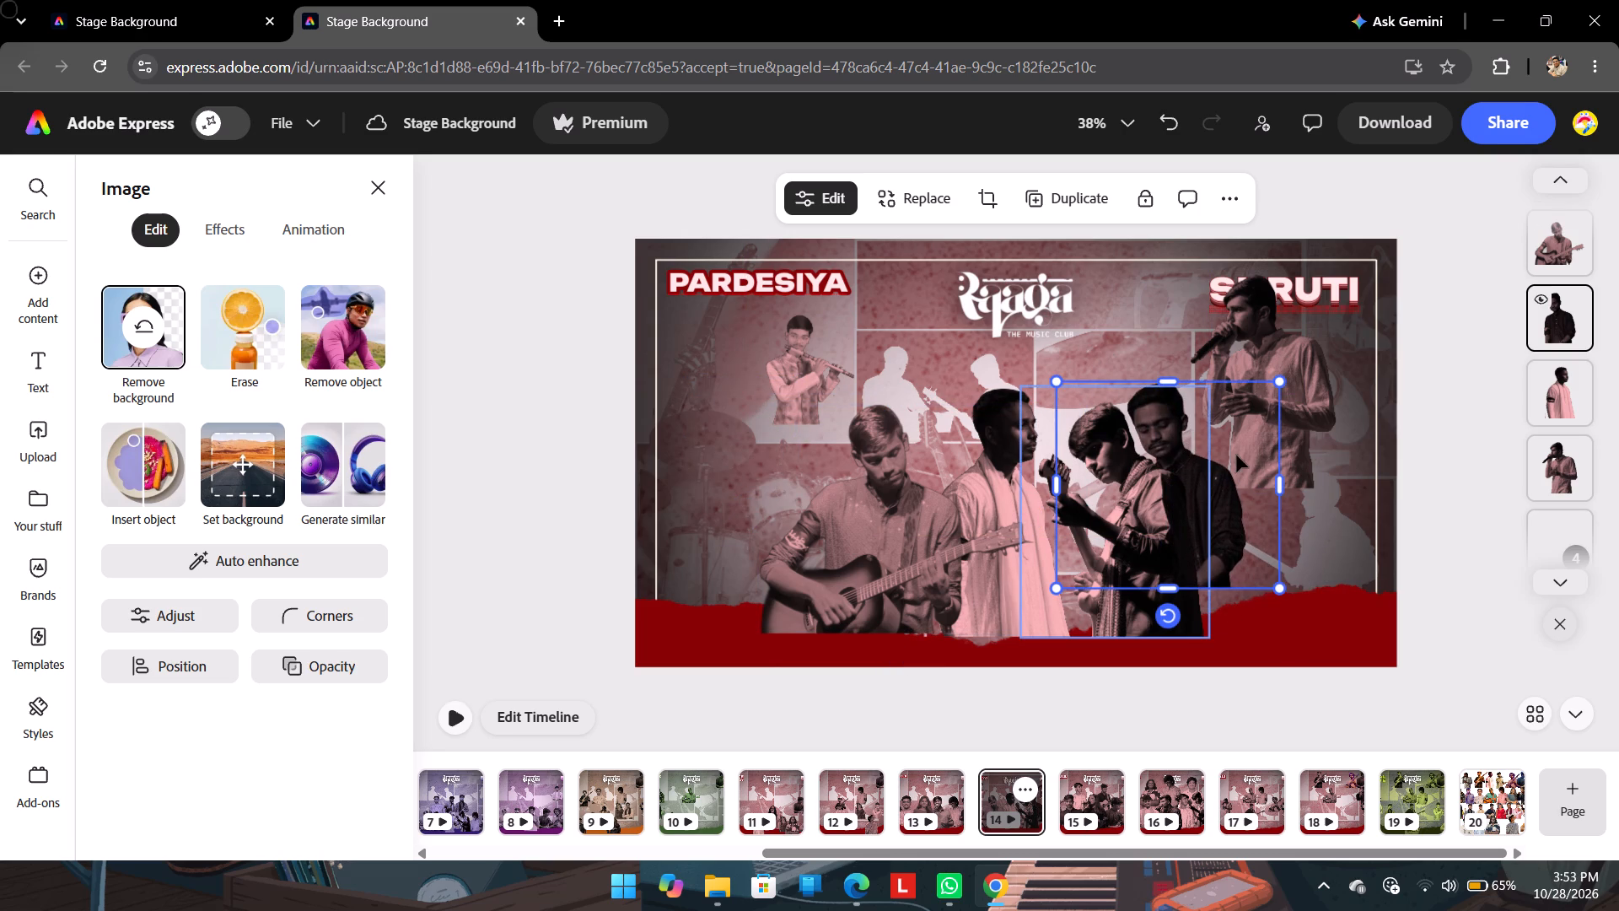
left_click_drag(1236, 455, 1310, 496)
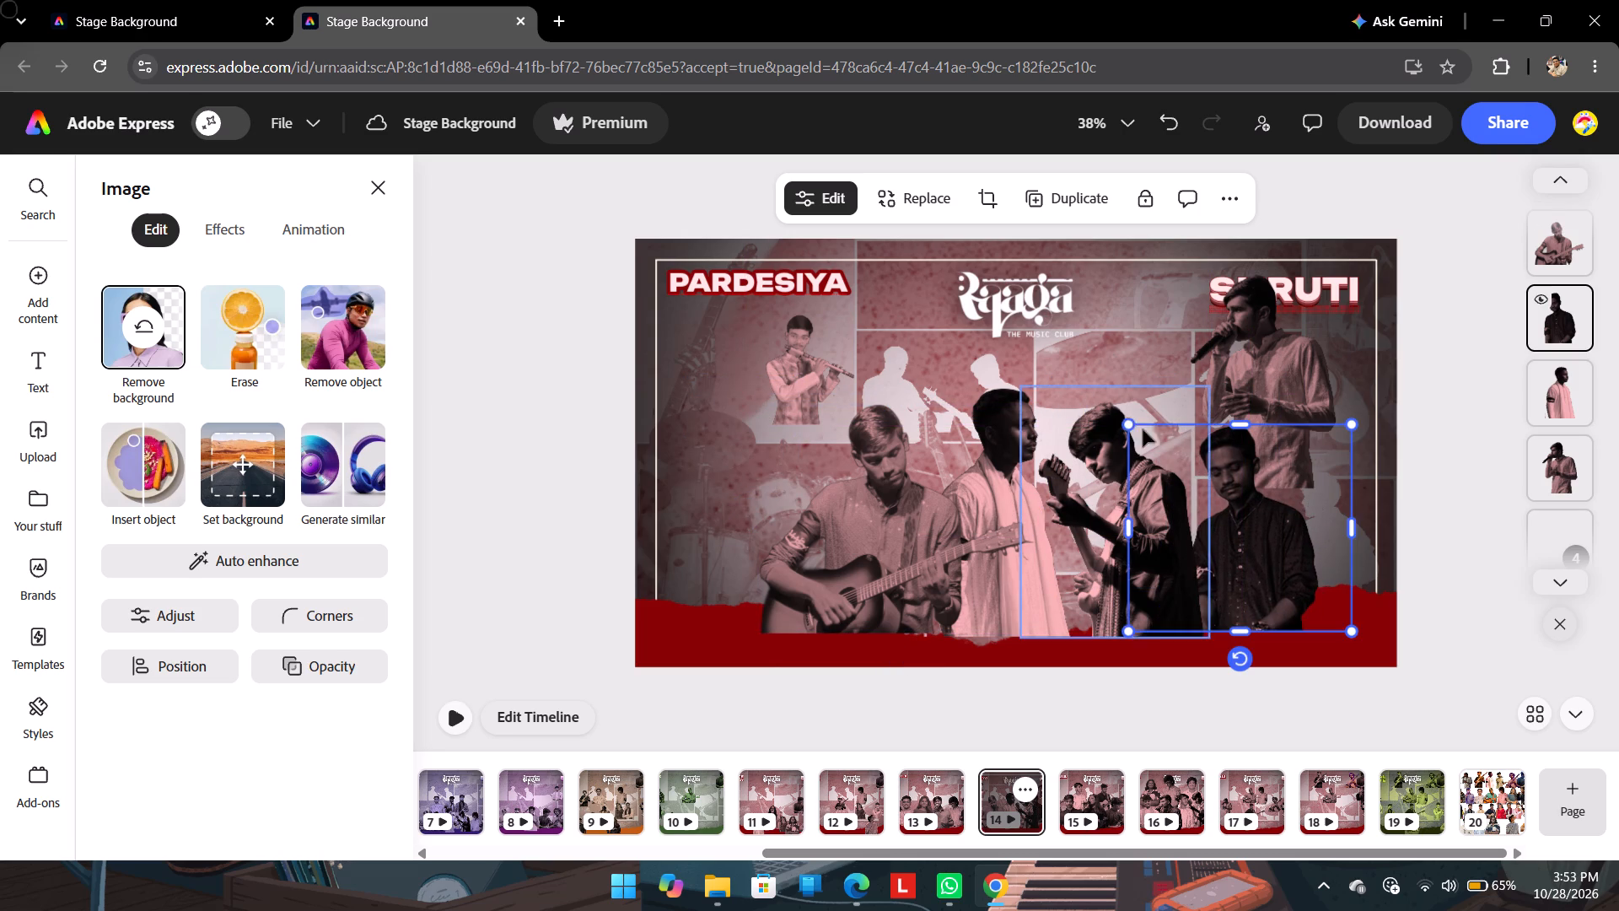
left_click(1128, 424)
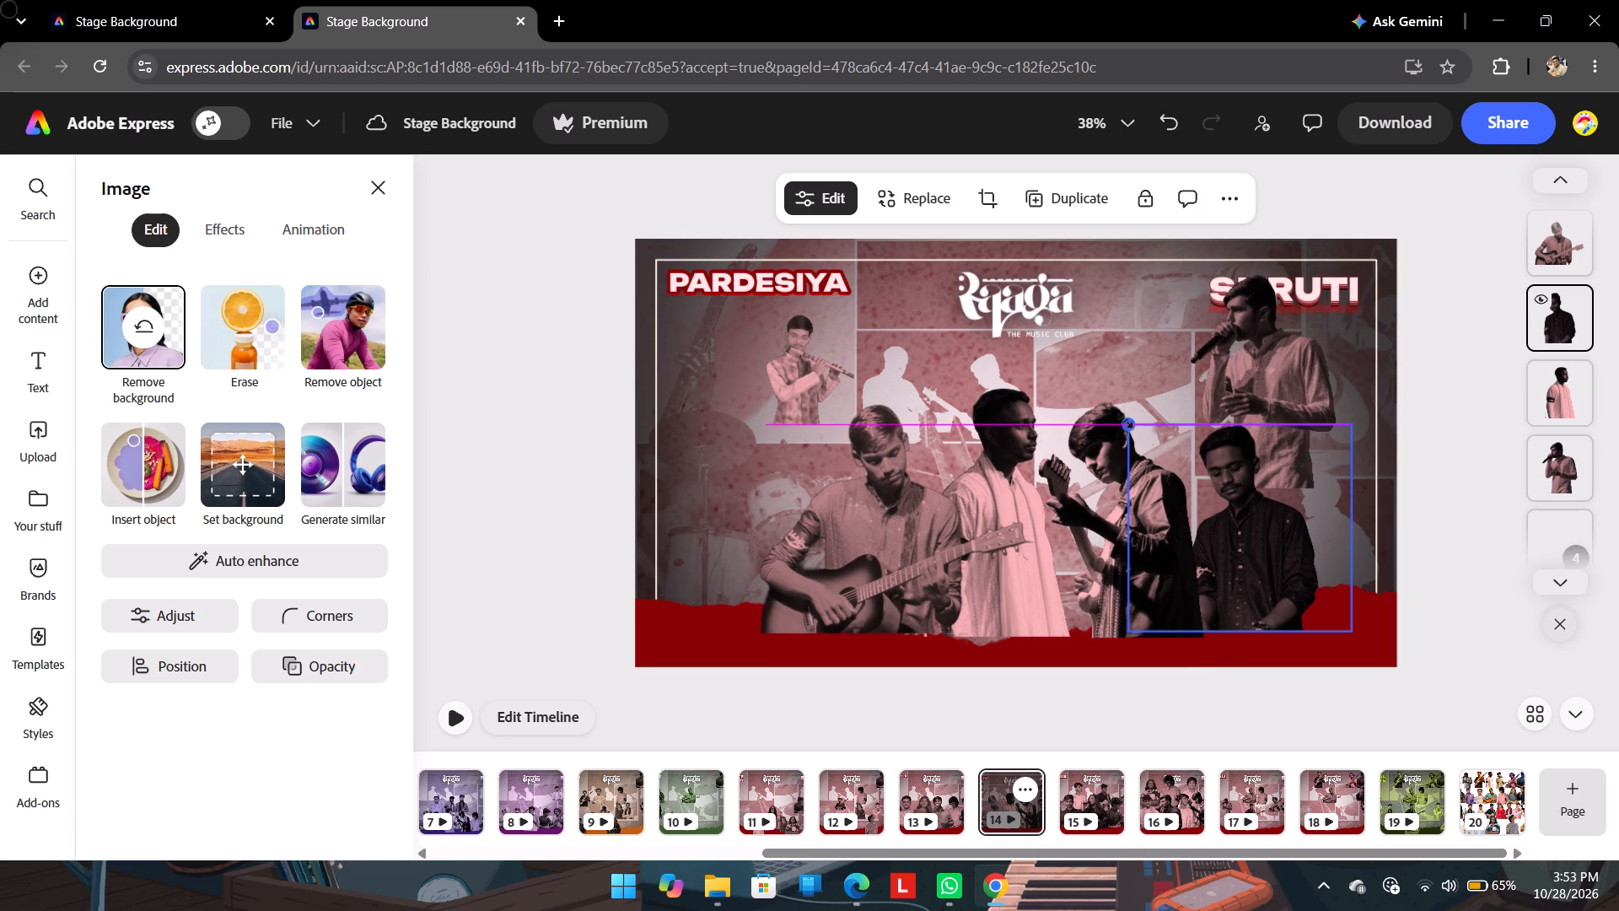
Stand the microphone singer beside the black-shirted performer at the outer end of the front row, below the SHRUTI title.
left_click_drag(1302, 335, 1333, 378)
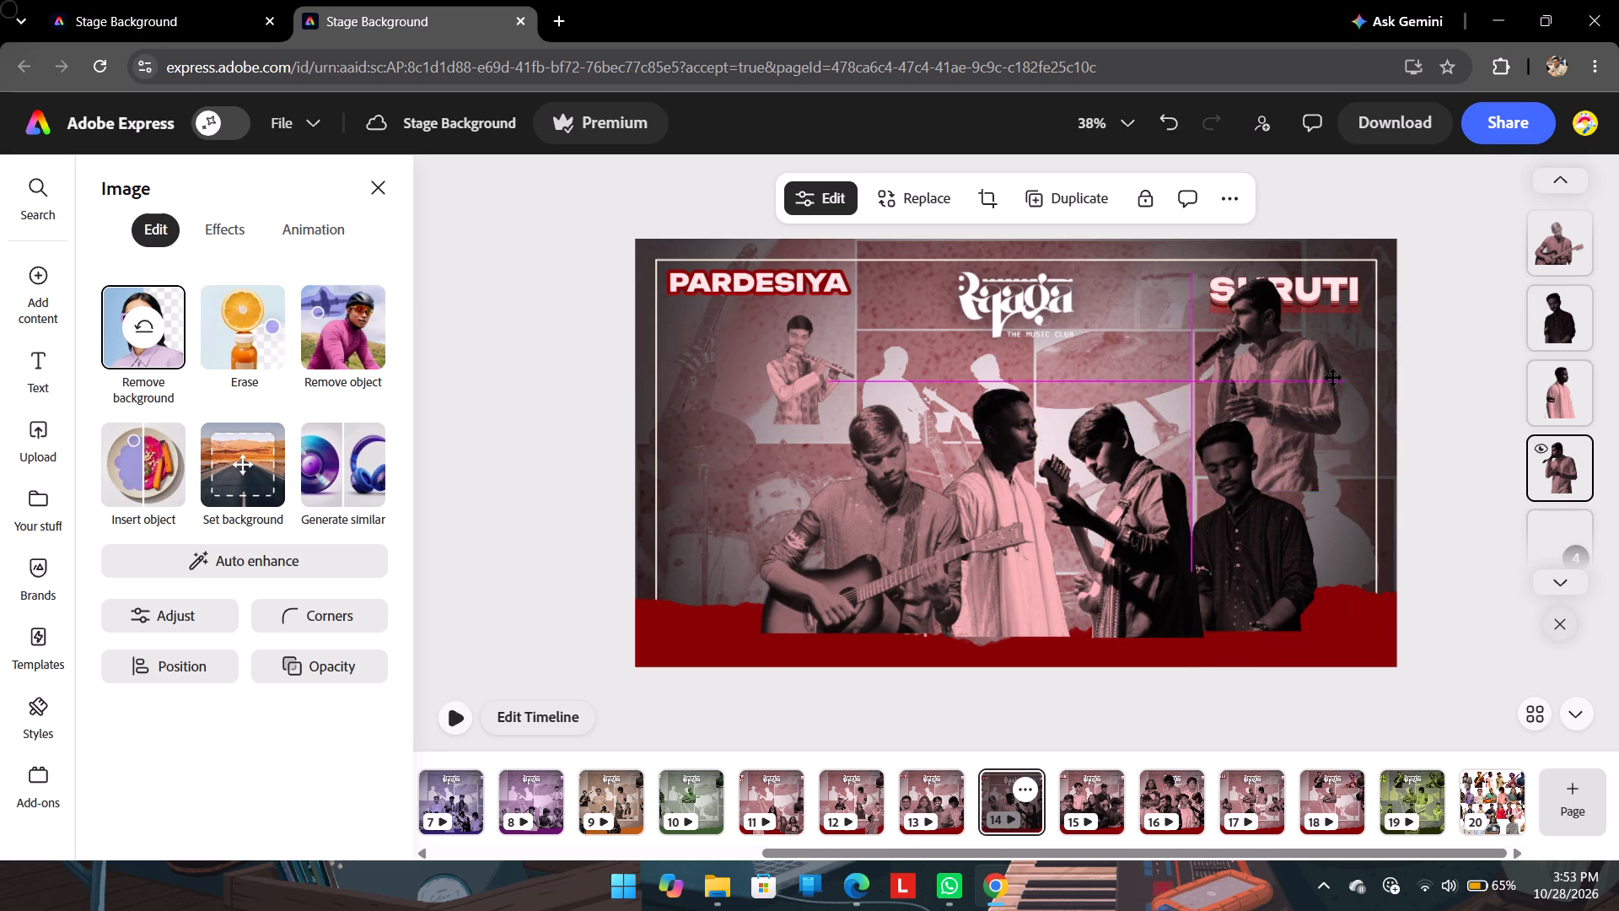
left_click_drag(1333, 378, 1381, 477)
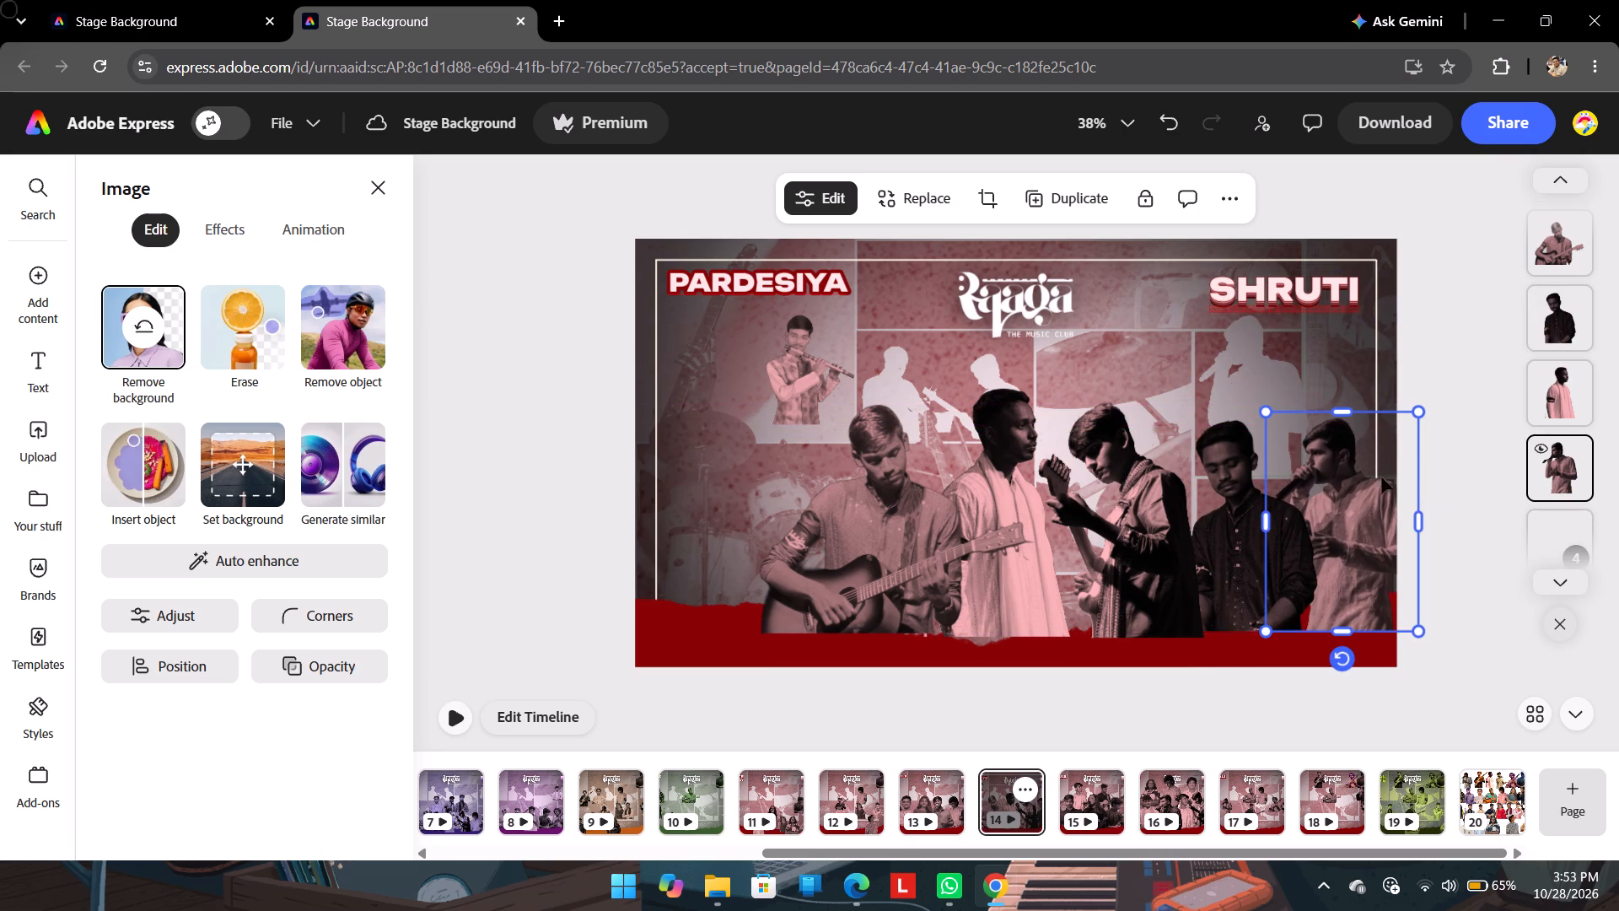
Shift the guitarist, kurta, raised-hands and black-shirted performers toward the PARDESIYA side, keeping the front row evenly overlapped.
left_click_drag(847, 578, 821, 576)
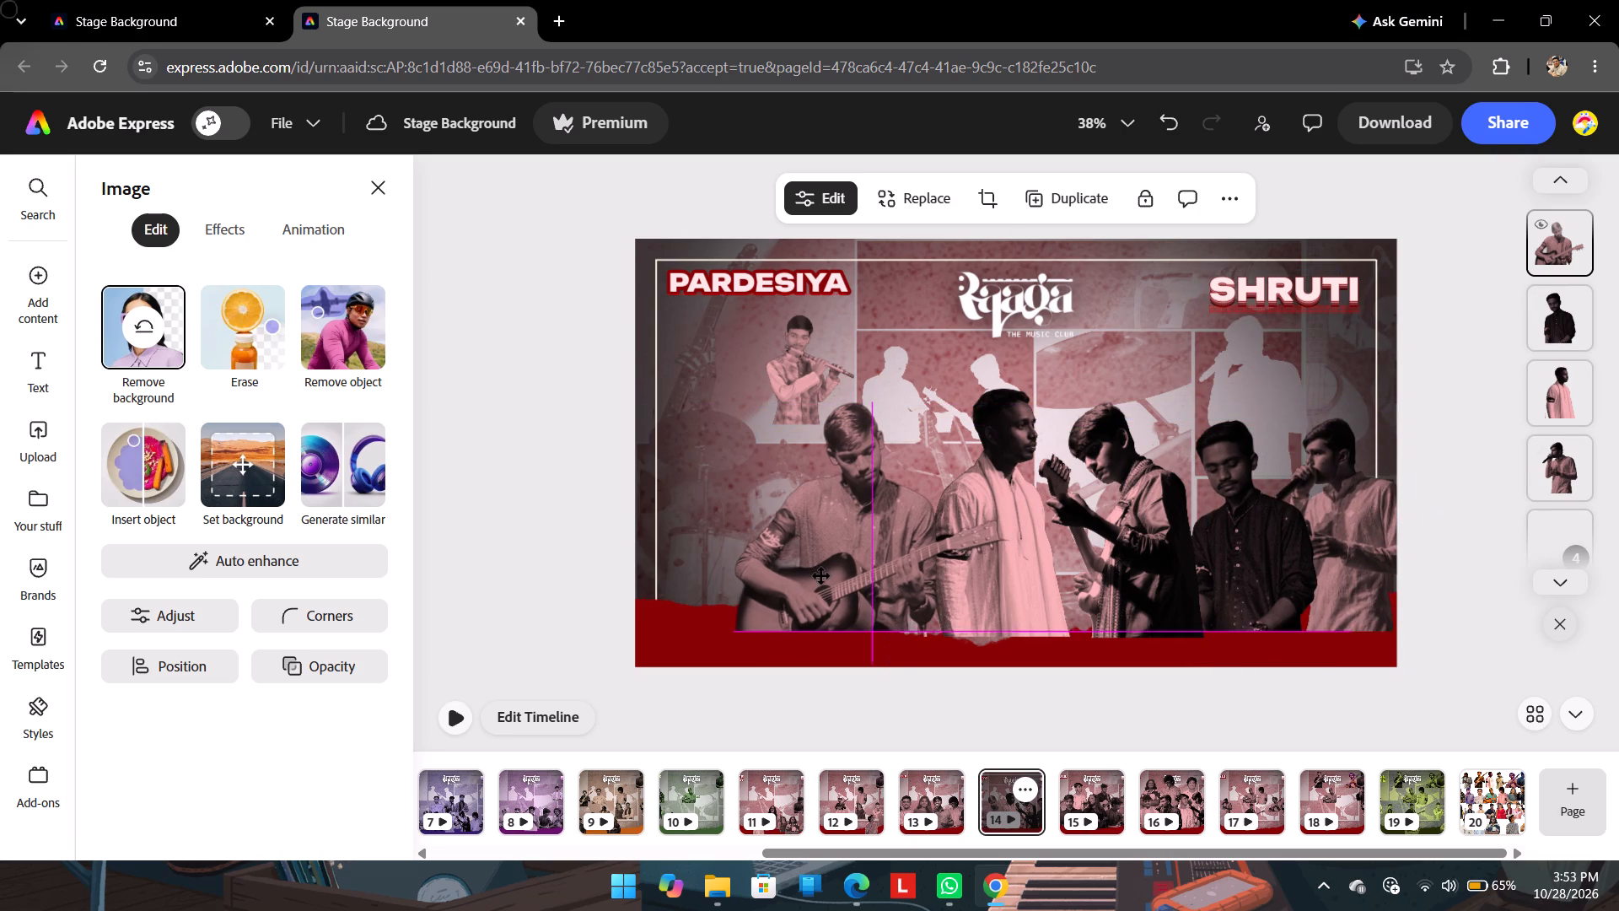
left_click_drag(821, 576, 809, 573)
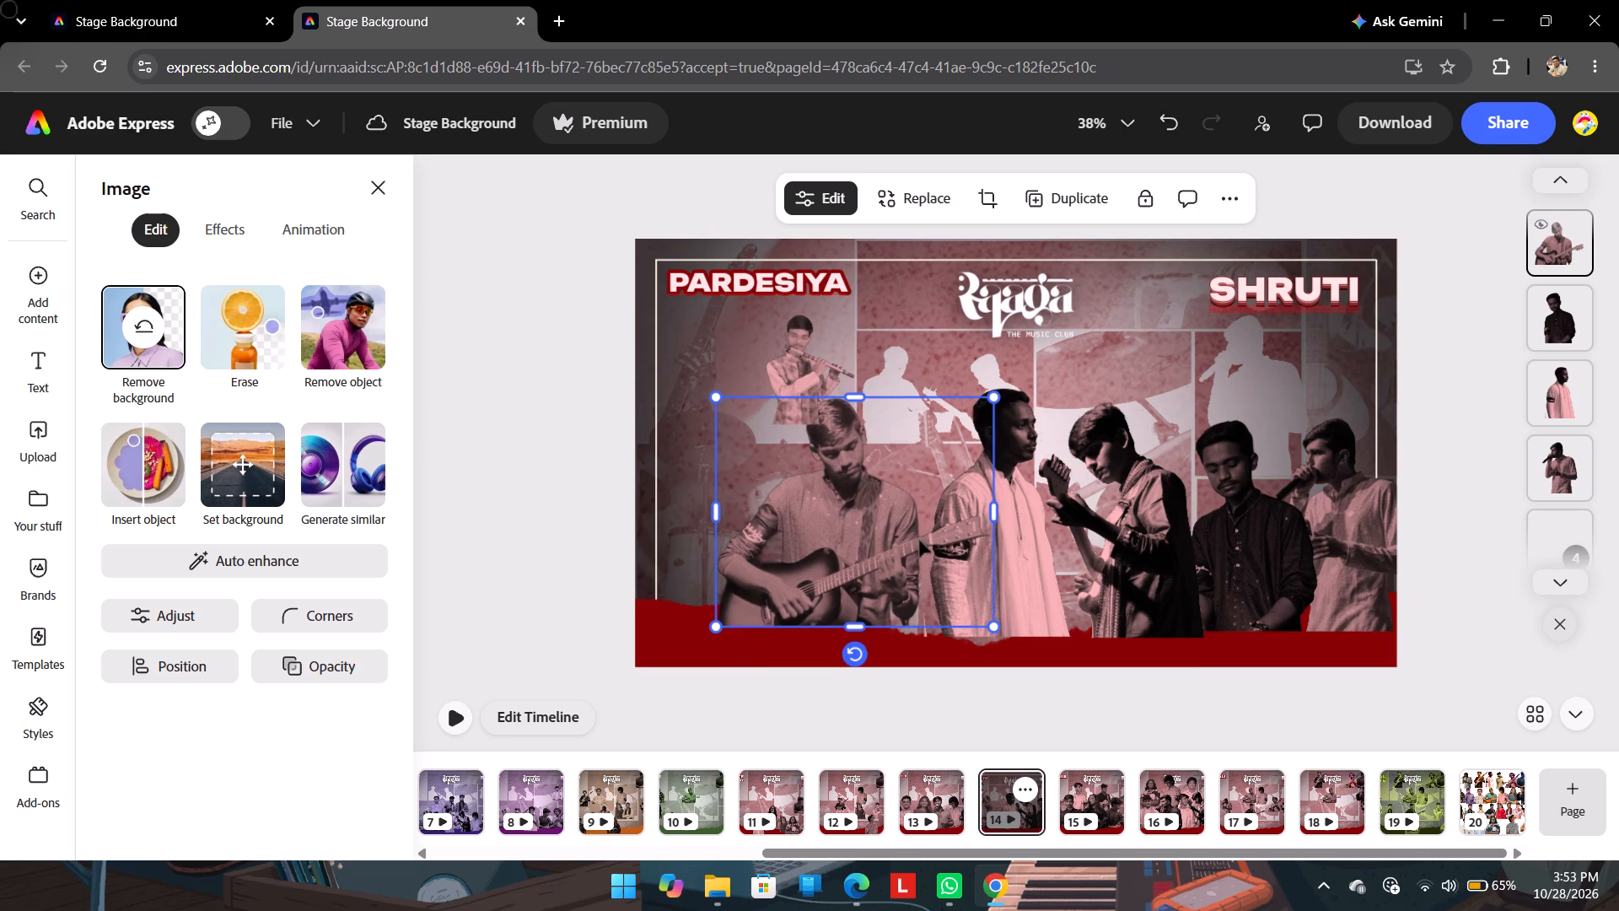
left_click(1022, 485)
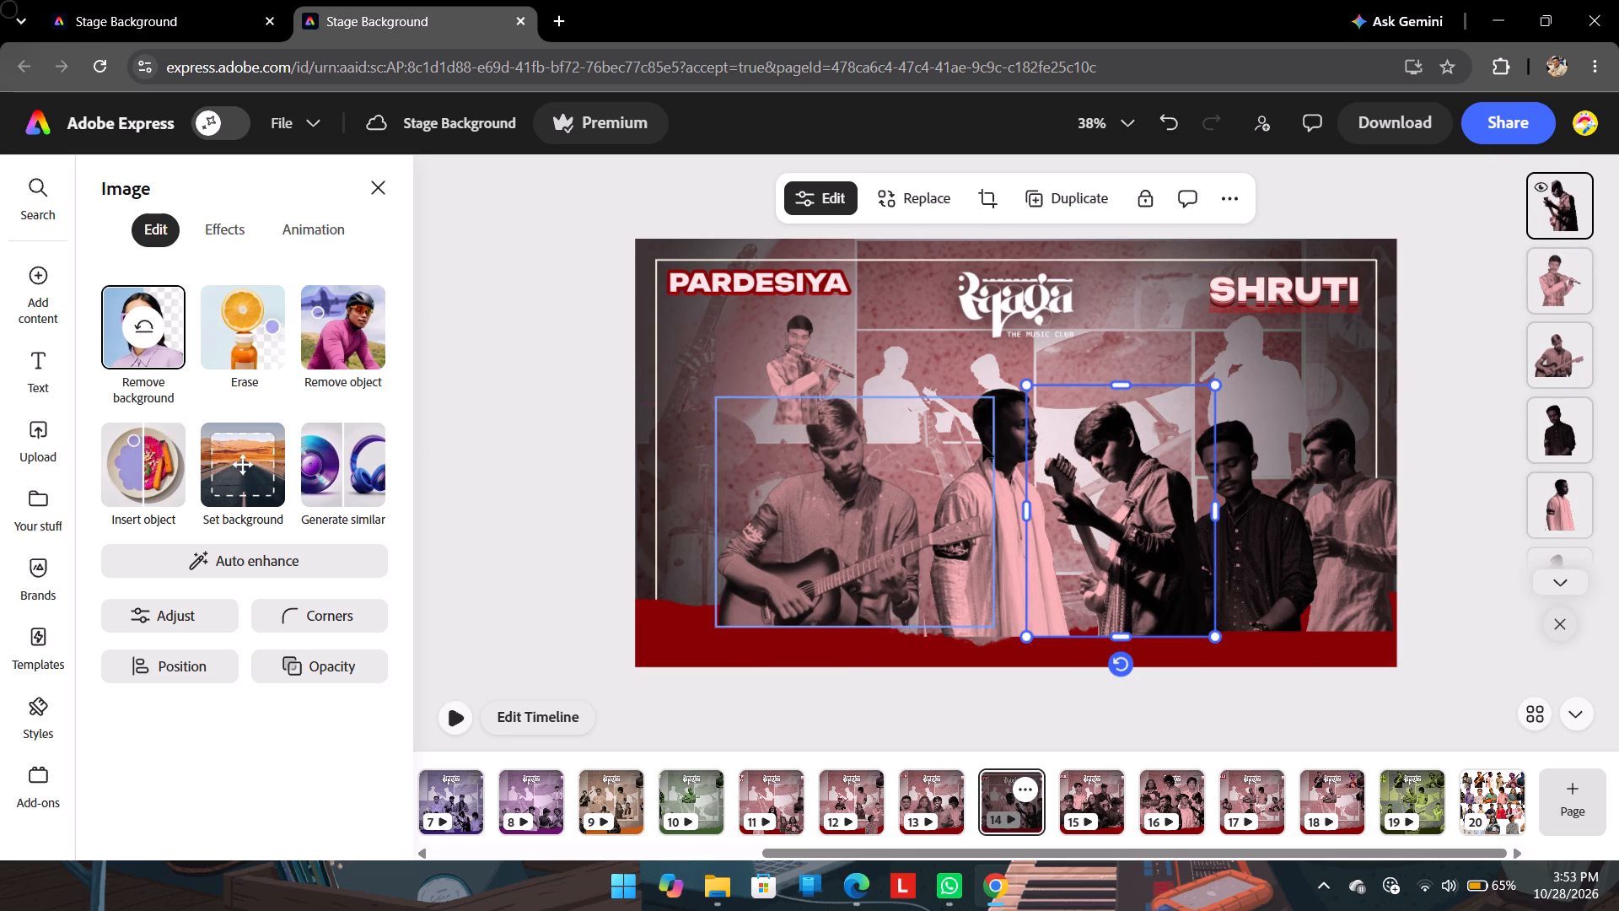
left_click(1009, 404)
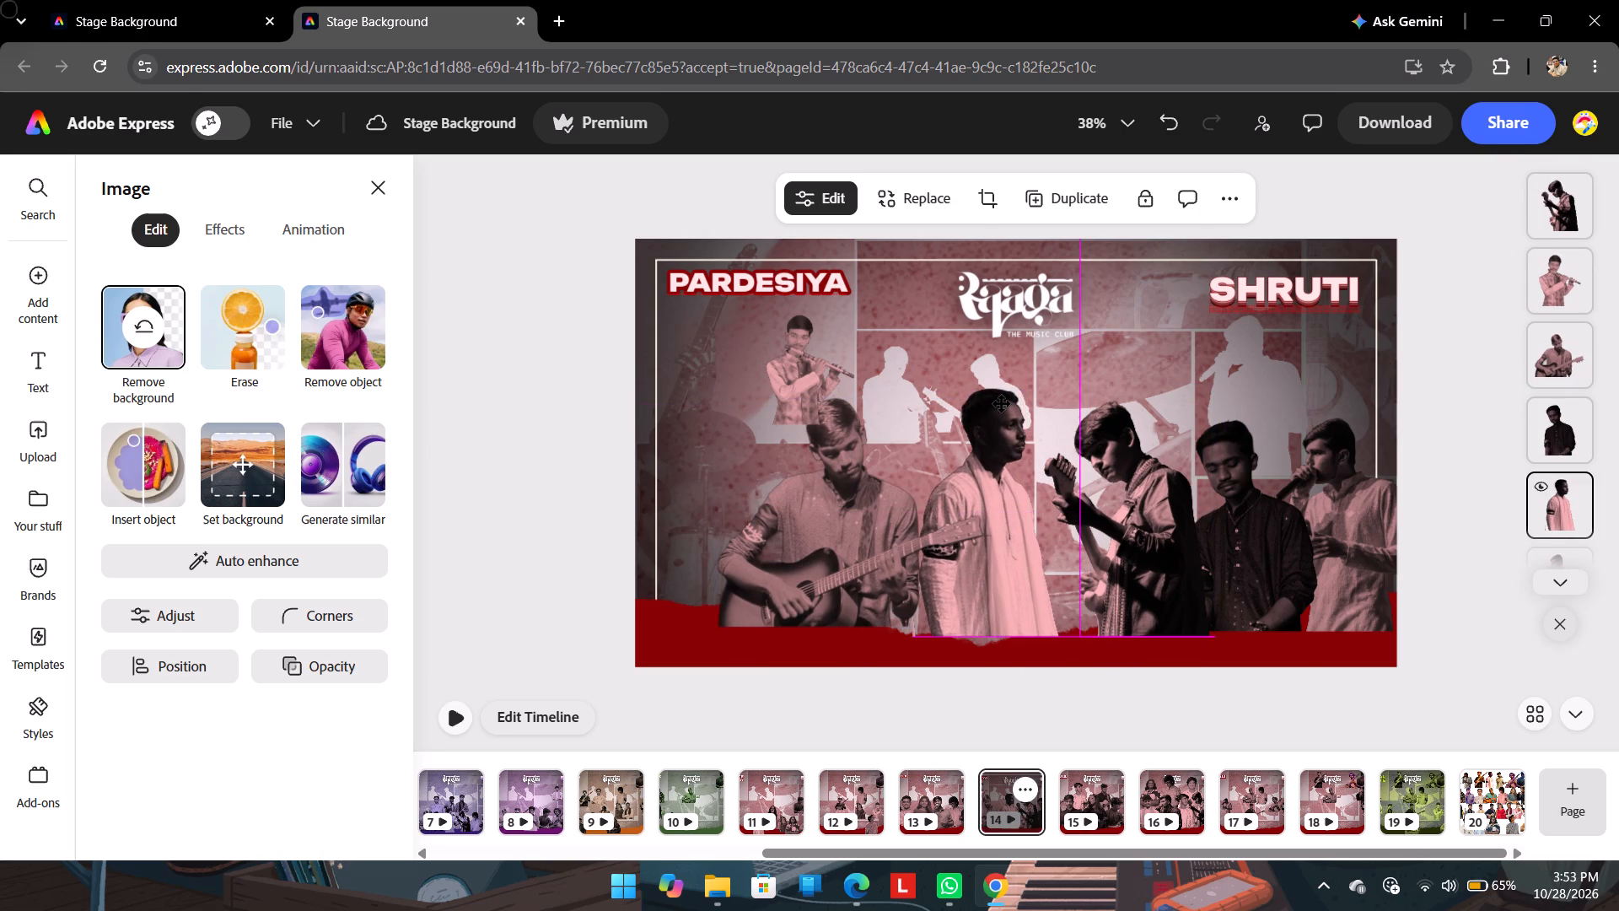
left_click_drag(1129, 438, 1104, 440)
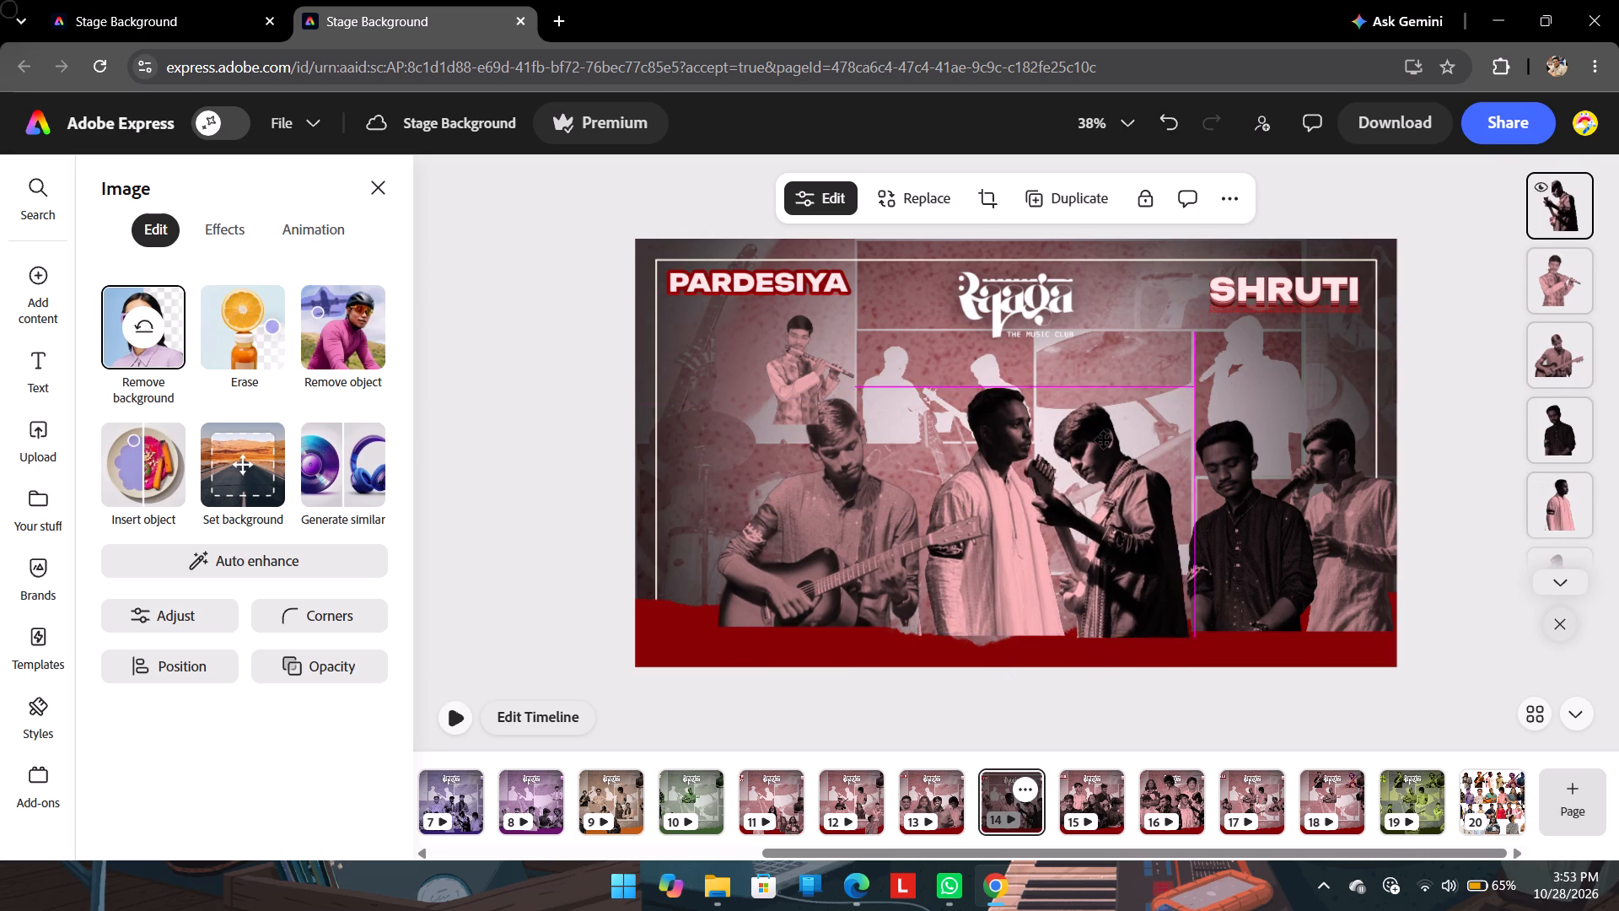
left_click_drag(1104, 440, 1113, 438)
left_click_drag(1258, 466, 1248, 466)
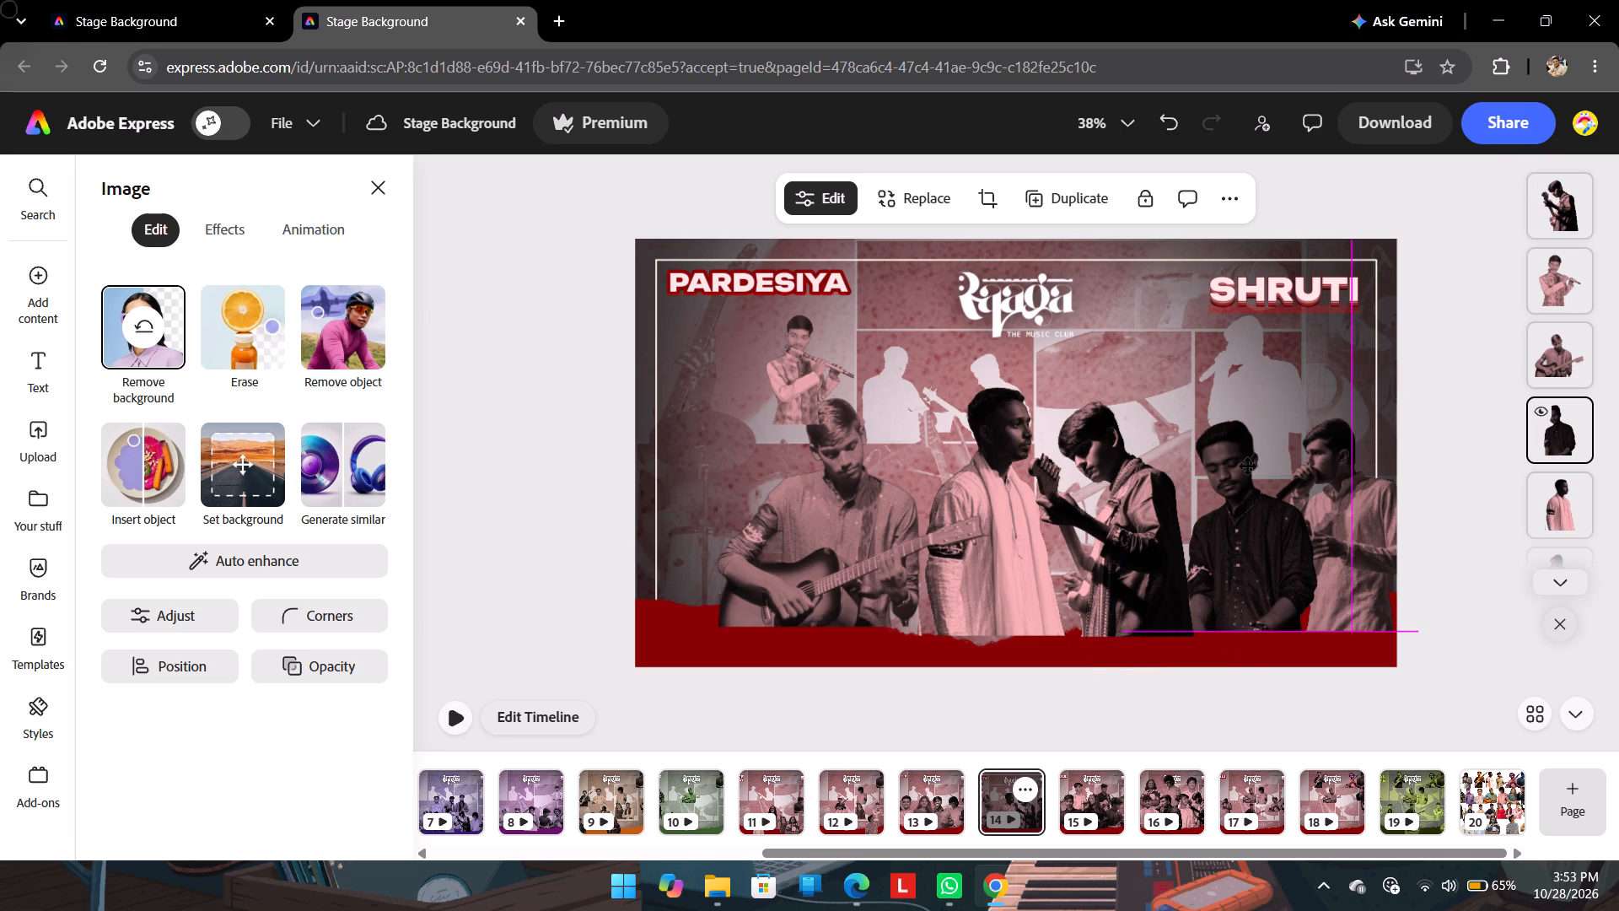
left_click_drag(1248, 466, 1240, 463)
Move the microphone singer inward beside the black-shirted performer and enlarge him slightly to match the row.
left_click_drag(1367, 473, 1355, 473)
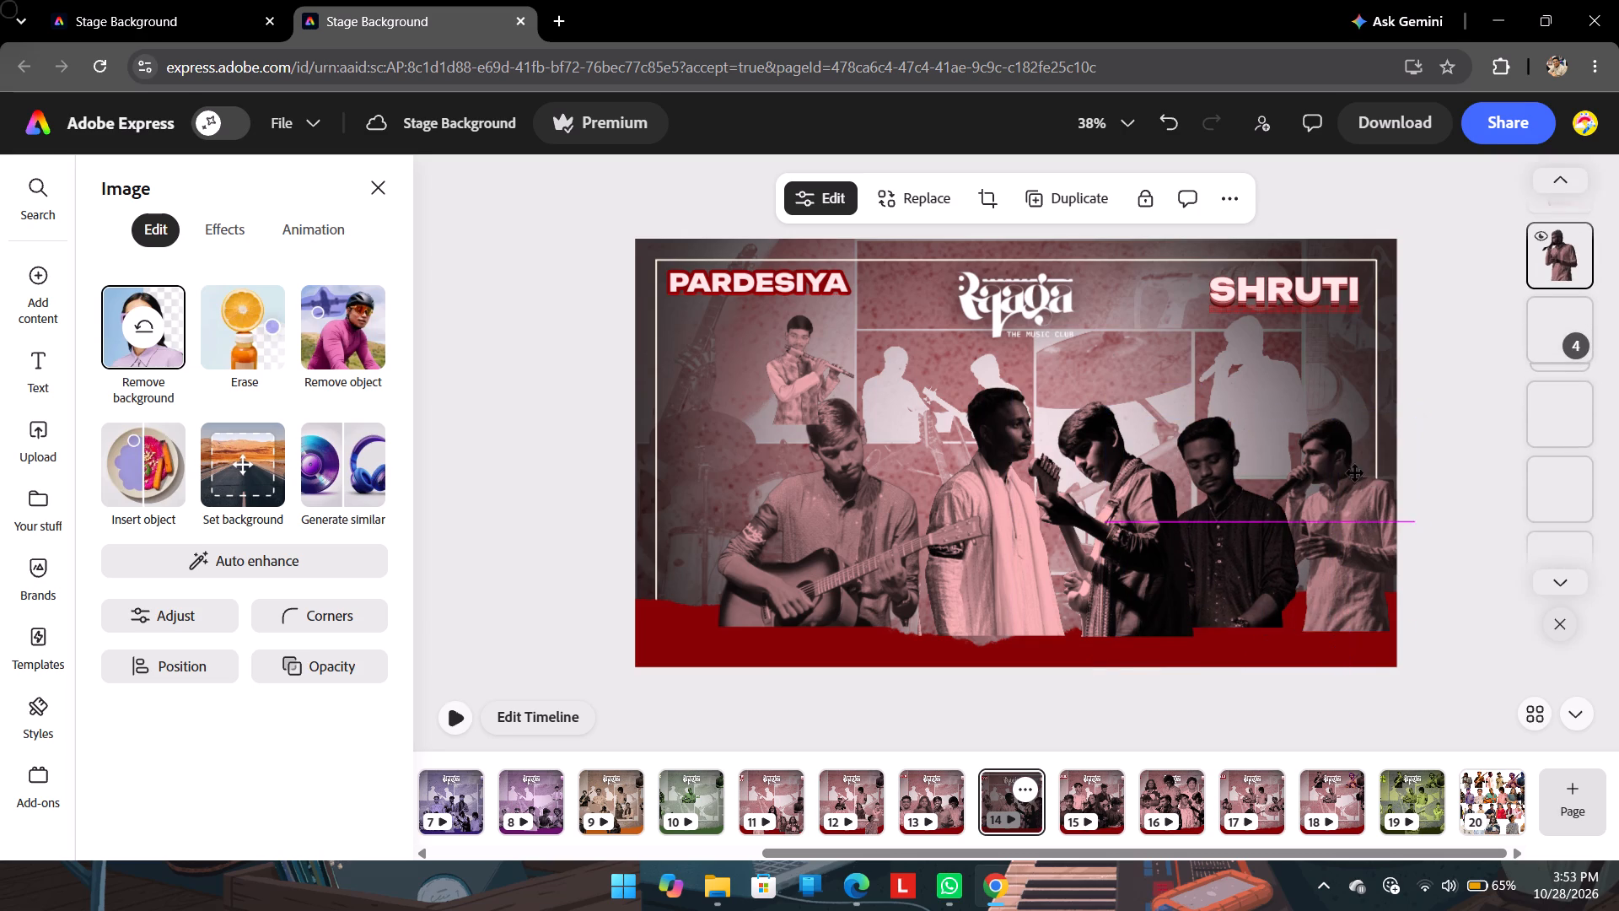
left_click_drag(1355, 473, 1348, 469)
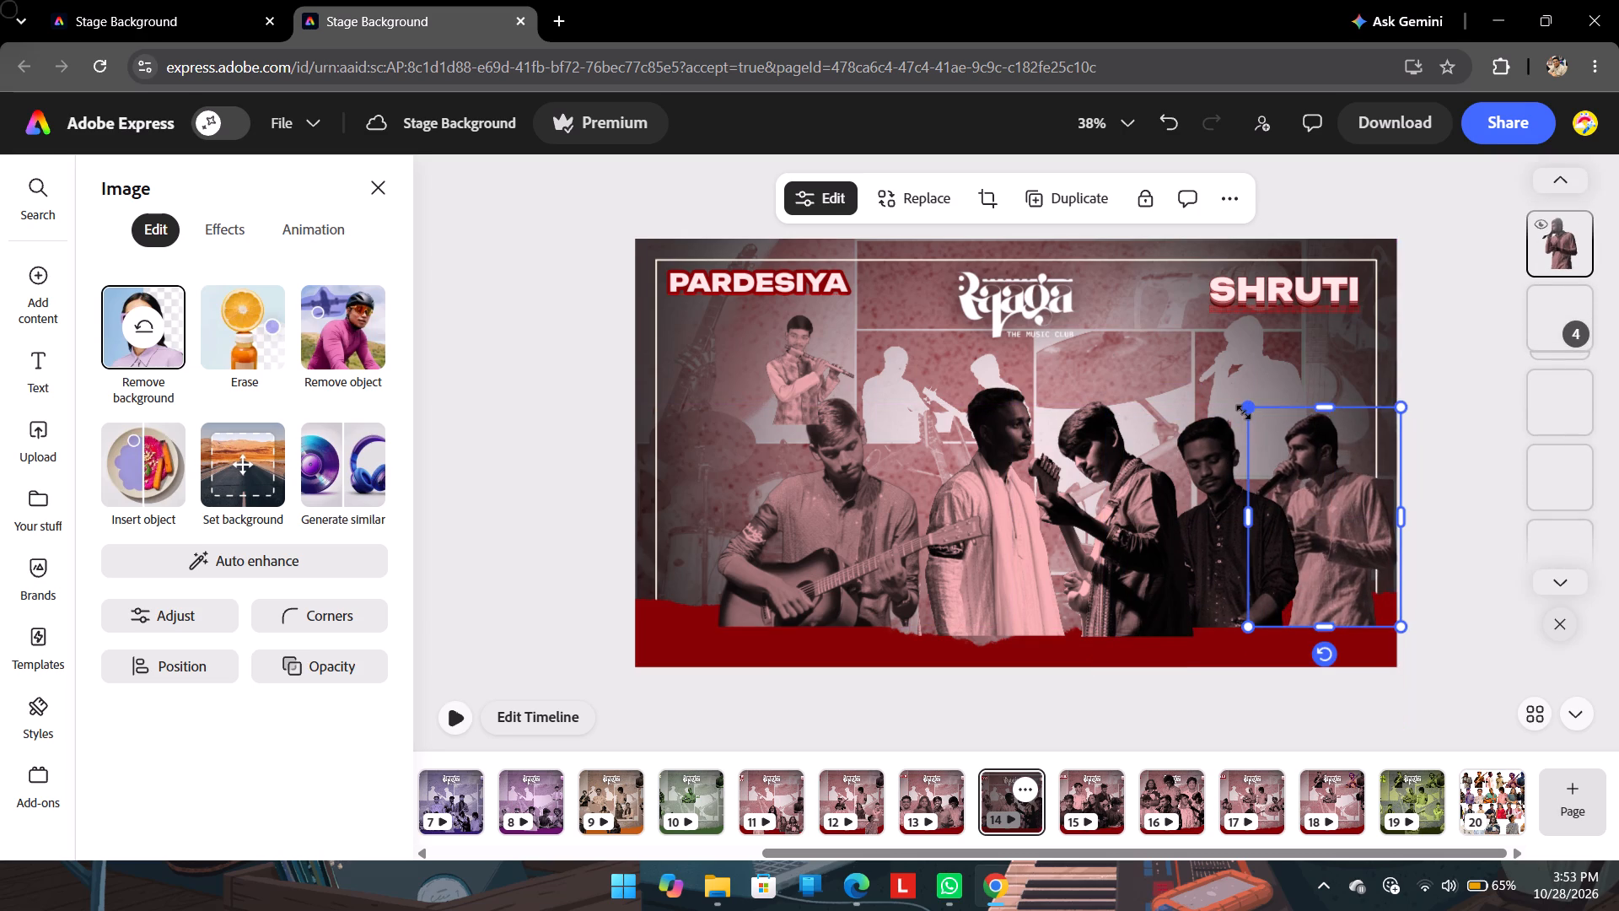
left_click_drag(1245, 410, 1236, 405)
left_click(1360, 493)
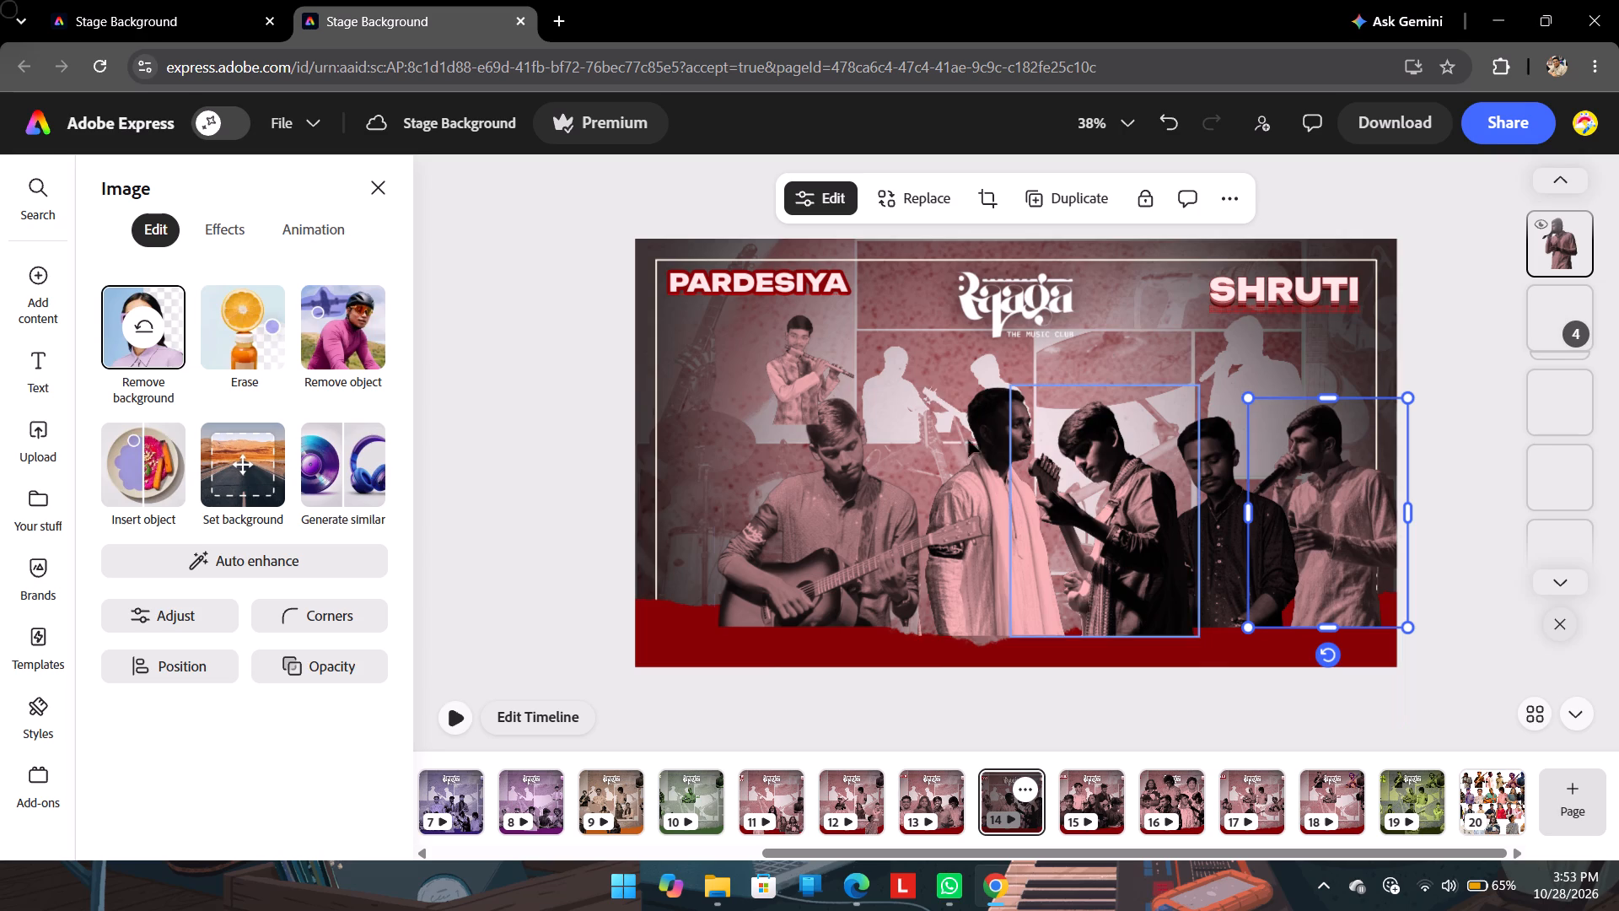
Enlarge the flute player to front-row height and stand him at the outer PARDESIYA end, layered behind the guitarist.
left_click_drag(842, 374, 739, 567)
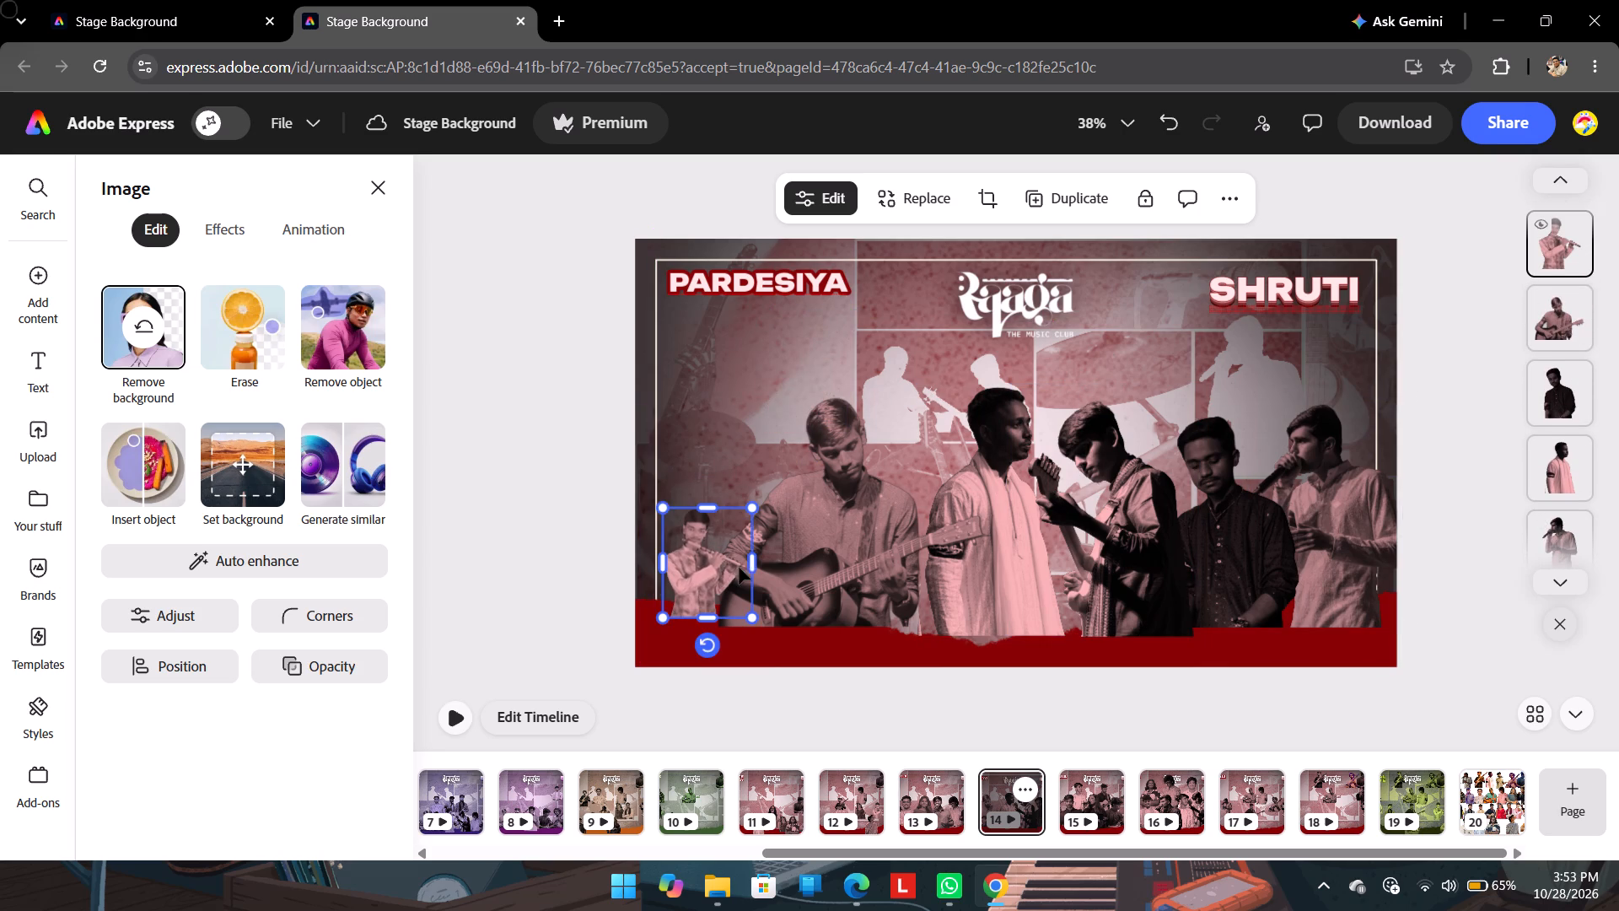
left_click_drag(661, 501, 577, 371)
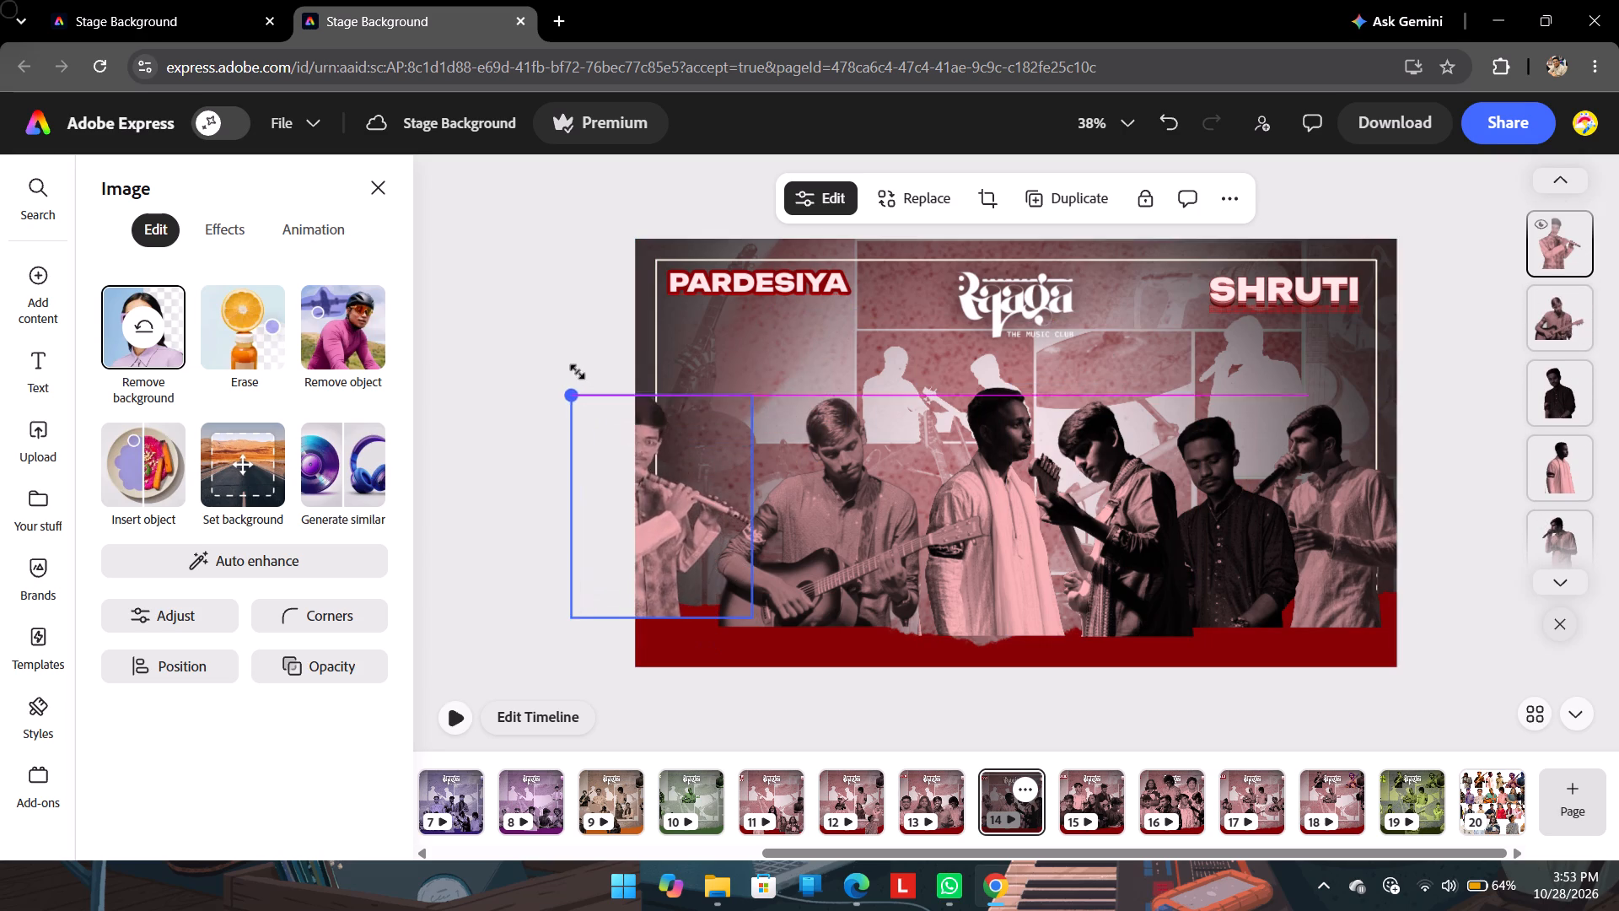
left_click_drag(577, 371, 574, 368)
left_click_drag(686, 493, 744, 514)
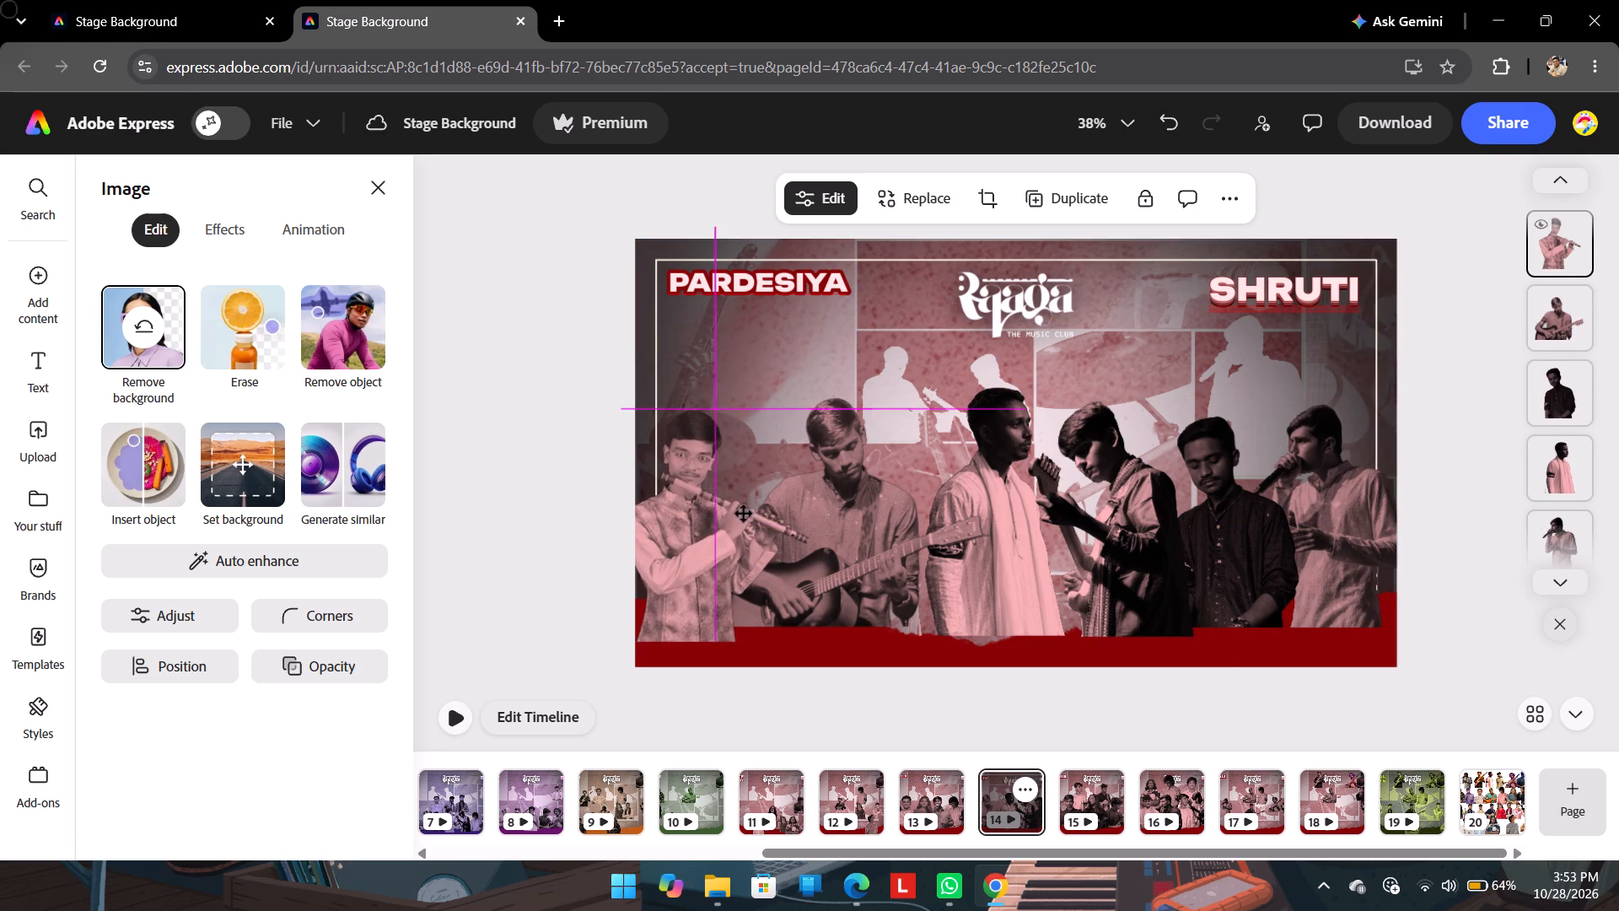
left_click_drag(744, 514, 753, 514)
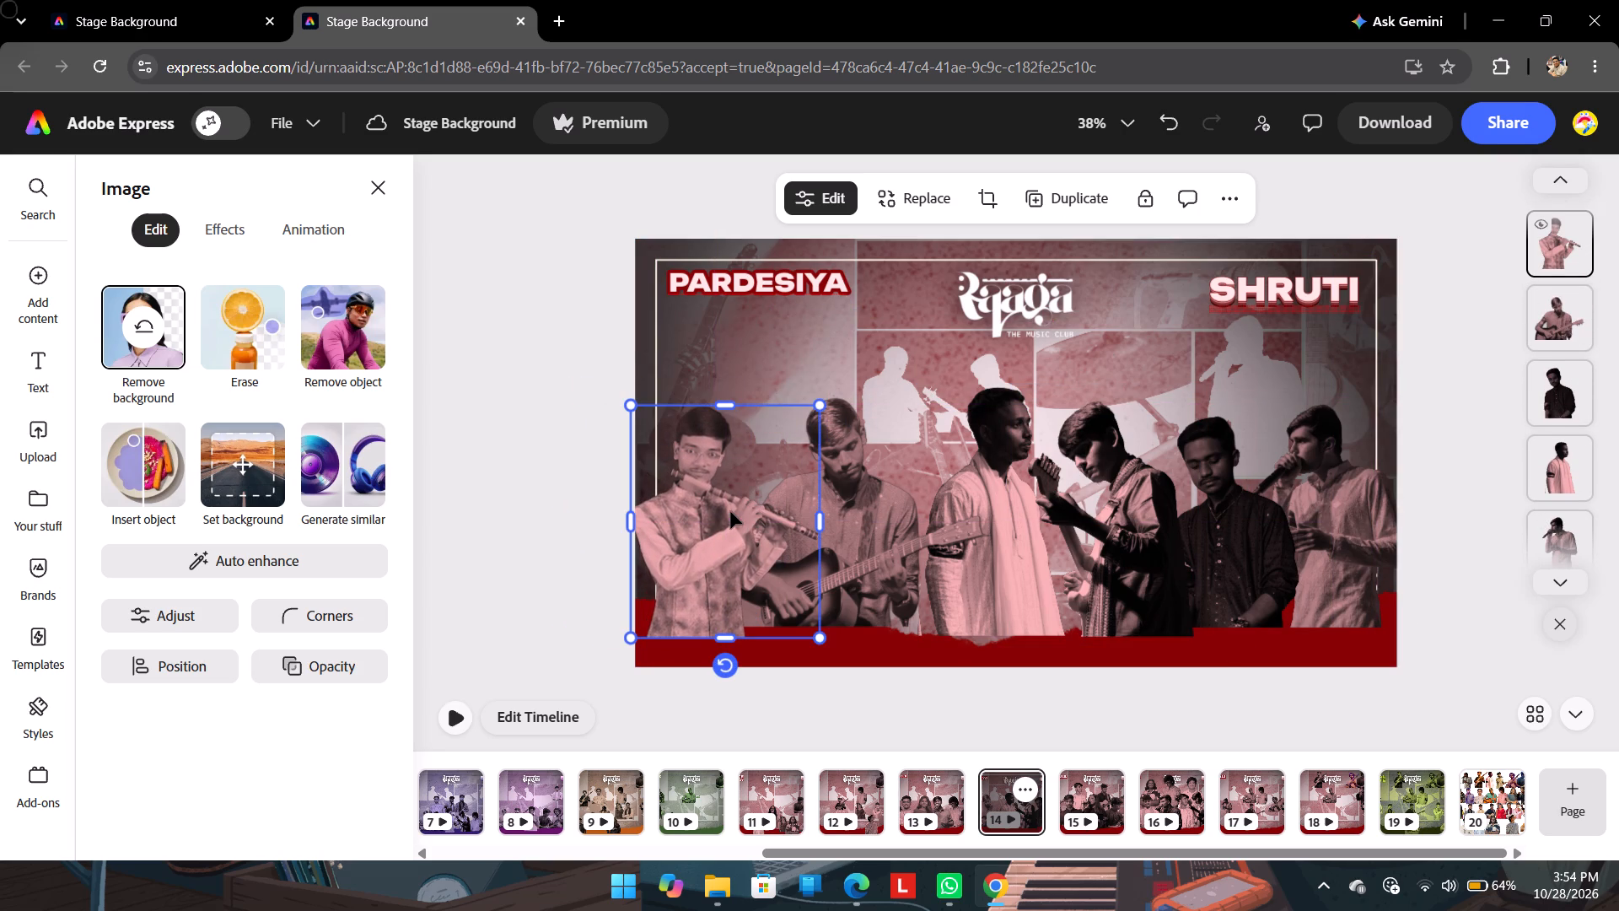
key("ctrl+bracketleft")
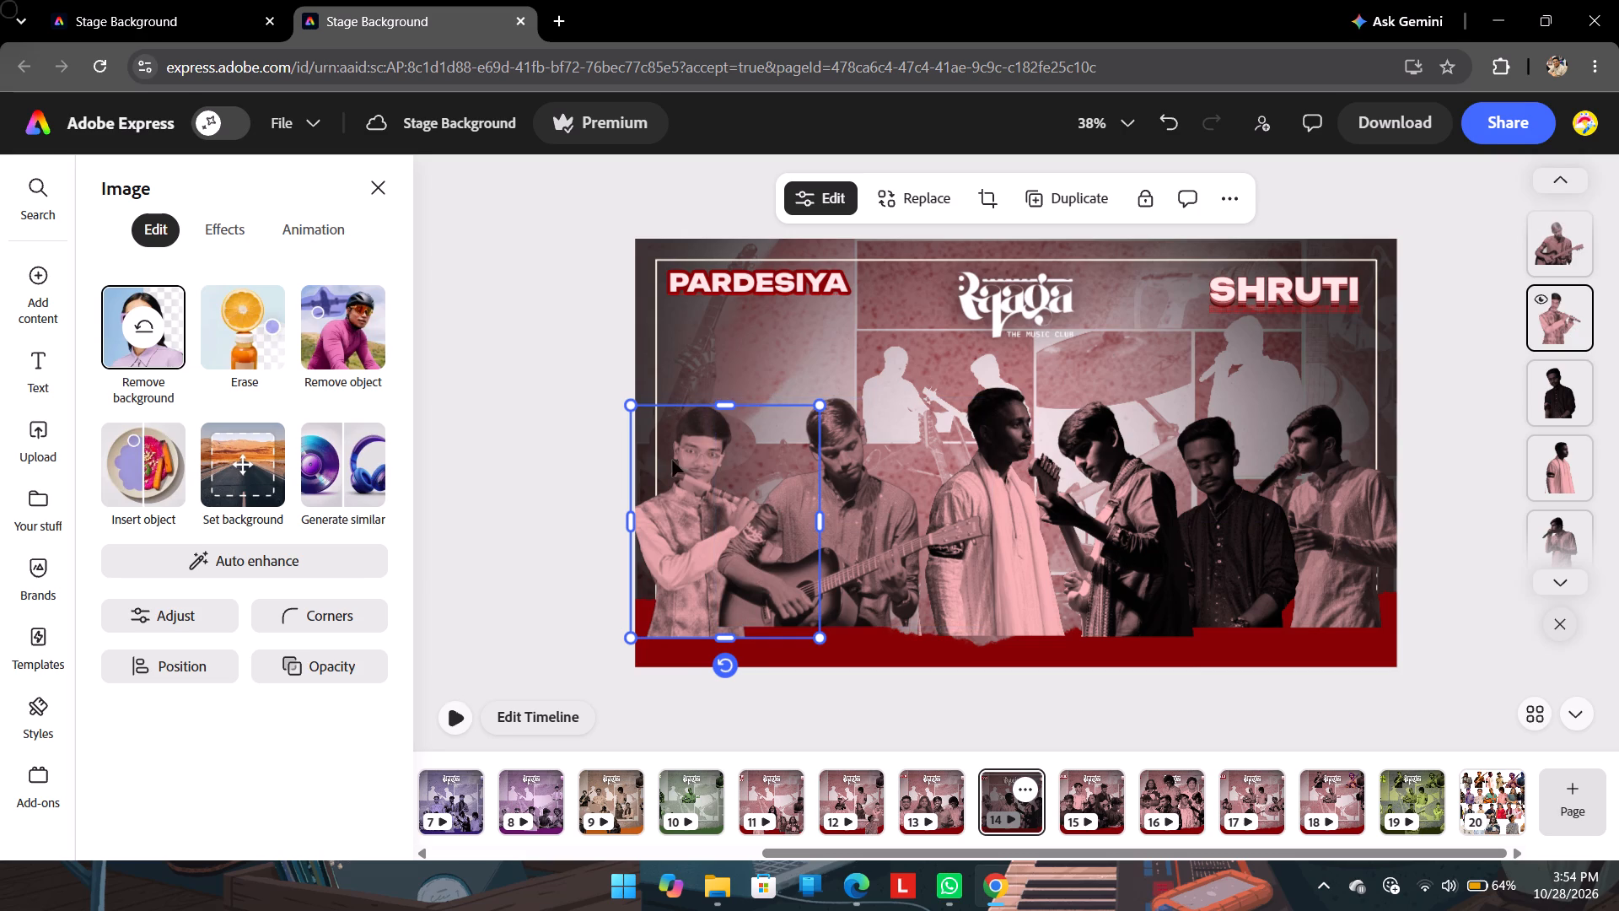
left_click_drag(675, 485, 674, 477)
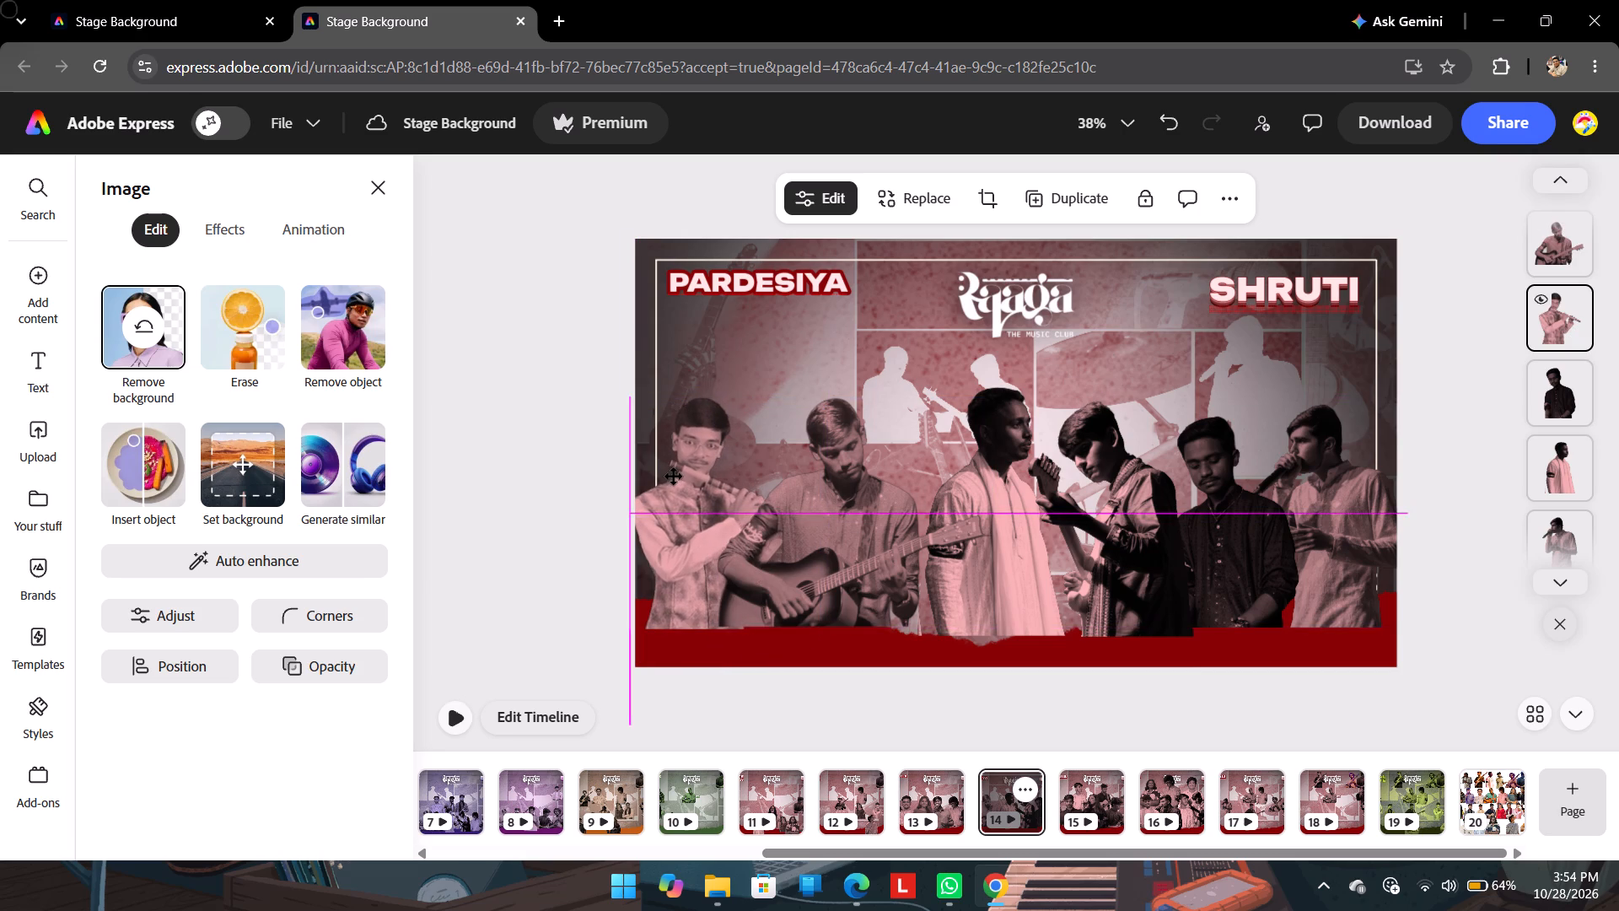
left_click_drag(674, 477, 676, 474)
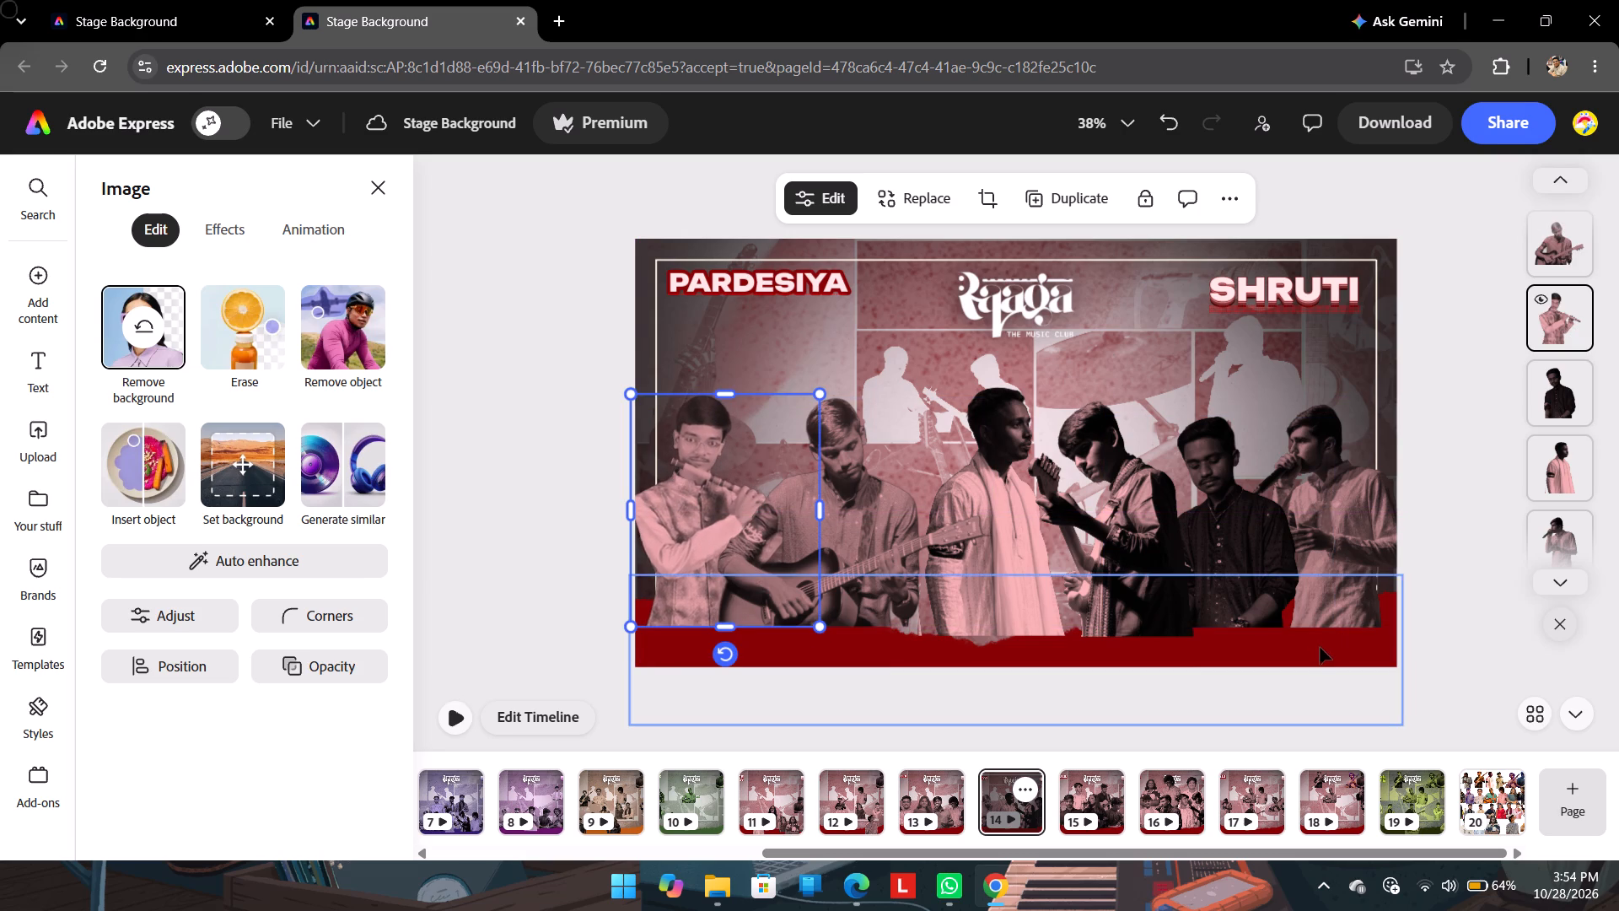
Bring the torn red paper strip forward so it covers the bottom edges of all the performers.
left_click(1318, 646)
key("ctrl+bracketright")
key("ctrl+bracketright")
key("ctrl+bracketright")
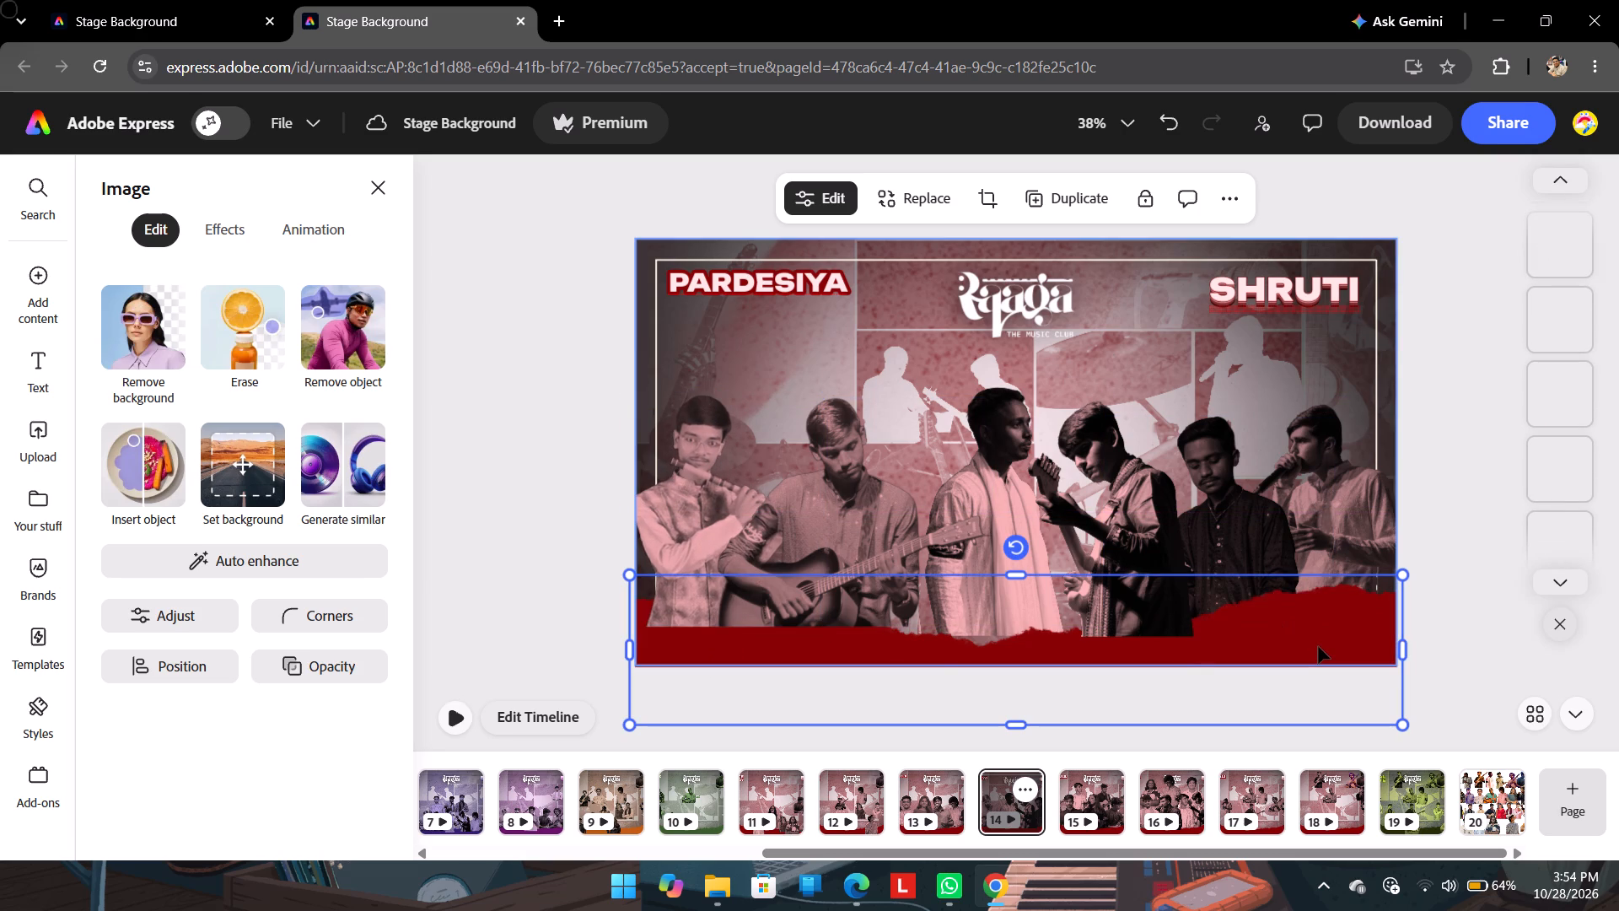
key("ctrl+bracketright")
key("ctrl+bracketright")
key("ctrl+bracketright")
key("ctrl+bracketright")
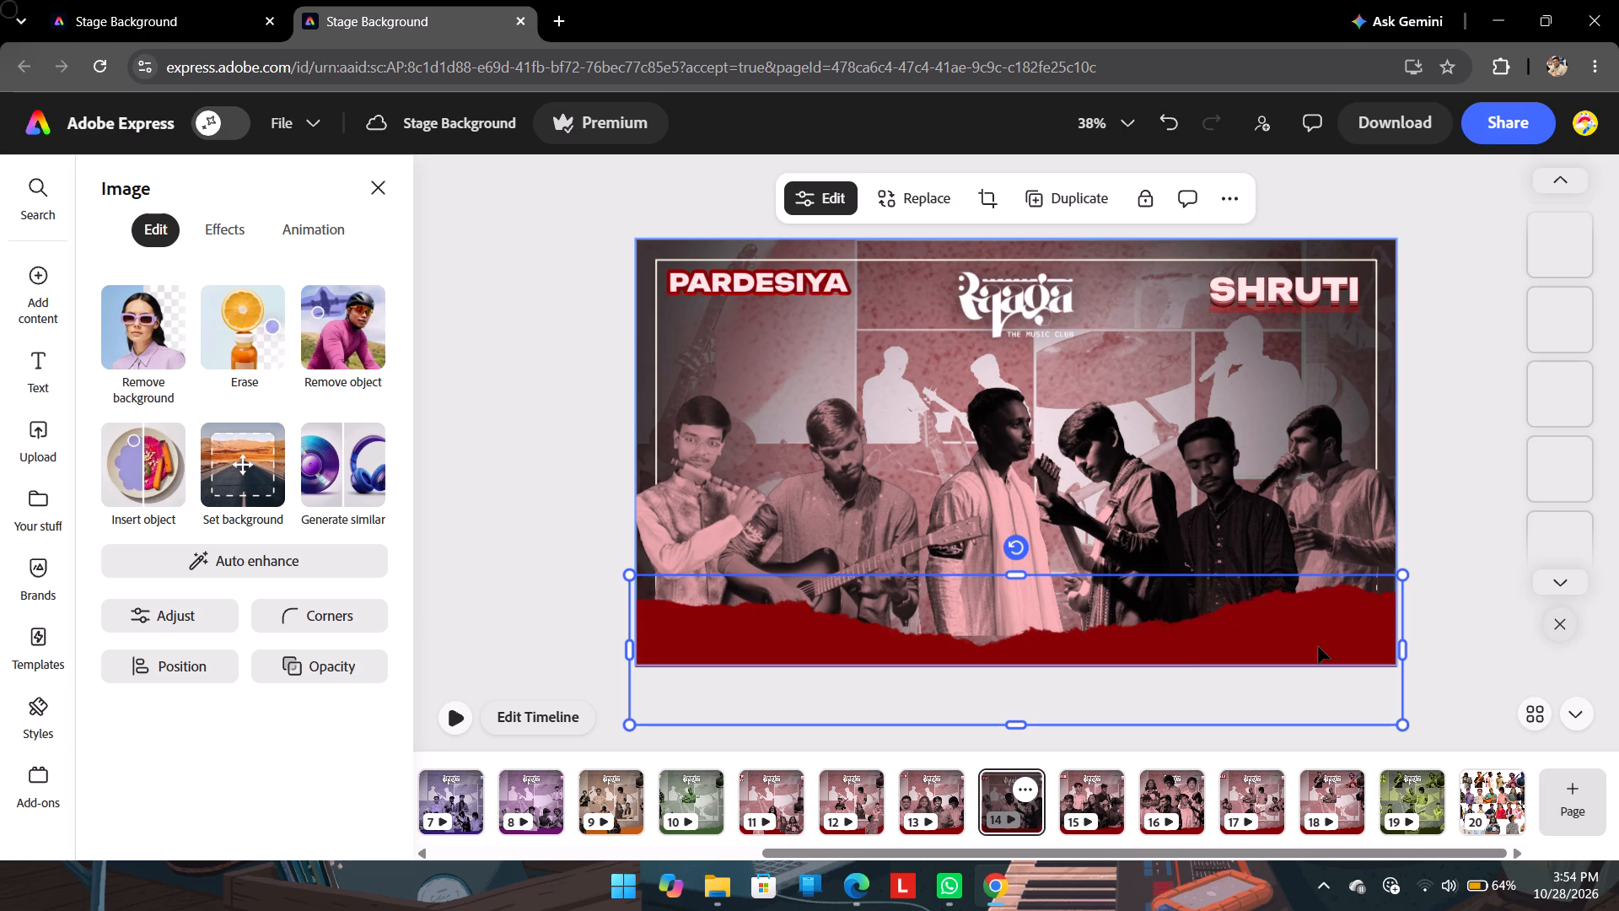
key("ctrl+bracketright")
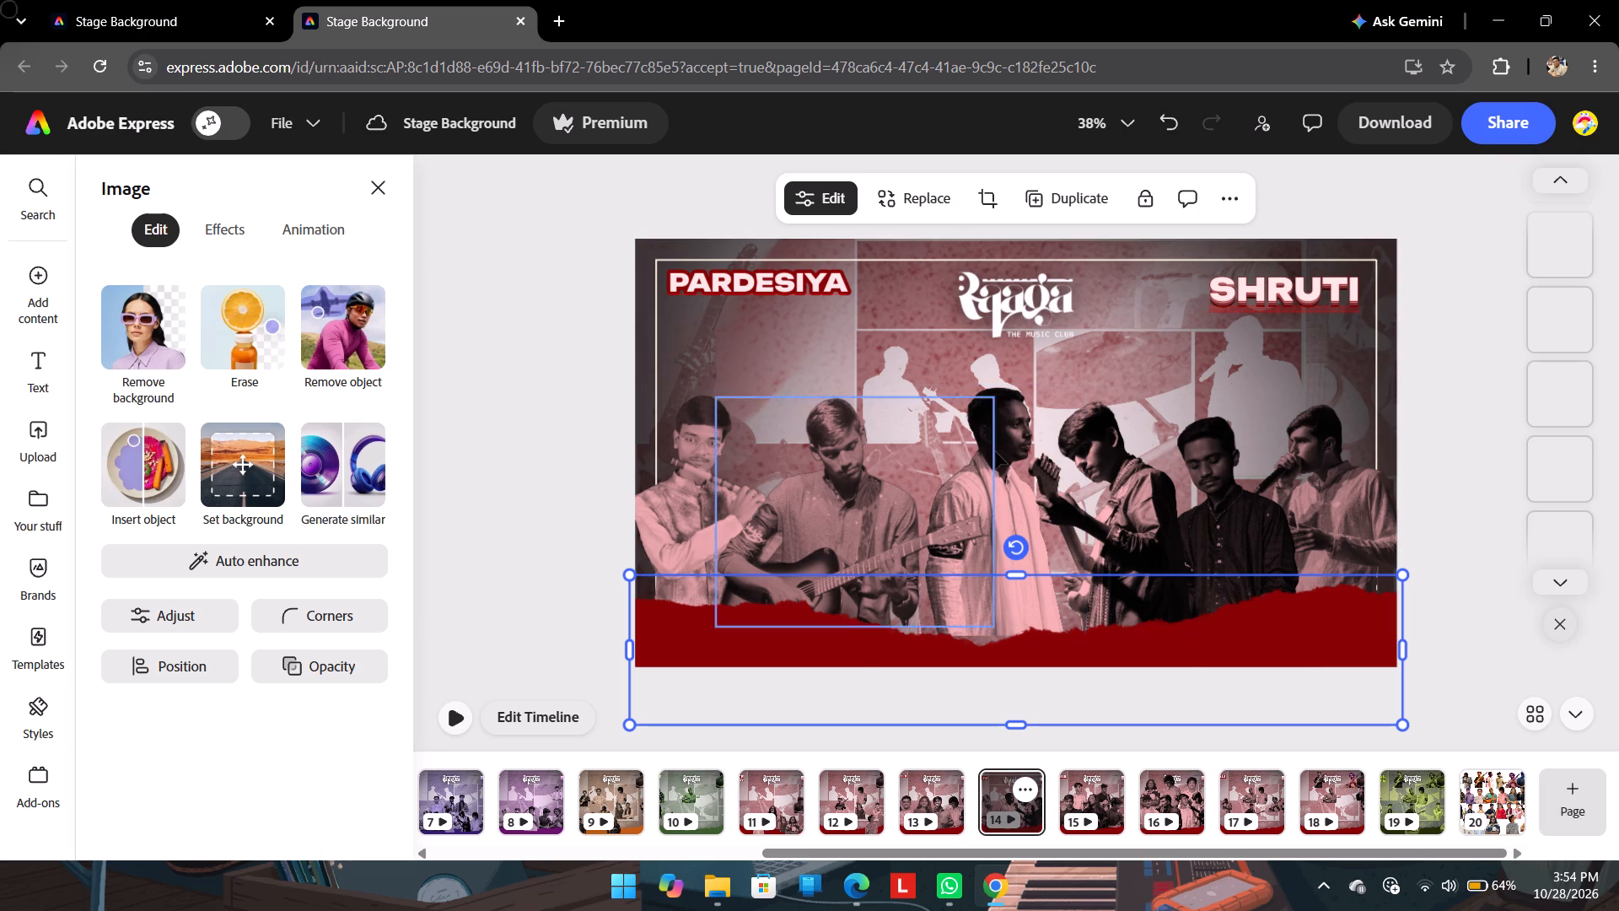
Fine-tune the positions of the guitarist, raised-hands performer and kurta performer so the centre of the row sits evenly.
left_click(995, 451)
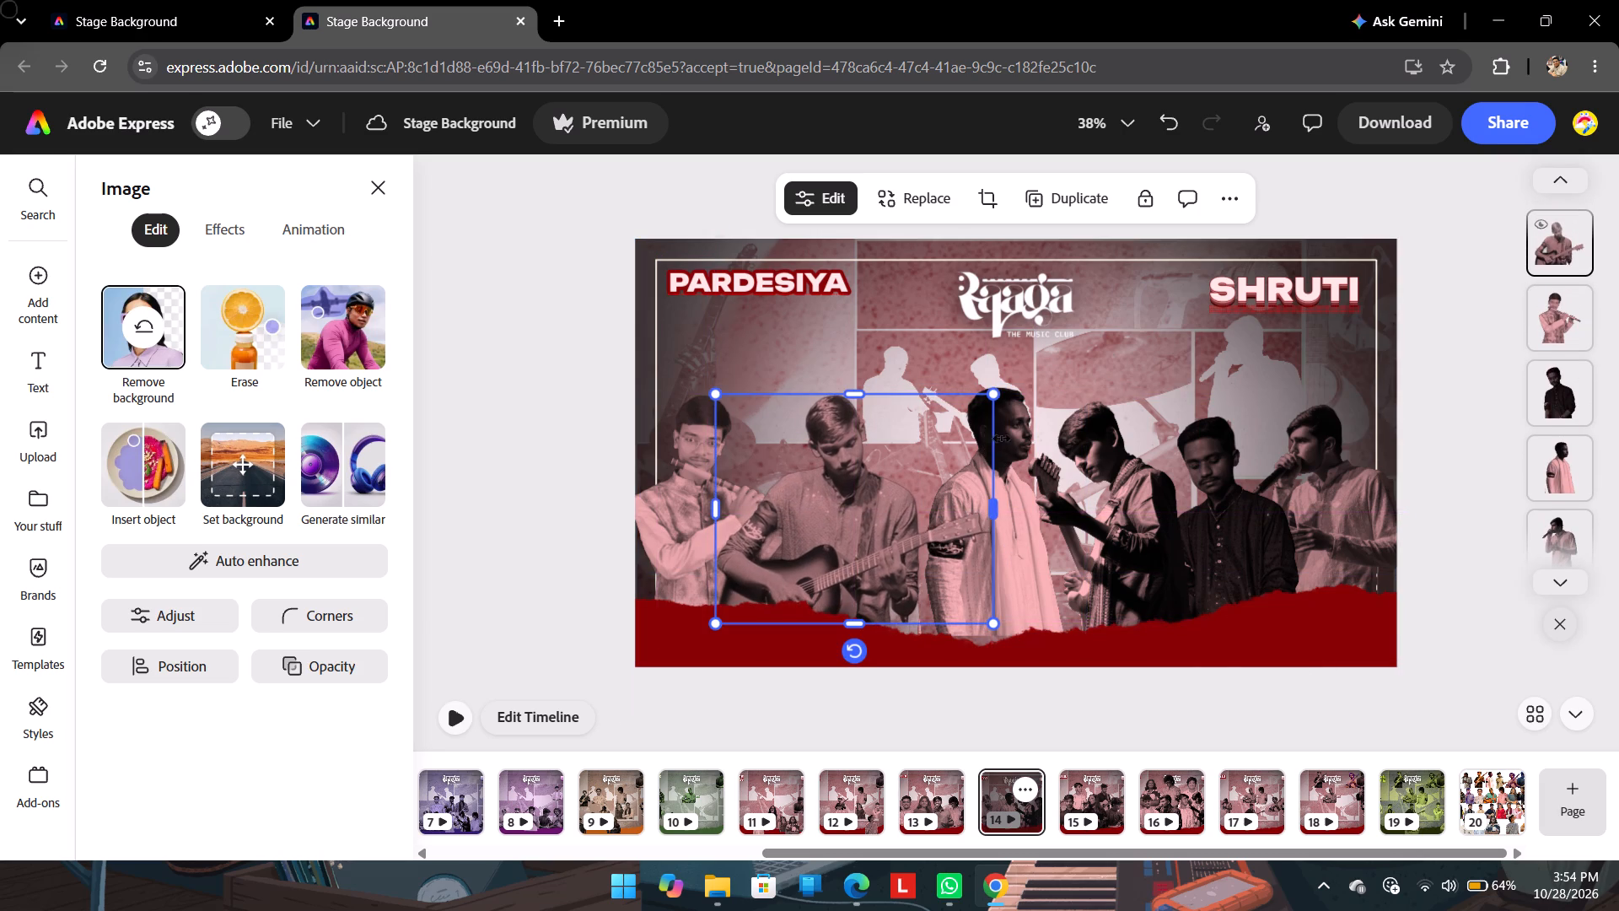
left_click(1009, 418)
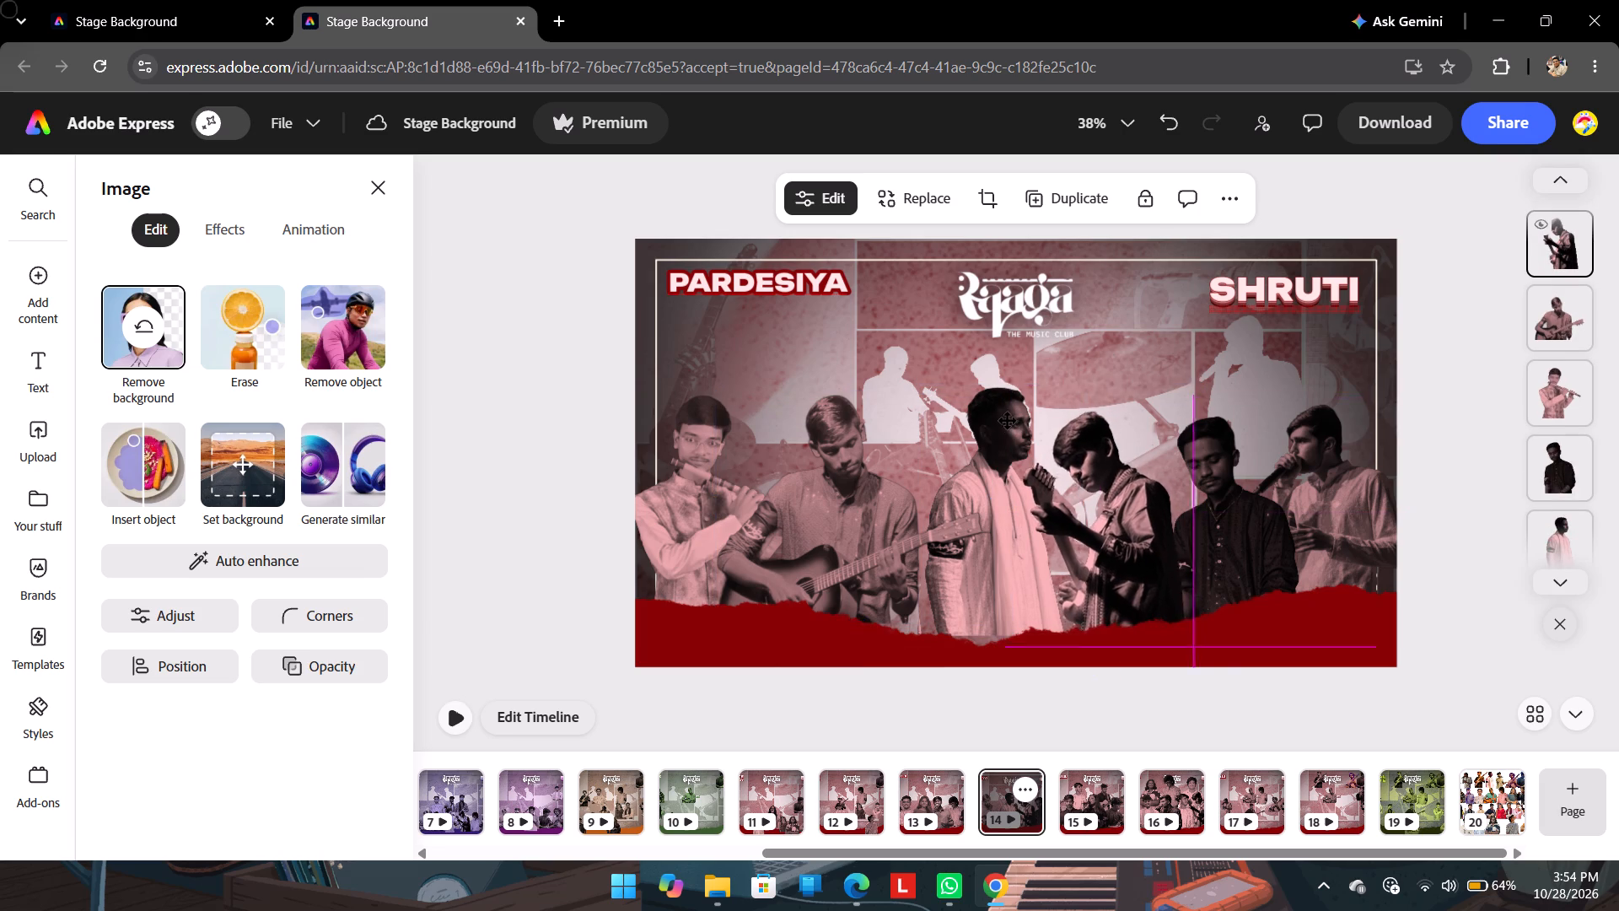
left_click(1002, 396)
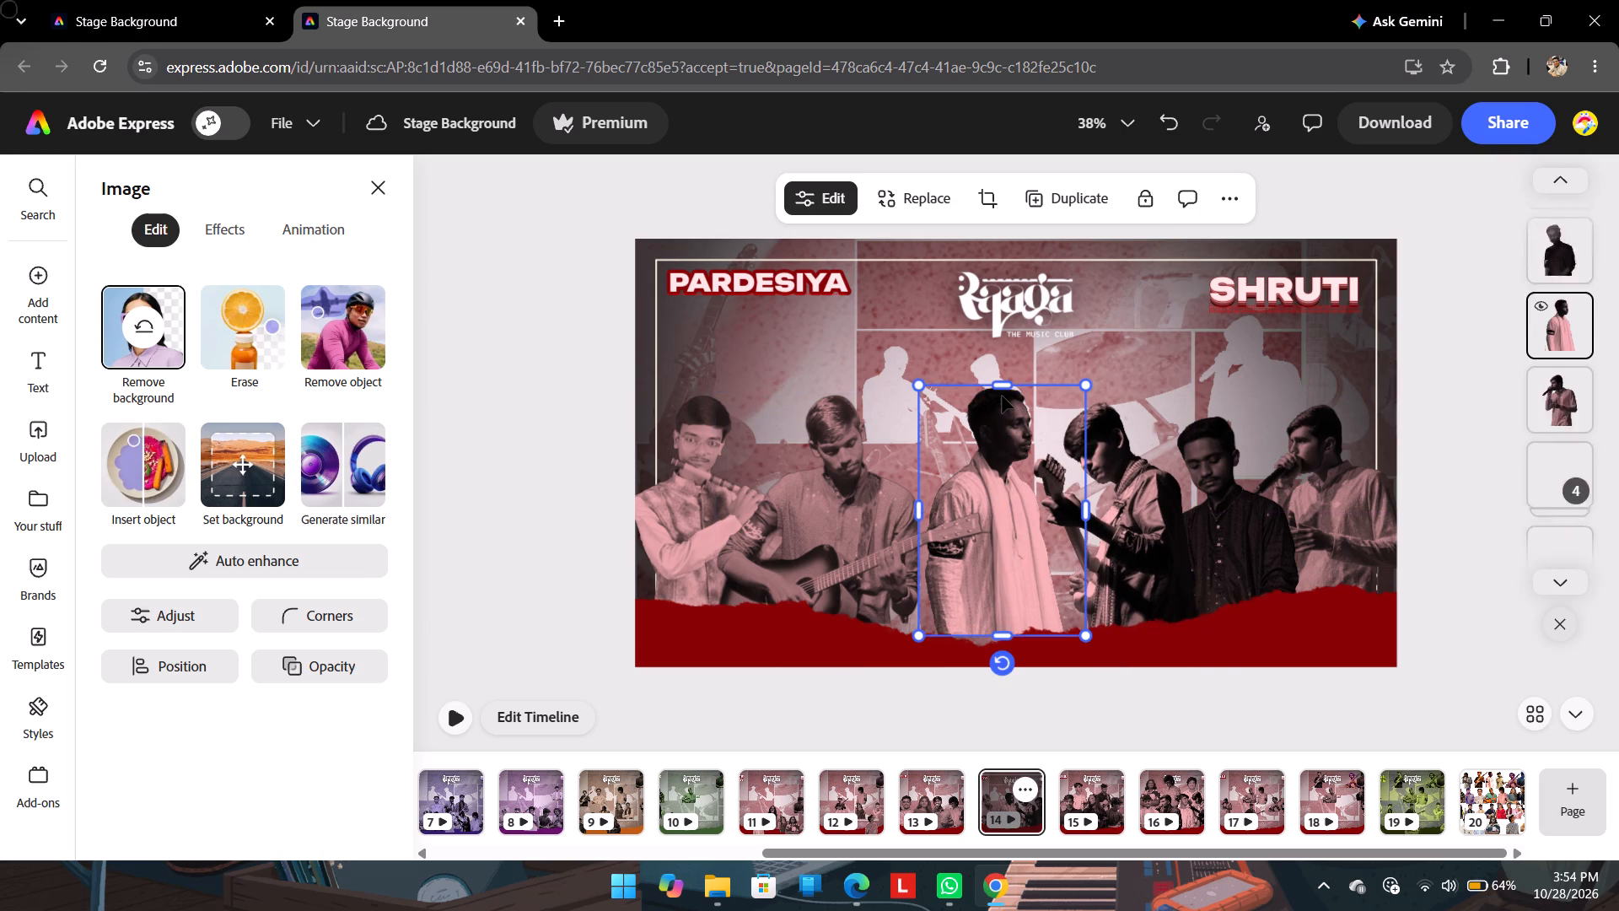
left_click(1002, 396)
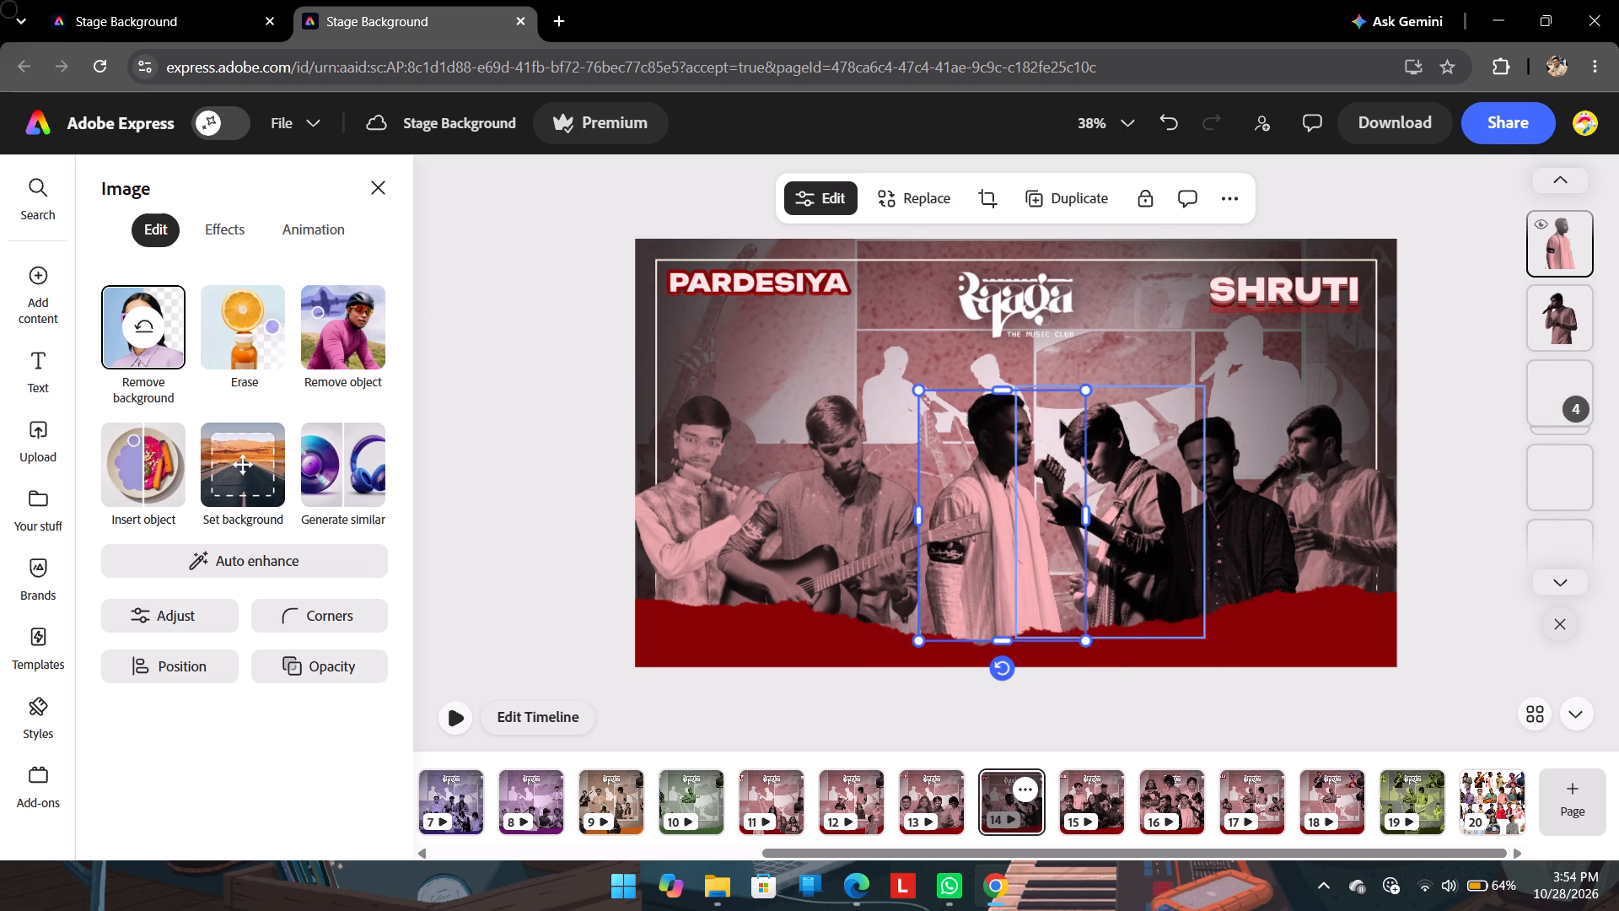
left_click(1466, 460)
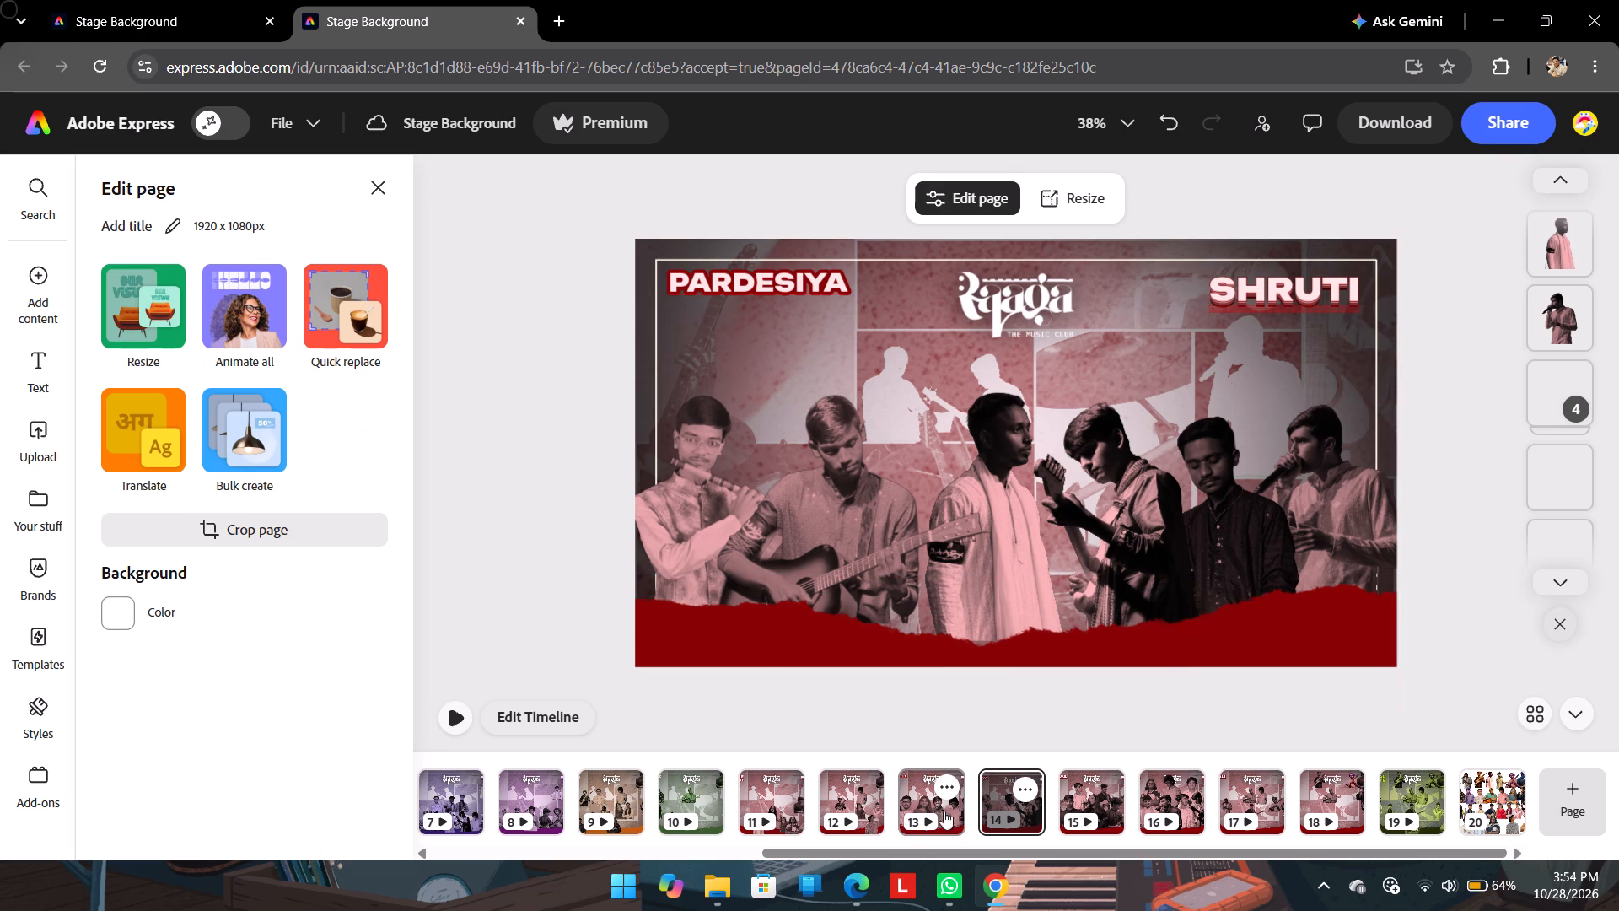
Open the DEEWANI MASTANI page, page 12.
left_click(922, 791)
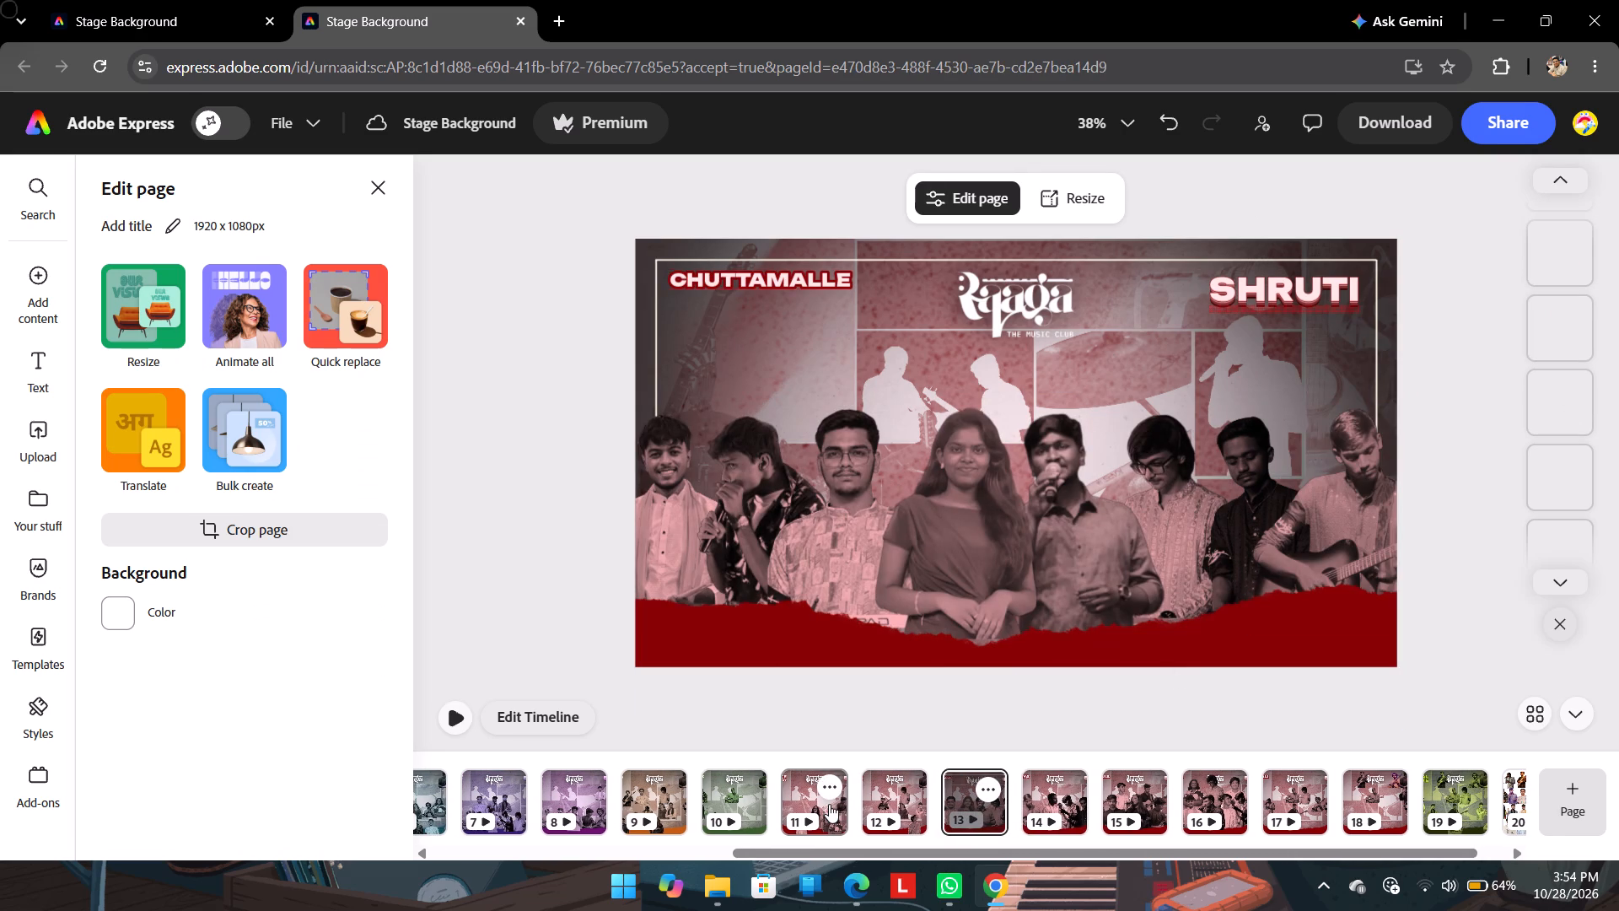
left_click(872, 781)
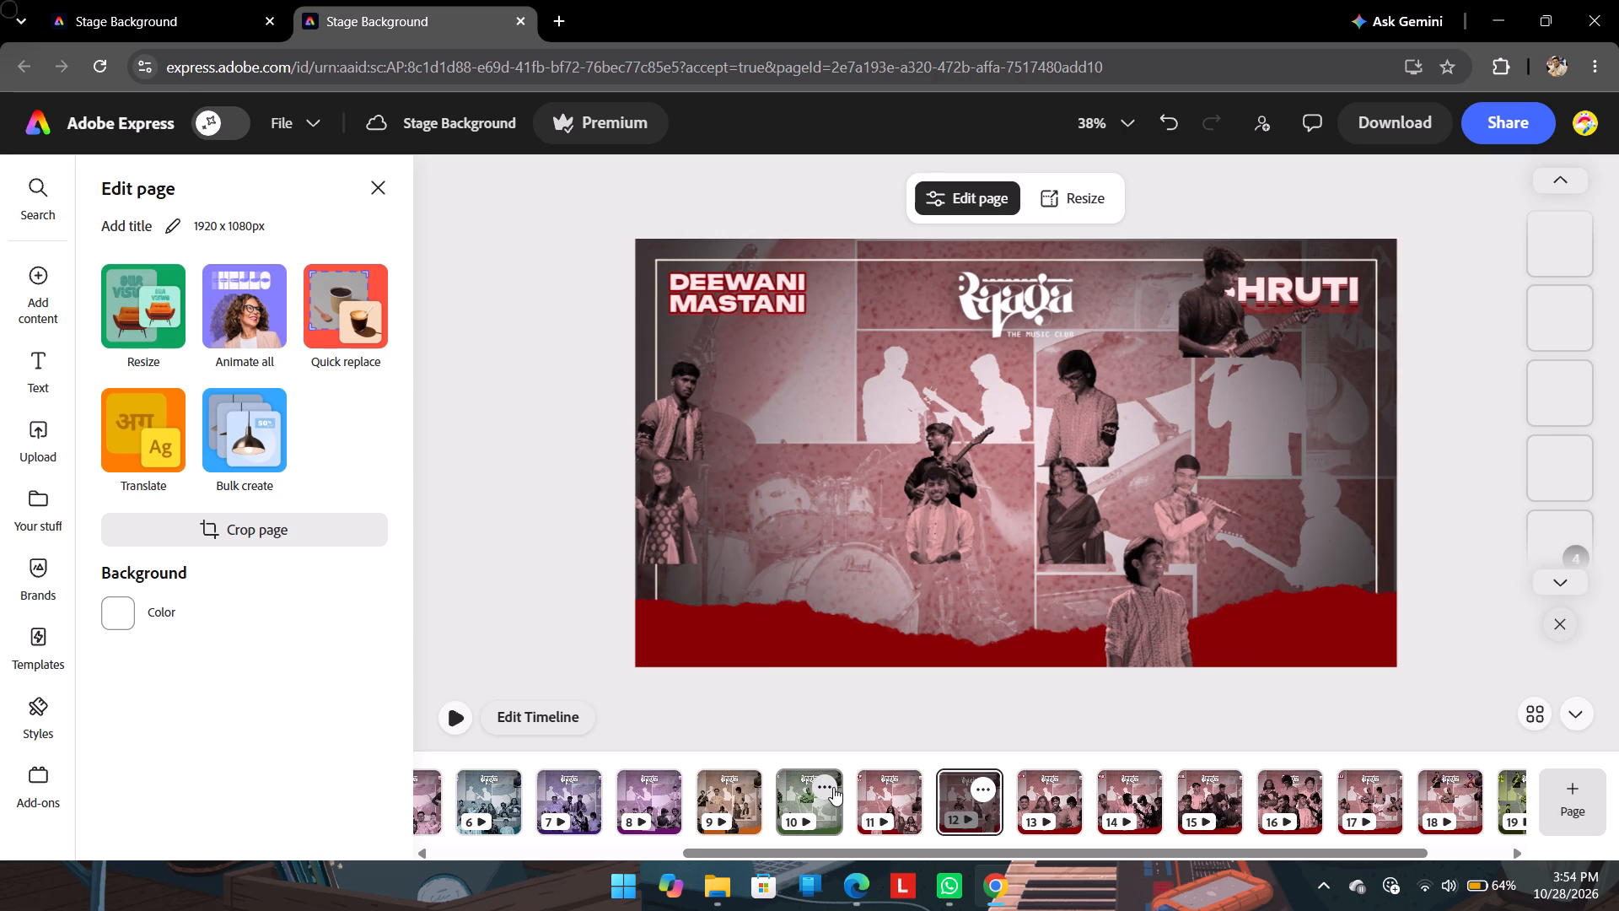
scroll(833, 787, "right", 1)
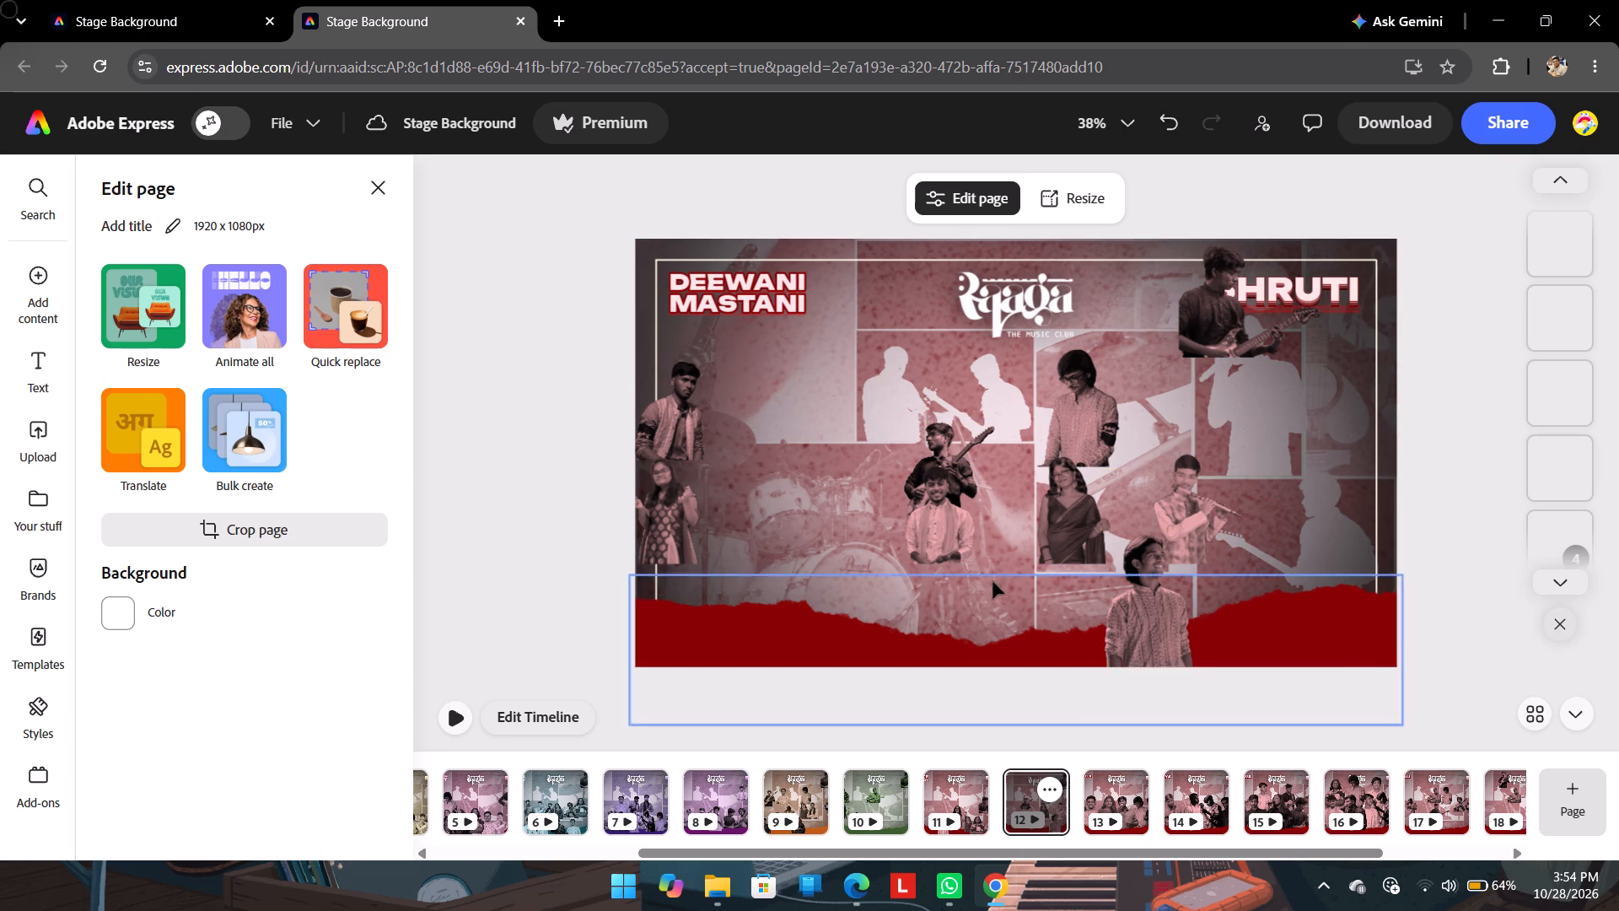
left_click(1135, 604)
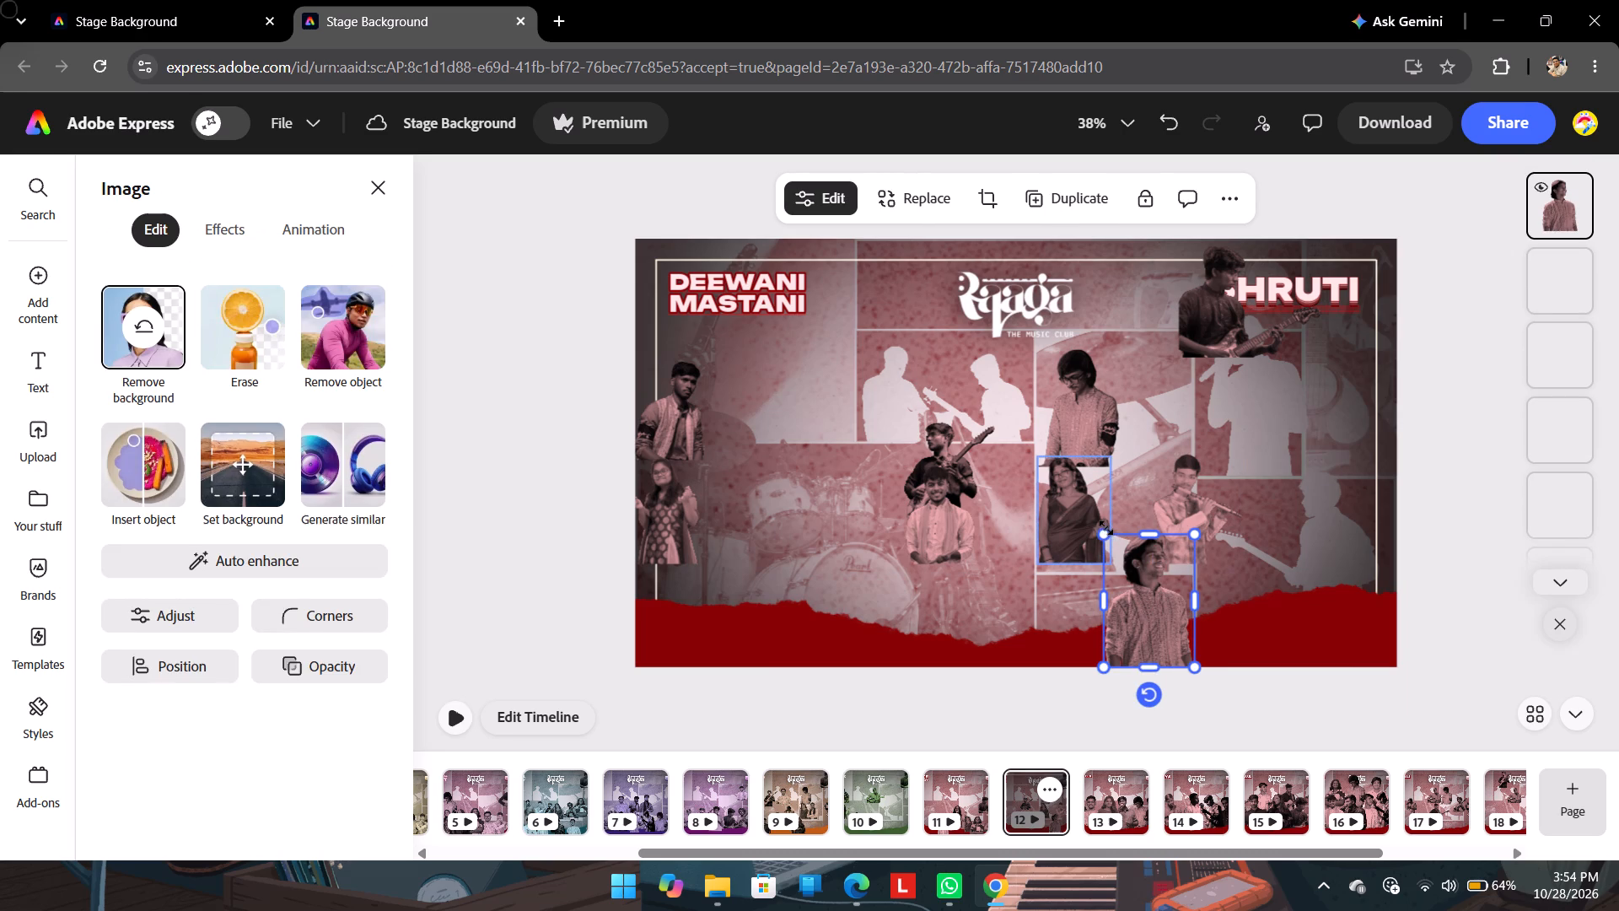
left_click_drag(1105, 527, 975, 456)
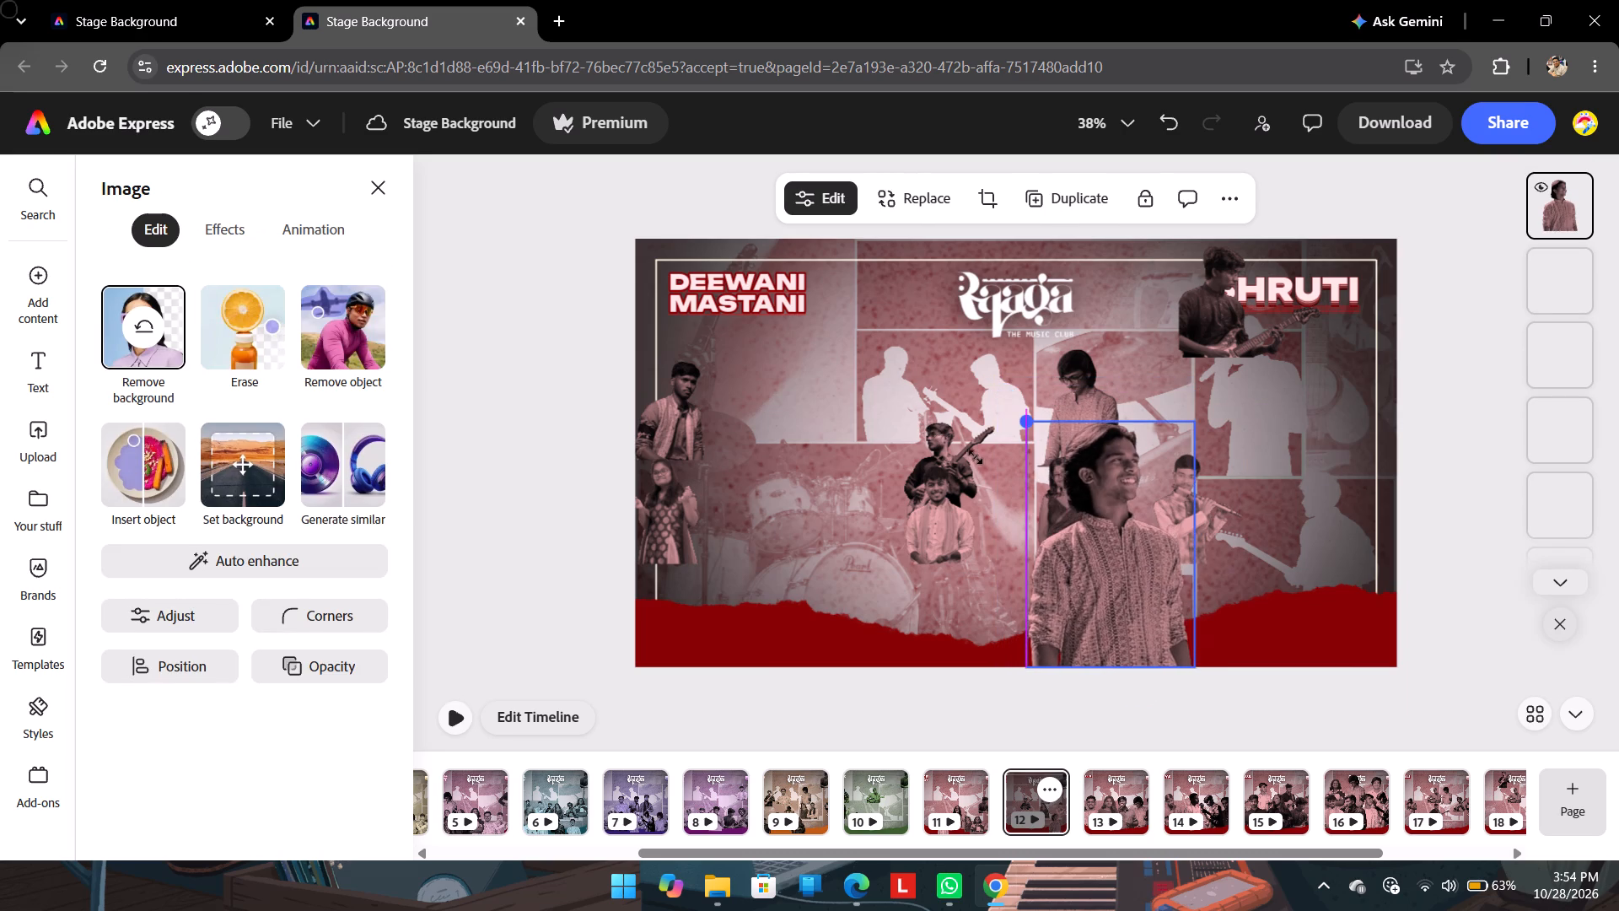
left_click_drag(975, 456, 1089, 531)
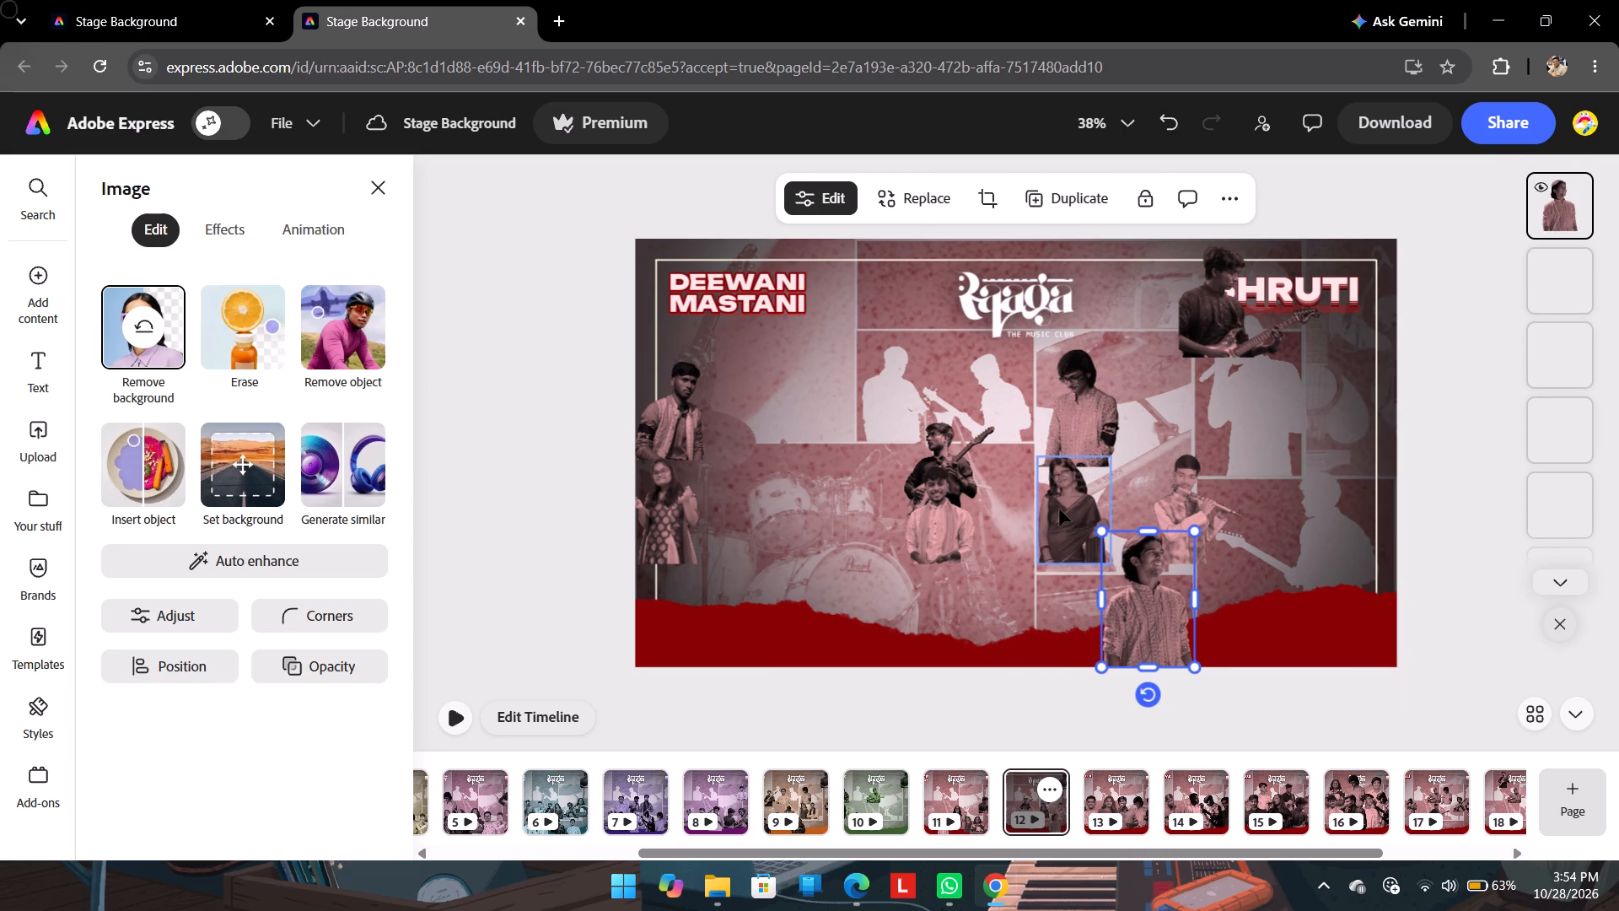
Enlarge the woman in the saree to front-row height and stand her at the centre of the page.
left_click(1059, 509)
left_click_drag(1038, 449, 907, 358)
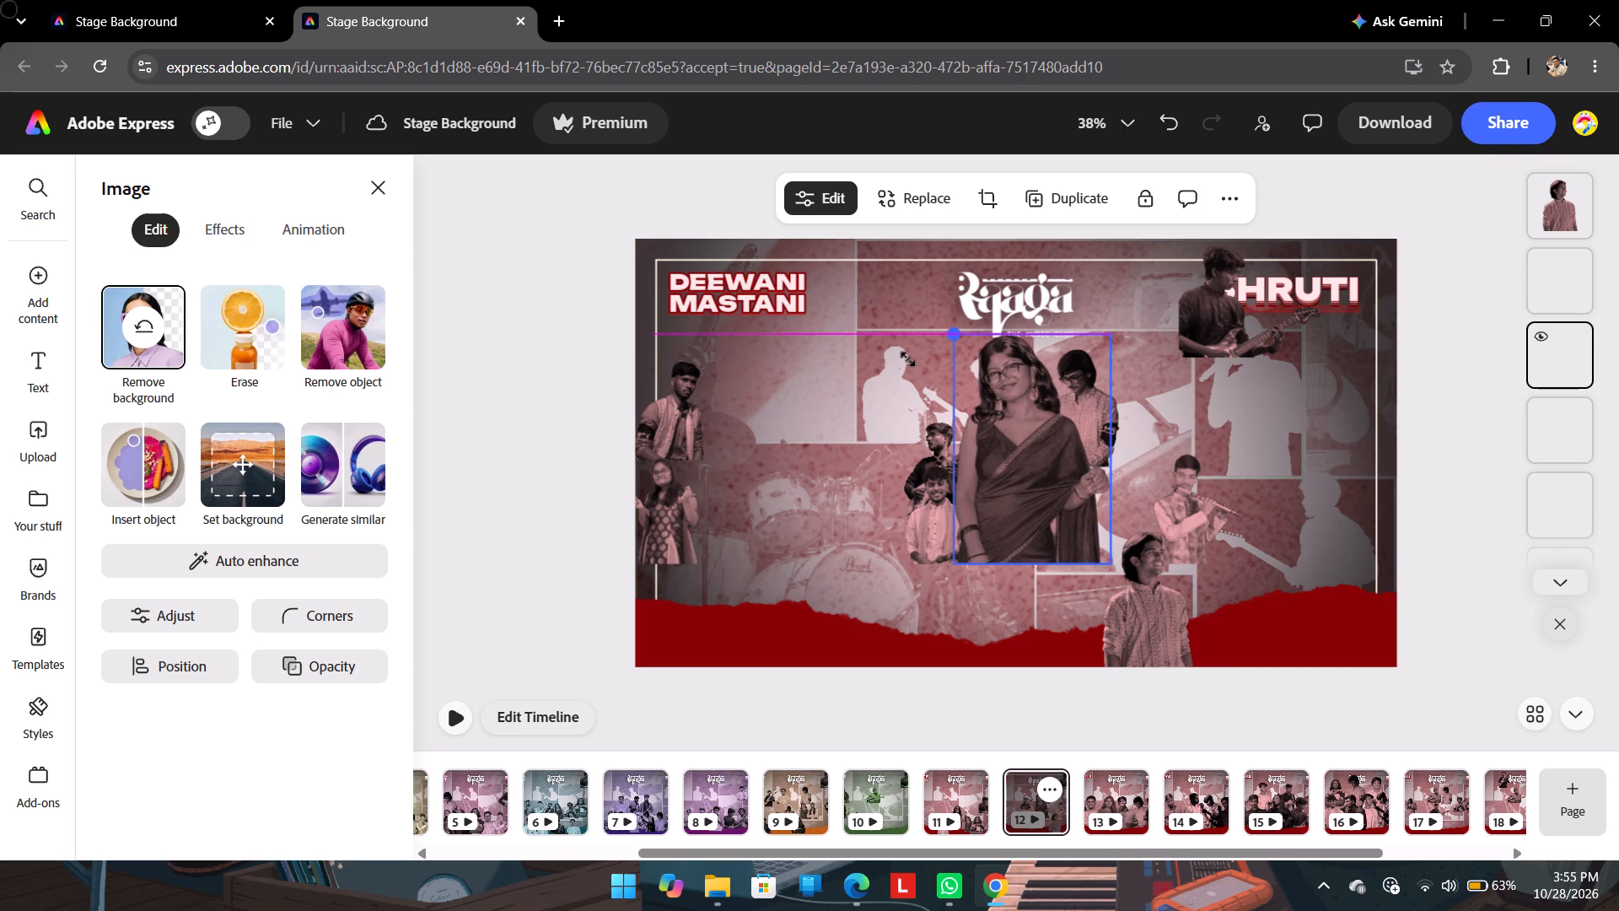
left_click_drag(907, 358, 907, 354)
left_click_drag(1062, 455, 1052, 539)
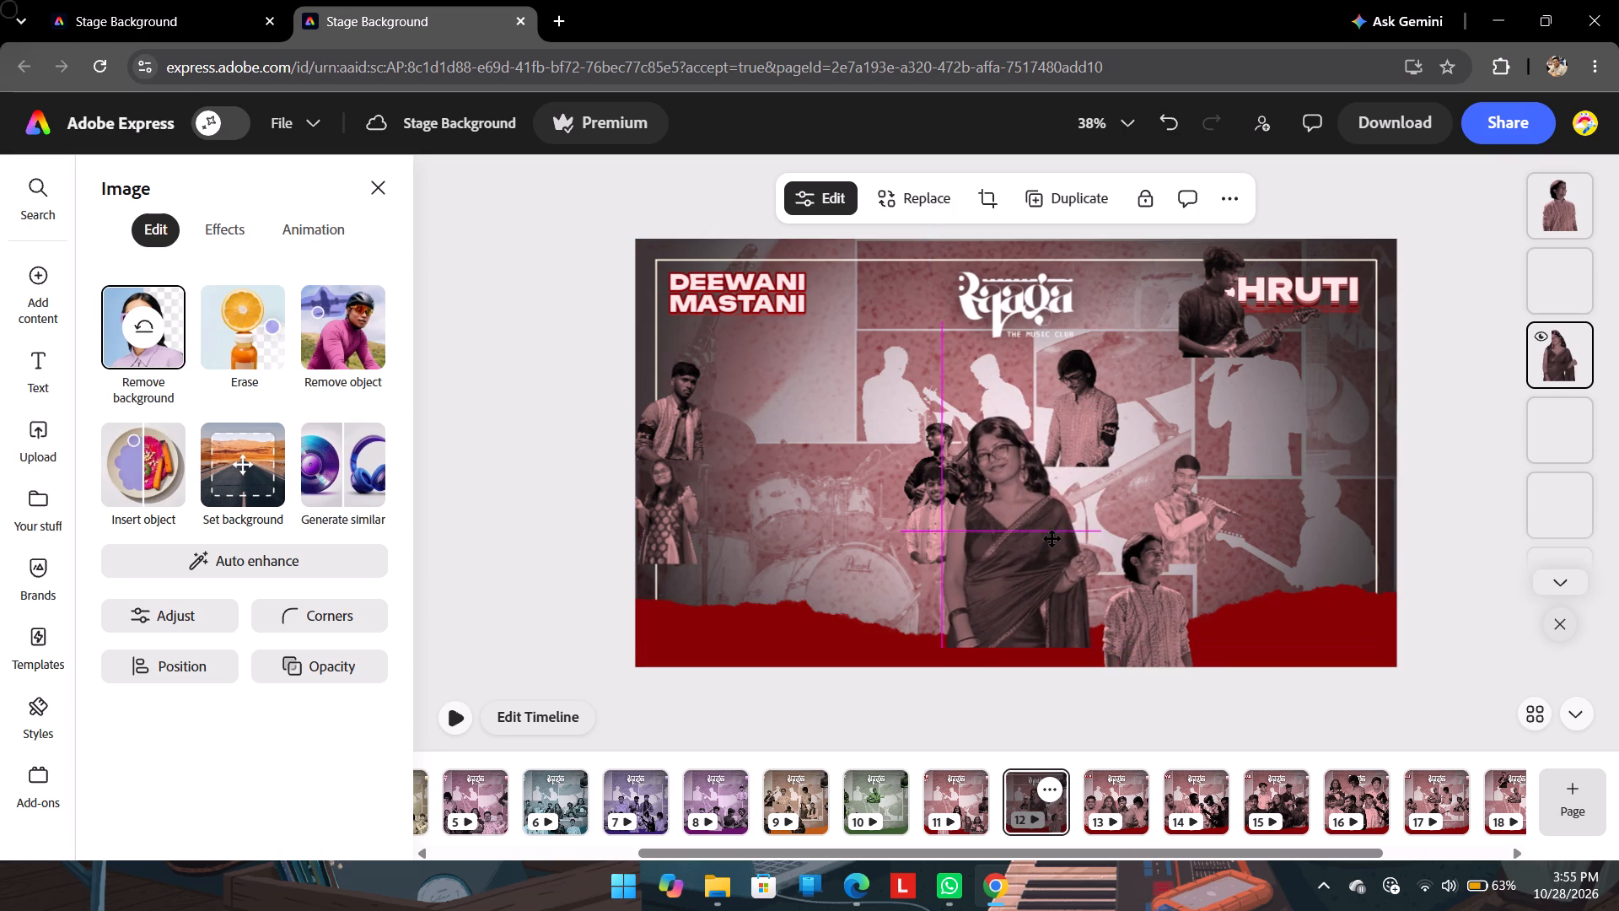
left_click_drag(1052, 539, 1042, 533)
left_click_drag(932, 408, 912, 397)
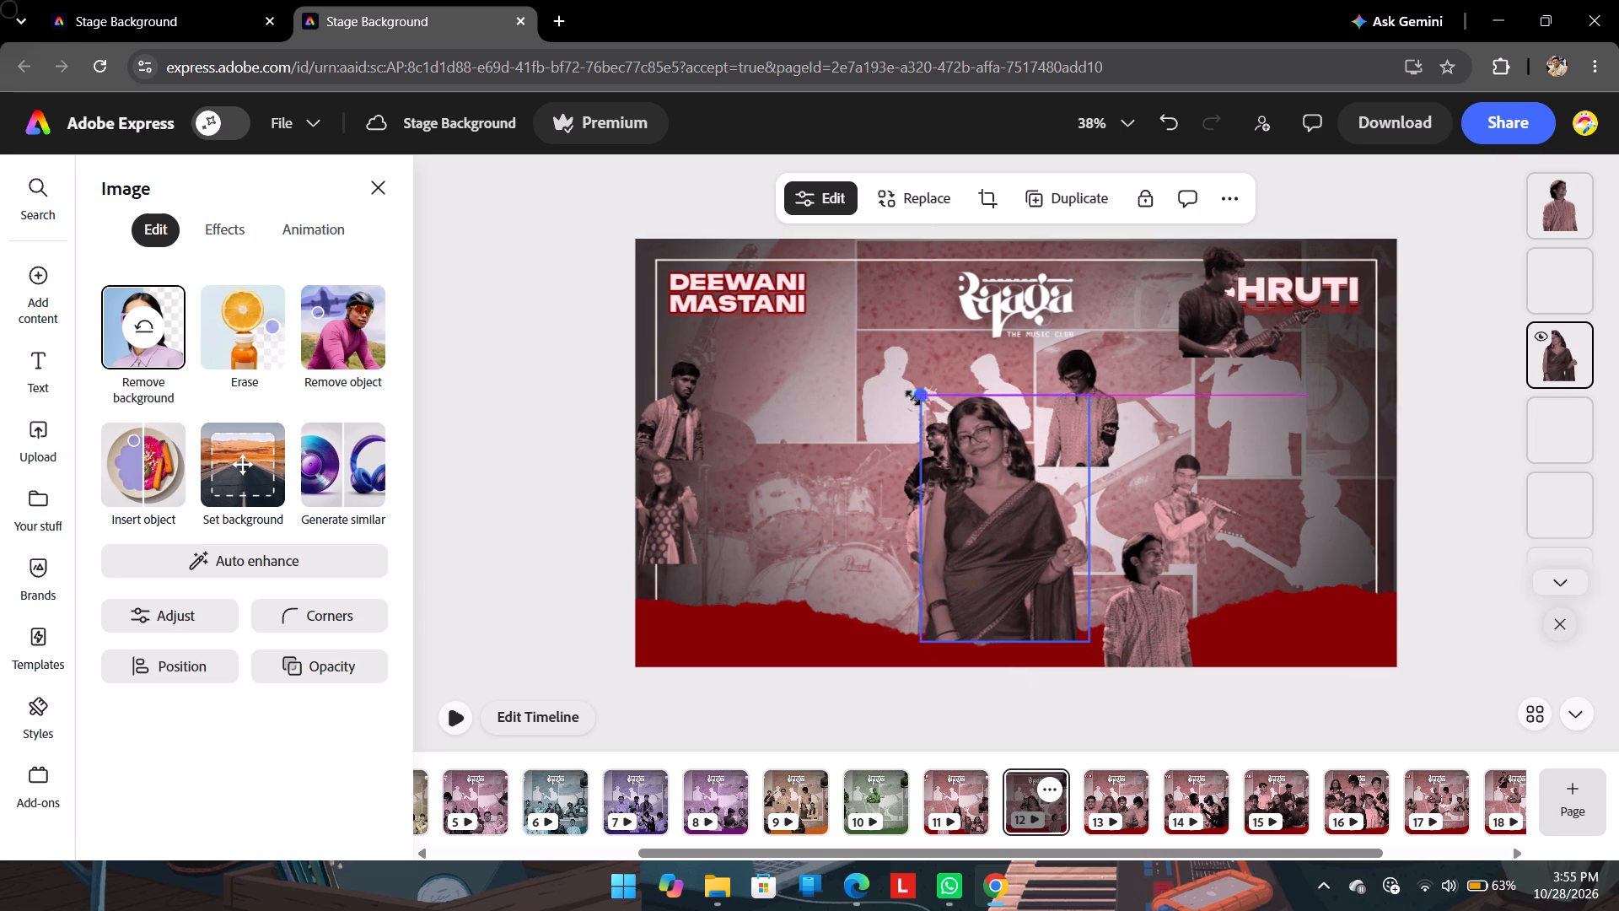
left_click_drag(912, 397, 906, 390)
left_click_drag(976, 459, 985, 462)
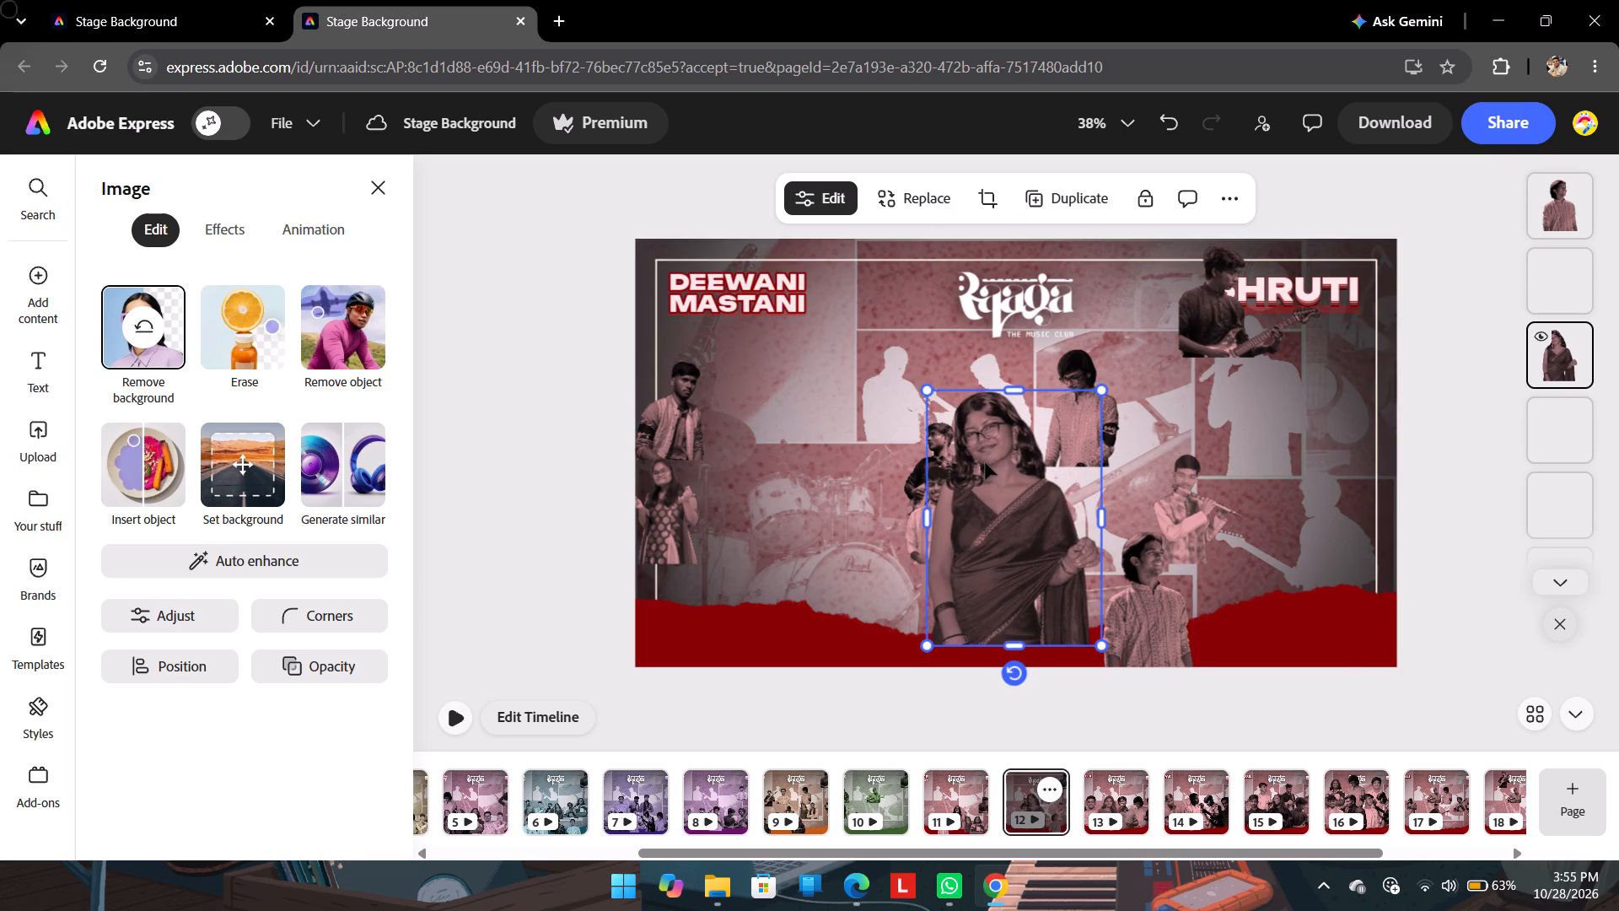
left_click_drag(1030, 535, 1056, 545)
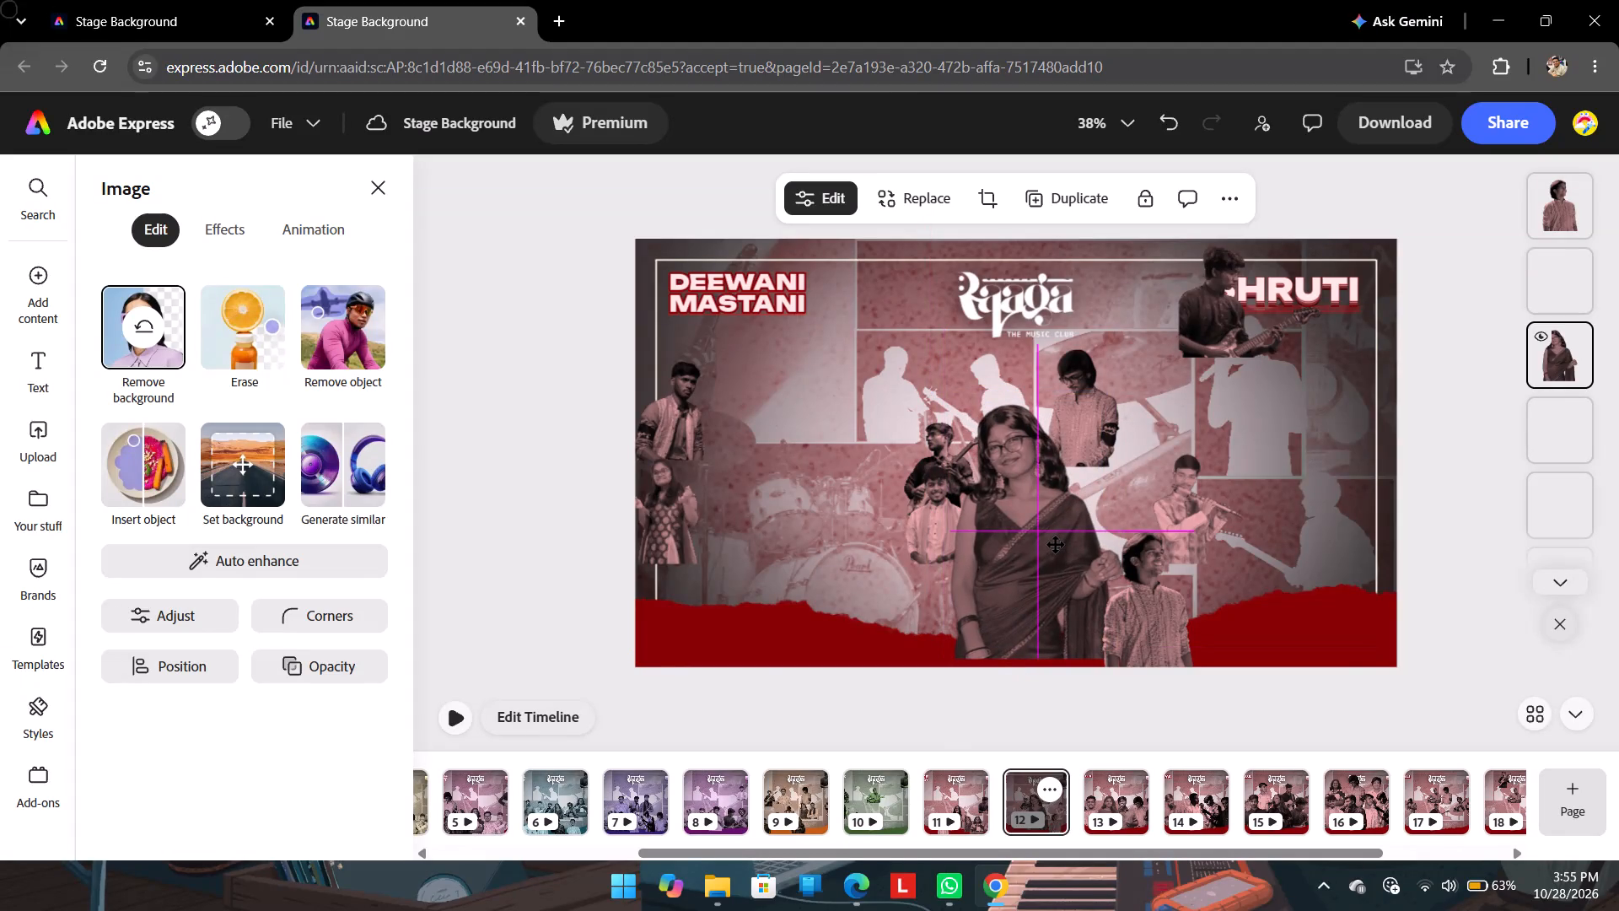
left_click_drag(1056, 545, 1054, 542)
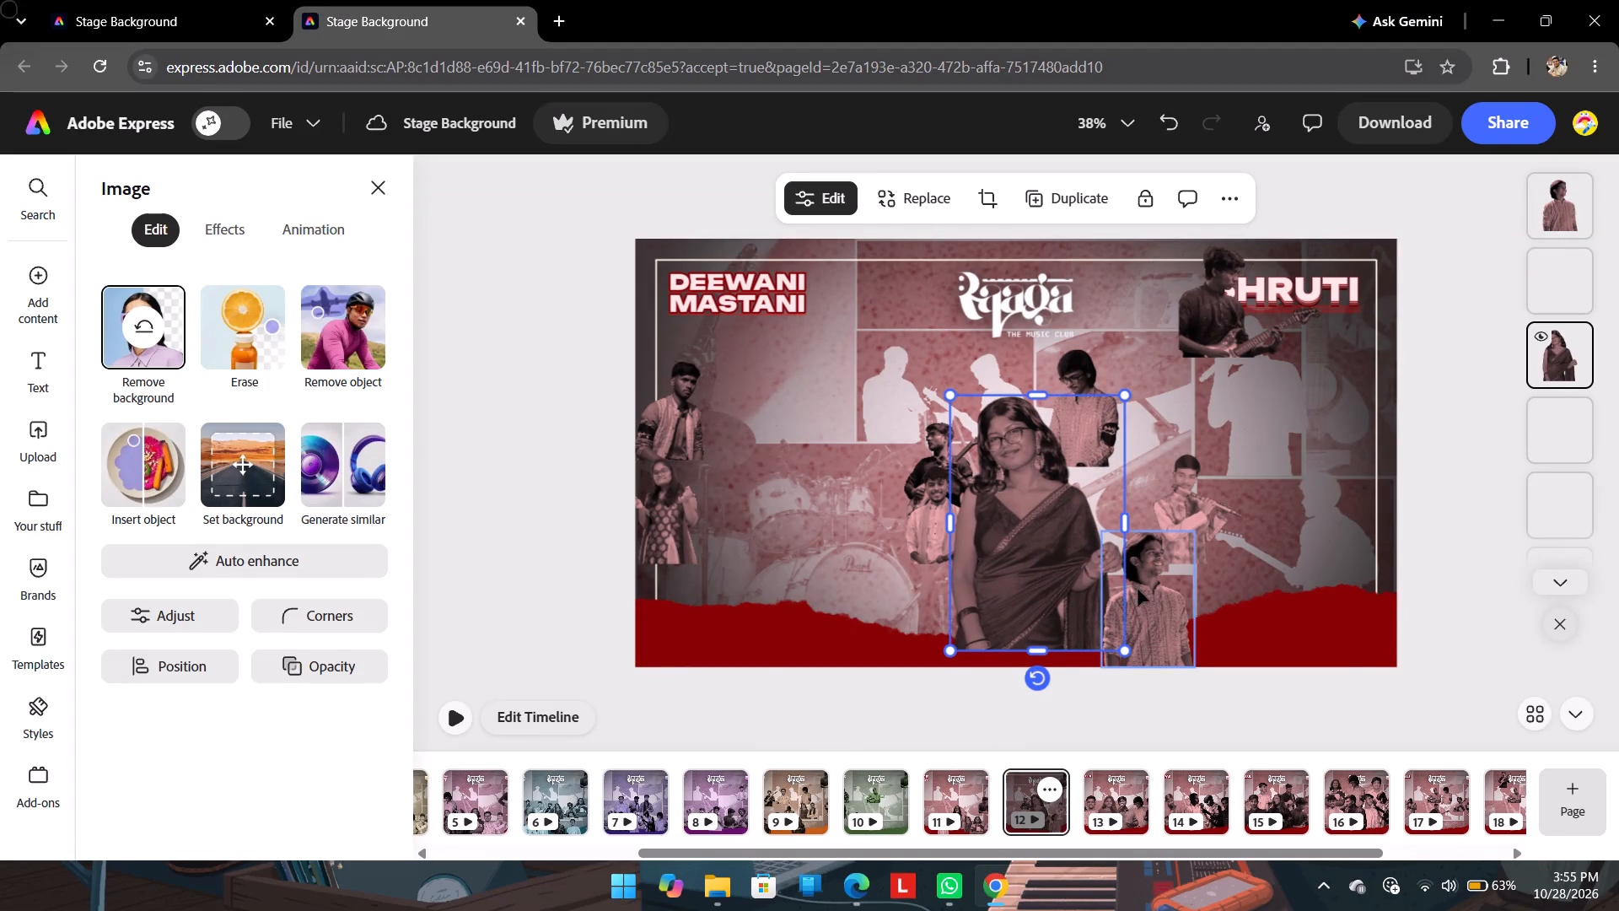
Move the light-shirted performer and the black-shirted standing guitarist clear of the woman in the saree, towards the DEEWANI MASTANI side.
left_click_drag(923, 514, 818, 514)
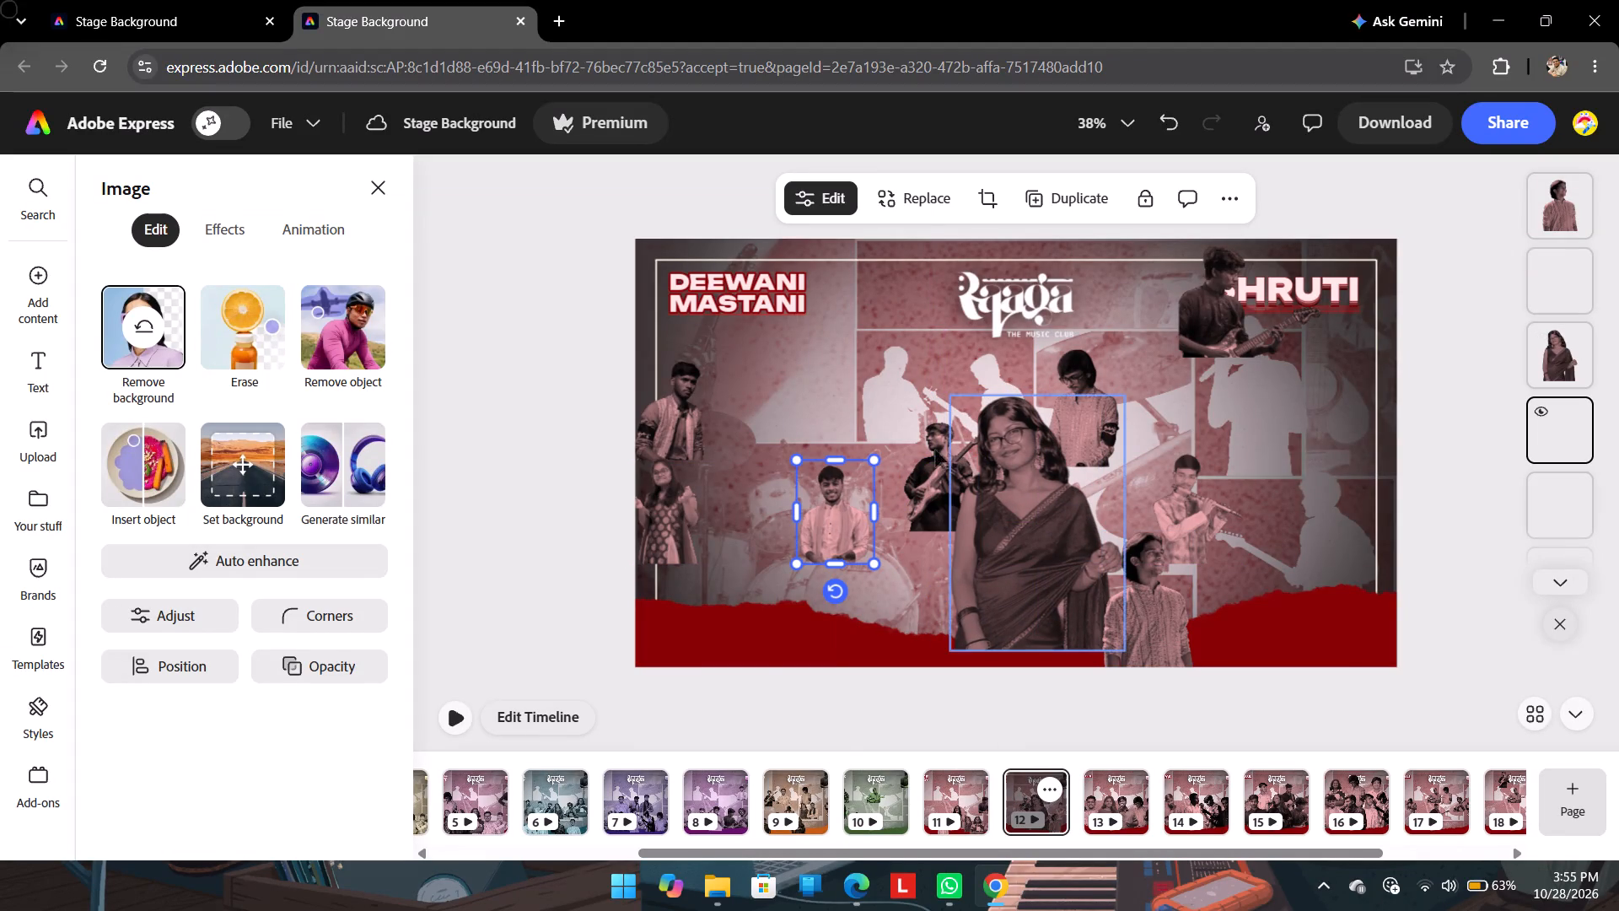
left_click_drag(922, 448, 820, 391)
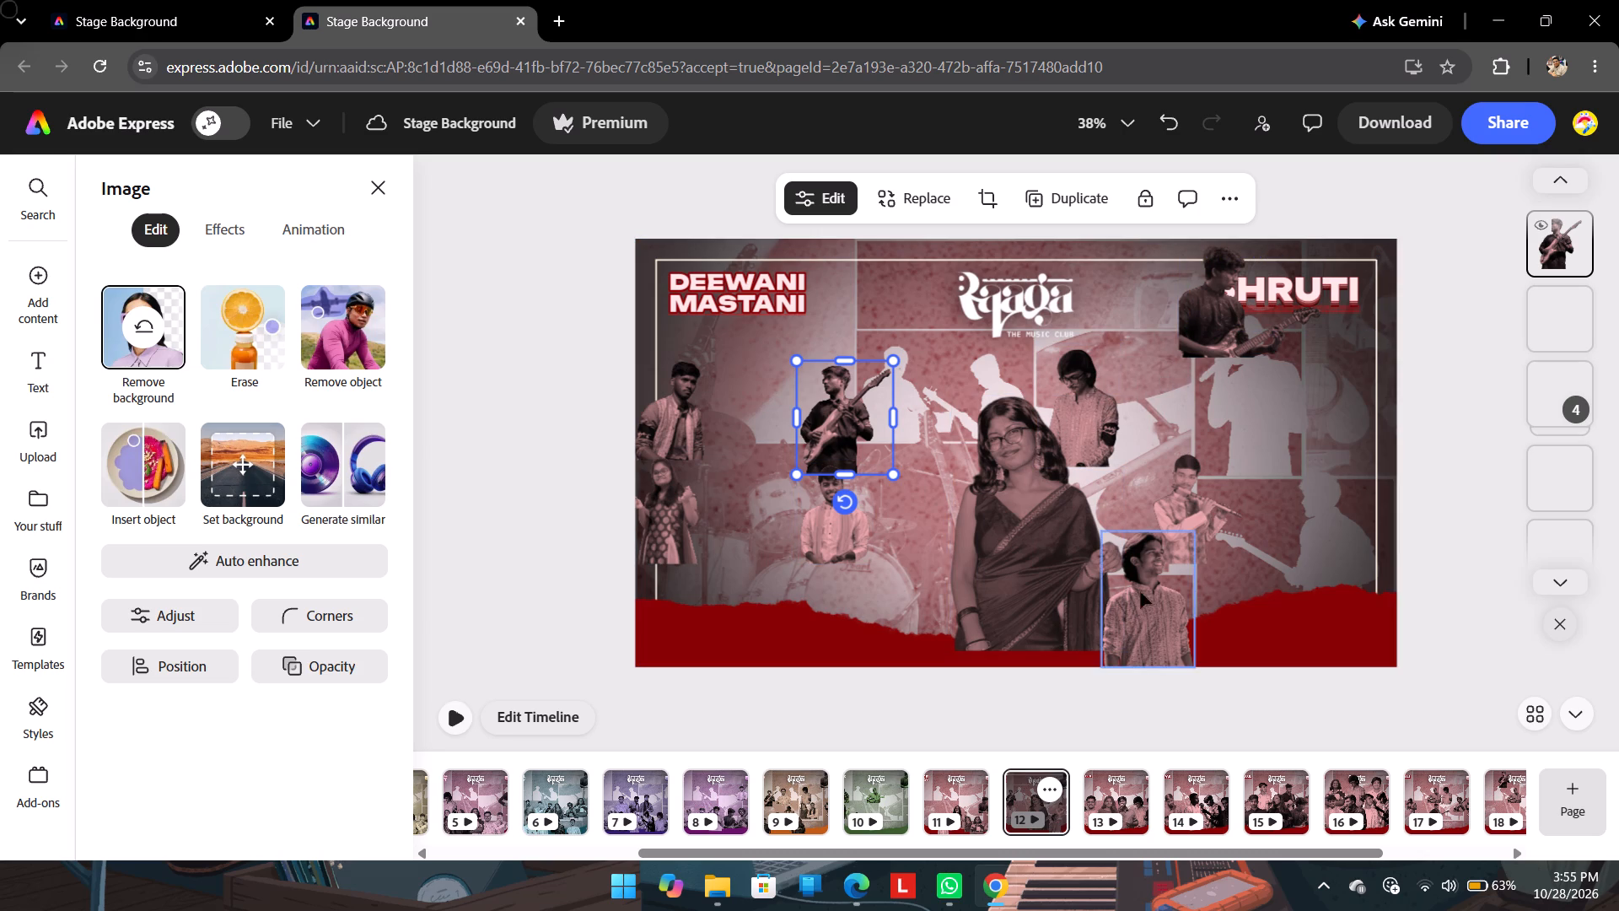
Enlarge the capped performer to front-row height on the saree woman's SHRUTI side, and shift the flute player outward.
left_click(1165, 605)
left_click_drag(1097, 529, 1086, 518)
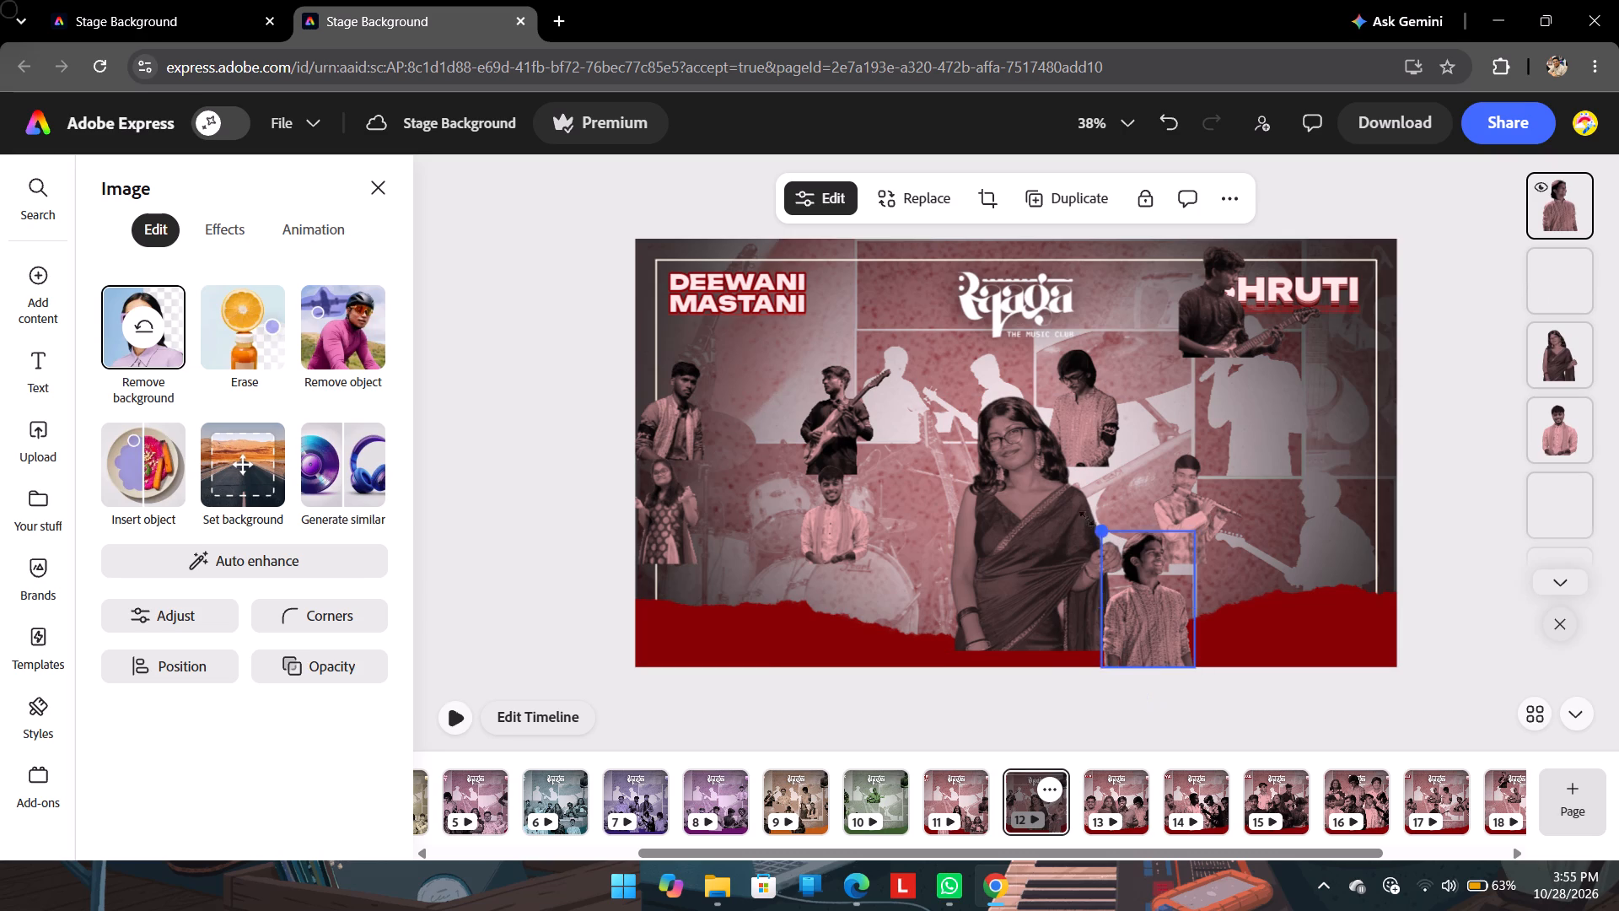
left_click_drag(1086, 518, 1048, 418)
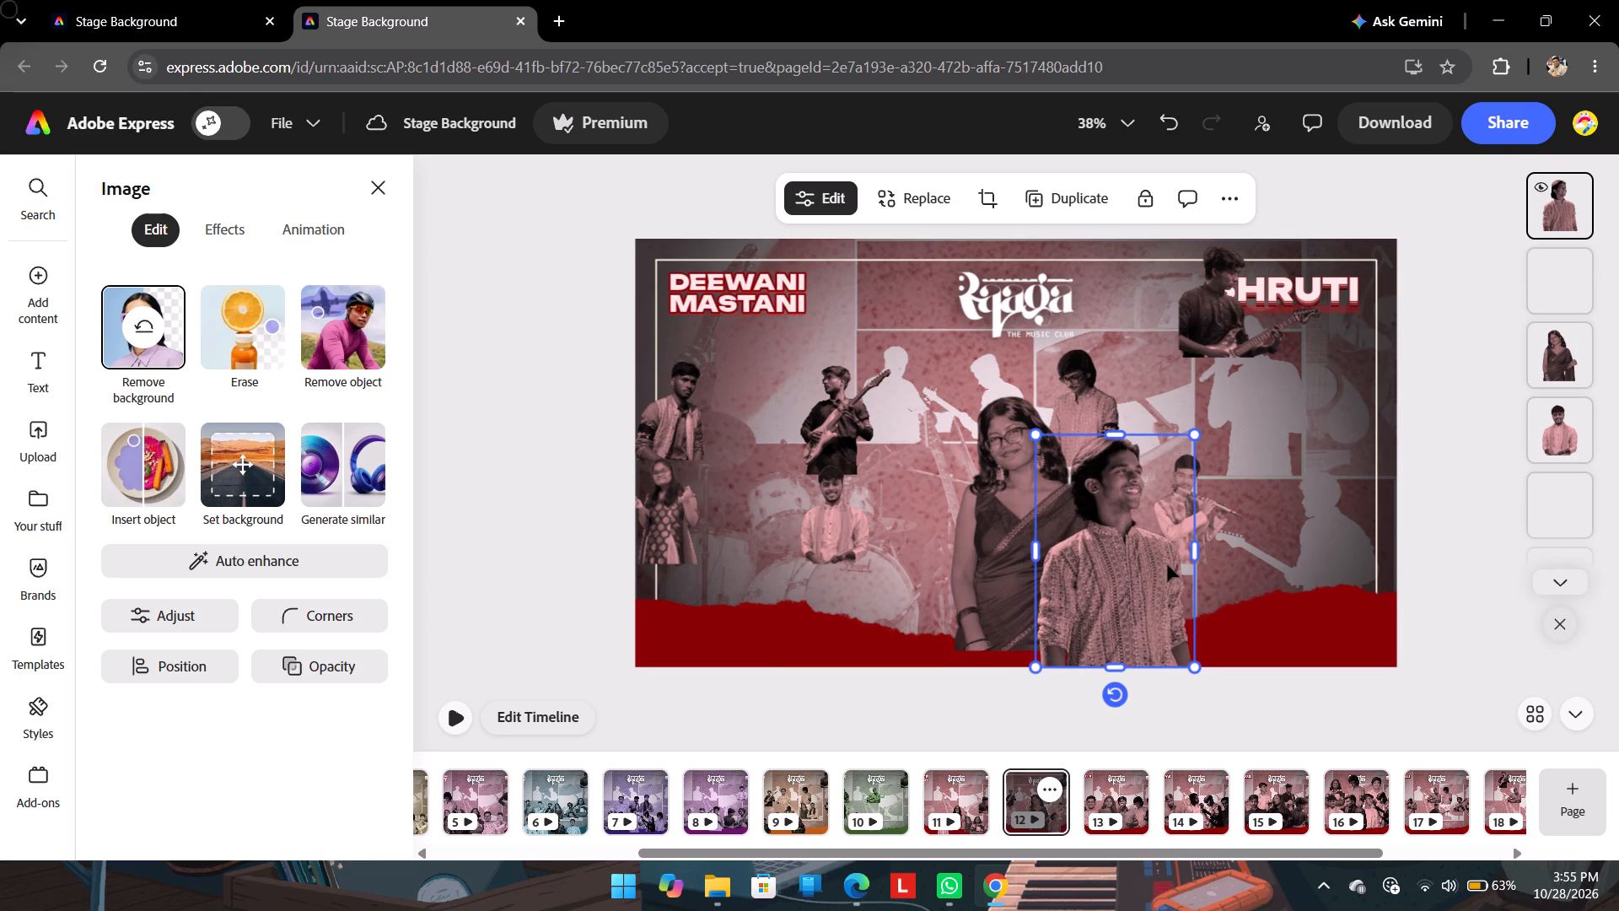
left_click_drag(1167, 564, 1202, 539)
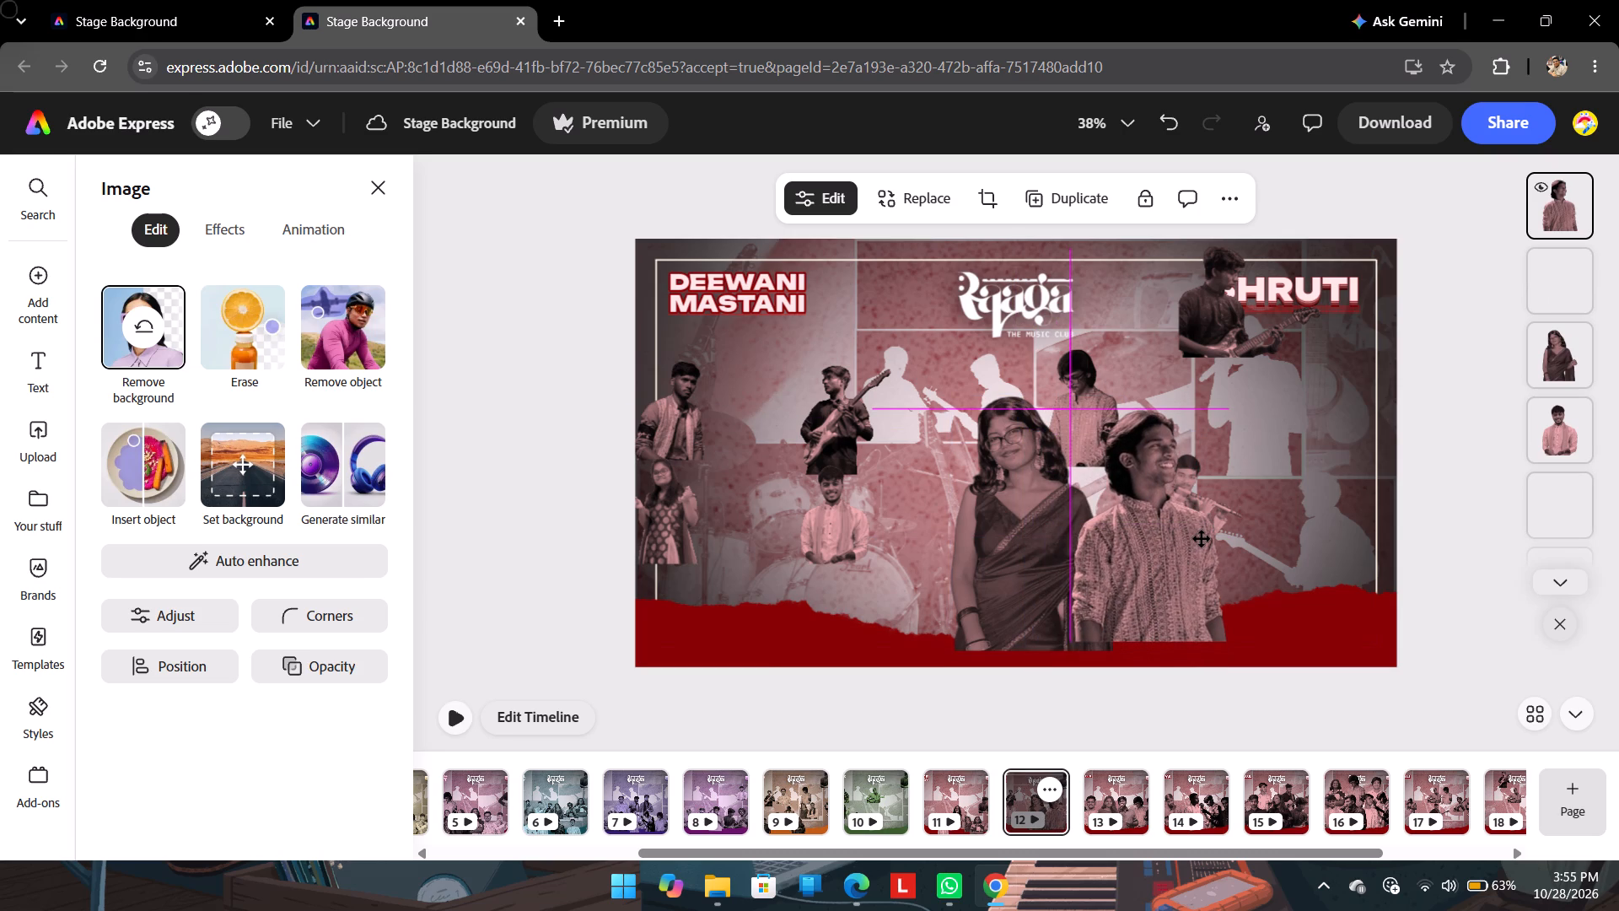
left_click_drag(1202, 539, 1198, 539)
left_click_drag(1242, 488, 1343, 515)
Enlarge the bespectacled kurta performer to front-row height on the DEEWANI MASTANI side, leaving a gap between him and the woman in the saree.
left_click_drag(1084, 363, 901, 509)
left_click_drag(855, 494, 762, 389)
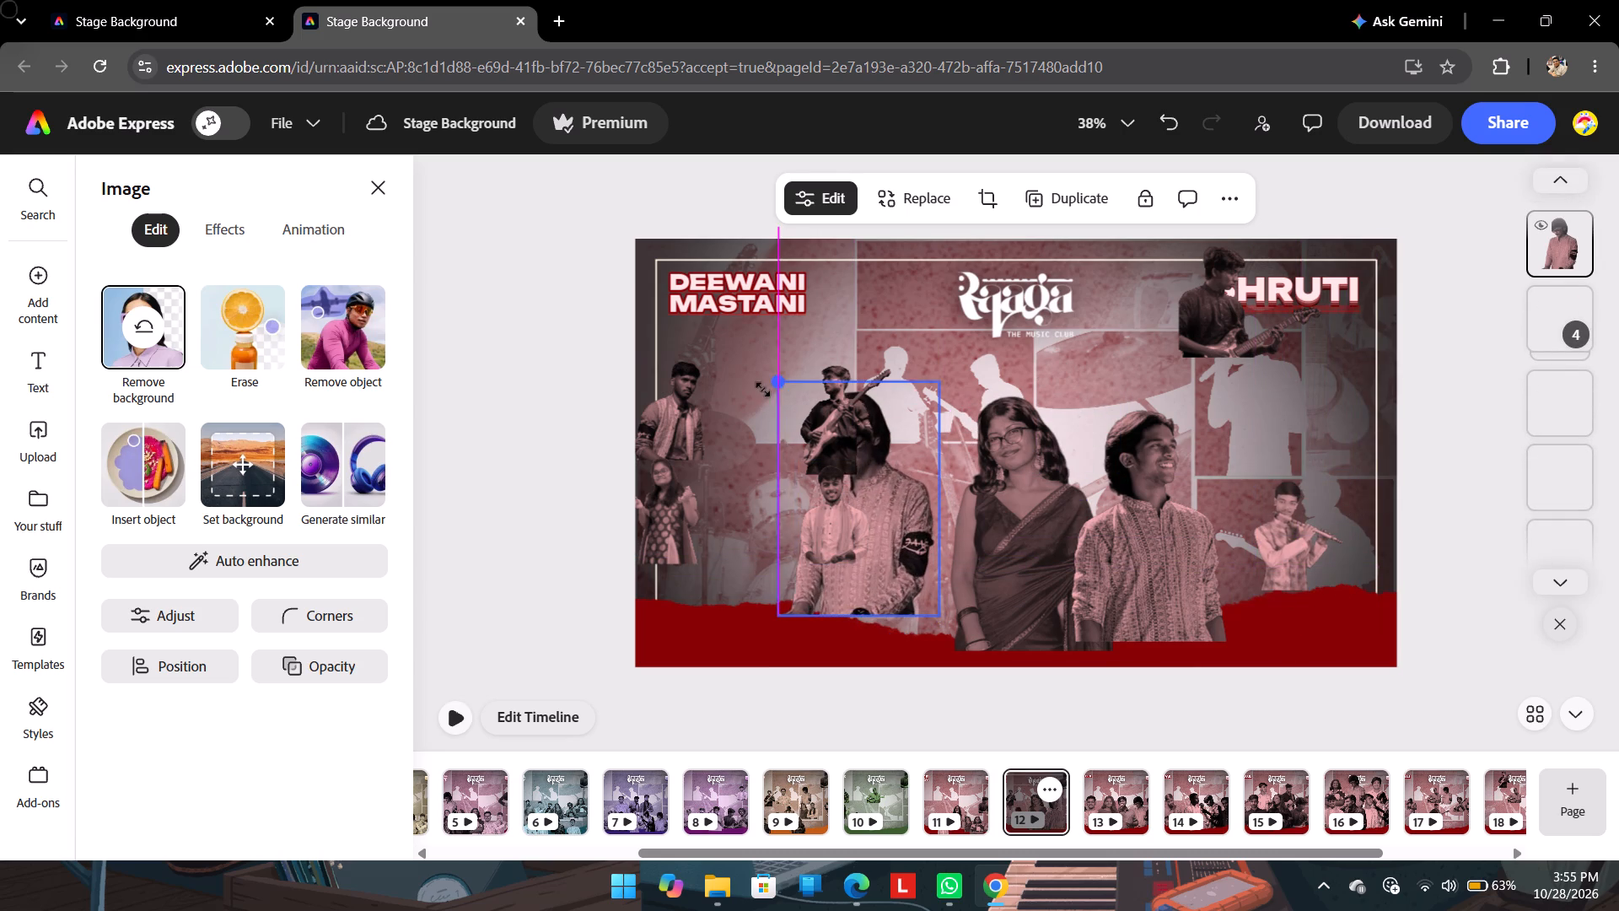
left_click_drag(762, 389, 750, 378)
left_click_drag(916, 513, 960, 539)
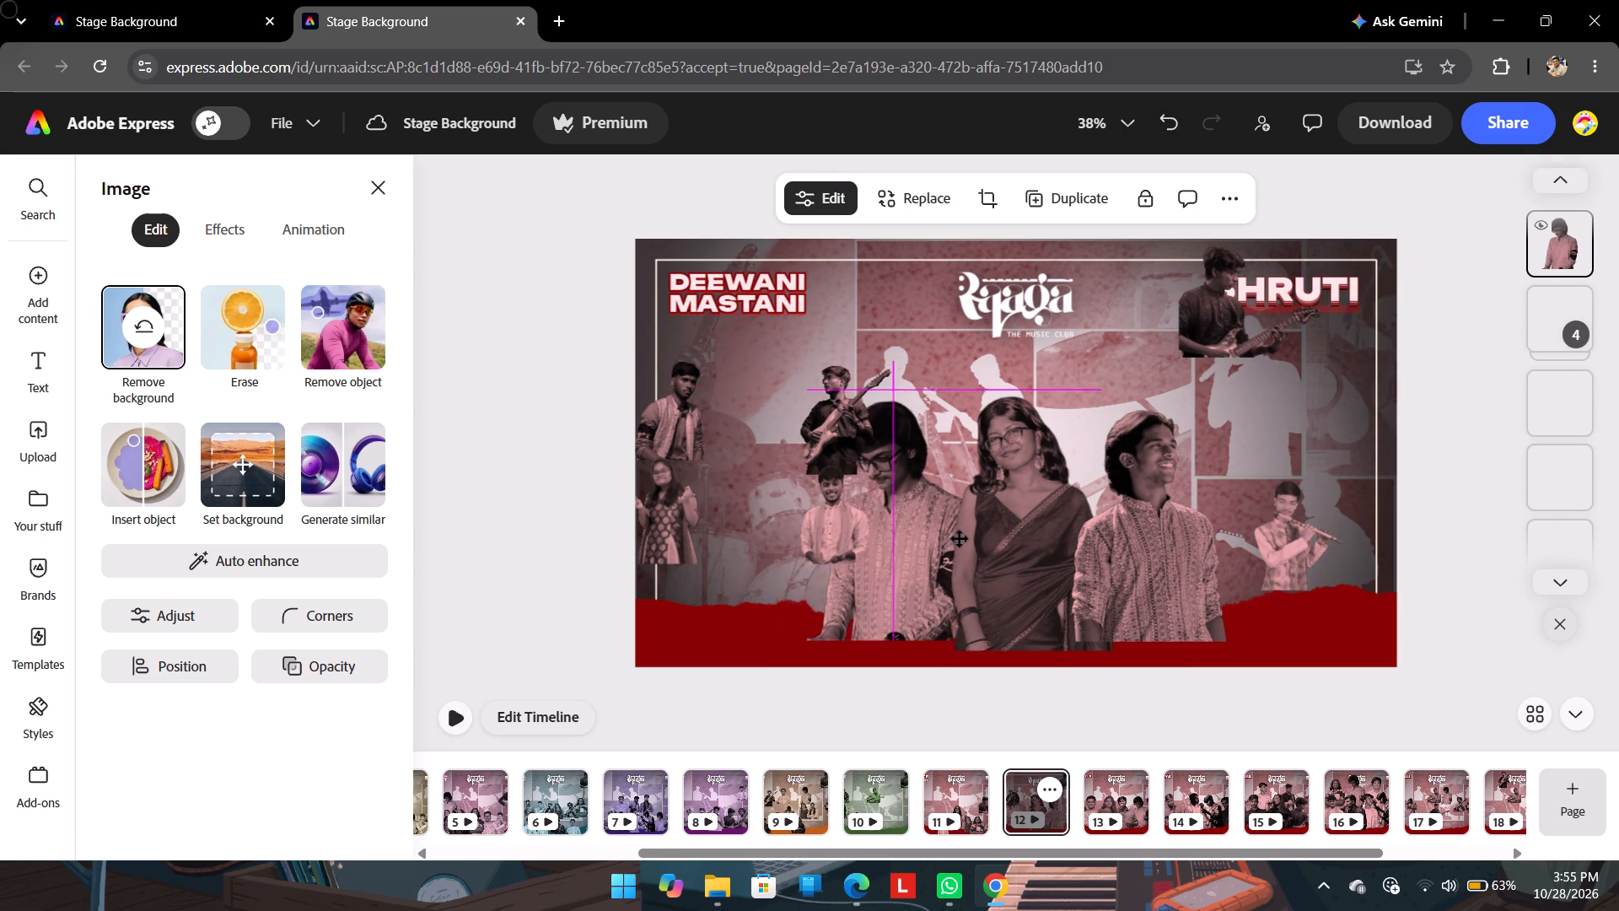
left_click_drag(960, 539, 958, 547)
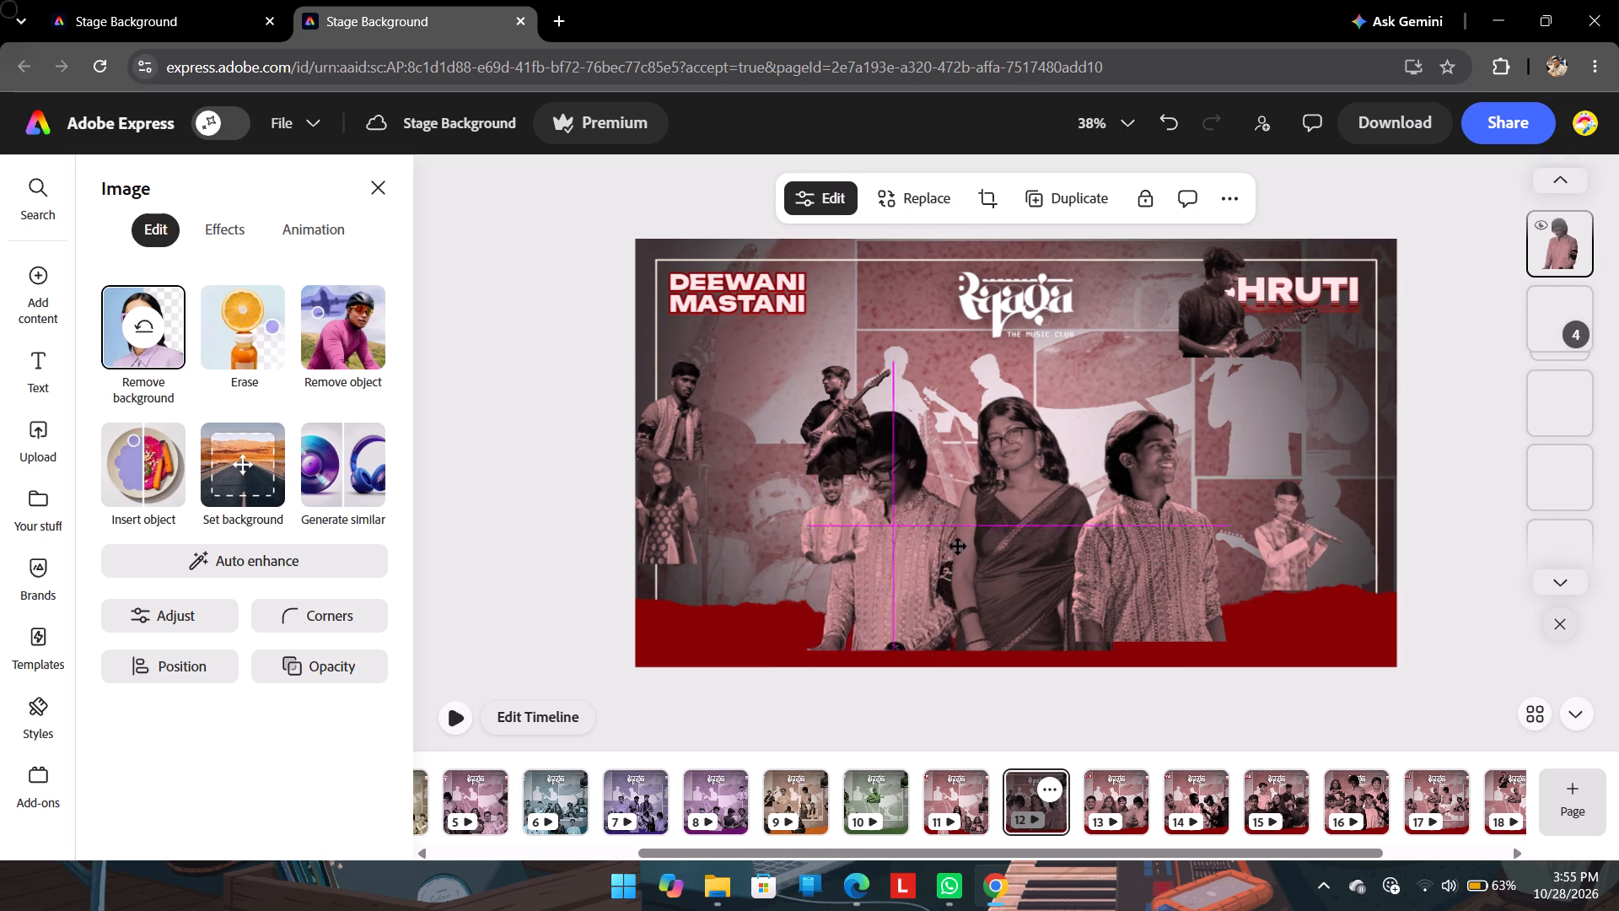
left_click_drag(958, 547, 962, 540)
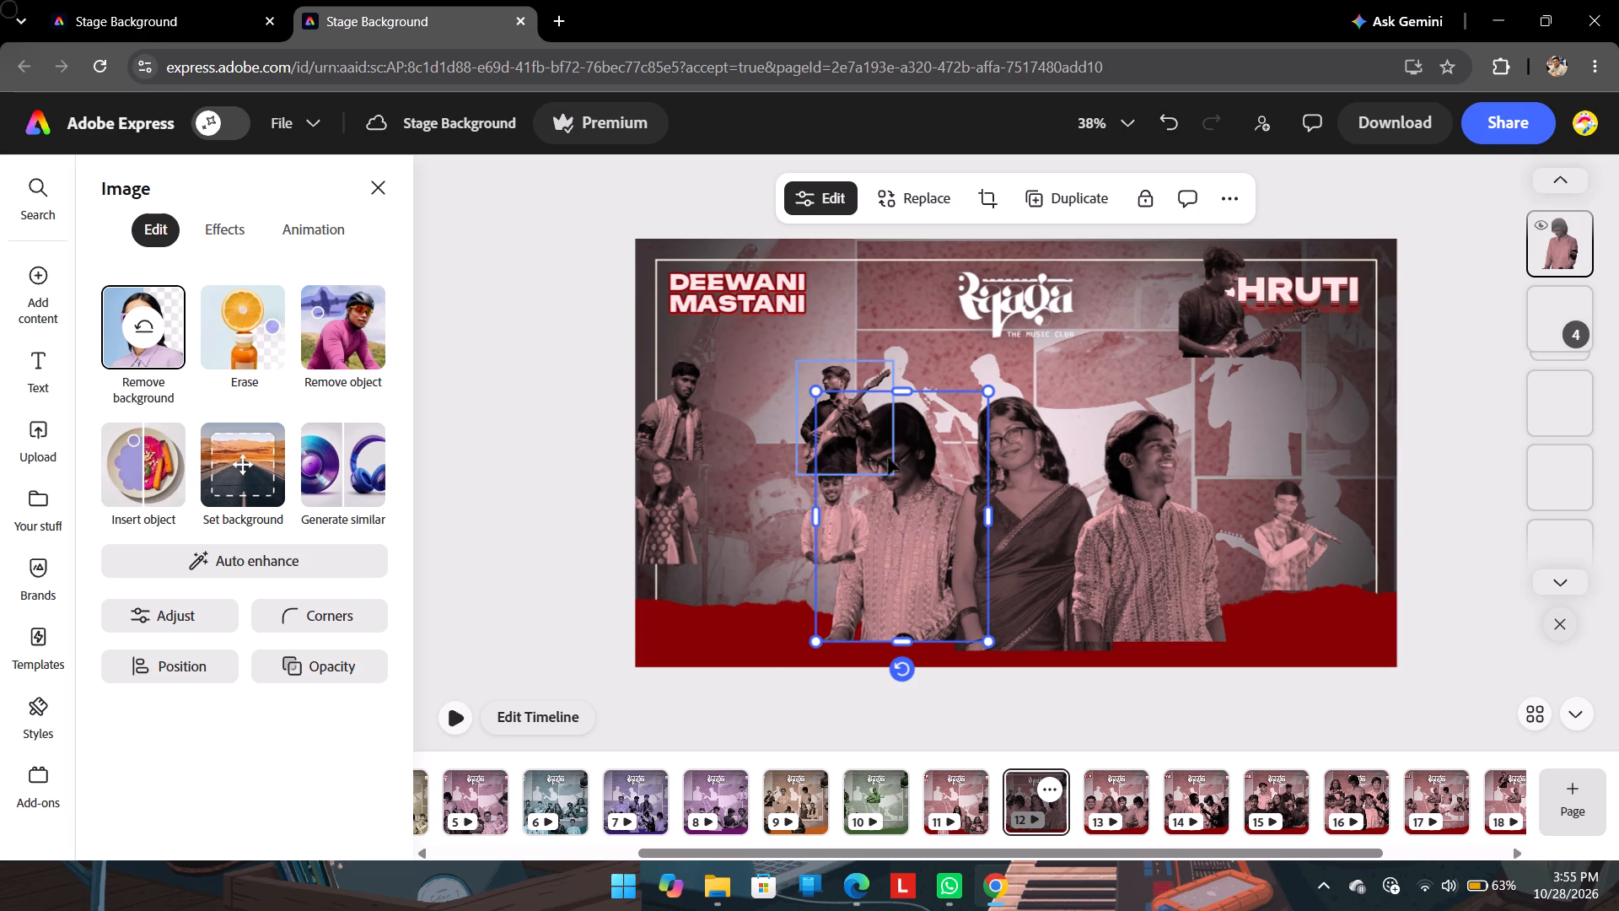
left_click_drag(922, 524, 766, 516)
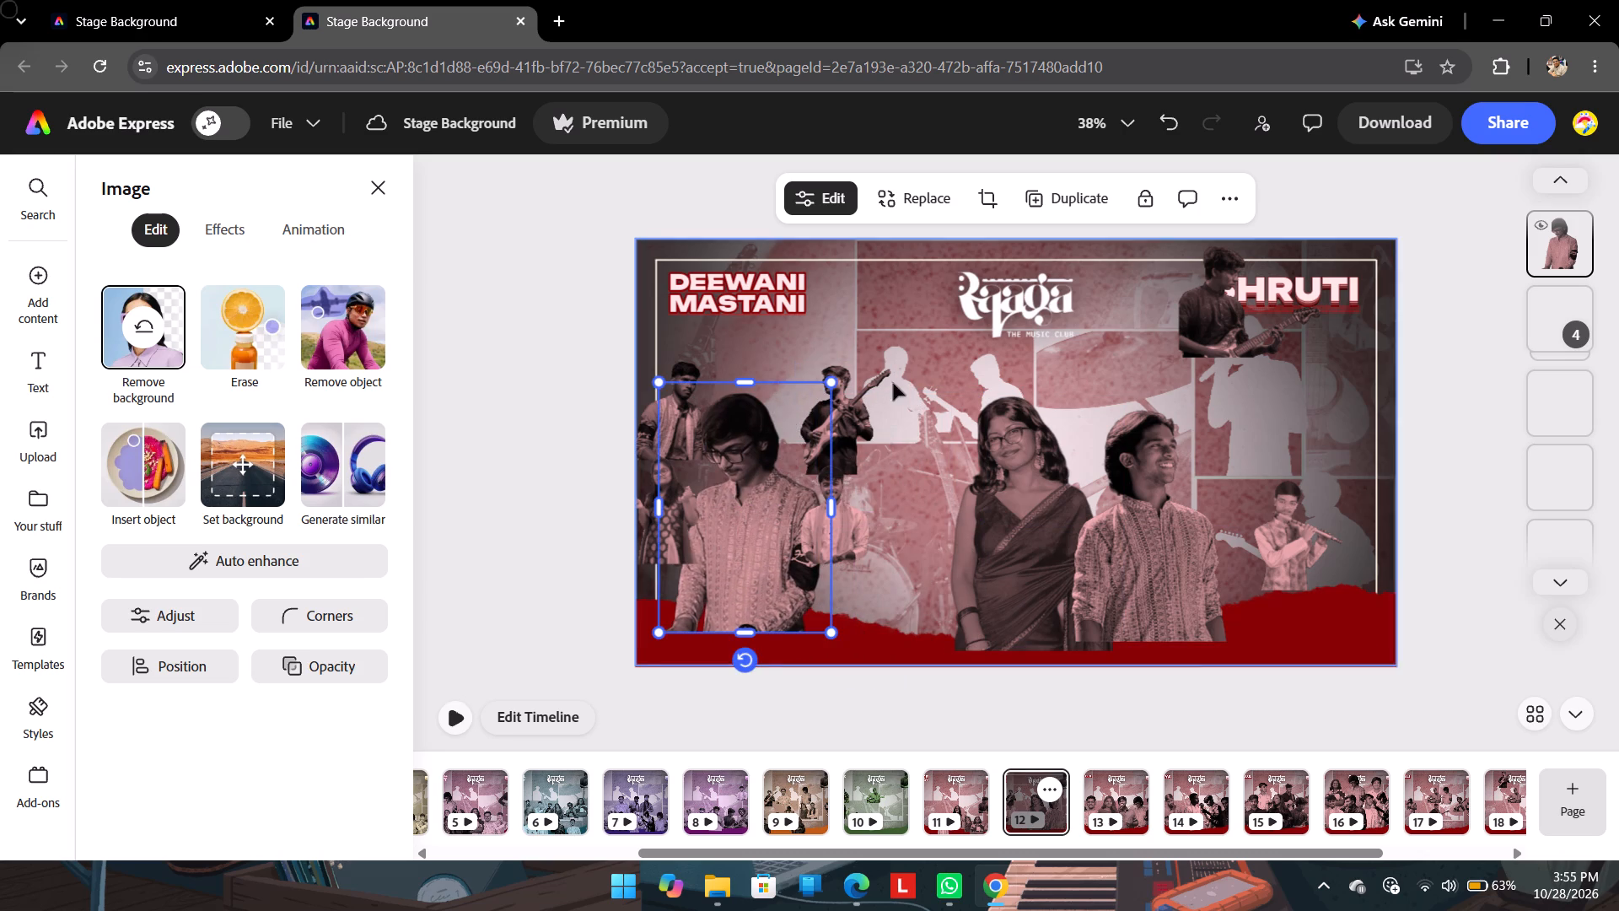
Enlarge the black-shirted standing guitarist and place him between the bespectacled kurta performer and the woman in the saree.
left_click_drag(873, 388, 929, 514)
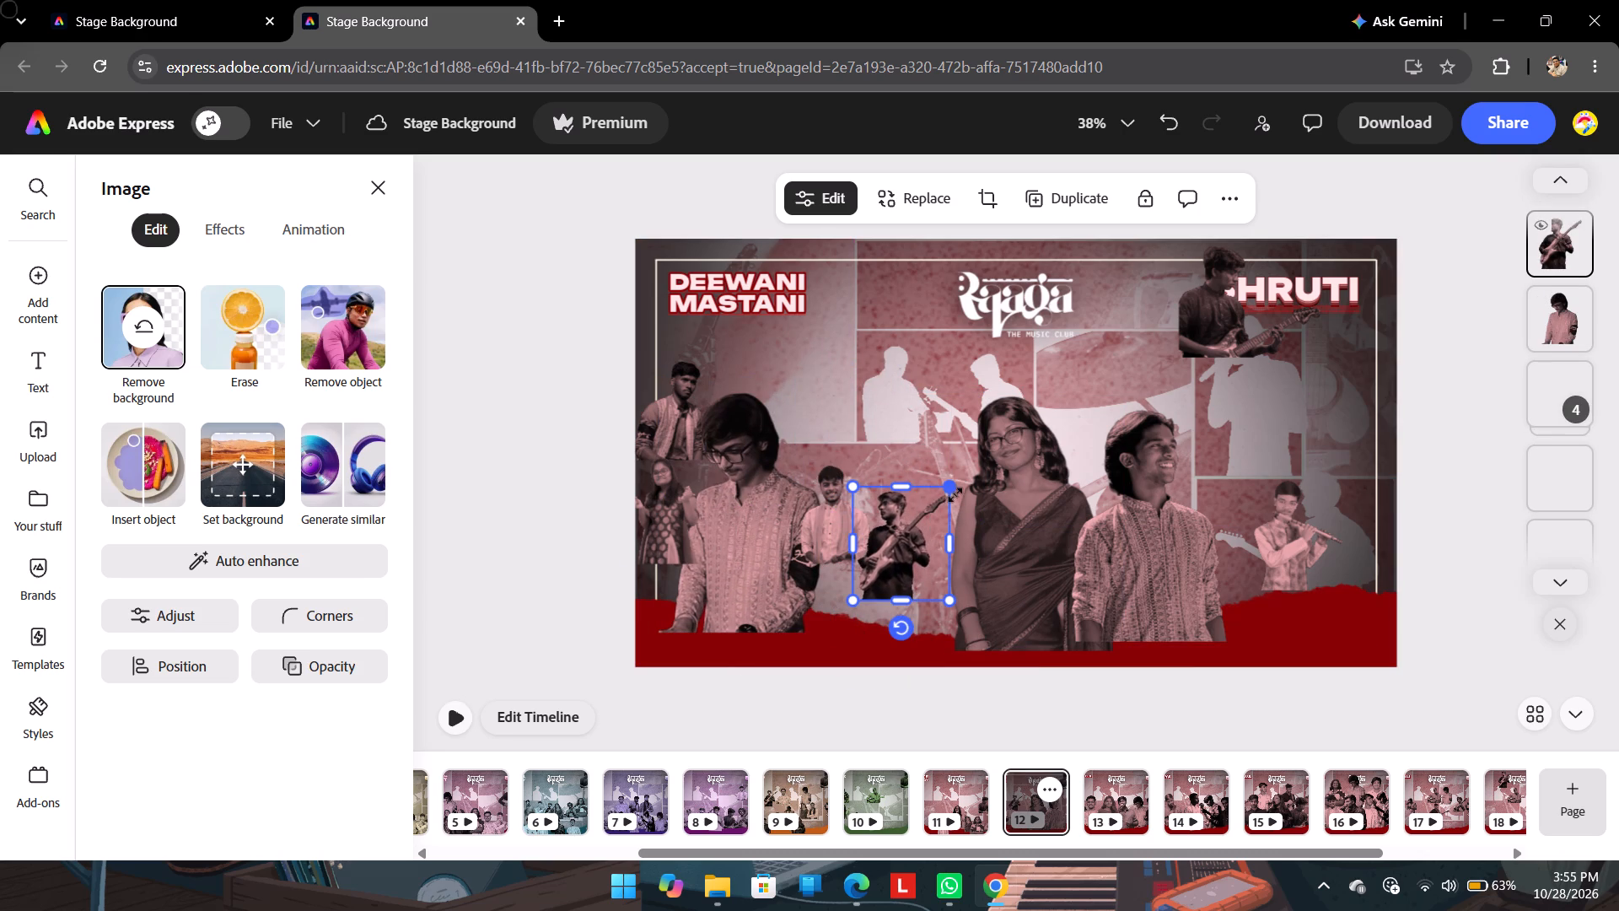
left_click_drag(955, 489, 1006, 340)
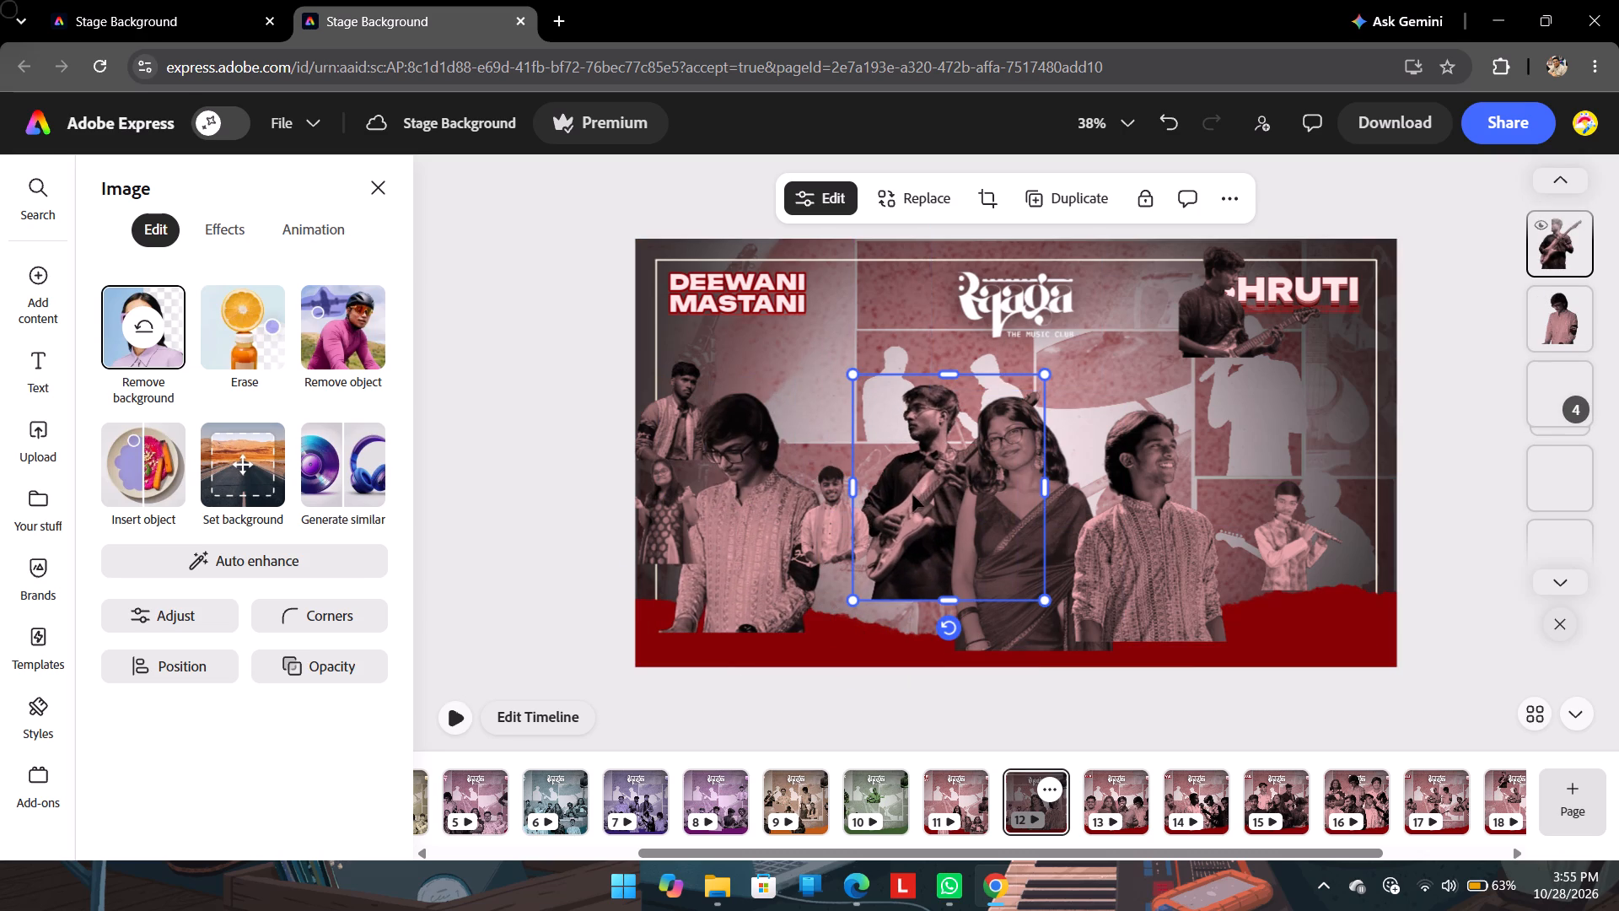
left_click_drag(912, 483, 879, 526)
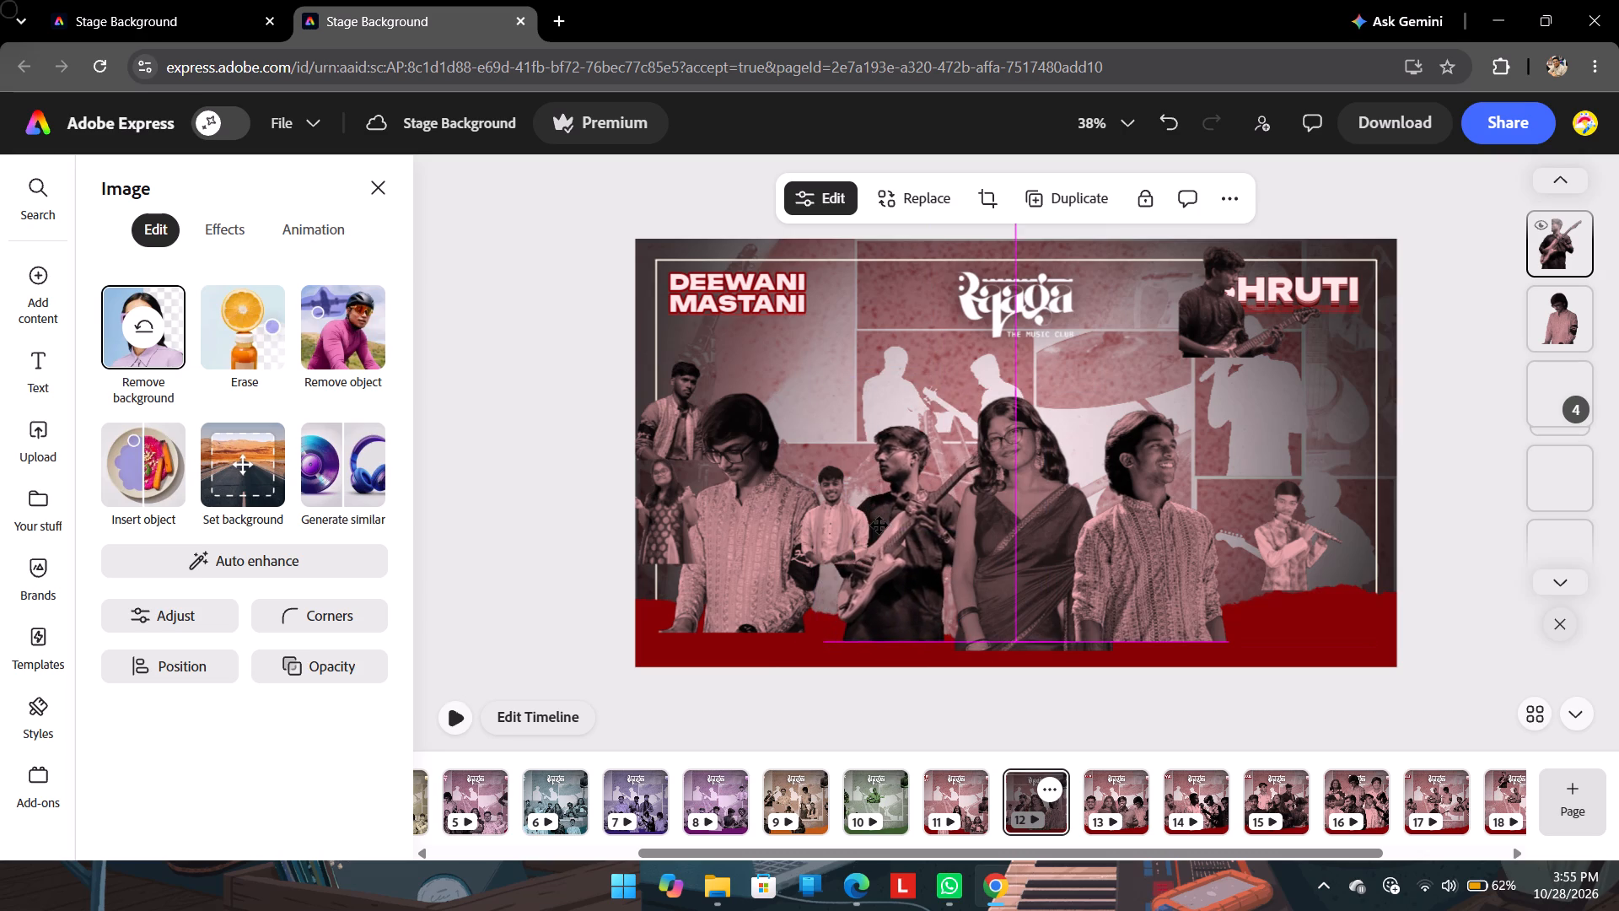
left_click_drag(879, 526, 879, 524)
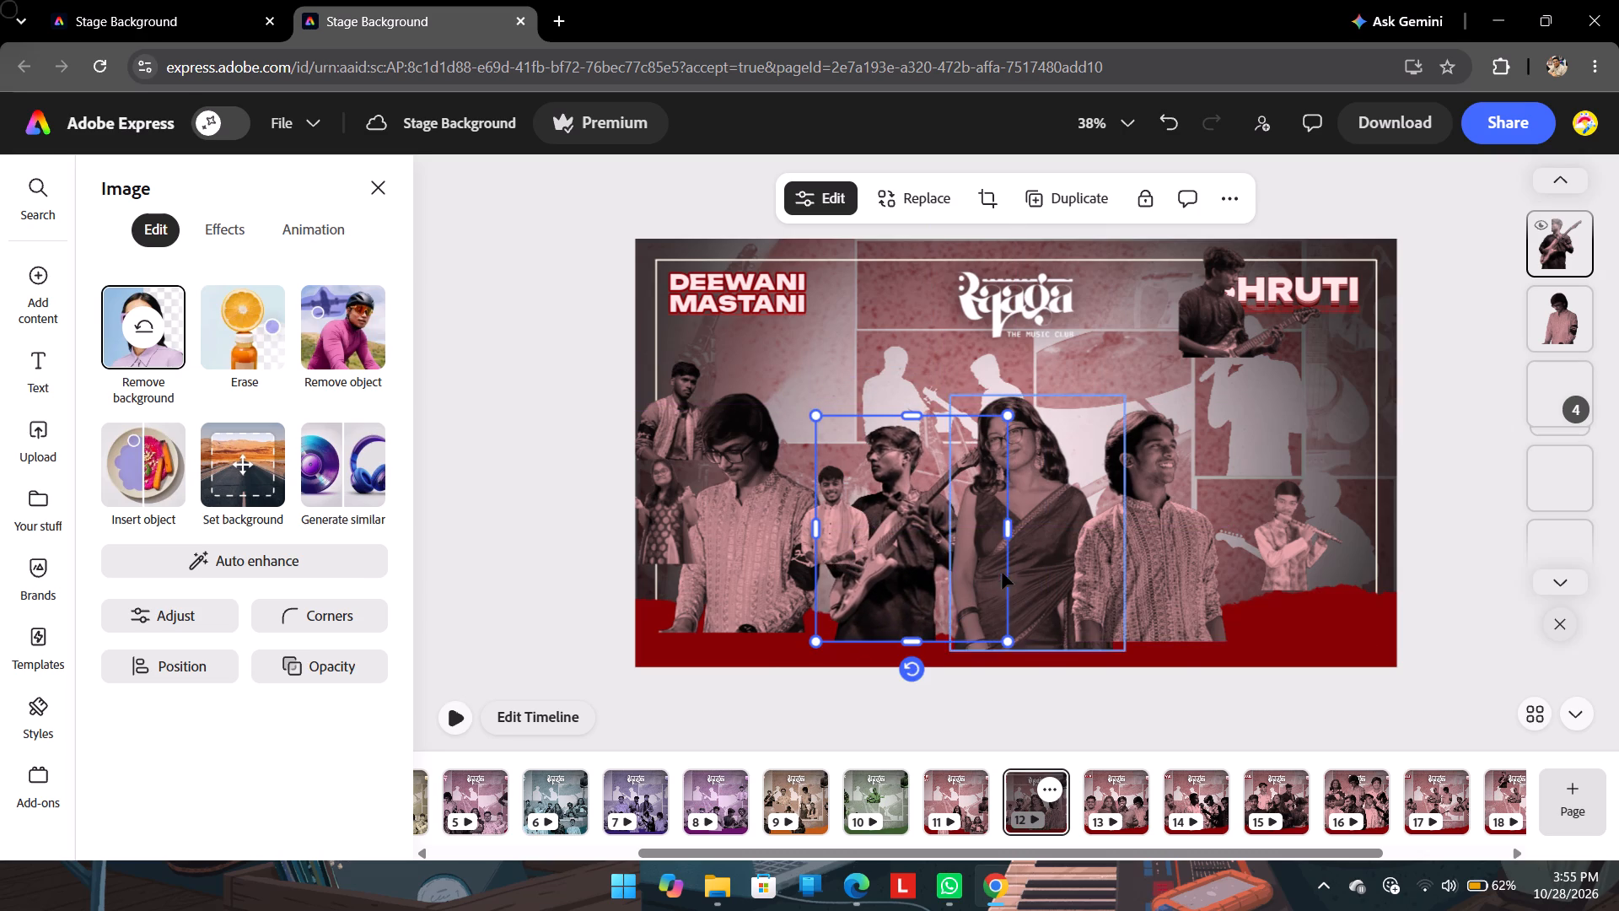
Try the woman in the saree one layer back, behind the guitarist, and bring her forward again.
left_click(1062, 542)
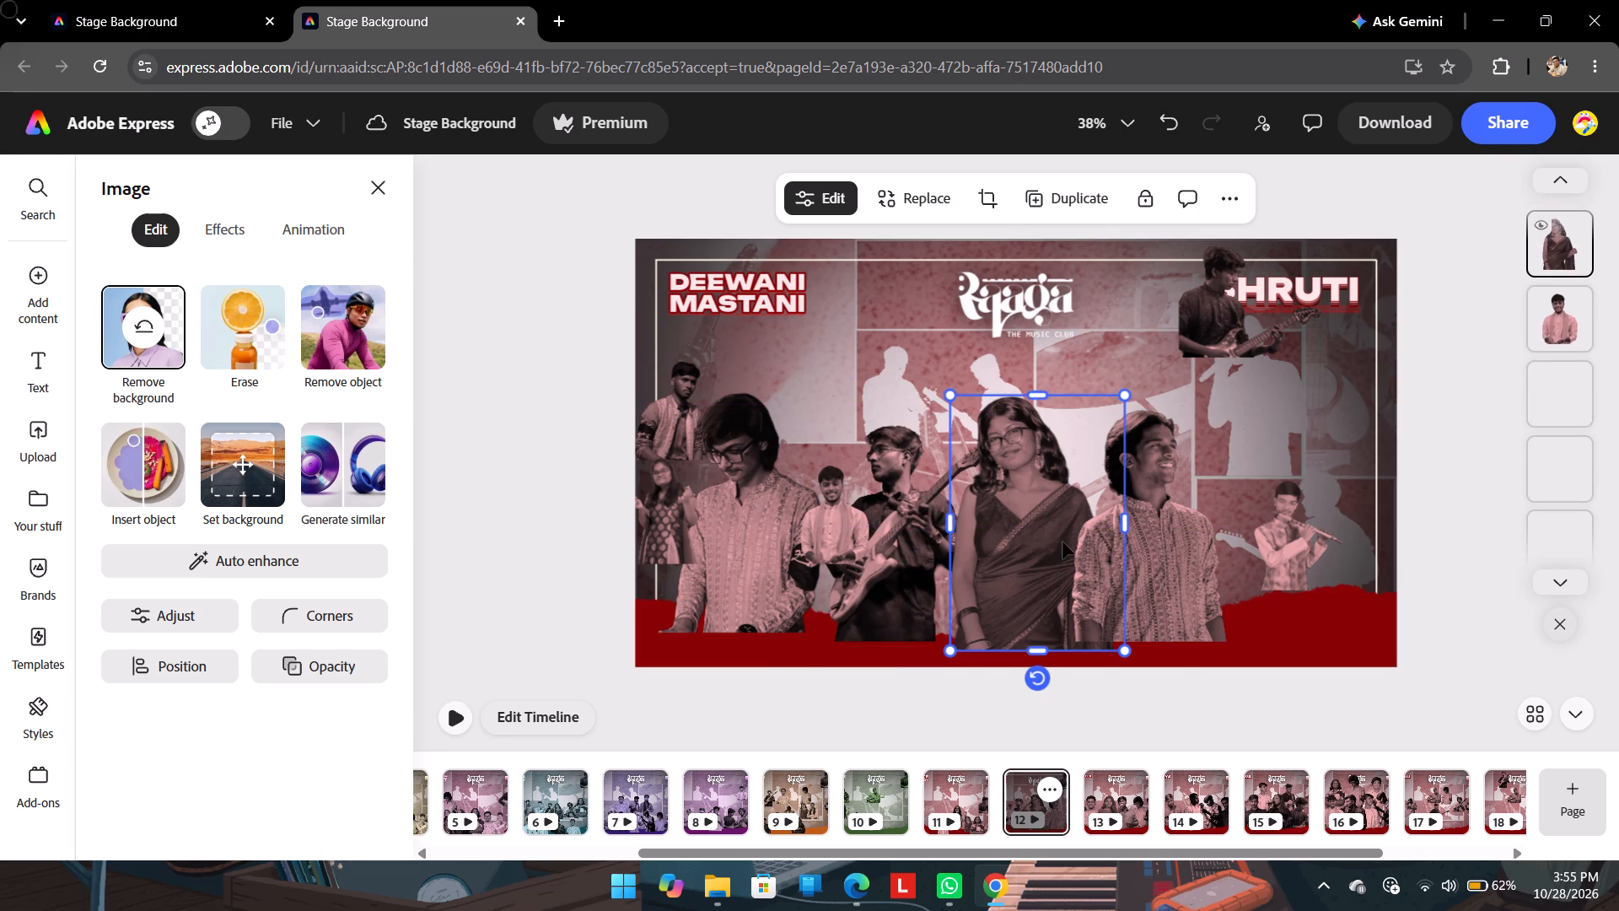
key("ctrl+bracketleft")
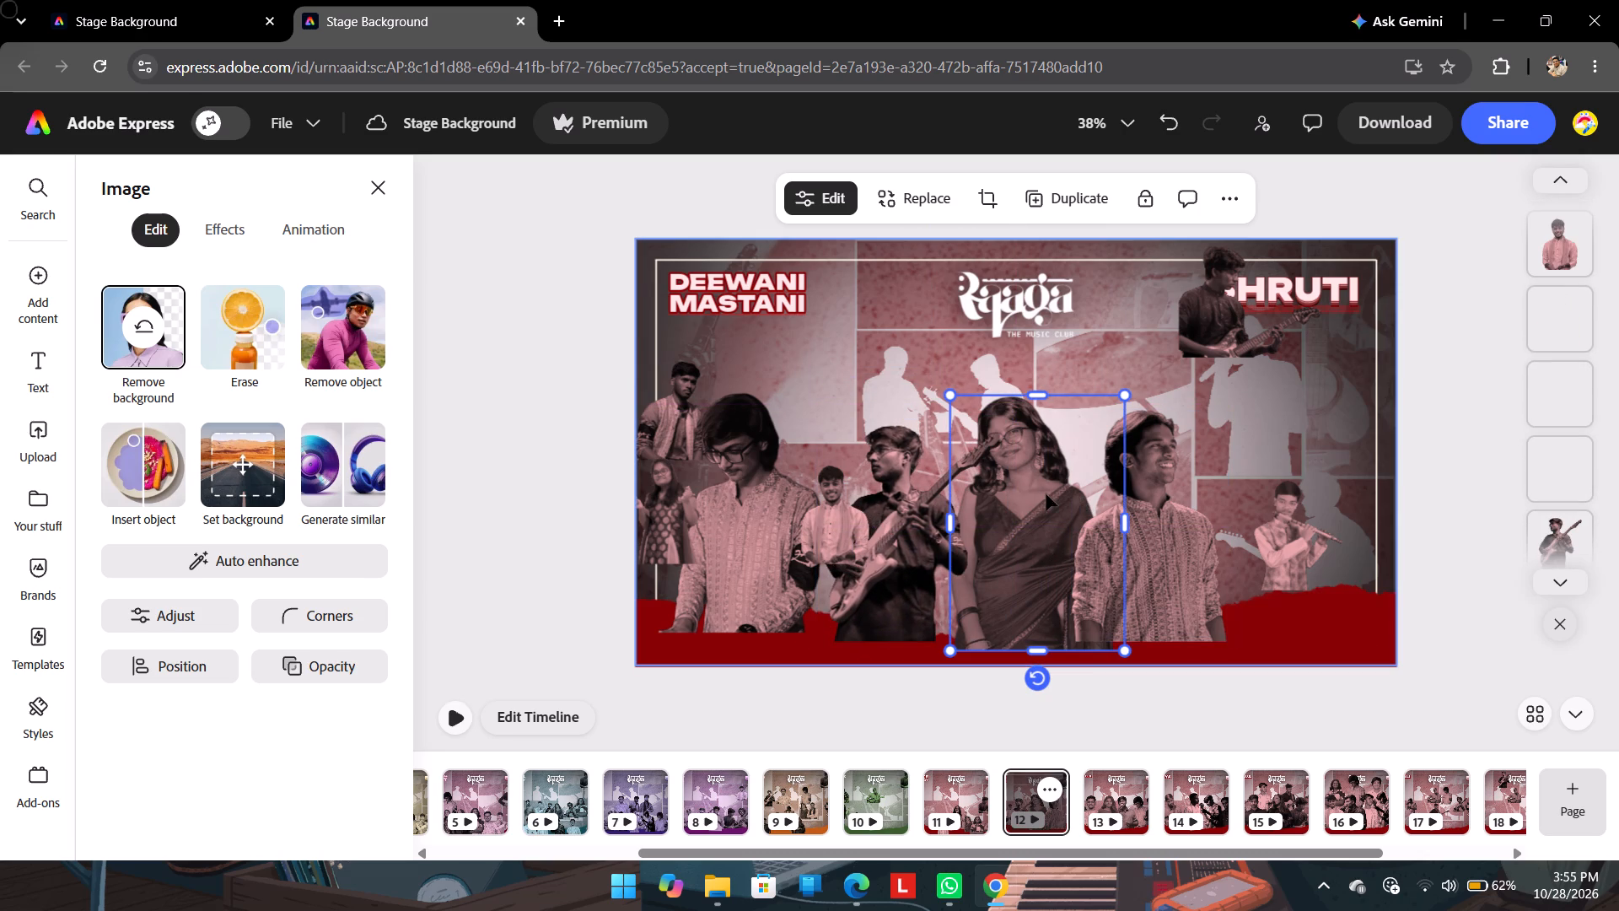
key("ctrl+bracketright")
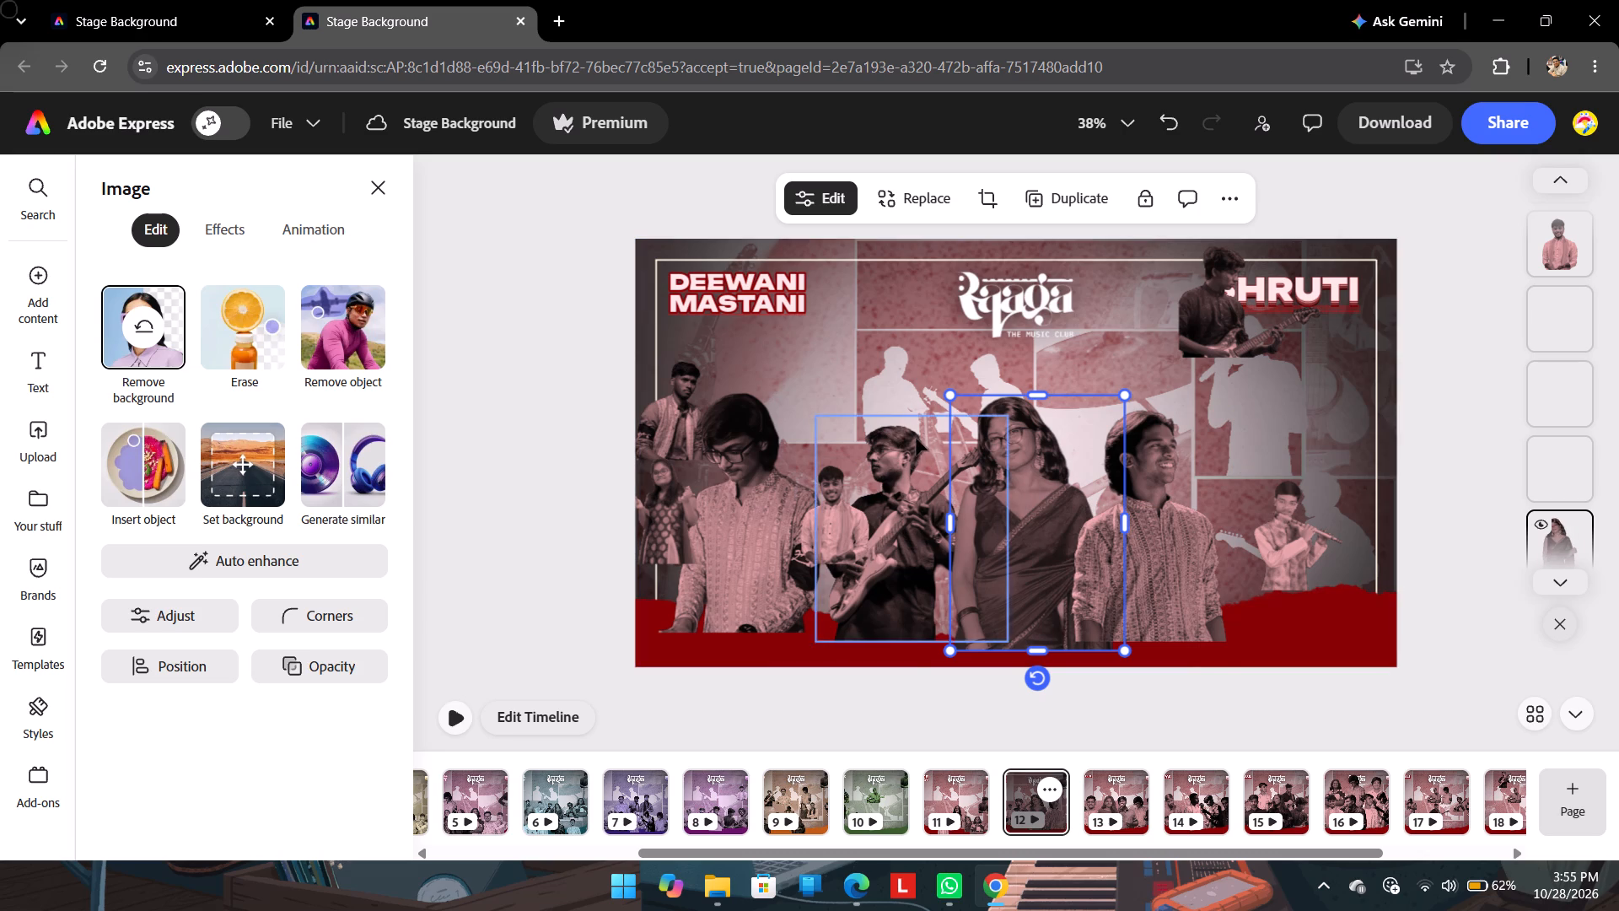
Close up the spacing between the guitarist, saree woman and capped performer, and nudge the flute player and the small guitarist near SHRUTI.
left_click_drag(917, 438, 924, 438)
left_click_drag(1055, 423, 1044, 421)
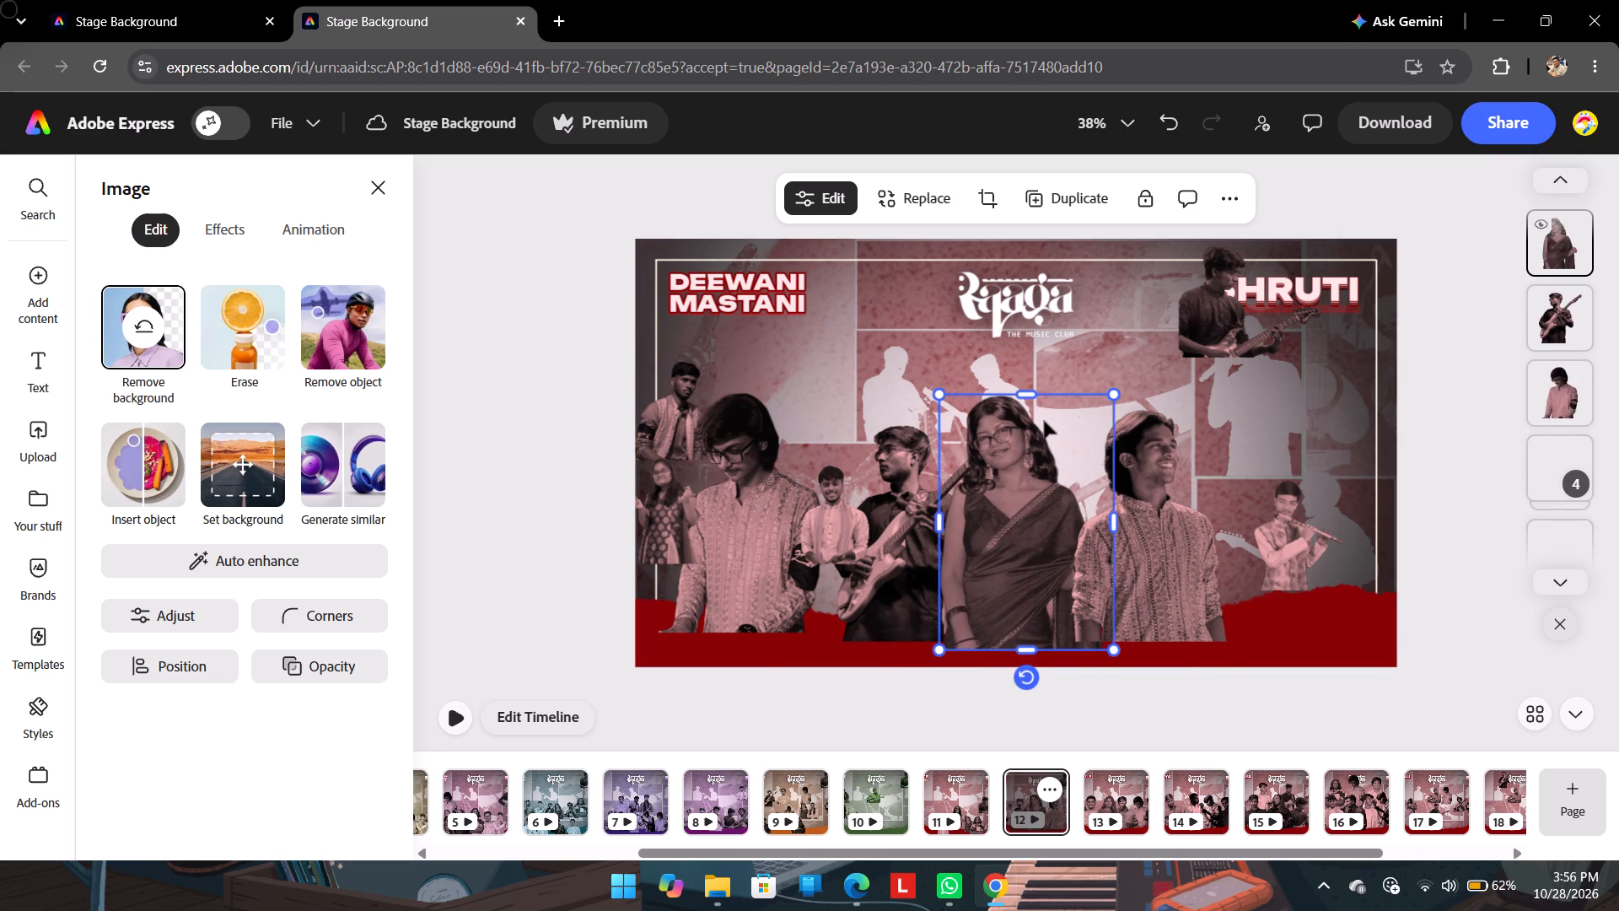
left_click_drag(1172, 455, 1158, 453)
left_click_drag(1300, 537, 1285, 525)
left_click_drag(1215, 320, 1222, 331)
Move the capped performer to the outer SHRUTI edge and place the second guitarist, enlarged to front-row size, beside the woman in the saree.
left_click_drag(1138, 538, 1314, 506)
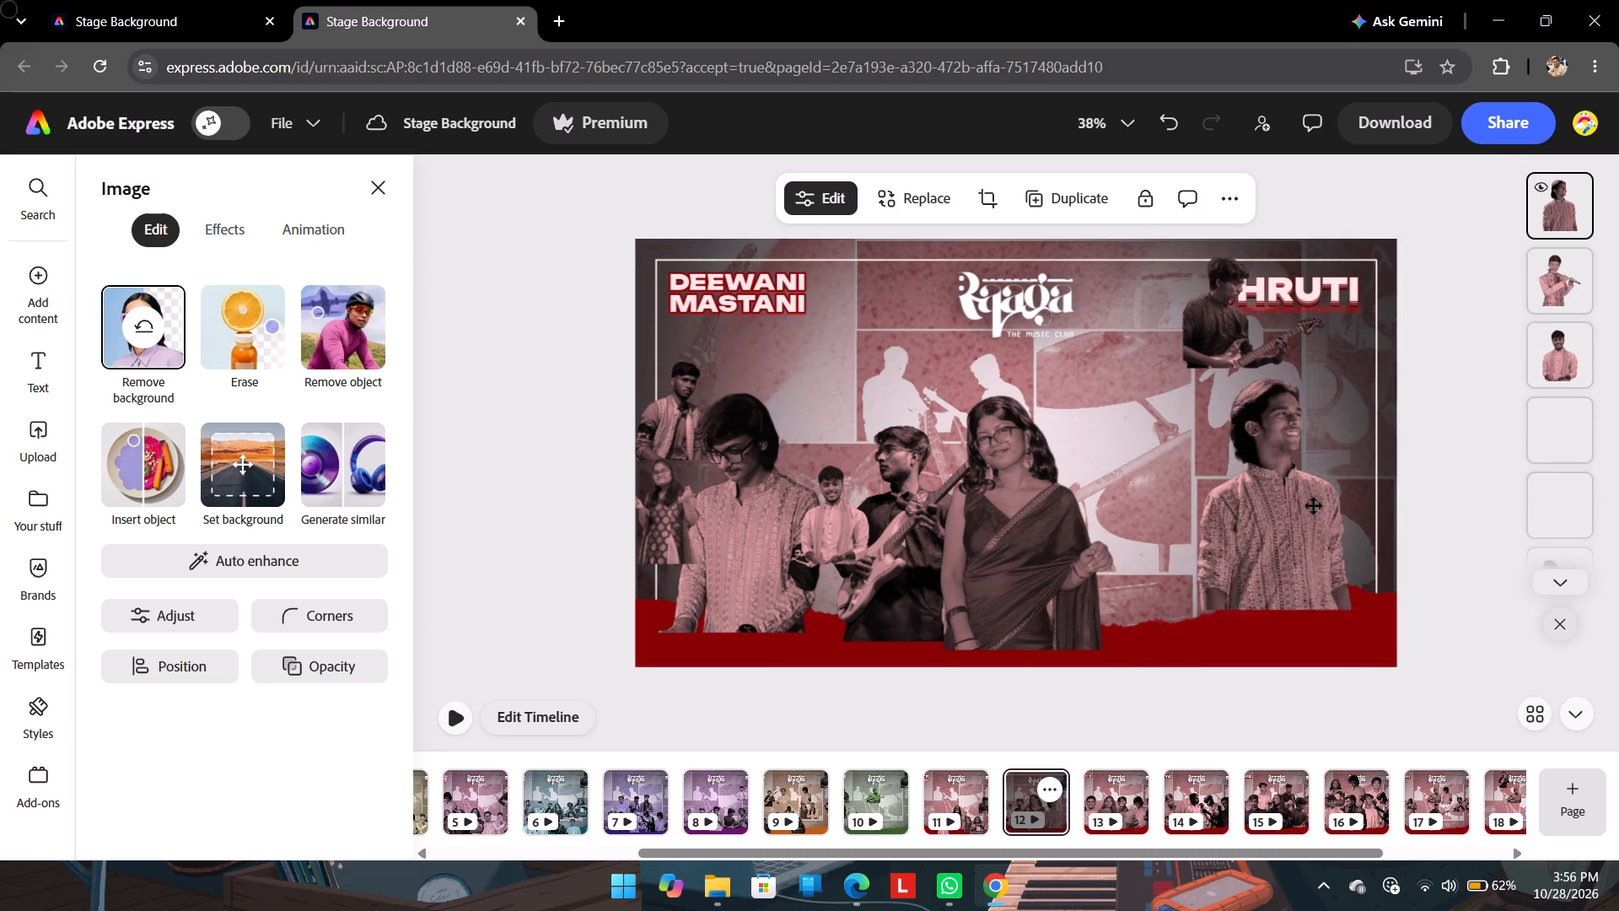
left_click_drag(1314, 506, 1410, 513)
left_click_drag(1236, 333, 1164, 567)
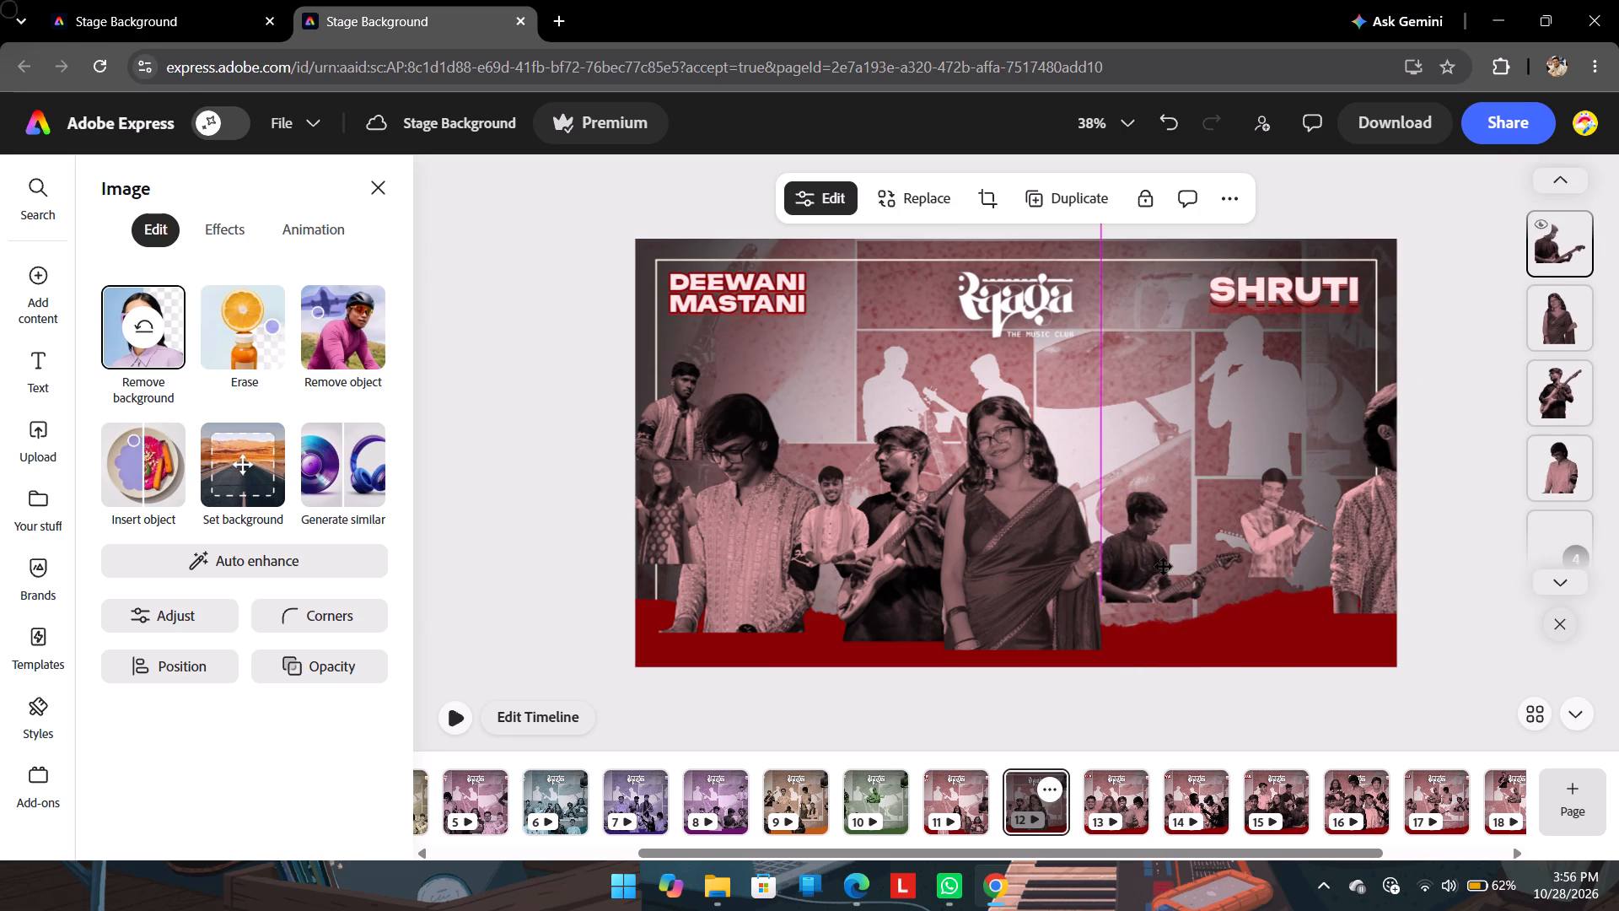
left_click_drag(1164, 567, 1165, 566)
left_click_drag(1115, 493, 1012, 327)
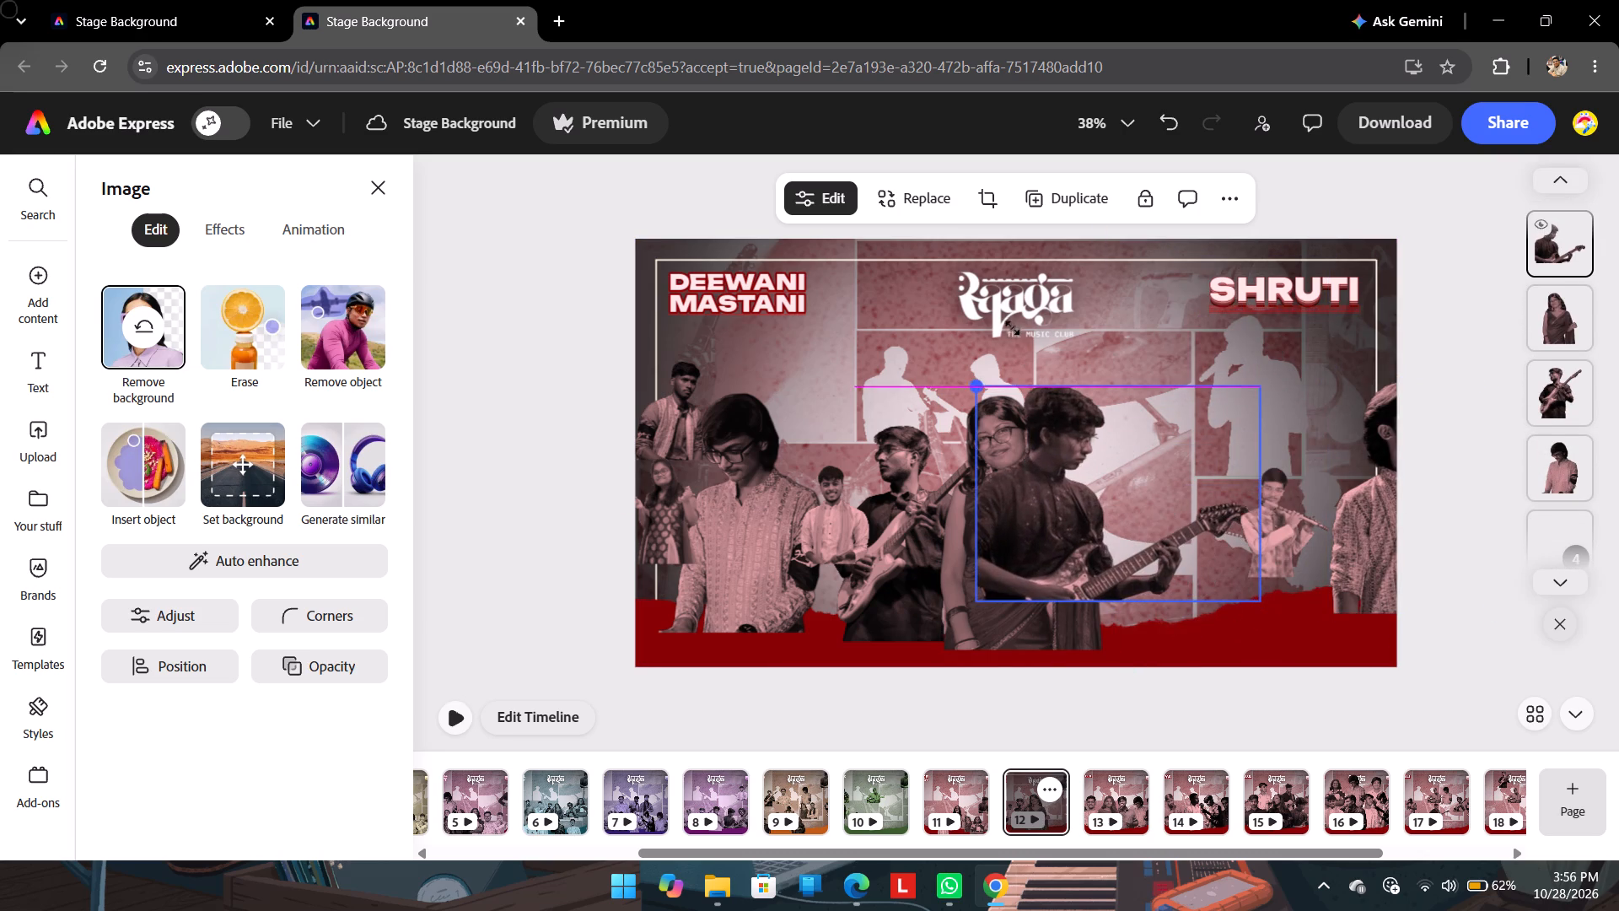
left_click_drag(1012, 327, 1011, 326)
left_click_drag(1083, 522, 1182, 546)
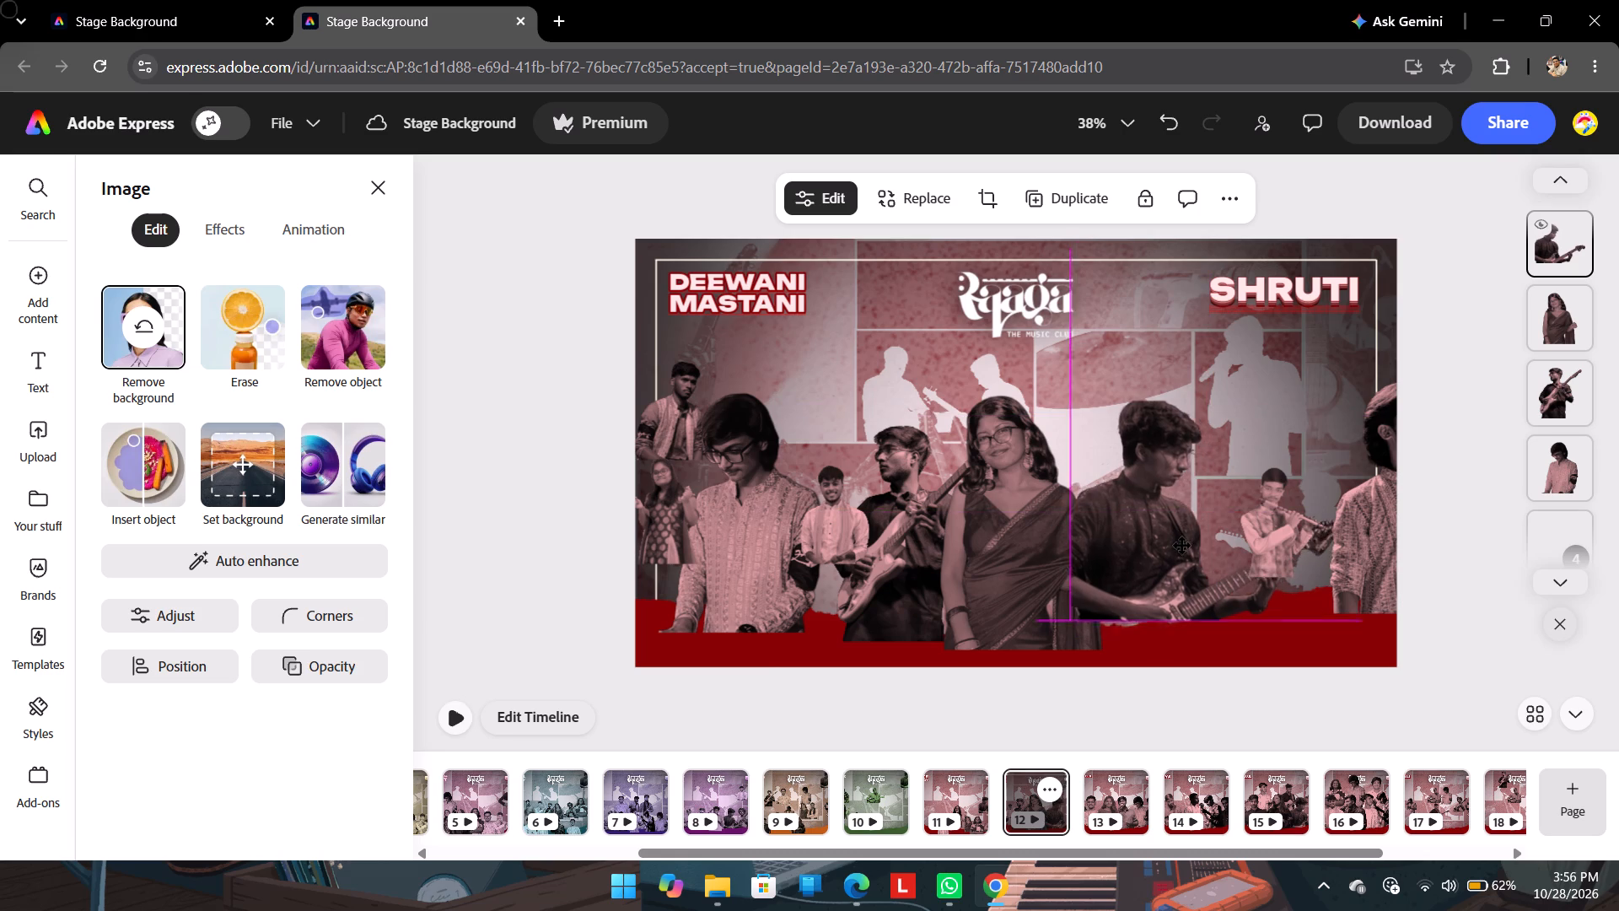
left_click_drag(1182, 546, 1190, 547)
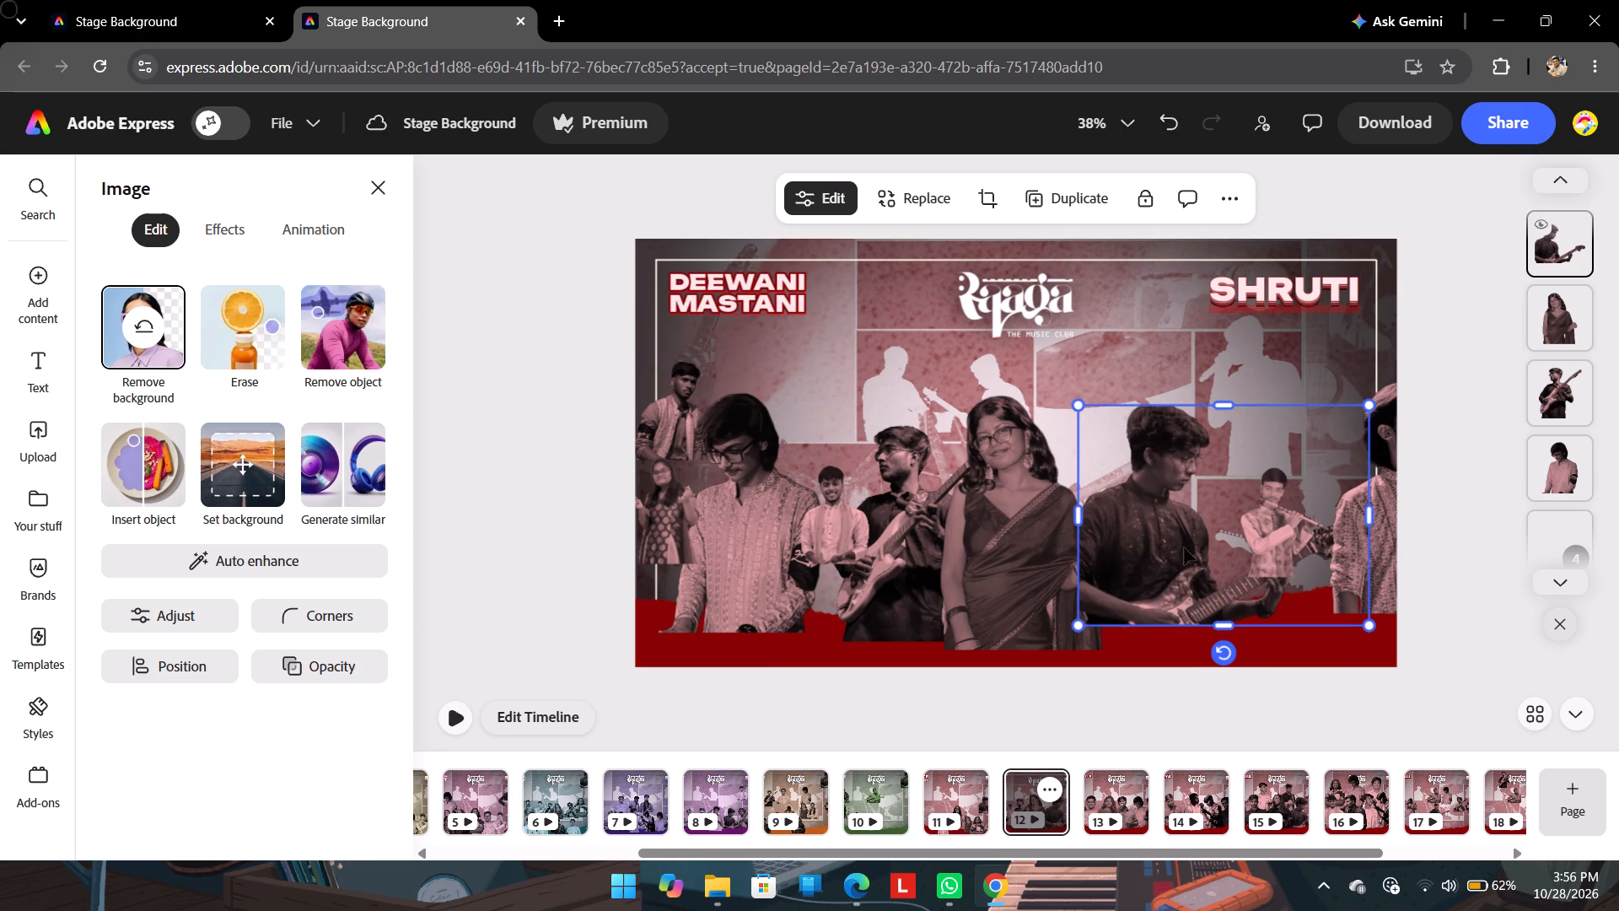
Raise the woman in the saree slightly, enlarge the second guitarist a little more and align him close beside her.
left_click_drag(986, 523, 987, 515)
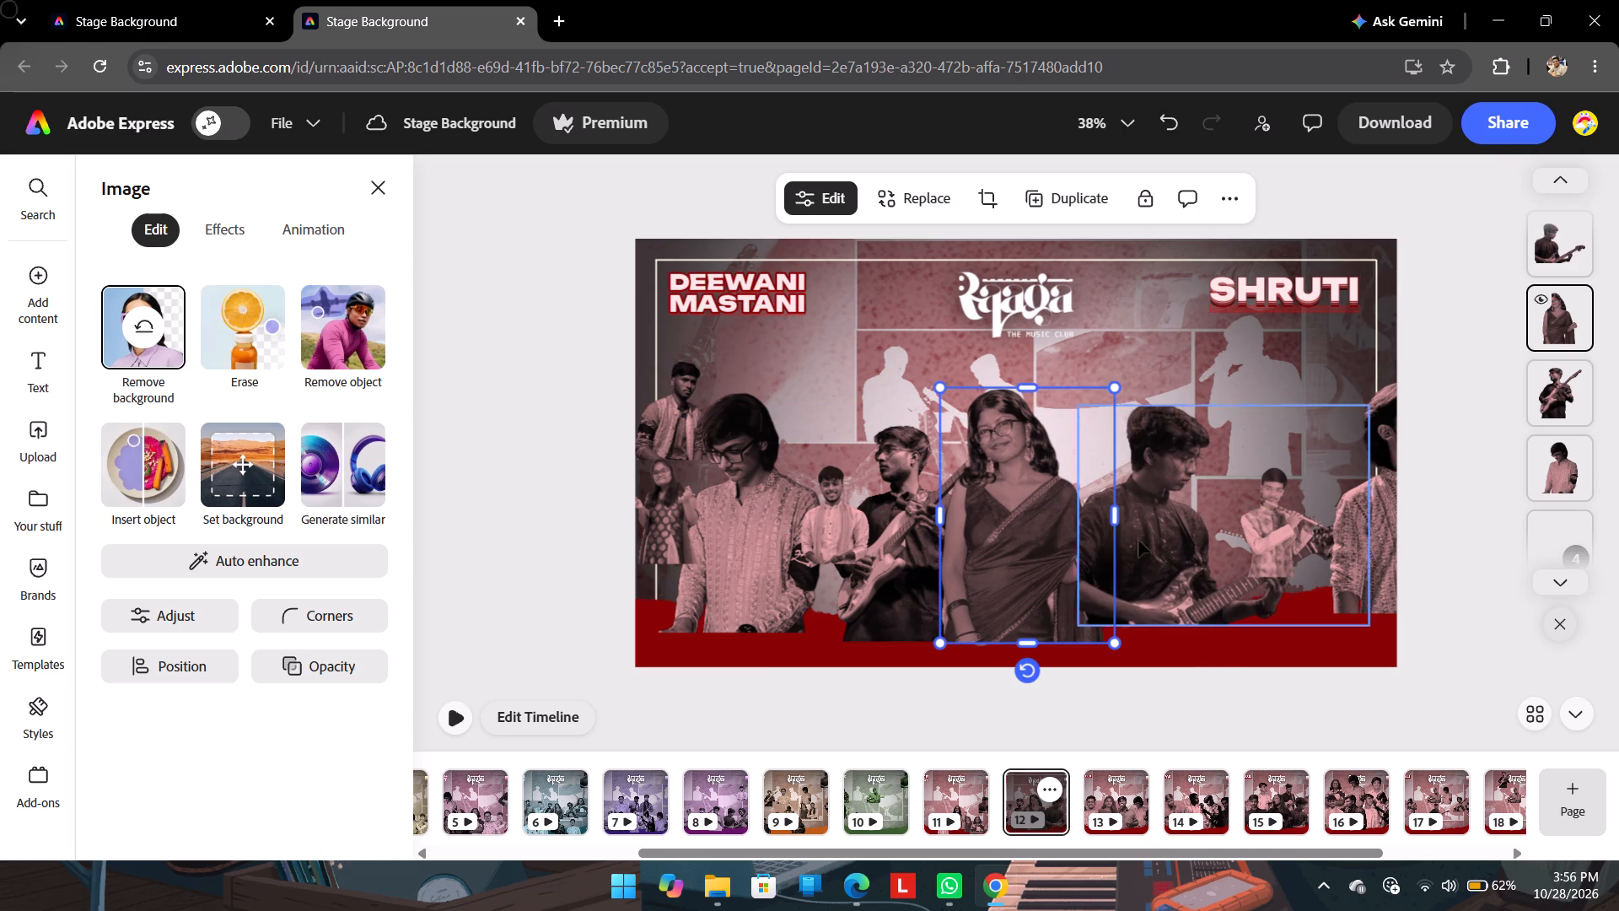
left_click(1186, 527)
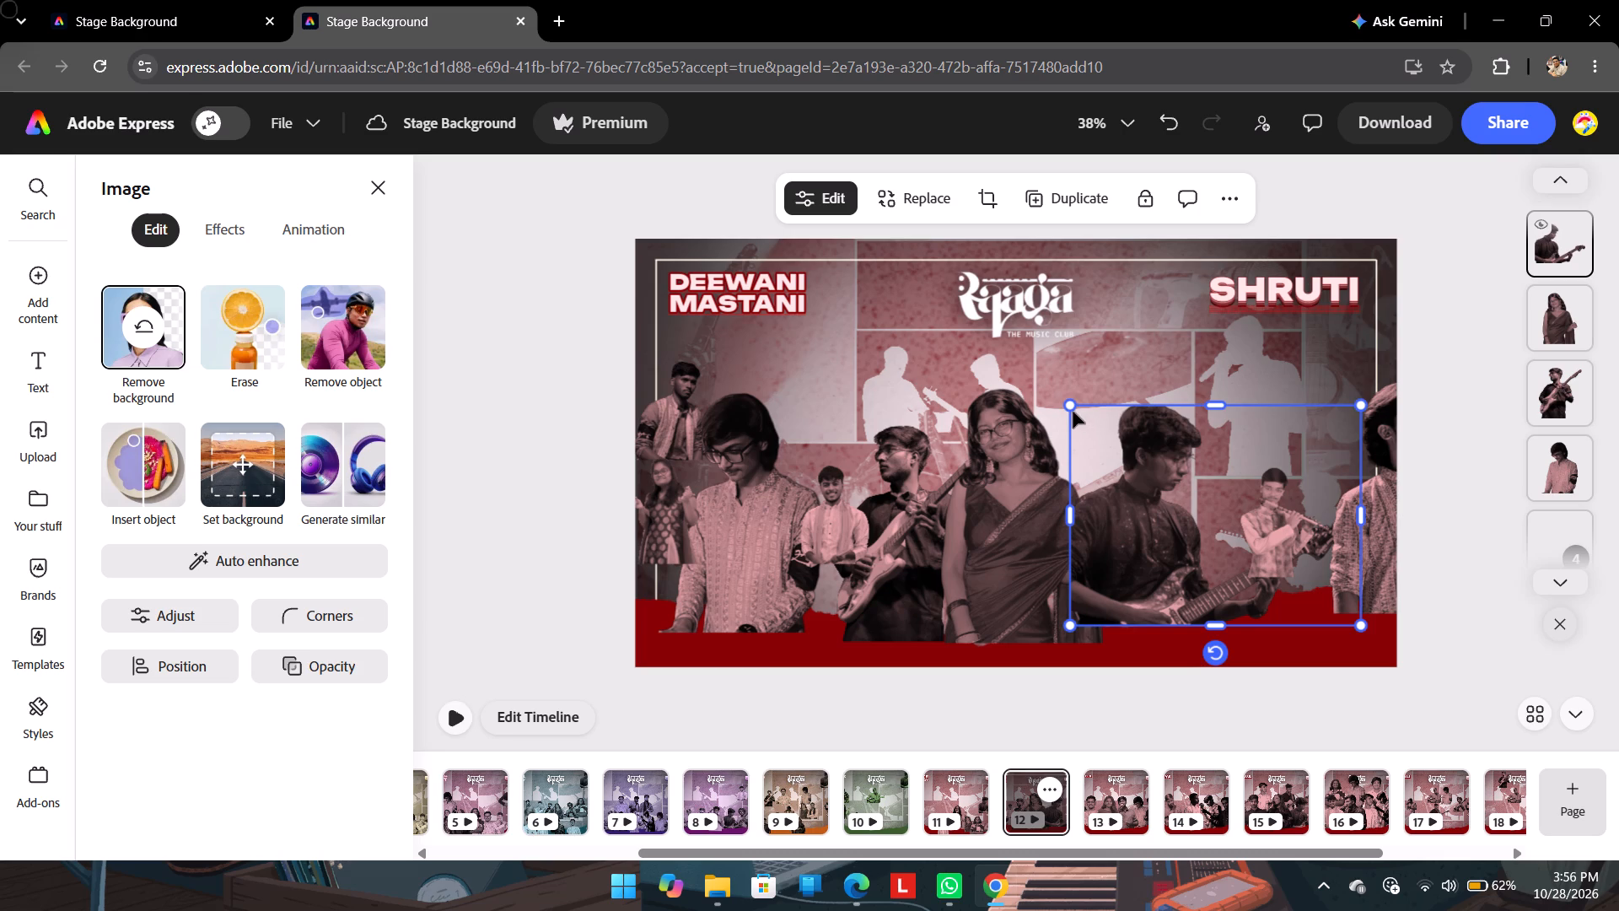
left_click_drag(1073, 408, 1066, 401)
left_click_drag(1175, 499, 1188, 505)
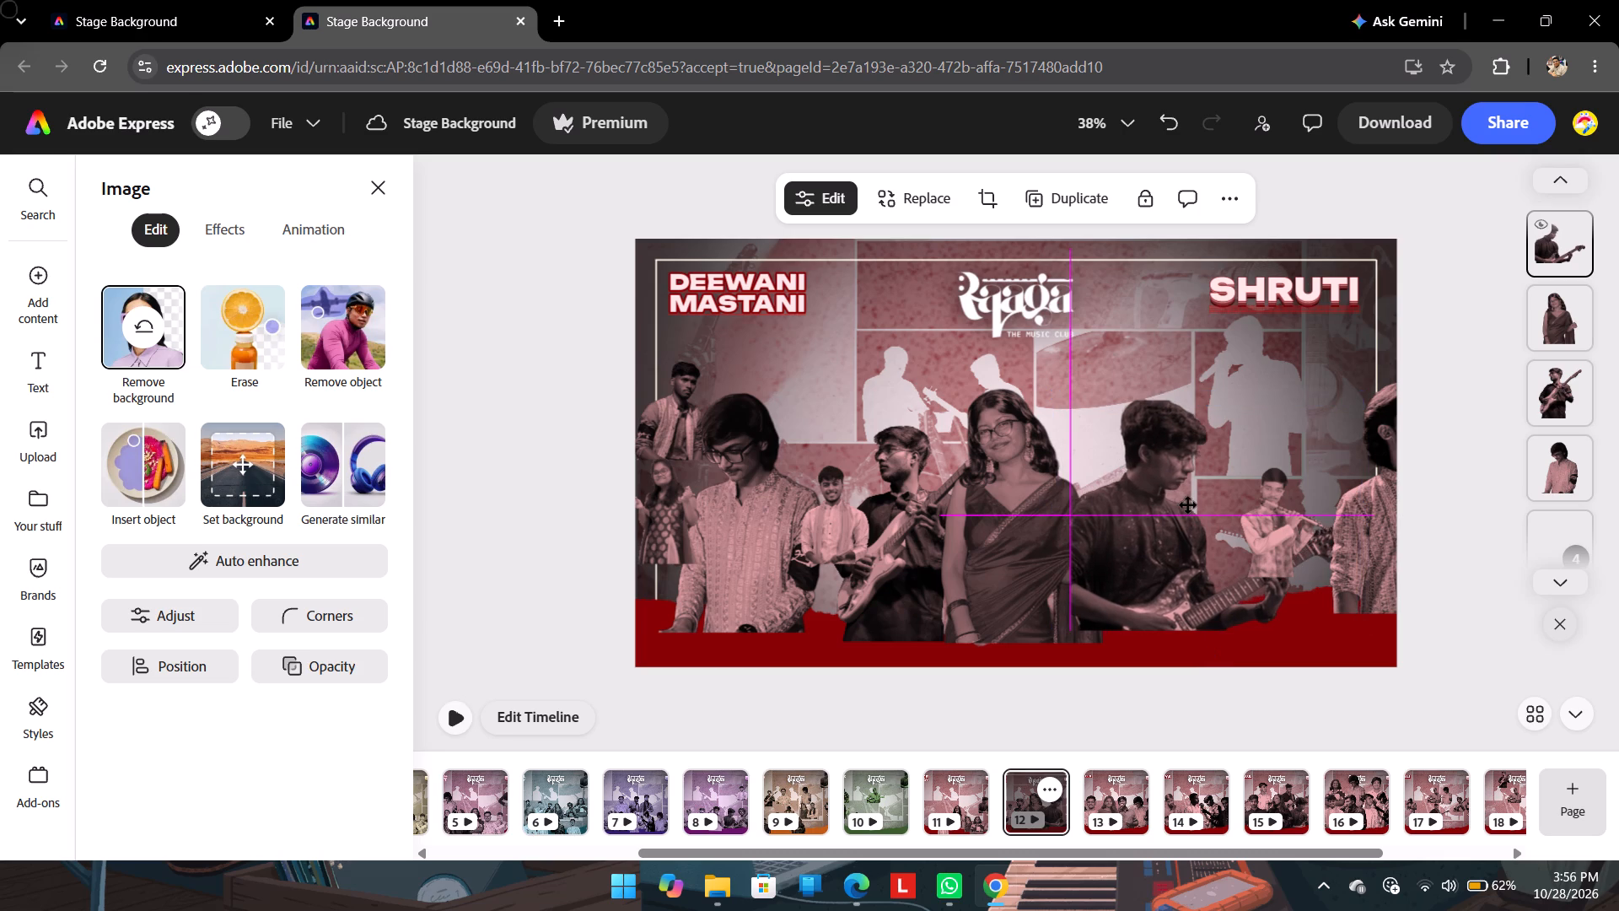
left_click_drag(1188, 505, 1186, 502)
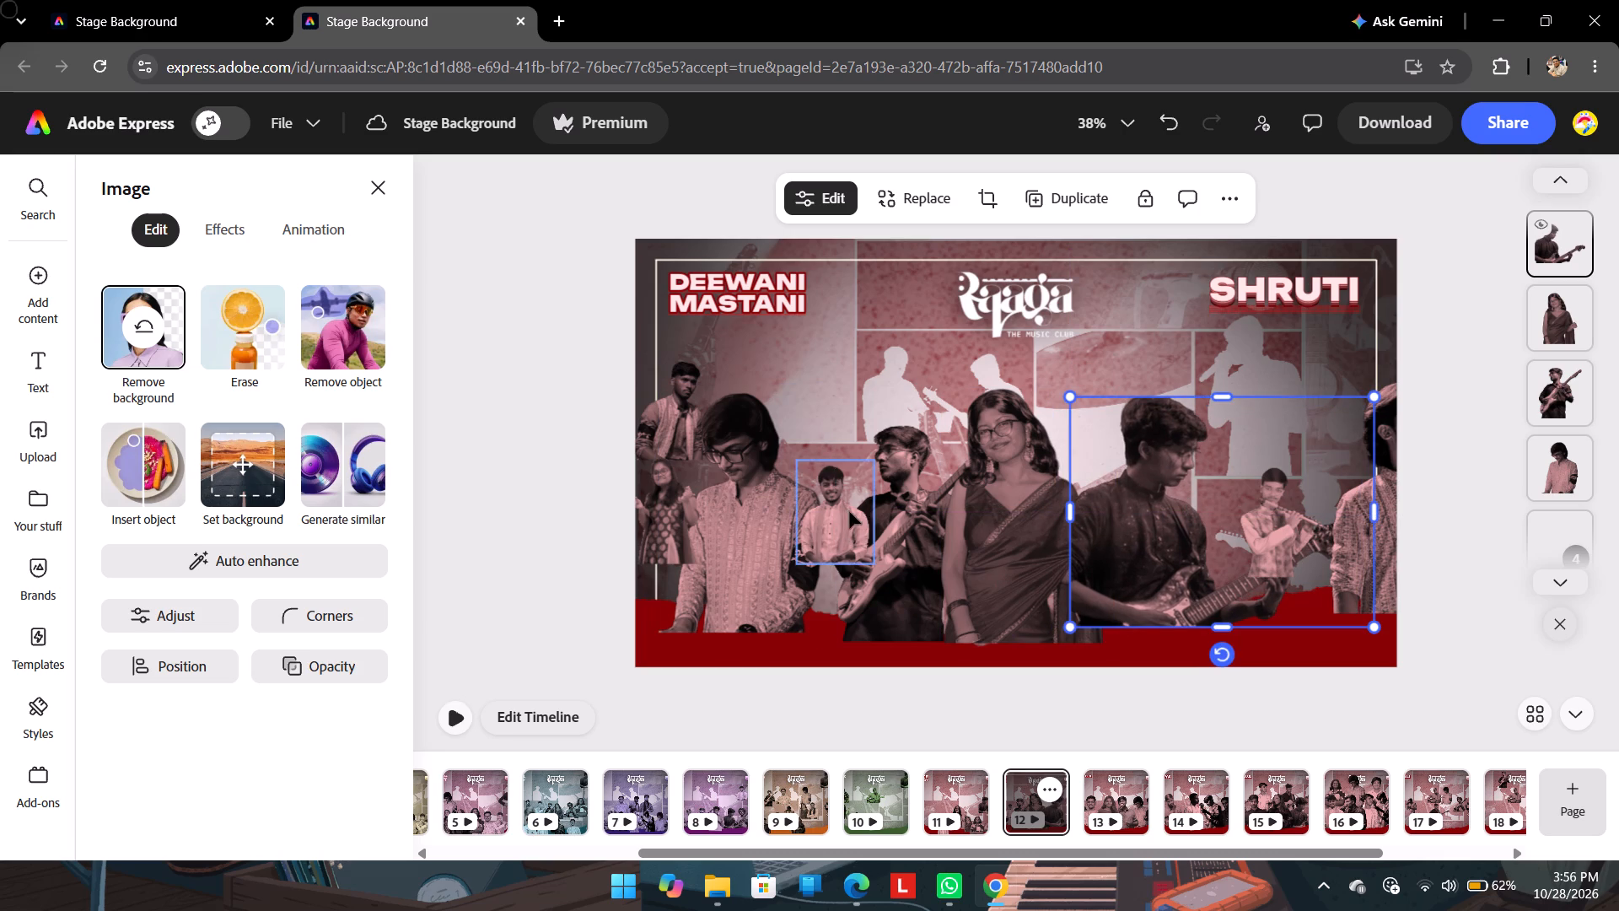
Move the light-shirted performer up beneath the DEEWANI MASTANI title and bring the bespectacled kurta performer in against the standing guitarist.
left_click_drag(849, 511, 826, 334)
left_click_drag(723, 545, 767, 549)
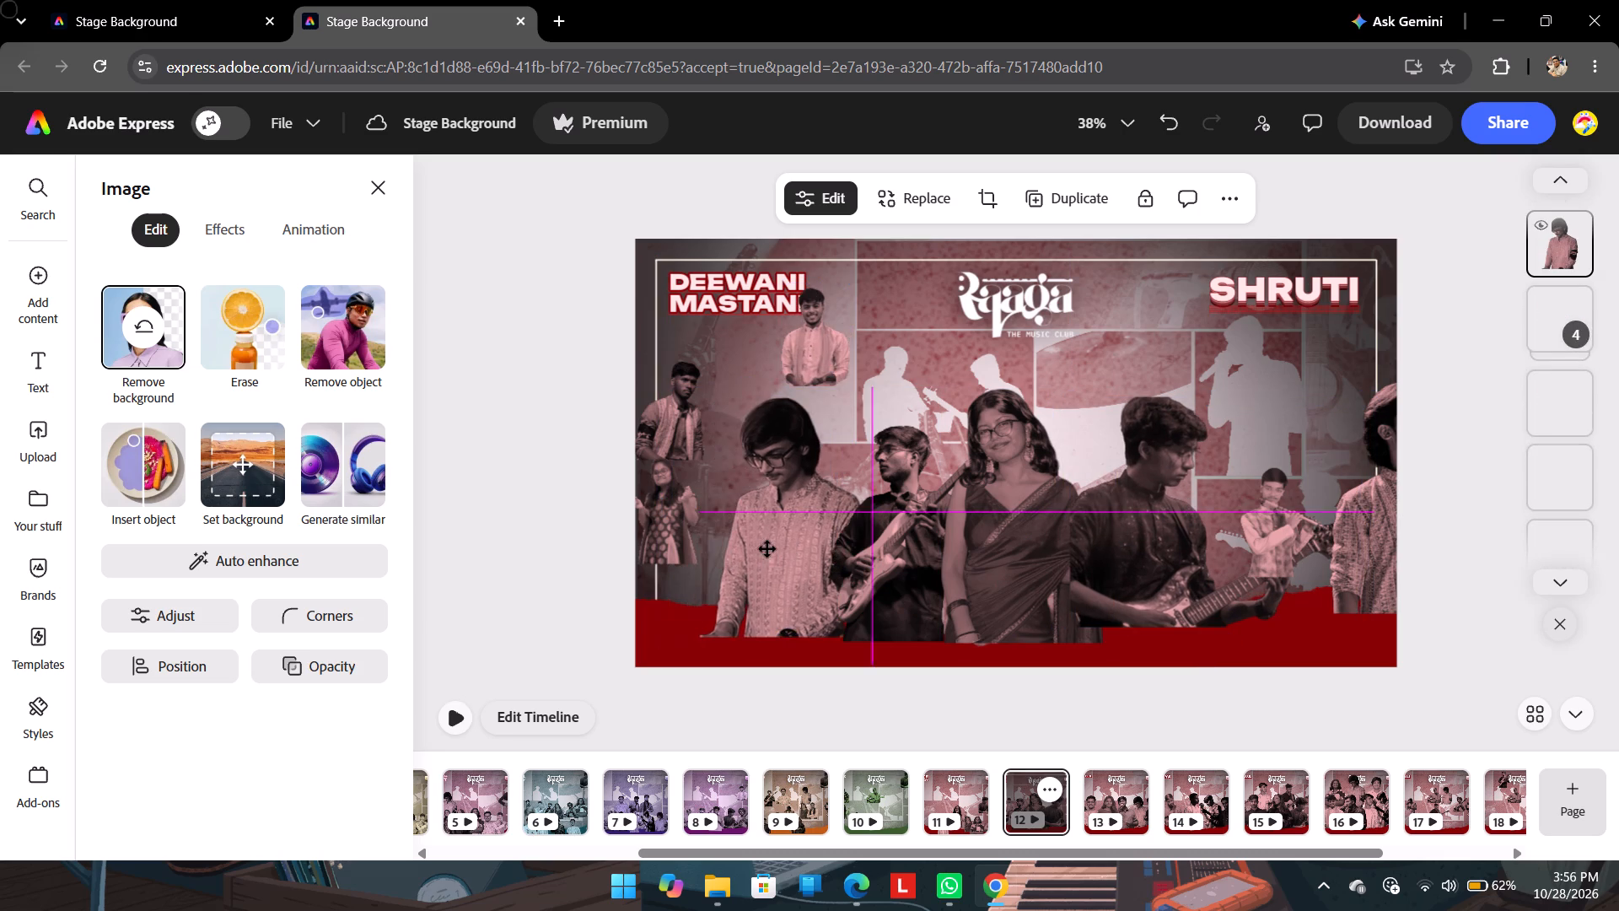
left_click_drag(767, 549, 771, 554)
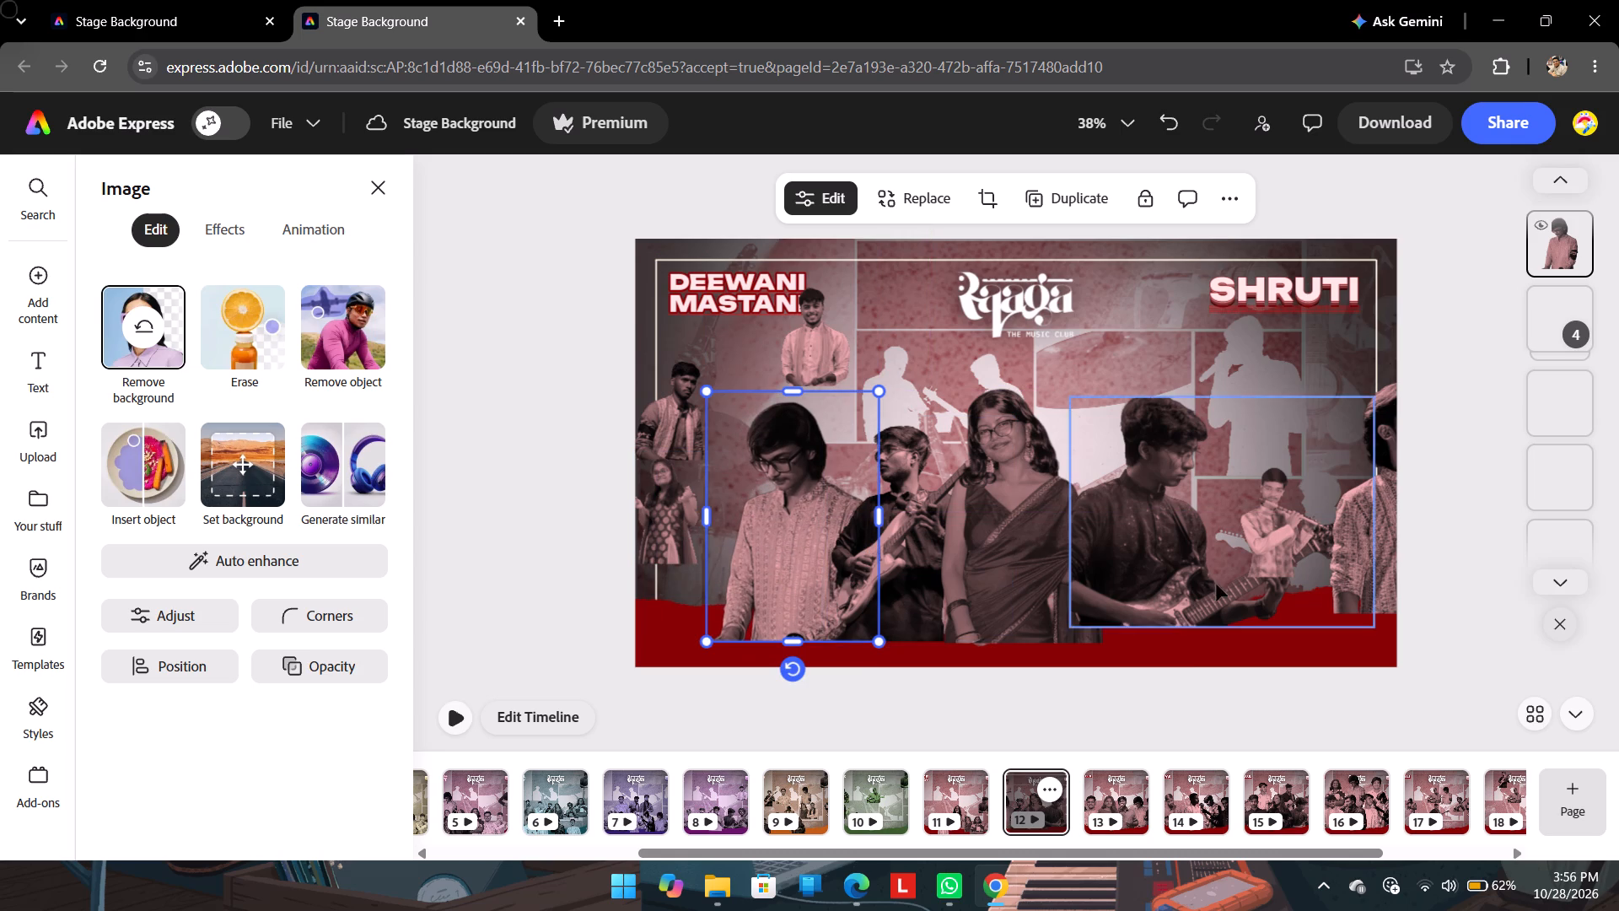
Move the light-shirted performer to the outer DEEWANI MASTANI edge, enlarge him to front-row size and layer him behind the bespectacled kurta performer.
left_click(1279, 536)
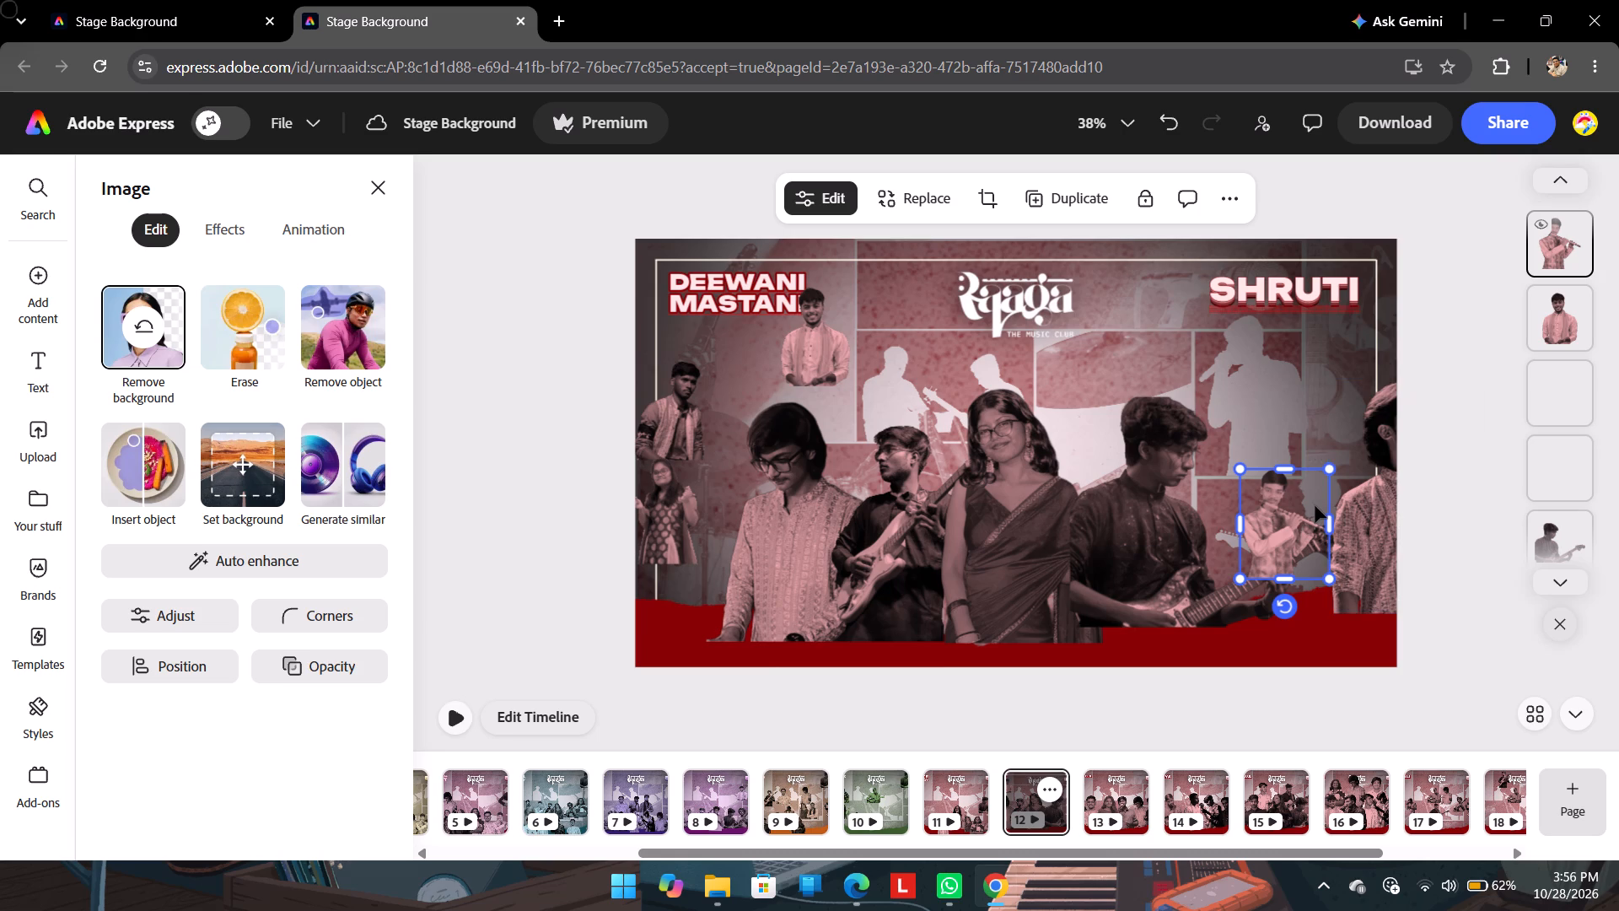
left_click_drag(826, 334, 712, 567)
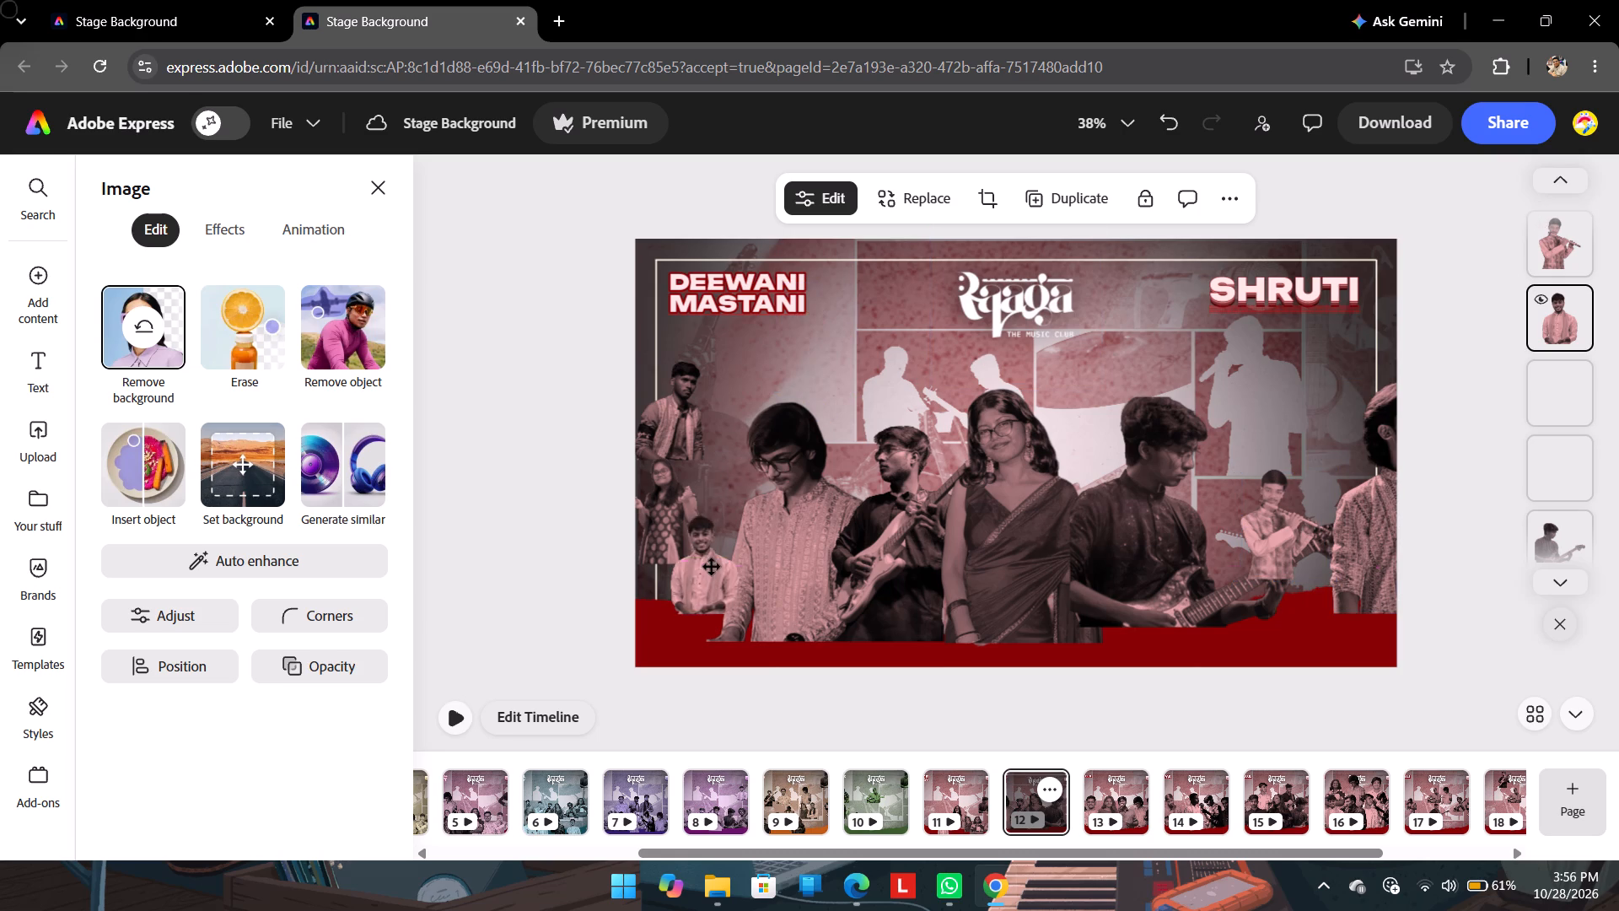
left_click_drag(712, 567, 711, 561)
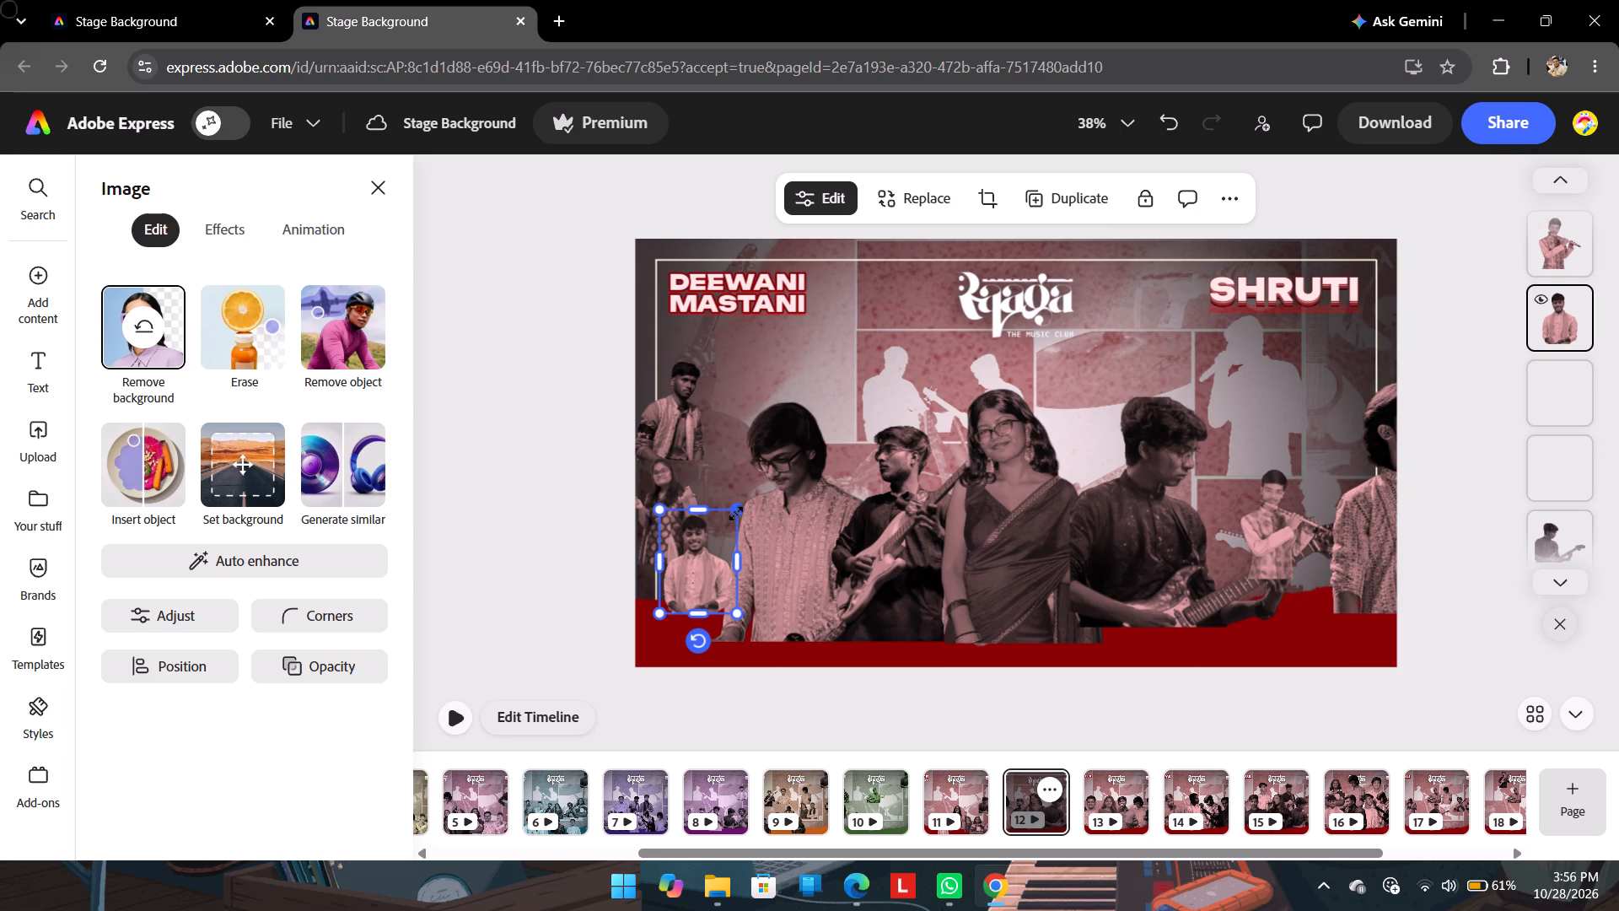
left_click_drag(735, 513, 761, 360)
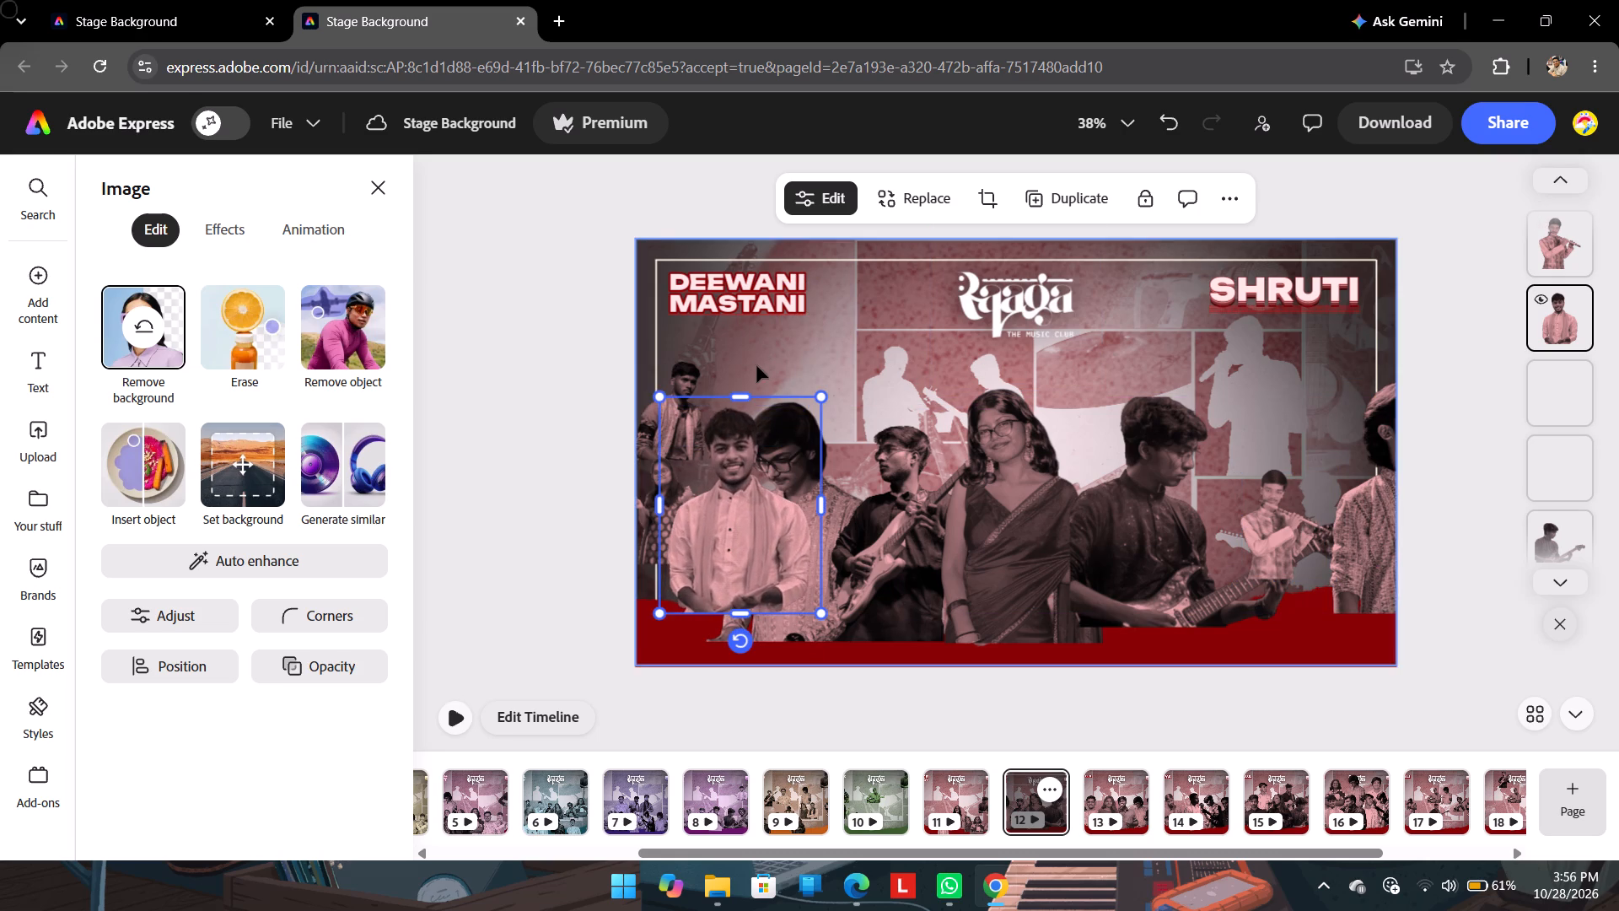
left_click_drag(707, 506, 686, 532)
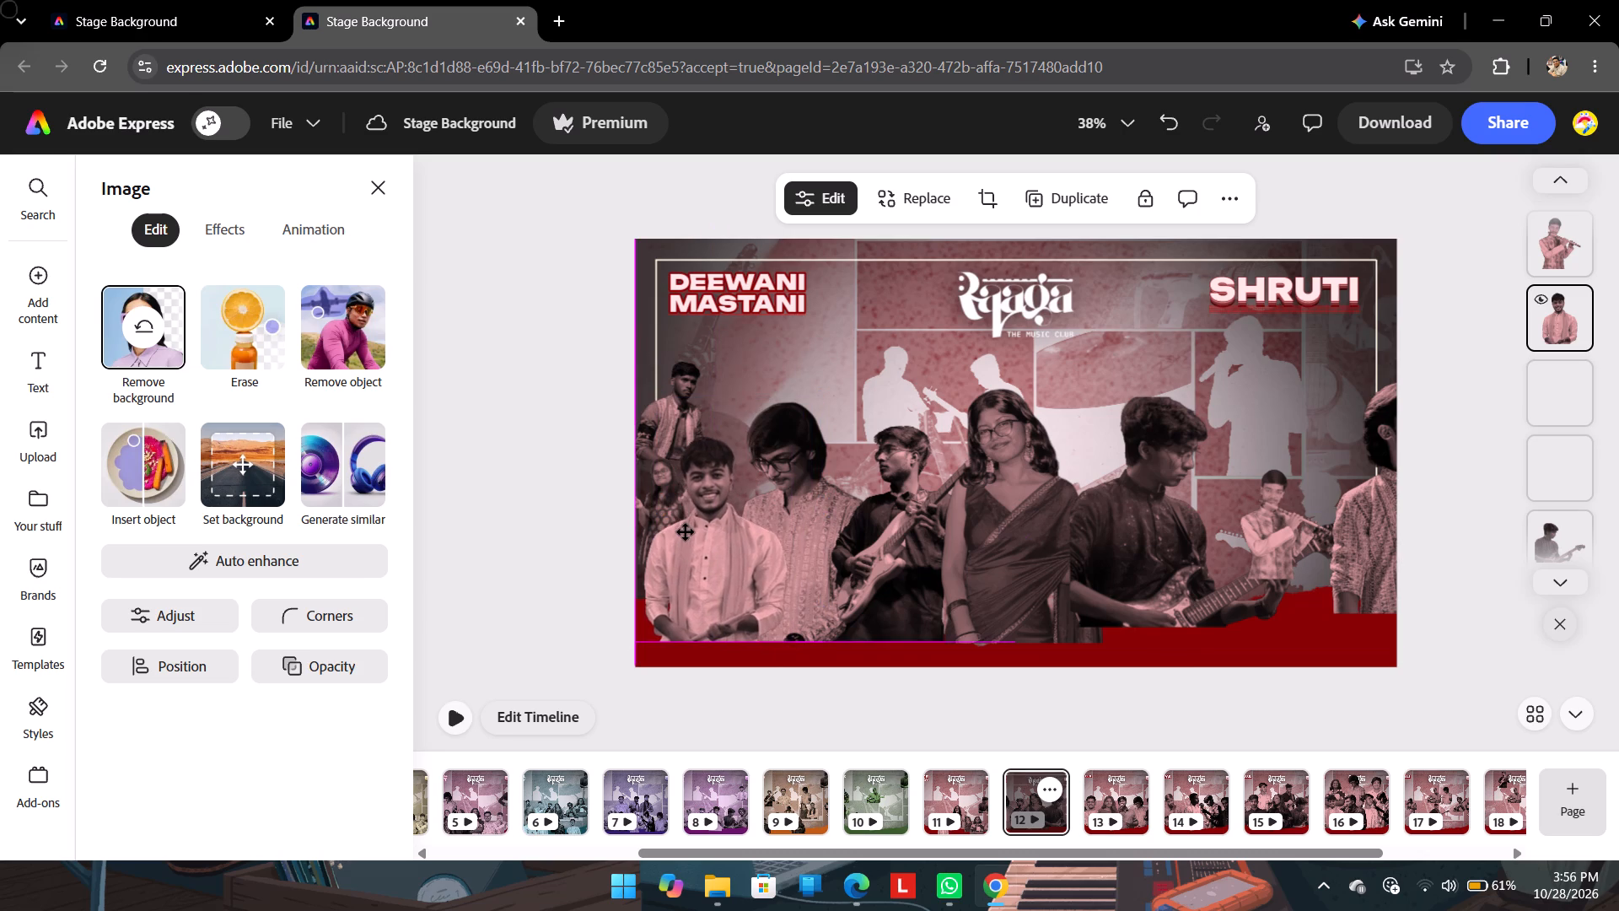
left_click_drag(686, 532, 675, 529)
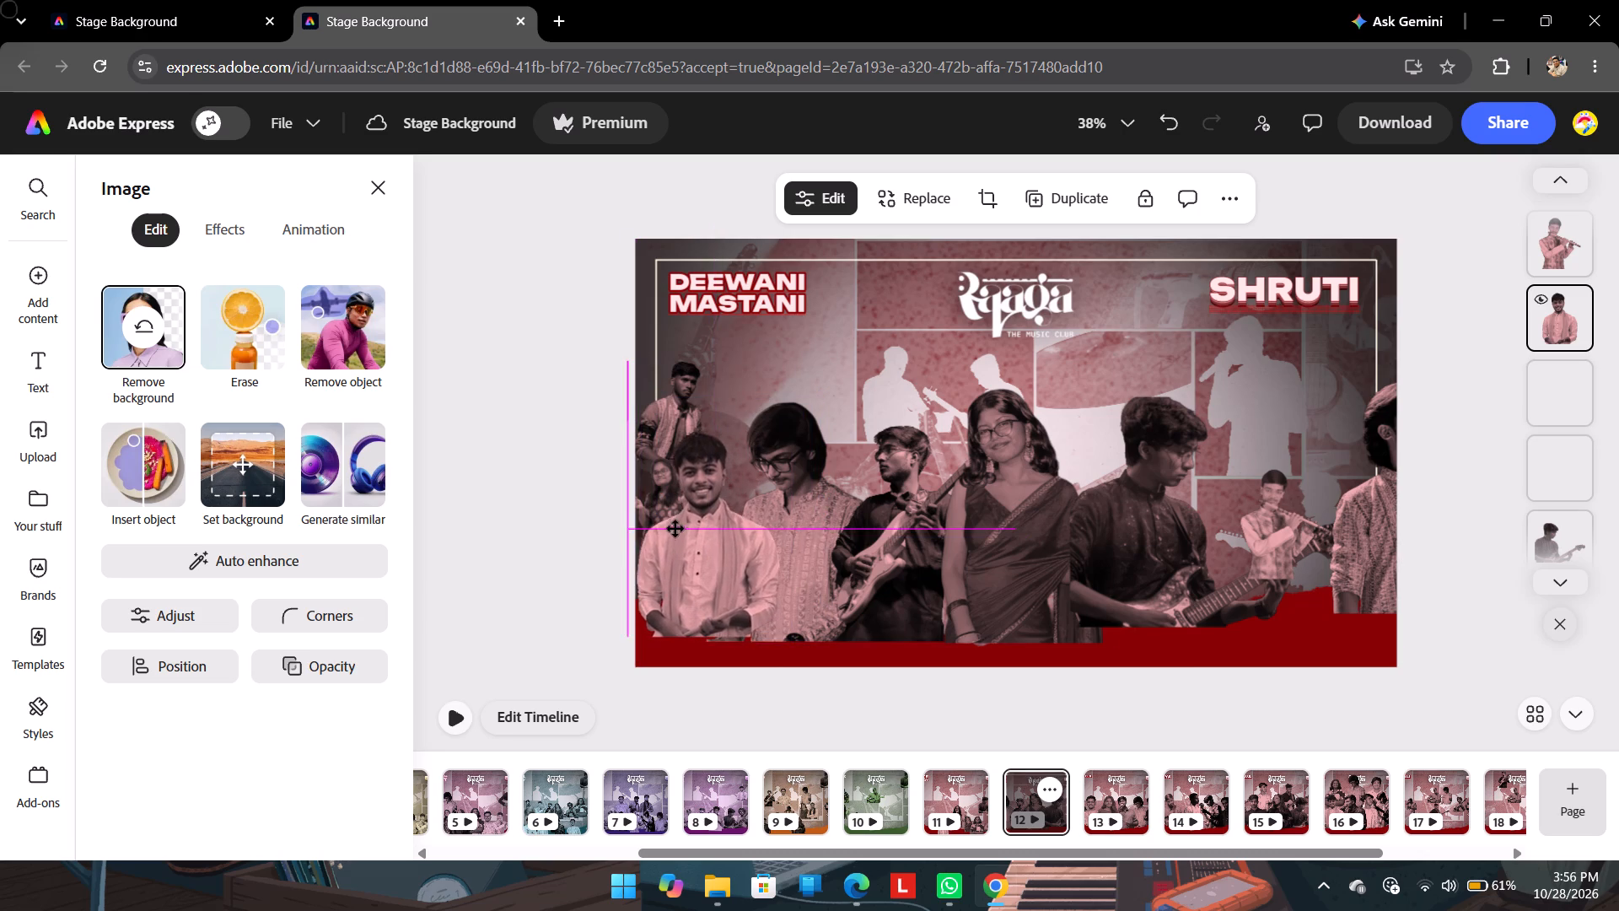
left_click_drag(675, 529, 673, 527)
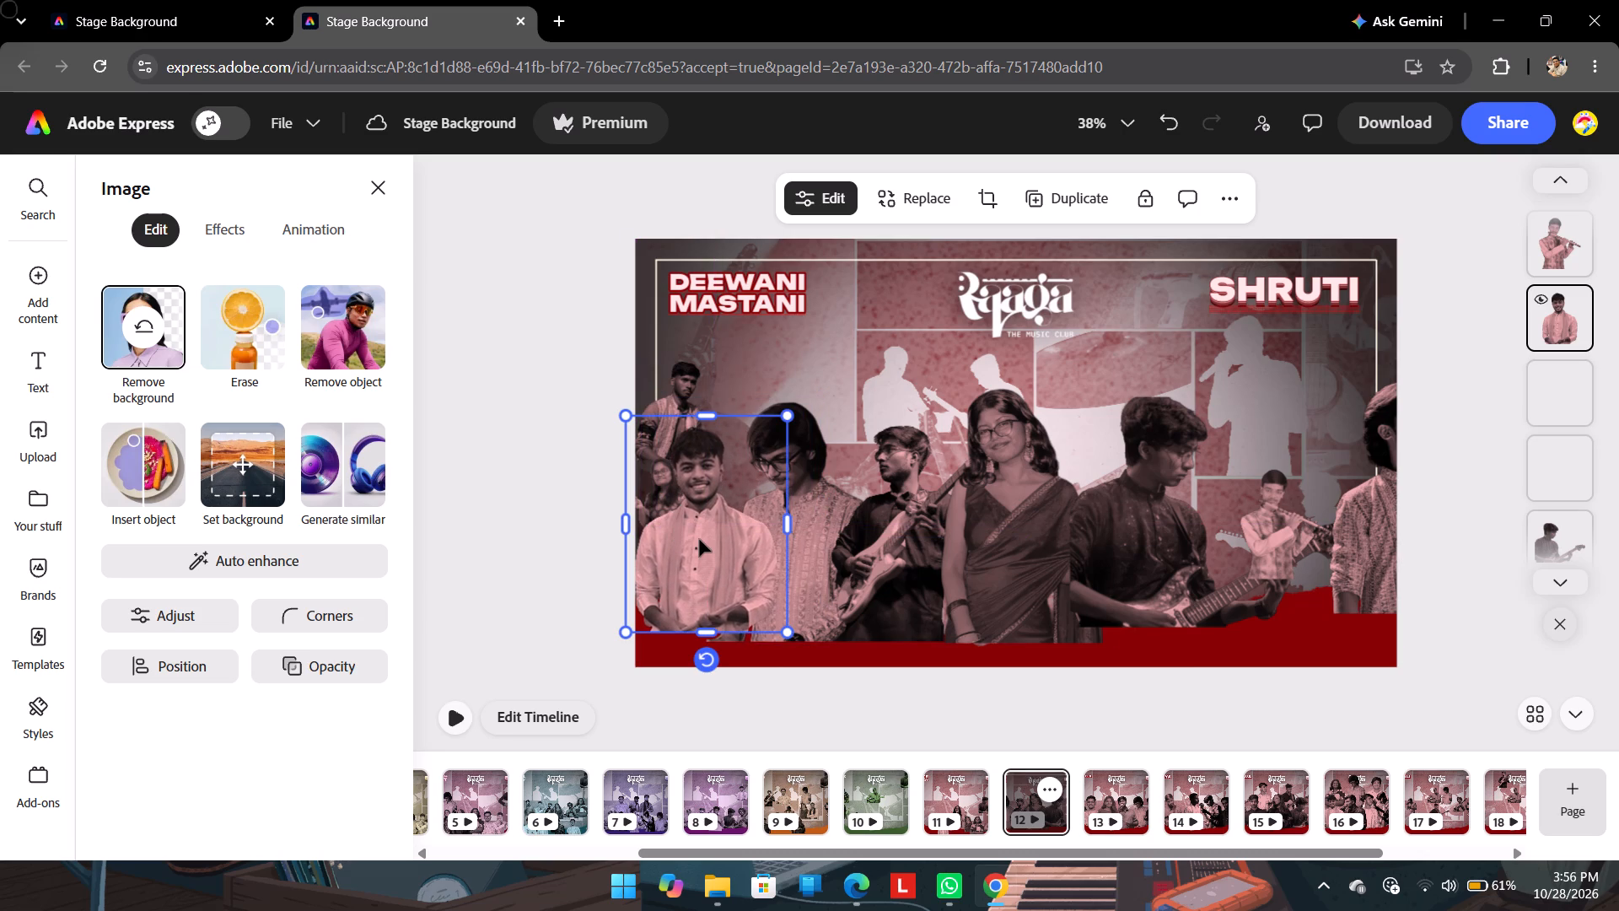
key("ctrl+bracketright")
key("ctrl+bracketleft")
key("ctrl+bracketleft")
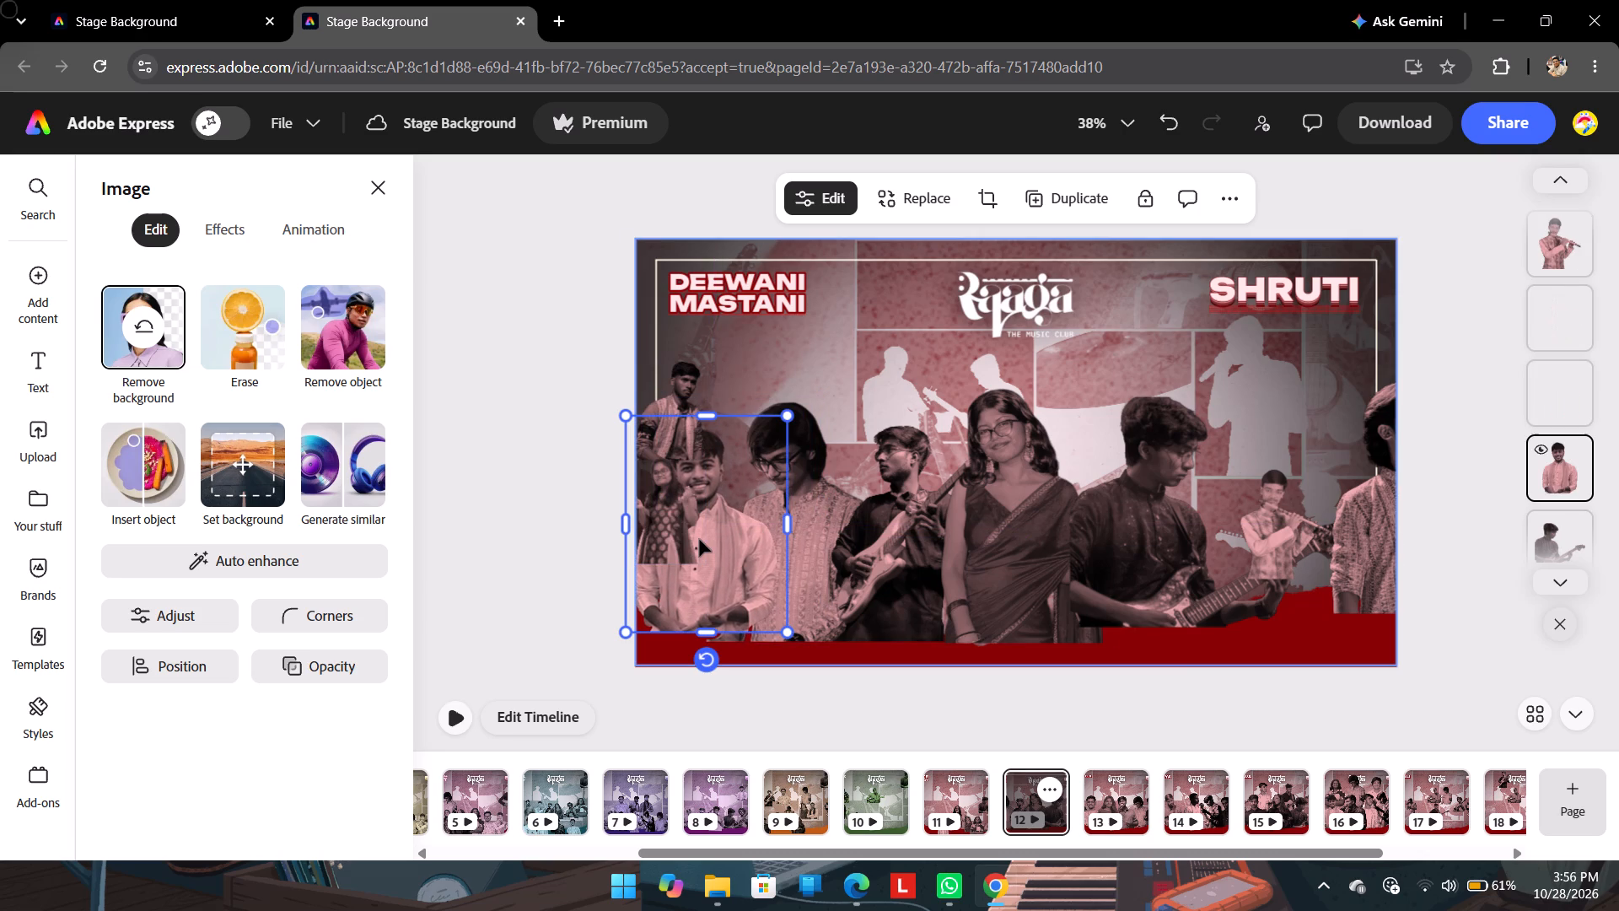
key("ctrl+bracketleft")
left_click(665, 520)
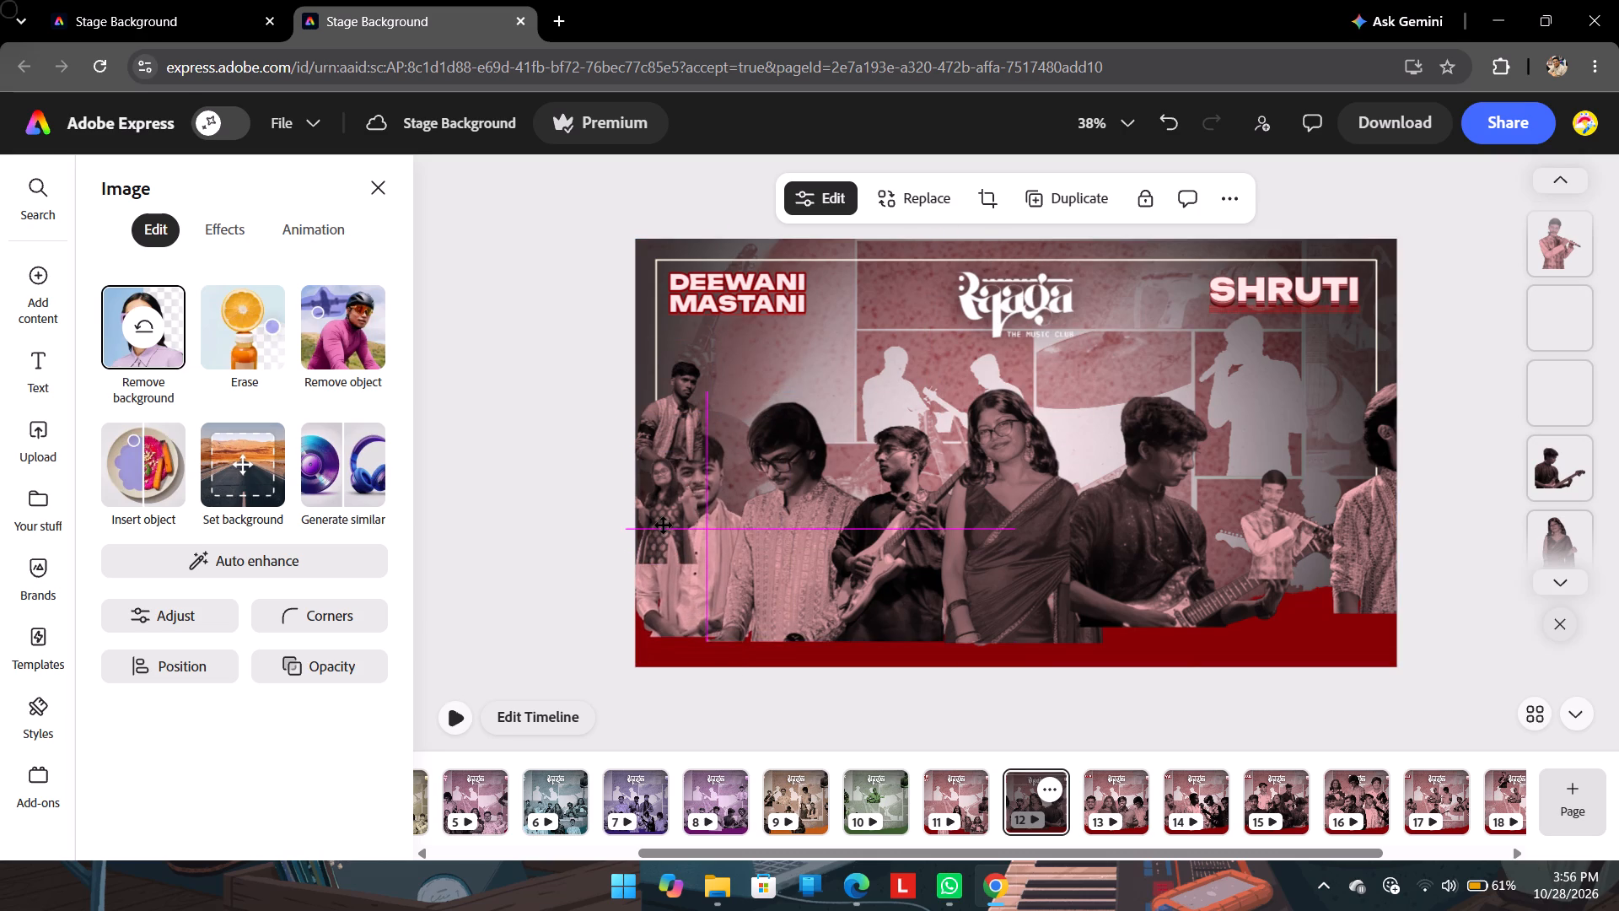
Raise the flute player onto the singer silhouette below SHRUTI and enlarge the standing guitarist slightly.
left_click_drag(1281, 533, 1236, 442)
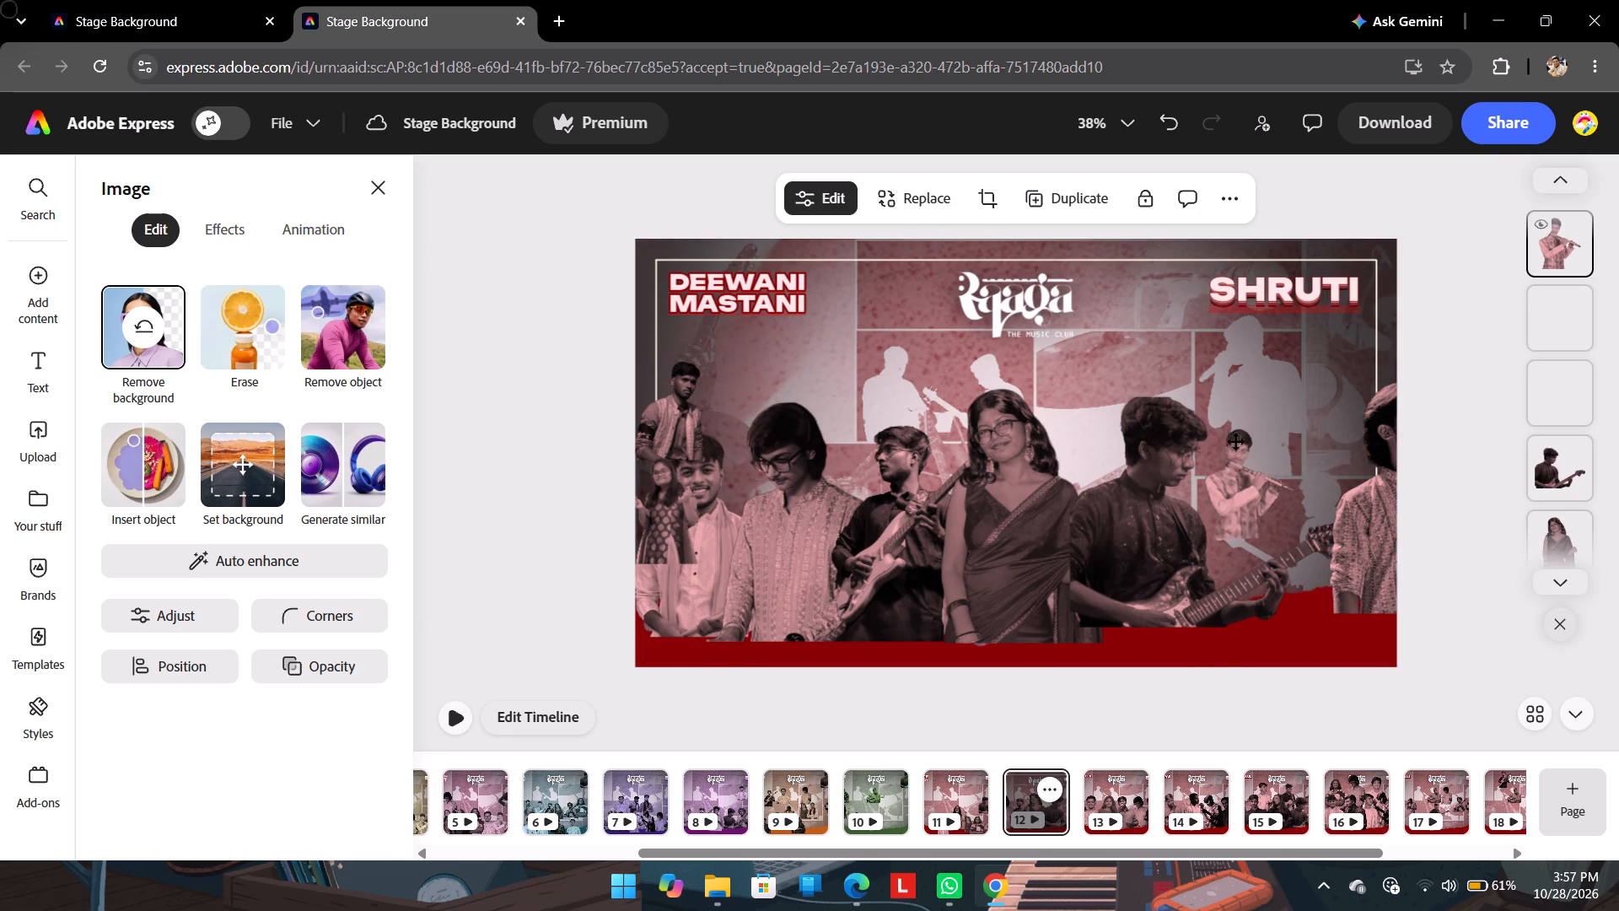
left_click_drag(1236, 442, 1239, 434)
left_click(908, 461)
left_click_drag(824, 418, 802, 393)
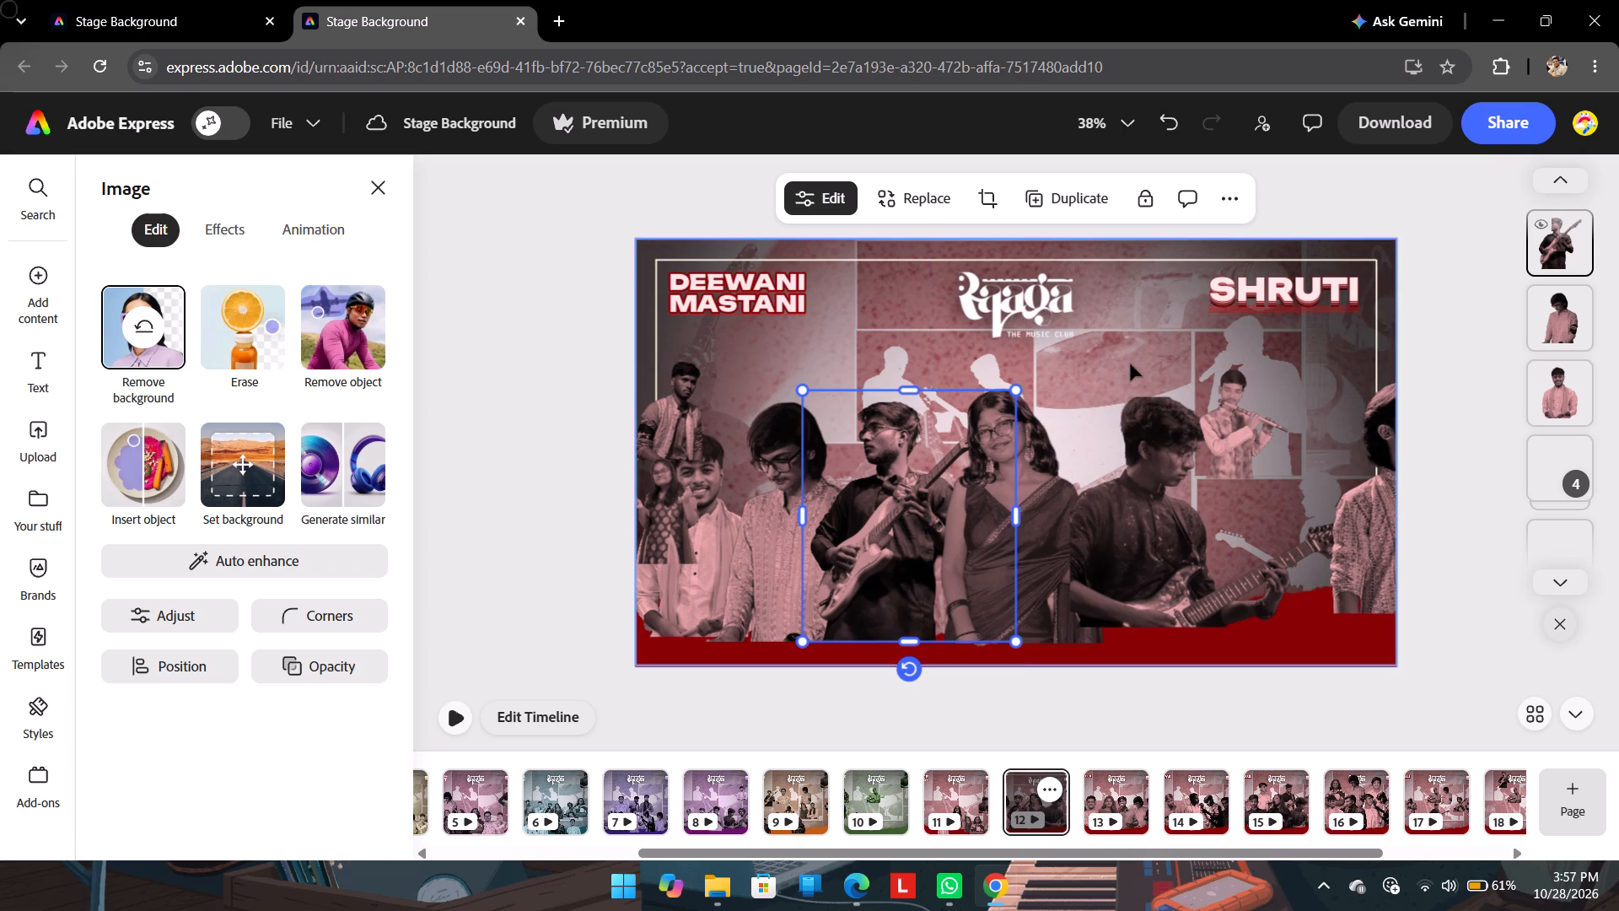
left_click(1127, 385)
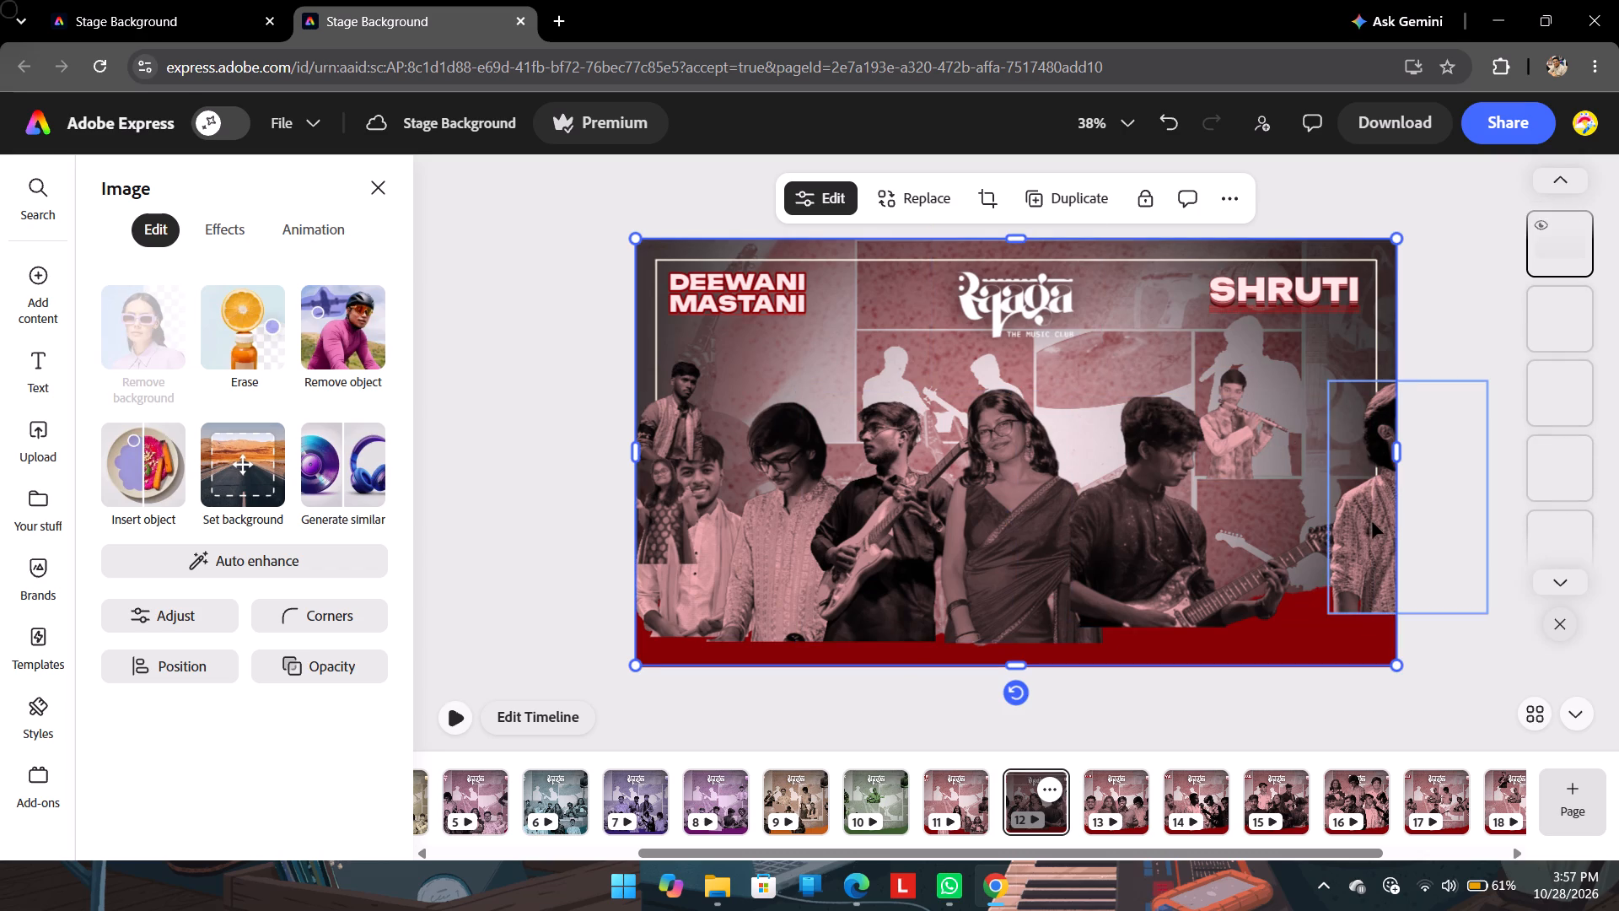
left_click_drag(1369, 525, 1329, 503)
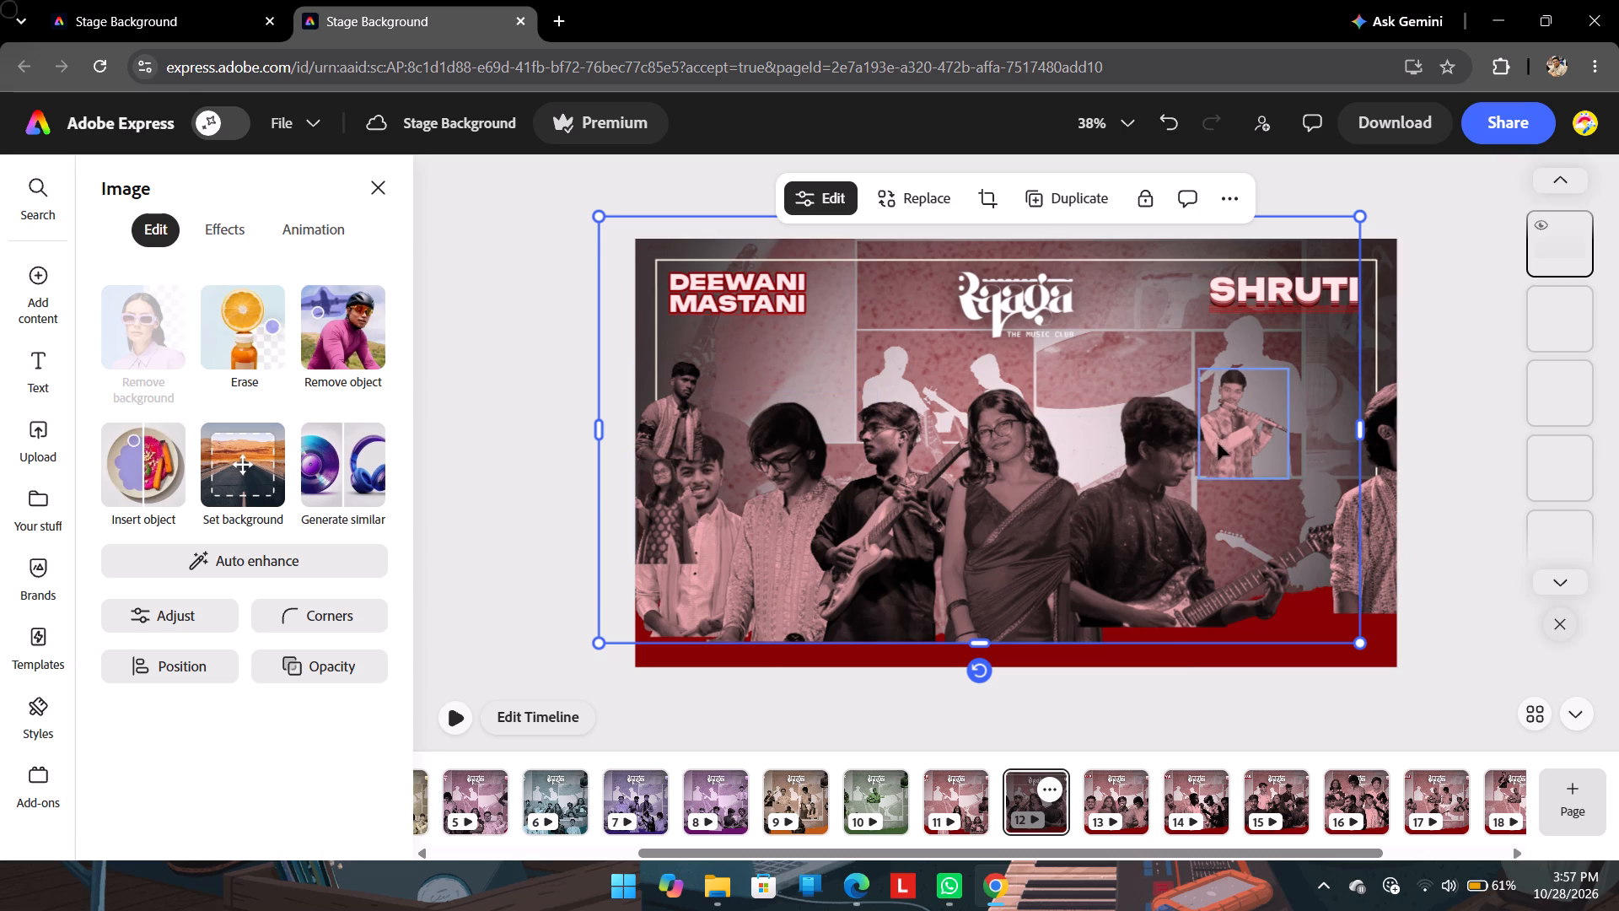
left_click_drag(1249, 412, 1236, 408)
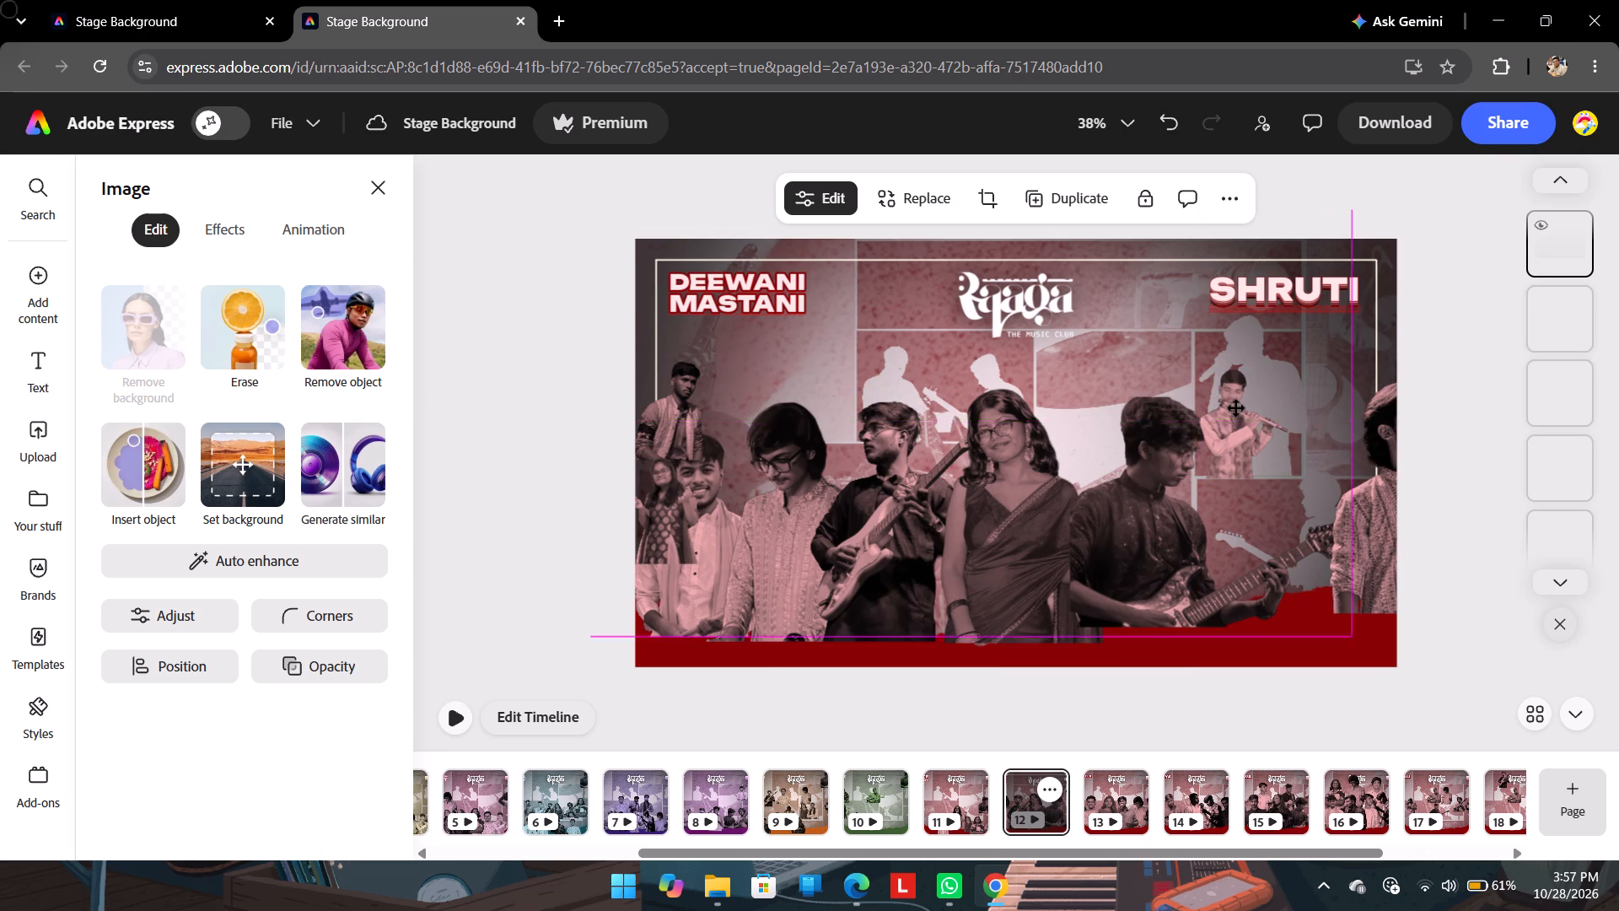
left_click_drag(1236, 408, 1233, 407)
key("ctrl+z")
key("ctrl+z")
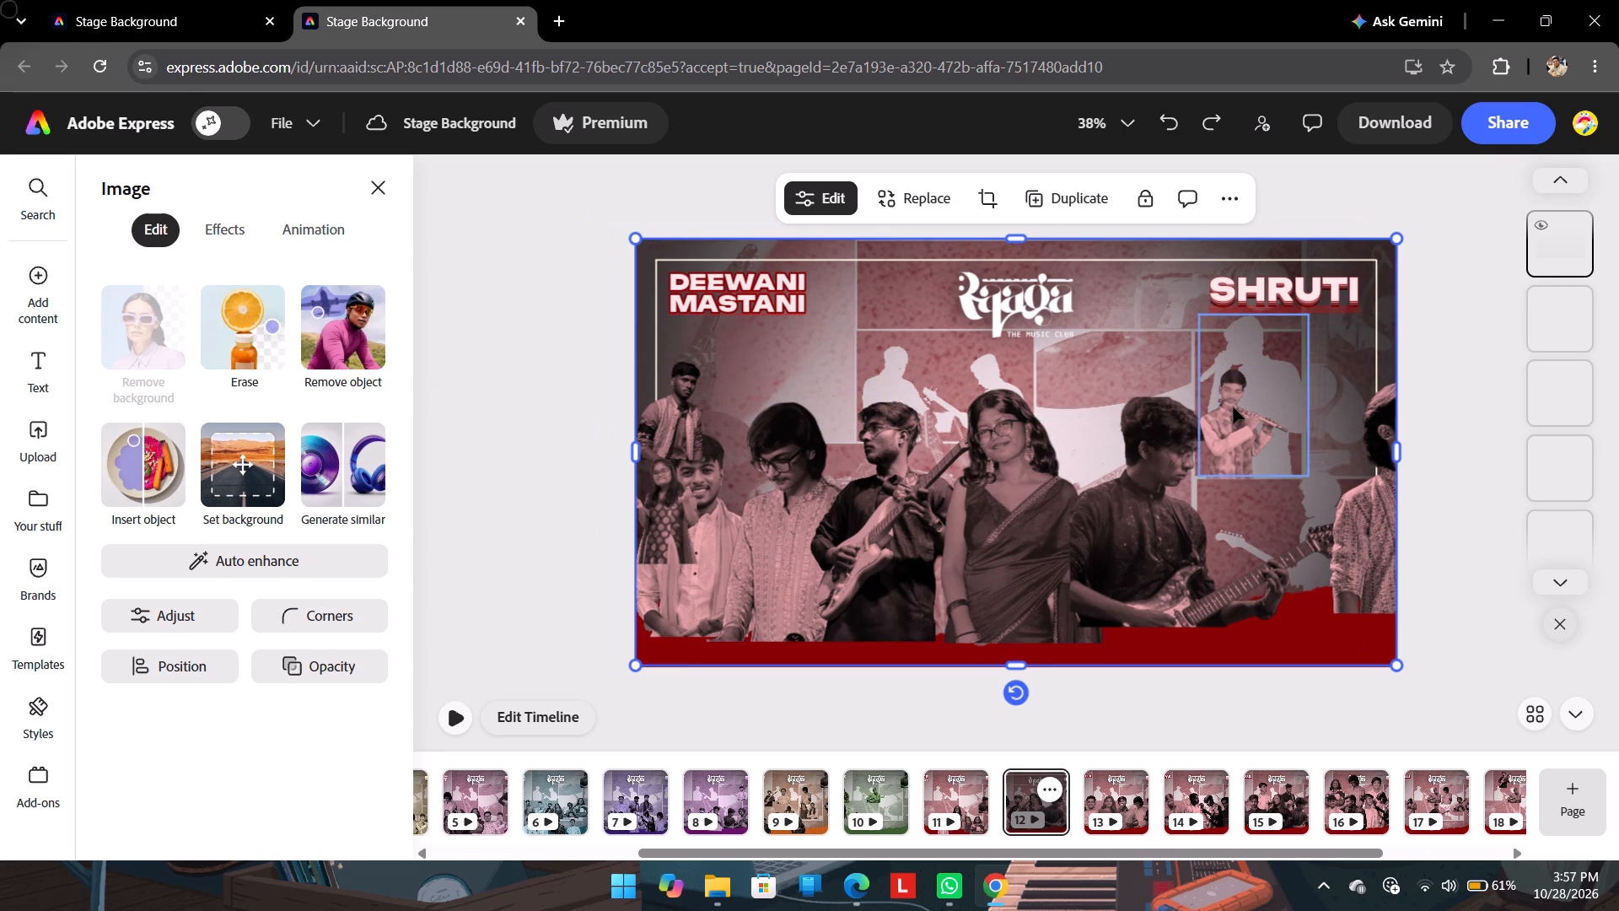
Lower the flute player beside the second guitarist's guitar neck and bring the capped performer from the outer edge in against the second guitarist.
left_click(1245, 392)
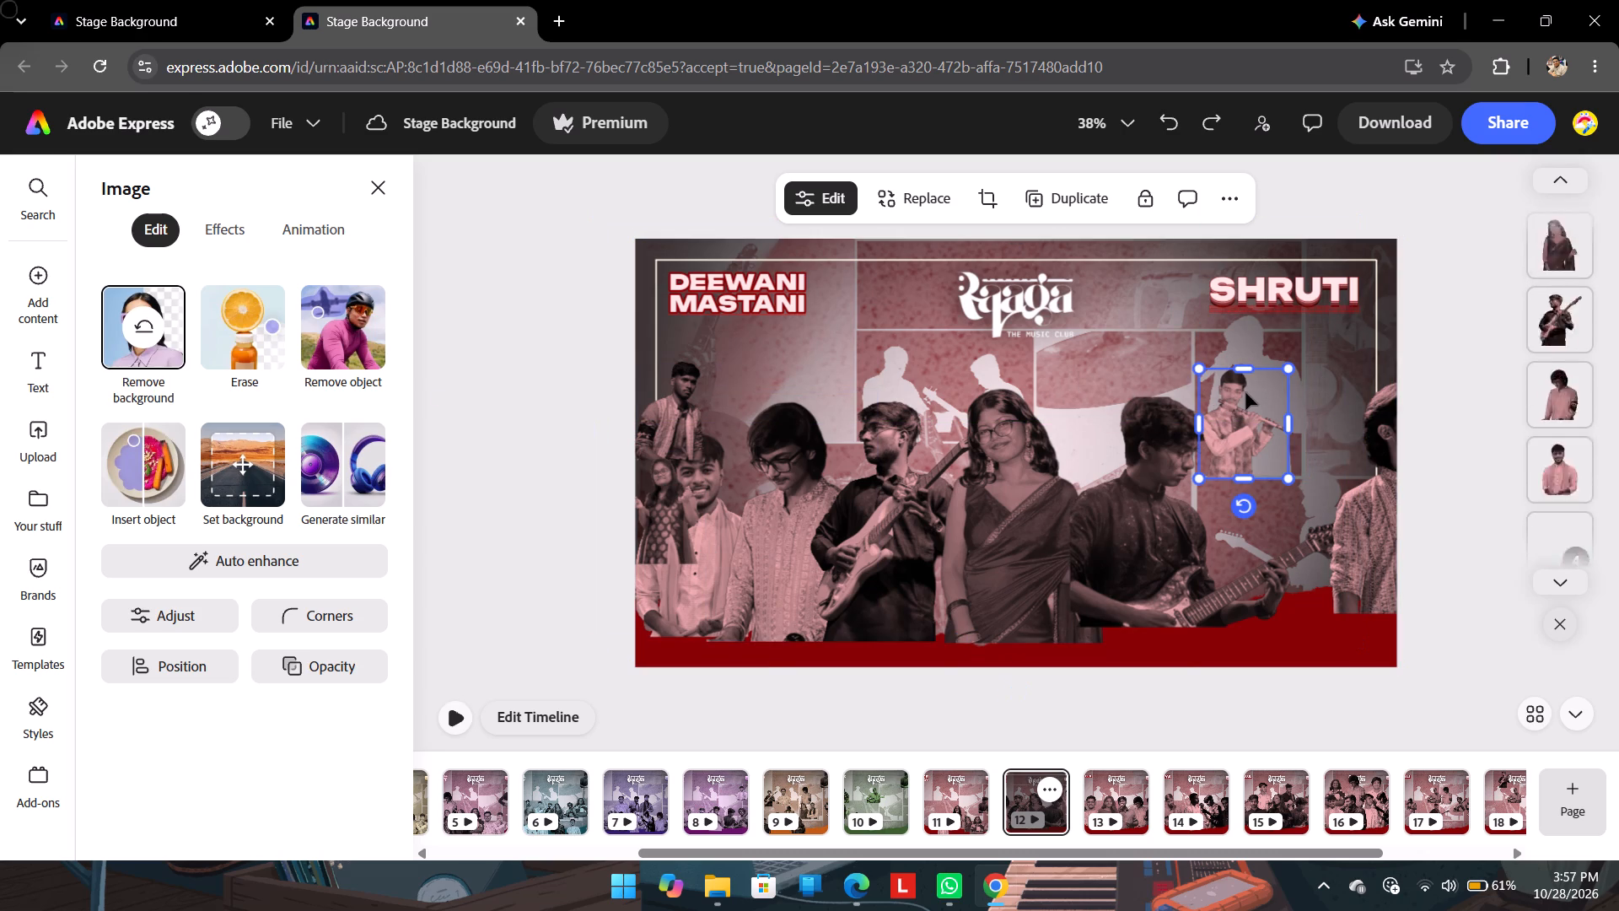
left_click_drag(1245, 392, 1292, 512)
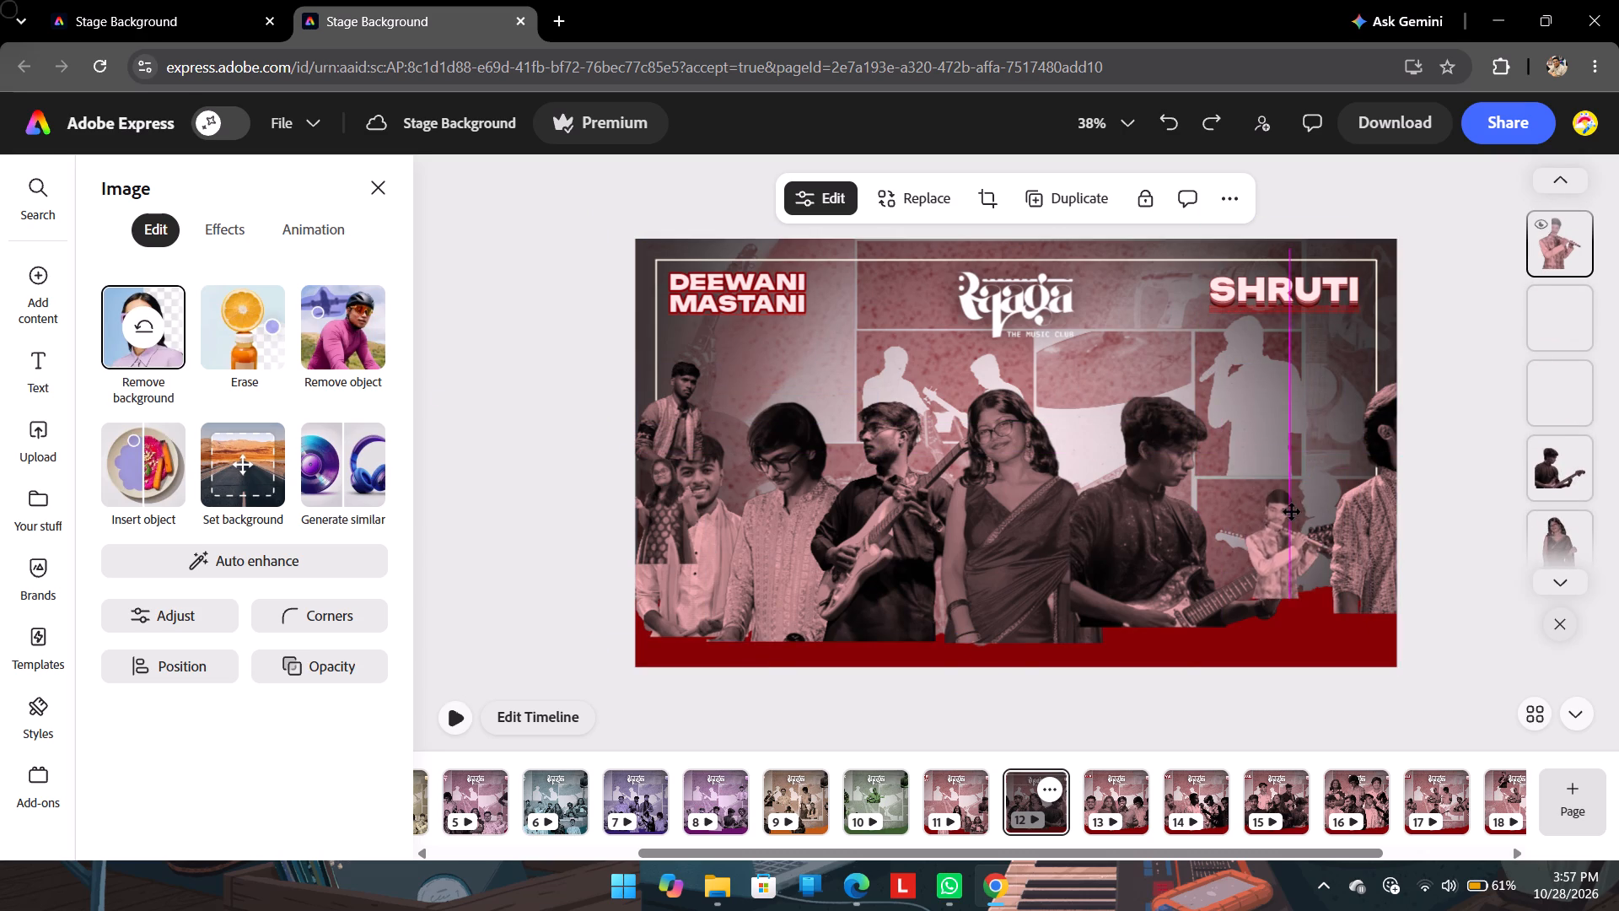
left_click_drag(1292, 512, 1293, 510)
left_click_drag(1375, 495, 1064, 352)
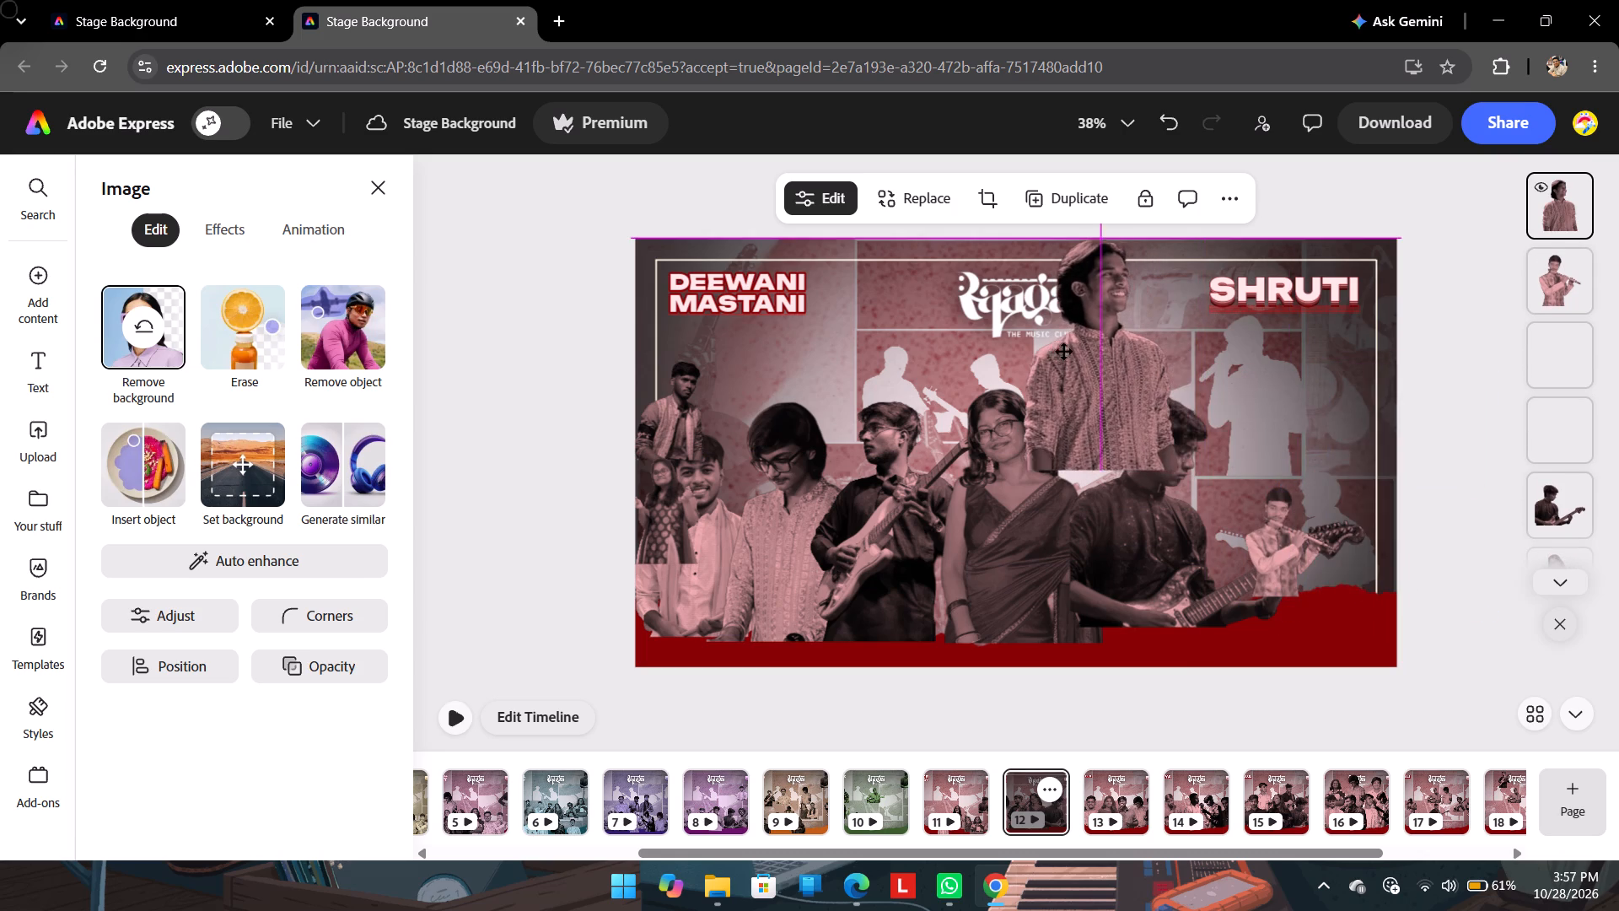
left_click_drag(1064, 352, 1067, 352)
left_click_drag(1114, 384, 1272, 538)
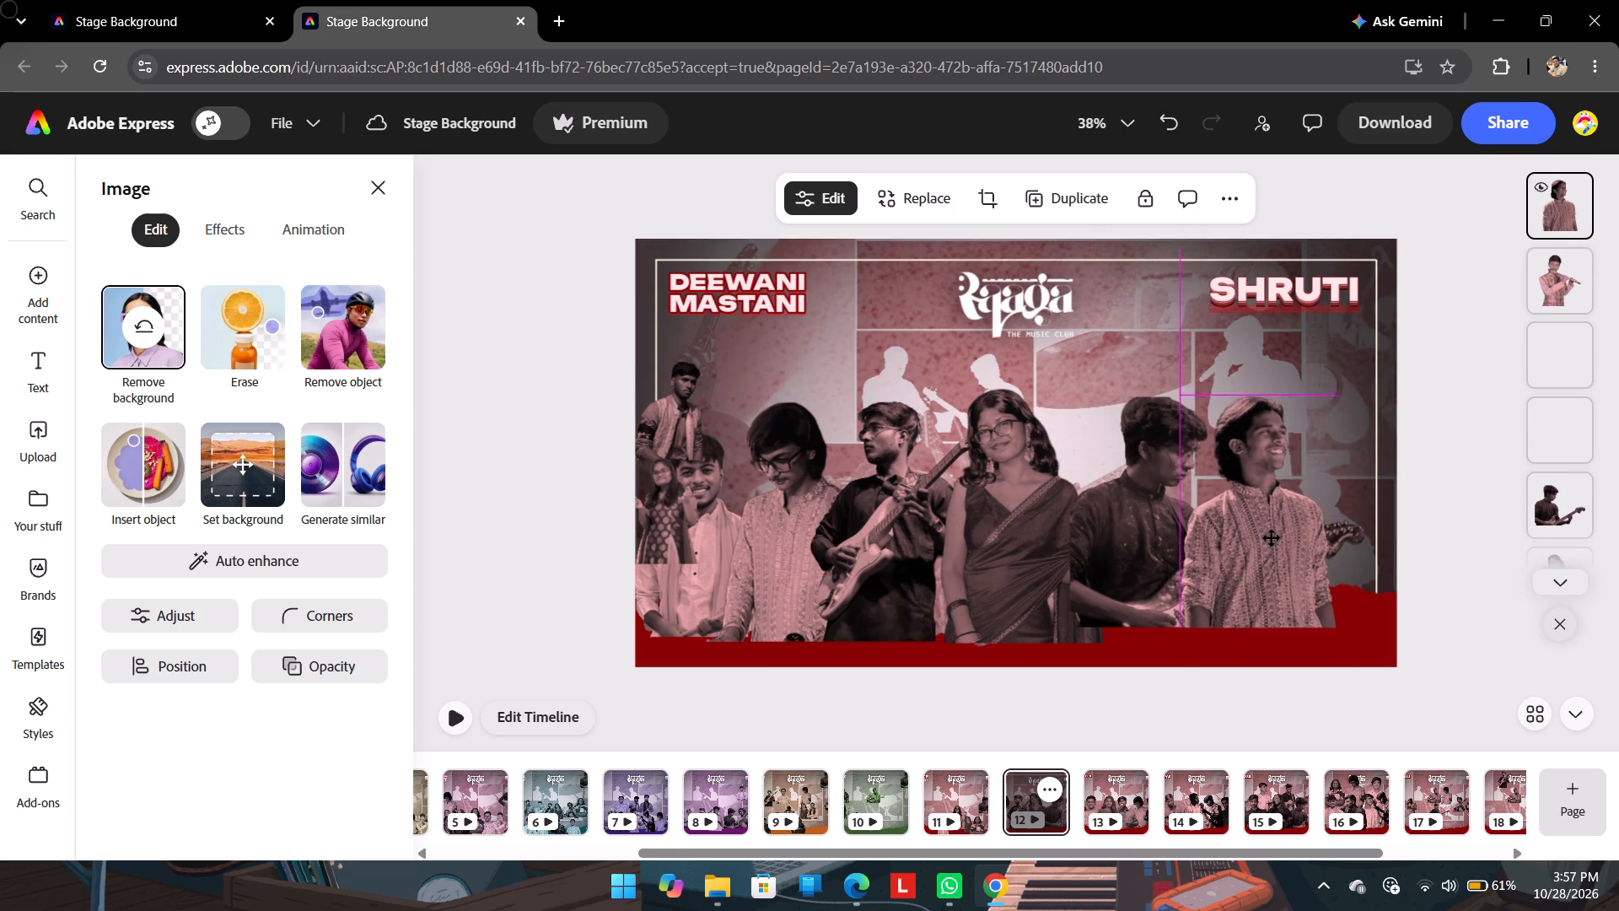
left_click_drag(1272, 538, 1267, 543)
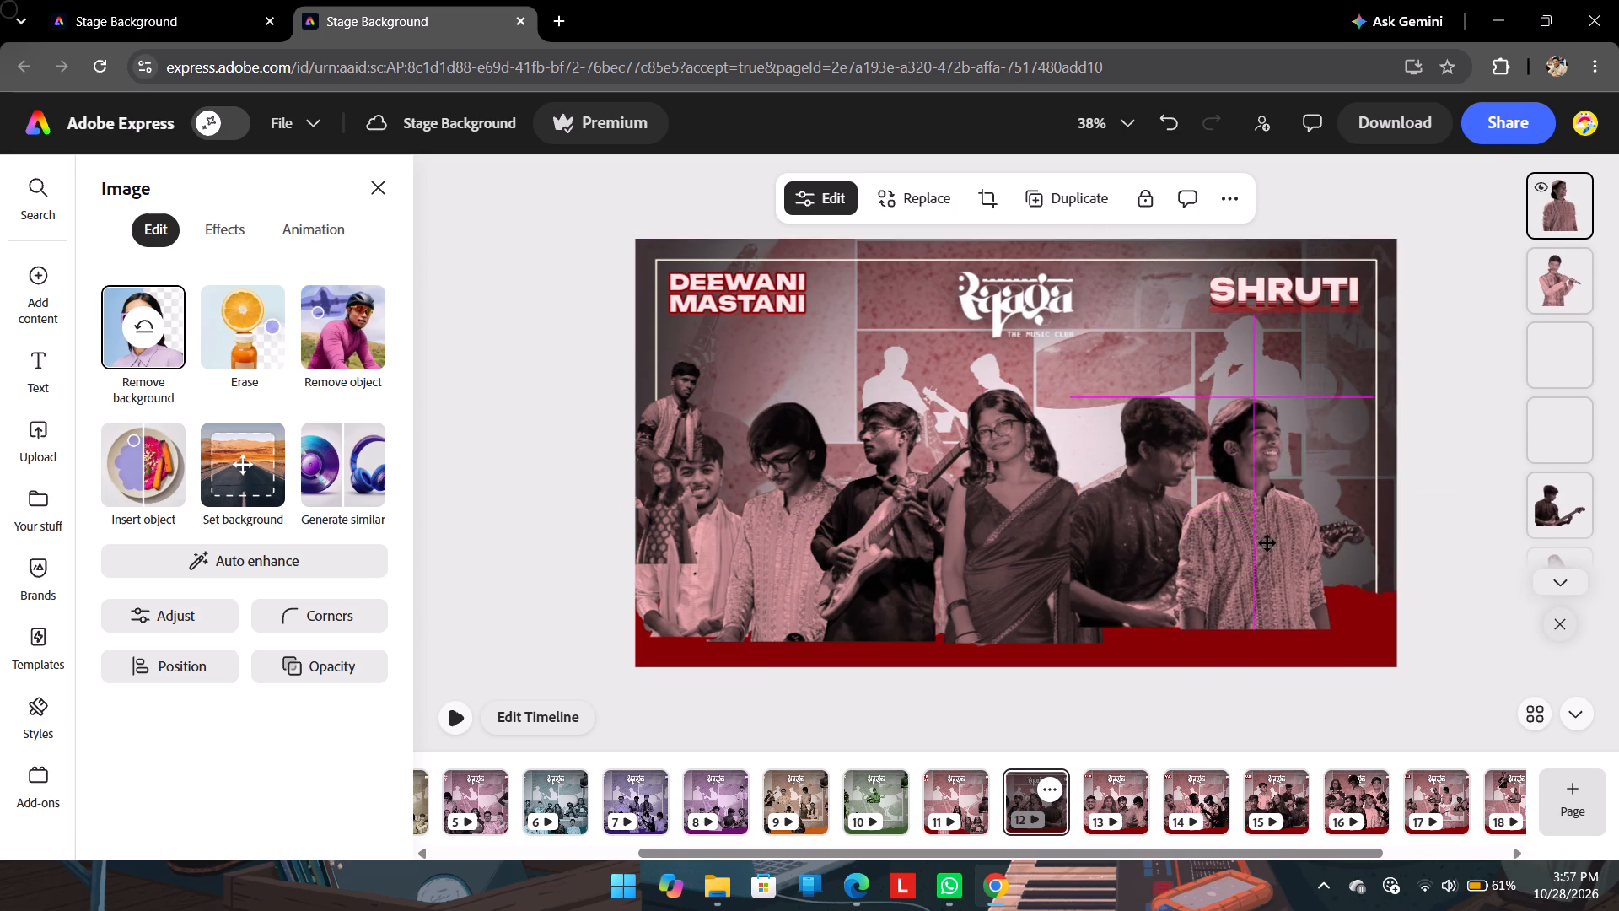
left_click_drag(1267, 543, 1269, 543)
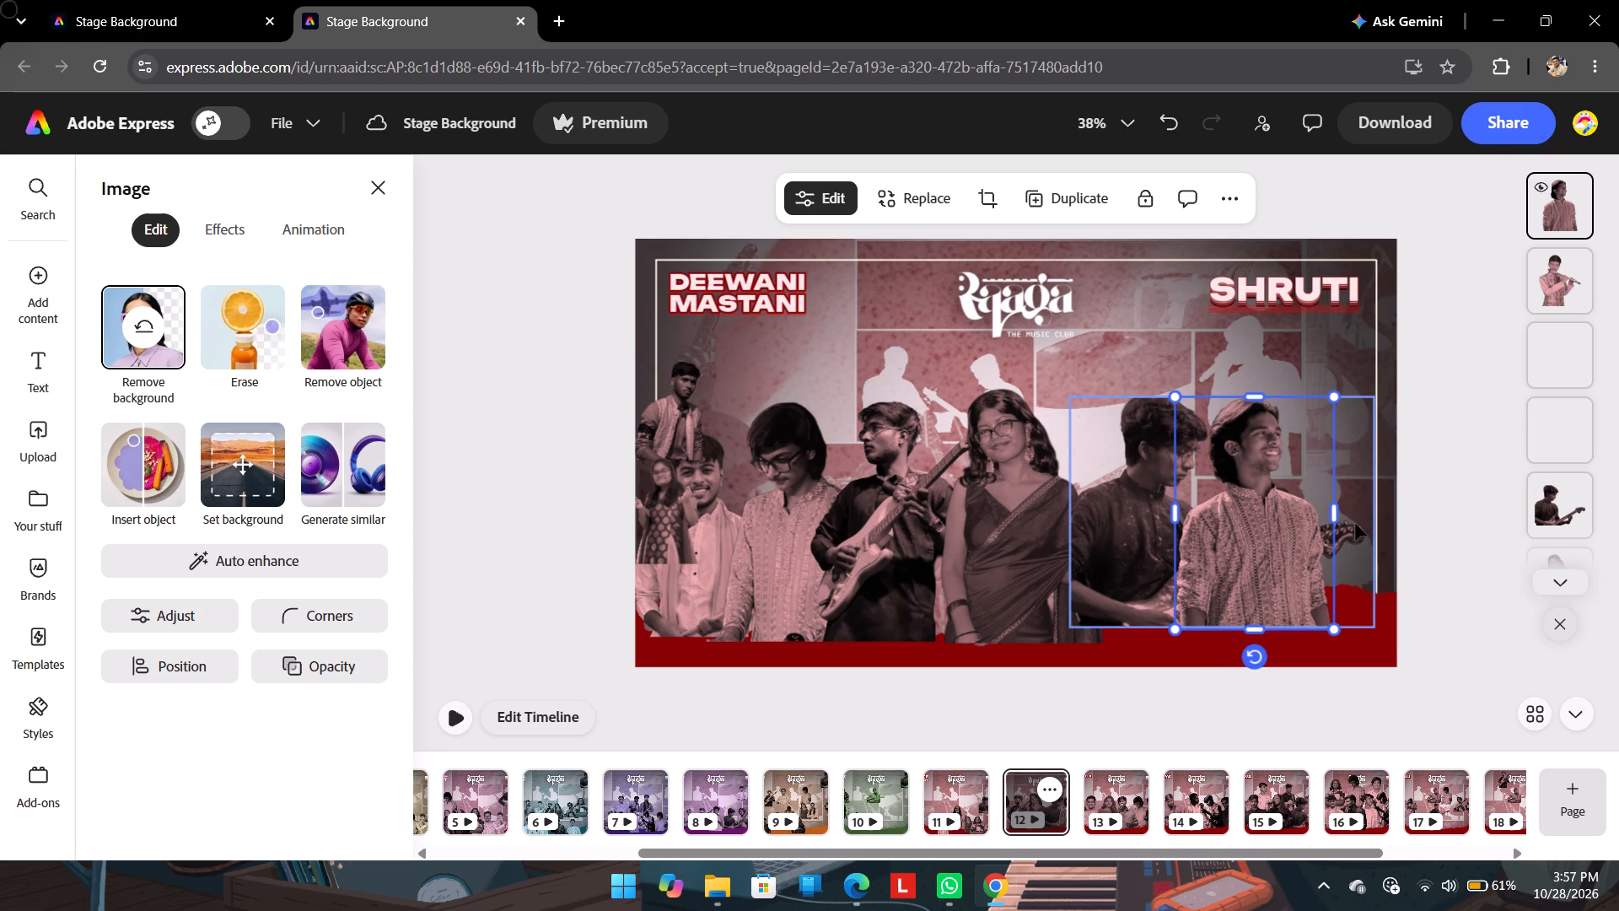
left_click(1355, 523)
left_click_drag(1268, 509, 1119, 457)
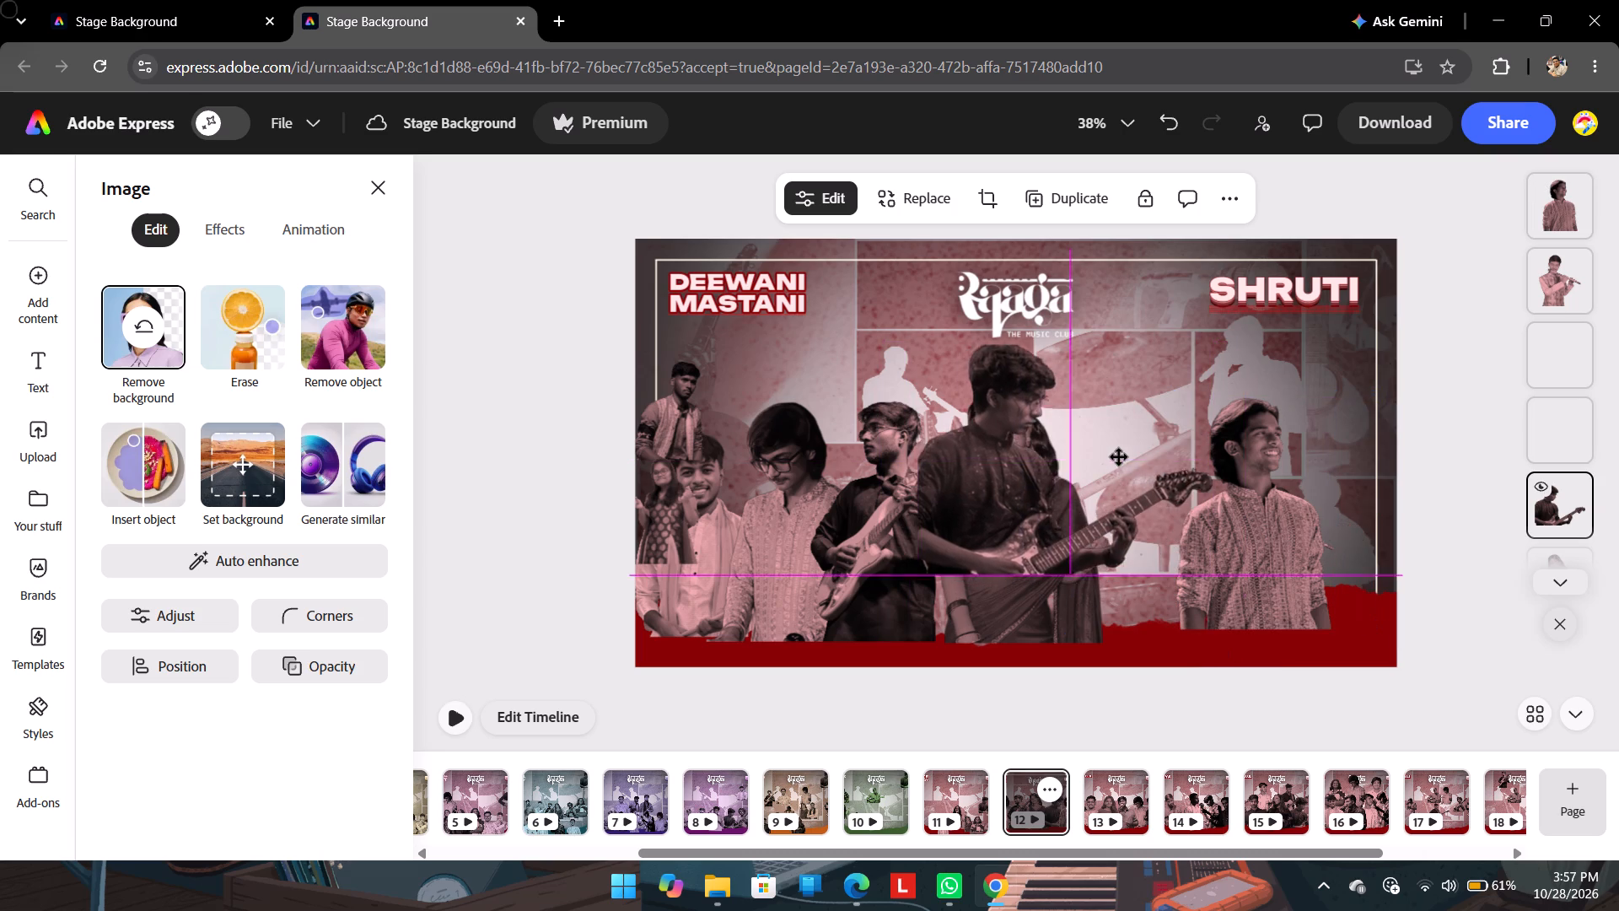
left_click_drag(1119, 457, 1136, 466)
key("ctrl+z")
Move the flute player up to the SHRUTI title and settle the capped performer in the front row beside the second guitarist.
left_click(1278, 518)
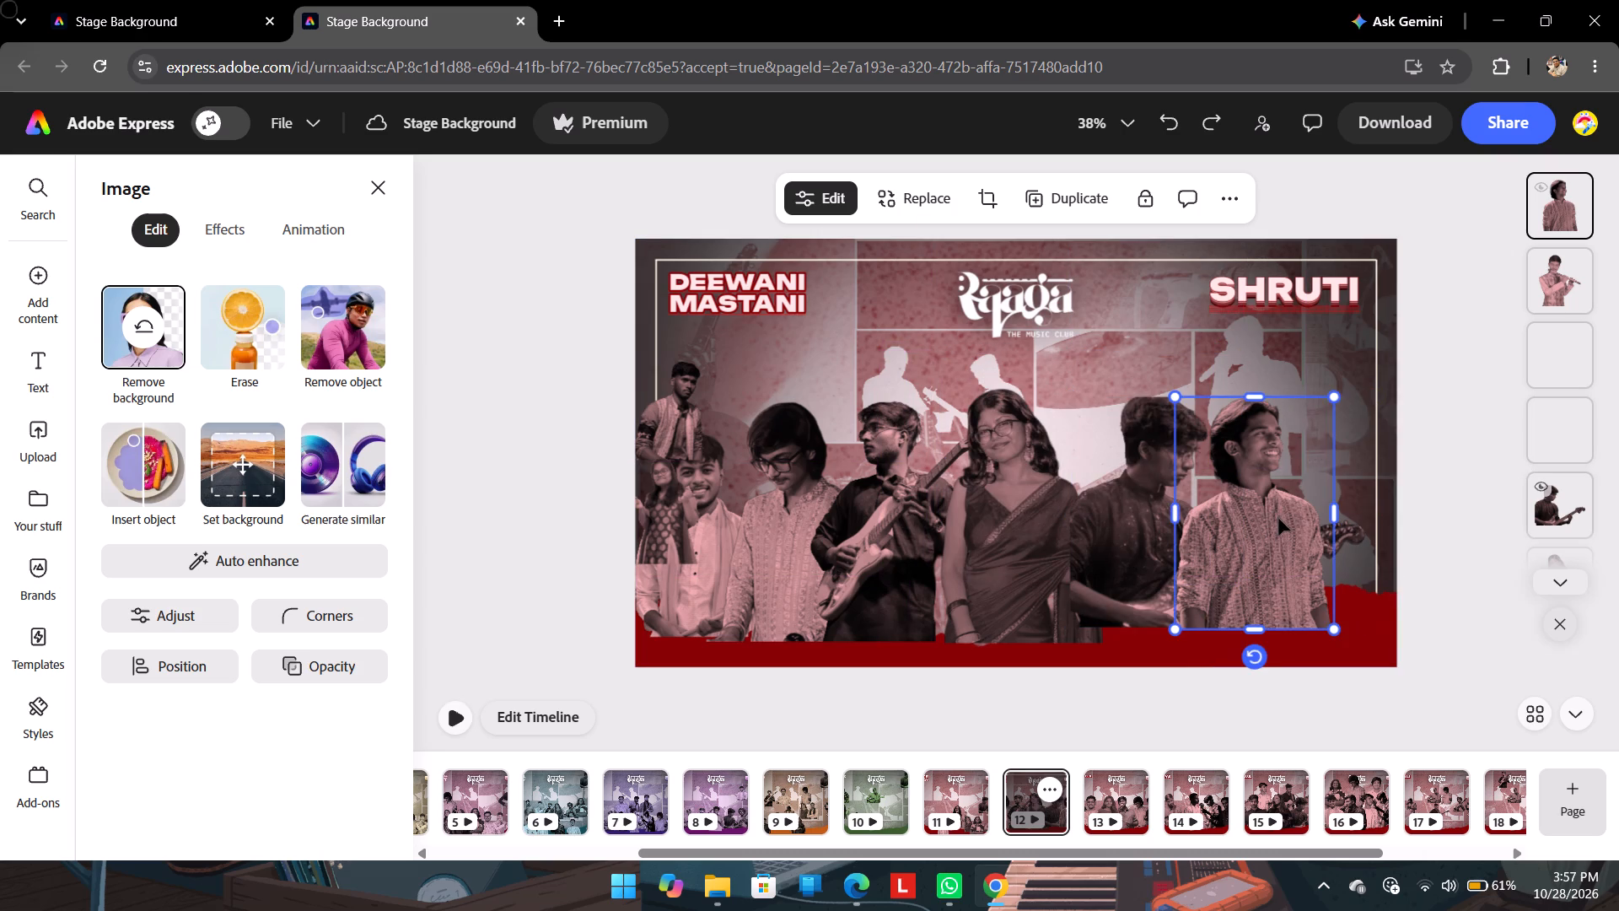
left_click_drag(1278, 518, 1093, 470)
left_click_drag(1286, 540, 1280, 526)
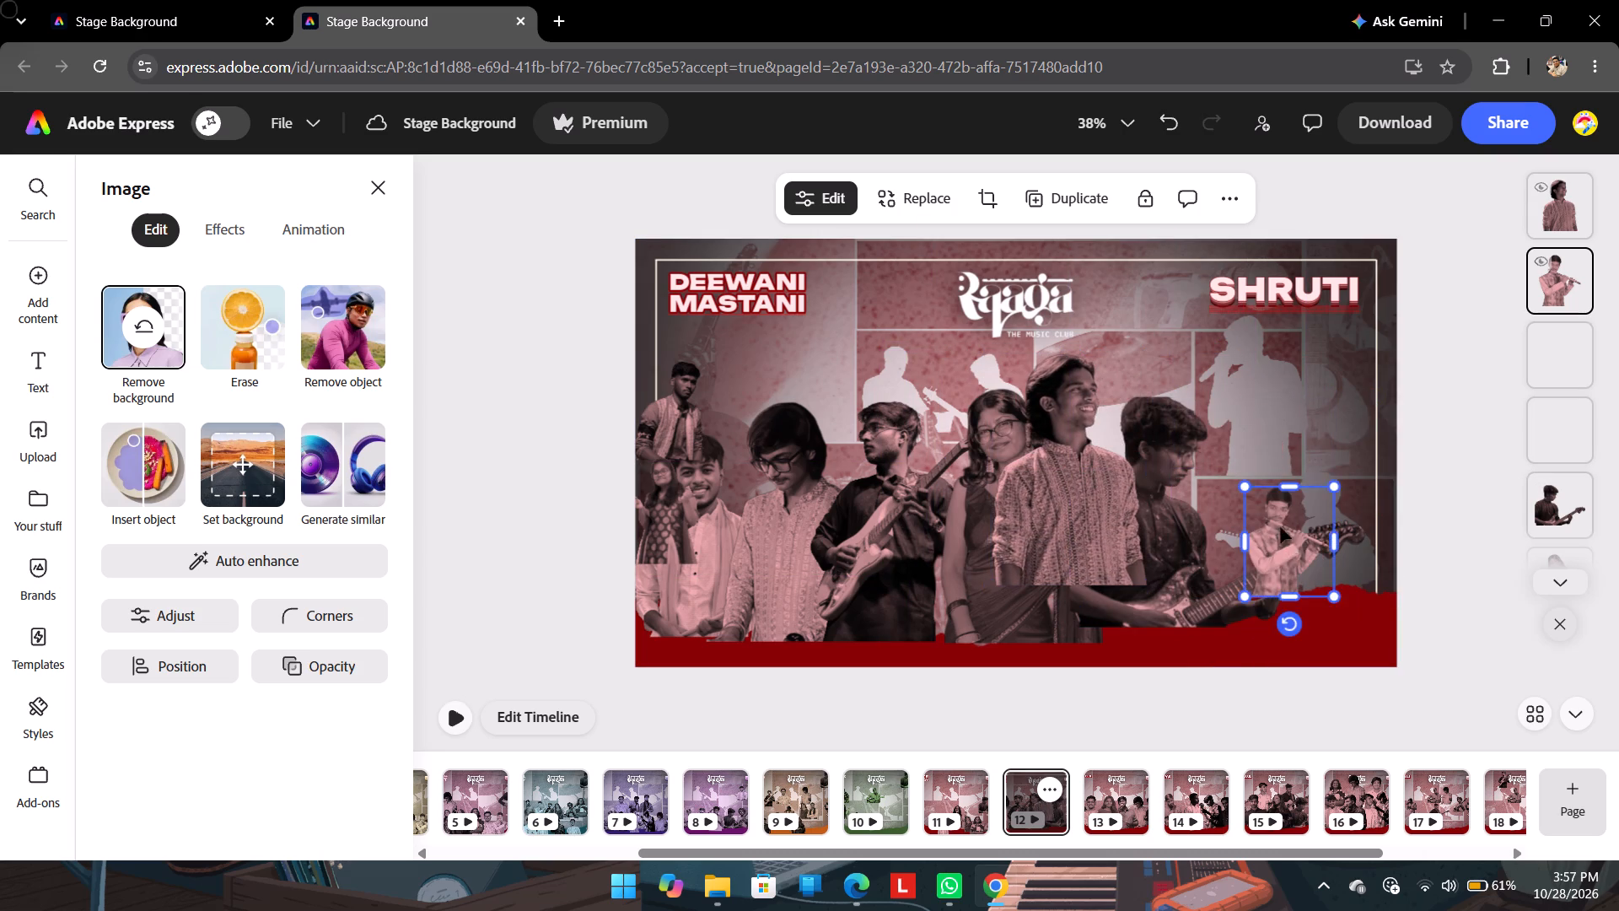
left_click_drag(1280, 526, 1246, 337)
left_click_drag(1084, 496, 1277, 582)
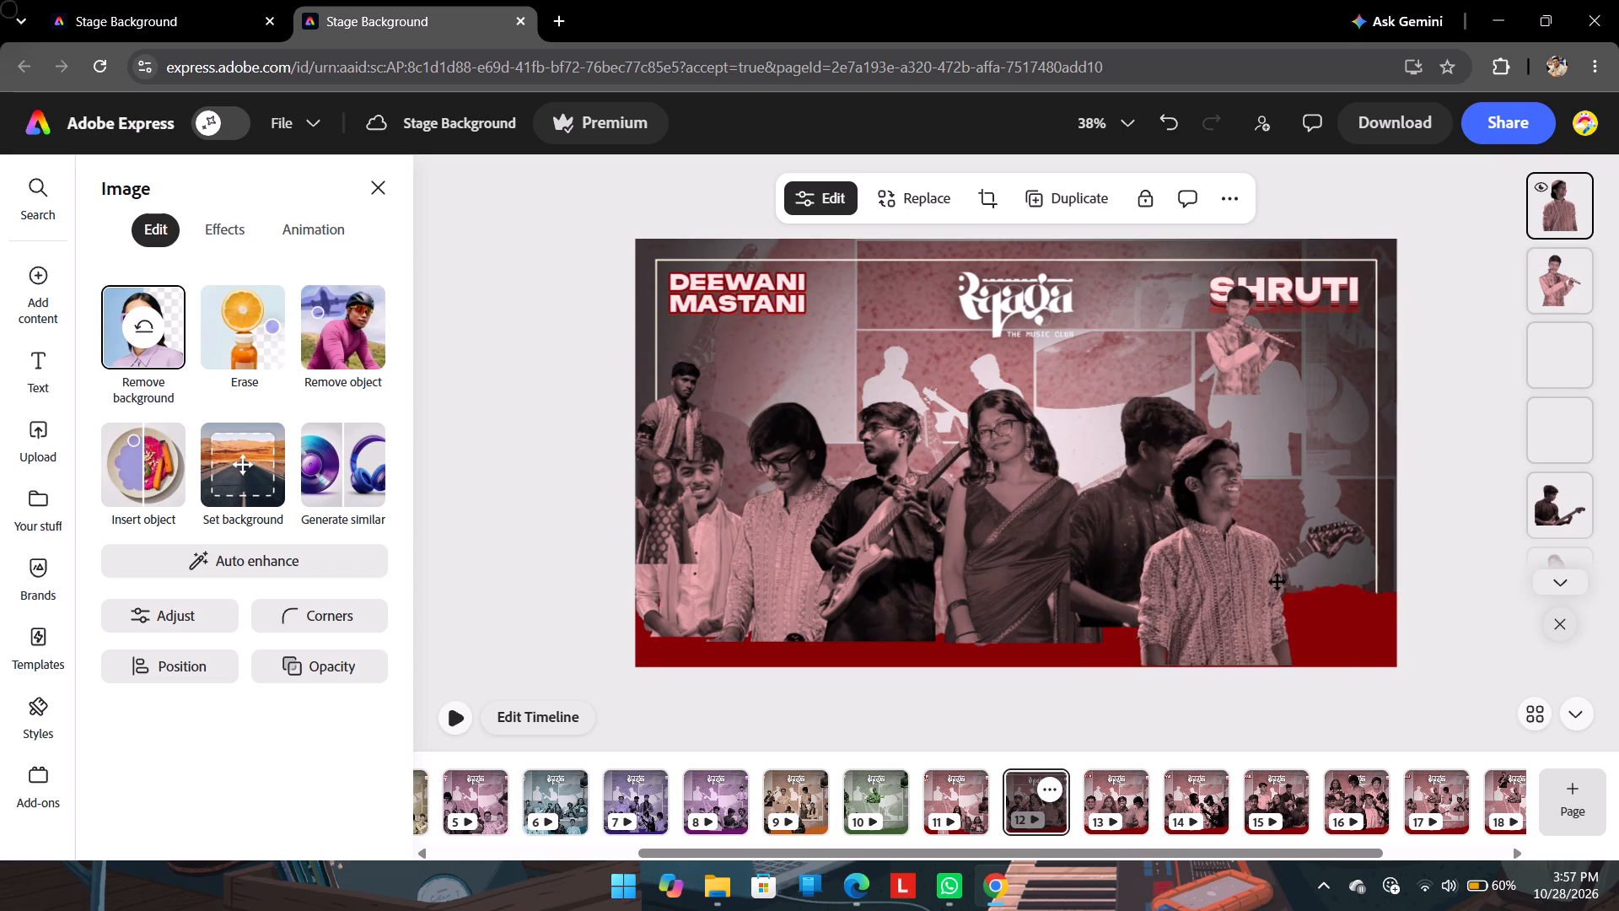
left_click_drag(1277, 582, 1271, 520)
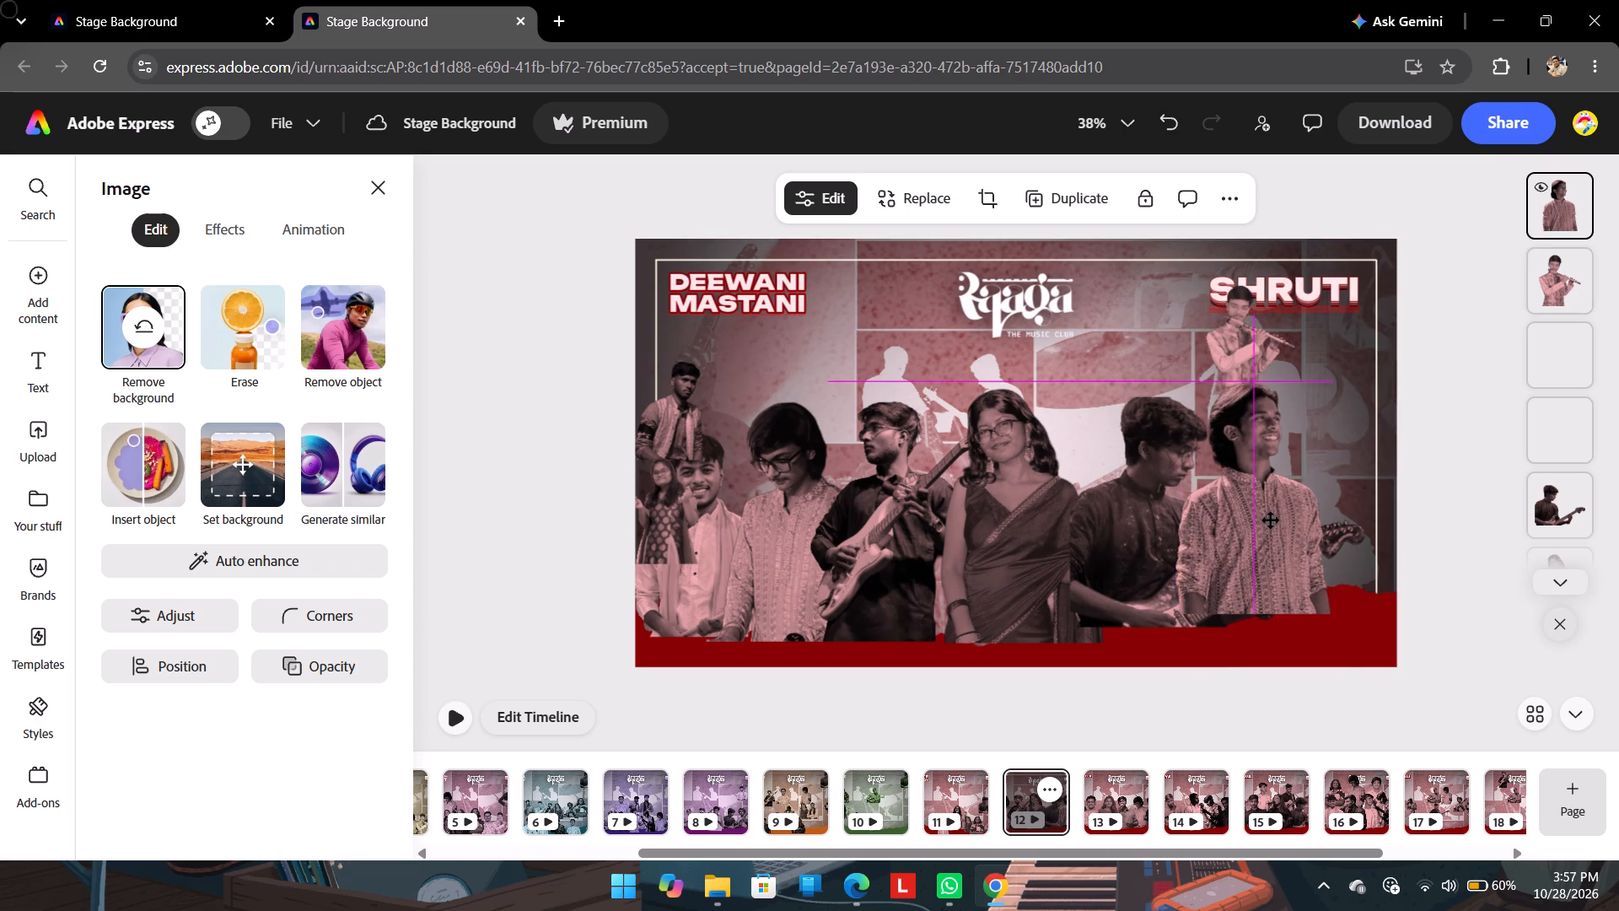
left_click_drag(1271, 520, 1278, 538)
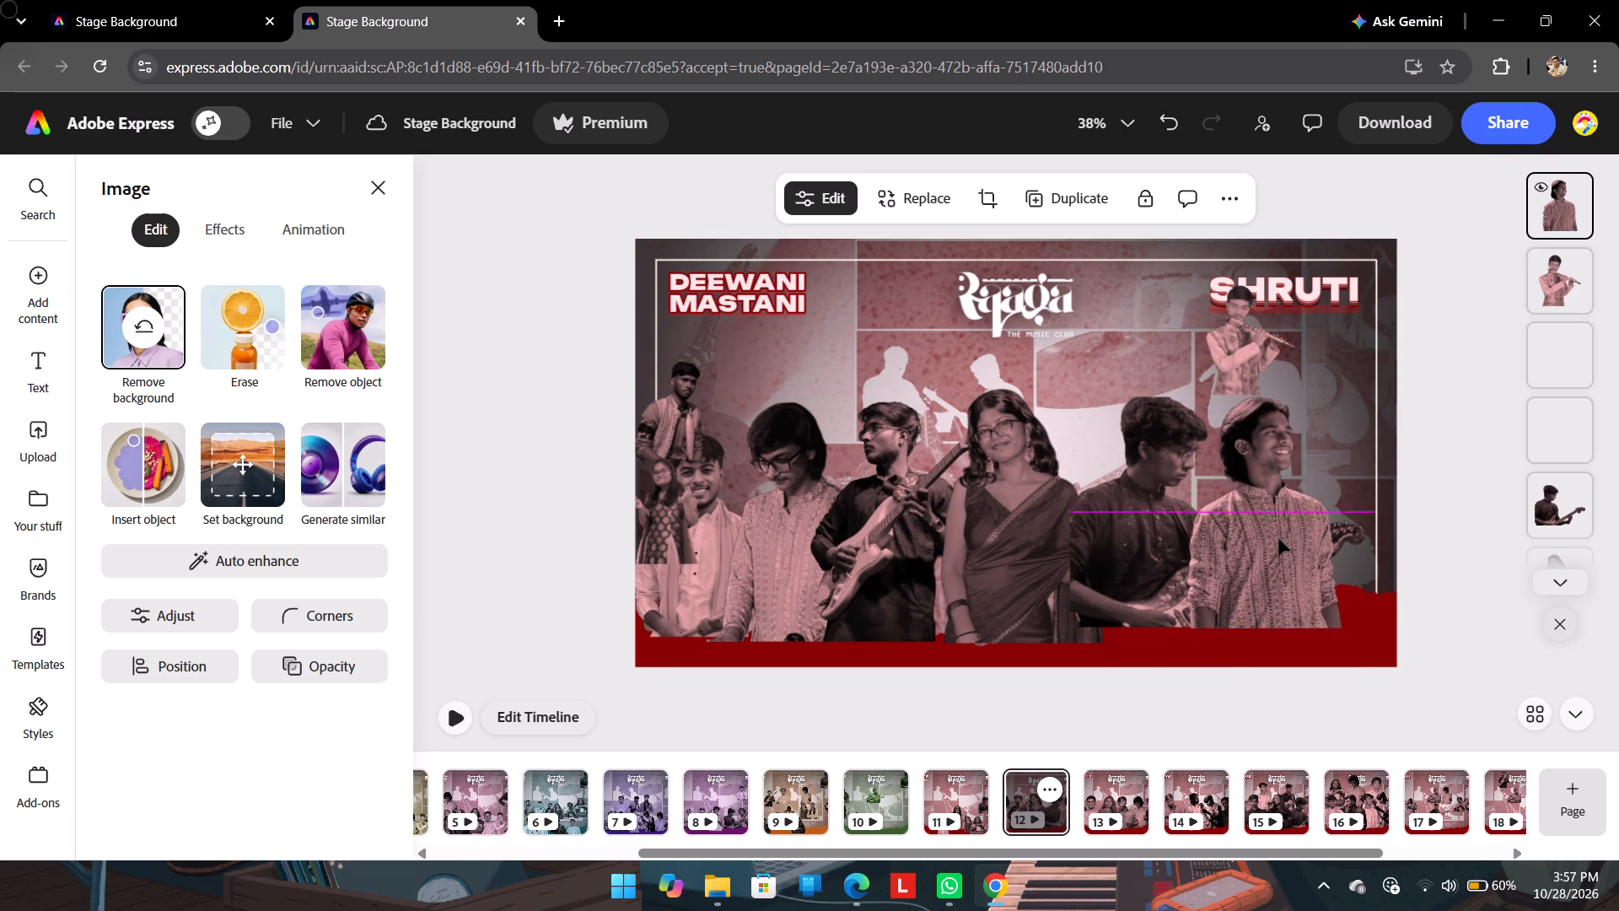
left_click(1285, 543)
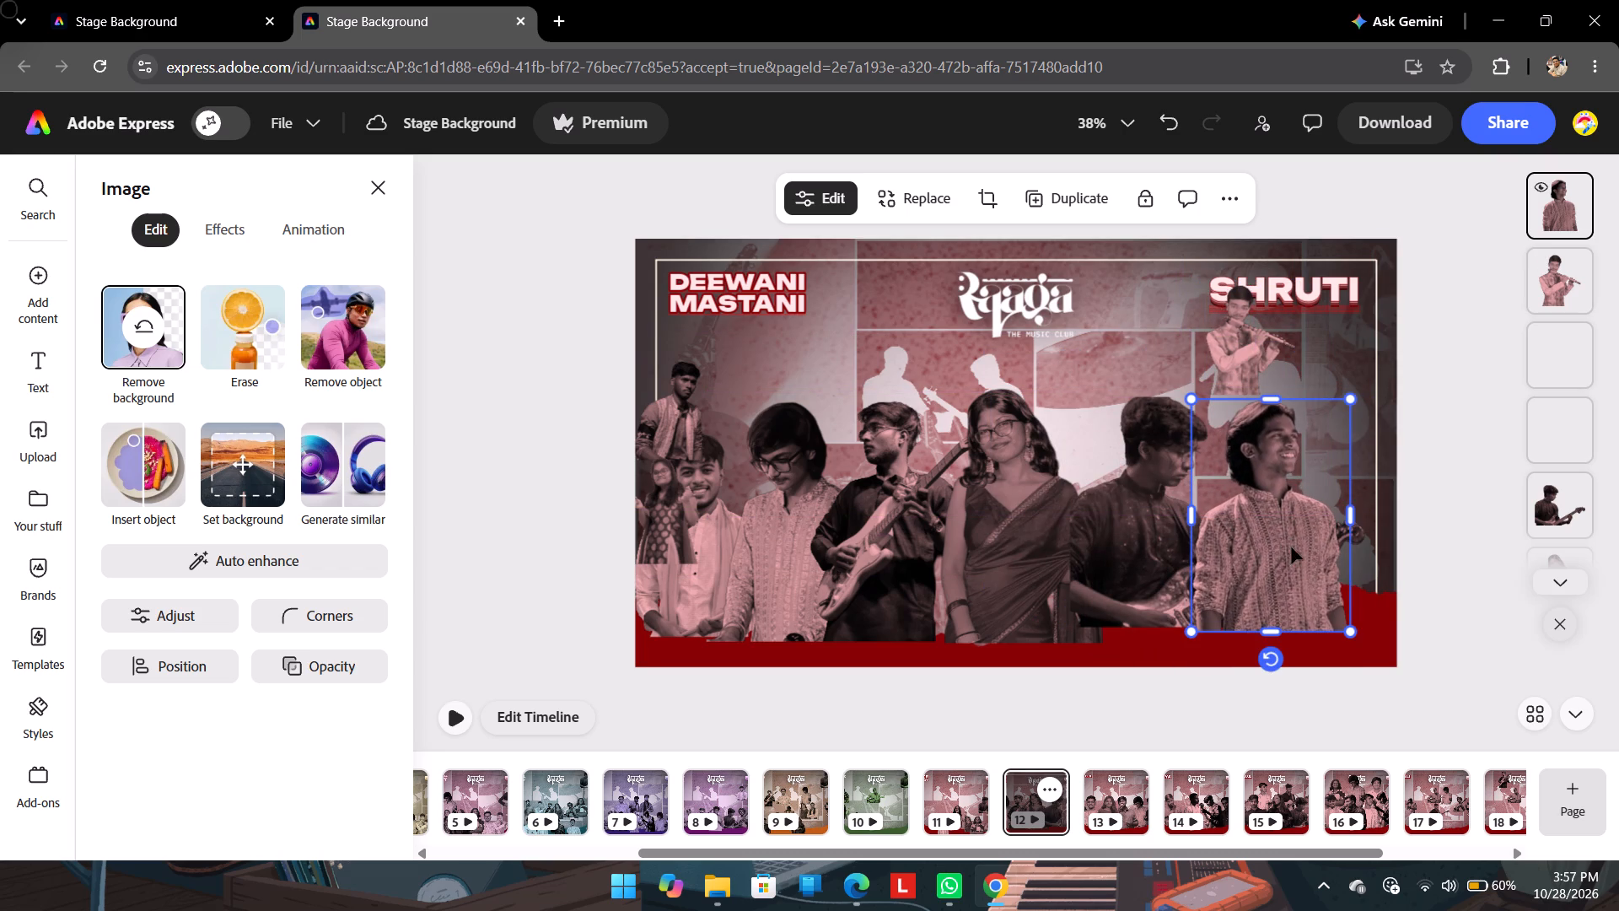
Move the small woman in the dotted dress to the outer SHRUTI edge, enlarge her to front-row size and align her beside the capped performer.
left_click_drag(661, 510, 1161, 516)
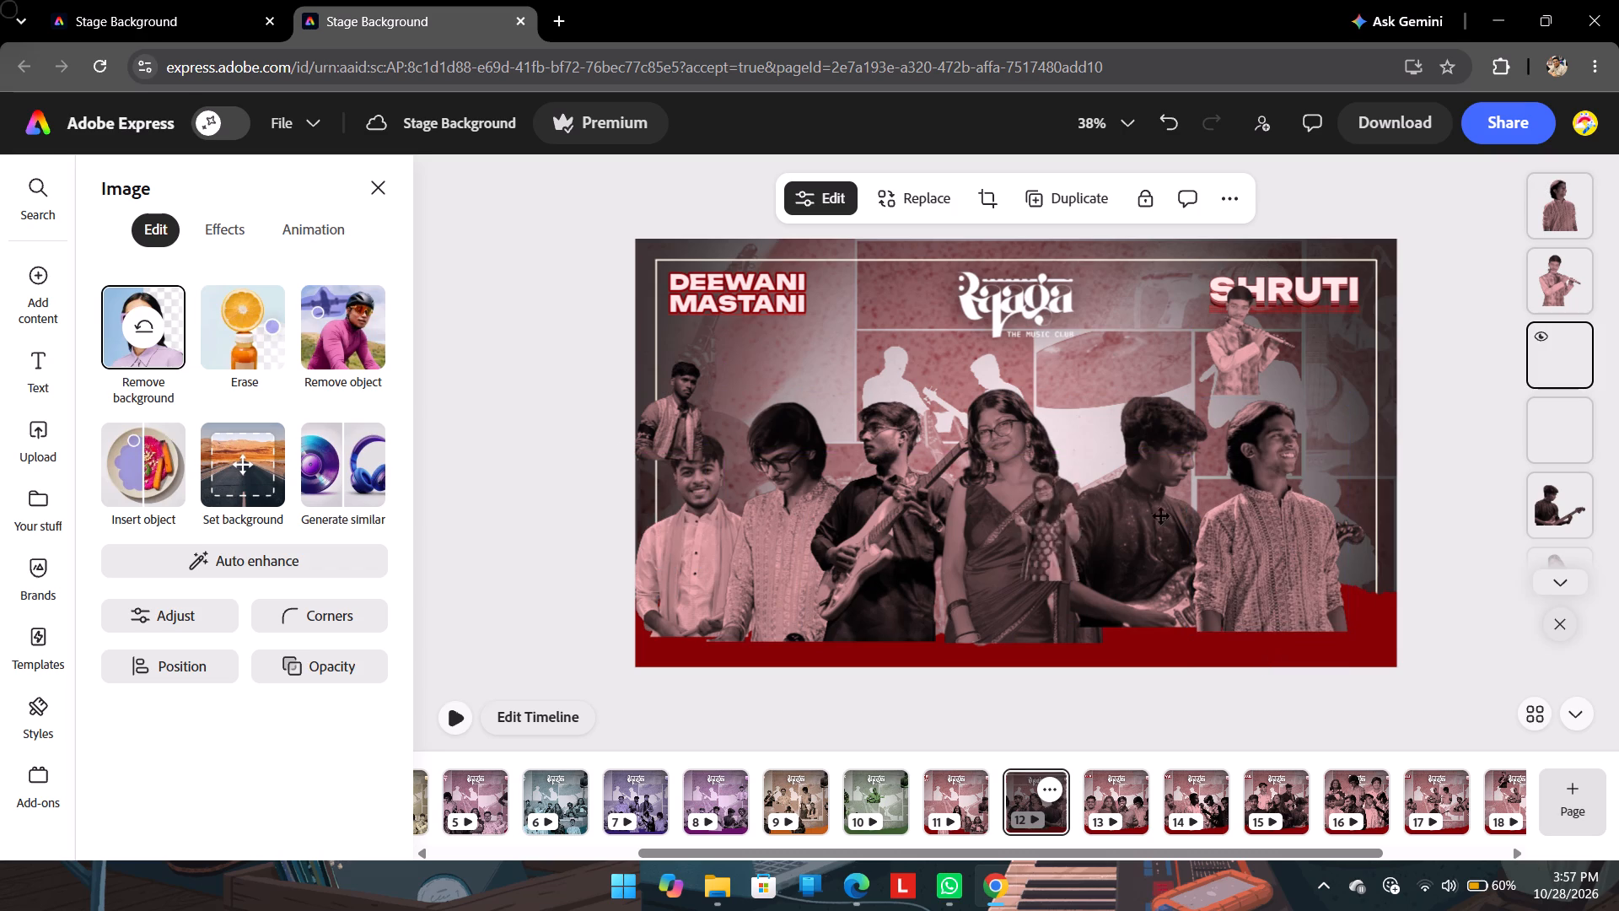
left_click_drag(1161, 516, 1320, 514)
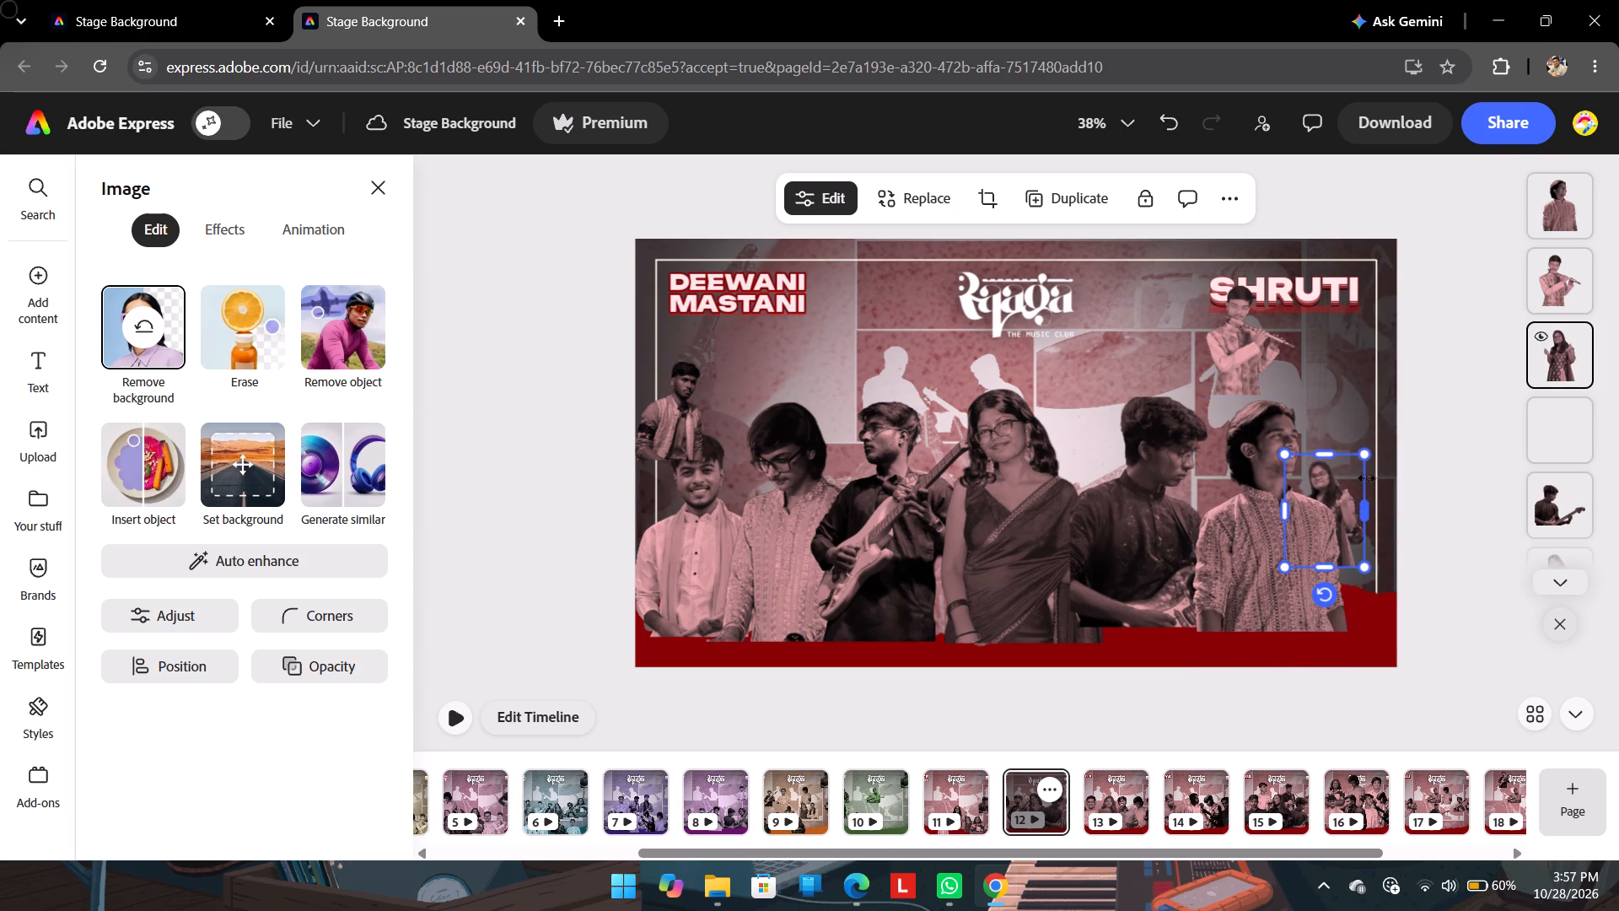
left_click_drag(1364, 453, 1432, 278)
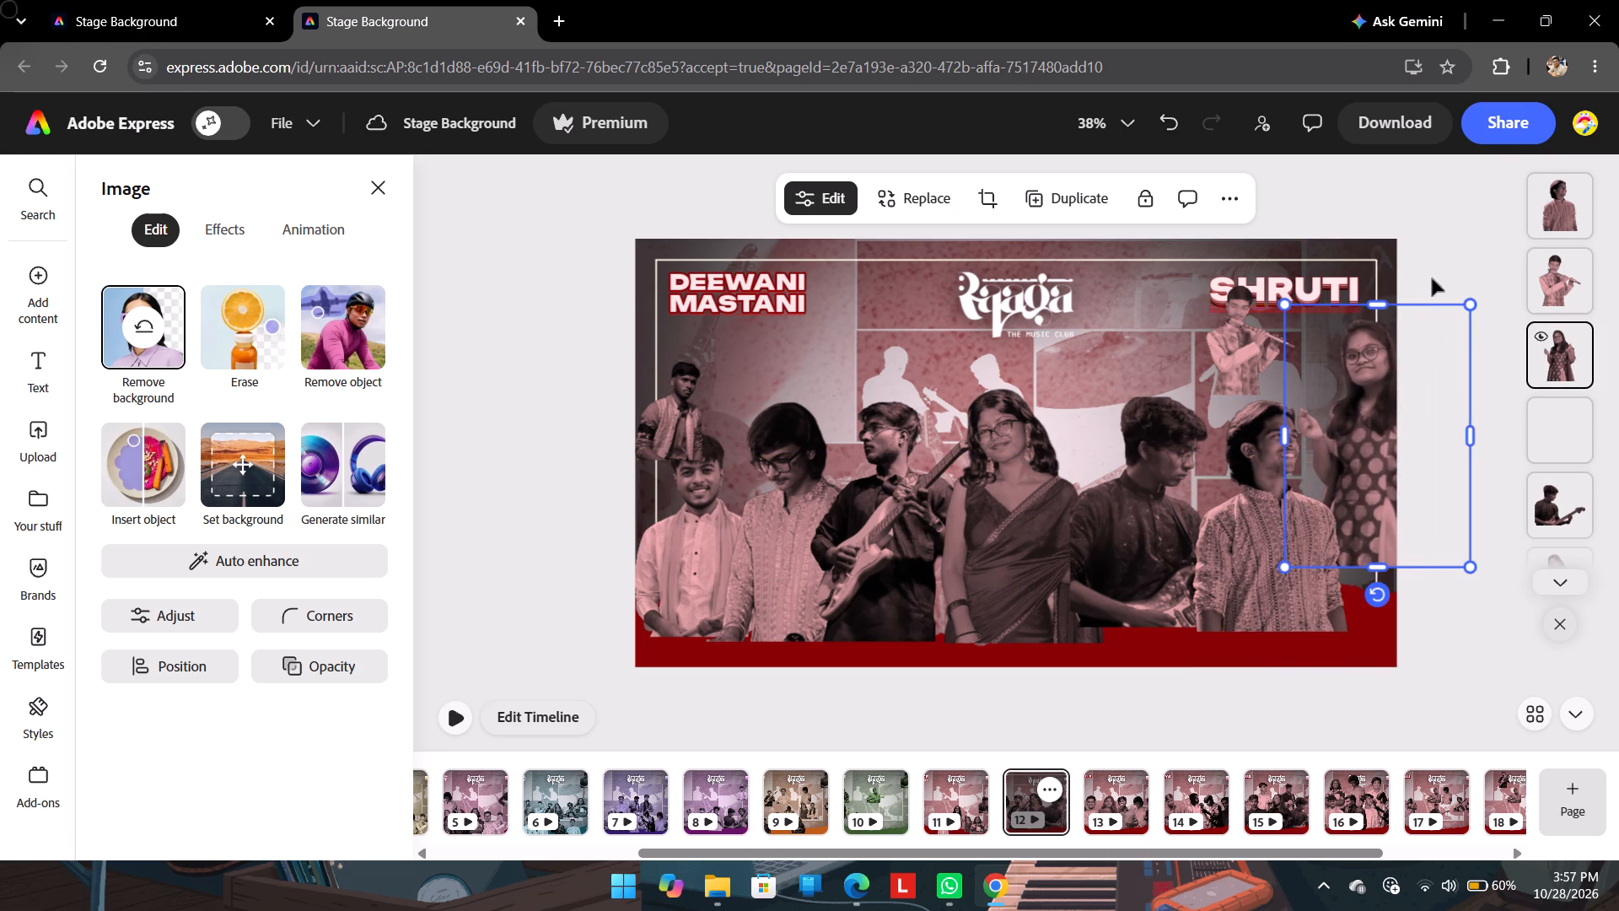
left_click_drag(1357, 488, 1332, 571)
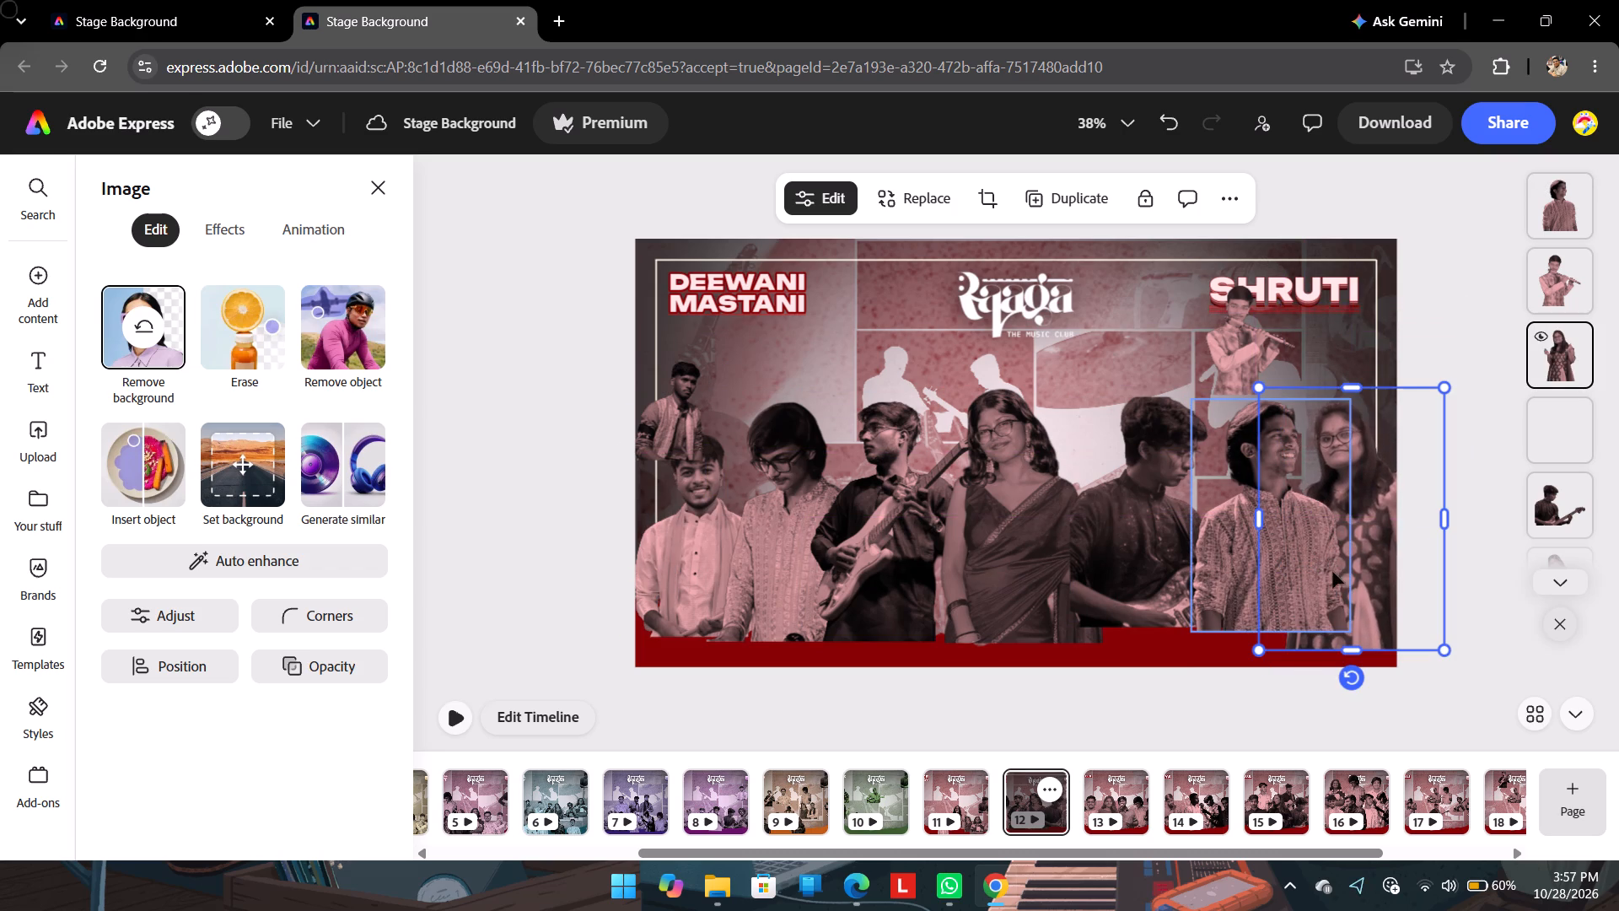
left_click_drag(1233, 554, 1223, 553)
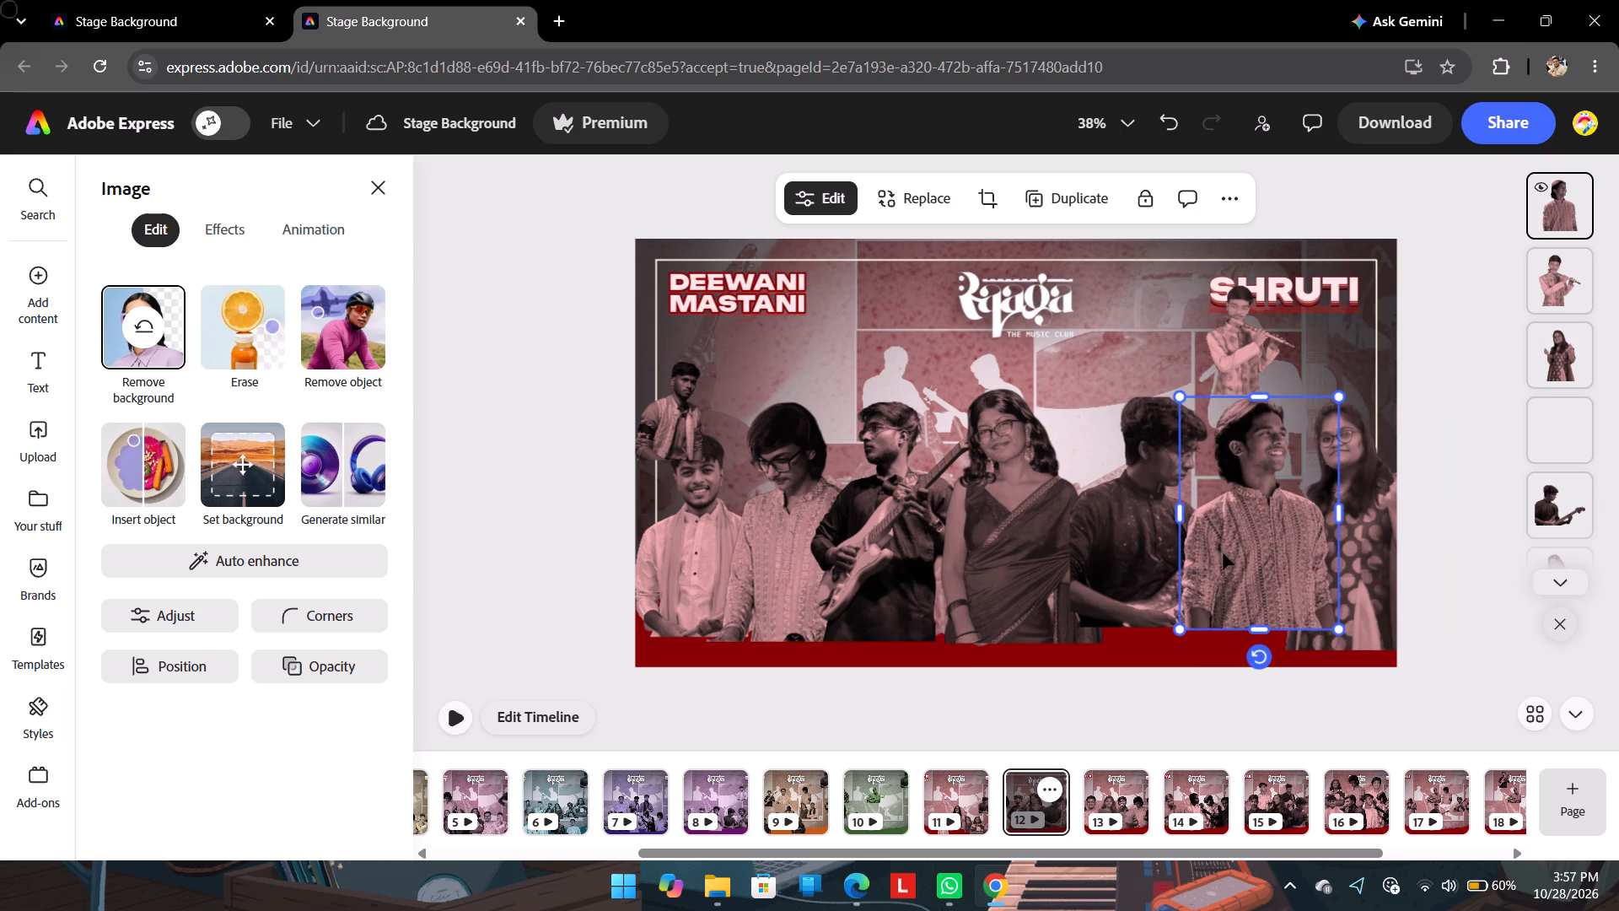
left_click_drag(1379, 466, 1392, 457)
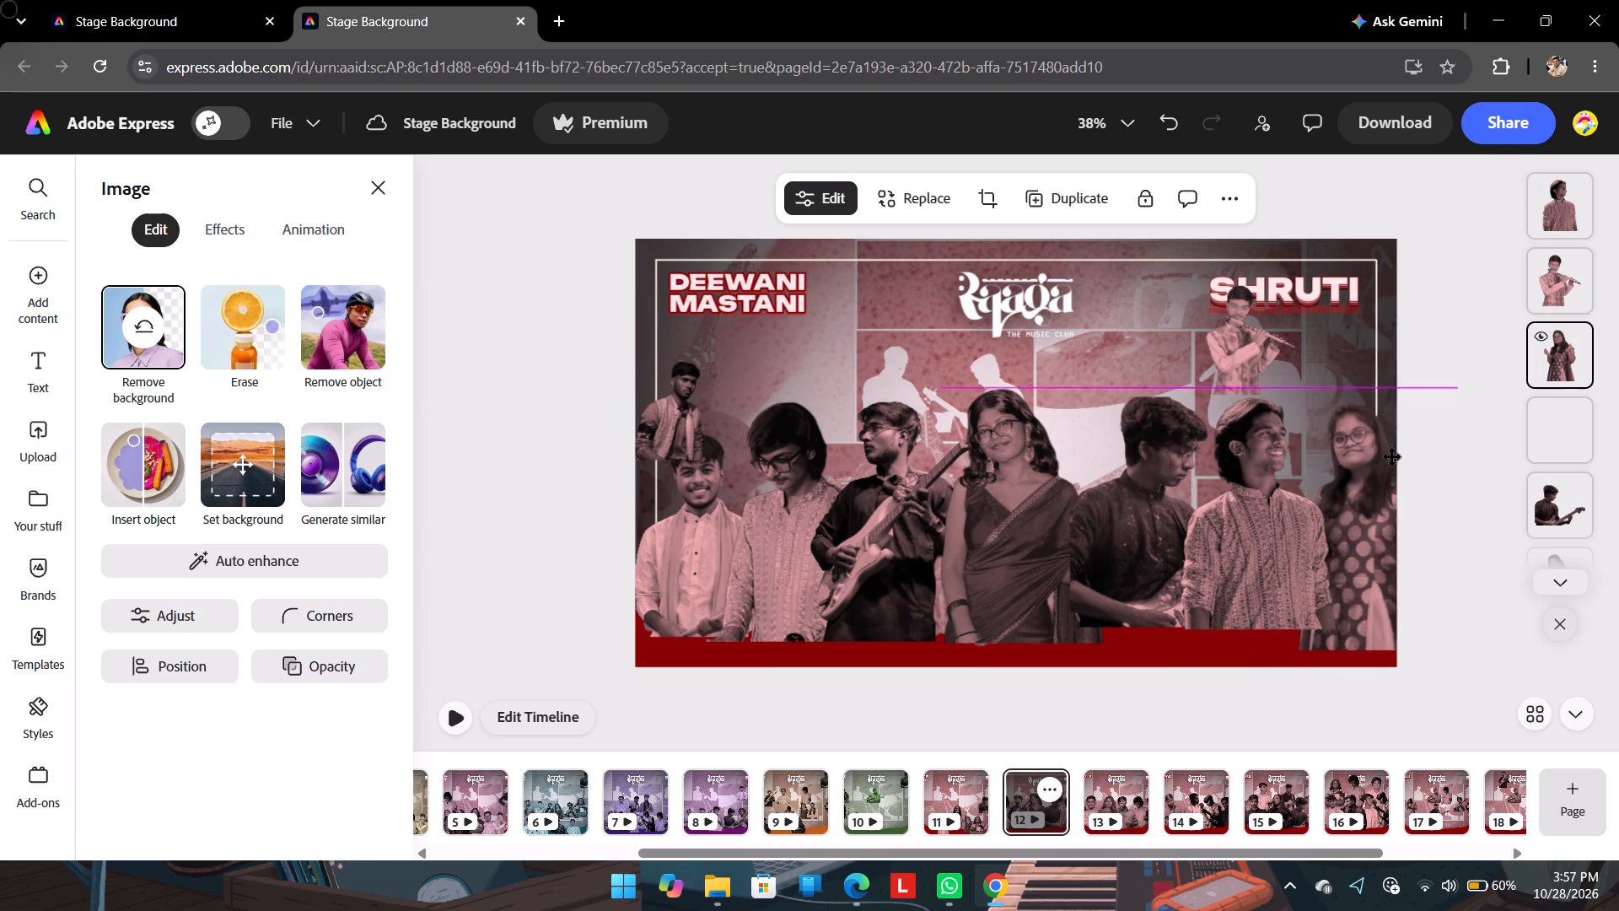
left_click_drag(1392, 457, 1384, 457)
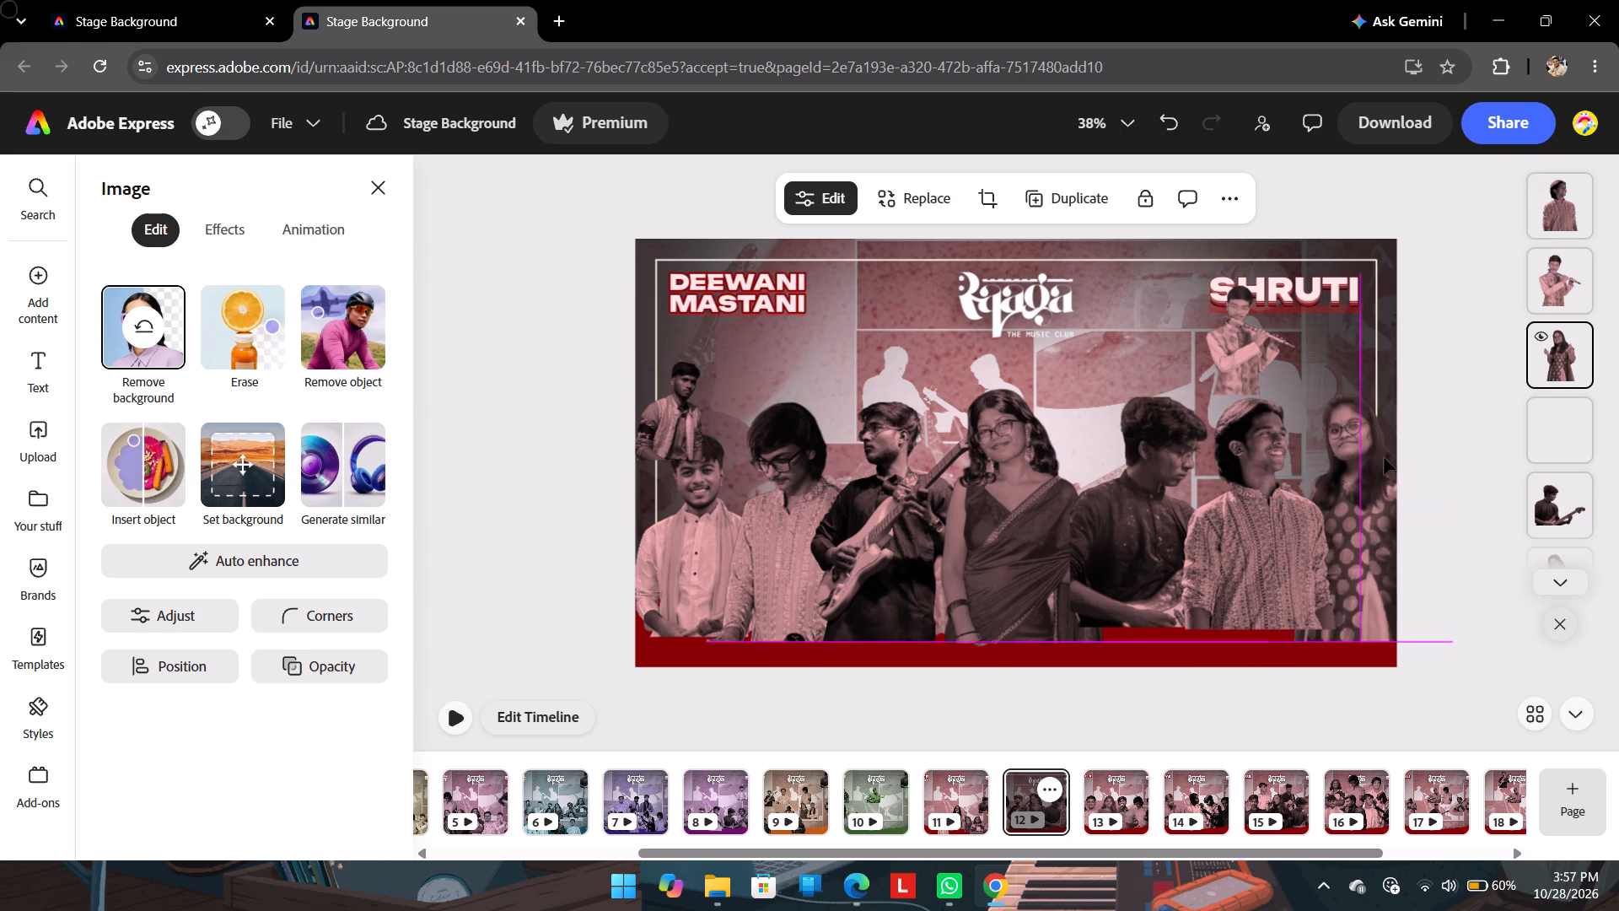
Move the flute player from the SHRUTI title to the back row above the second guitarist and enlarge him to about front-row scale.
left_click_drag(1251, 322, 1091, 374)
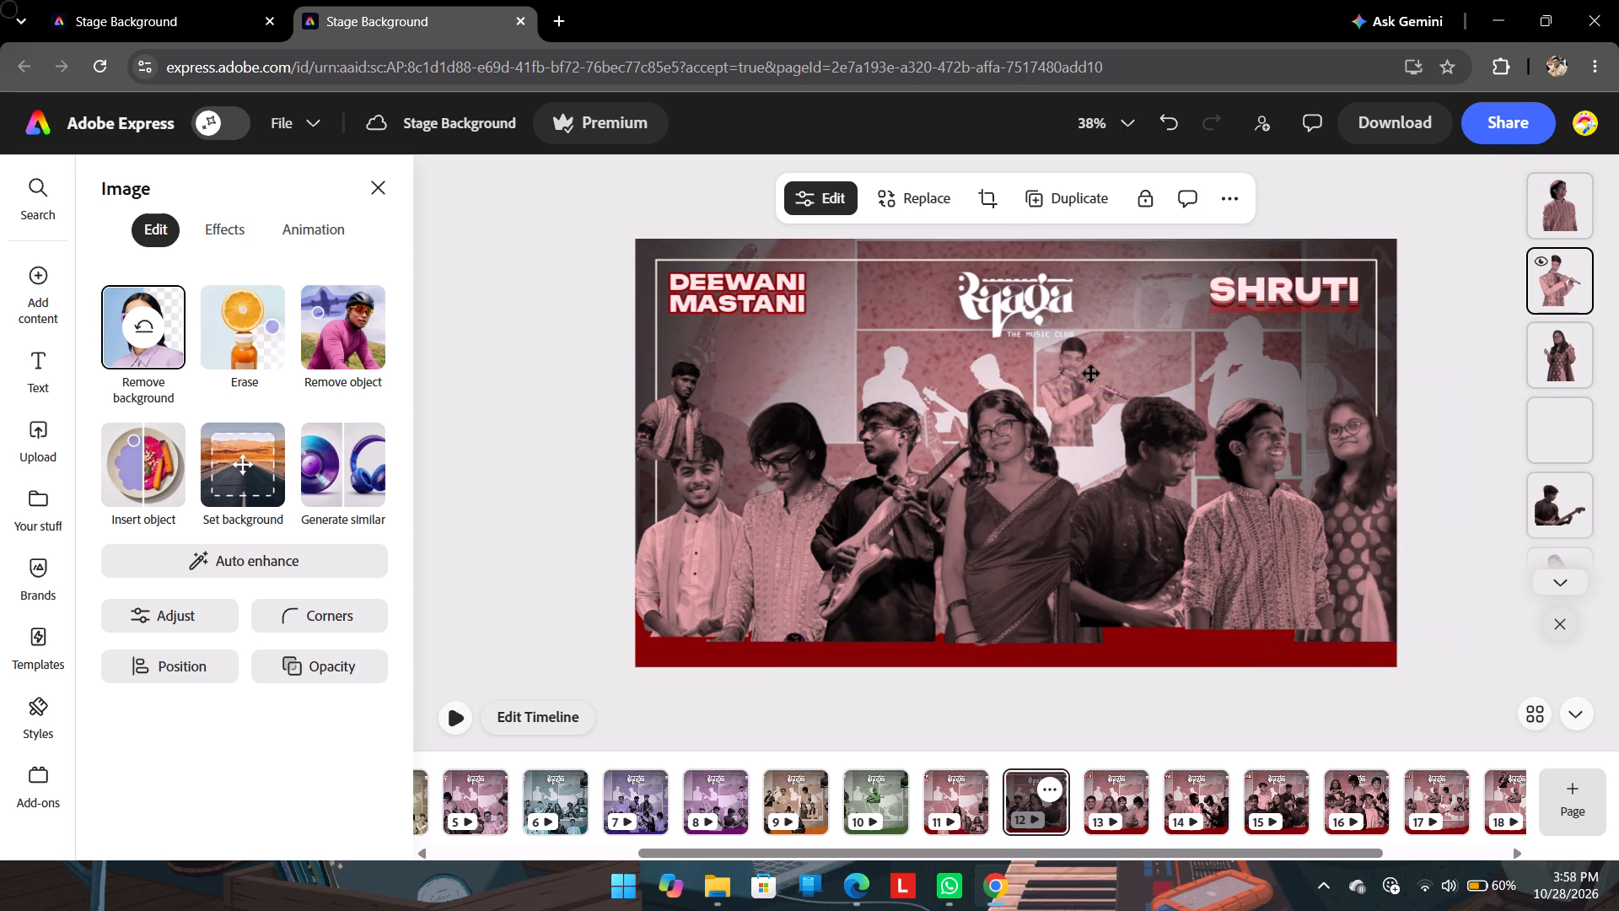
left_click_drag(1091, 374, 1093, 374)
left_click_drag(1145, 337, 1217, 241)
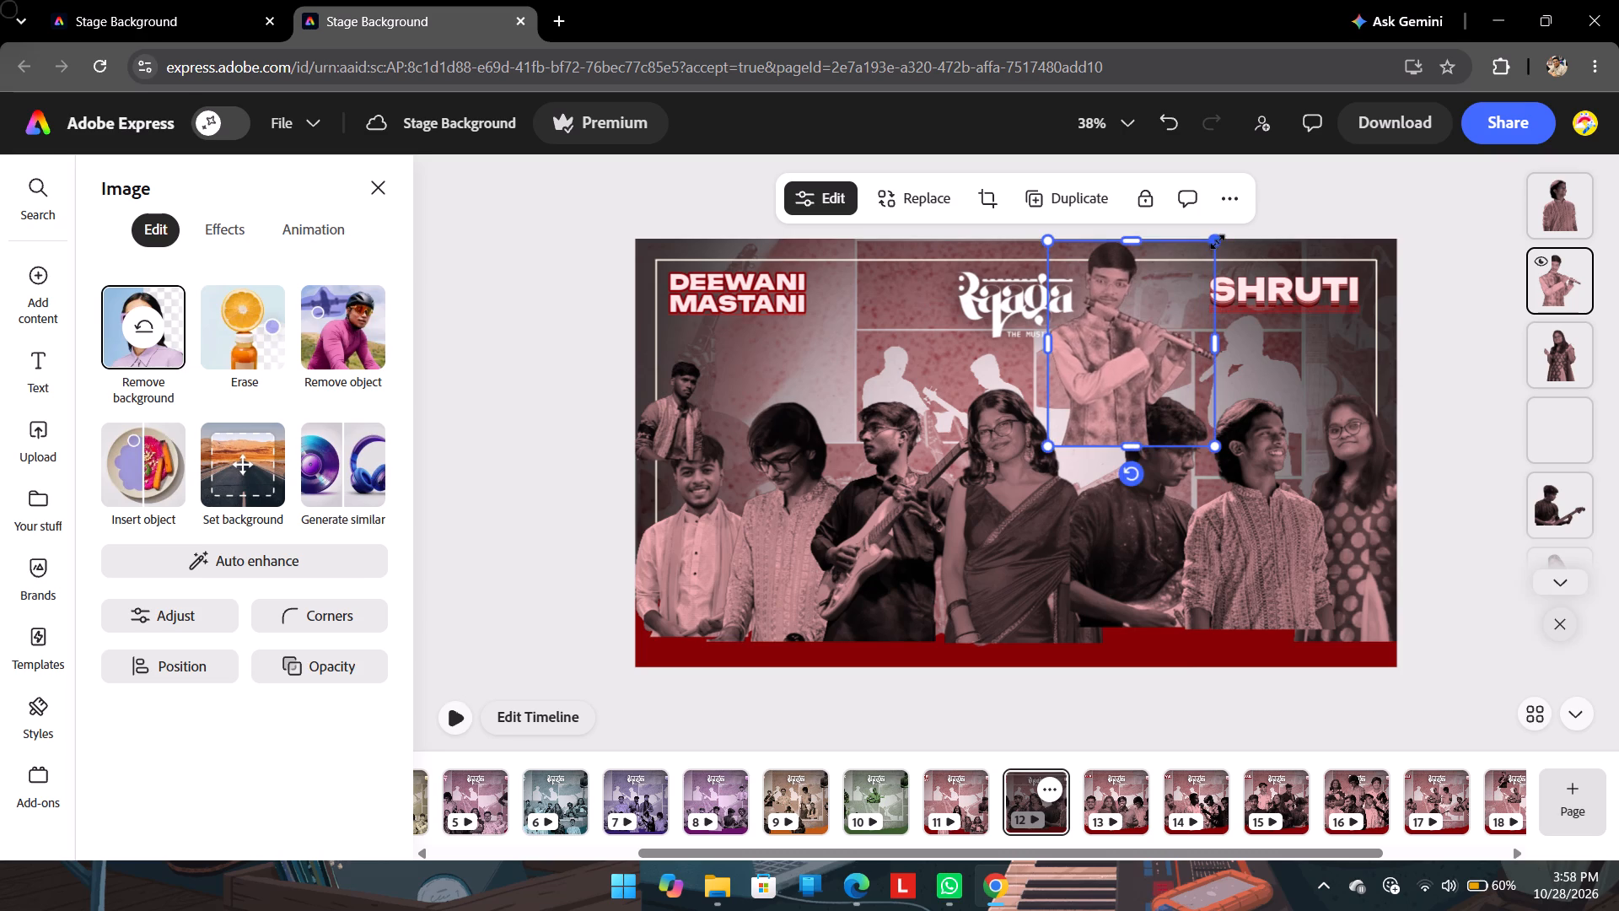
left_click_drag(1118, 352, 1101, 403)
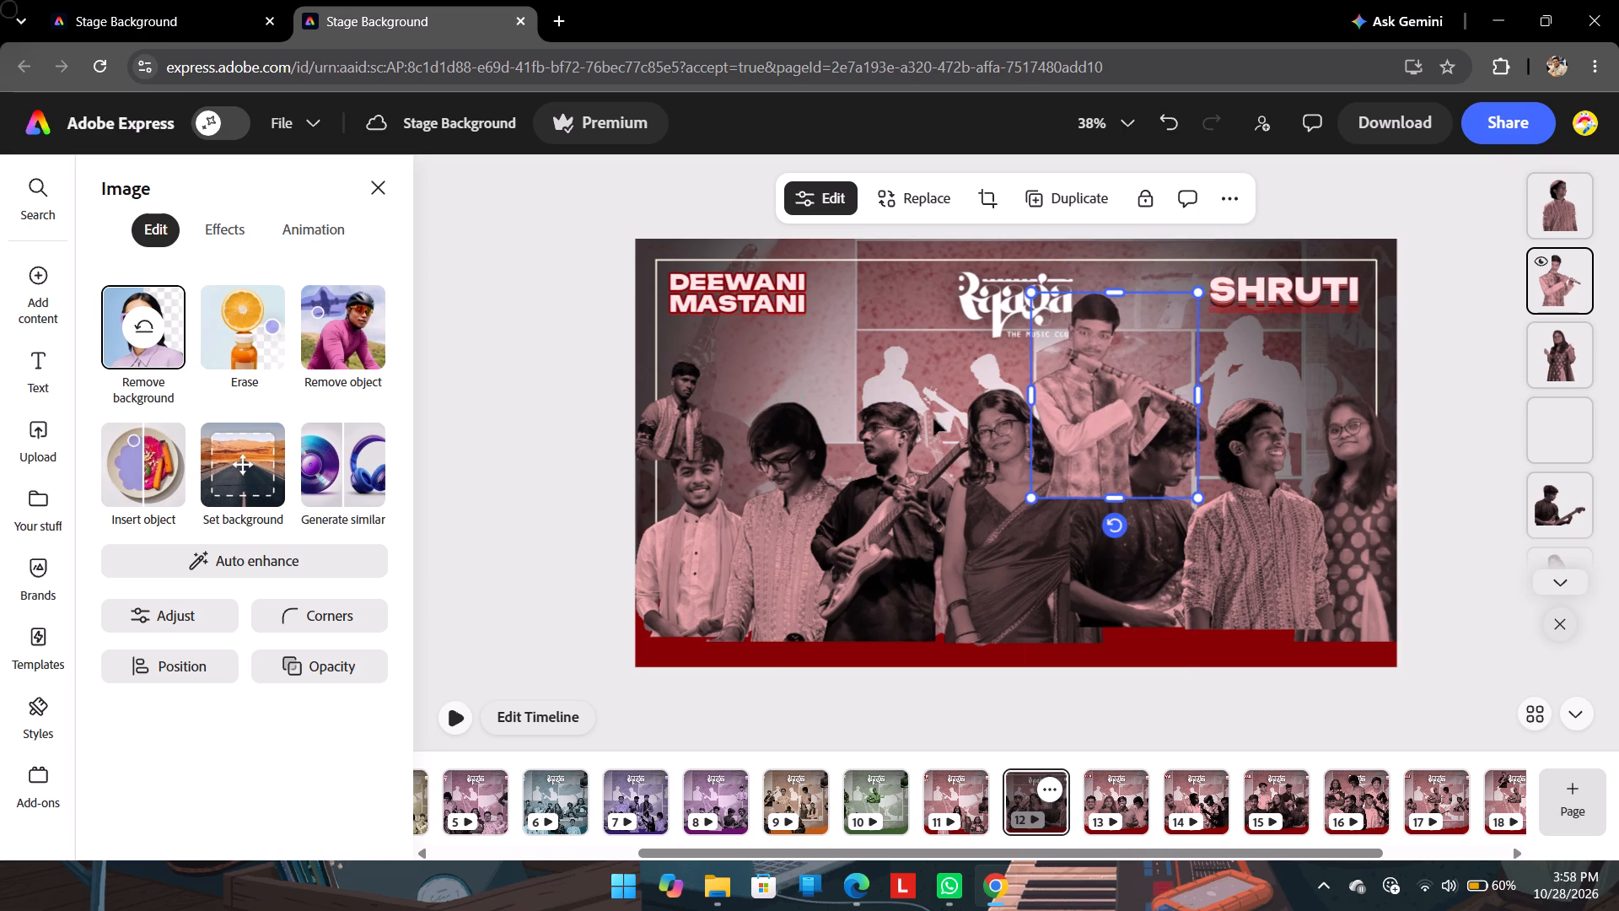
Bring the small scarfed performer from the outer edge to the back row above the standing guitarist and enlarge him to match the flute player.
left_click_drag(683, 403, 966, 377)
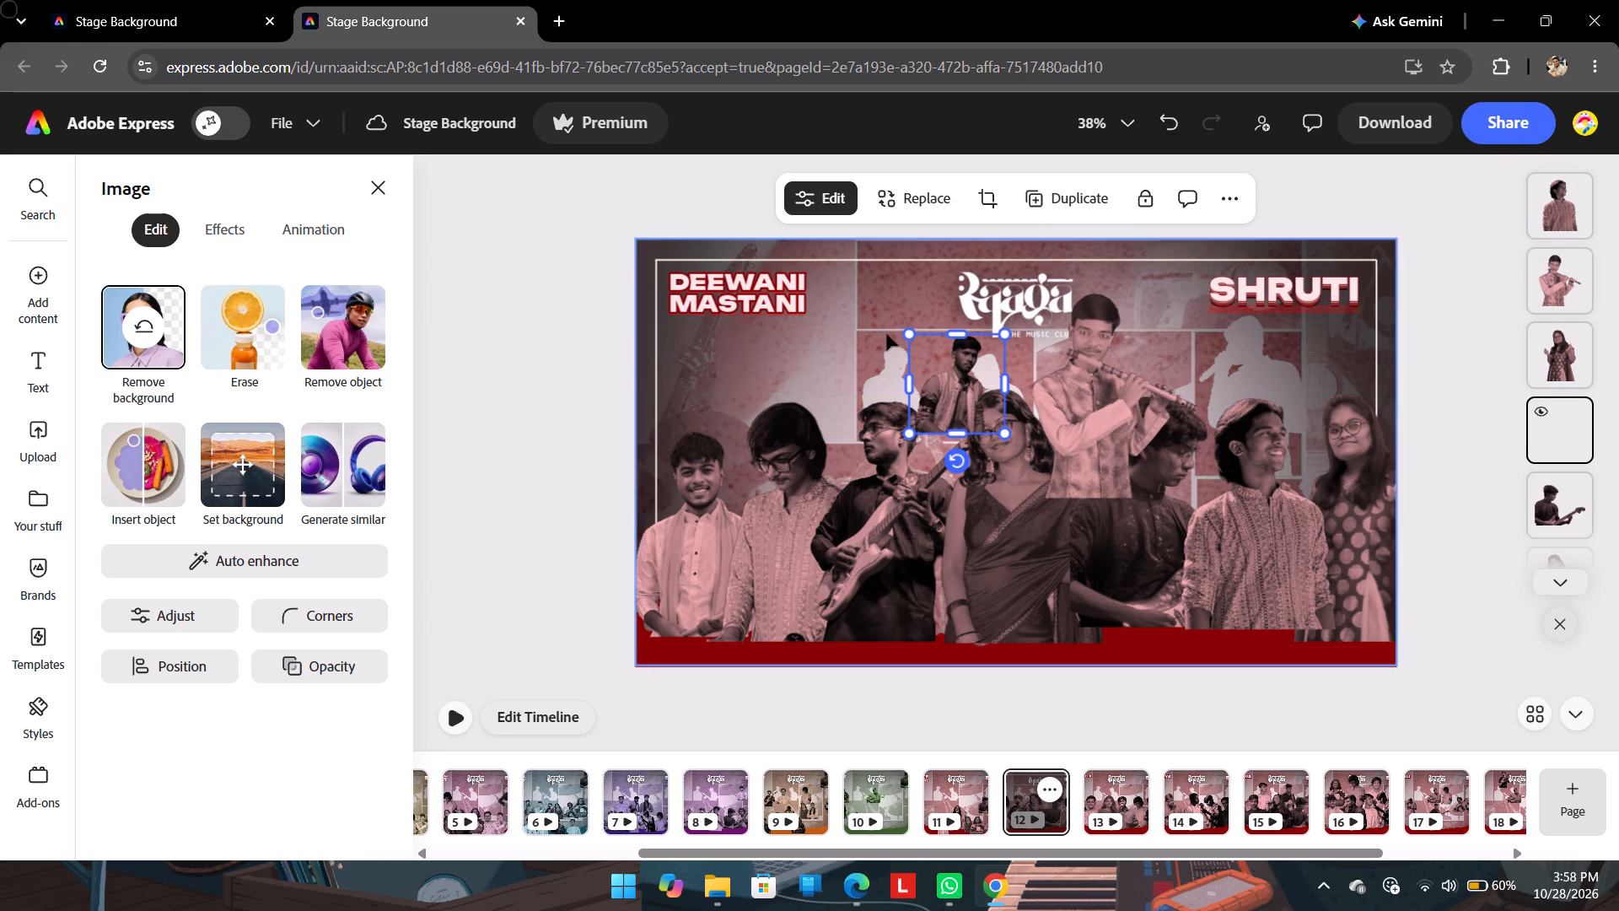
left_click_drag(910, 333, 793, 260)
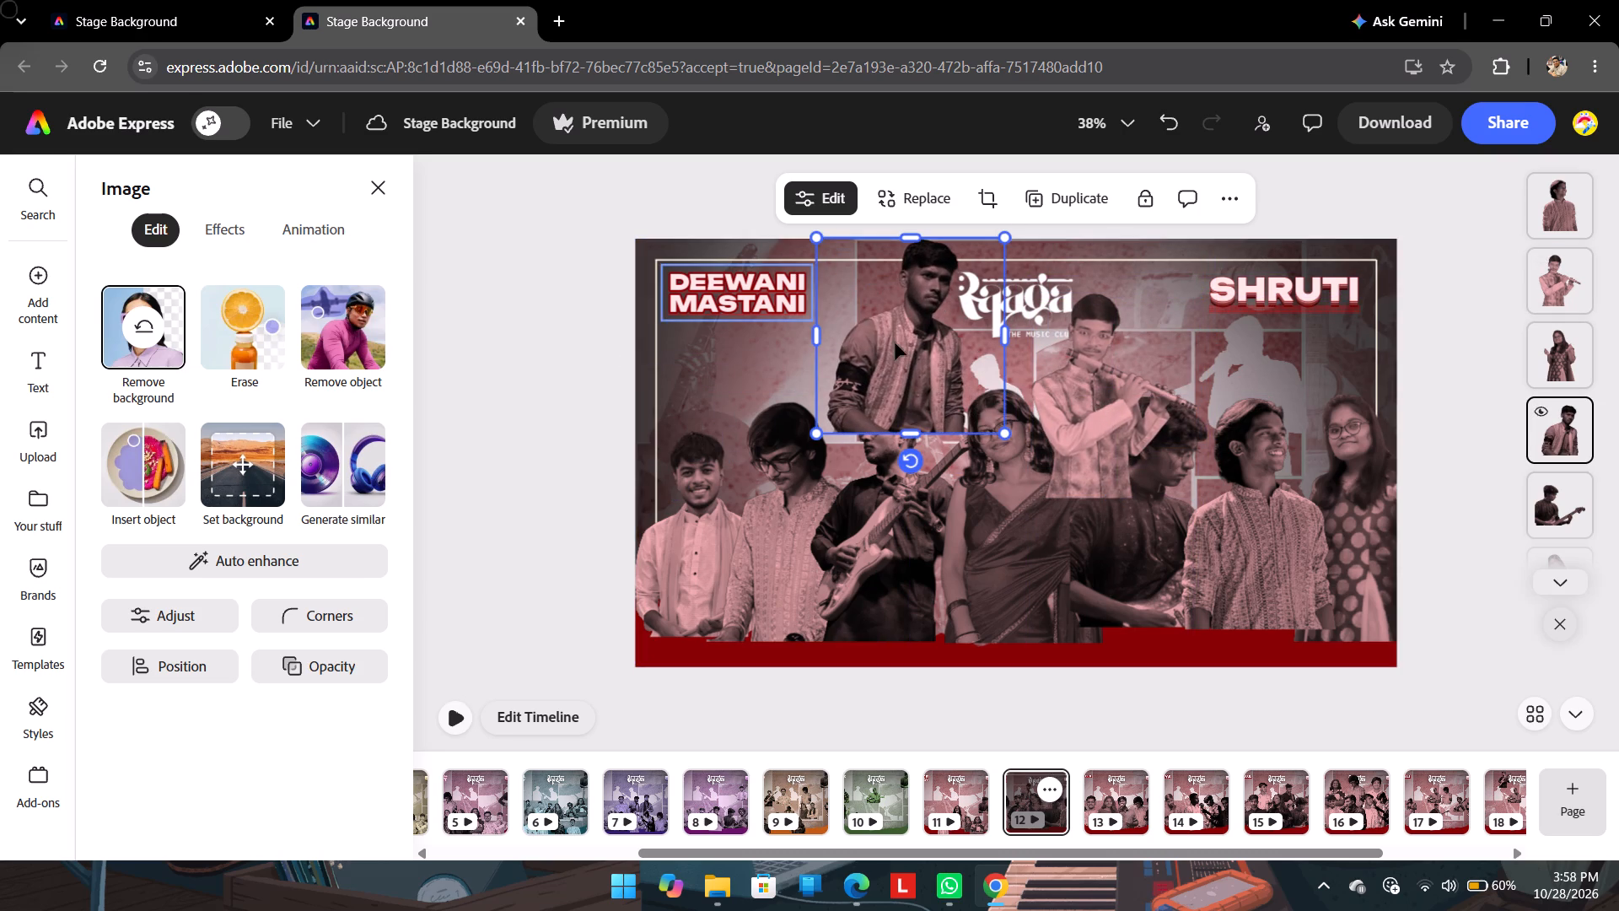
left_click_drag(895, 342, 917, 391)
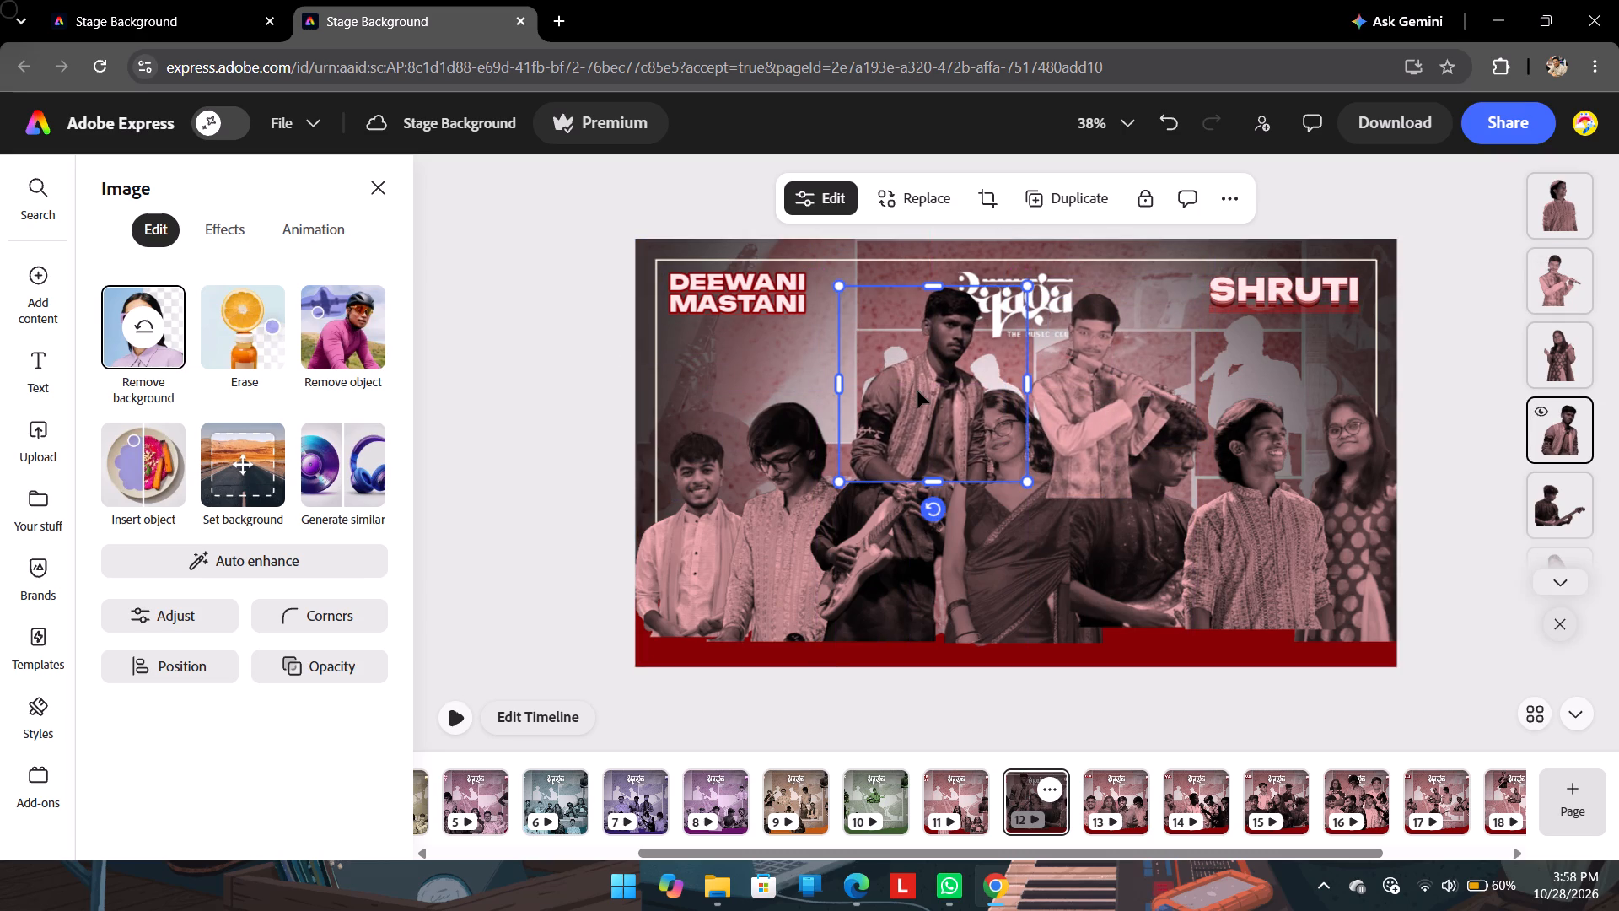
Send the scarfed performer and the flute player backward in the layer order, behind the front-row performers.
left_click(944, 413)
key("ctrl+bracketleft")
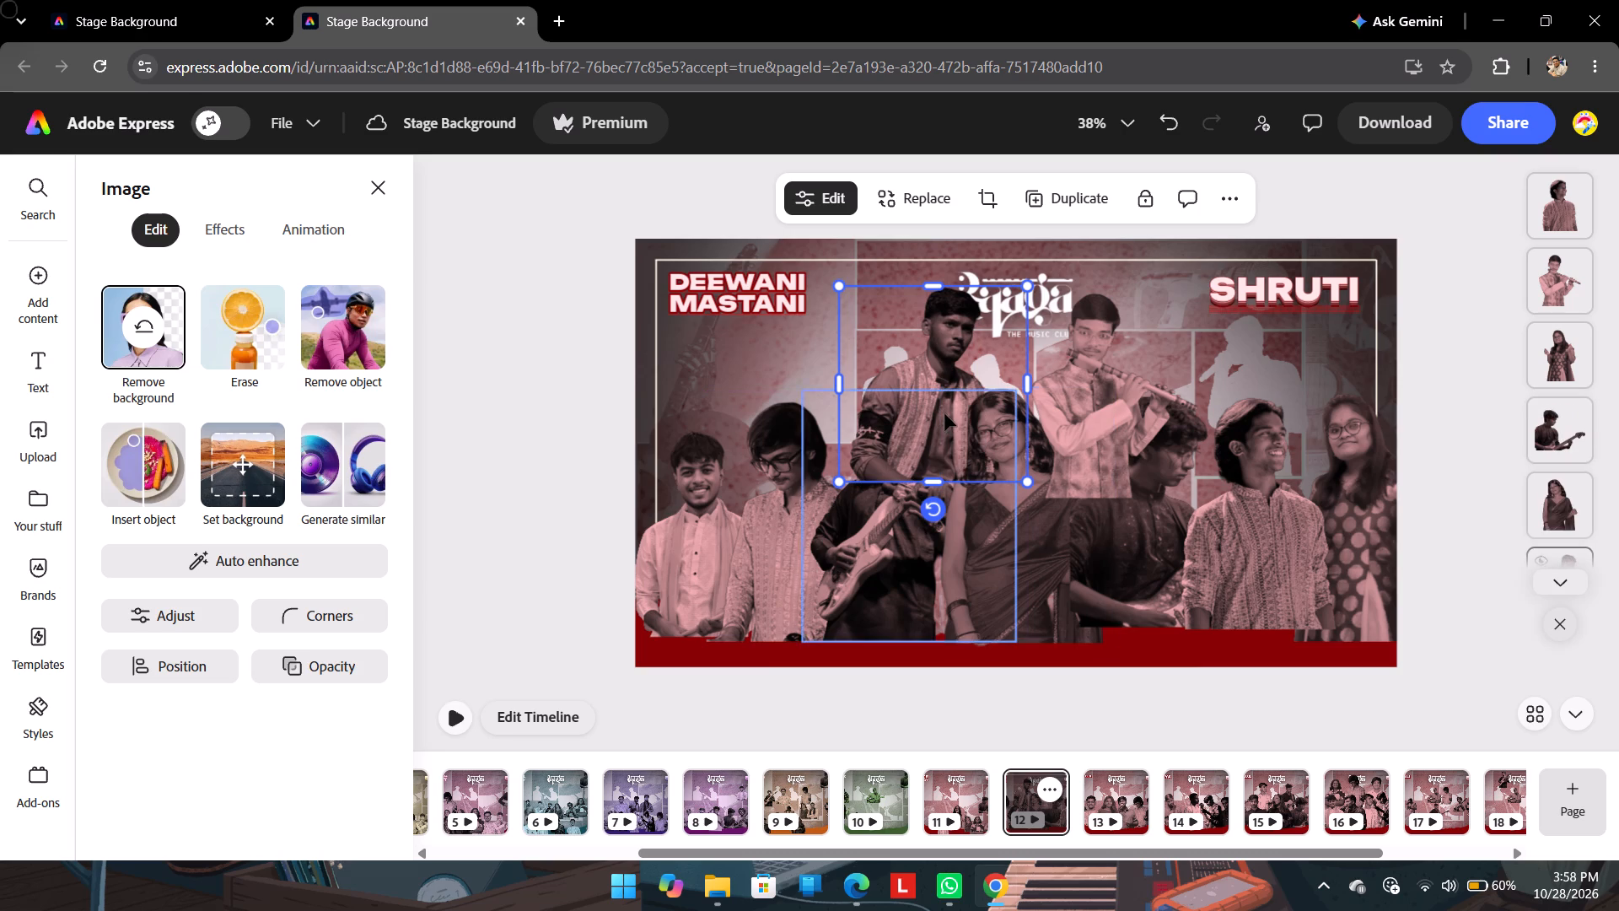
key("ctrl+bracketleft")
left_click(1106, 363)
key("ctrl+bracketleft")
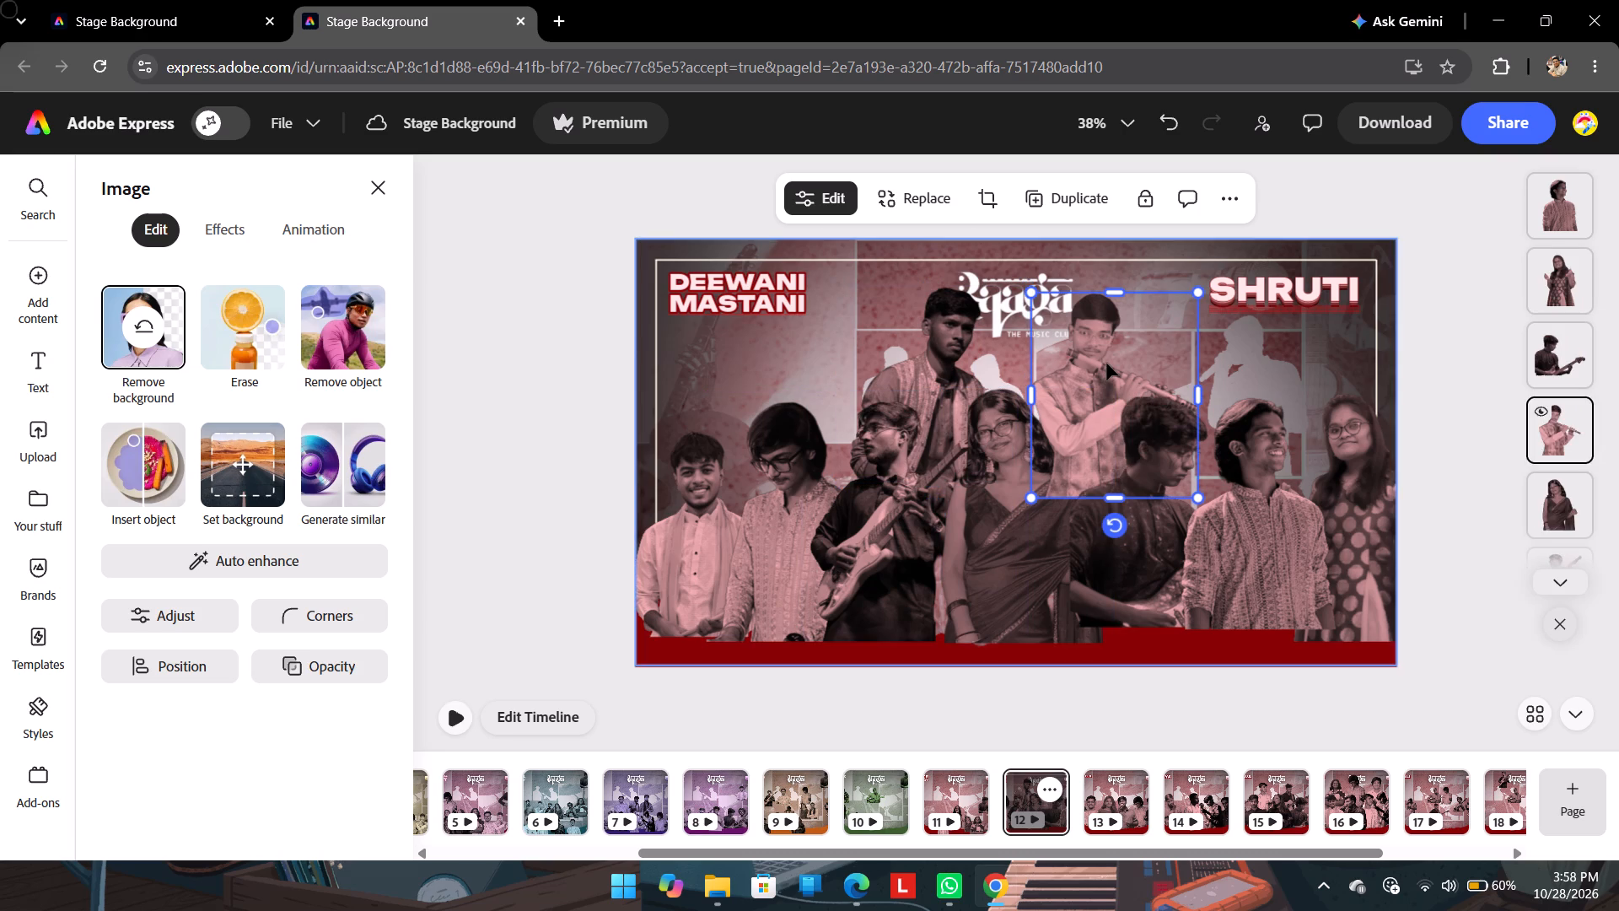
key("ctrl+bracketleft")
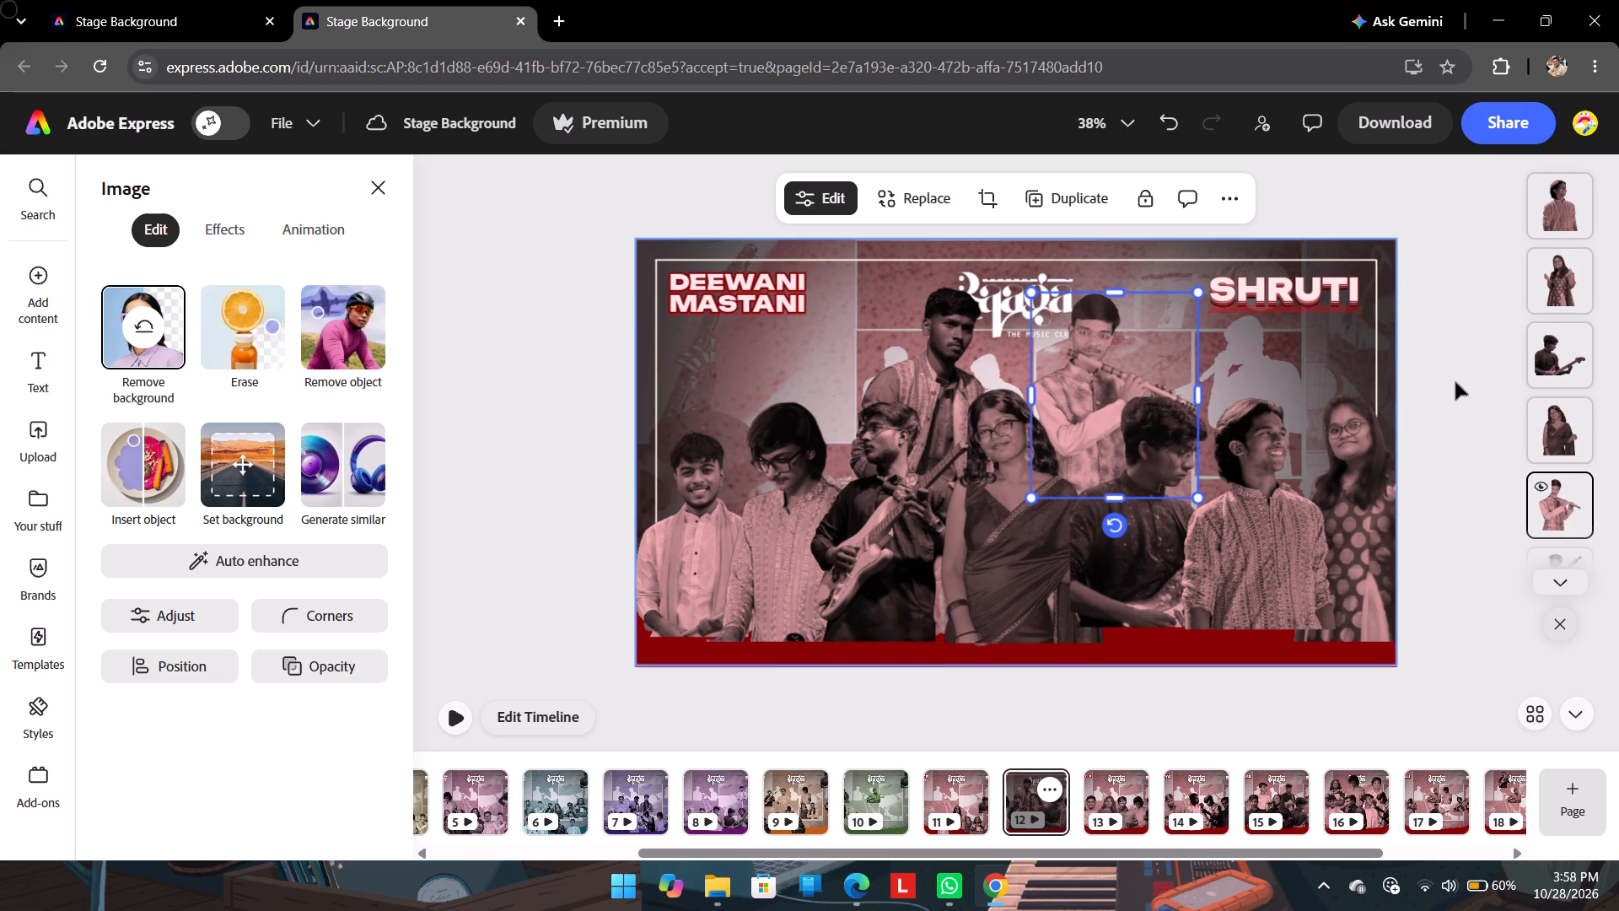
left_click(1456, 392)
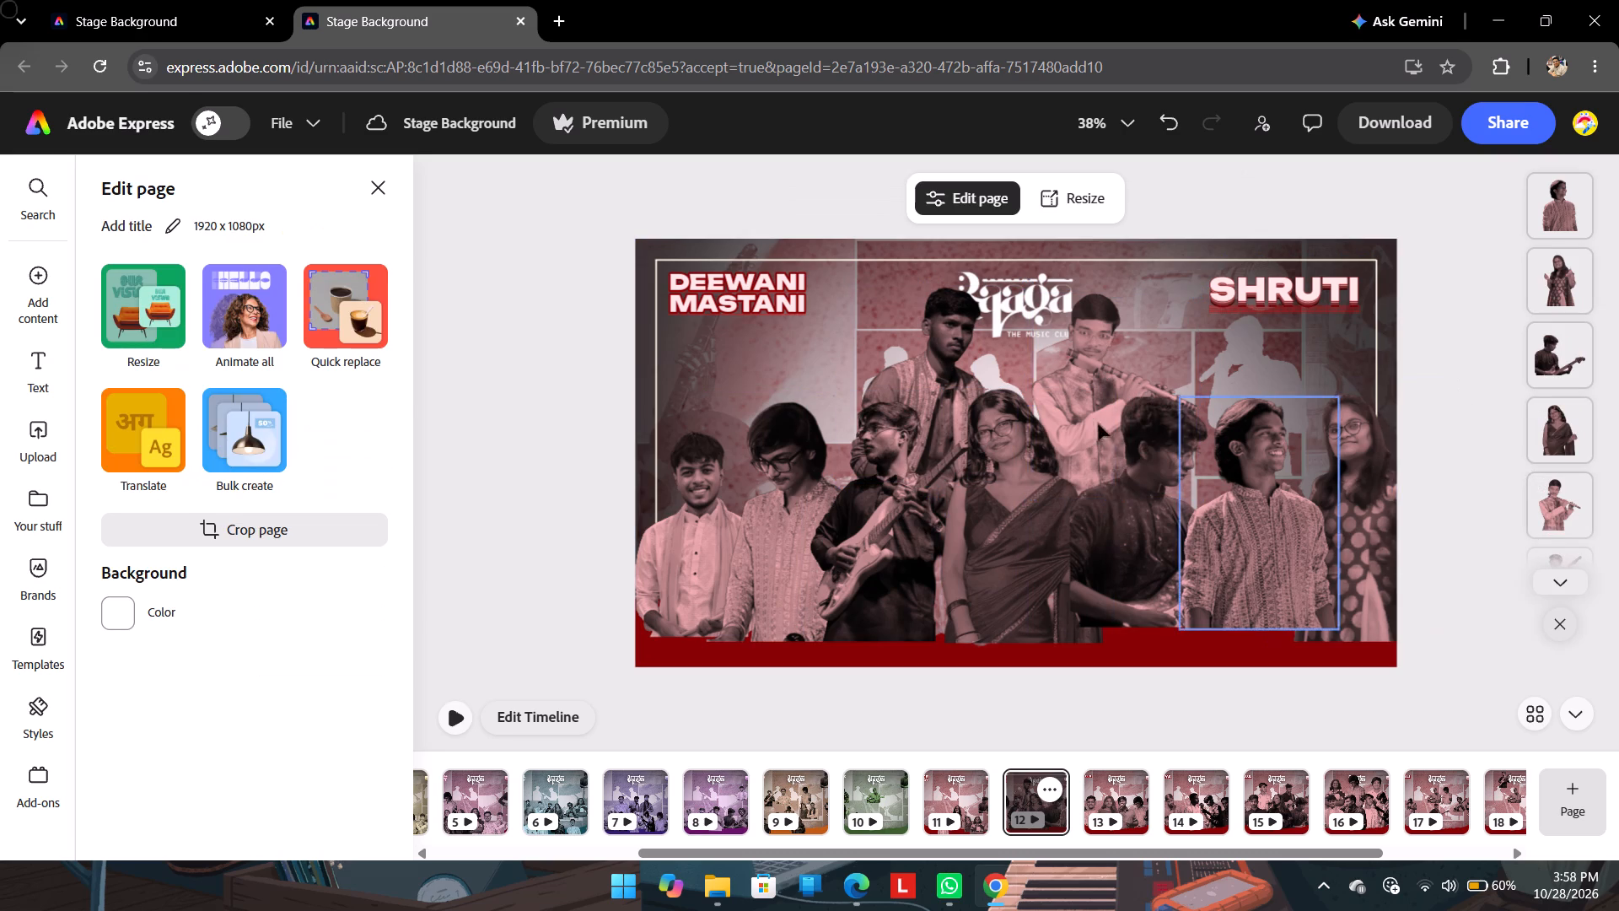
Shift the scarfed back-row performer slightly toward the DEEWANI MASTANI side, directly behind the standing guitarist.
left_click_drag(931, 376, 910, 382)
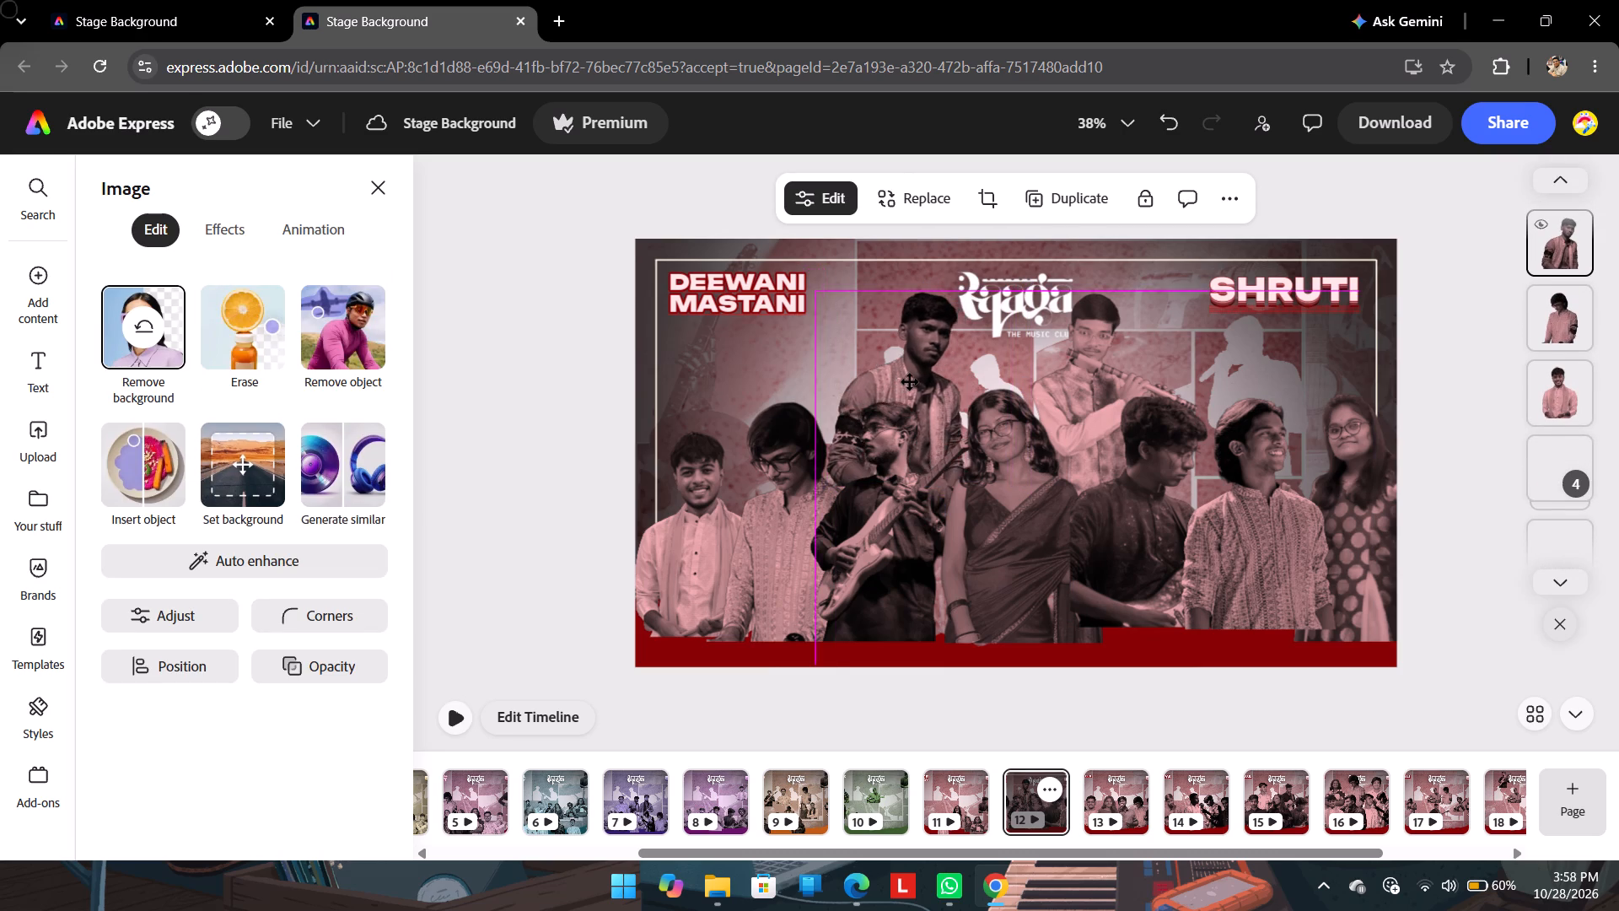
left_click_drag(910, 382, 914, 380)
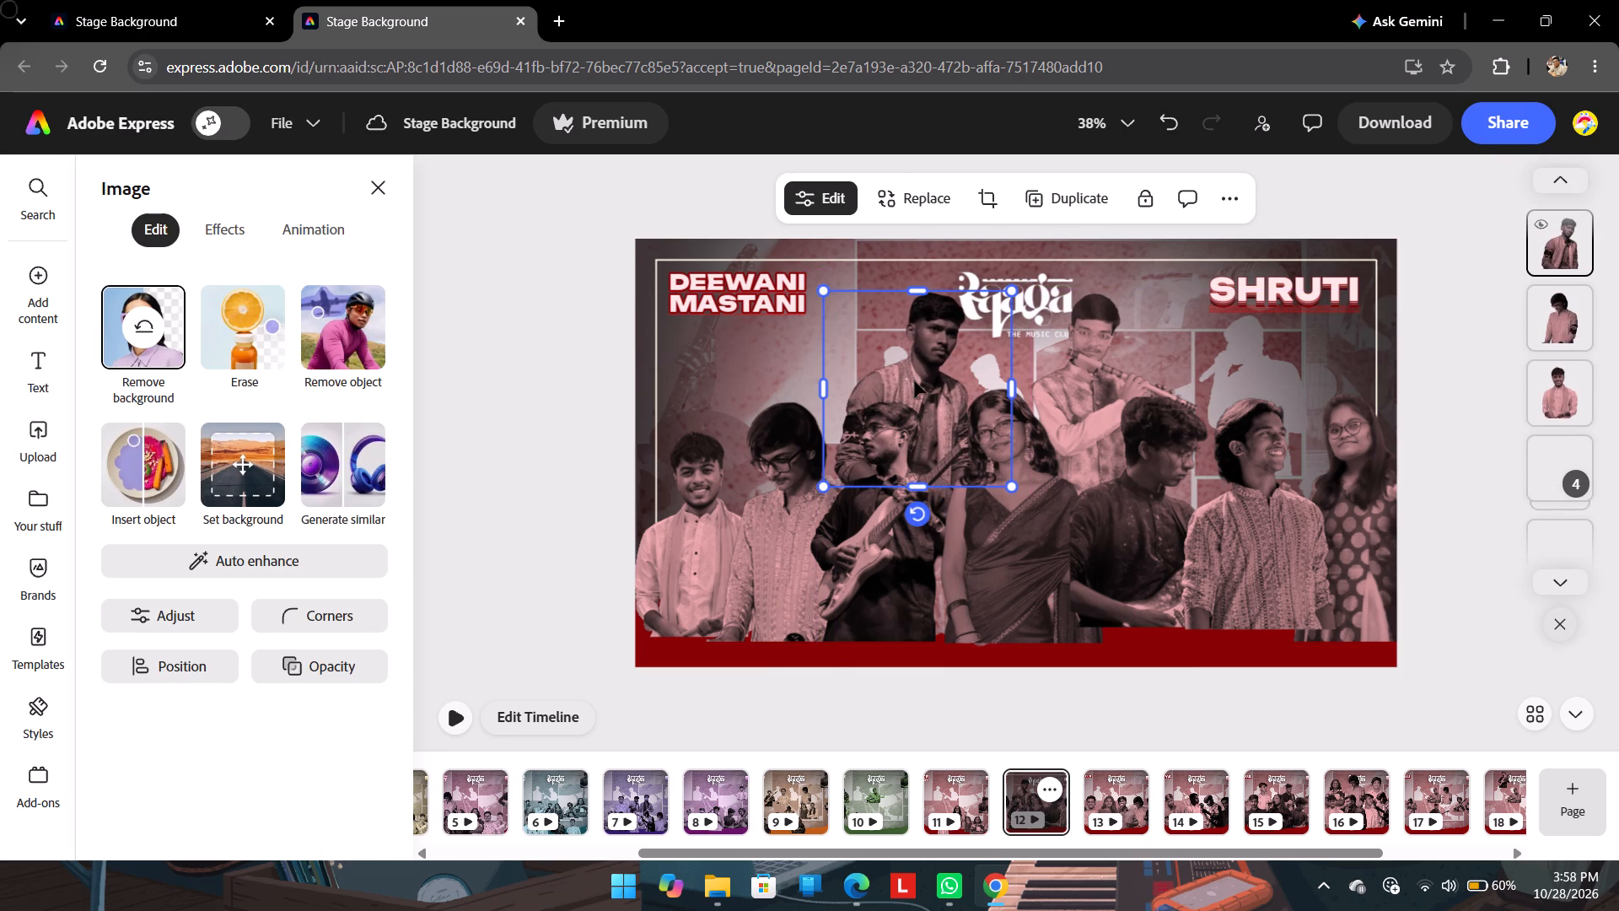
left_click(1439, 408)
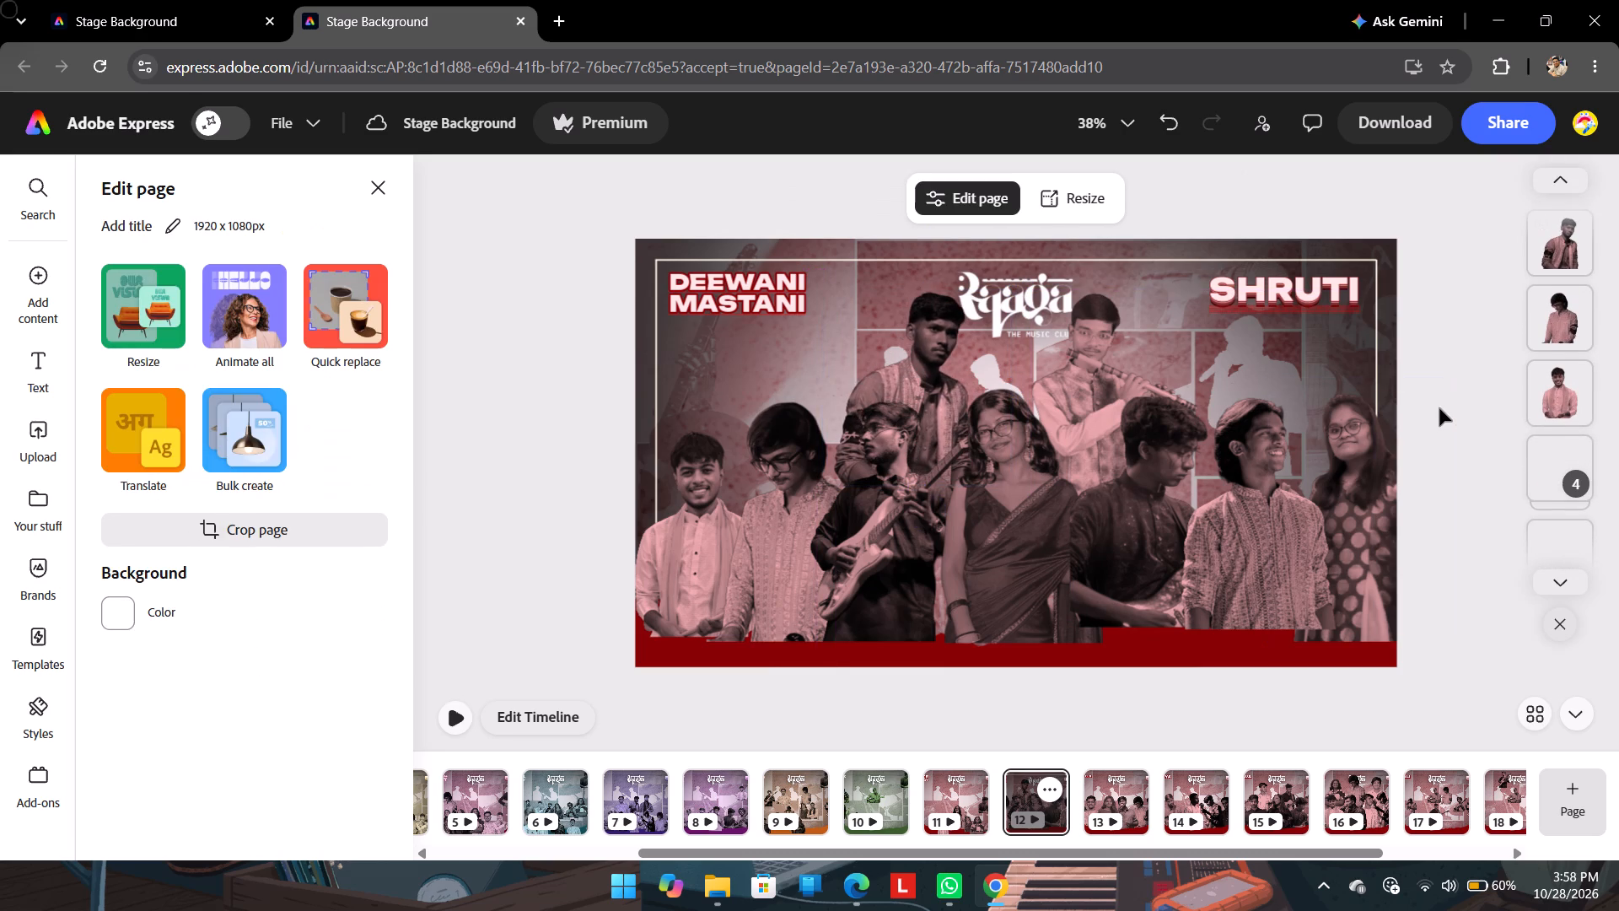
Enlarge the smiling performer at the outer edge below DEEWANI MASTANI slightly, extending him down to the front row's base.
left_click(713, 544)
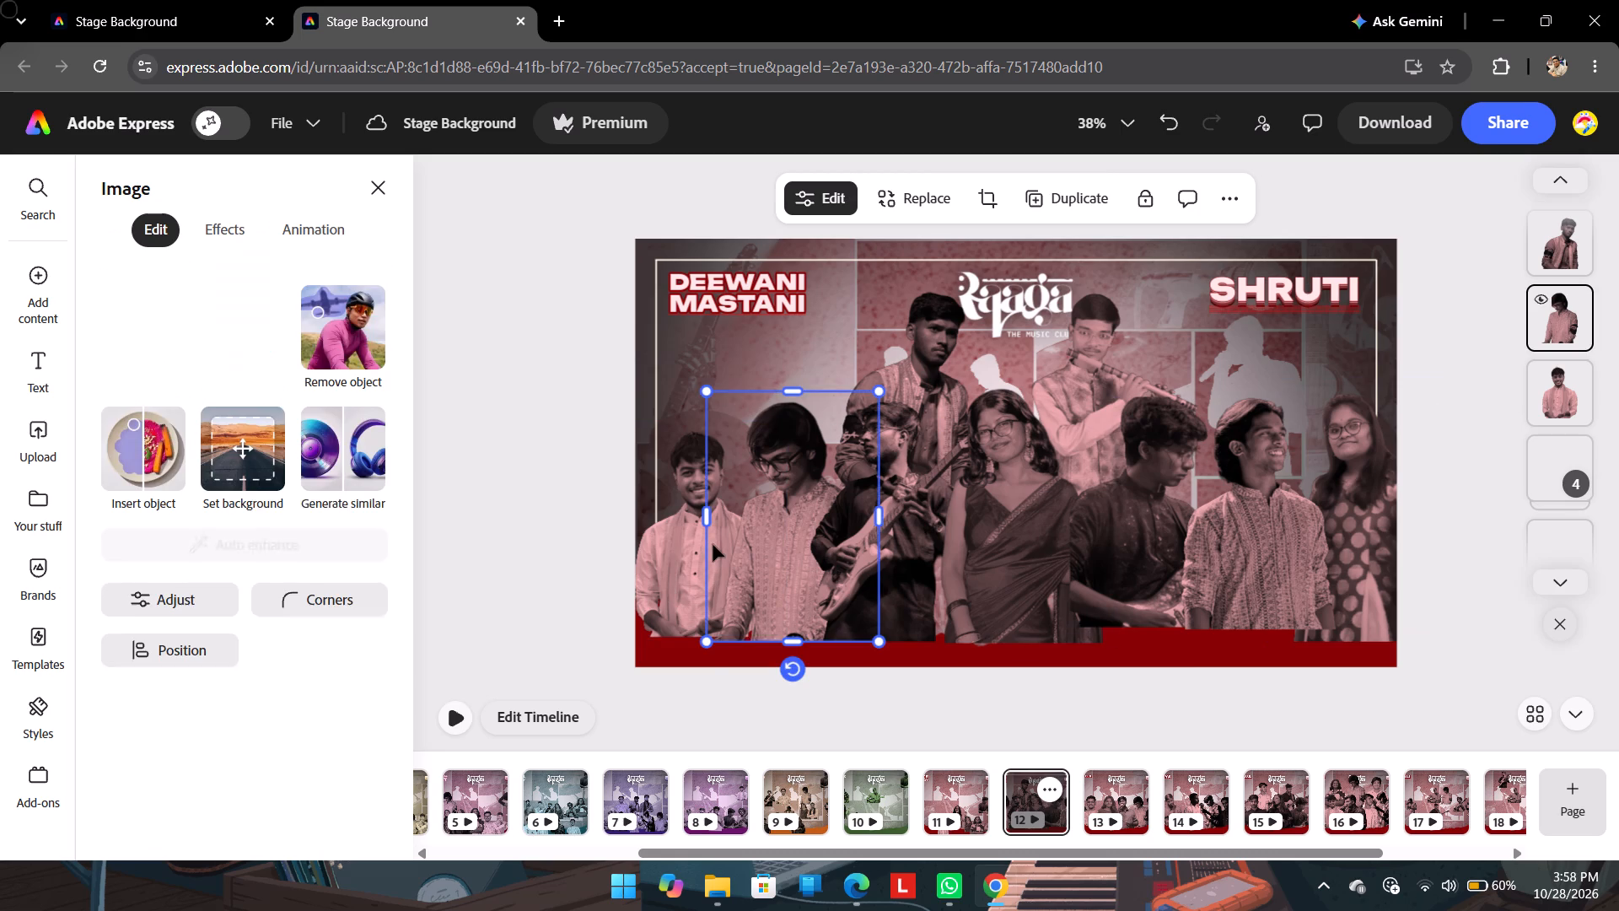
left_click(681, 526)
left_click_drag(629, 638, 627, 642)
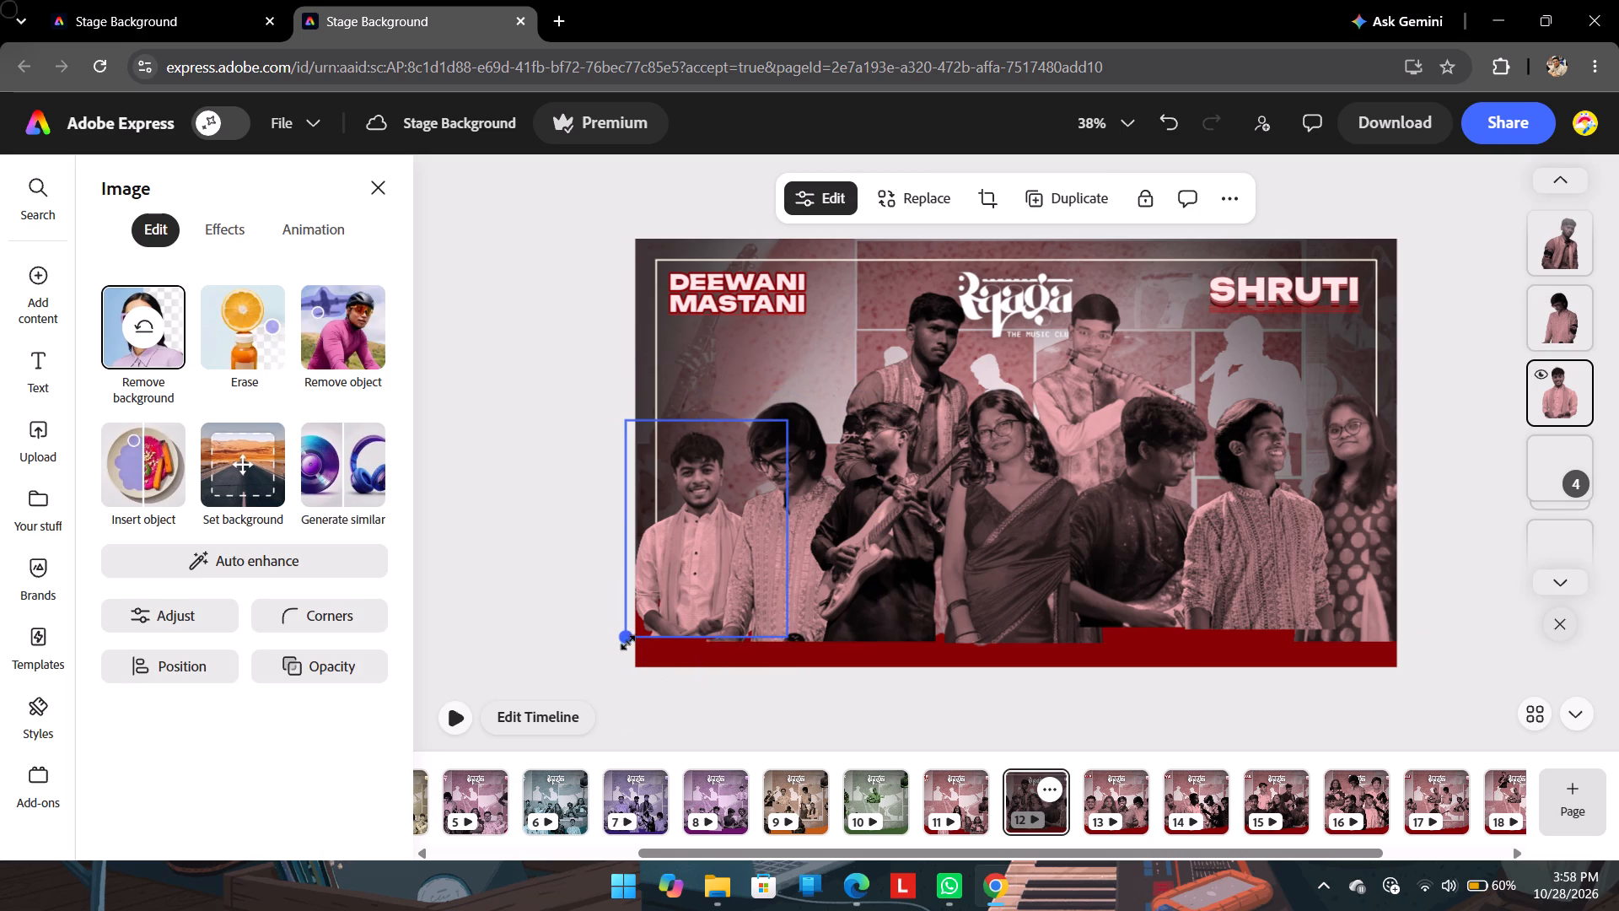
left_click_drag(627, 642, 627, 645)
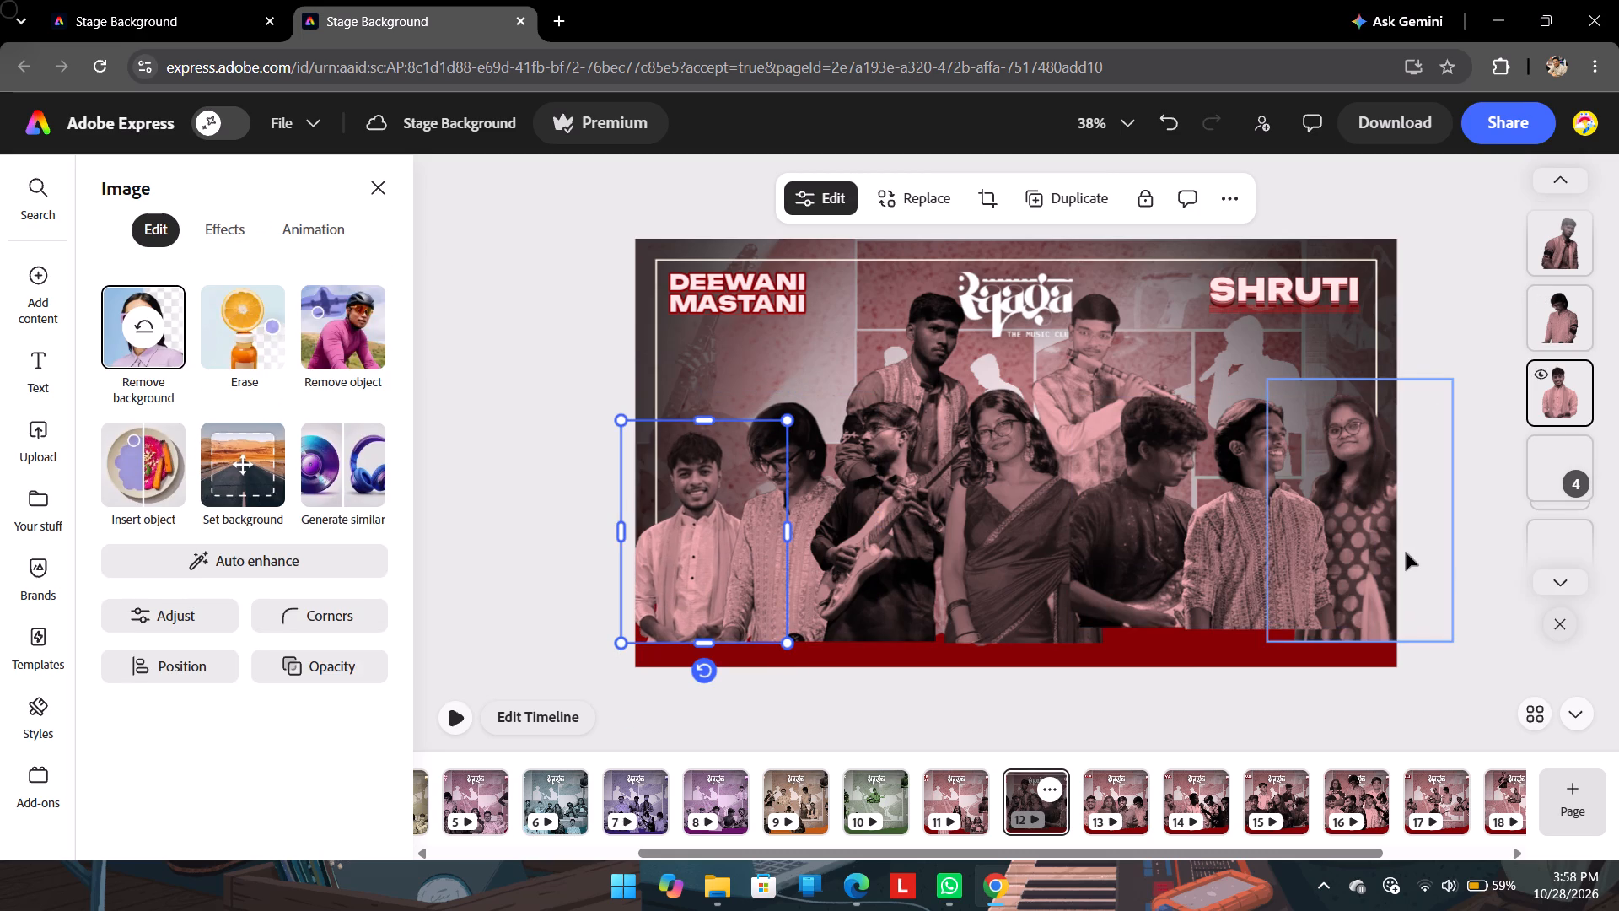
left_click(1431, 552)
Bring the torn red paper strip forward in the layer order until it covers the lower edges of all the front-row performers.
left_click(1217, 659)
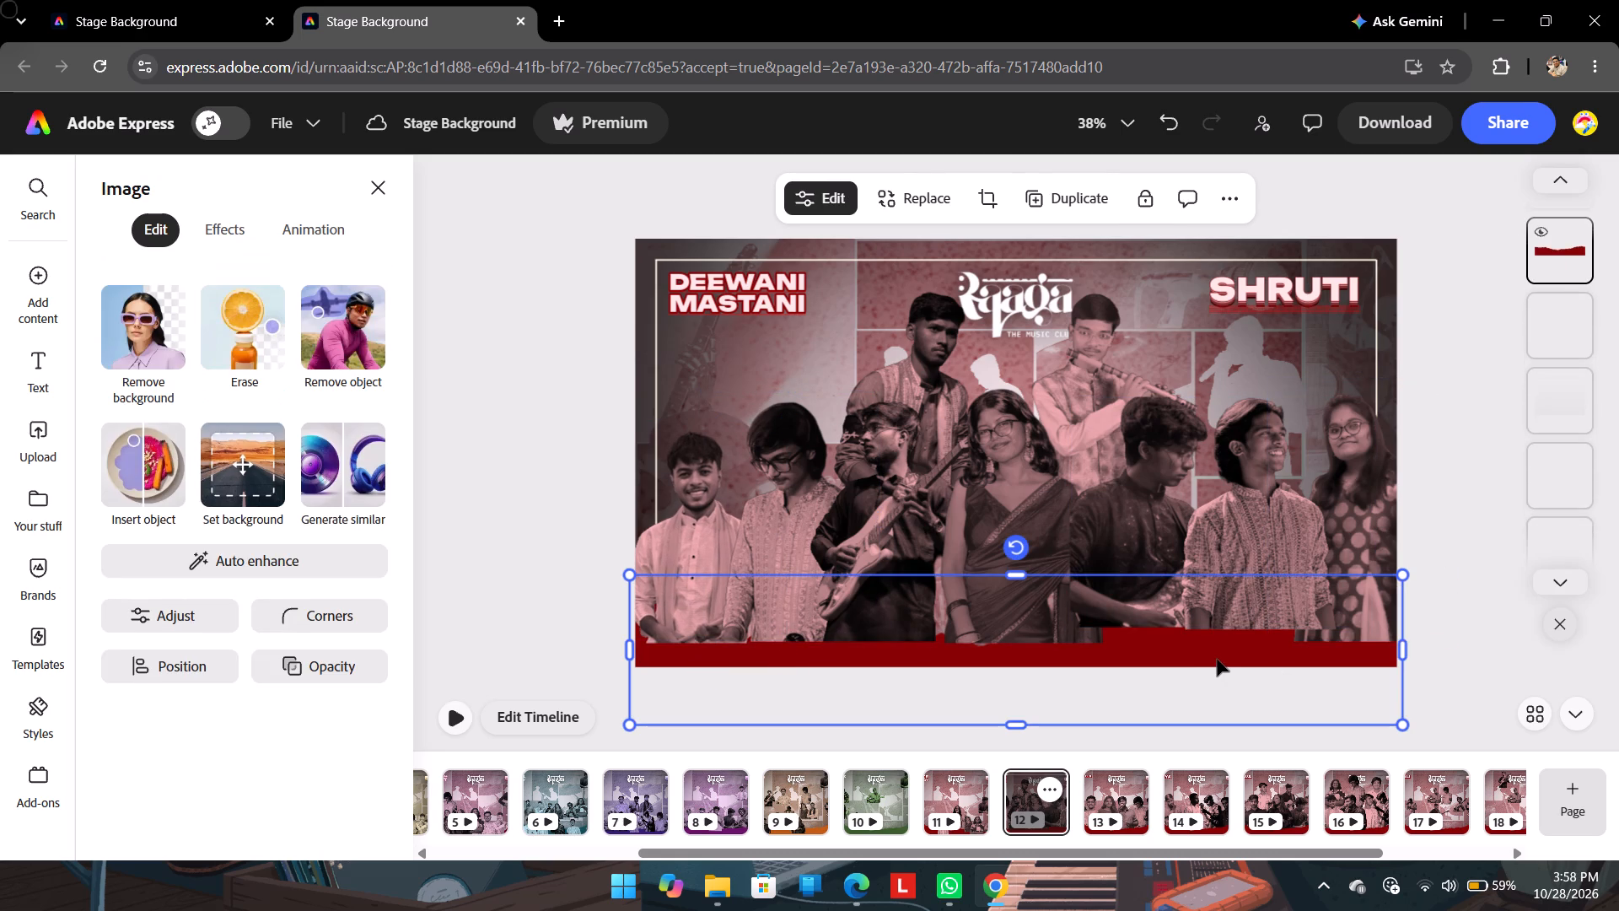
key("ctrl+bracketright")
key("ctrl+bracketright")
key("ctrl+bracketright")
key("ctrl+bracketright")
key("ctrl+bracketright")
key("ctrl+bracketright")
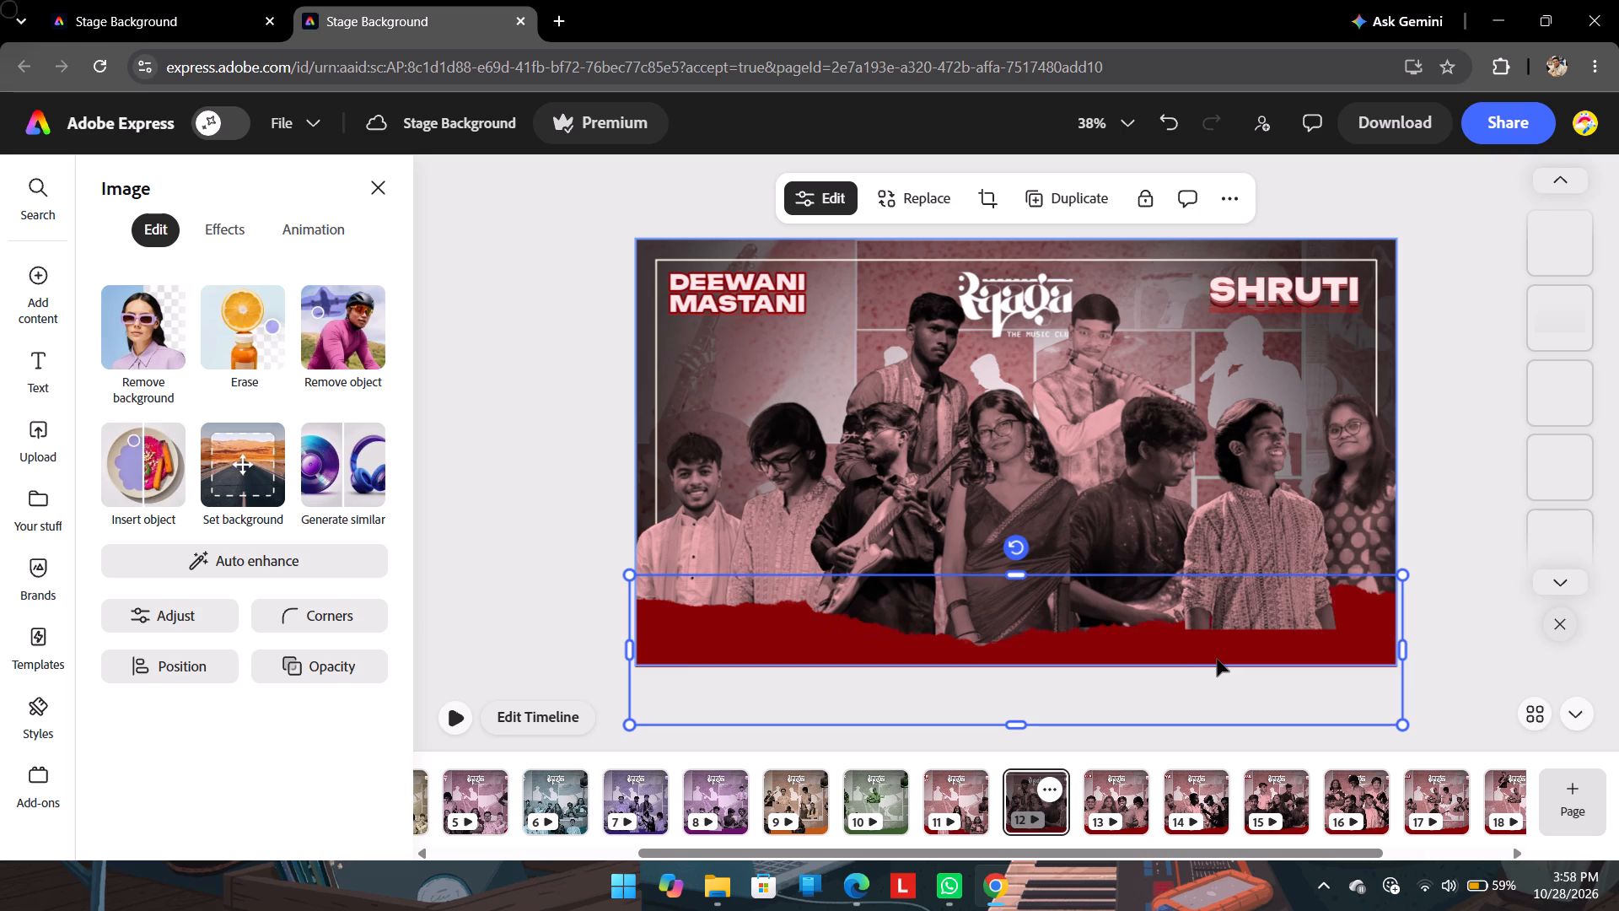
key("ctrl+bracketright")
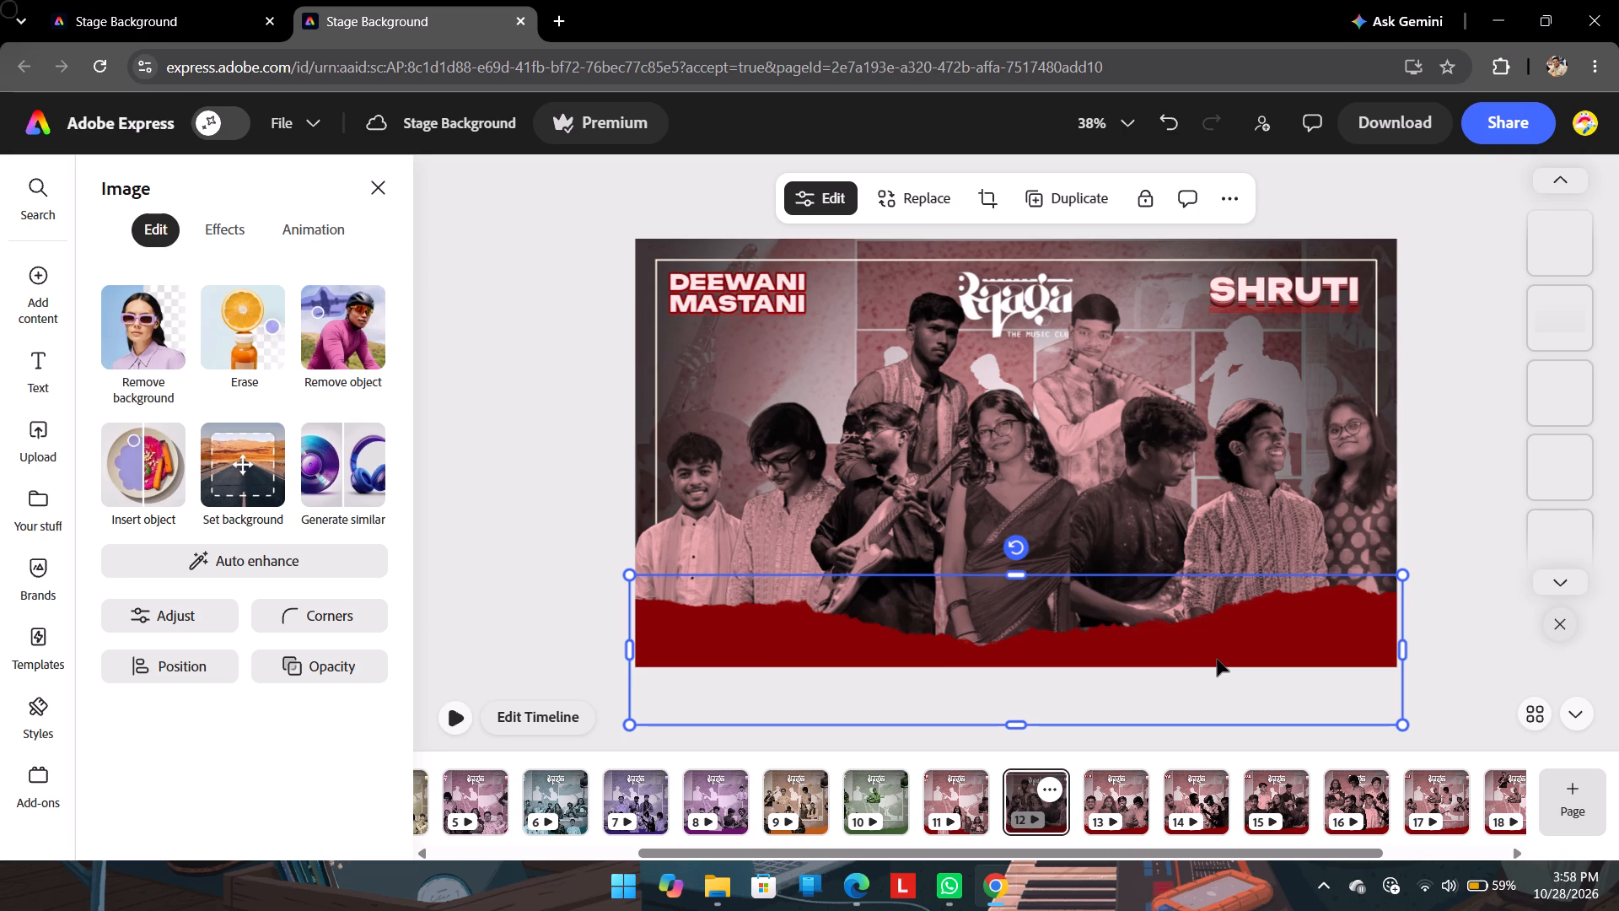
left_click(1480, 574)
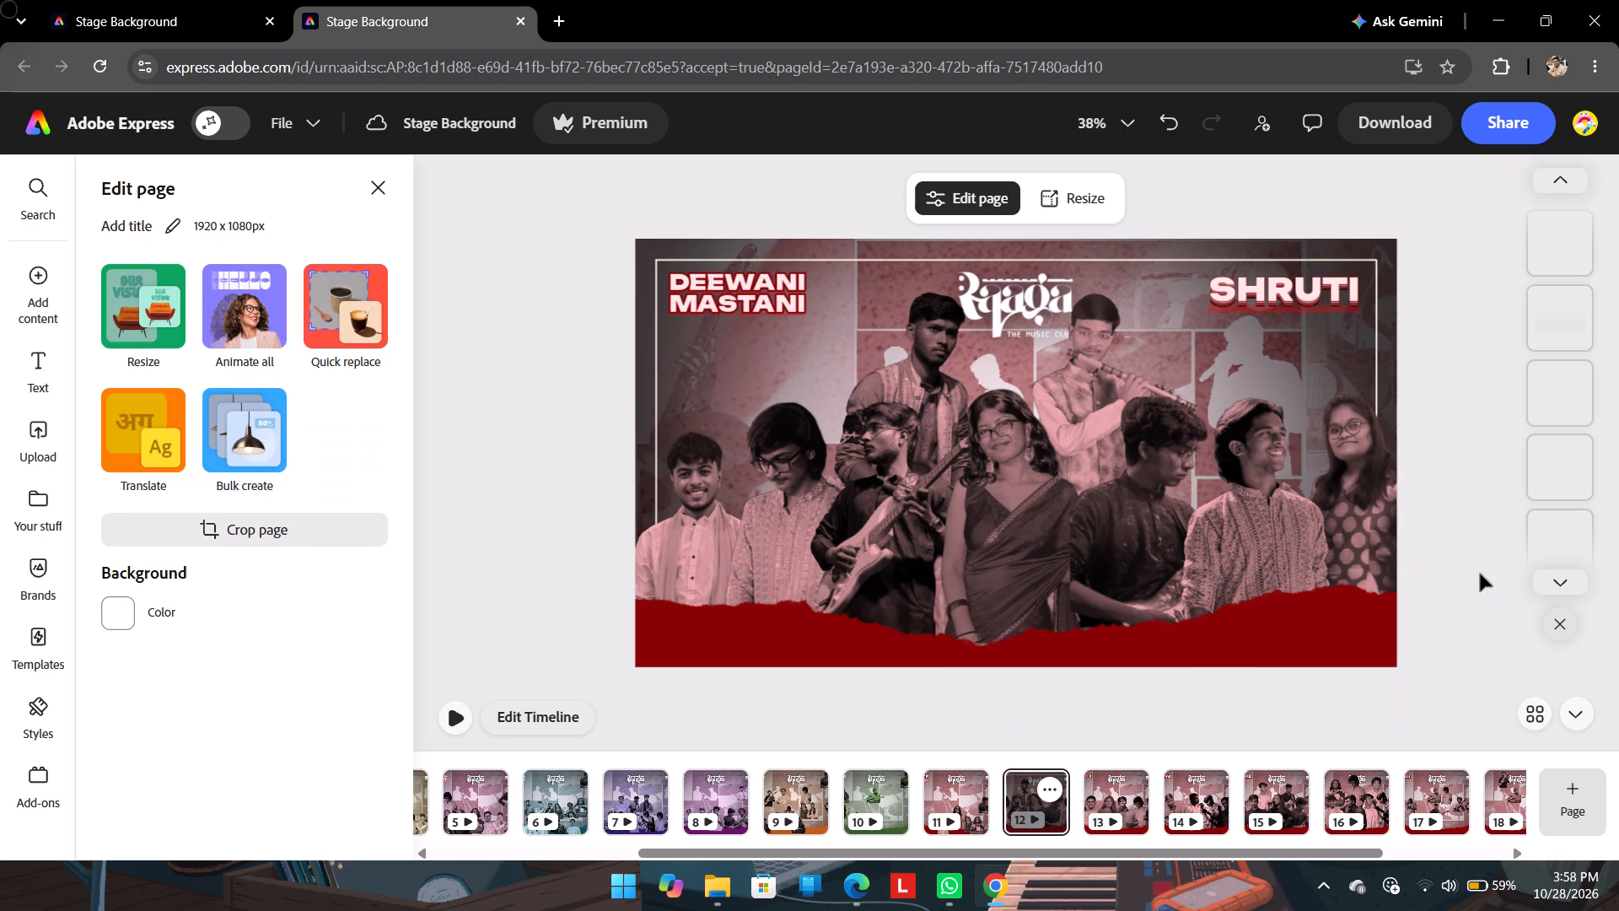
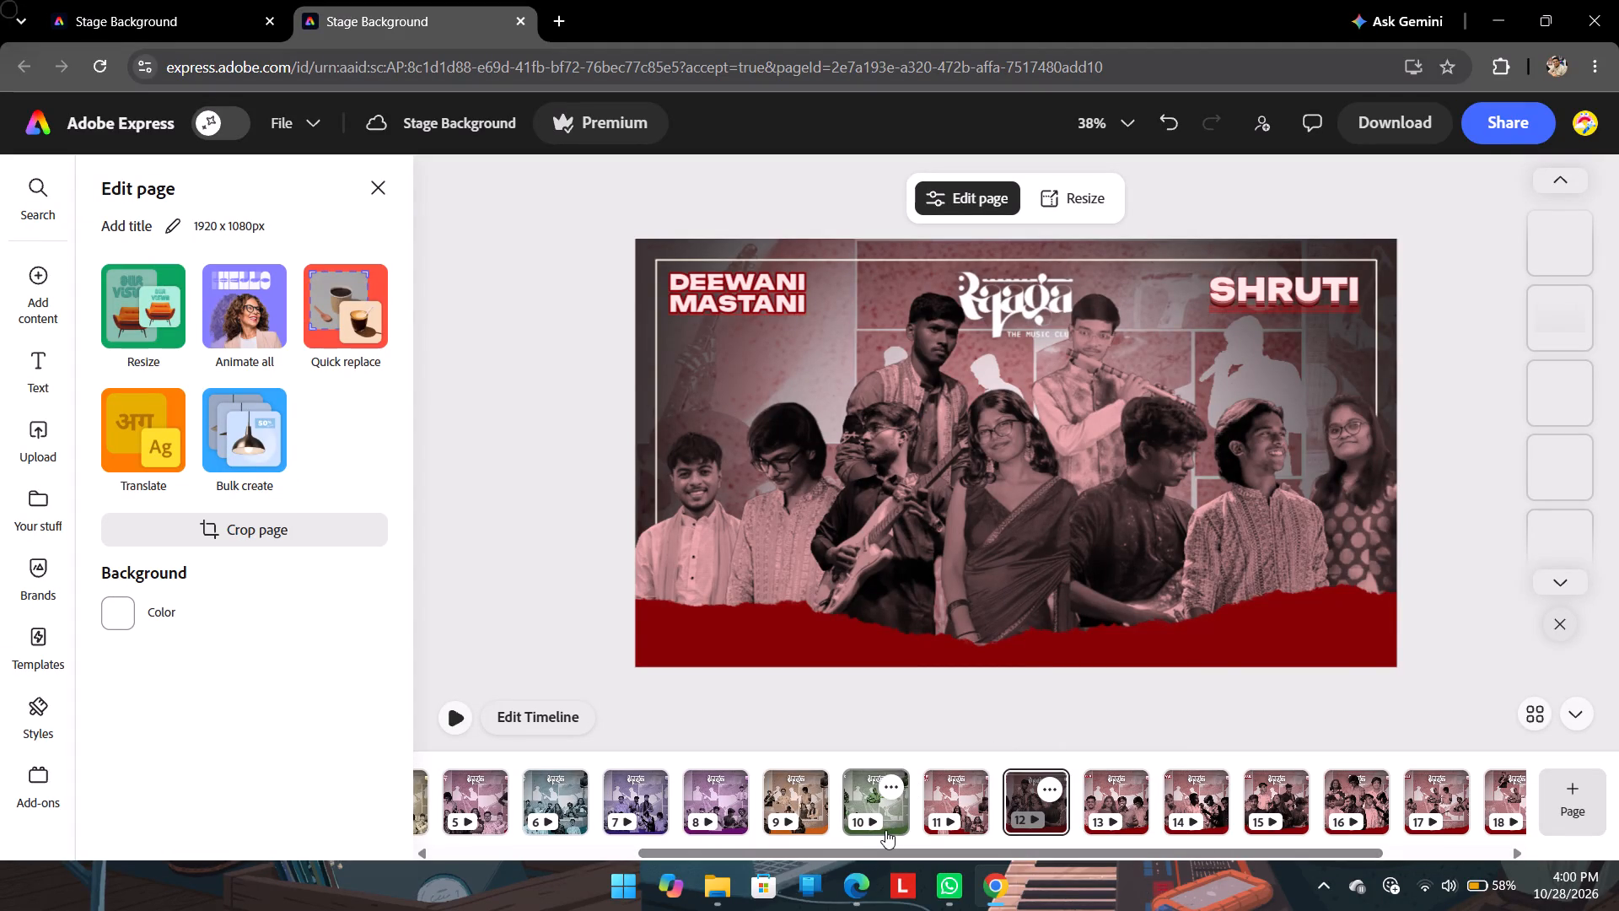
On page 11, SILSILA YE CHAHAT KA, spread the central performers apart, placing the capped one below the Raaga logo and the sari-clad one beside the guitarist.
left_click(941, 777)
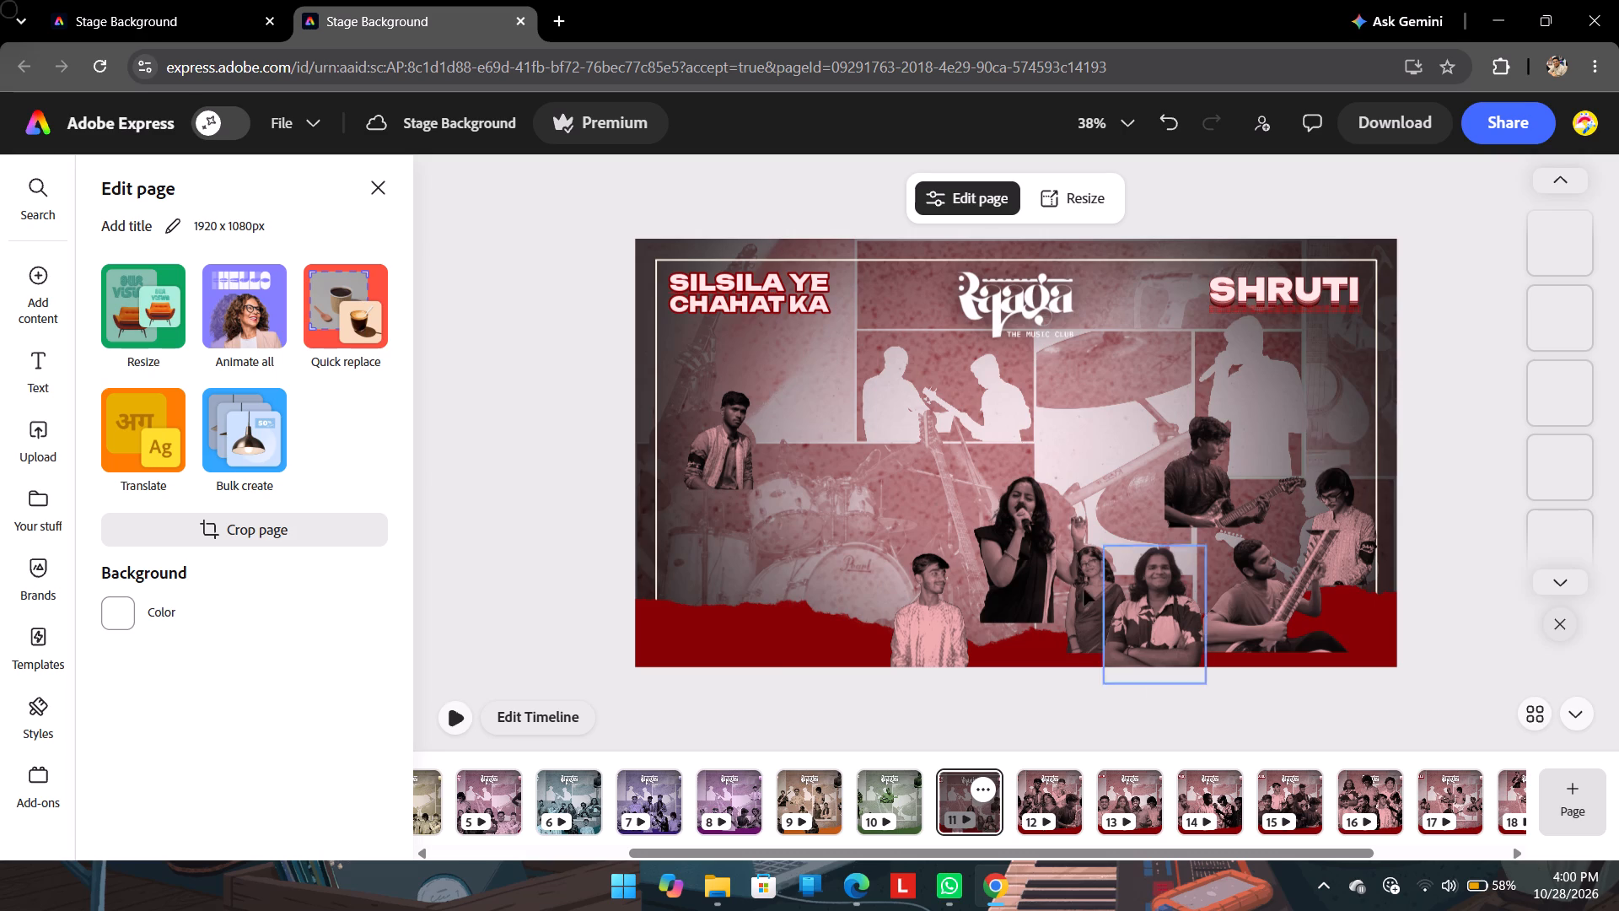
left_click_drag(1004, 510, 971, 504)
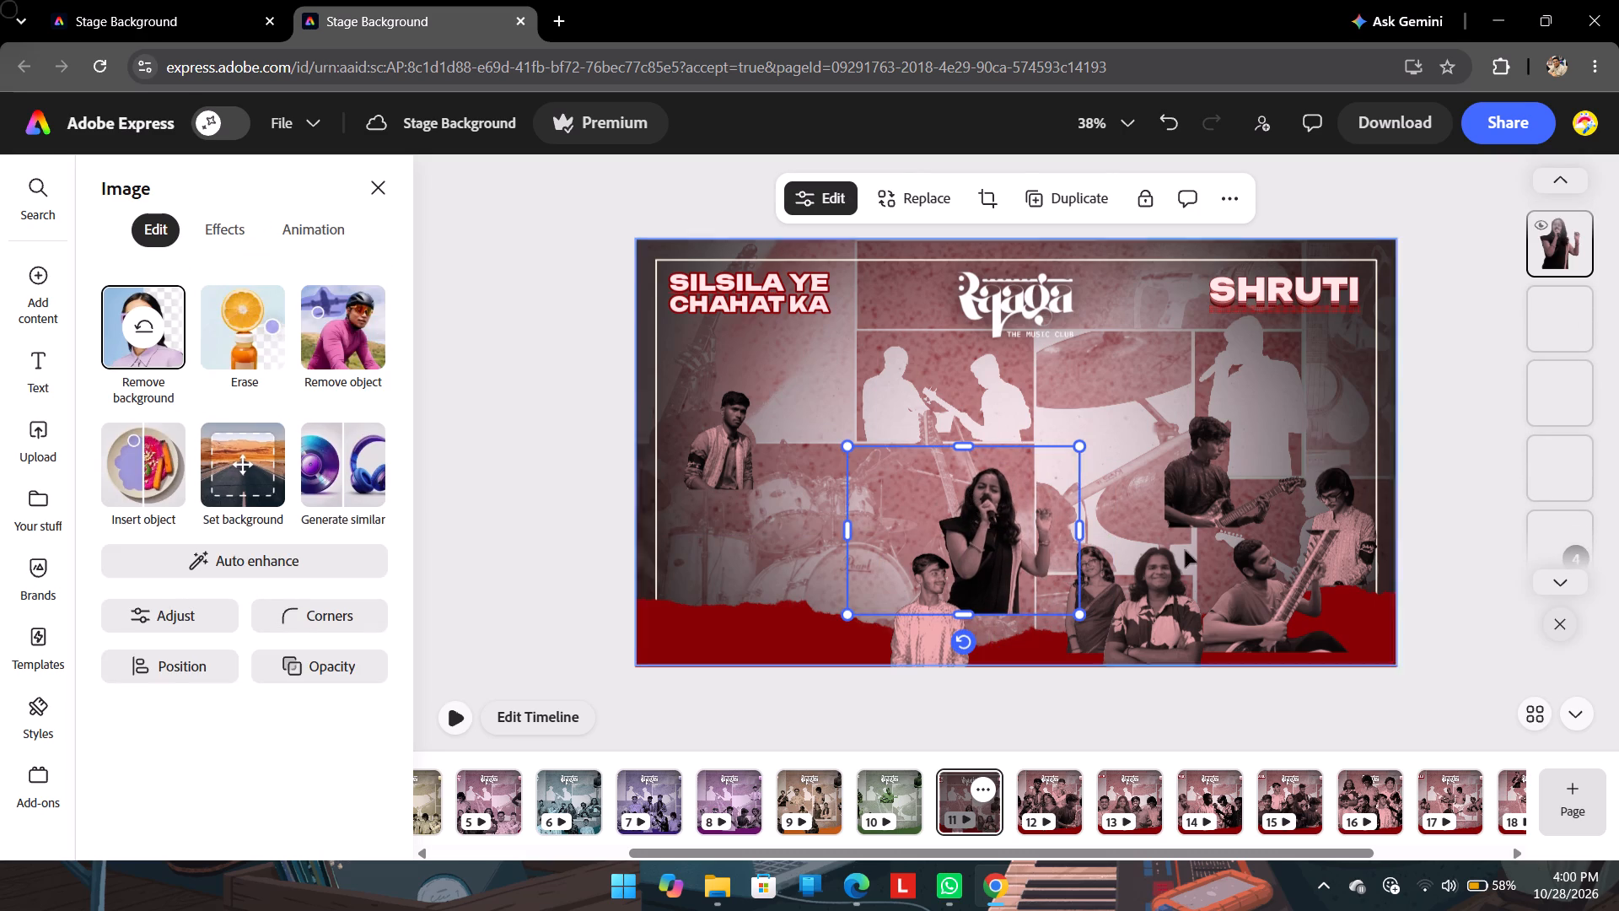
left_click_drag(1091, 553, 1099, 487)
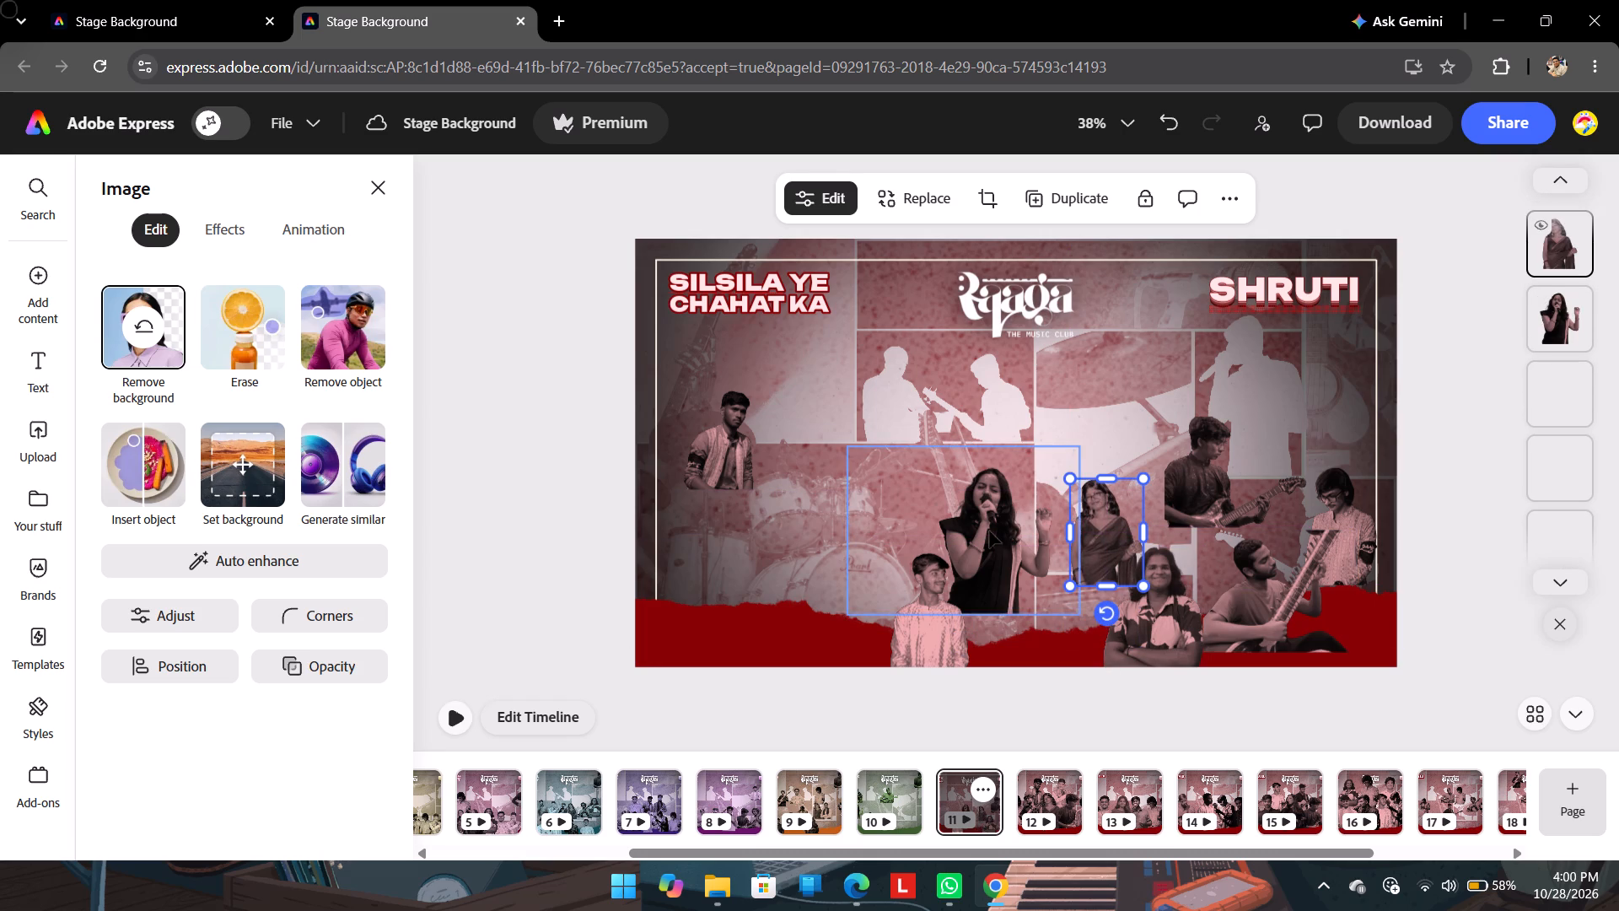
left_click_drag(985, 528, 838, 510)
left_click_drag(949, 612, 953, 480)
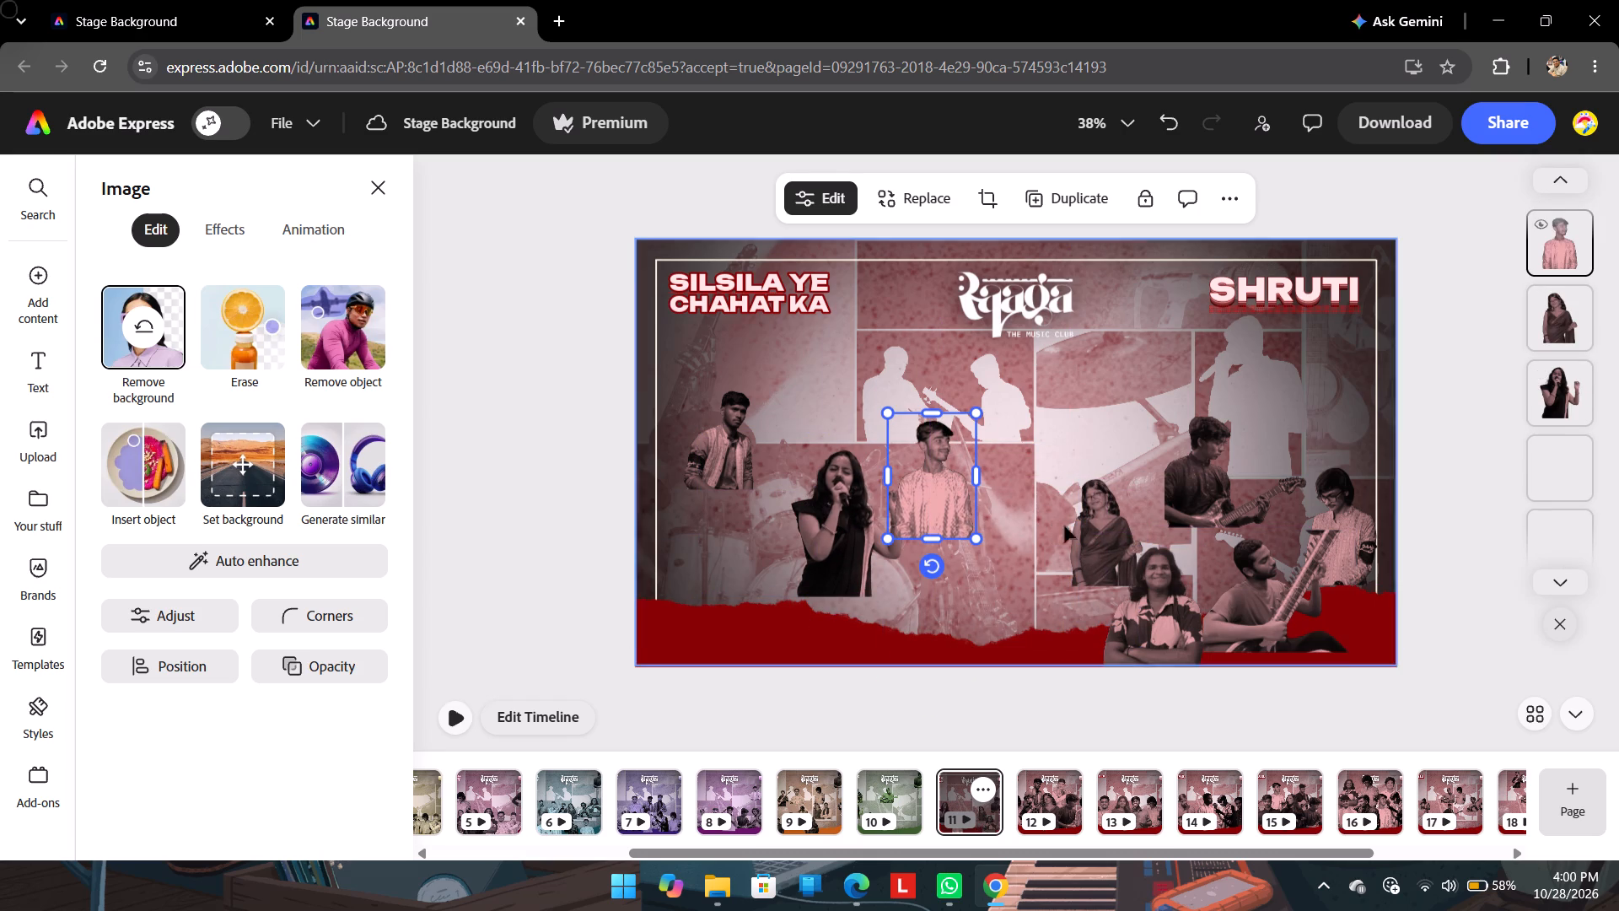
left_click_drag(1105, 531, 1040, 533)
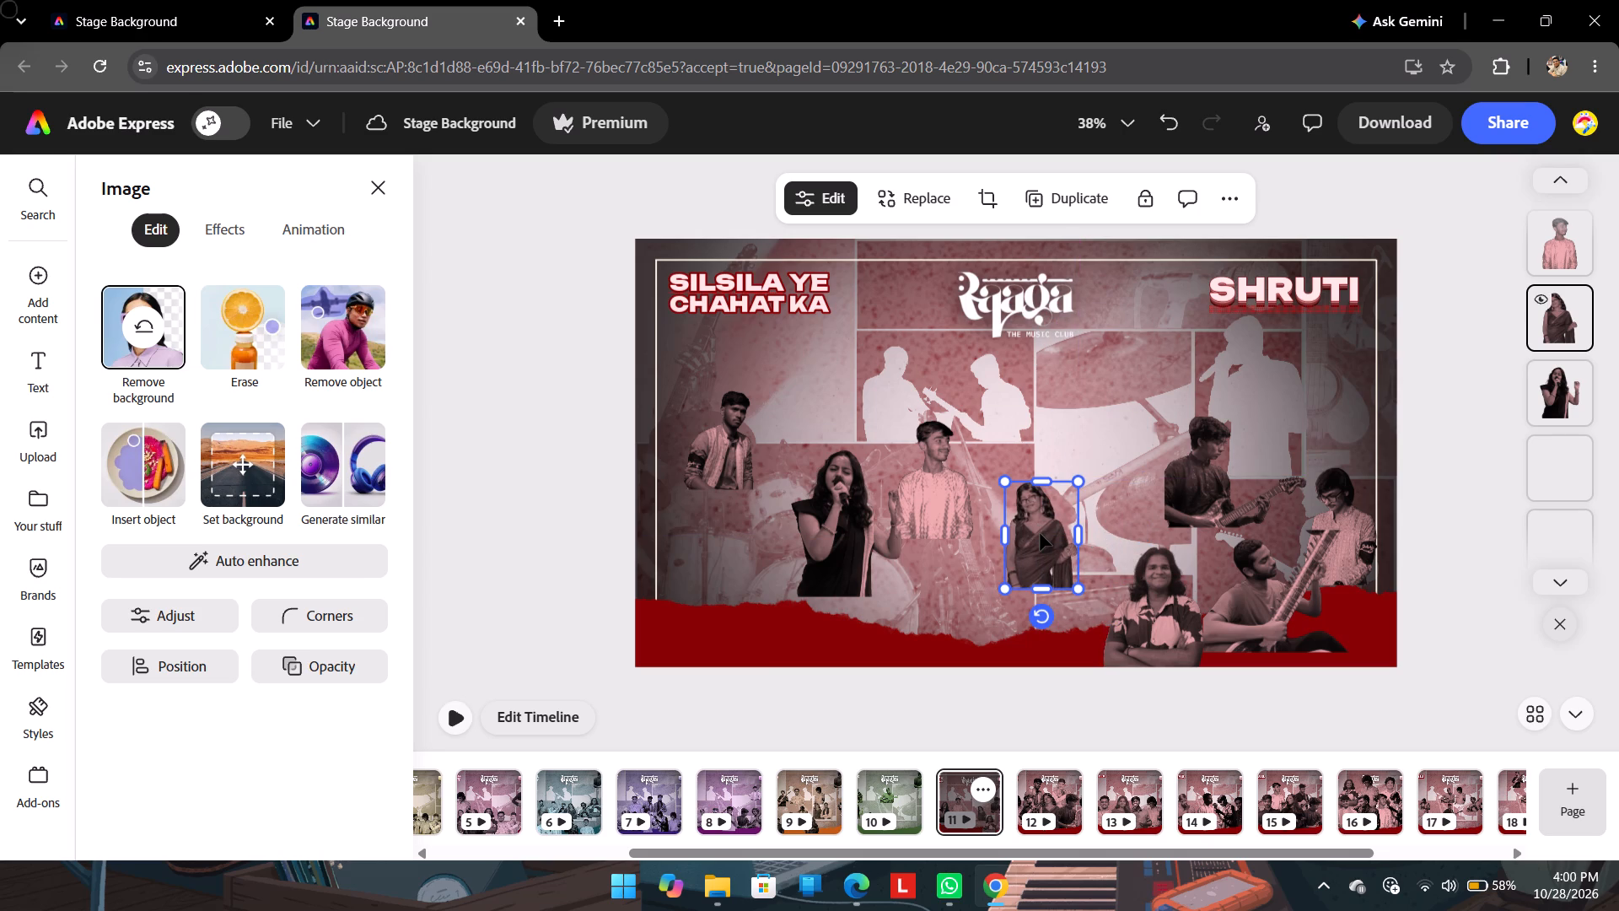
left_click_drag(1040, 533, 1133, 455)
left_click_drag(971, 483, 1035, 419)
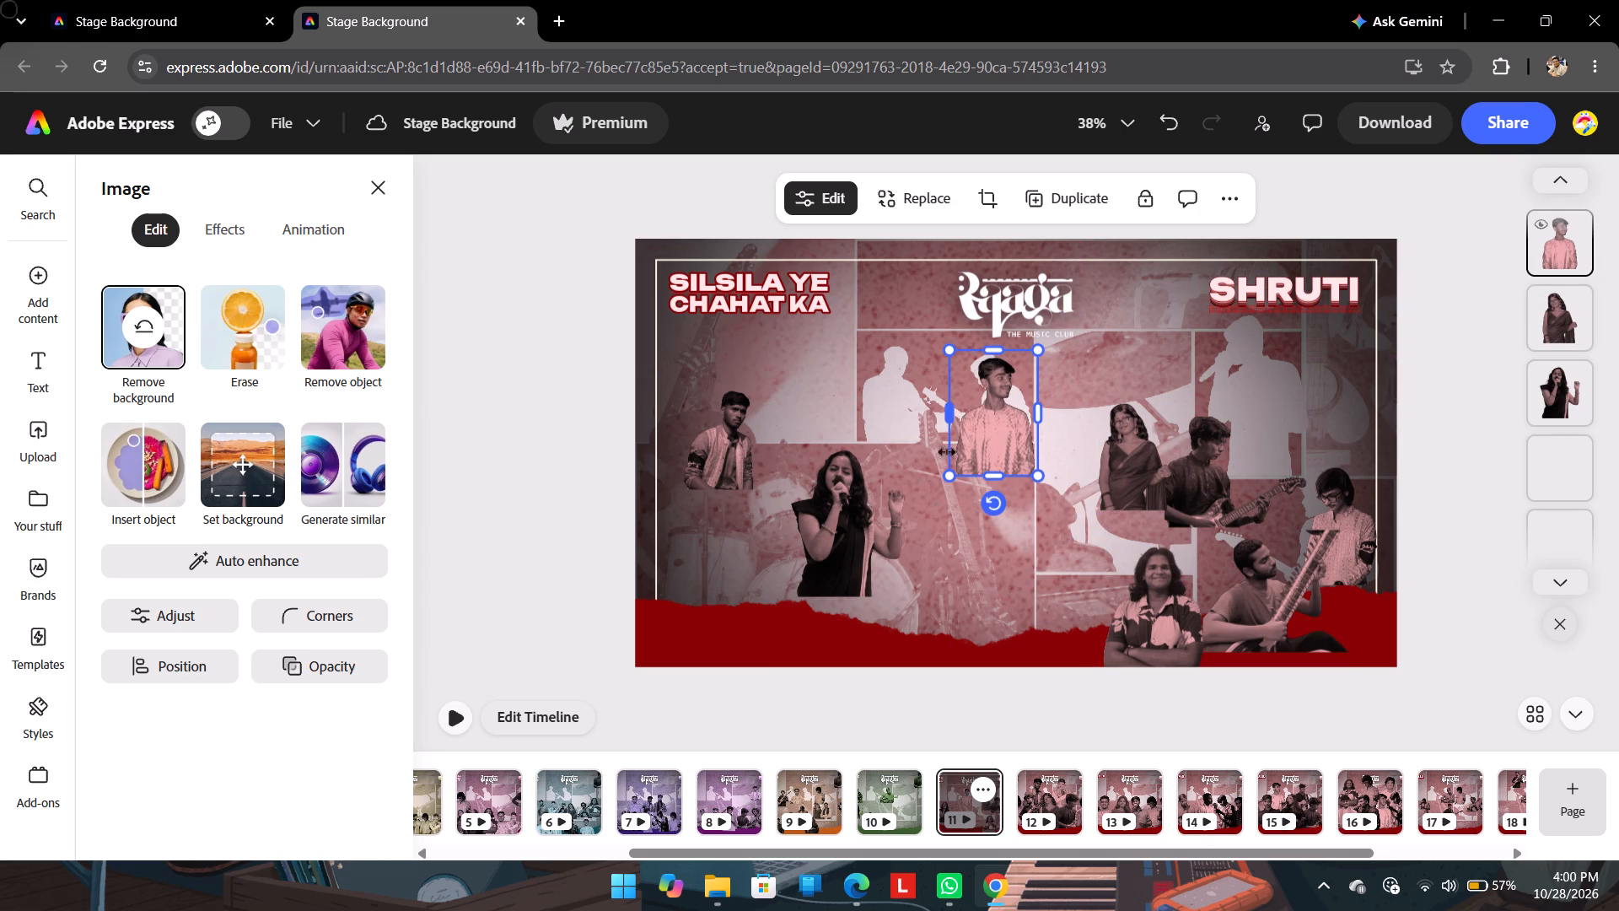
Place the singer with the microphone front and centre below the capped performer, enlarged so her lower edge overlaps the torn red strip.
left_click_drag(847, 512, 998, 545)
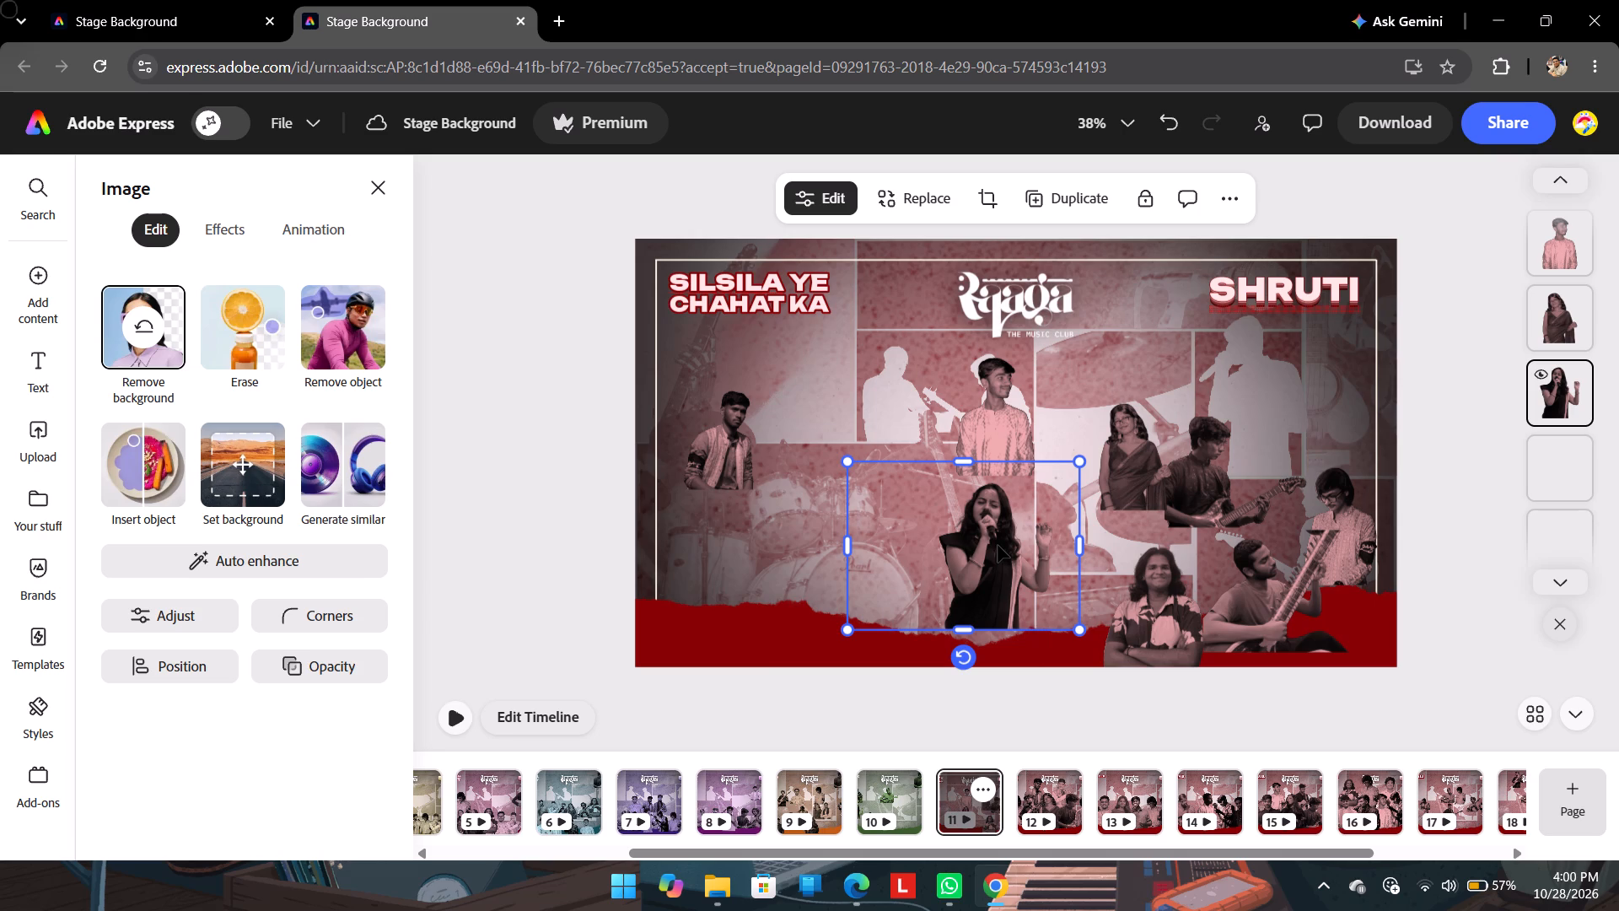
left_click_drag(842, 466, 821, 436)
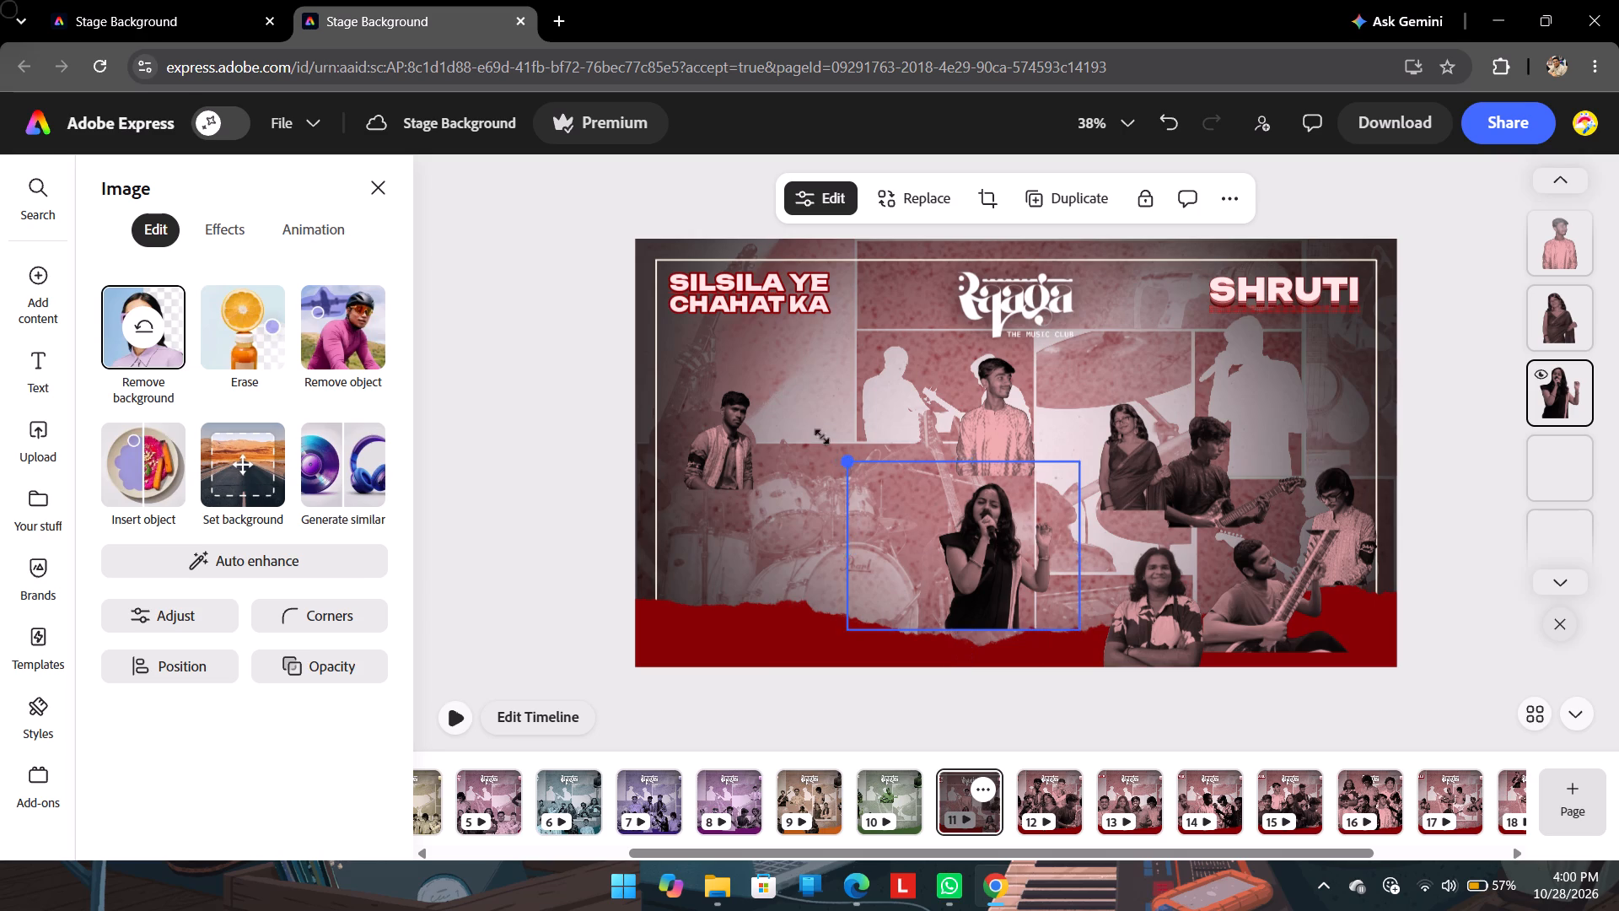
left_click_drag(821, 436, 775, 389)
left_click_drag(973, 542, 1021, 552)
left_click_drag(815, 412, 797, 402)
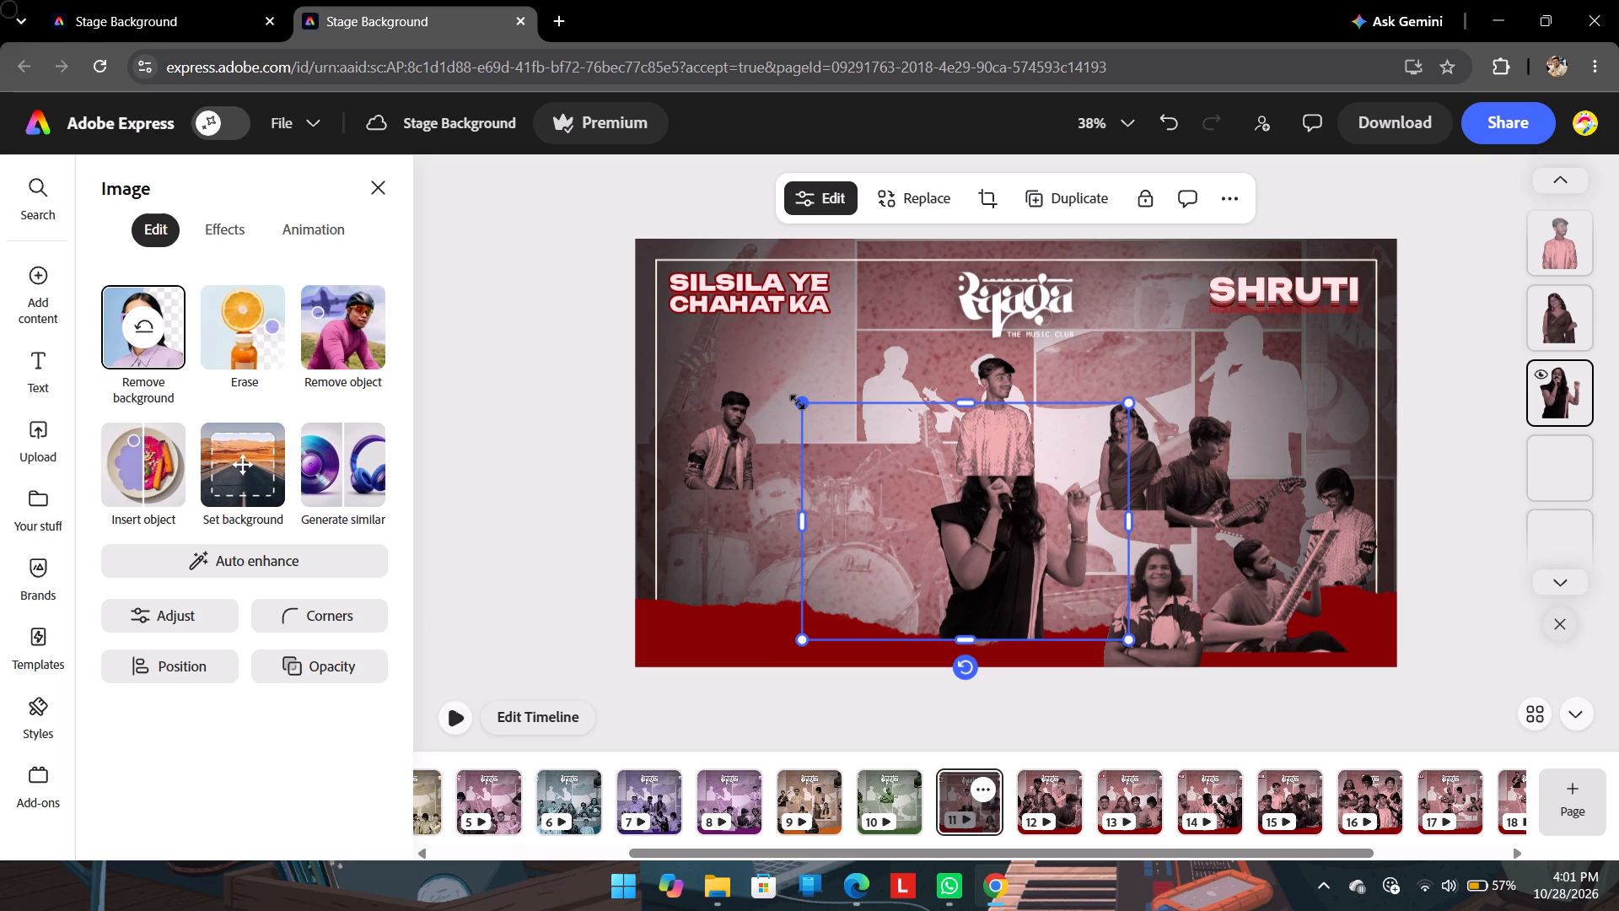
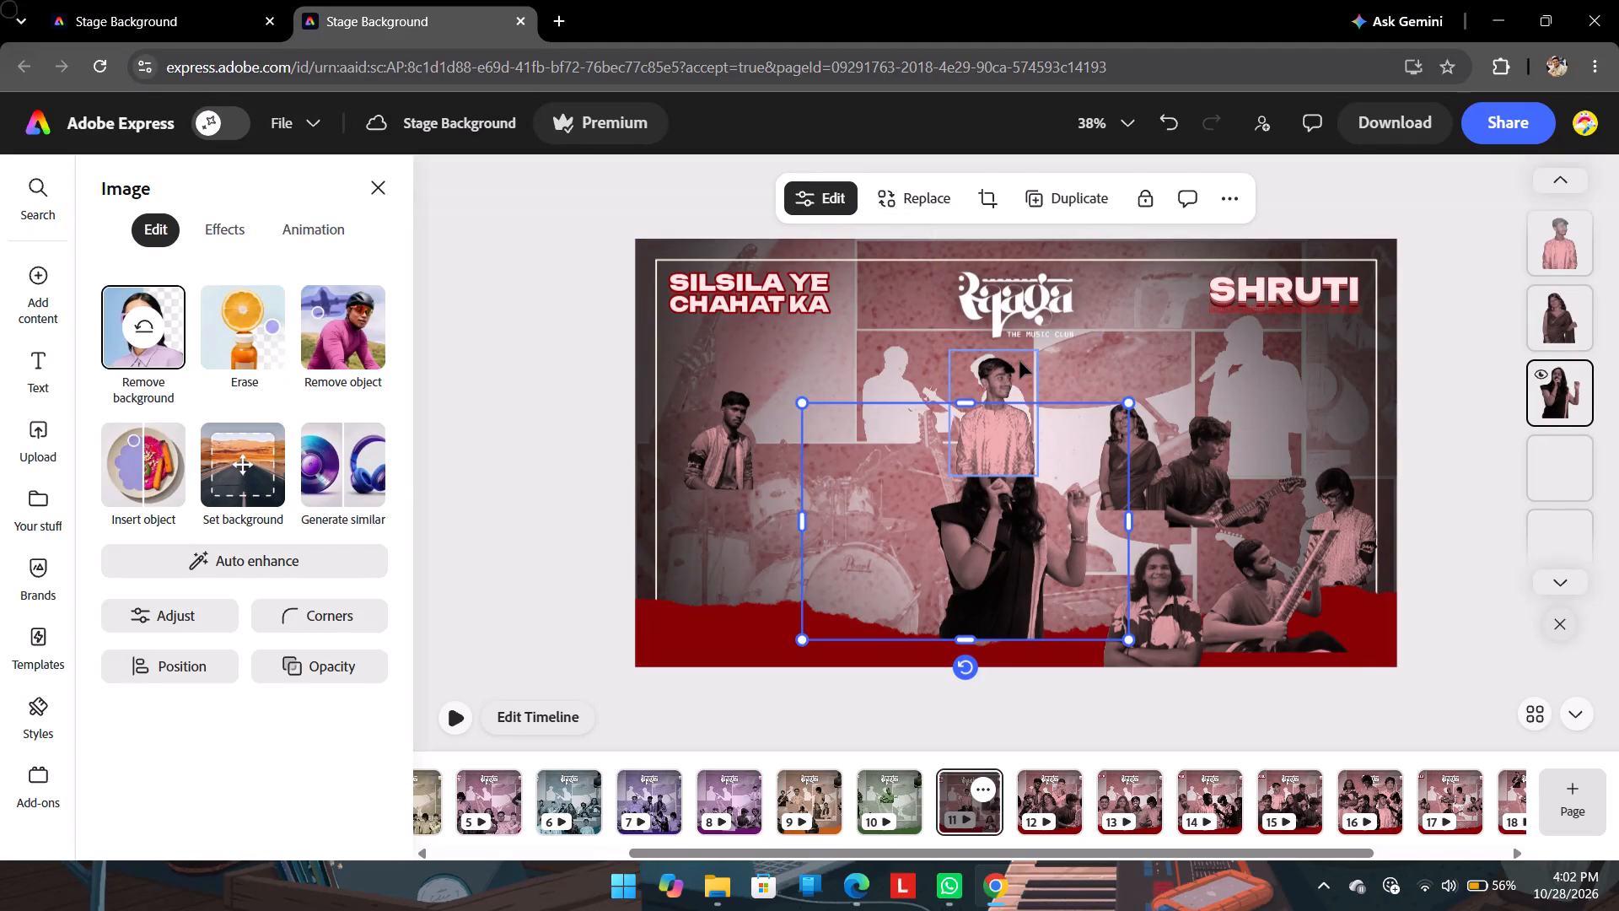
Shift the capped performer away from the singer with the microphone, enlarge her further, and trim the empty side of her image beside the drums.
left_click_drag(1019, 361, 896, 344)
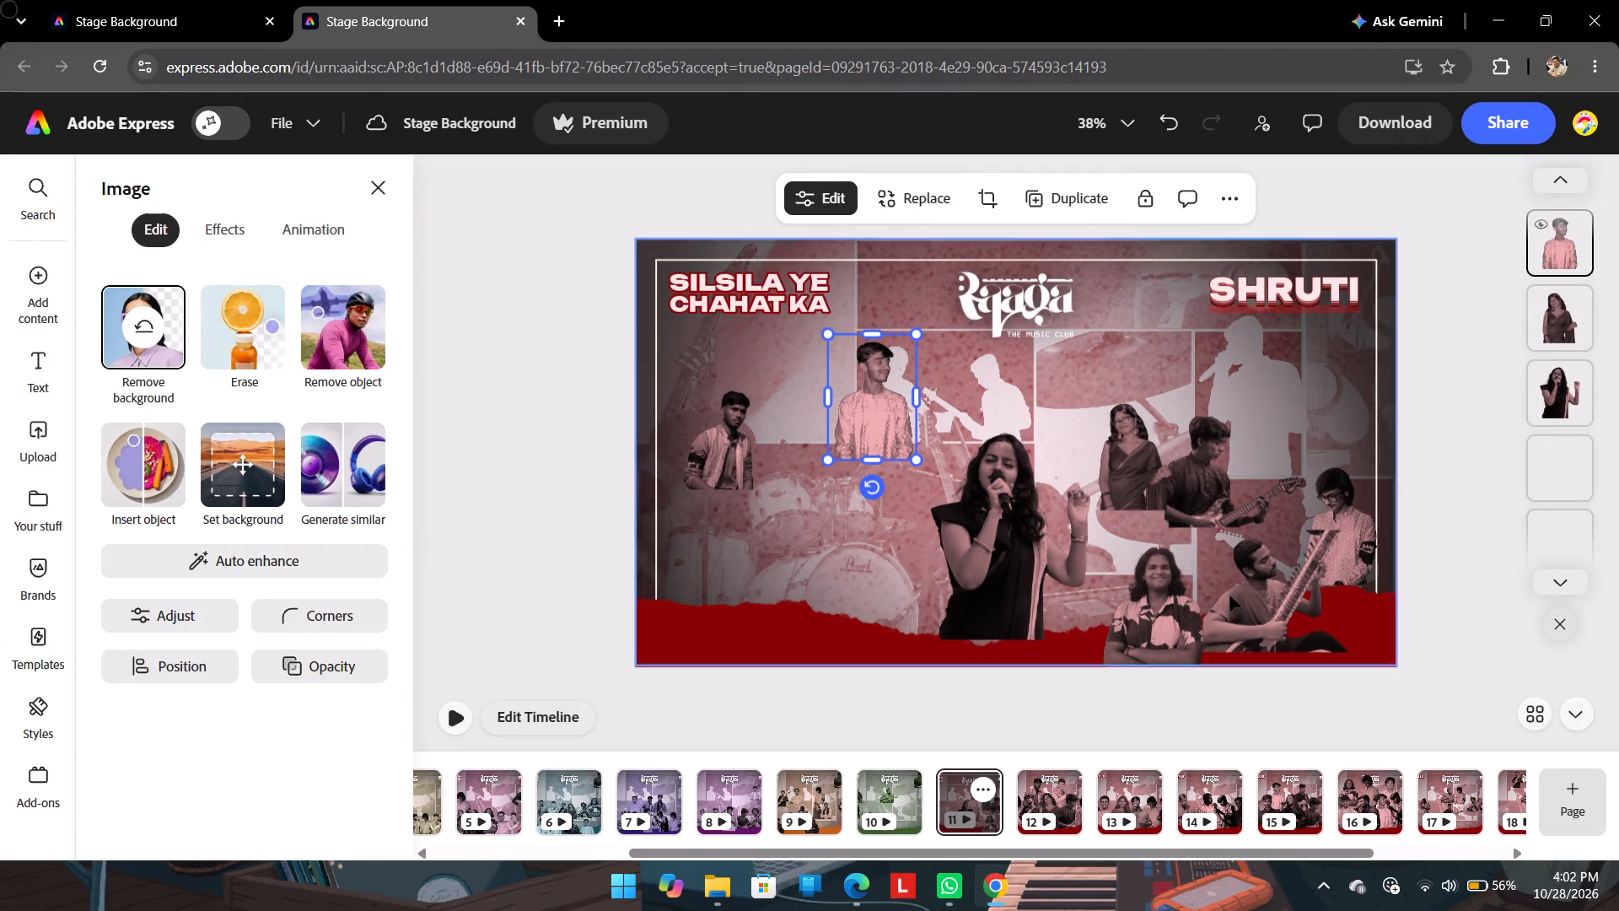
left_click_drag(1035, 570, 1055, 568)
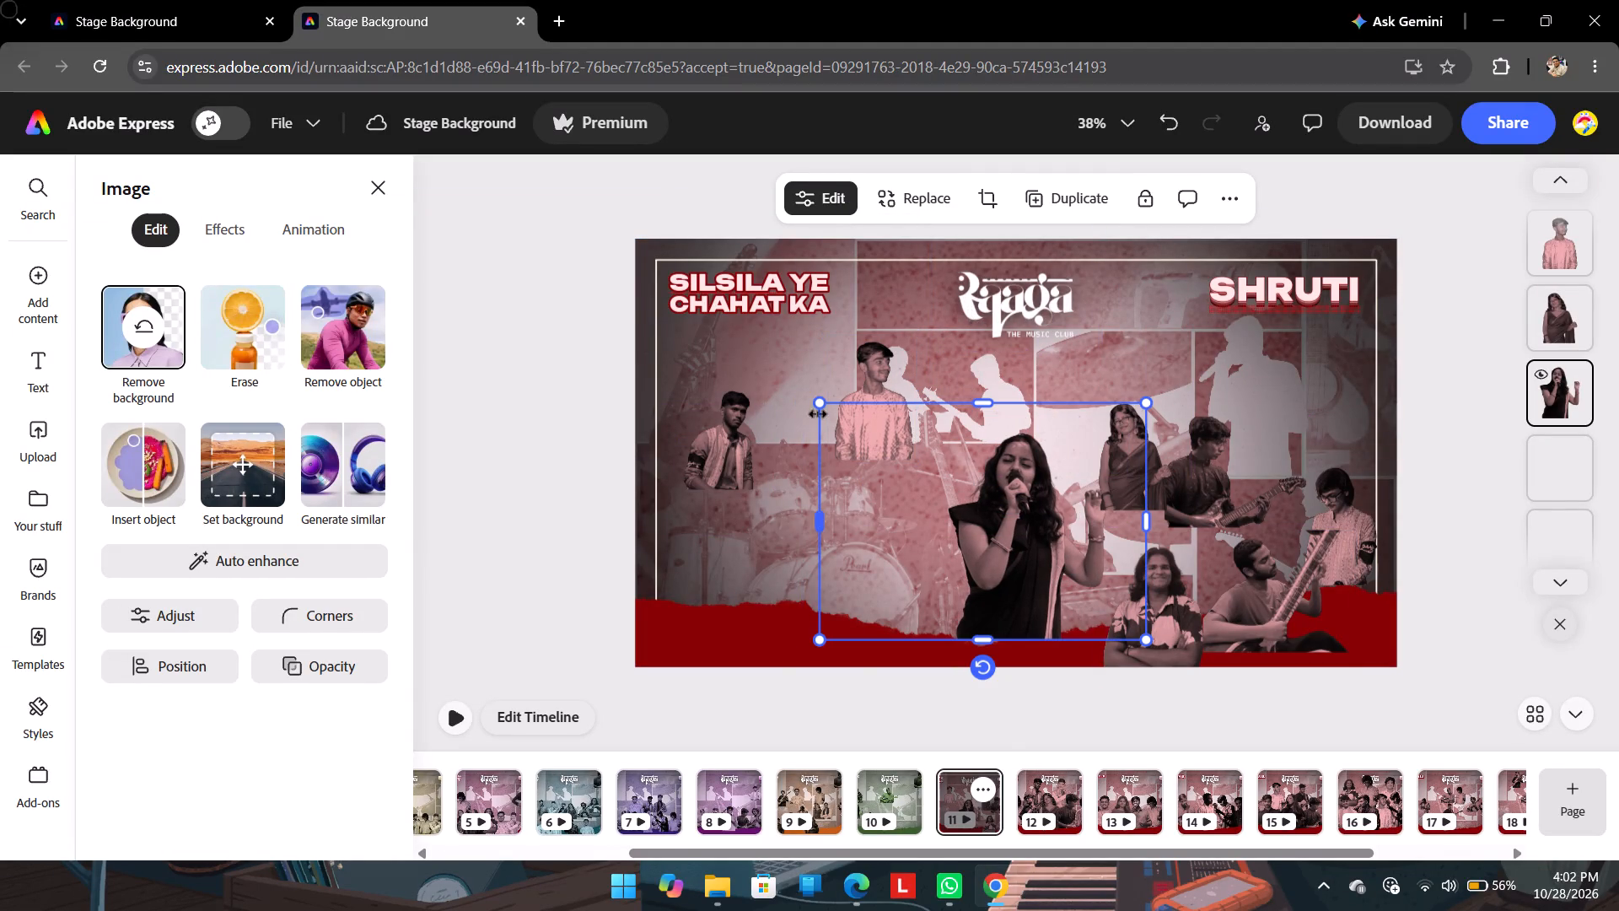
left_click_drag(817, 408, 760, 354)
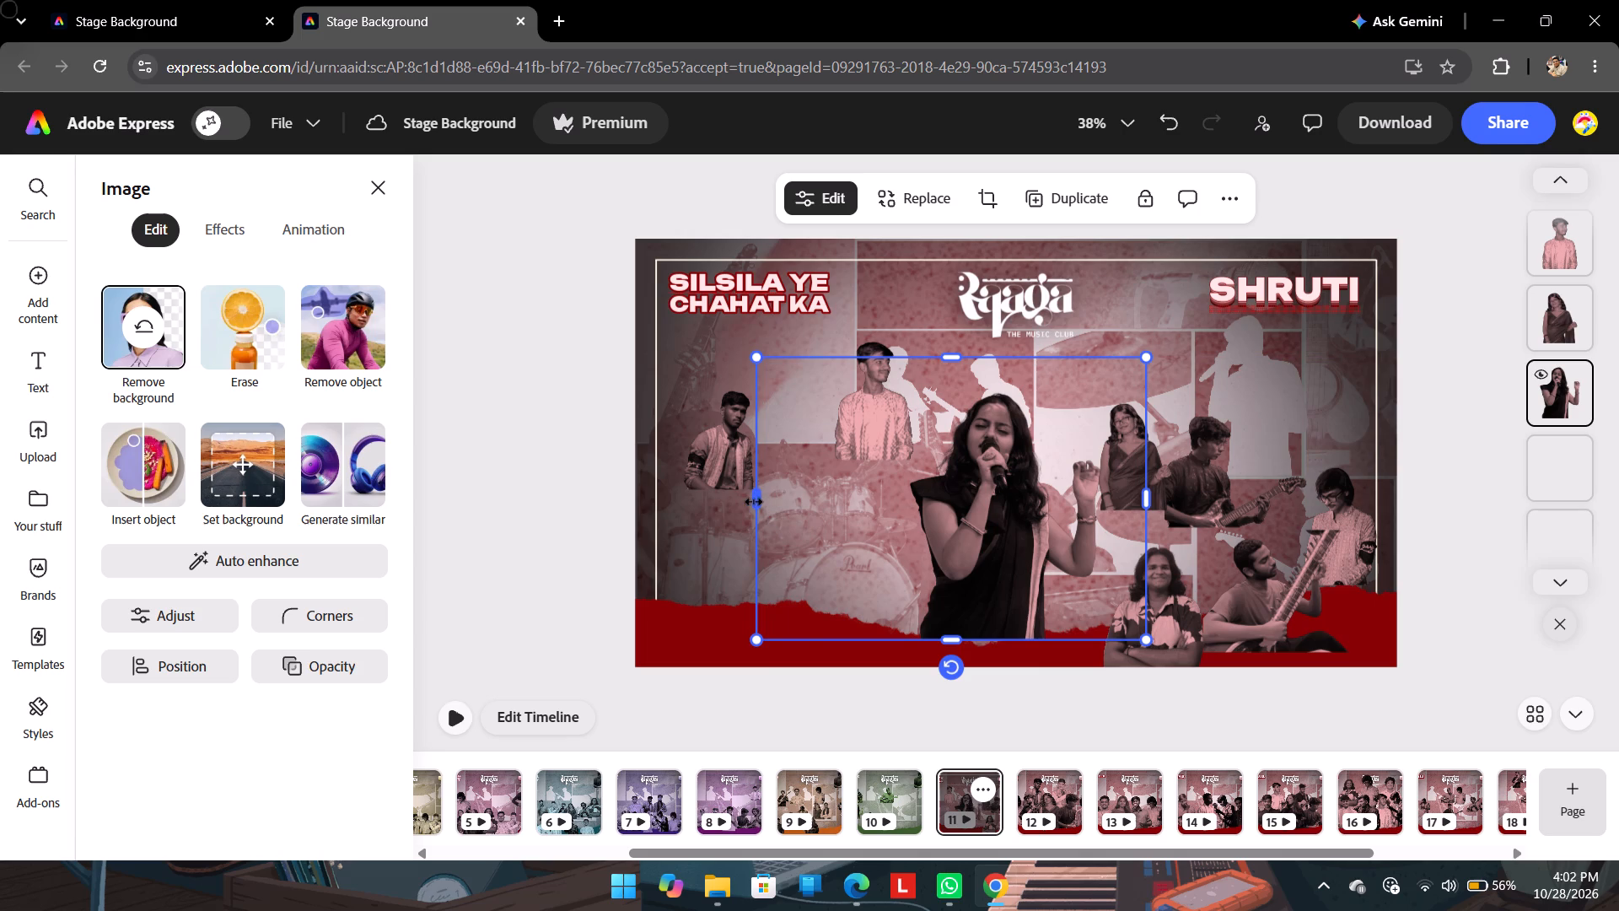
left_click_drag(753, 499, 854, 505)
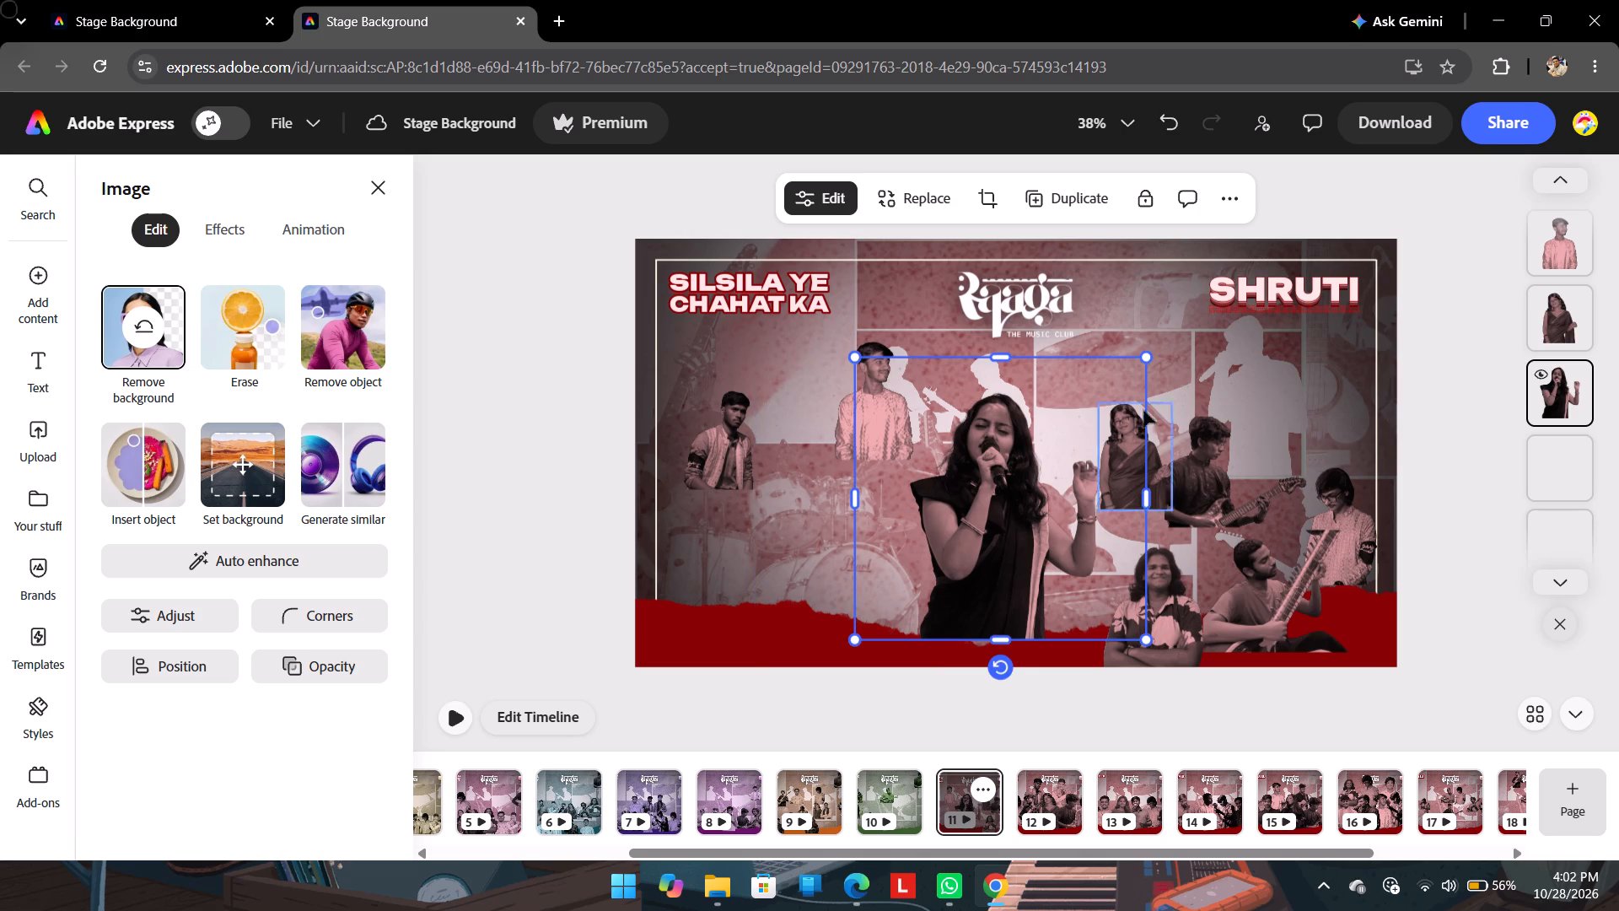
left_click(1011, 472)
Enlarge the guitarist in the front row beside the singer's raised hand, moving the sari-clad performer out of the way below SHRUTI.
left_click_drag(1237, 473, 1141, 579)
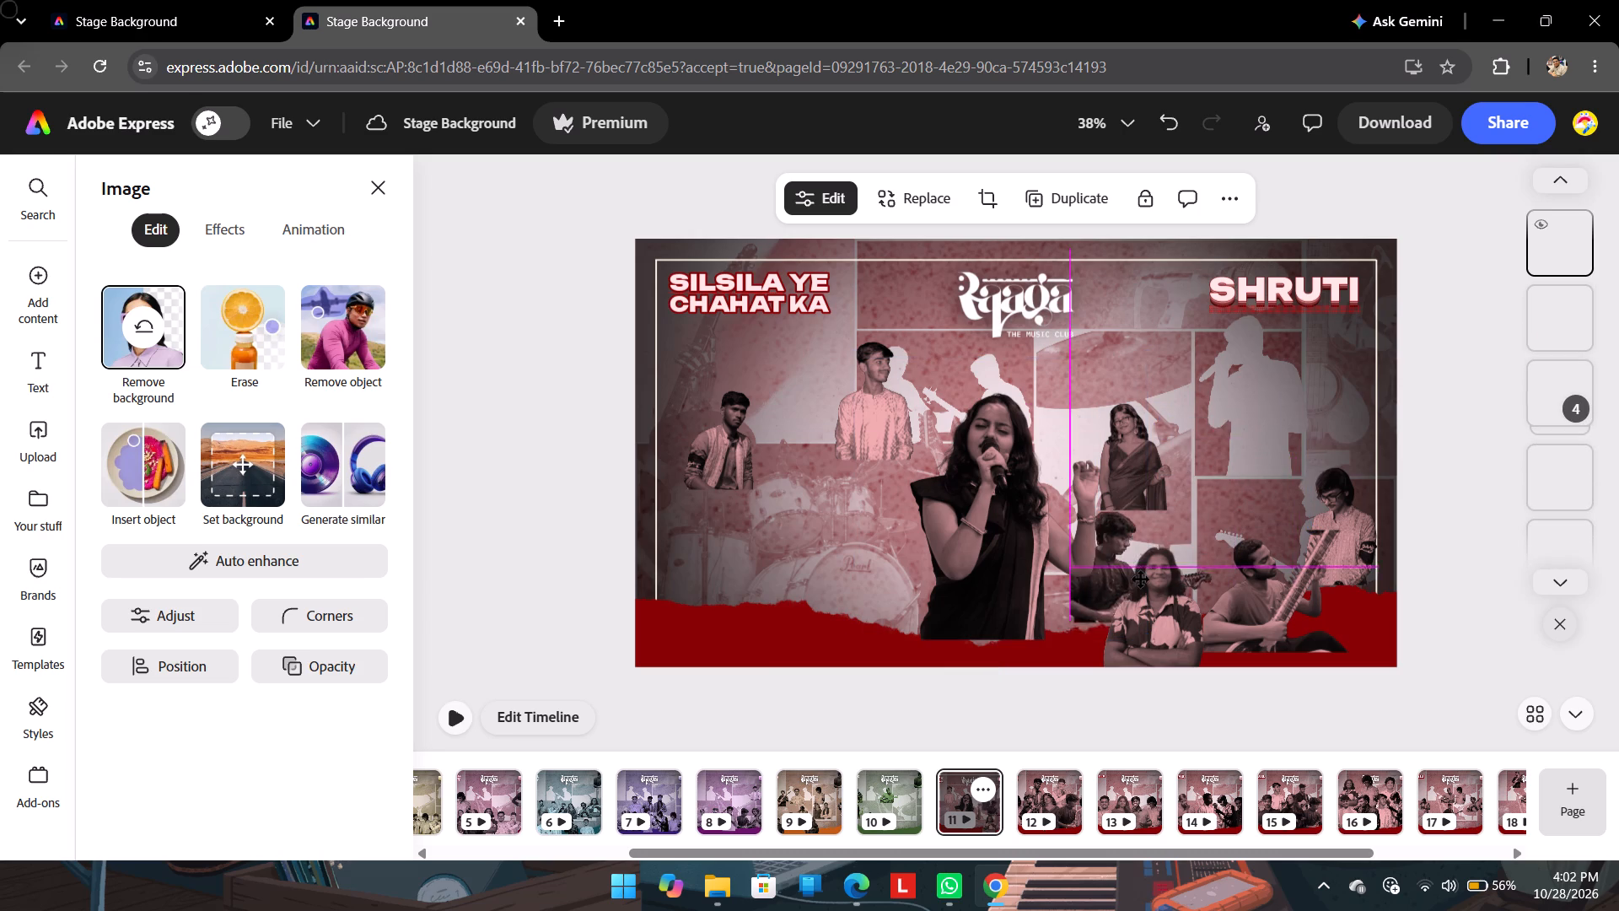
left_click_drag(1141, 579, 1141, 579)
left_click_drag(1140, 450, 1270, 358)
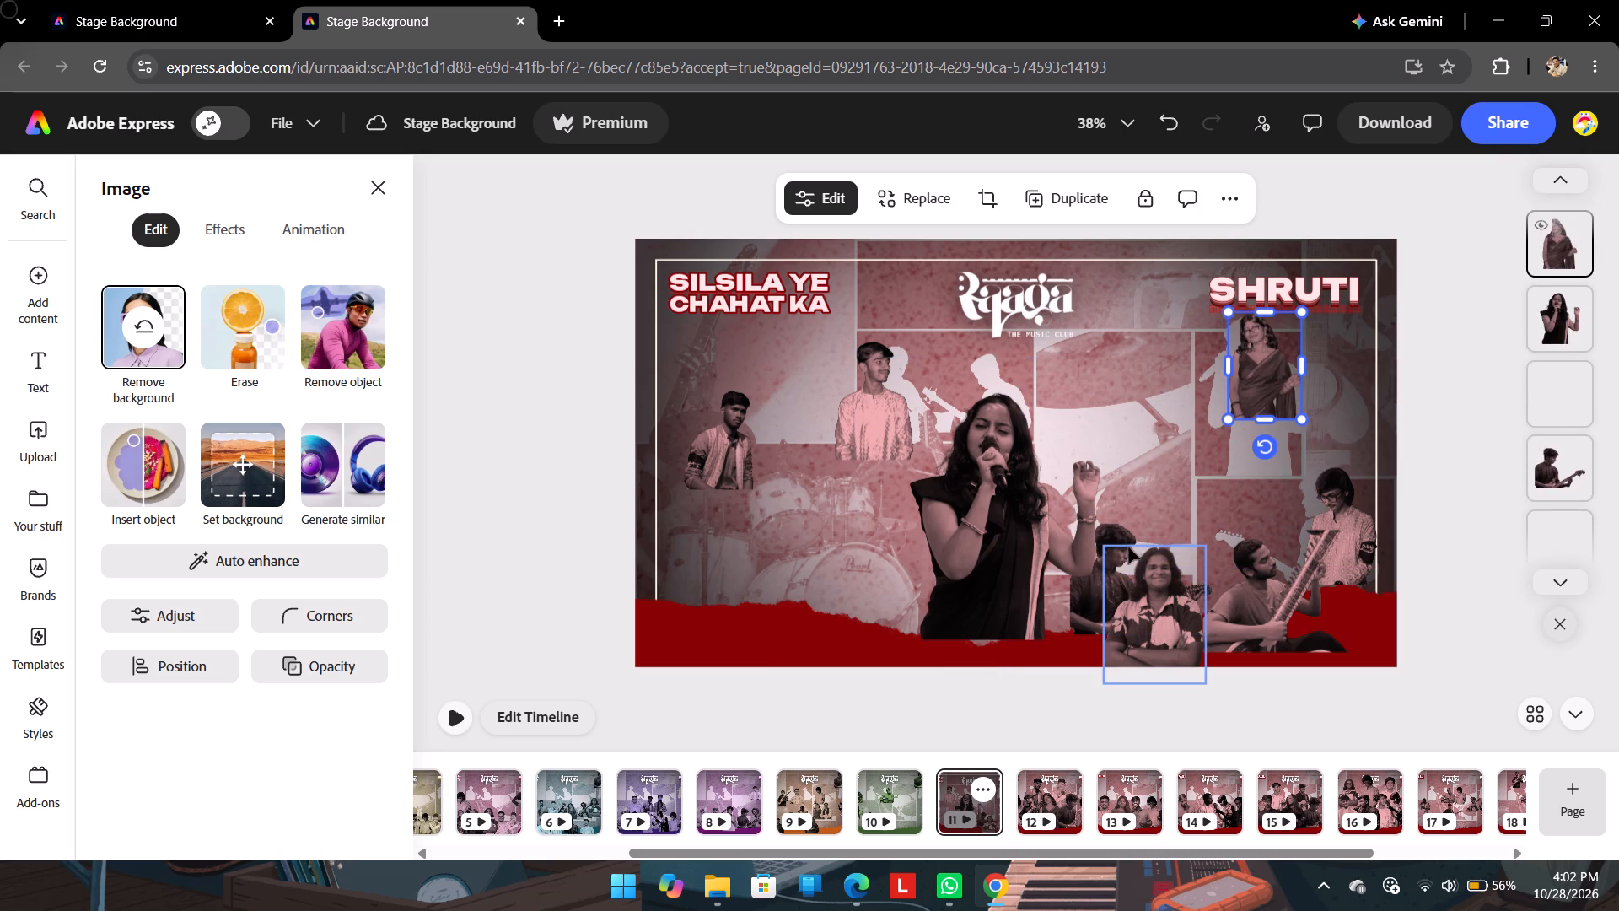
left_click(1121, 536)
left_click_drag(1177, 535, 1191, 522)
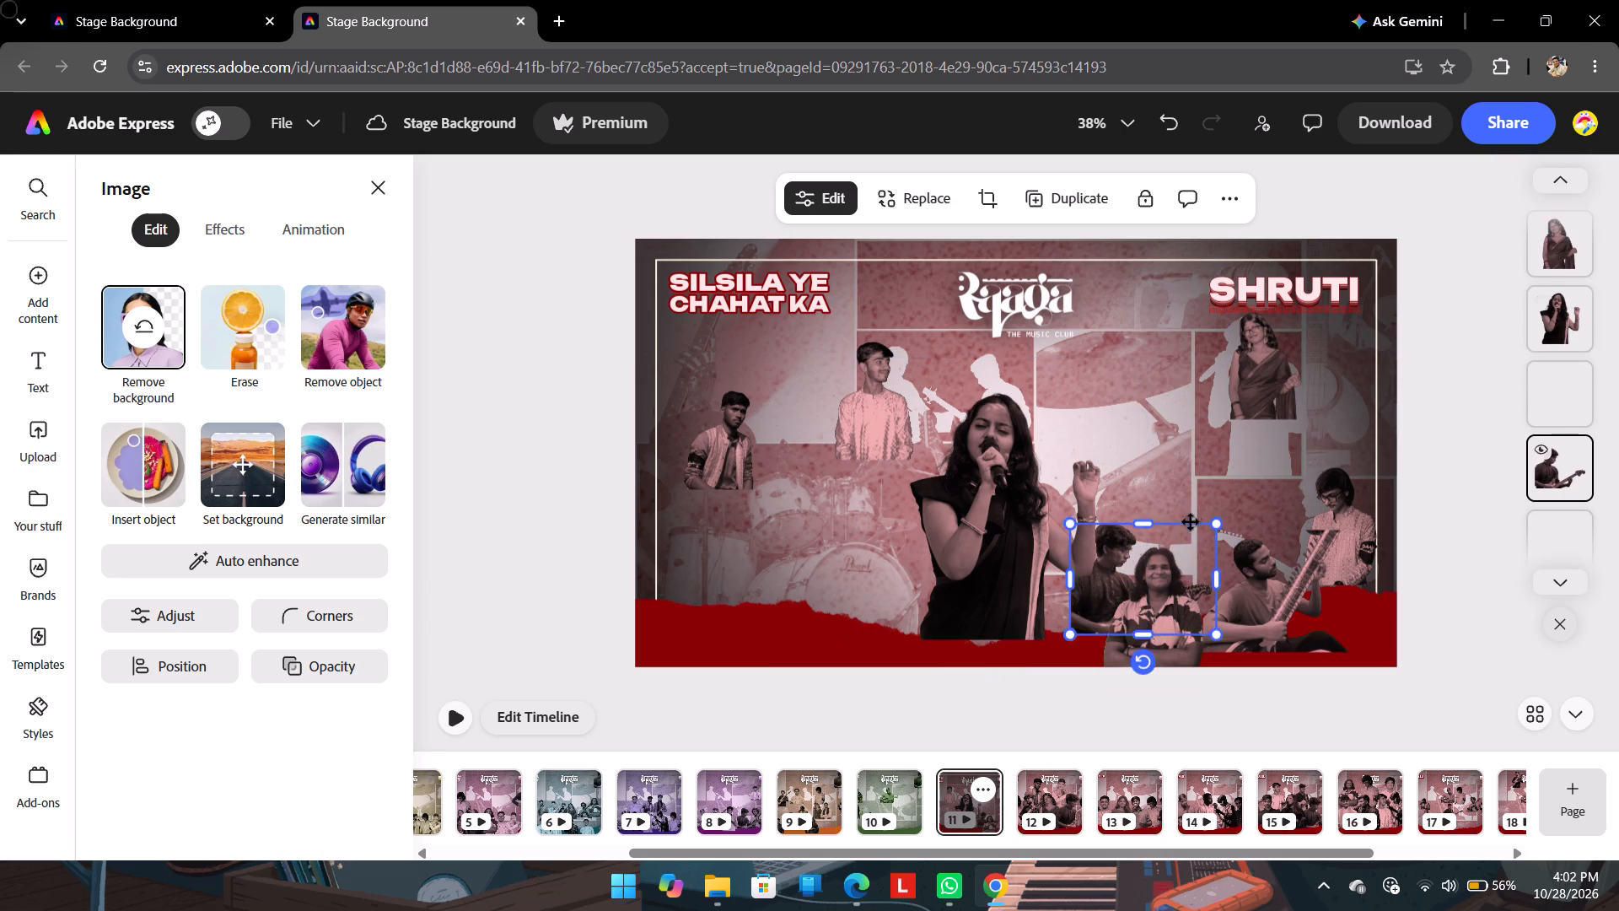
left_click_drag(1191, 522, 1217, 503)
left_click_drag(1106, 496, 997, 358)
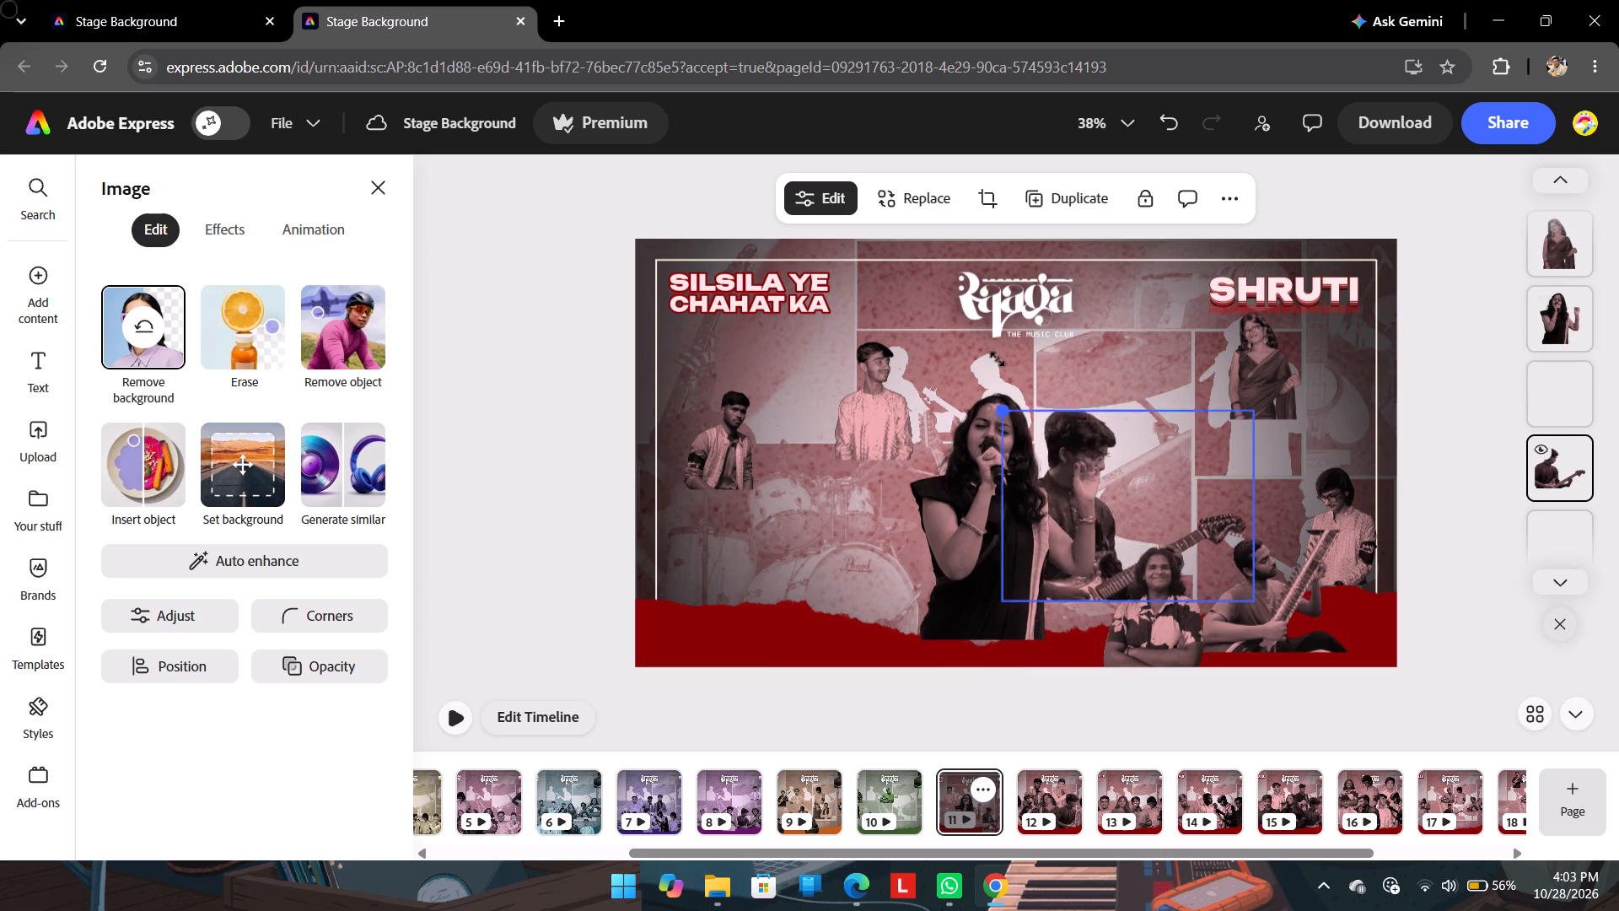
left_click_drag(997, 358, 982, 342)
left_click_drag(1155, 425, 1254, 463)
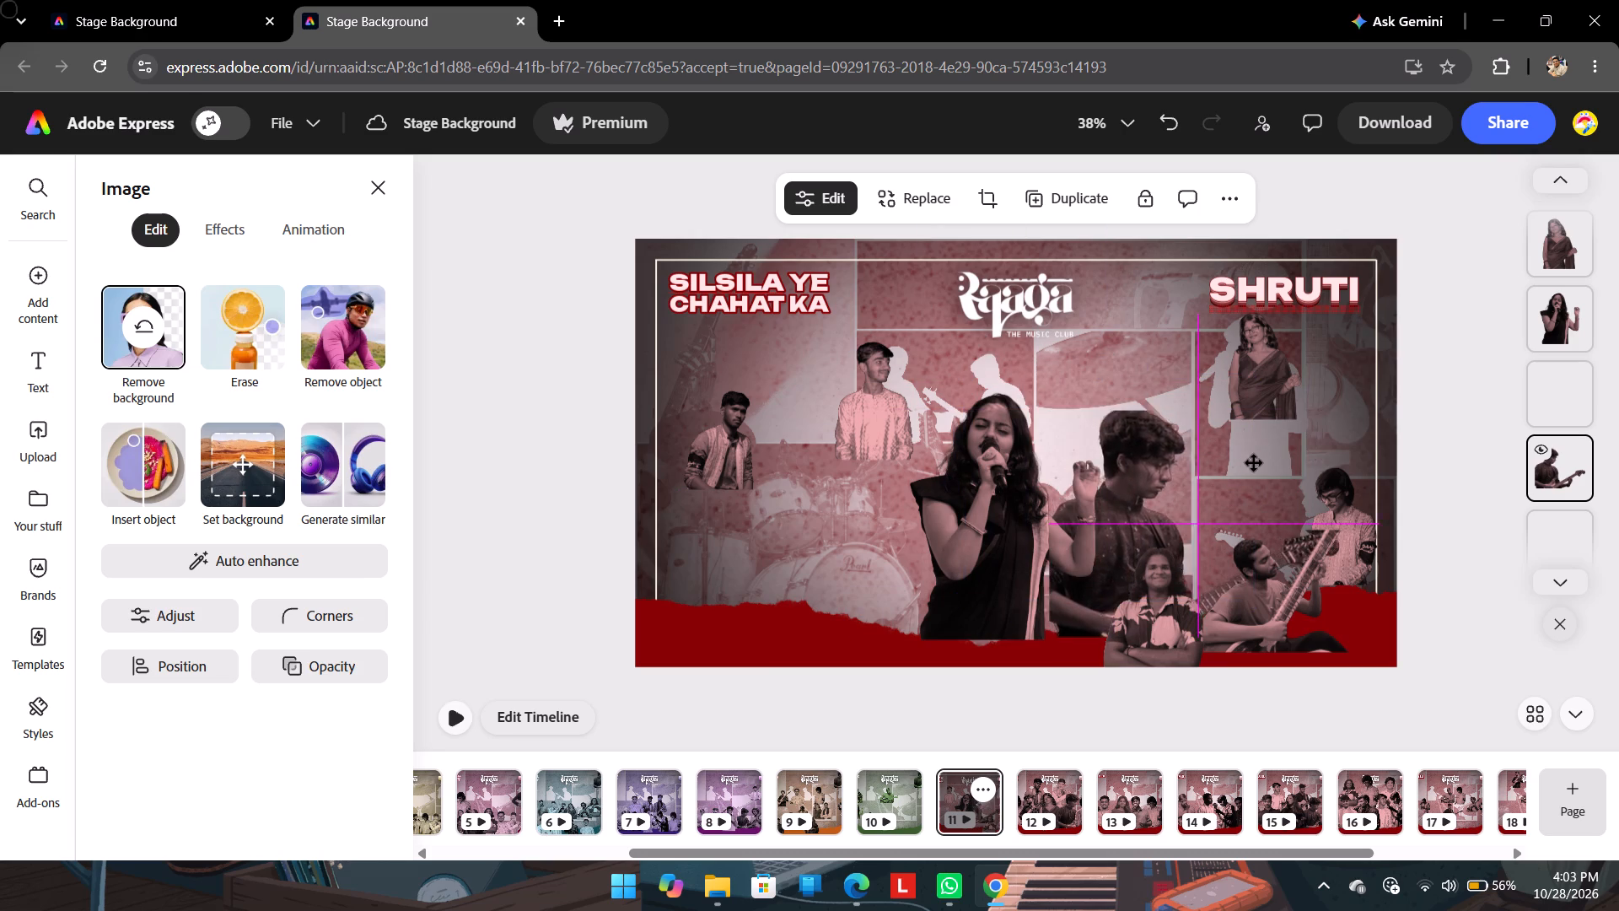
left_click_drag(1254, 463, 1258, 454)
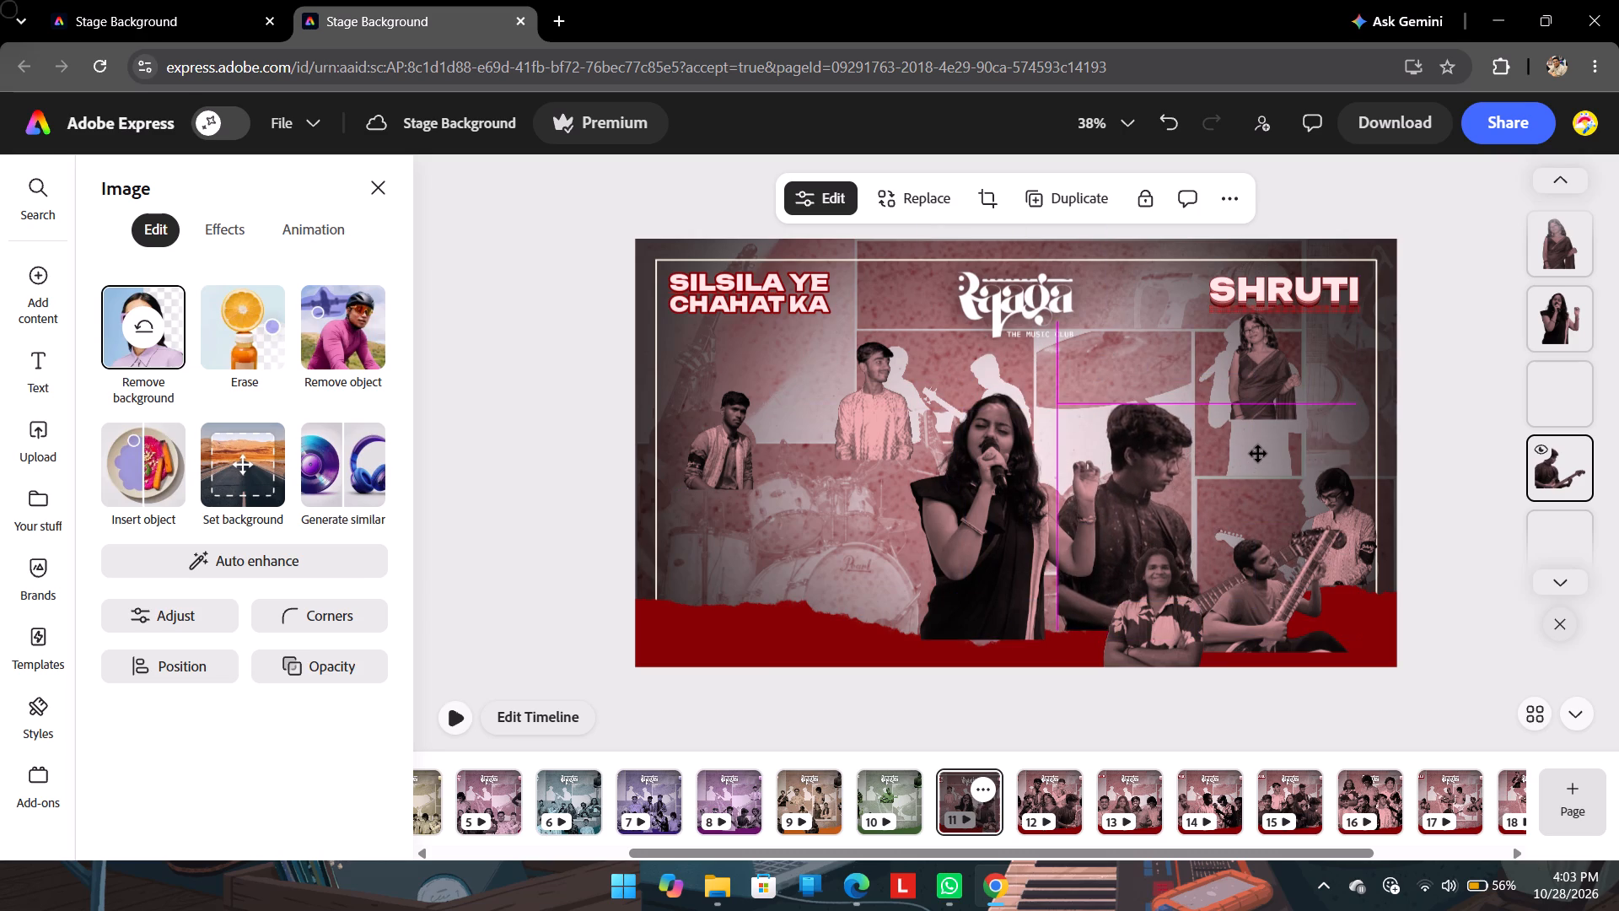
left_click_drag(1258, 454, 1251, 451)
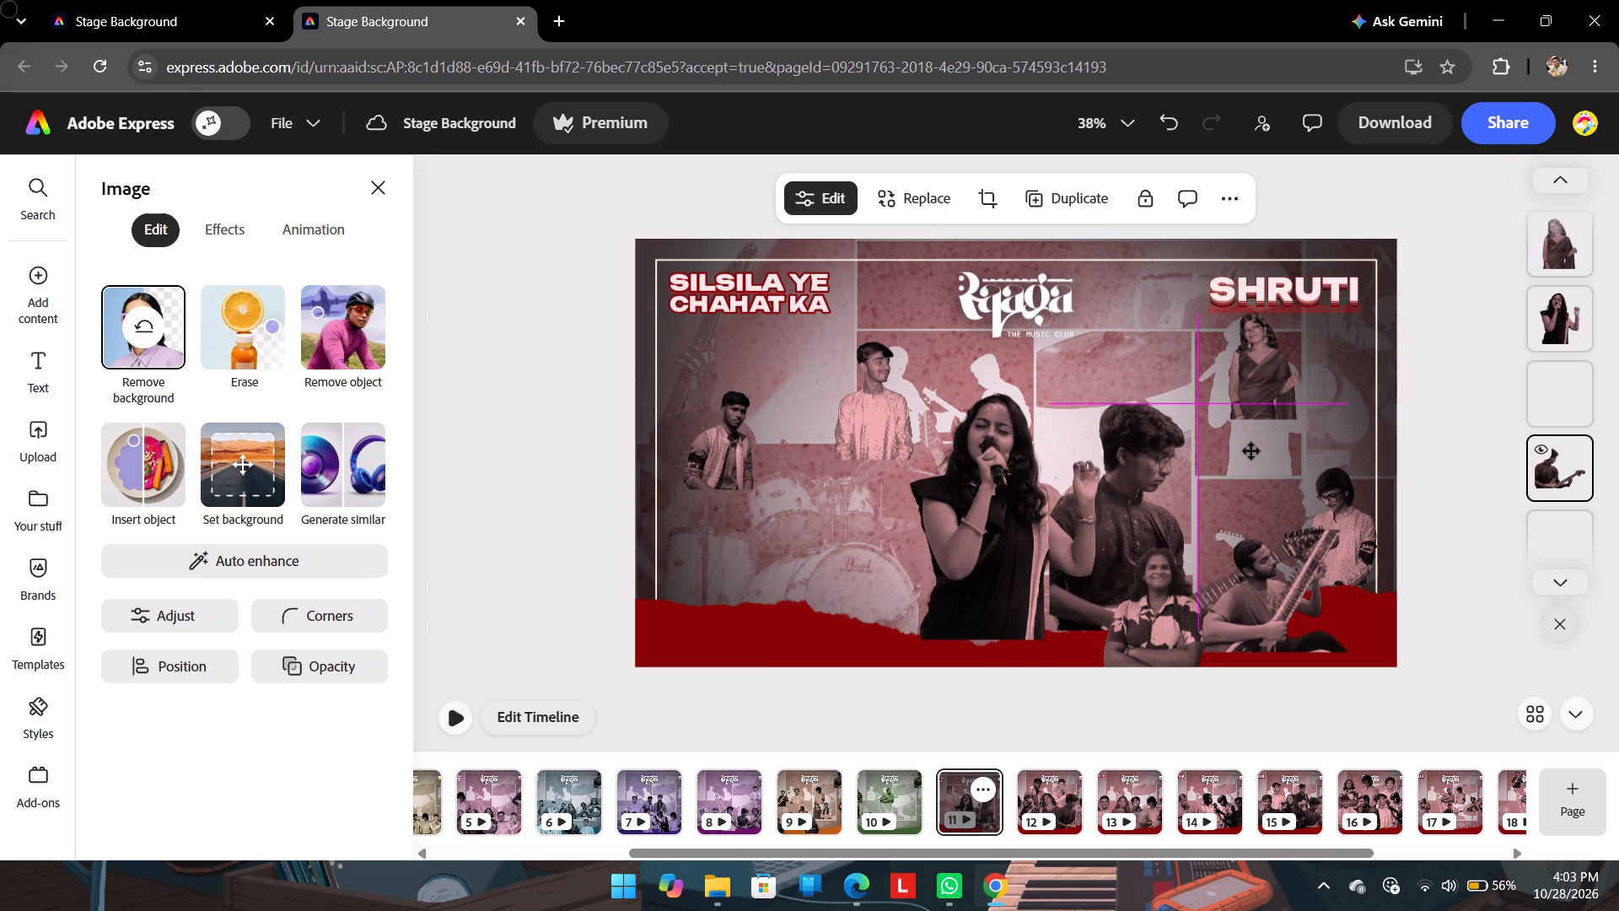
left_click_drag(1251, 451, 1251, 449)
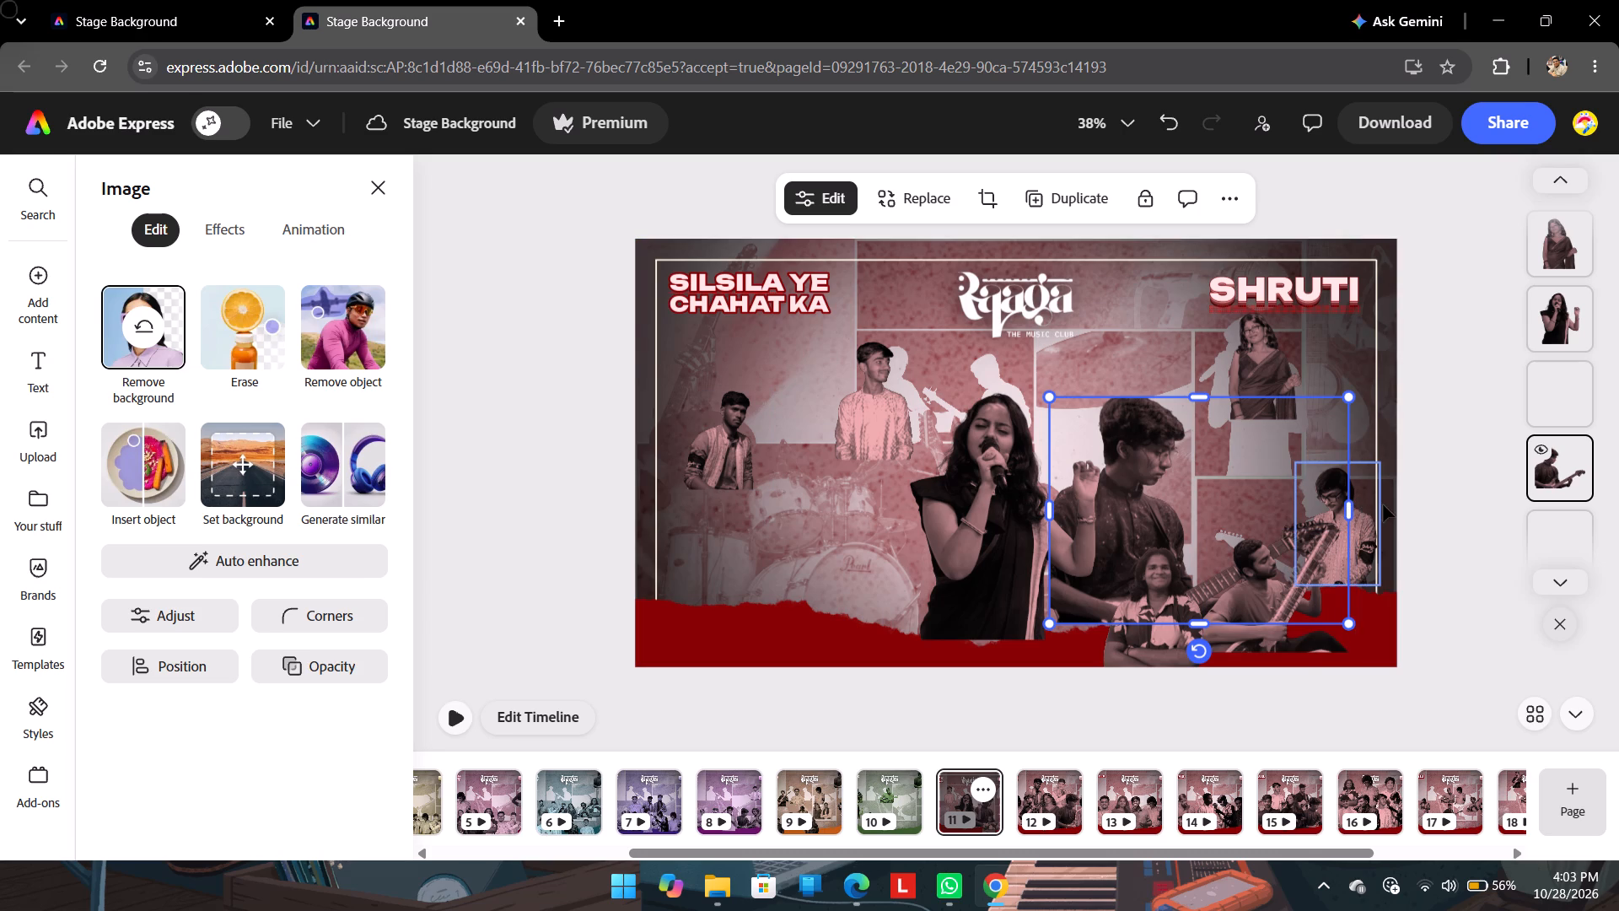
Move the bespectacled kurta-clad performer to the singer's drum-kit side and enlarge him to match the guitarist's height in the front row.
left_click_drag(1369, 498, 956, 536)
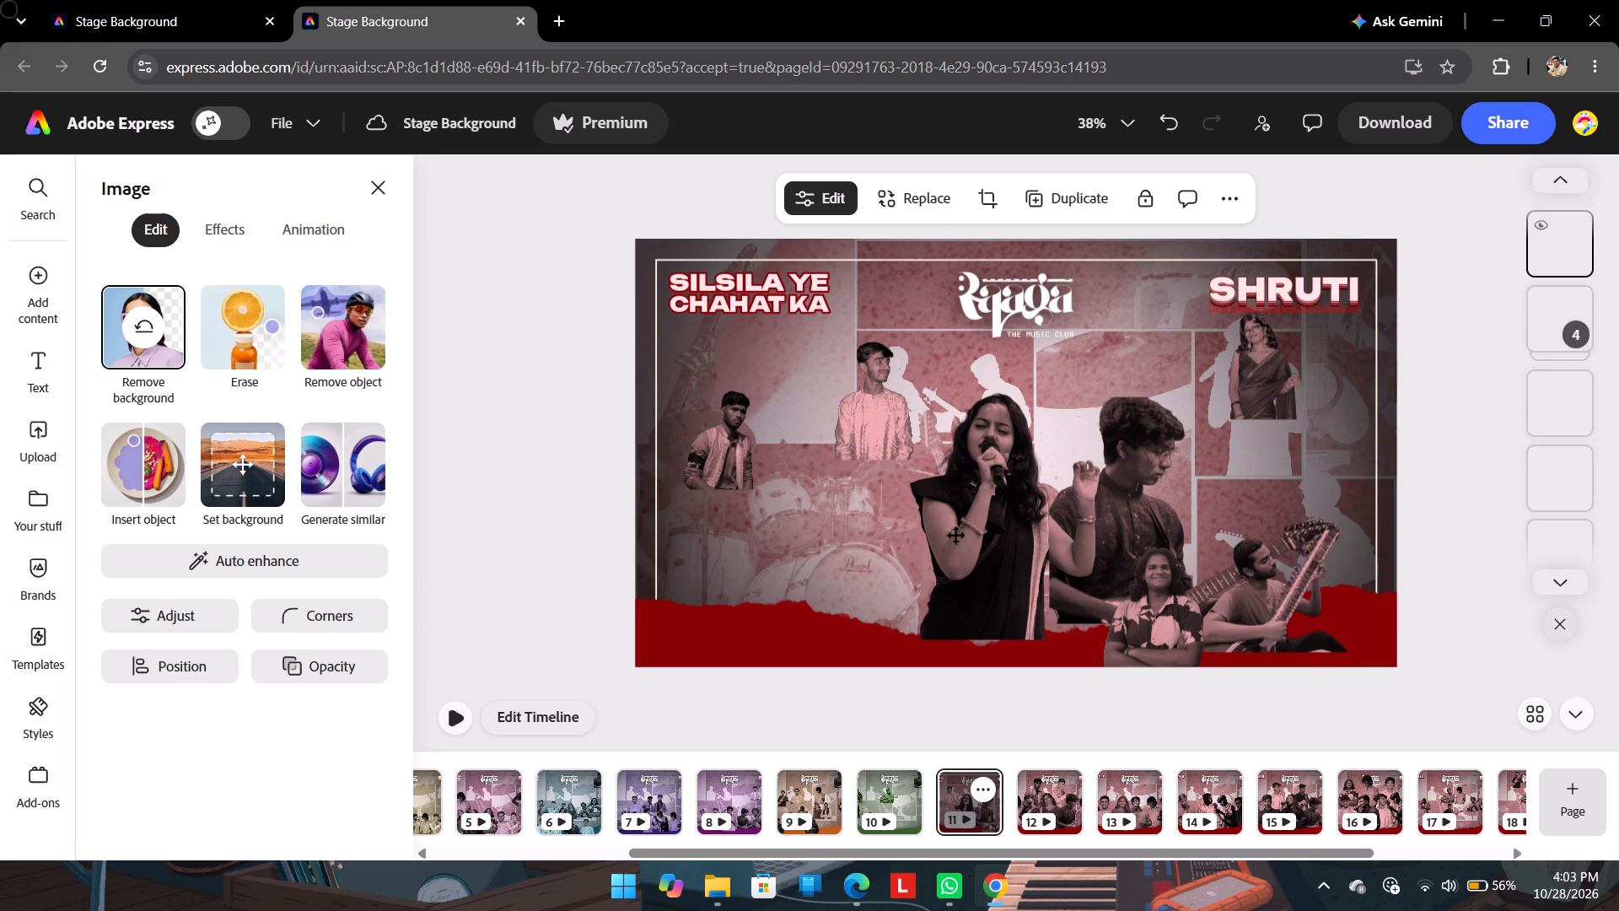
left_click_drag(956, 536, 873, 517)
left_click_drag(794, 482, 669, 343)
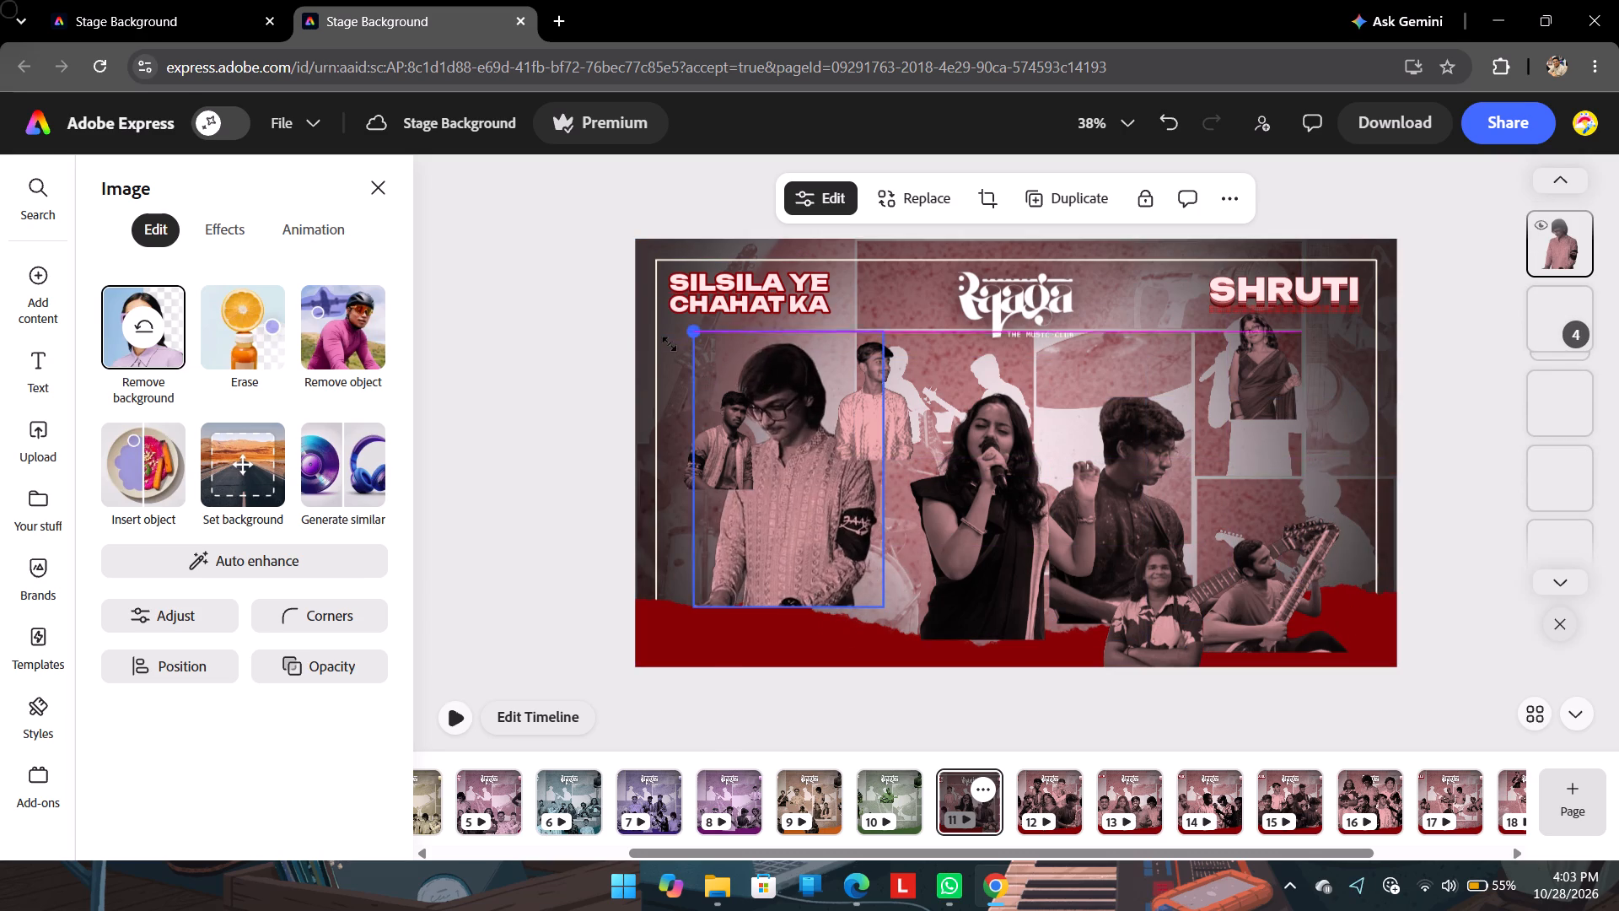
left_click_drag(669, 343, 707, 389)
left_click_drag(819, 476, 893, 496)
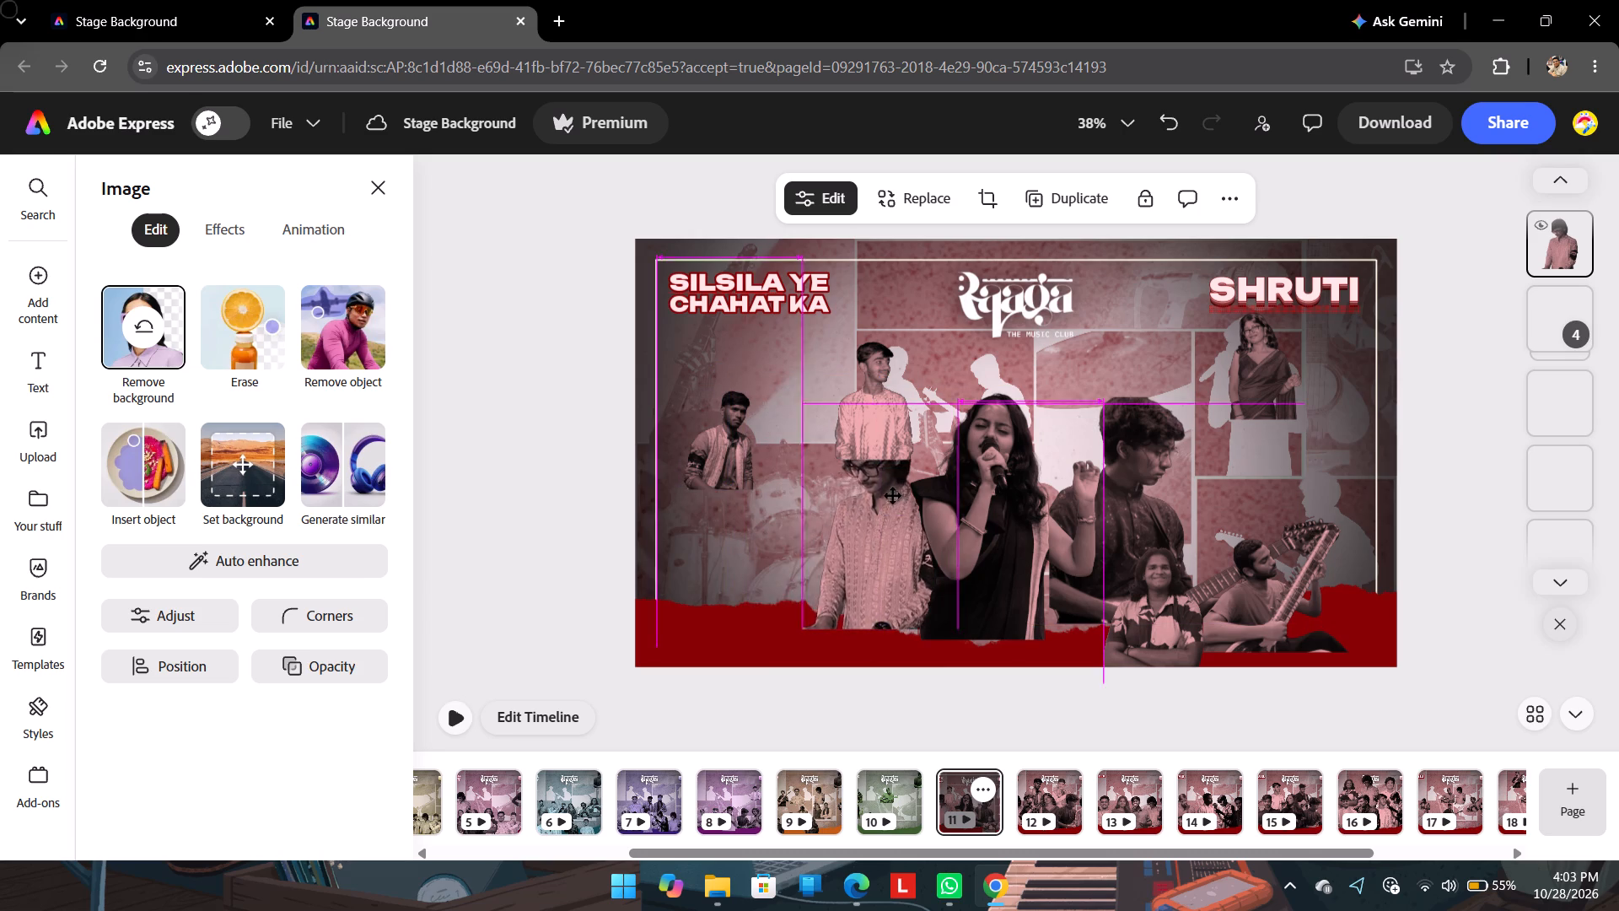
left_click_drag(893, 496, 871, 499)
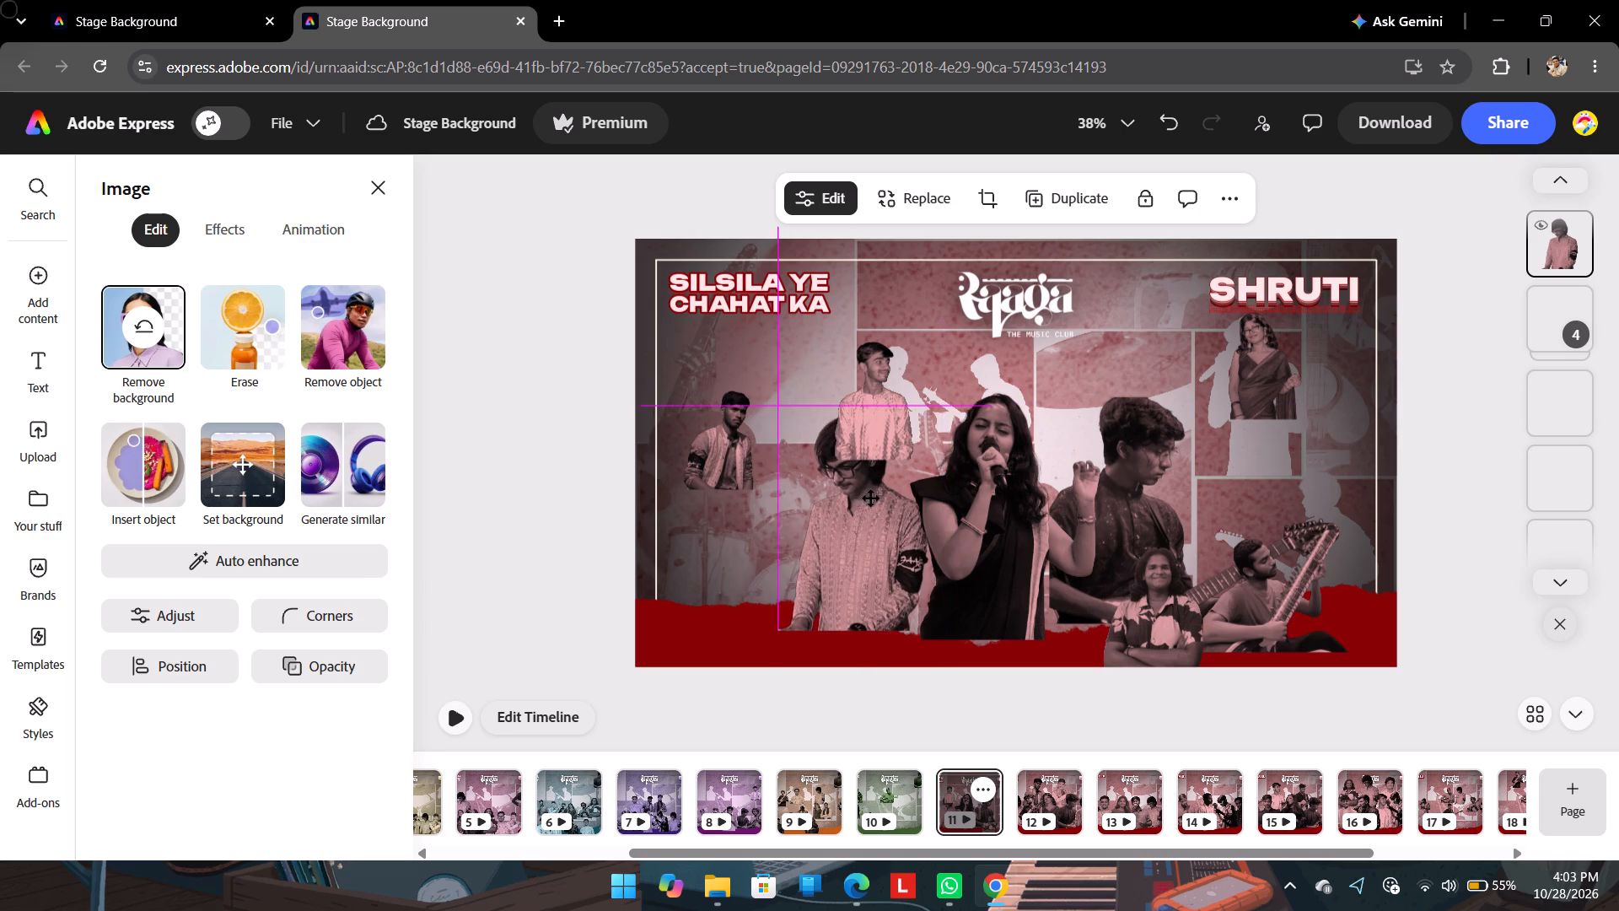
left_click_drag(871, 499, 874, 495)
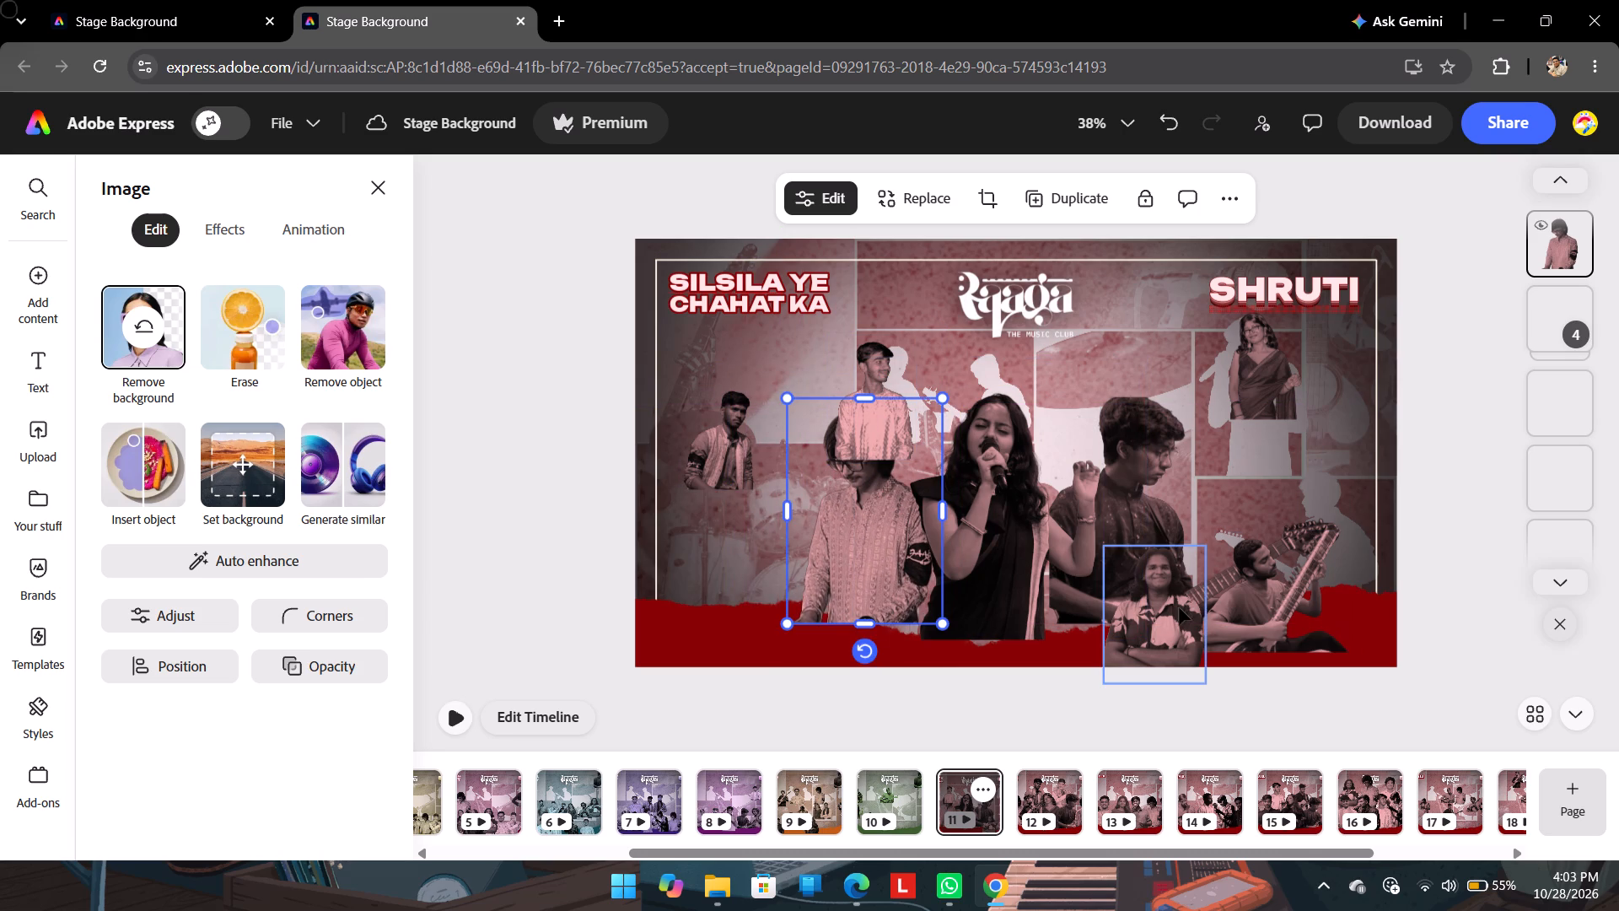
Place the performer in the floral shirt beside the guitarist, behind the sitar player, enlarged to front-row size.
left_click_drag(1177, 608, 1258, 510)
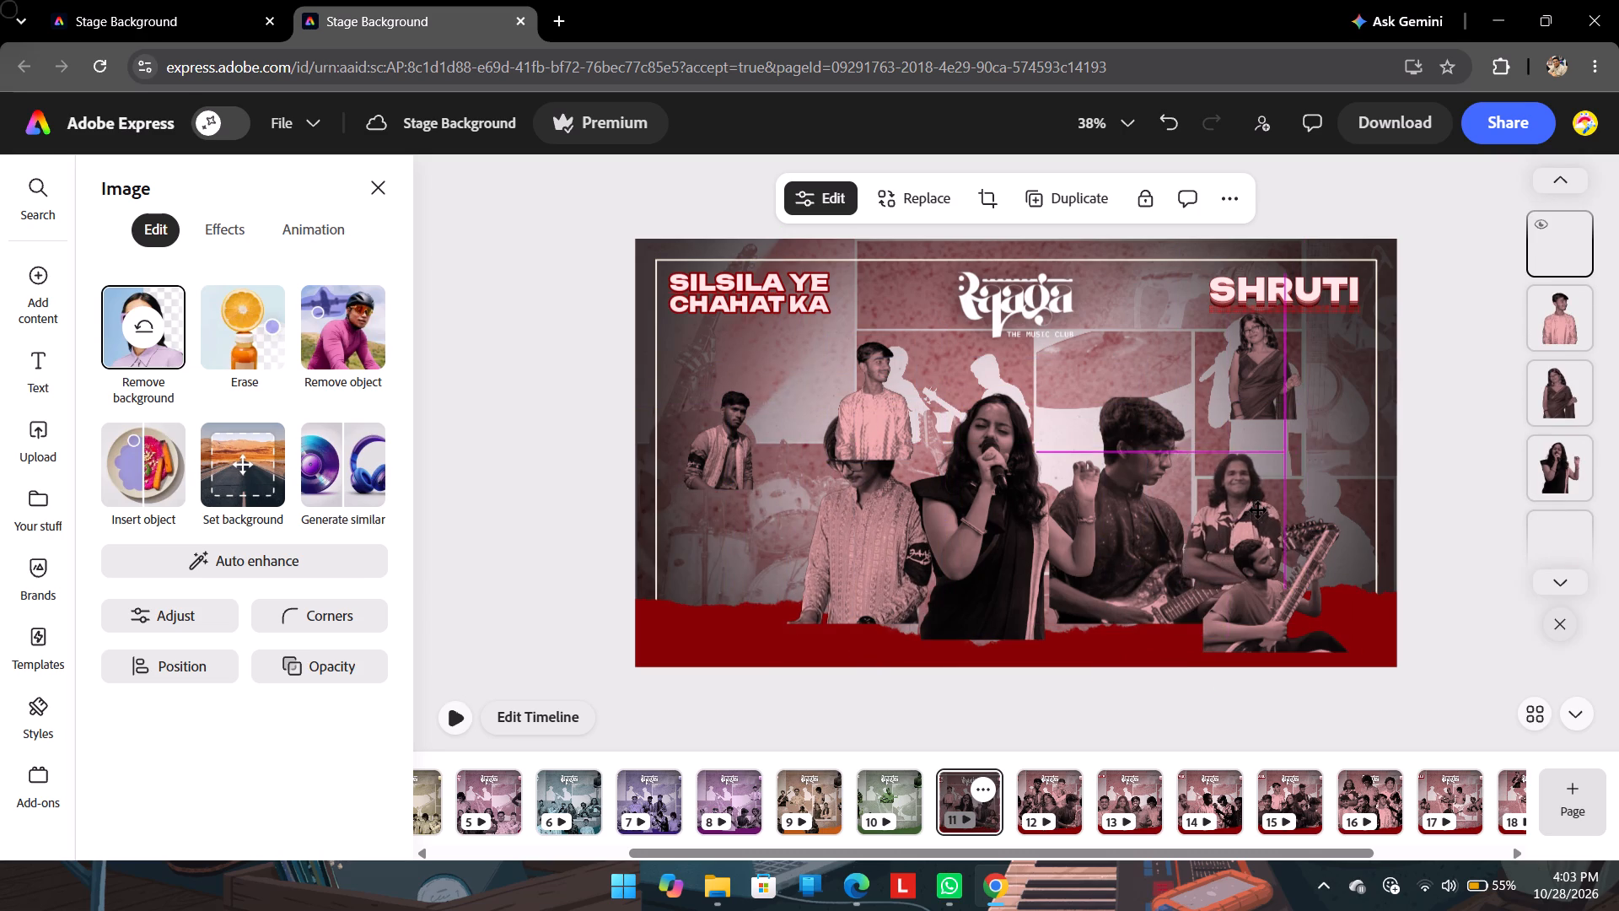
left_click_drag(1258, 510, 1347, 520)
left_click_drag(1268, 457, 1165, 403)
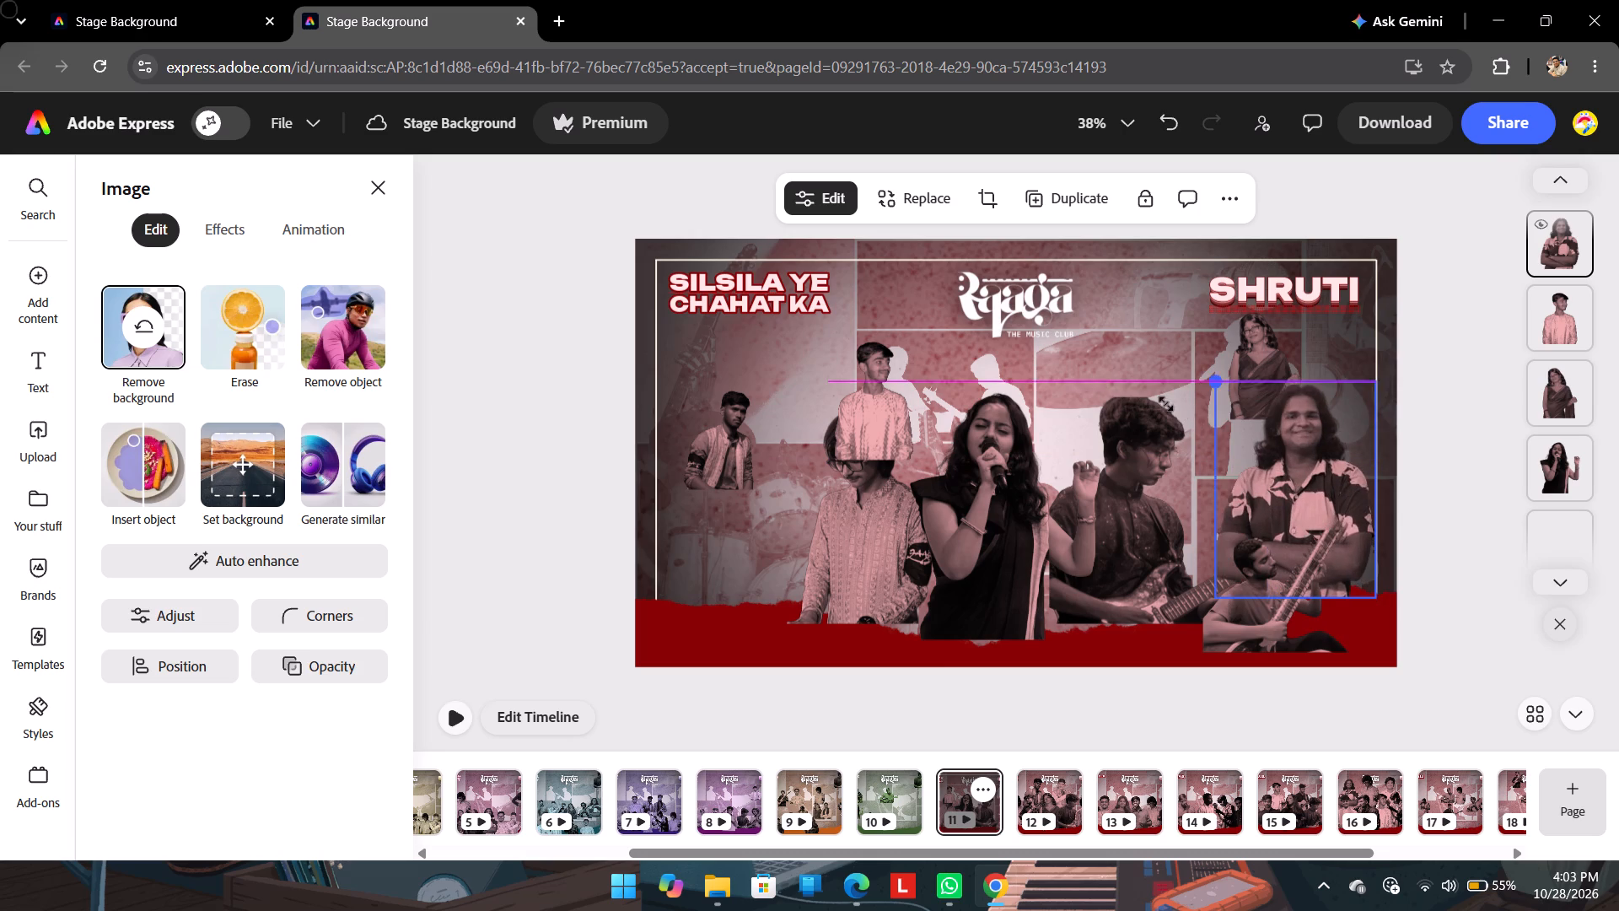
left_click_drag(1165, 403, 1166, 407)
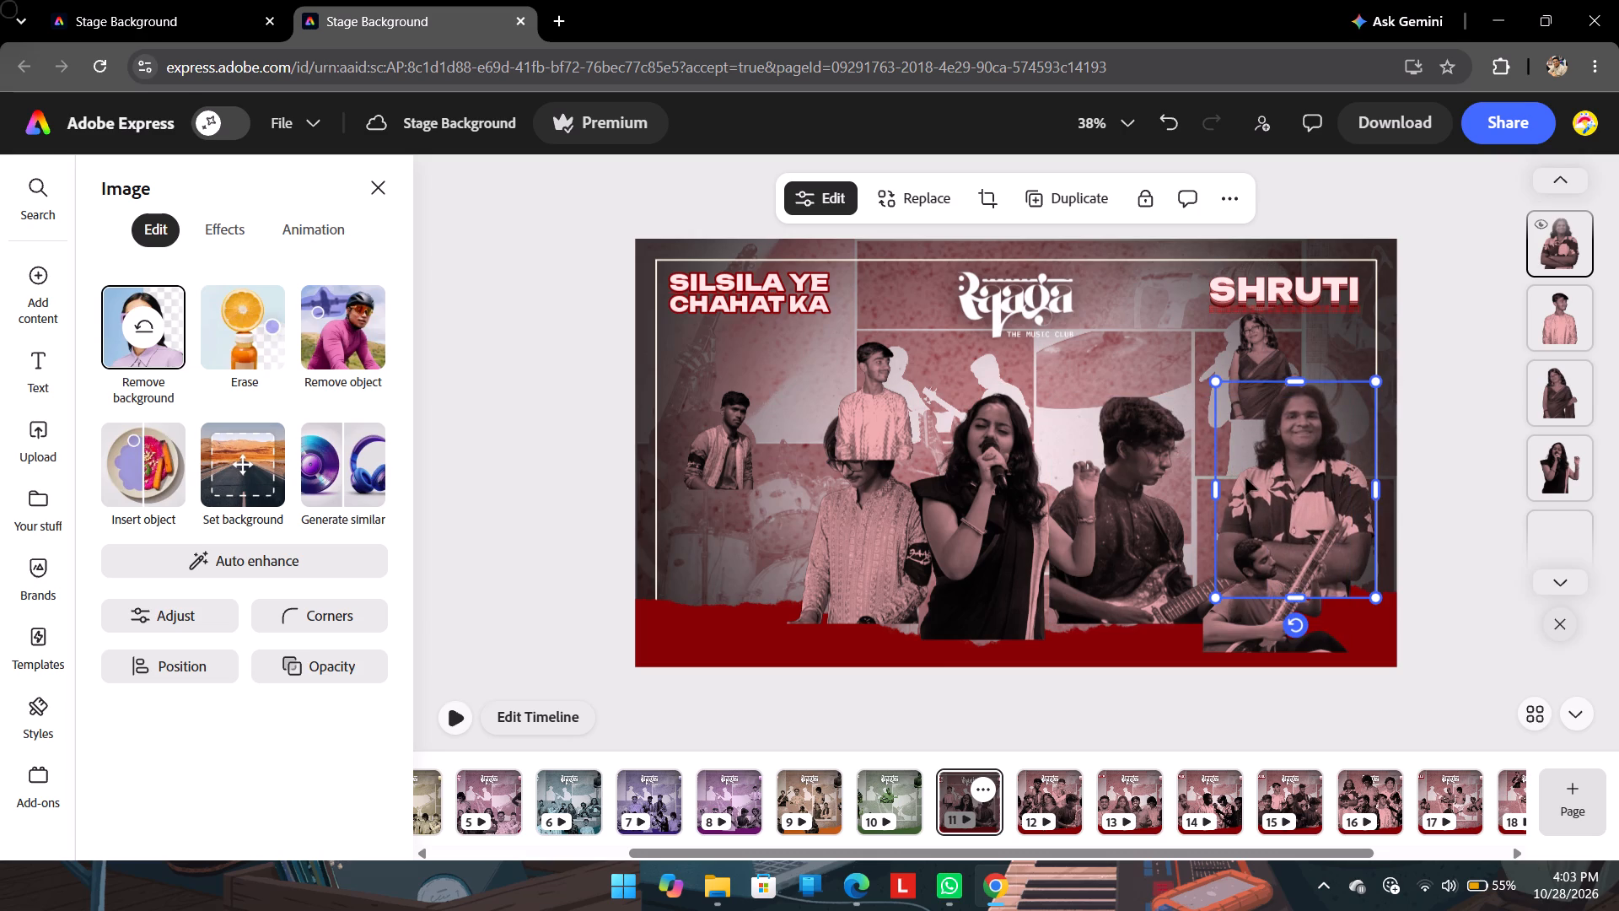
left_click_drag(1283, 450, 1227, 487)
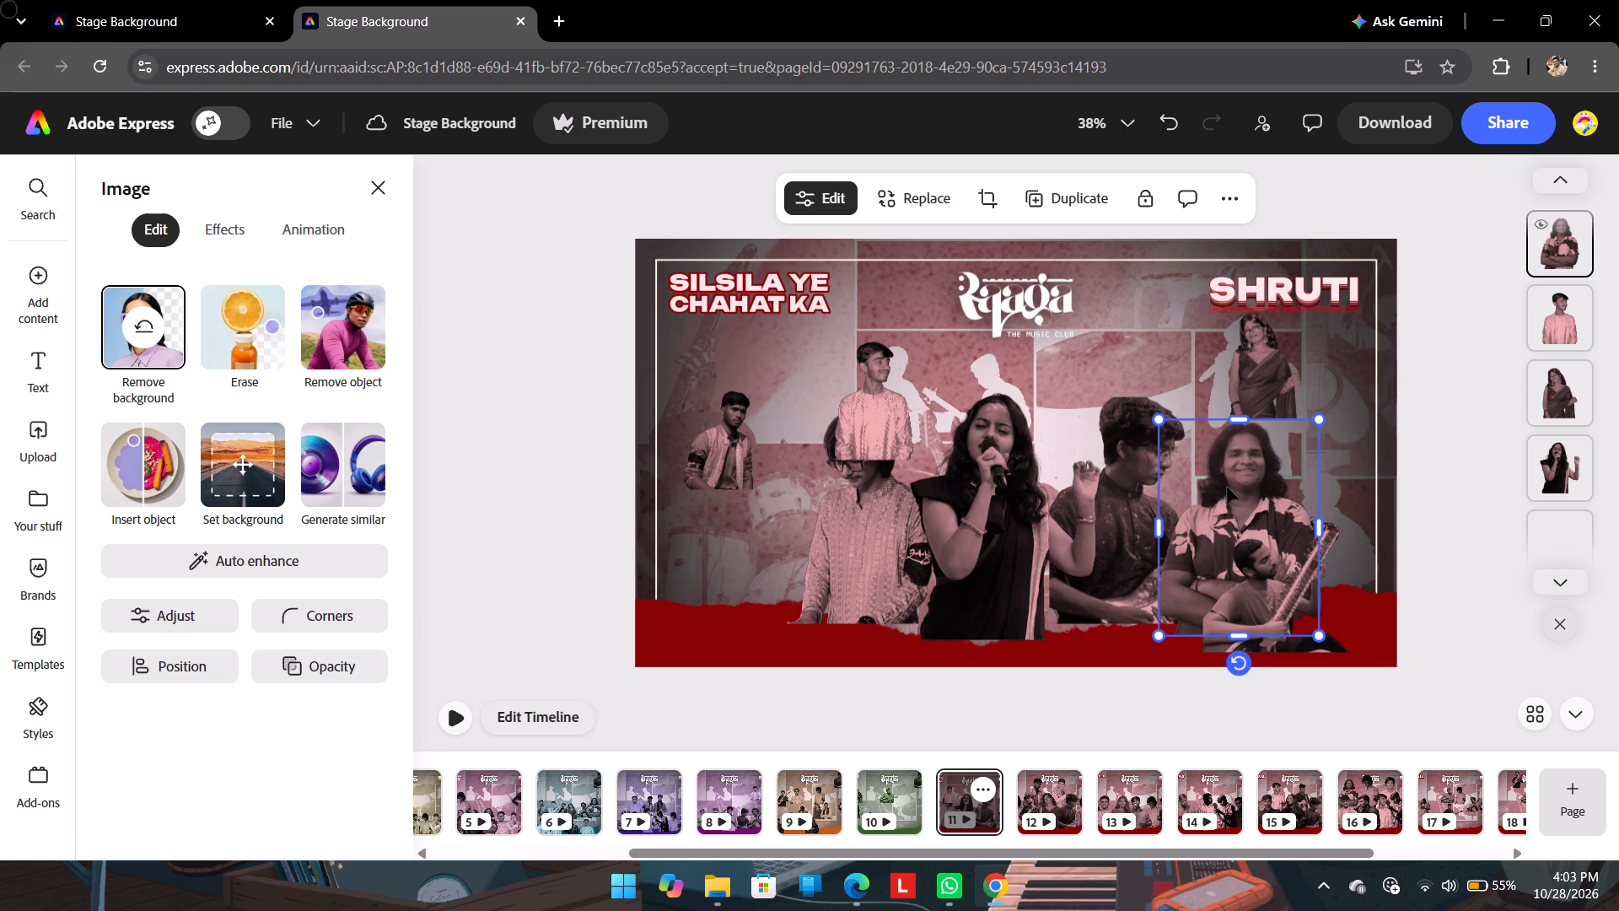
left_click_drag(1272, 593, 1286, 590)
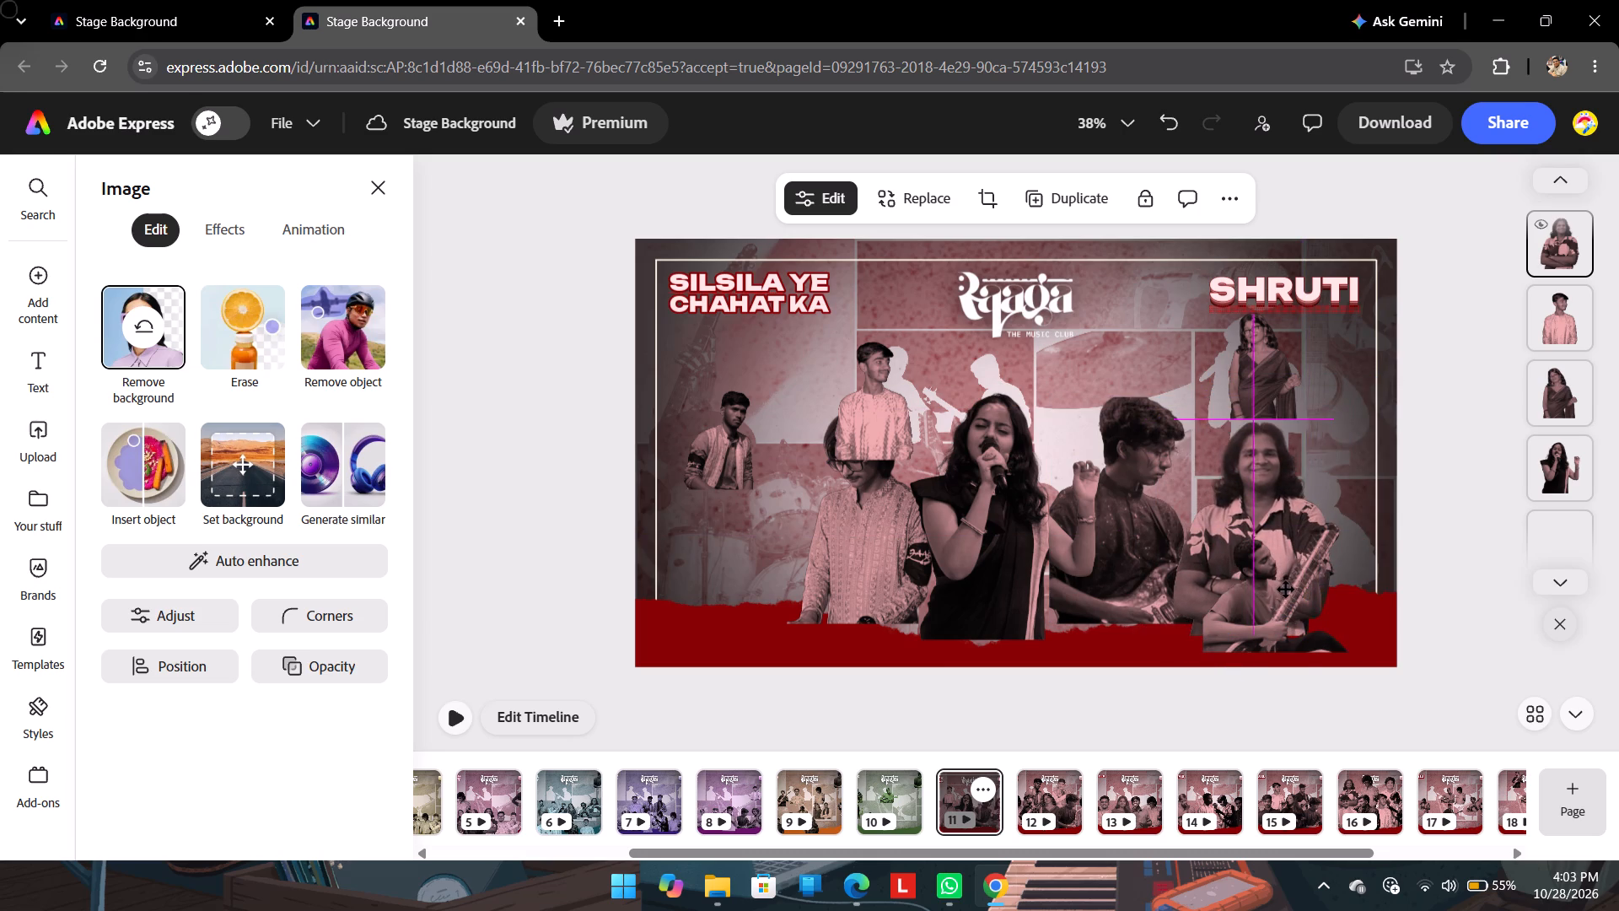
left_click_drag(1286, 590, 1285, 589)
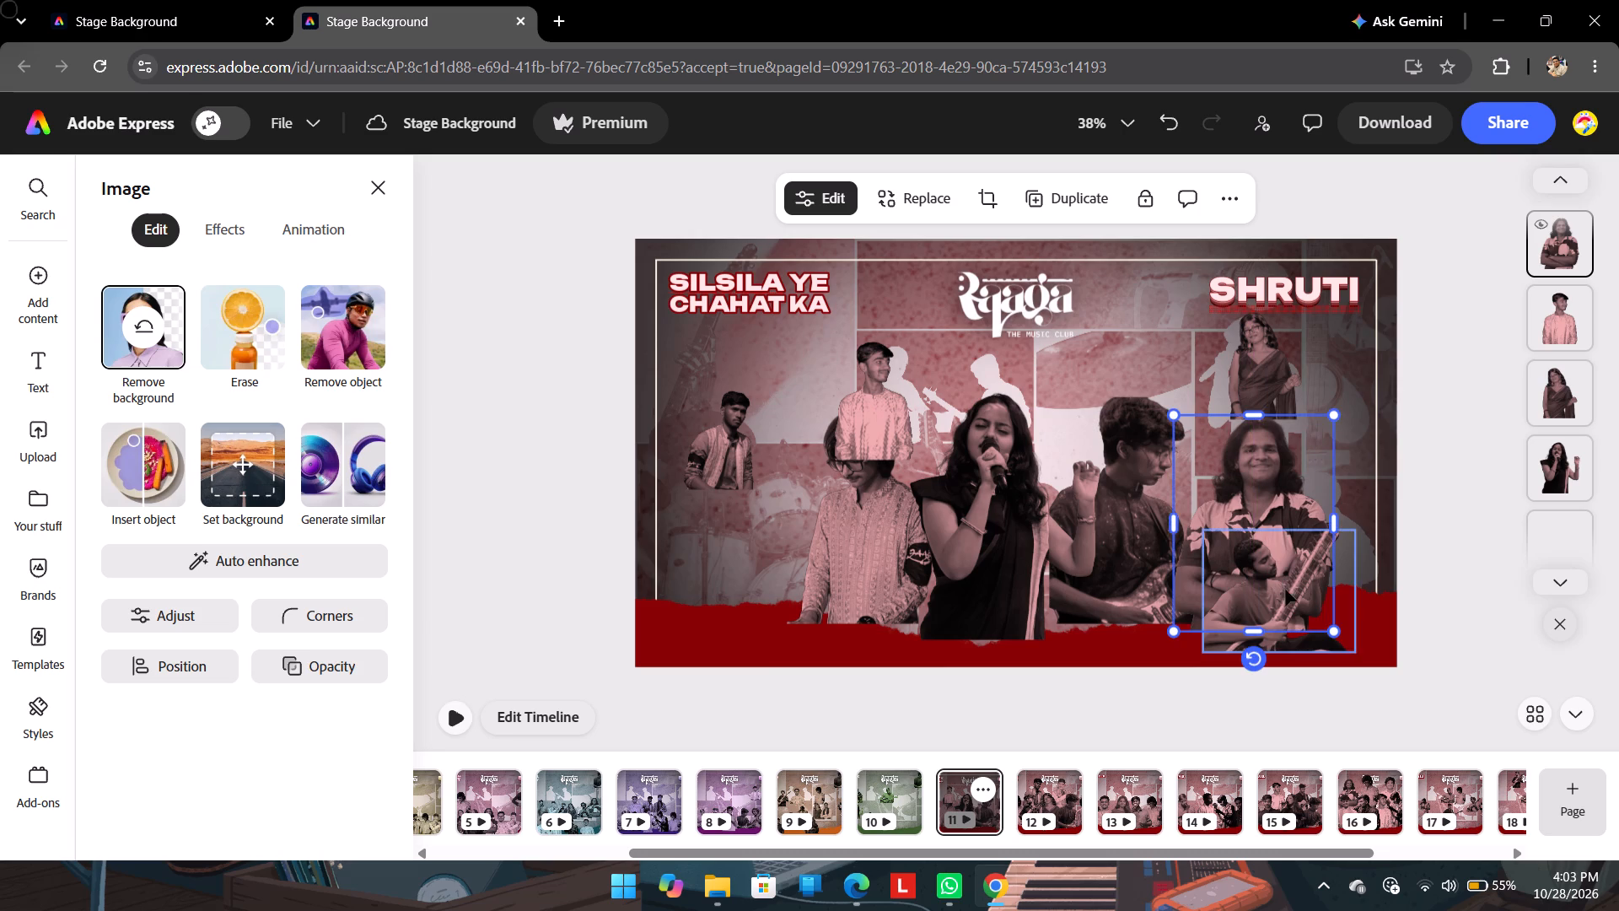
Move the sari-clad performer to the outer side of the kurta-clad performer and enlarge her to front-row size.
left_click_drag(1272, 356, 803, 486)
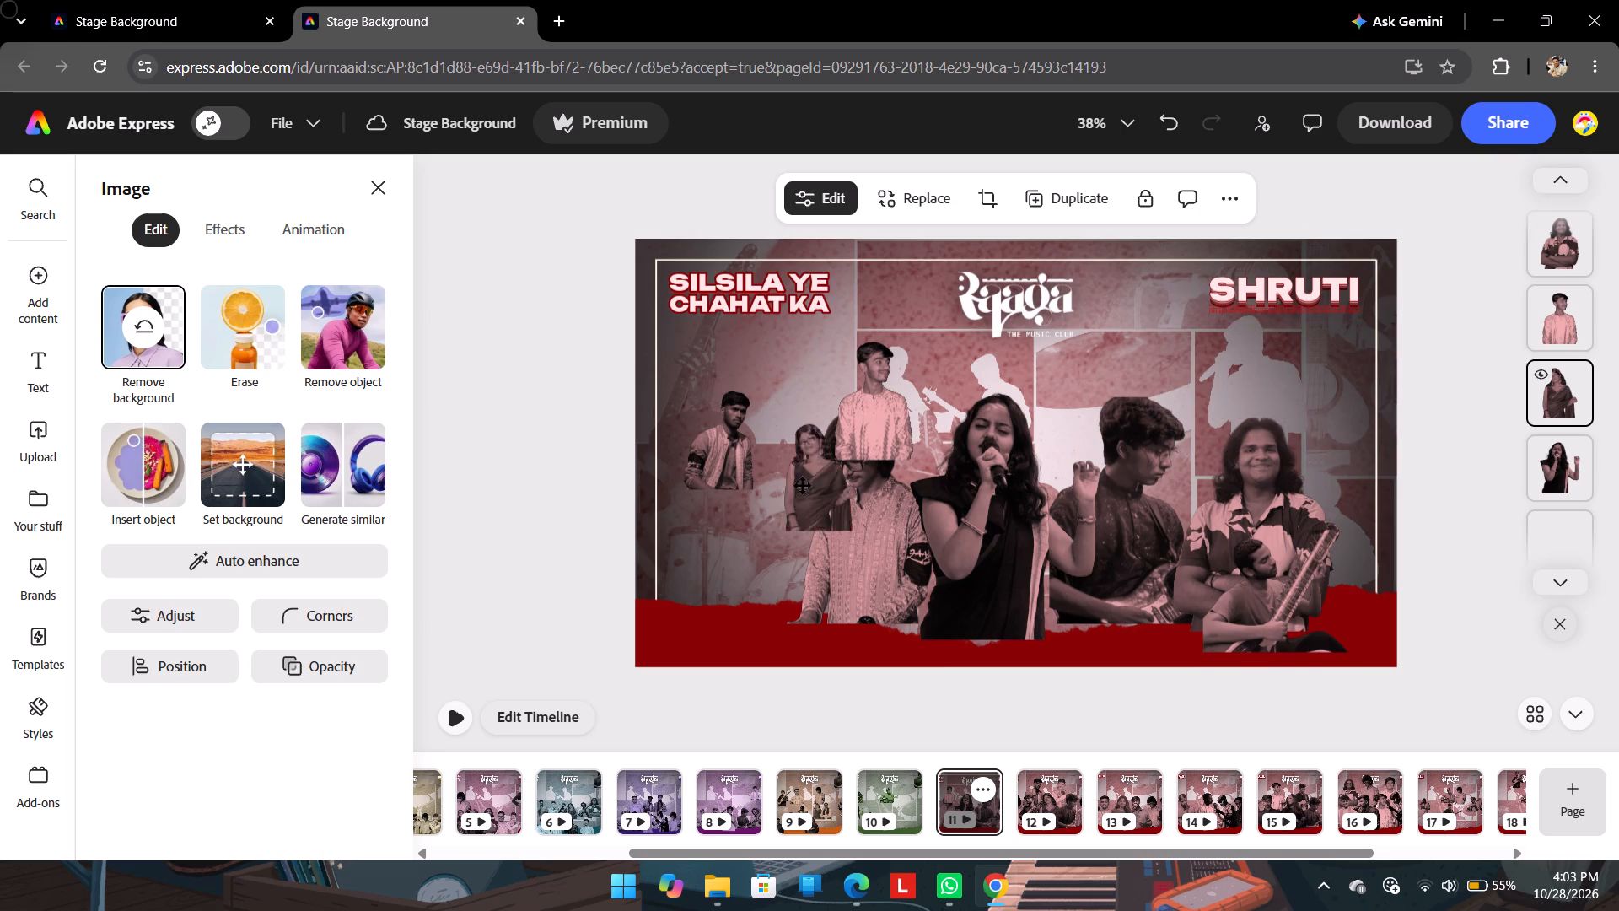
left_click_drag(803, 486, 787, 542)
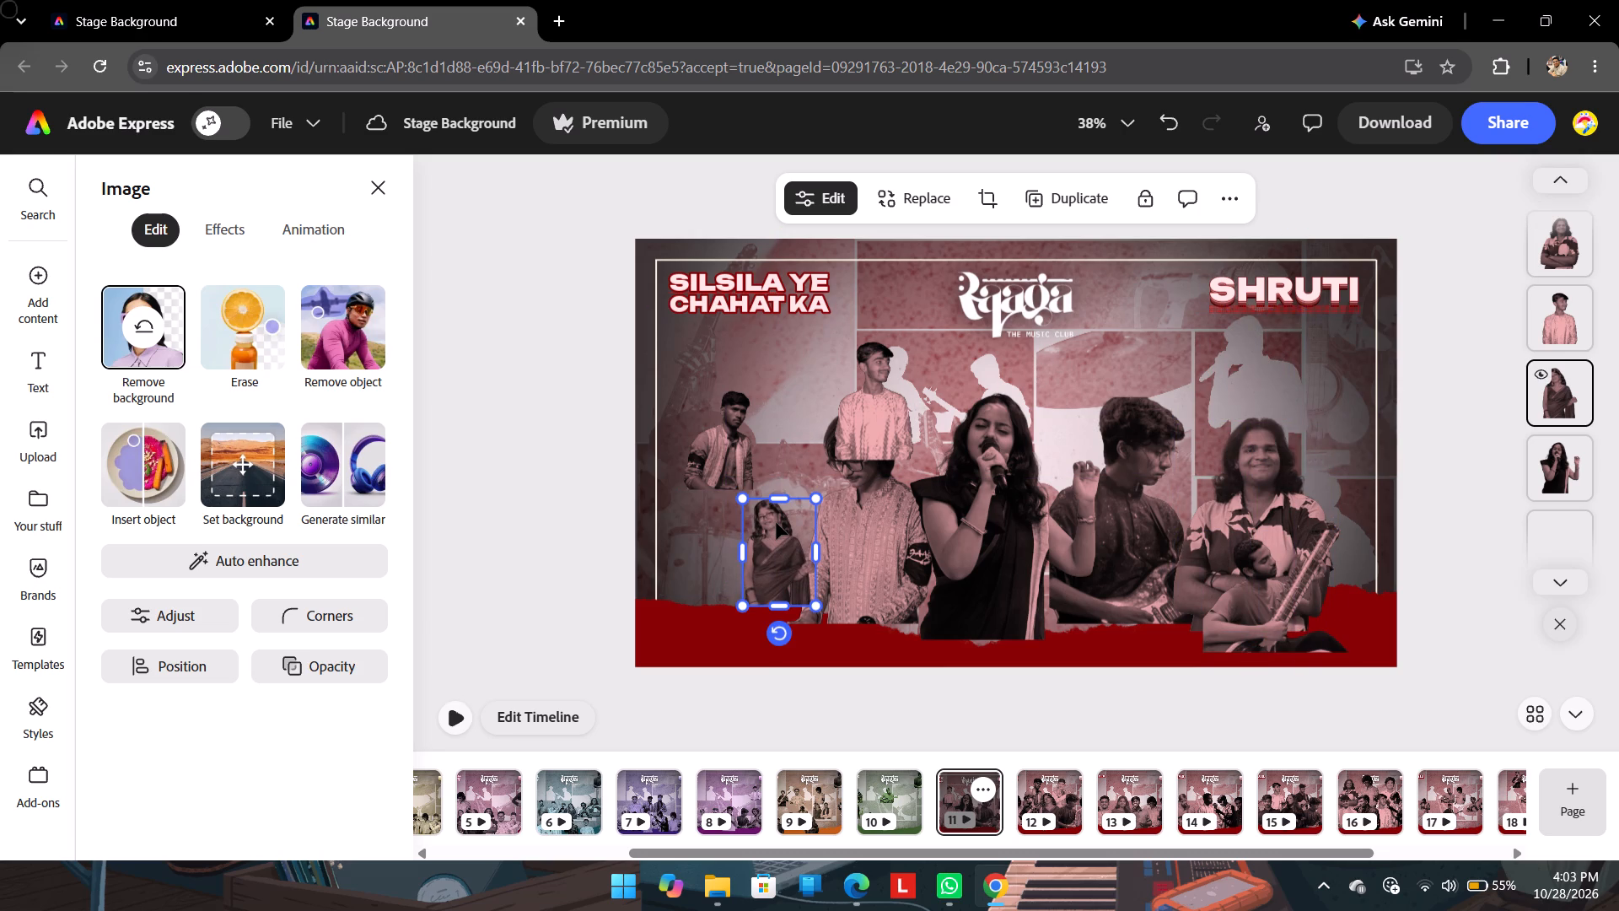
left_click_drag(743, 500, 669, 413)
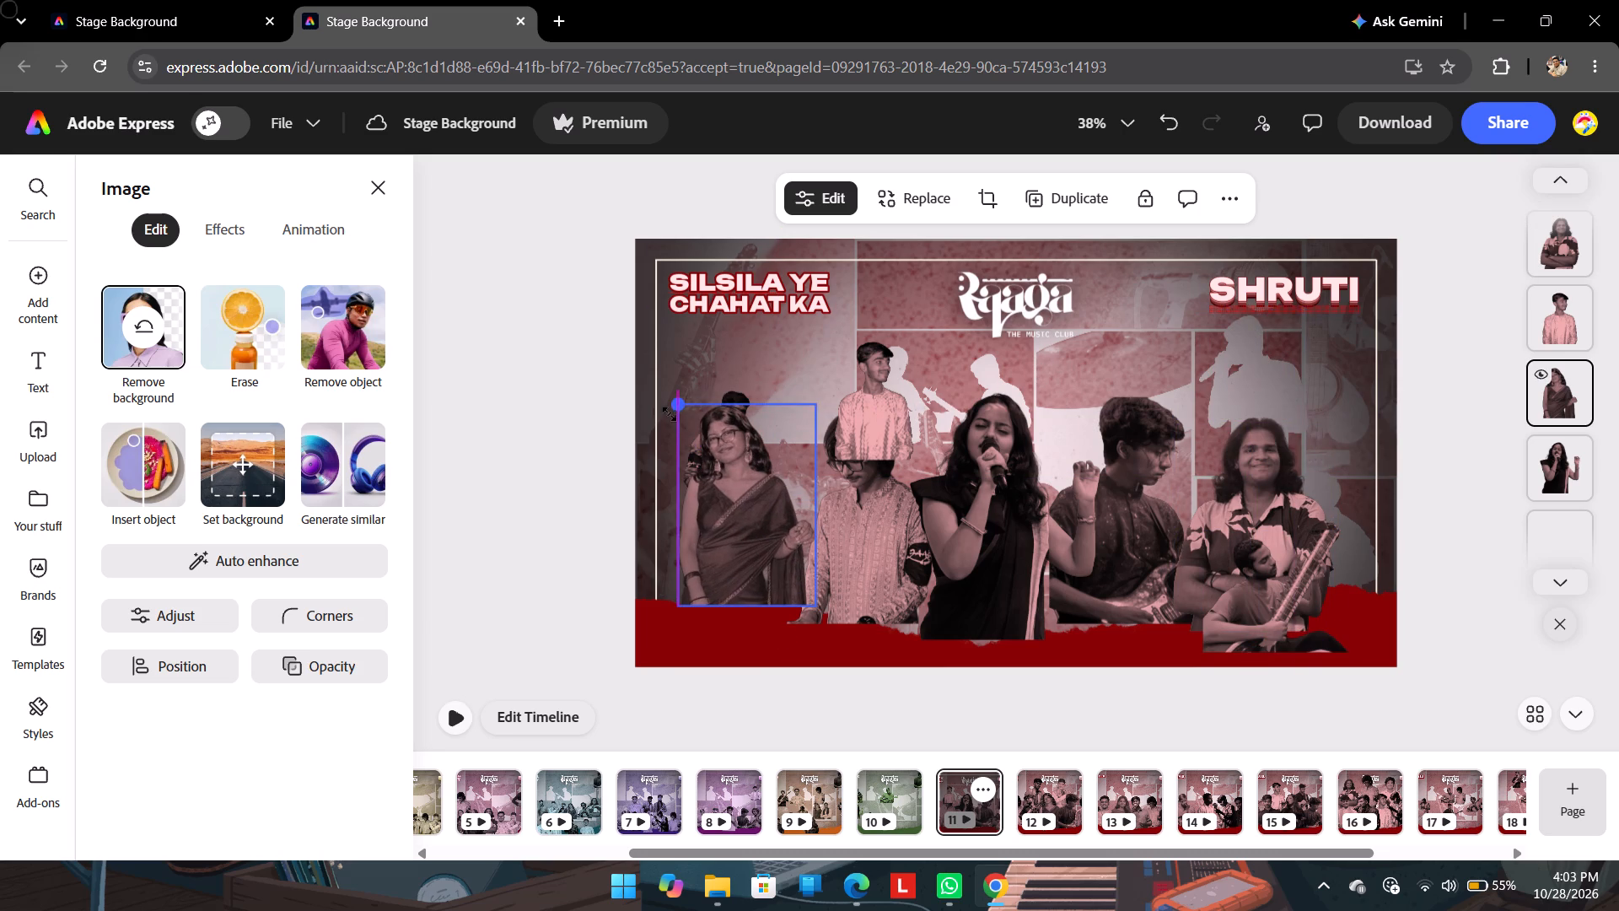
left_click_drag(669, 413, 669, 416)
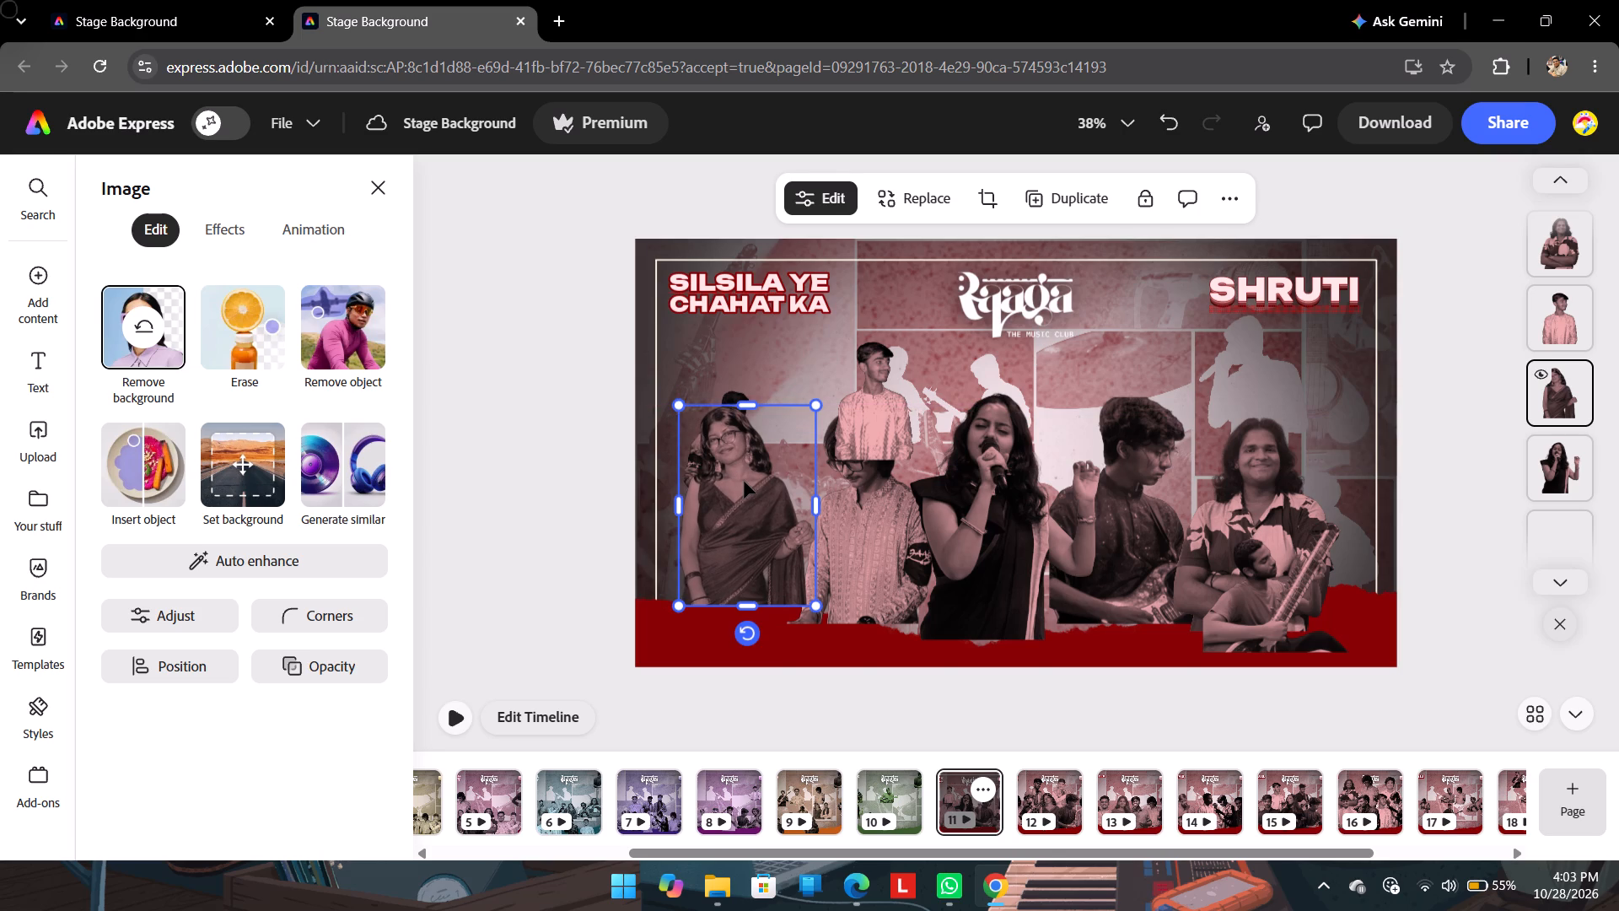
left_click_drag(763, 488, 797, 498)
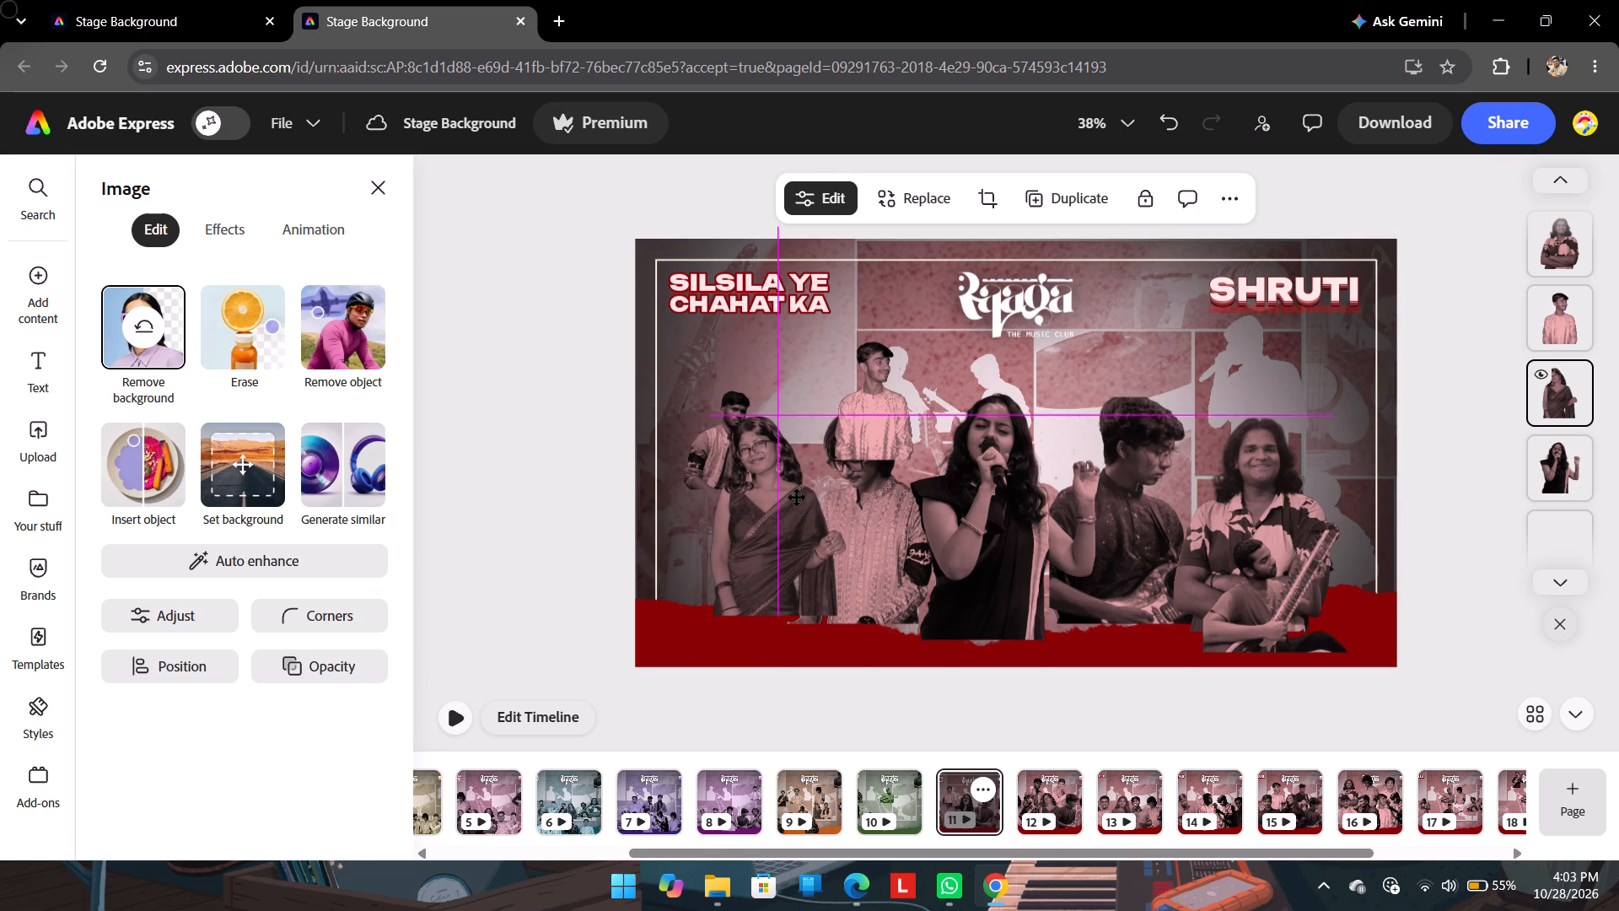
left_click_drag(797, 498, 794, 498)
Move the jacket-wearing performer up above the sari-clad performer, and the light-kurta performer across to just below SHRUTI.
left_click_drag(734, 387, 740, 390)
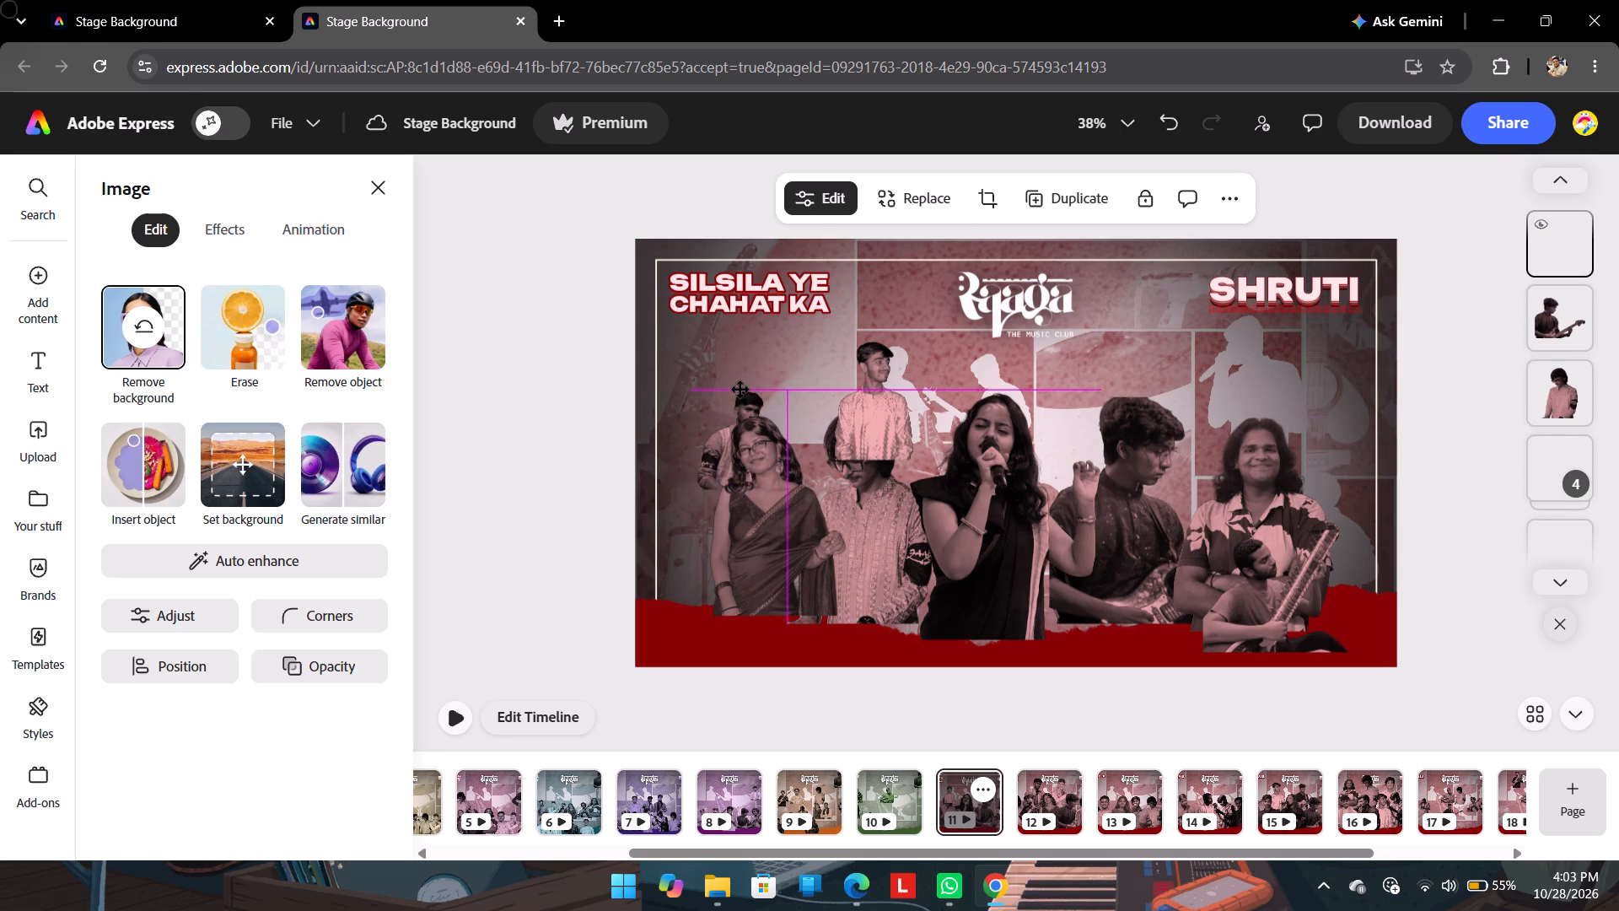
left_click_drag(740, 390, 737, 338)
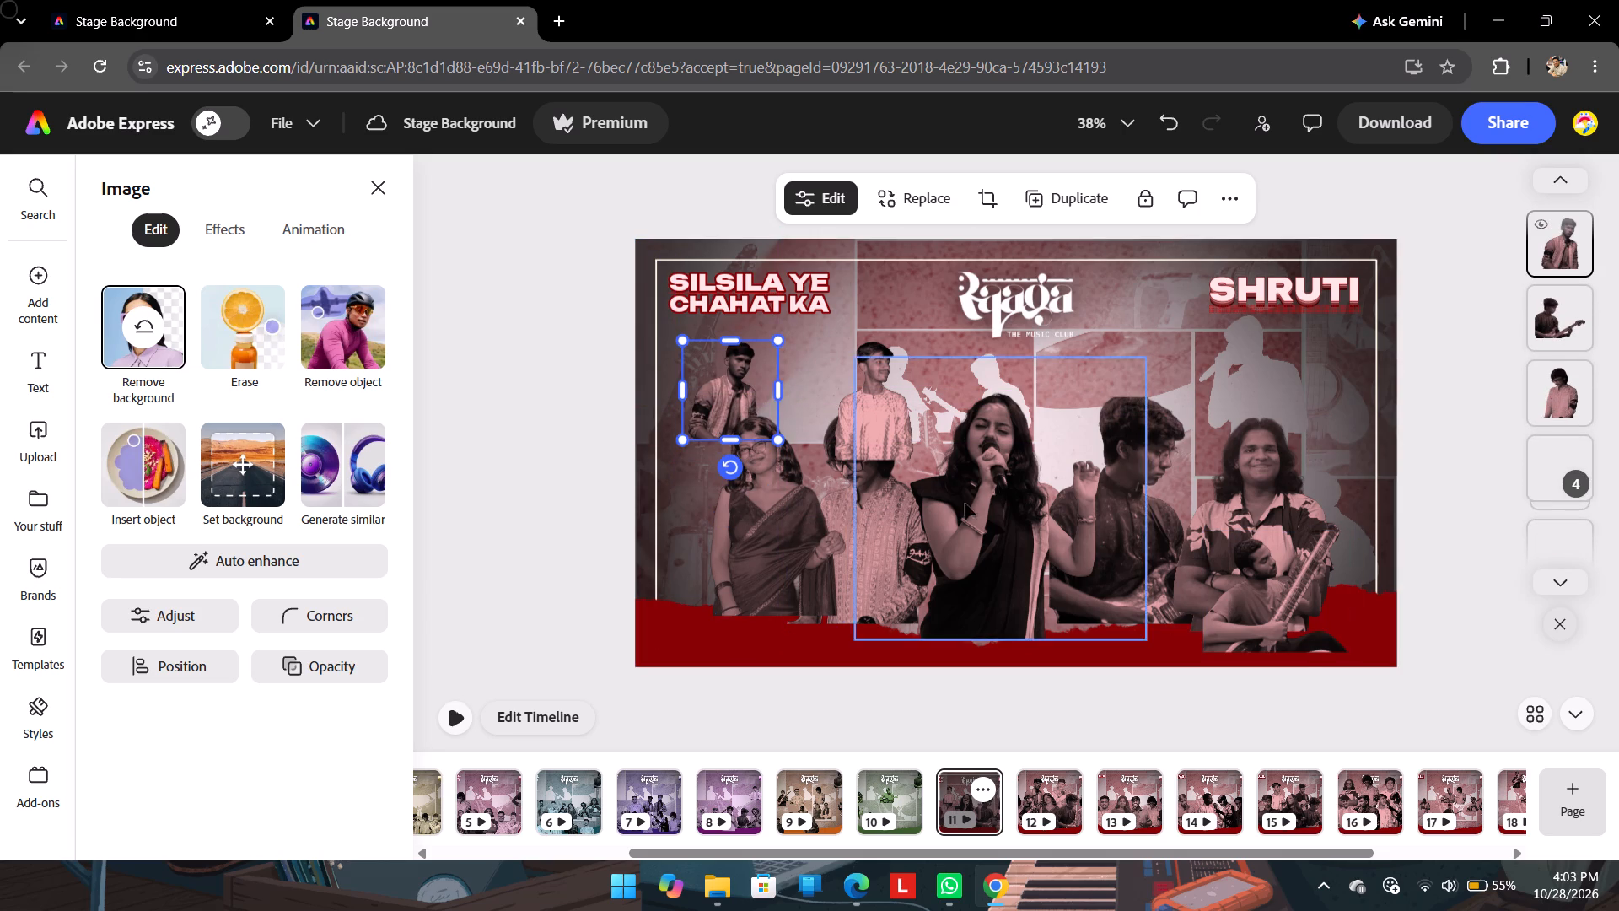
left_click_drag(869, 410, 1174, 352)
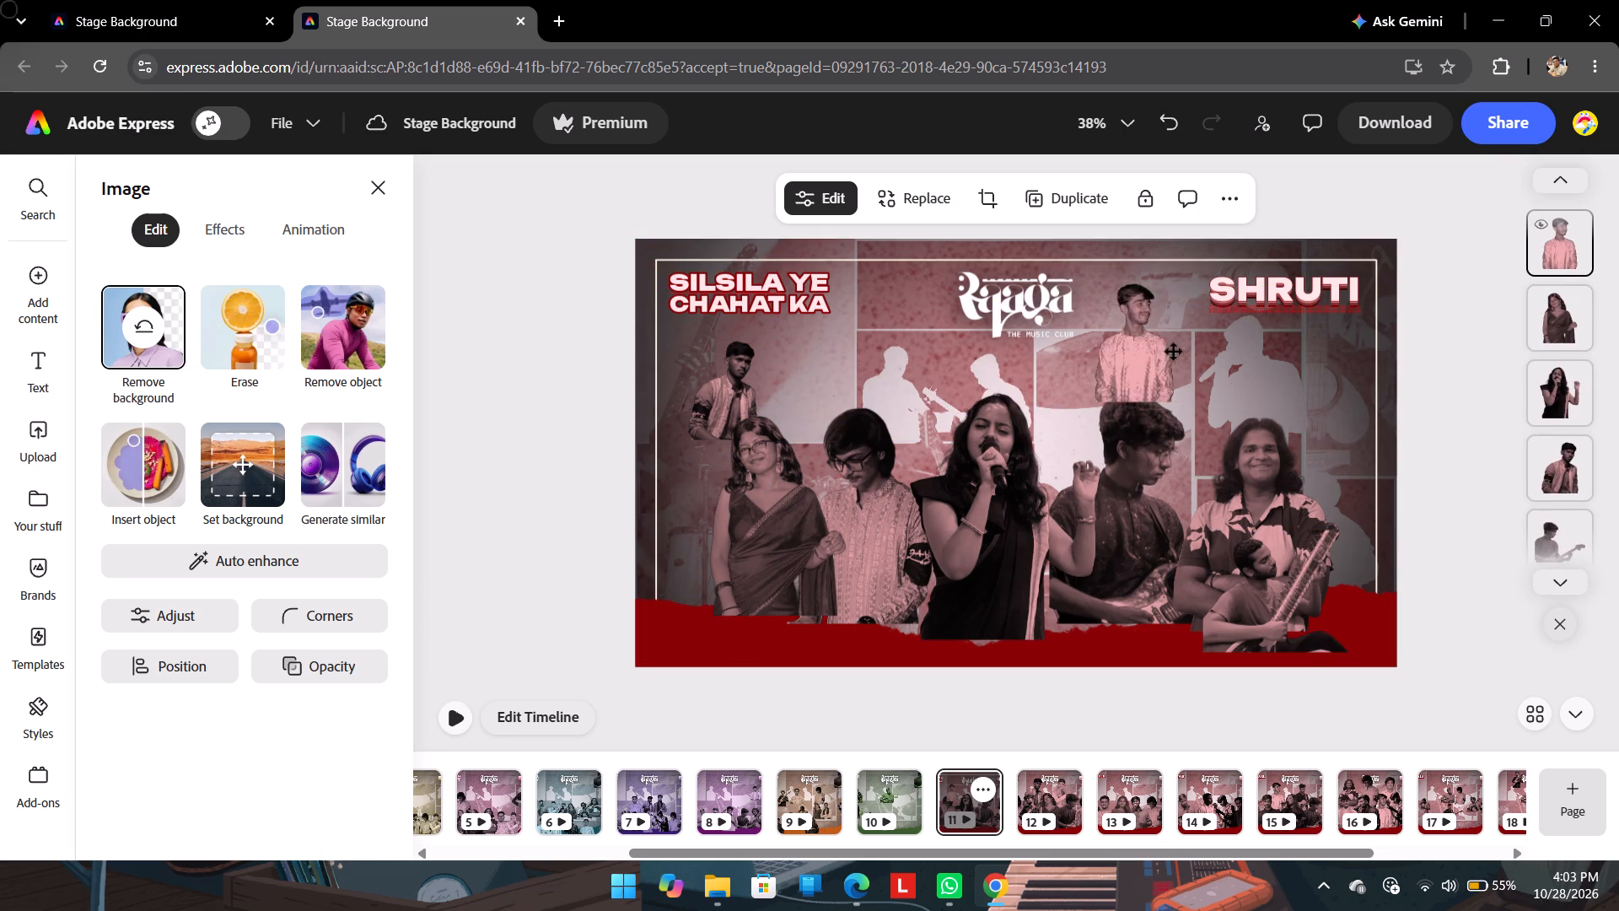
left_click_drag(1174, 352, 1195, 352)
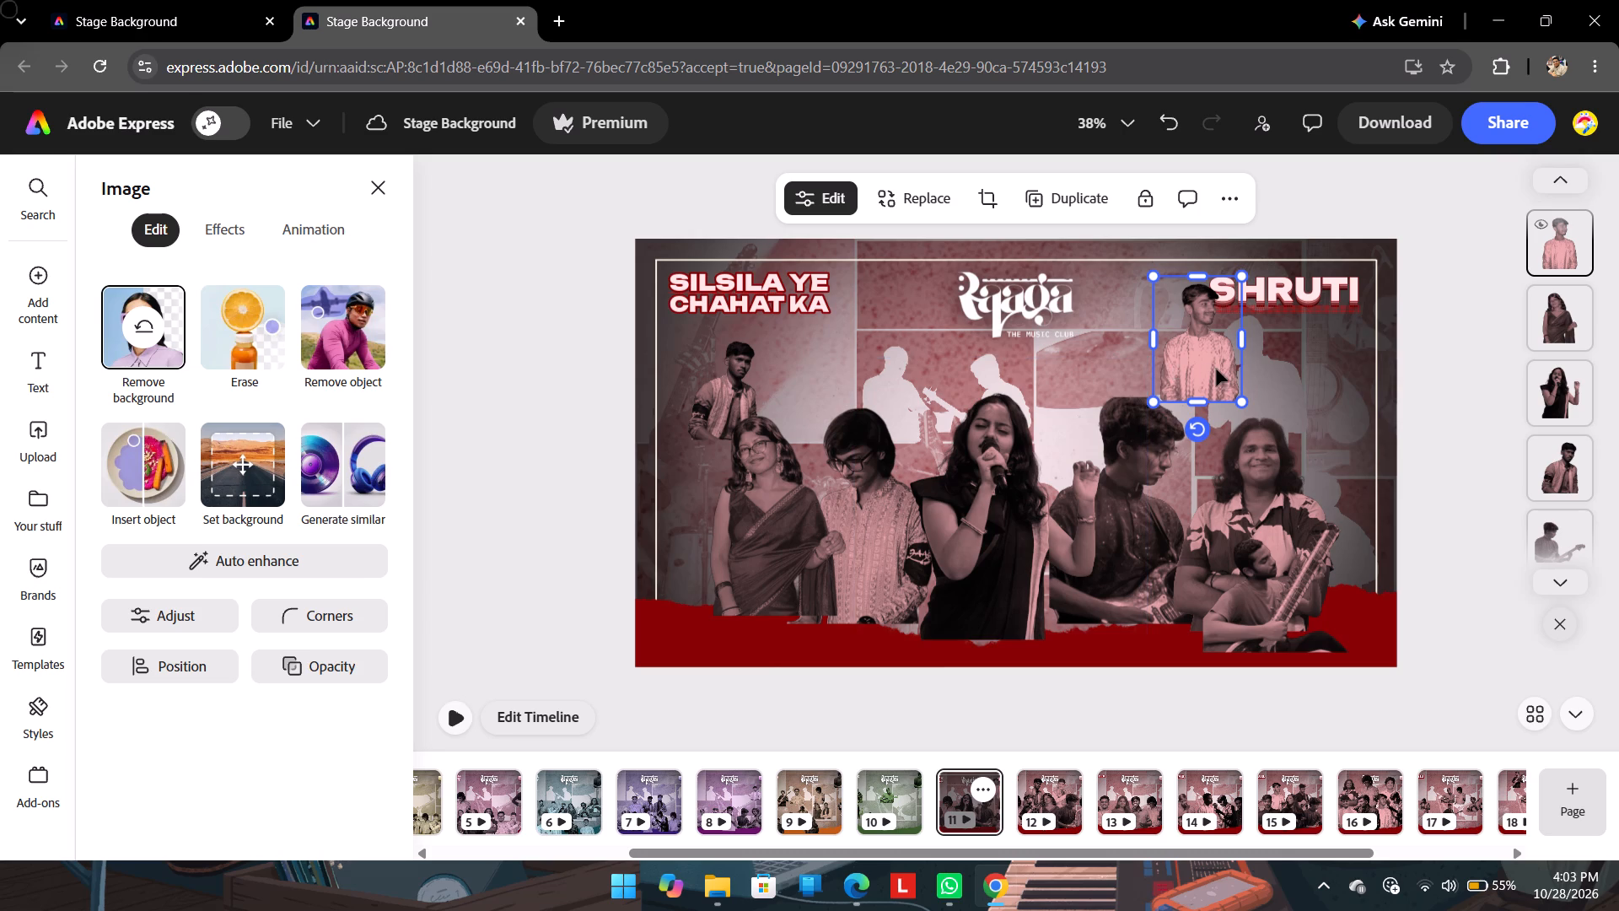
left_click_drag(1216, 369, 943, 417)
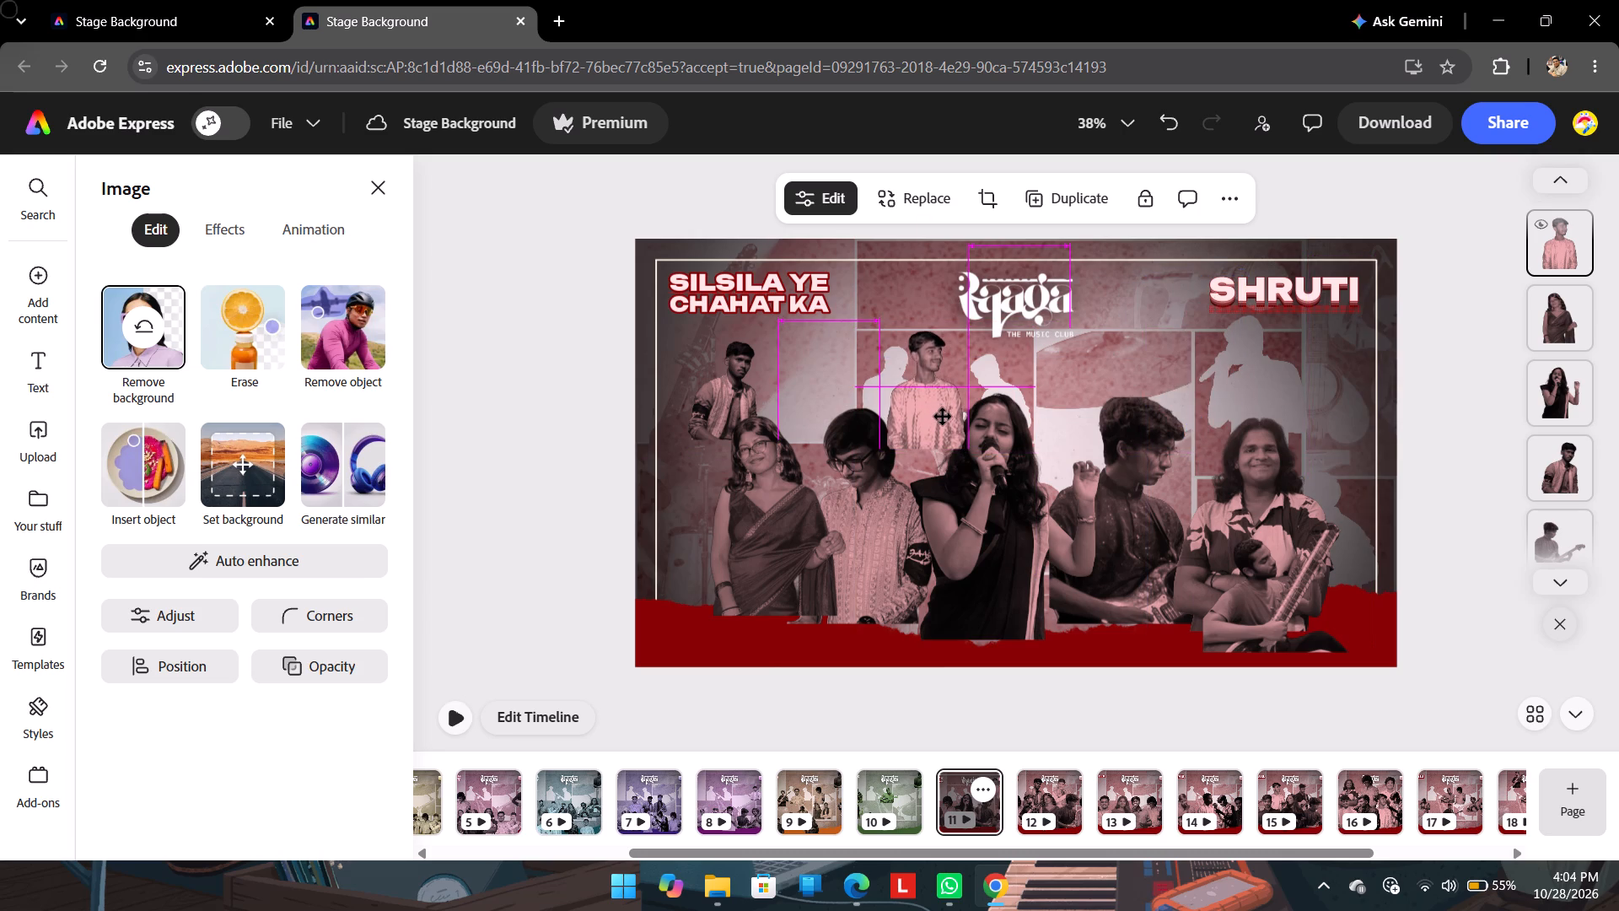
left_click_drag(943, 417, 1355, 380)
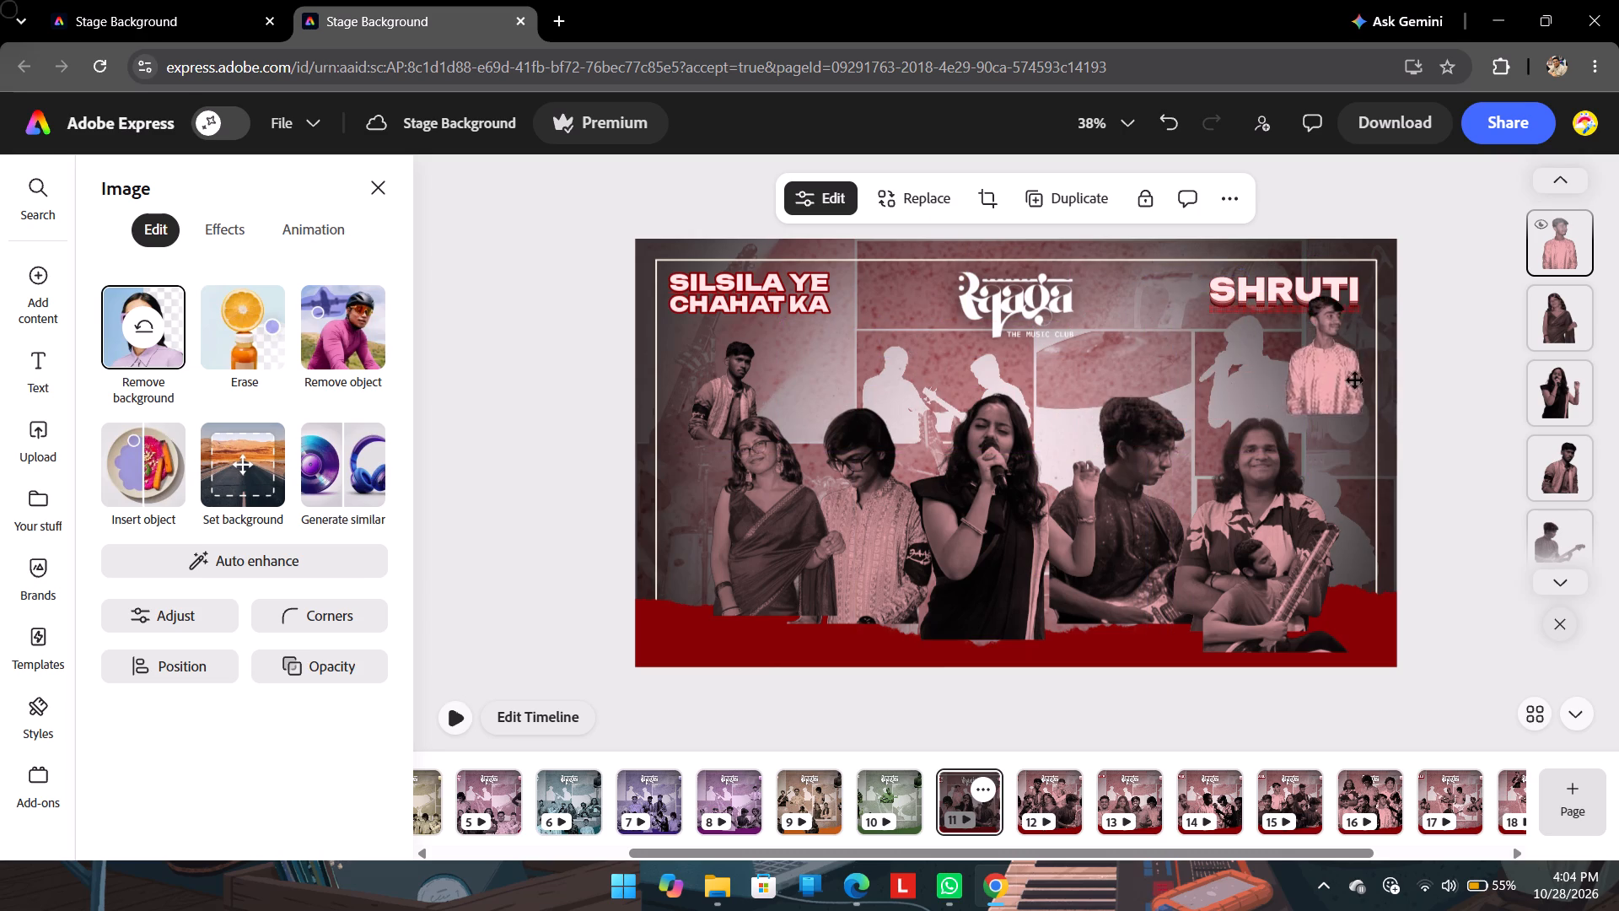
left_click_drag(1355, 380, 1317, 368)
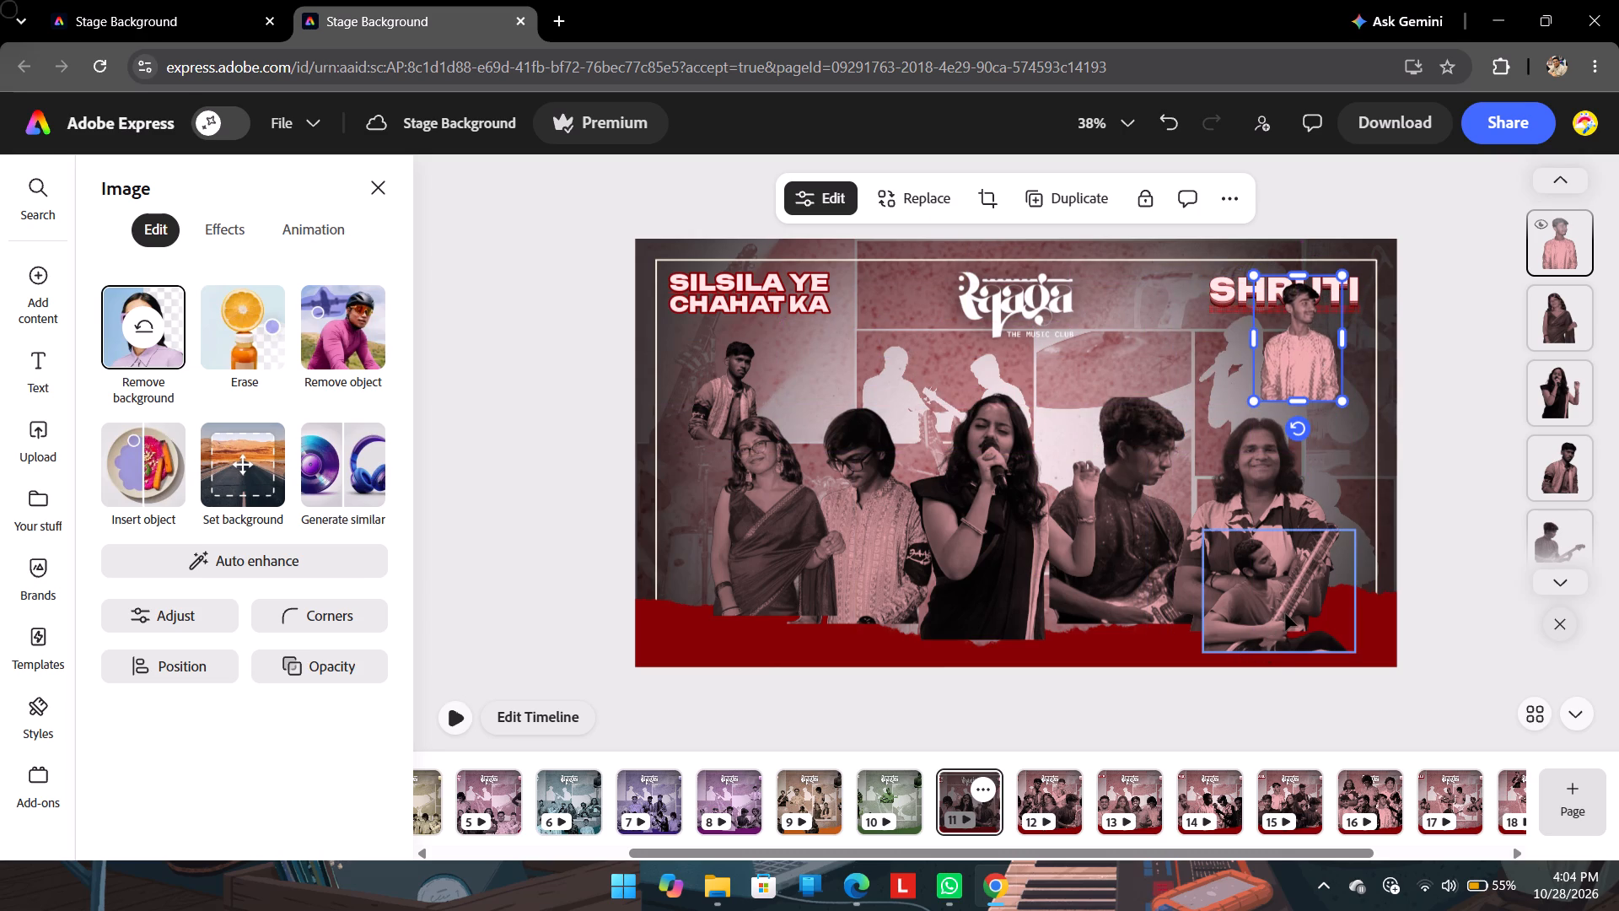
Move the sitar player up into the back row above the guitarist and enlarge him to match the front-row performers.
left_click_drag(1285, 613, 1089, 412)
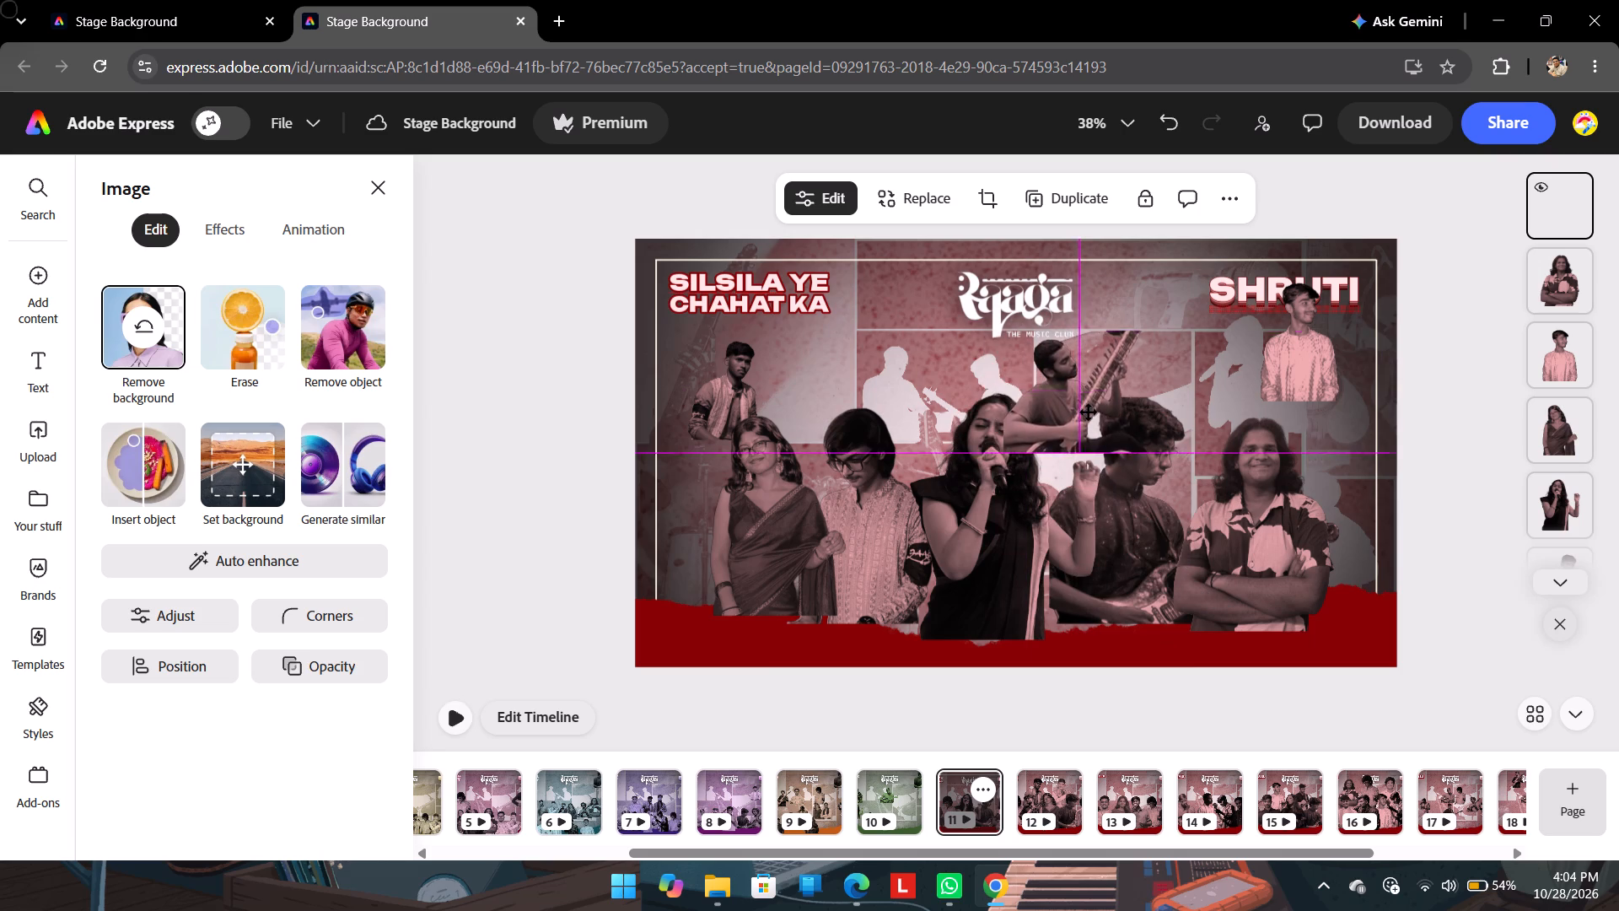
left_click_drag(1089, 412, 1088, 407)
left_click_drag(1001, 323, 975, 308)
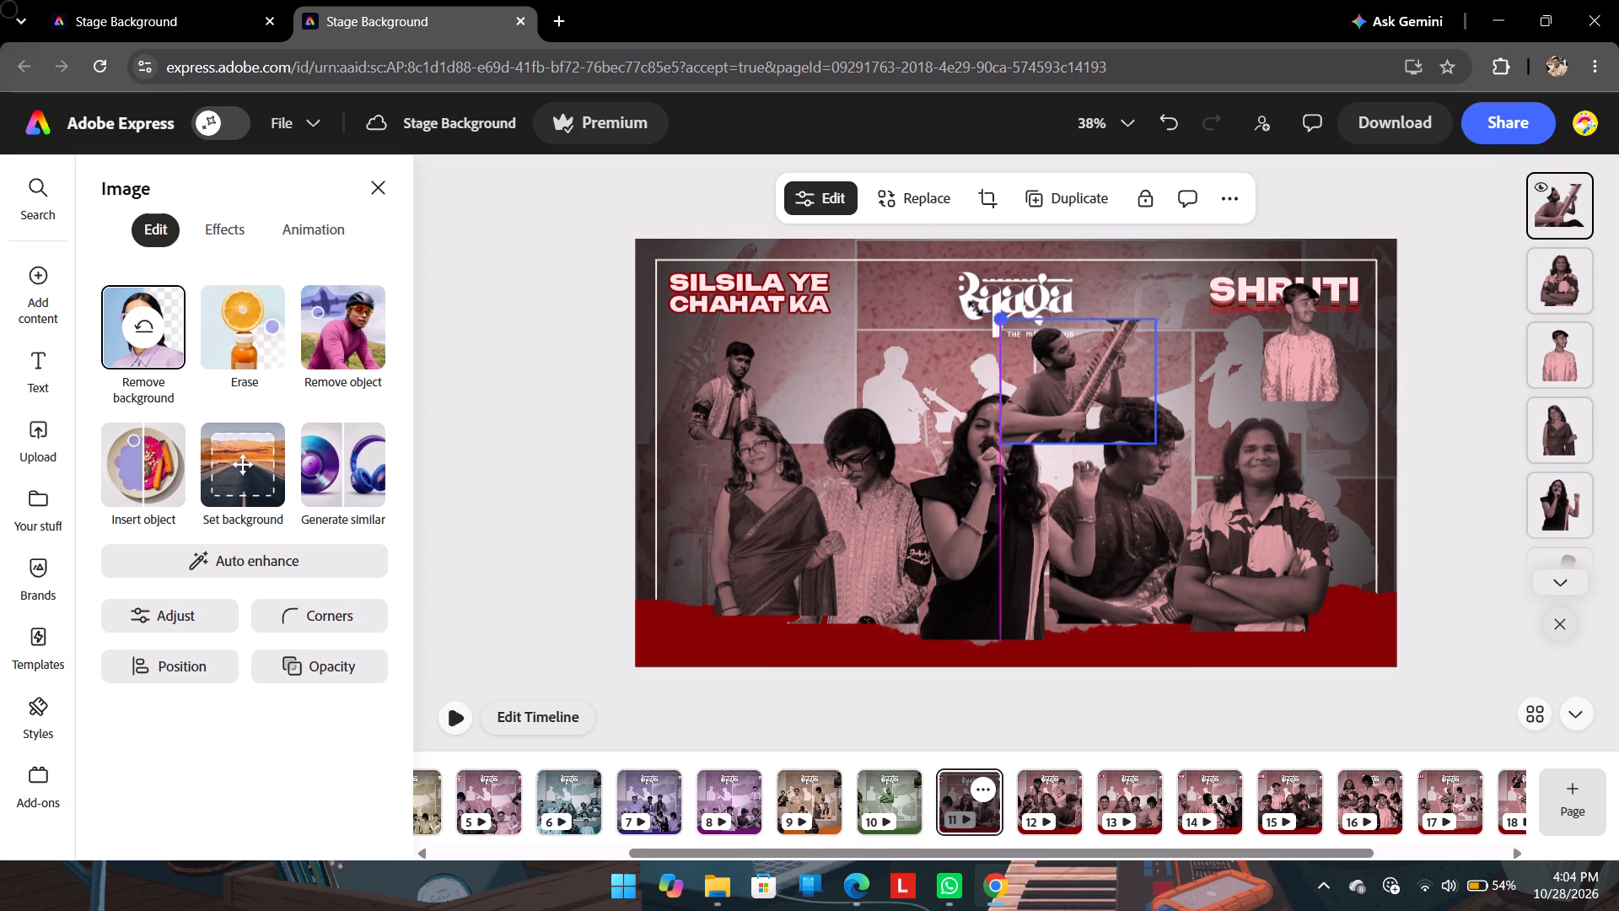
left_click_drag(975, 308, 954, 294)
left_click_drag(1052, 345, 1097, 375)
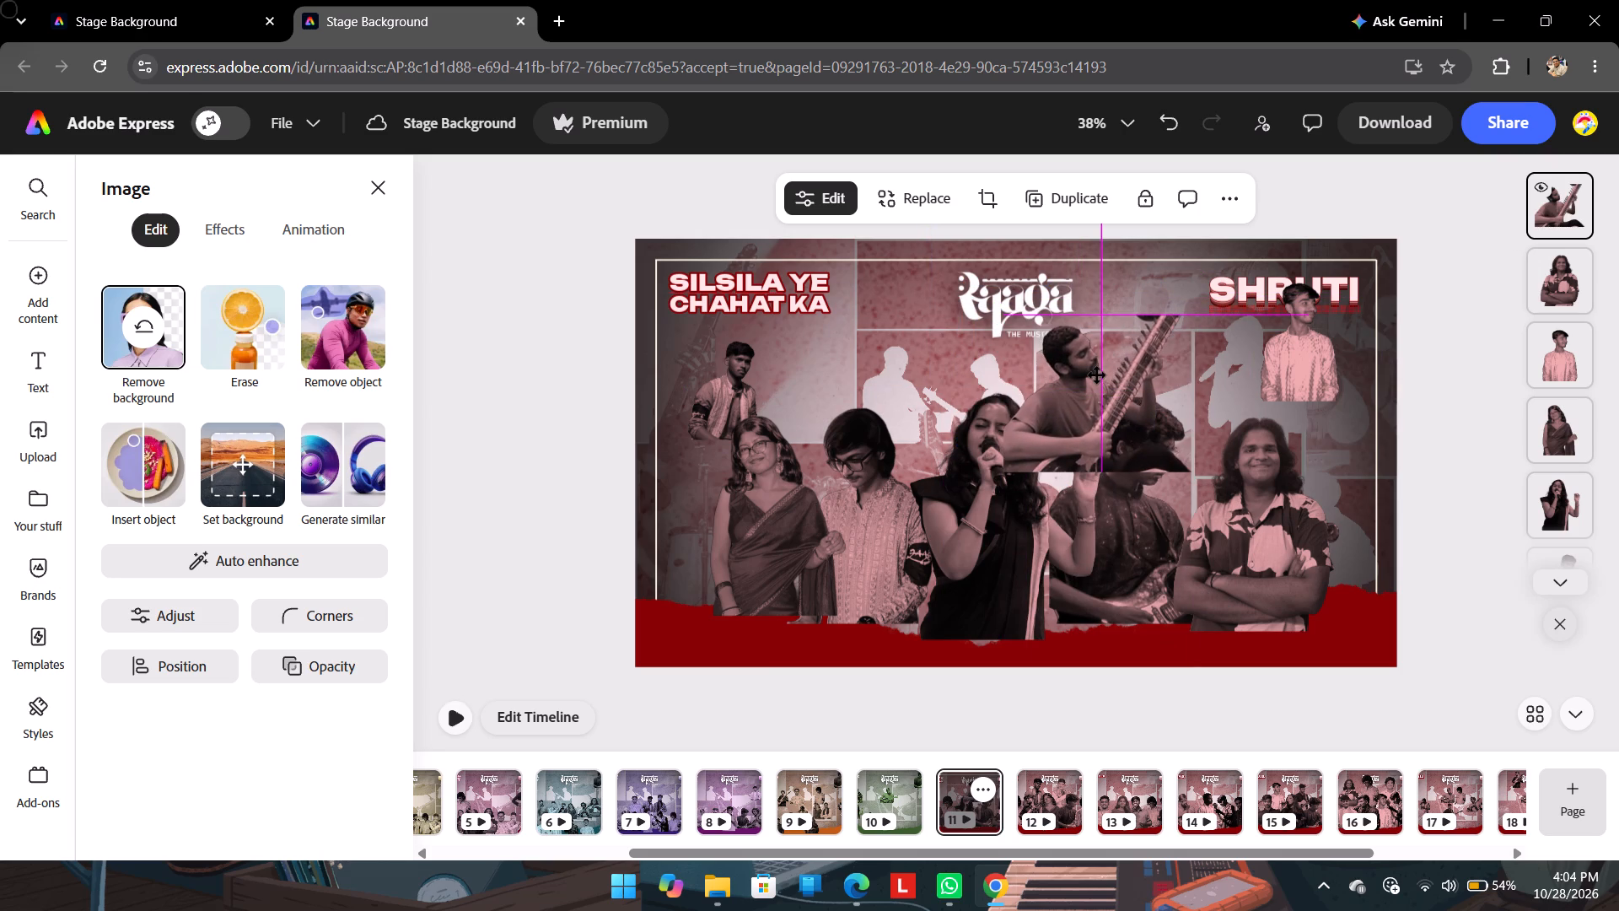
left_click_drag(1097, 375, 1161, 364)
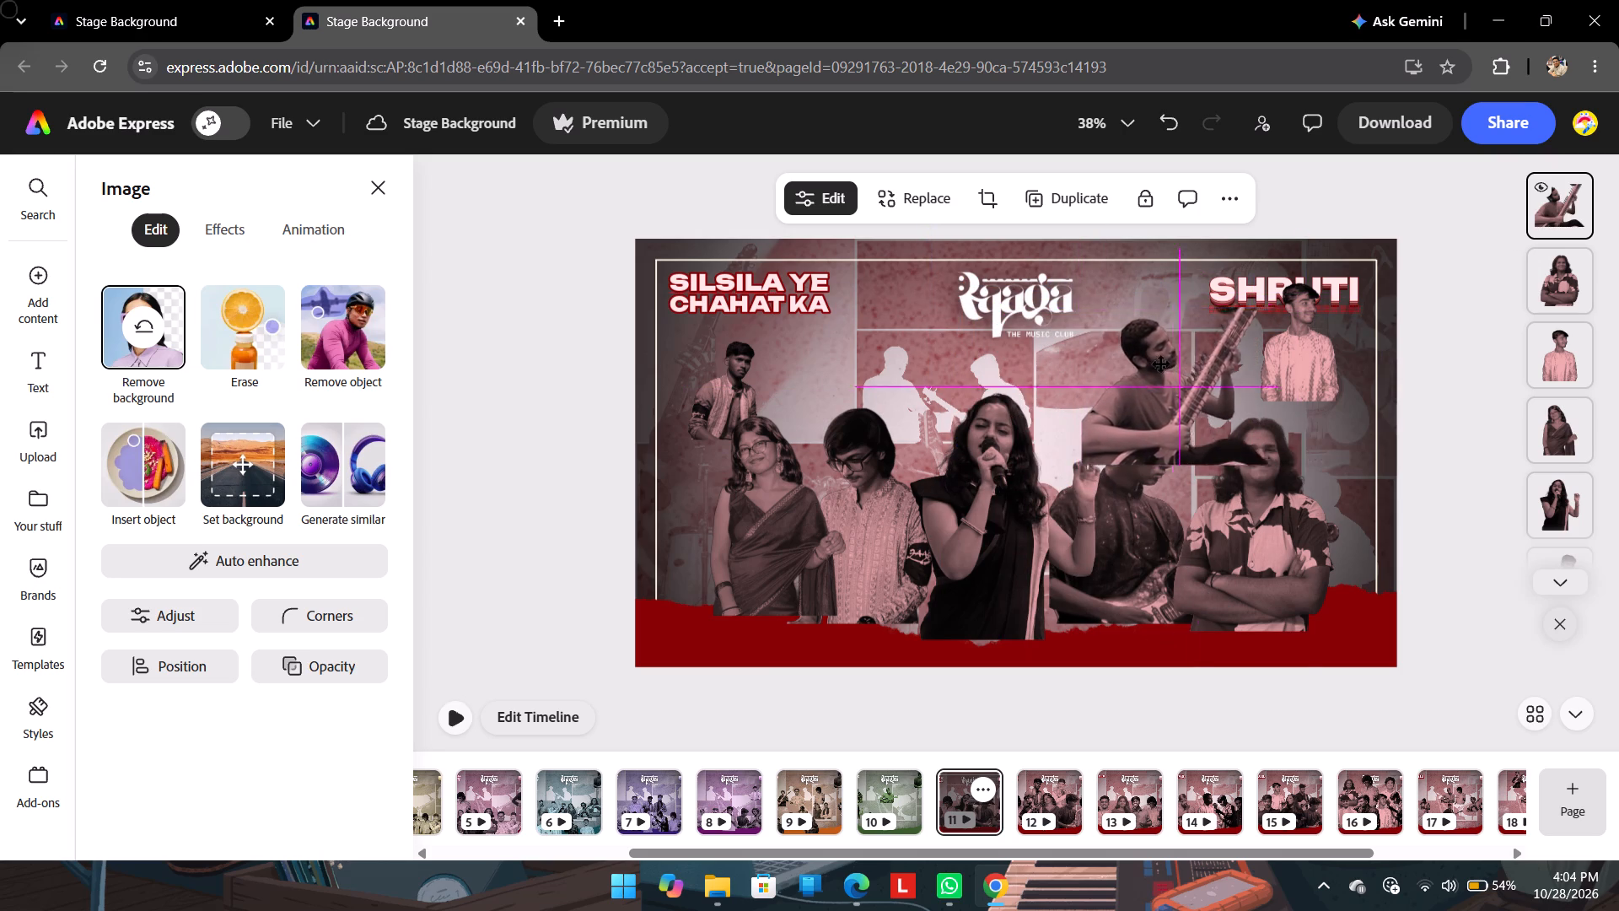
left_click_drag(1161, 364, 1147, 384)
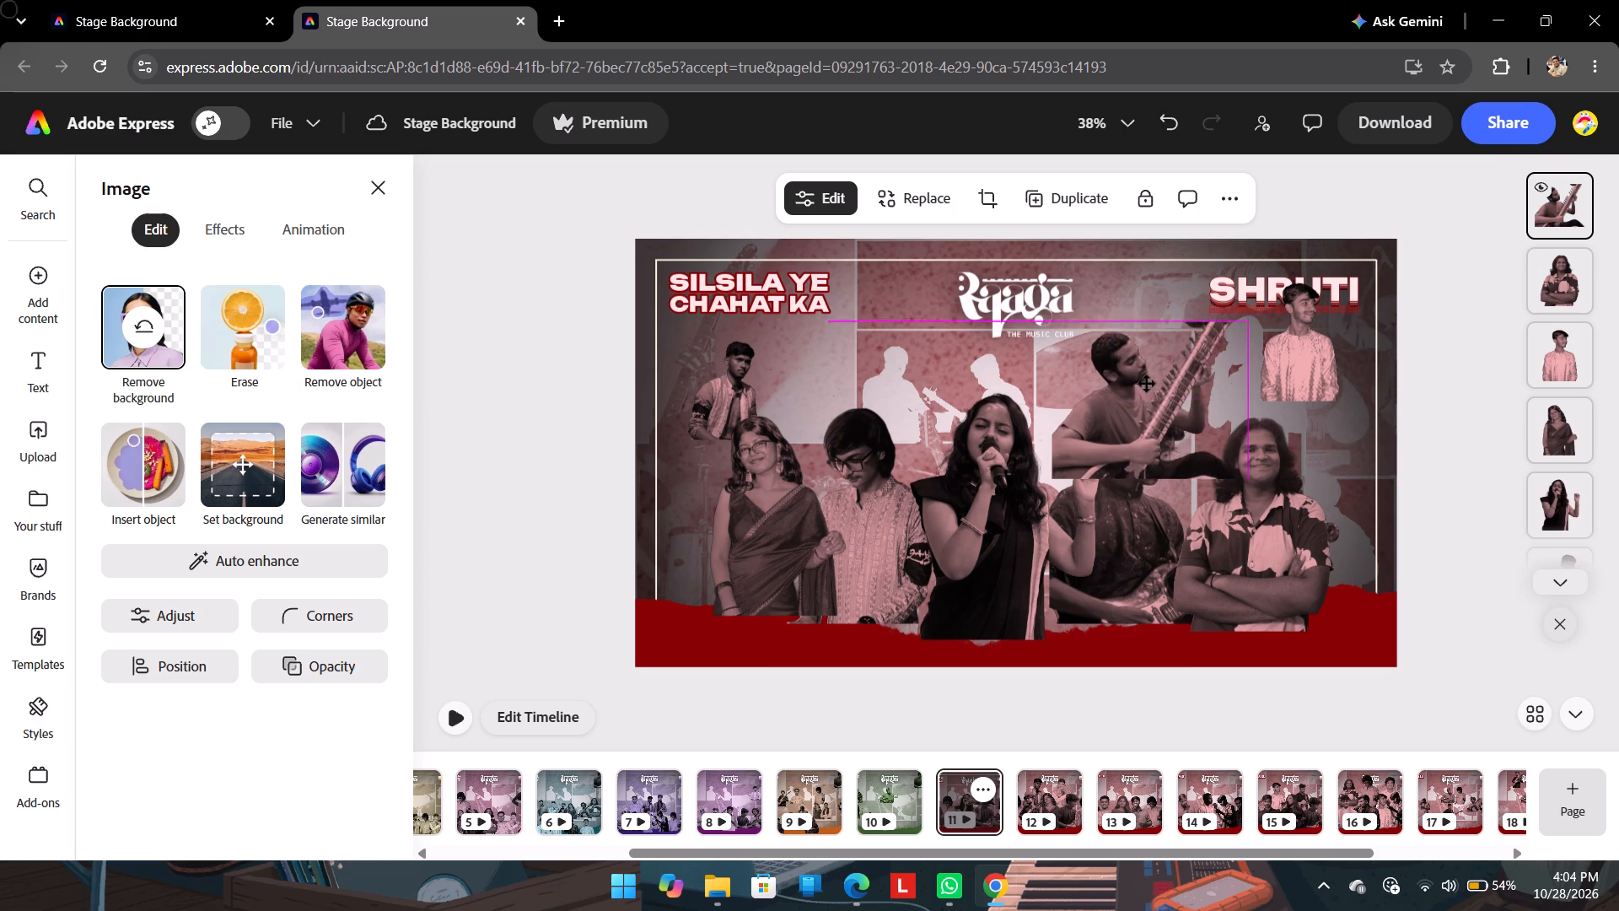
left_click_drag(1147, 384, 1146, 375)
left_click_drag(1052, 321, 1002, 299)
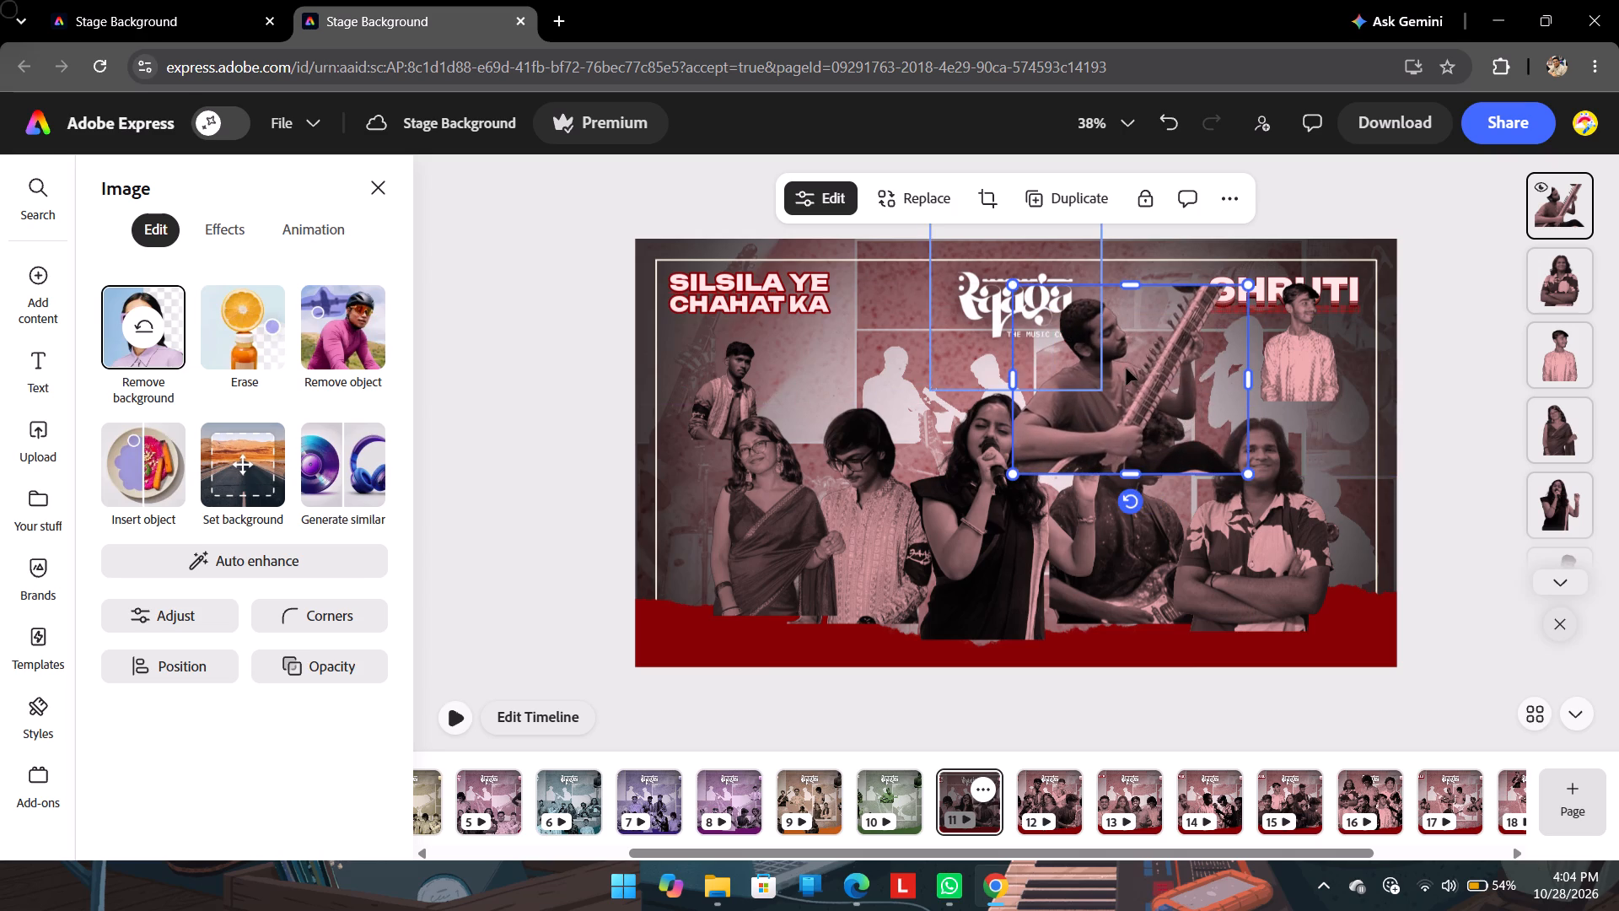
left_click_drag(1126, 368, 1141, 383)
Enlarge the light-kurta performer to front-row size and place him at the outer edge, over the sari-clad performer.
left_click_drag(1312, 343, 1062, 391)
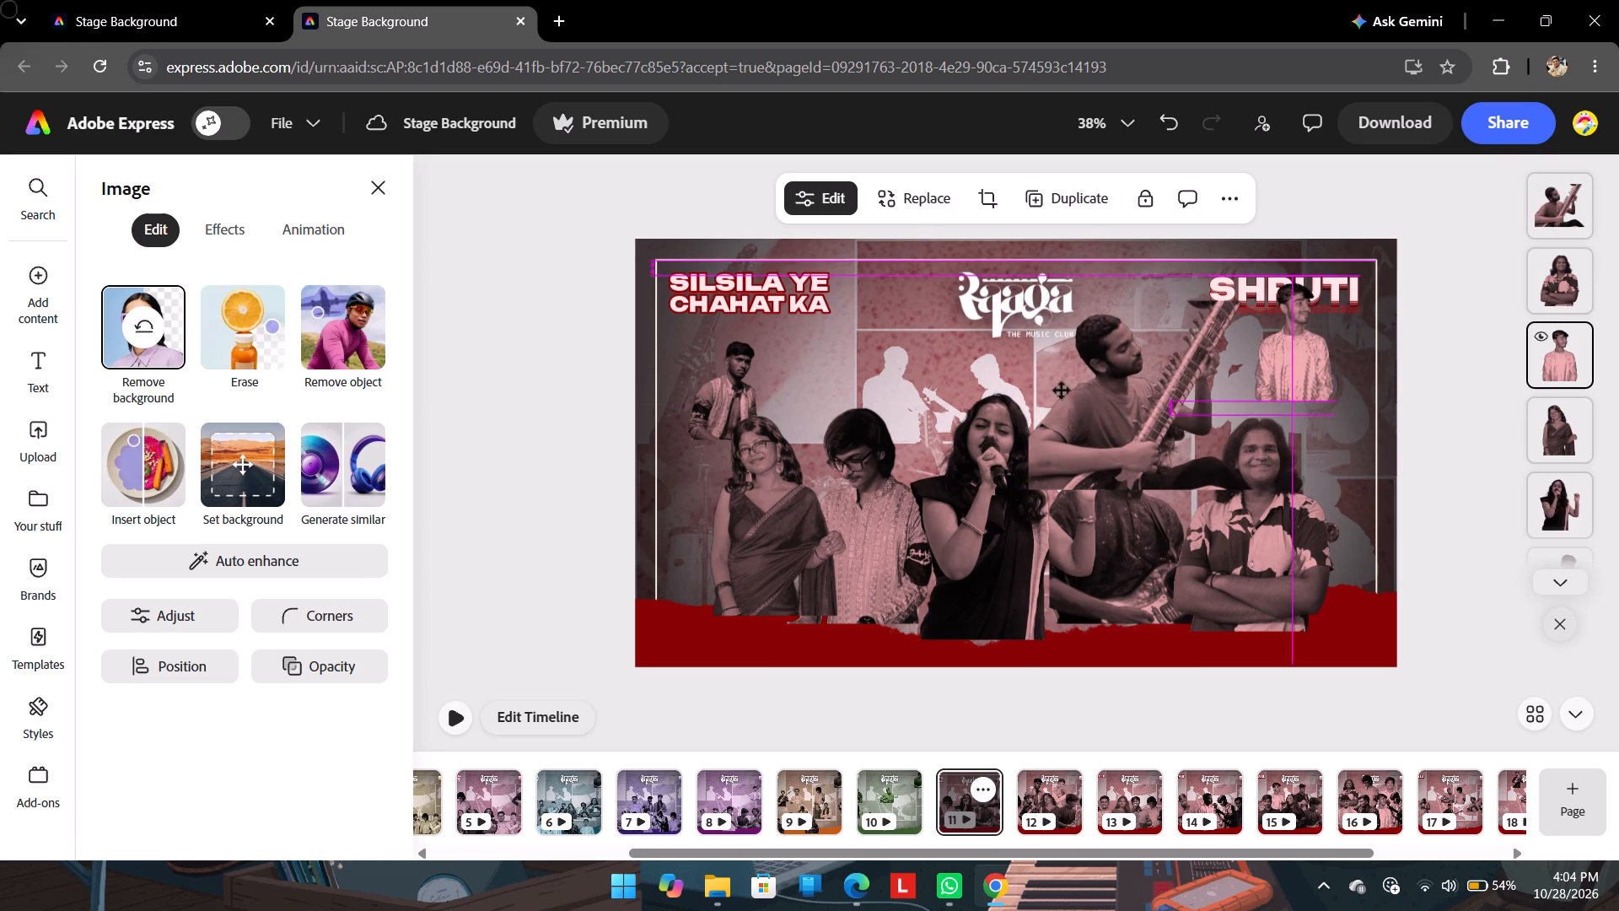
left_click_drag(1062, 391, 986, 392)
left_click_drag(925, 331, 798, 267)
left_click_drag(944, 360, 734, 503)
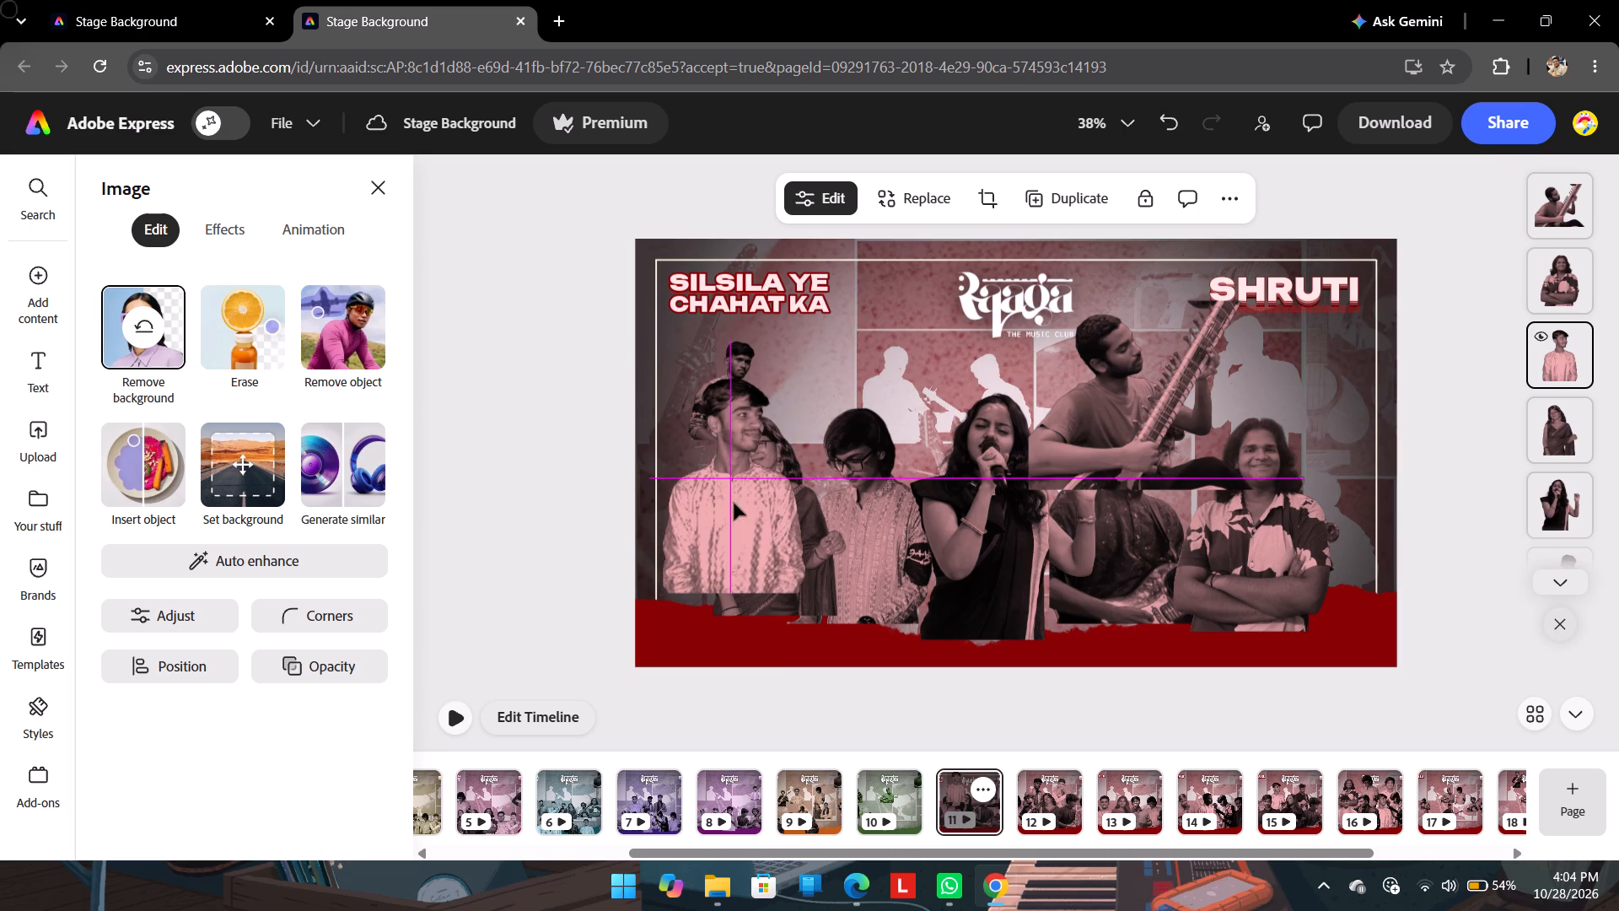
Move the jacket-wearing performer to the back row behind the singer, beside the sitar player, and enlarge him to match.
left_click_drag(754, 351, 1033, 353)
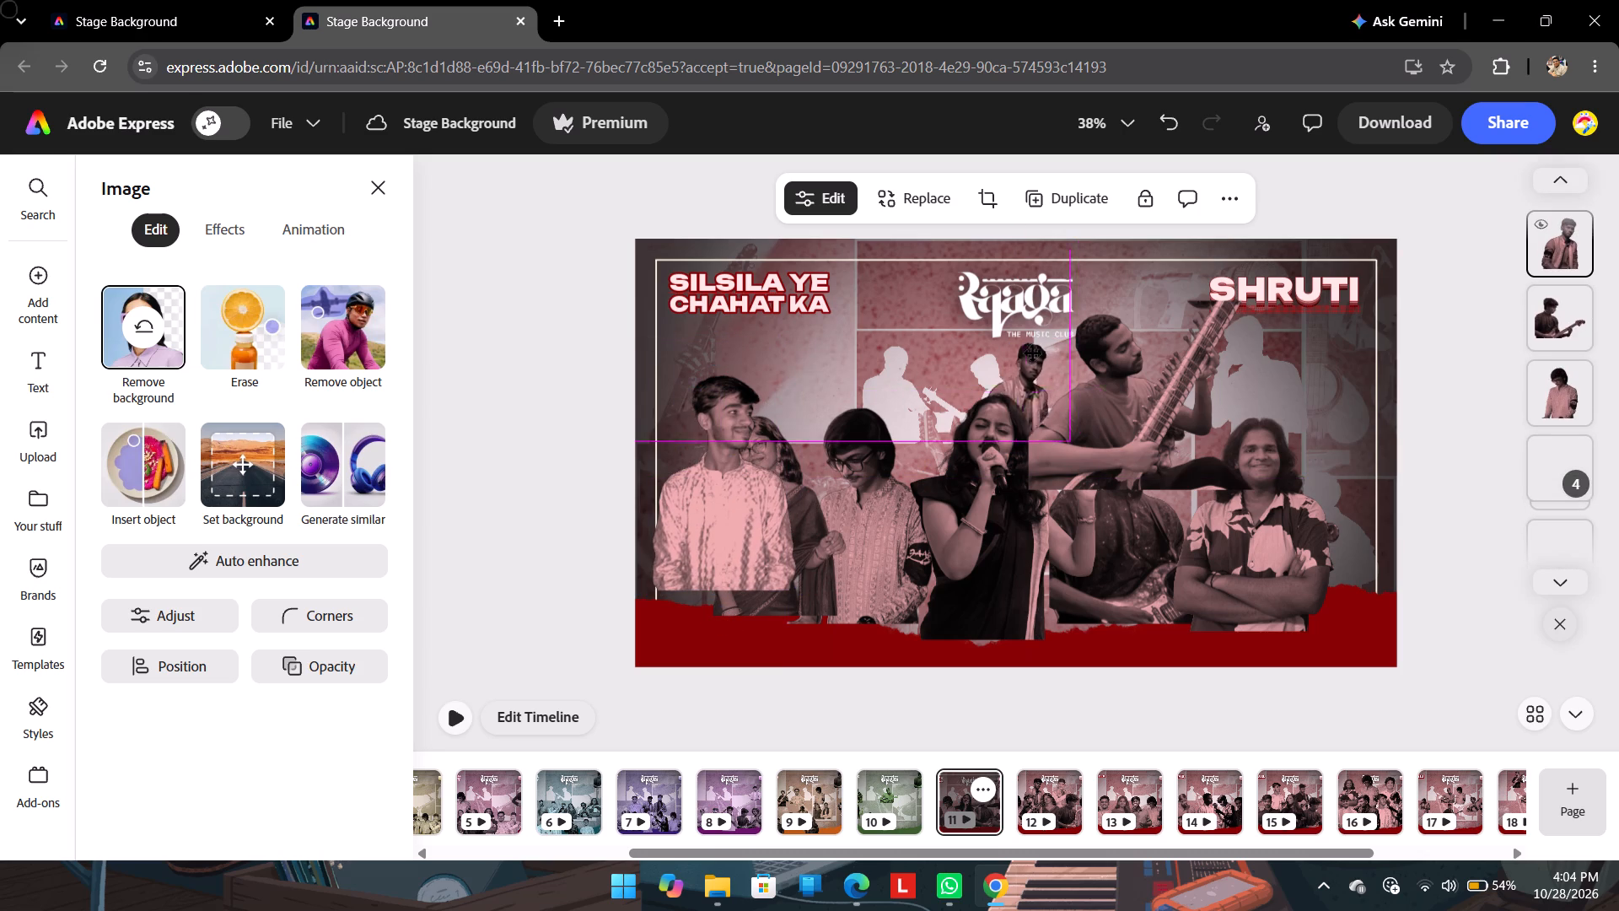
left_click_drag(1033, 353, 1013, 356)
left_click_drag(937, 348, 819, 279)
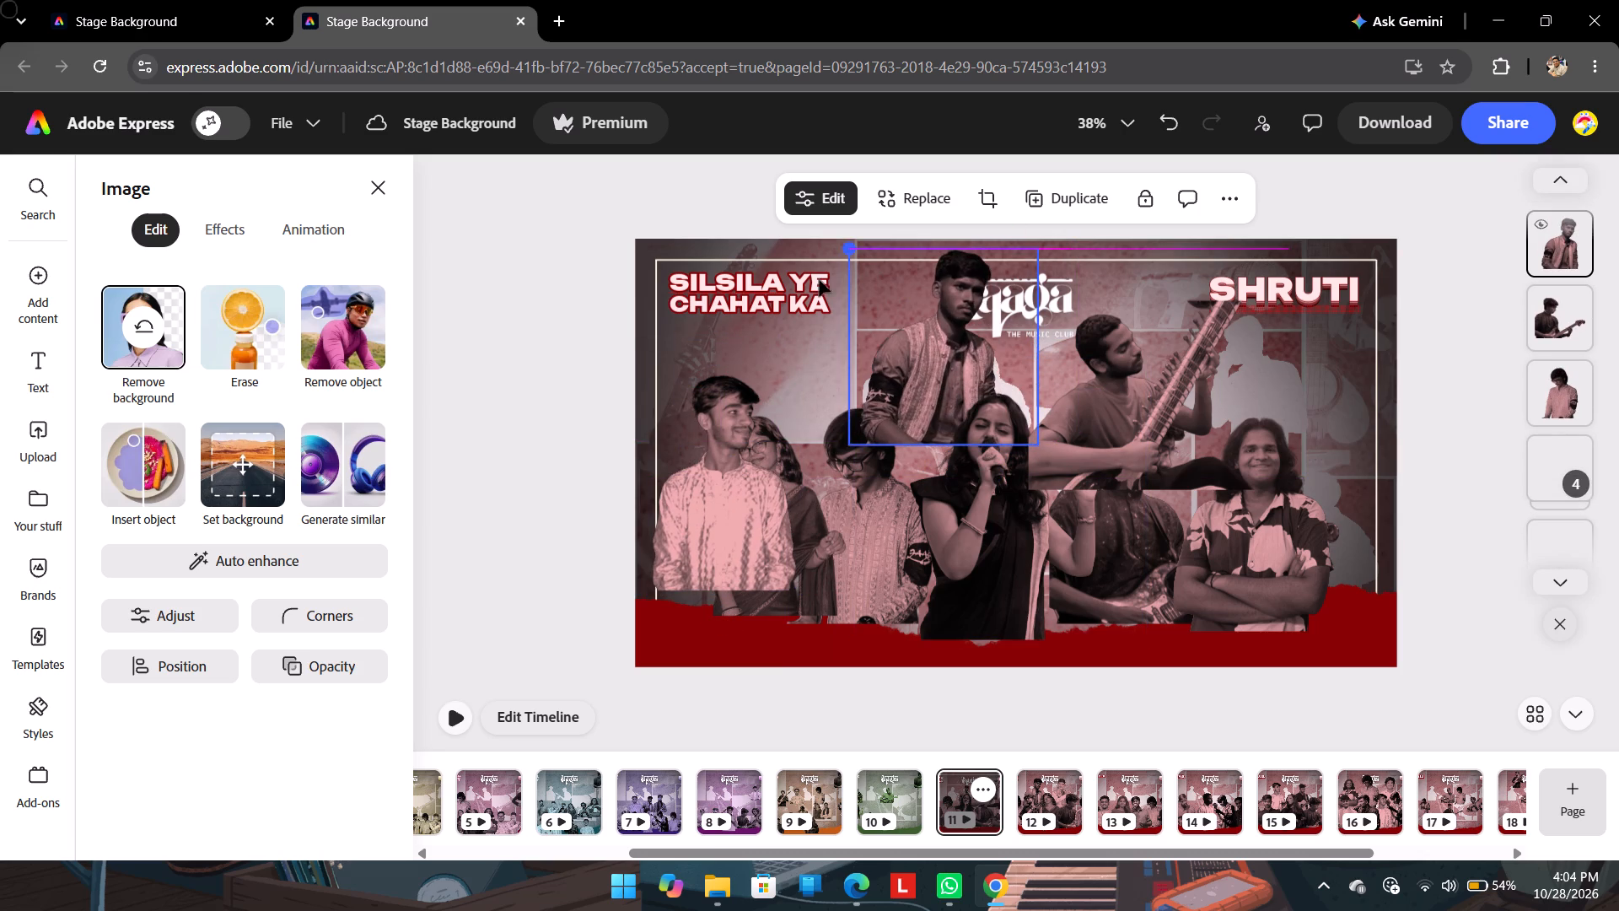
left_click_drag(954, 337, 1003, 388)
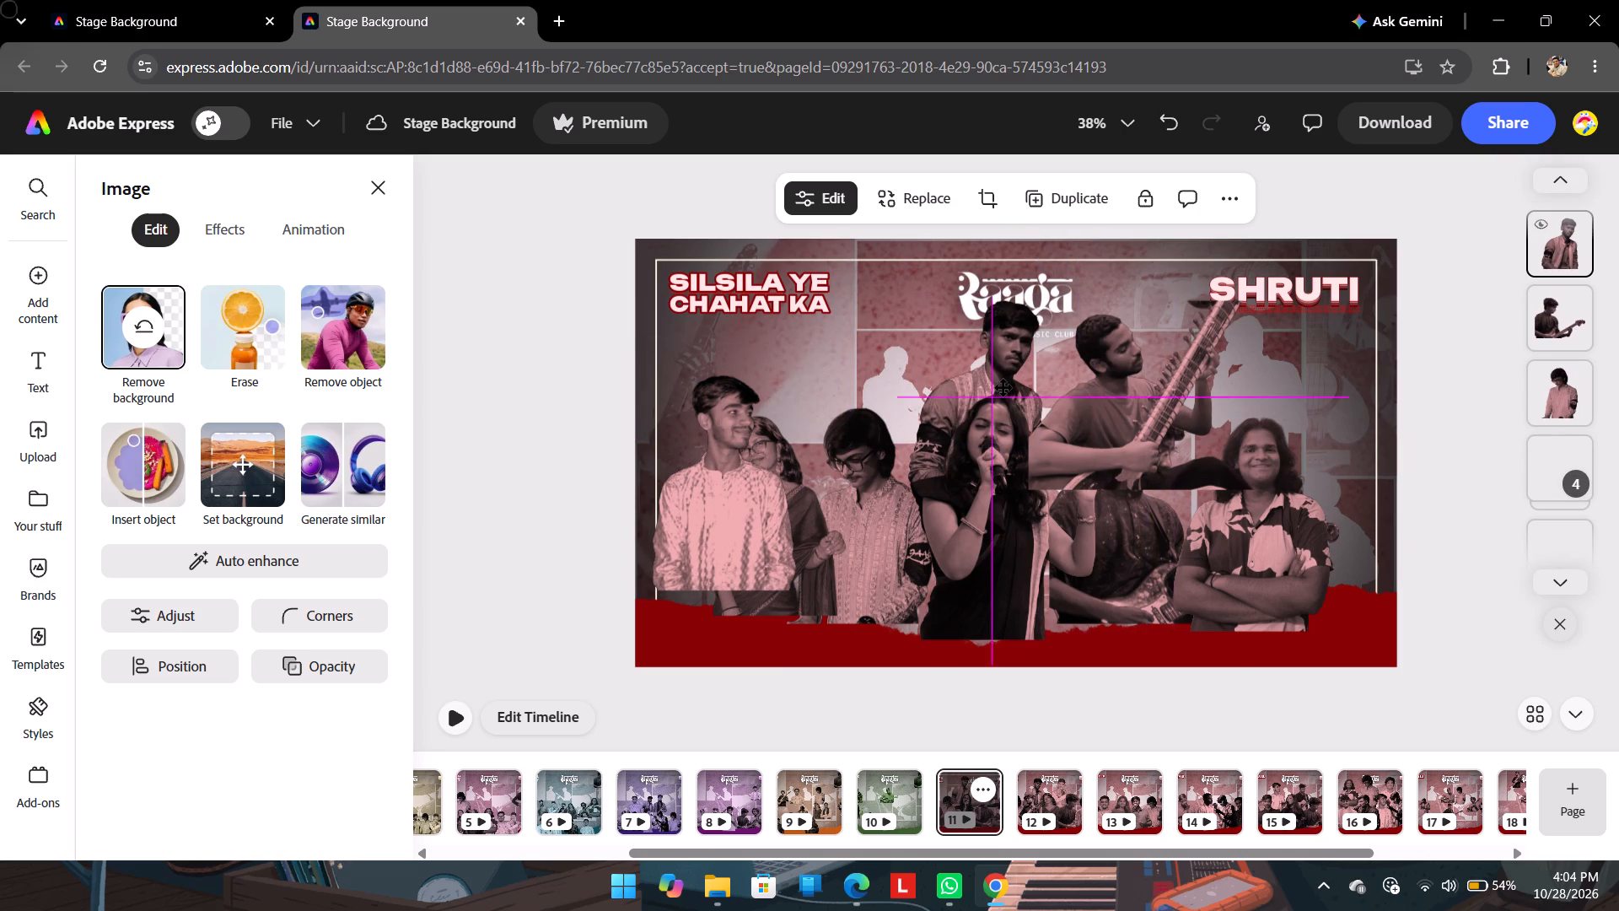
left_click_drag(1003, 388, 998, 385)
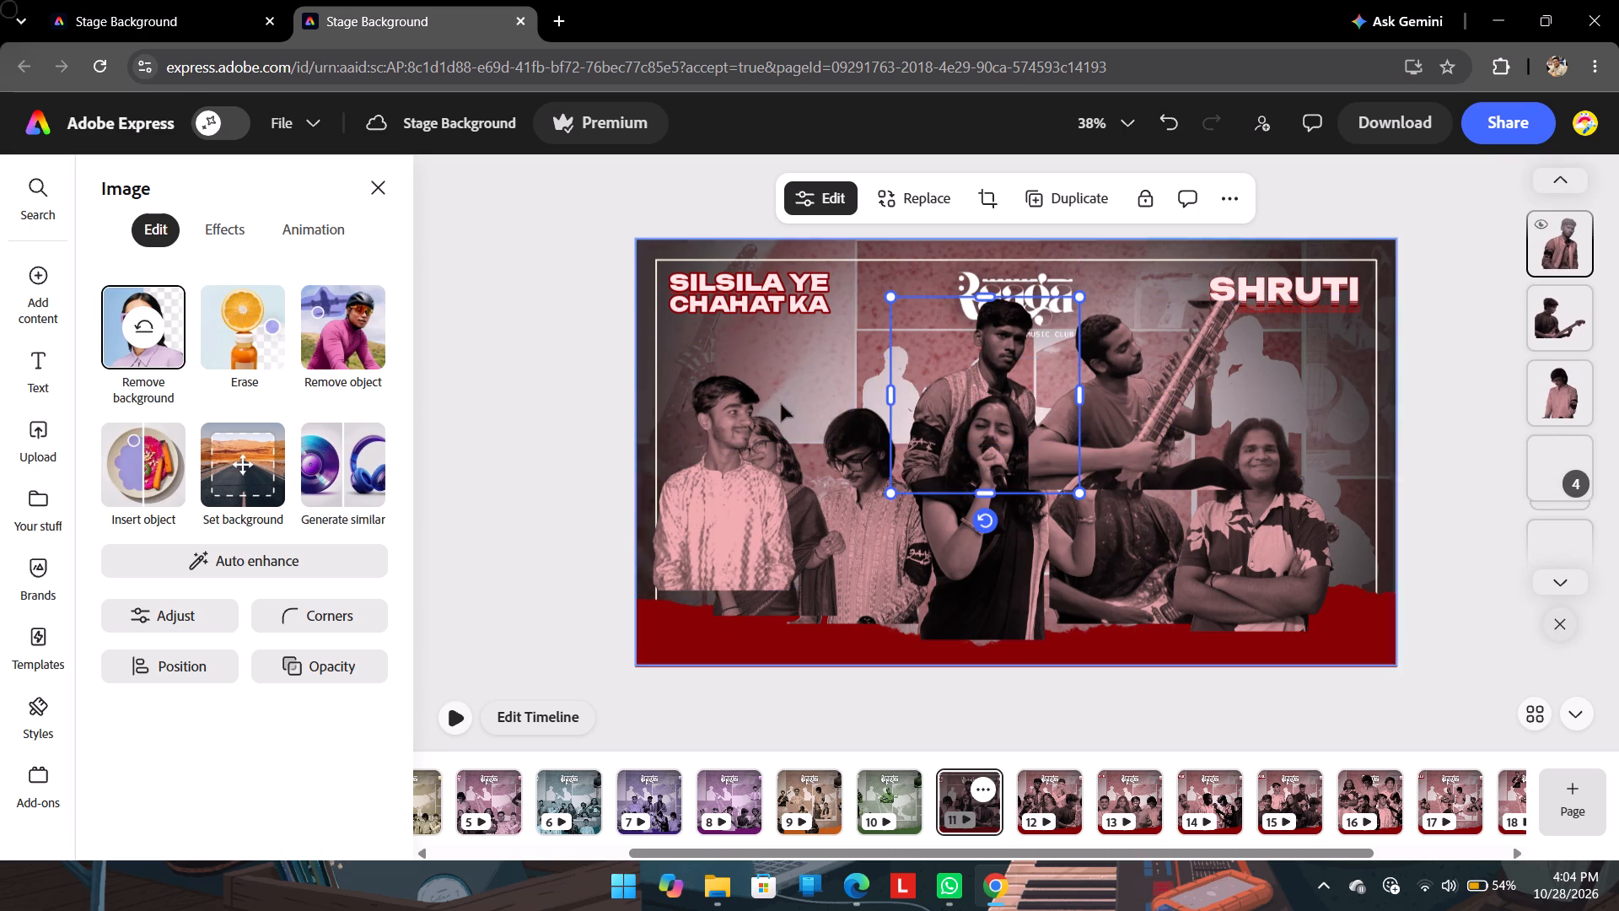
Move the light-kurta performer into the back row beside the jacket-wearing performer and layer him behind the front-row performers.
left_click_drag(729, 415, 846, 324)
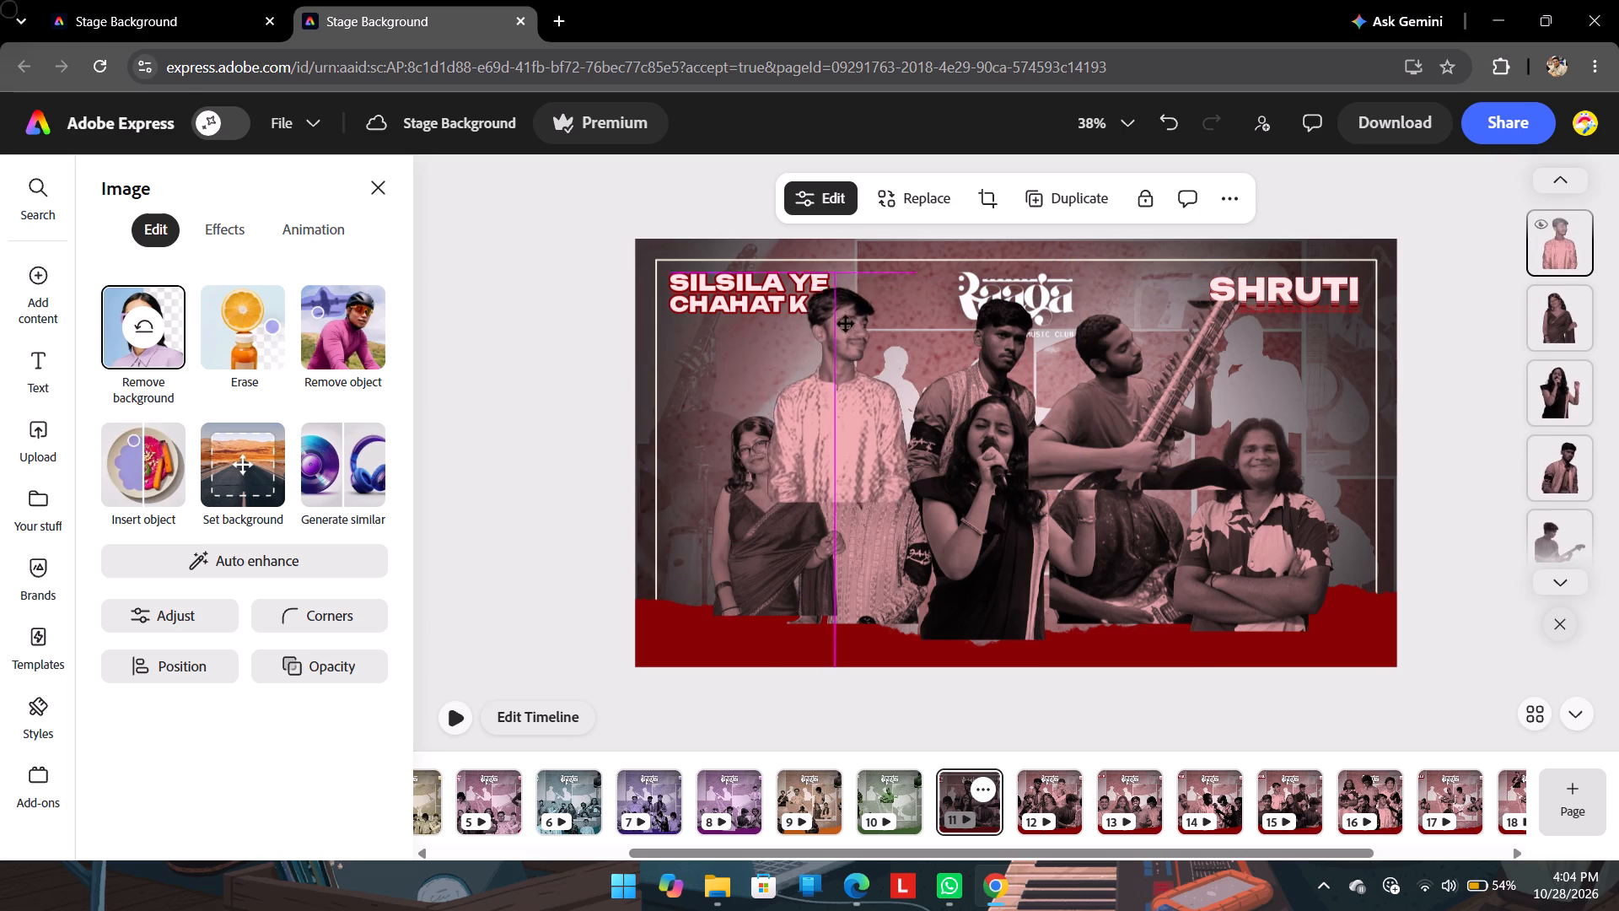
left_click_drag(846, 324, 845, 328)
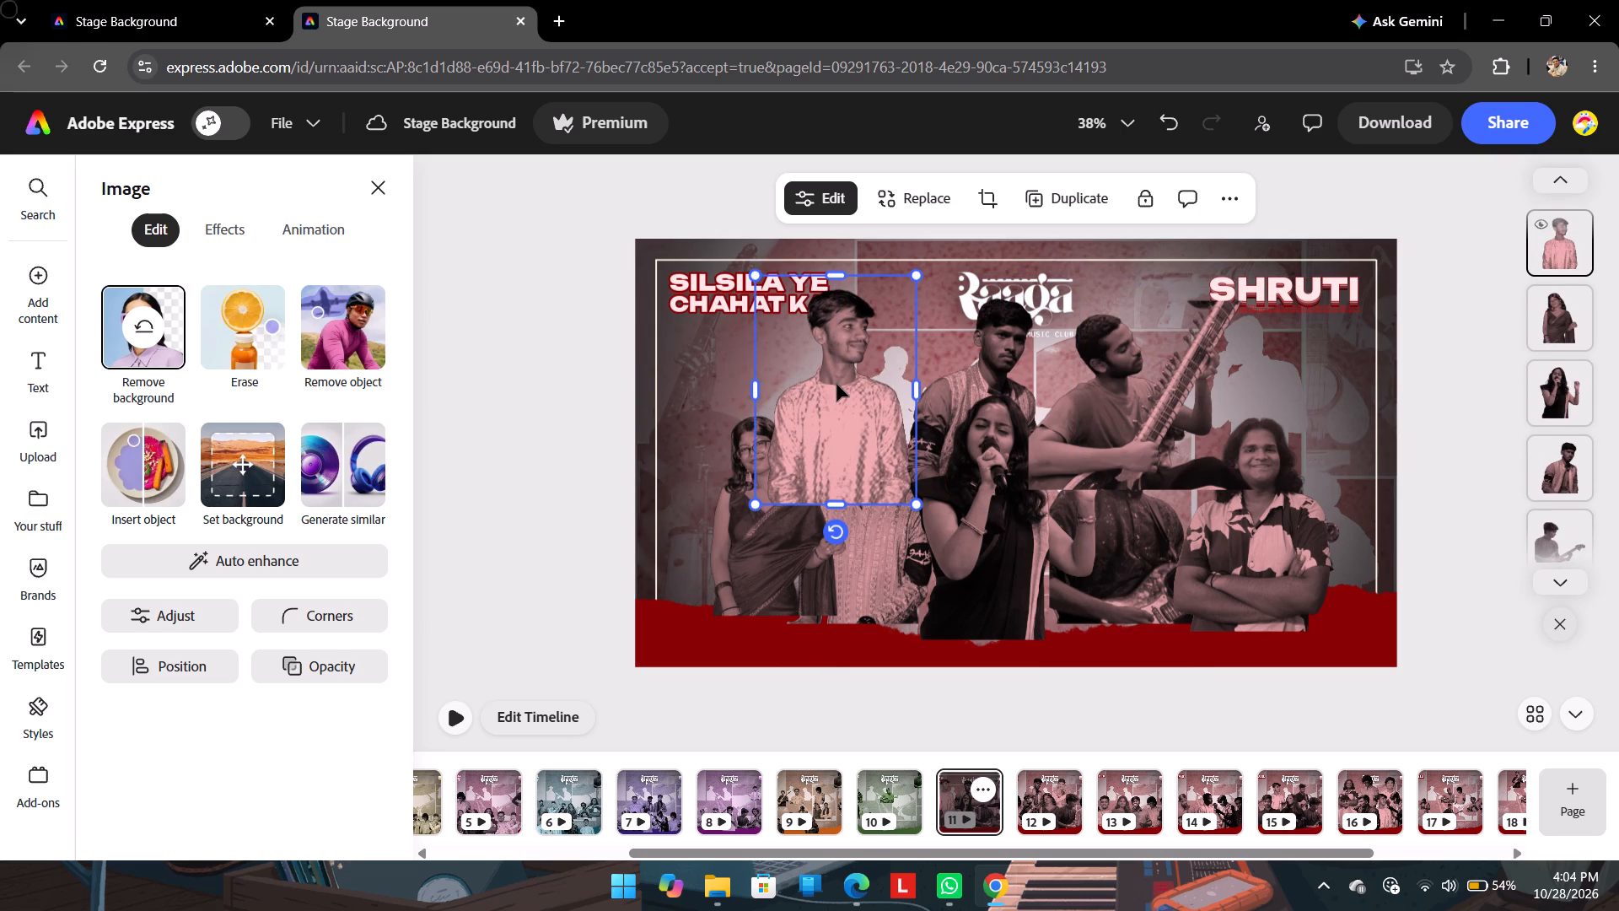
key("ctrl+bracketleft")
key("ctrl+bracketleft")
key("ctrl+bracketleft")
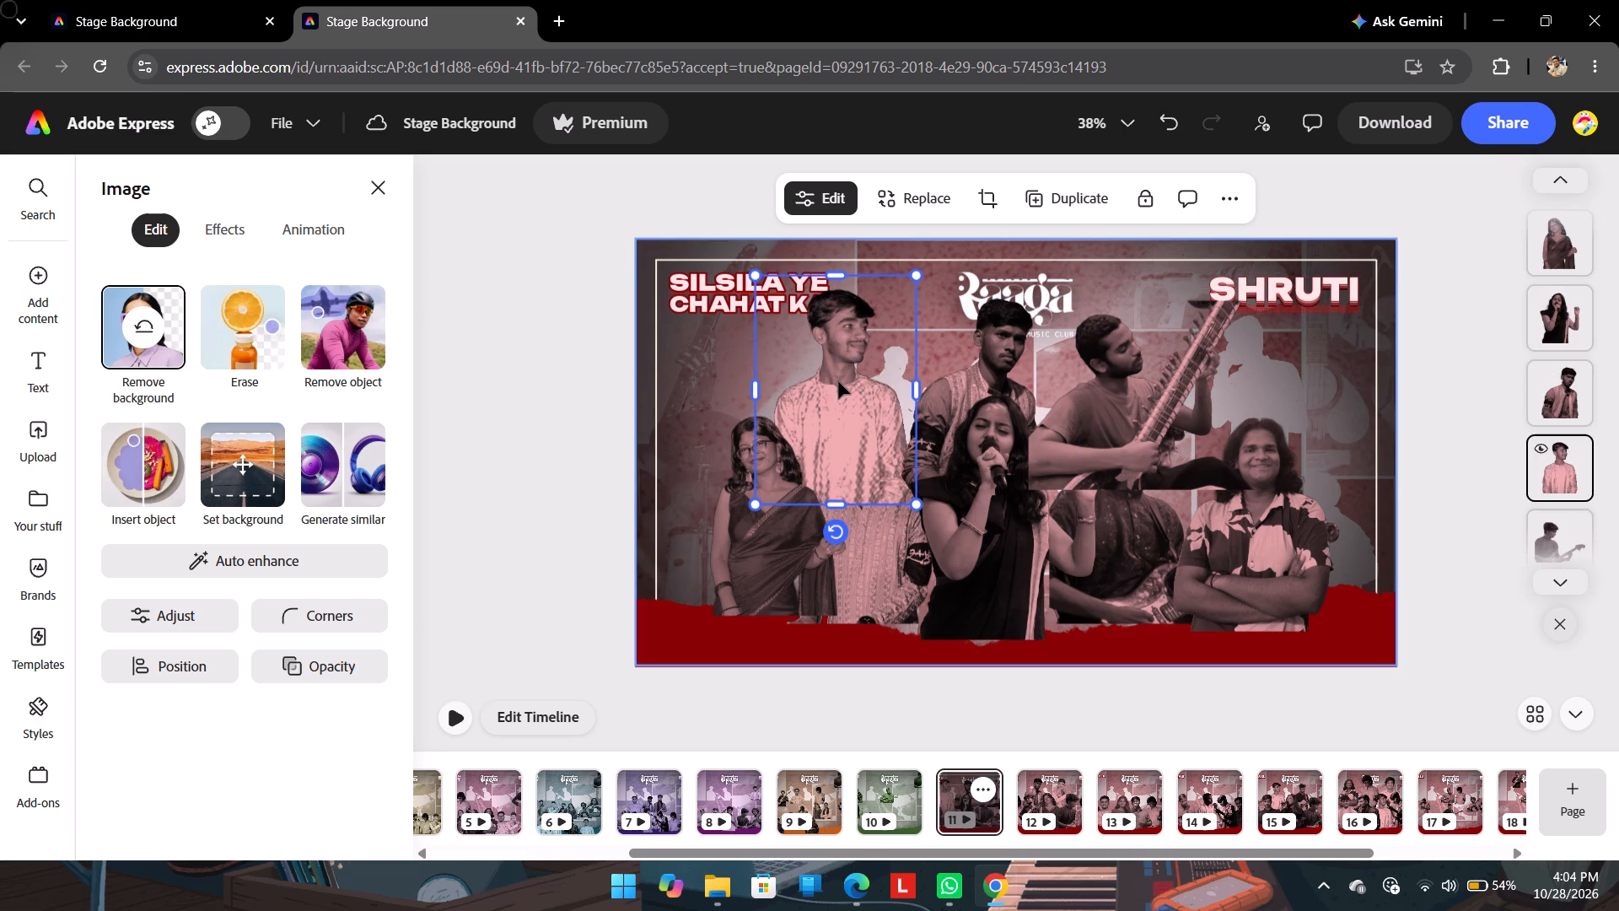
key("ctrl+bracketleft")
Send the sitar player backward so he is layered behind the guitarist and the floral-shirt performer.
left_click(1105, 392)
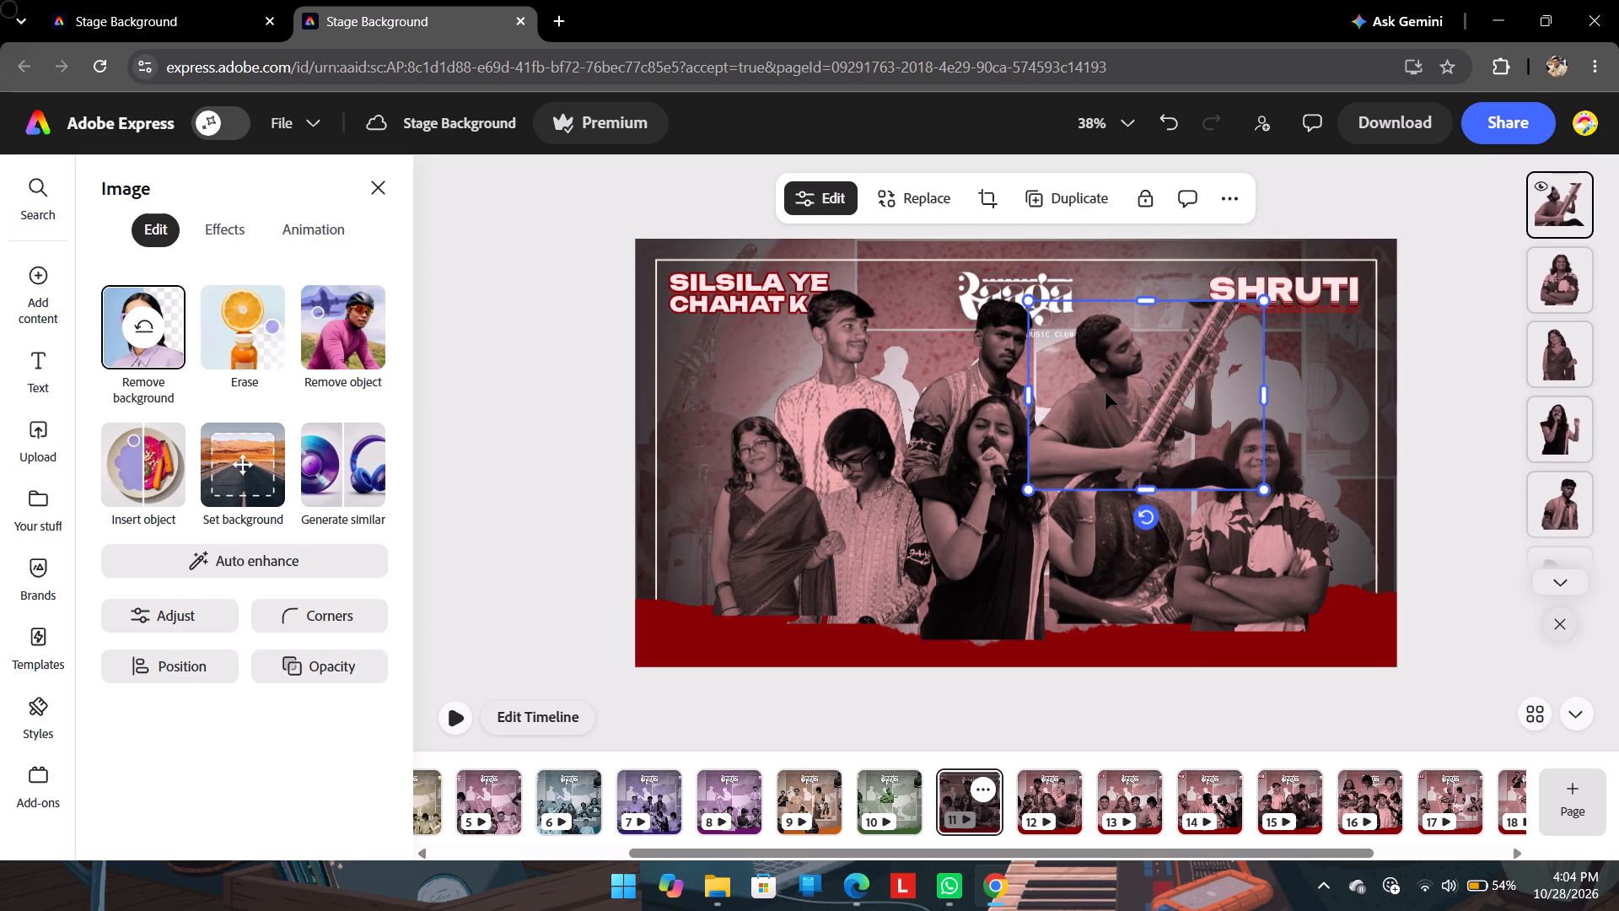
key("ctrl+bracketleft")
key("ctrl+bracketleft")
key("ctrl+bracketleft")
key("ctrl+bracketleft")
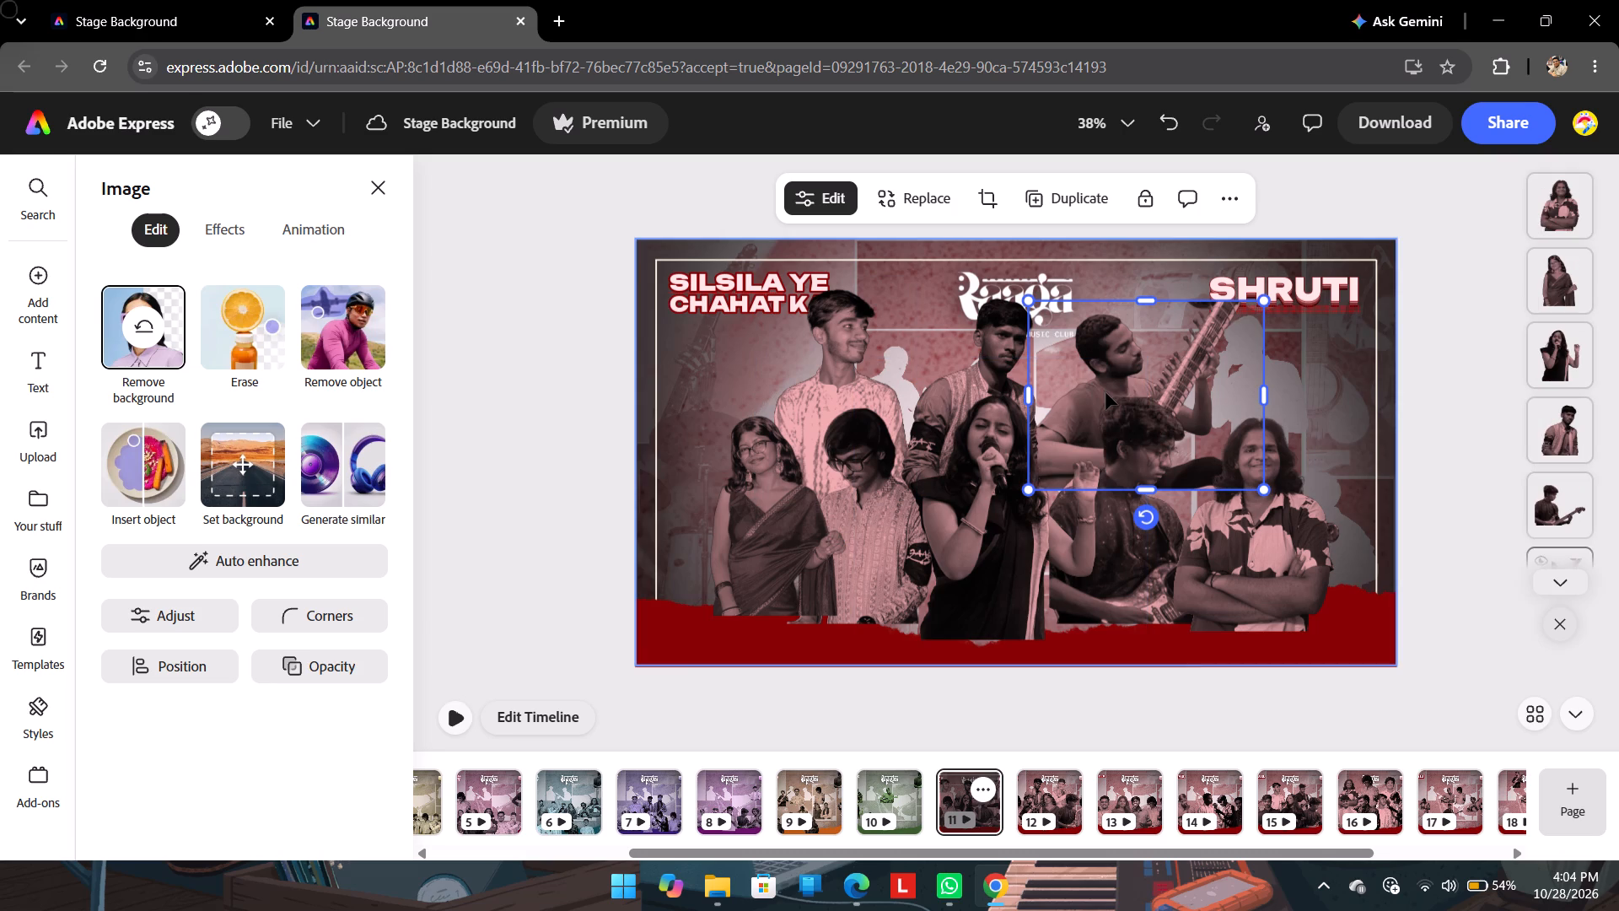
key("ctrl+bracketleft")
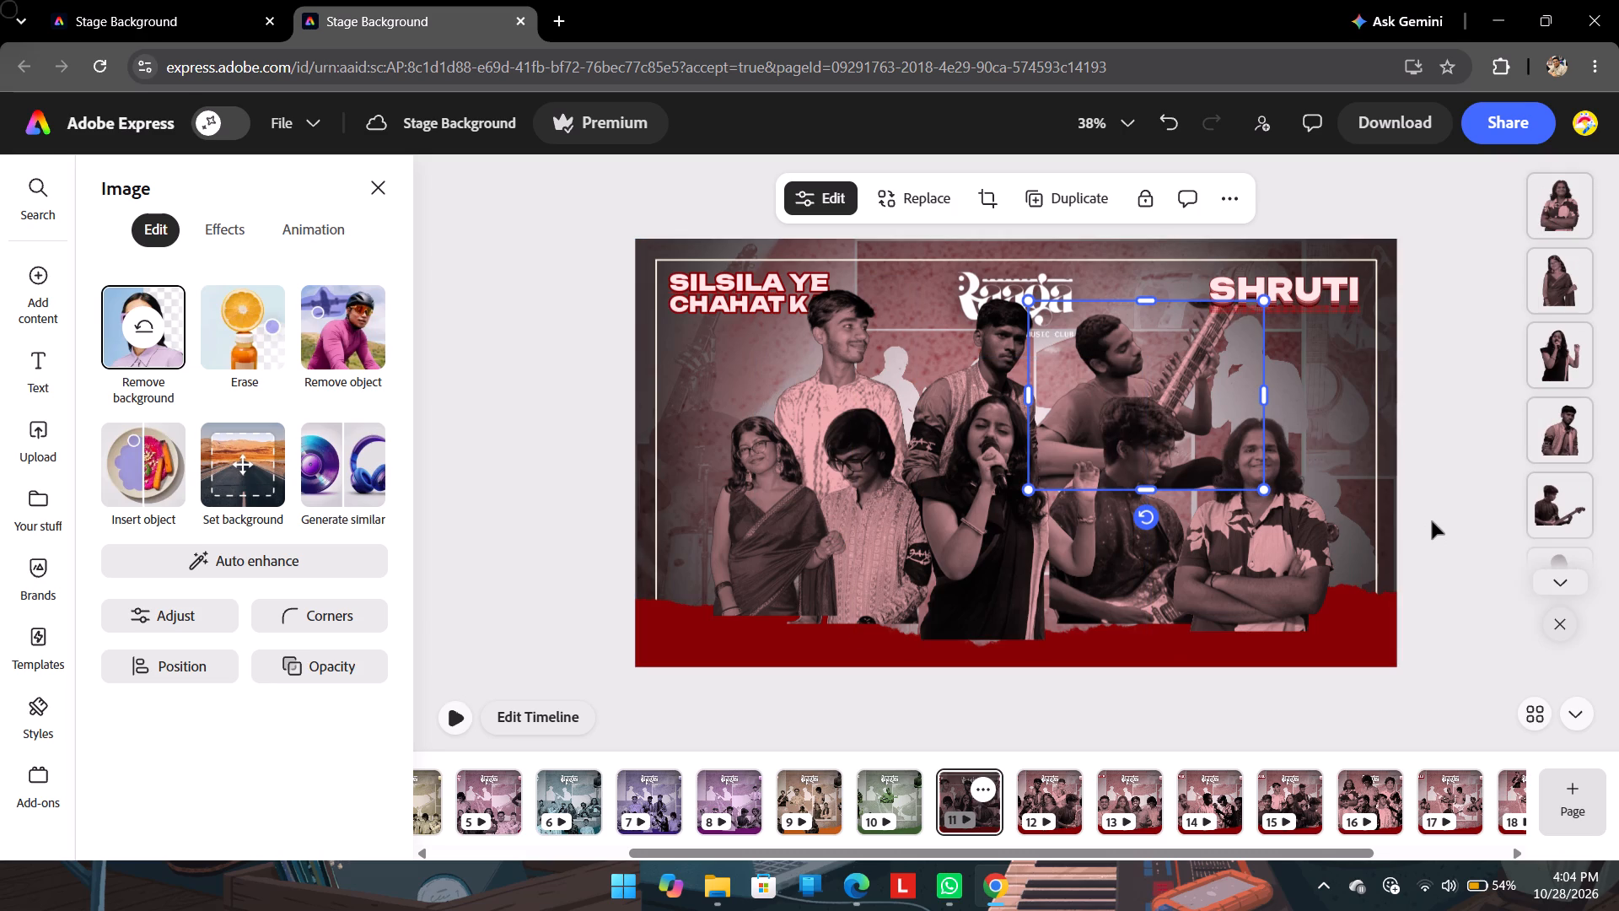
key("ctrl+bracketleft")
left_click(1446, 509)
left_click(1164, 366)
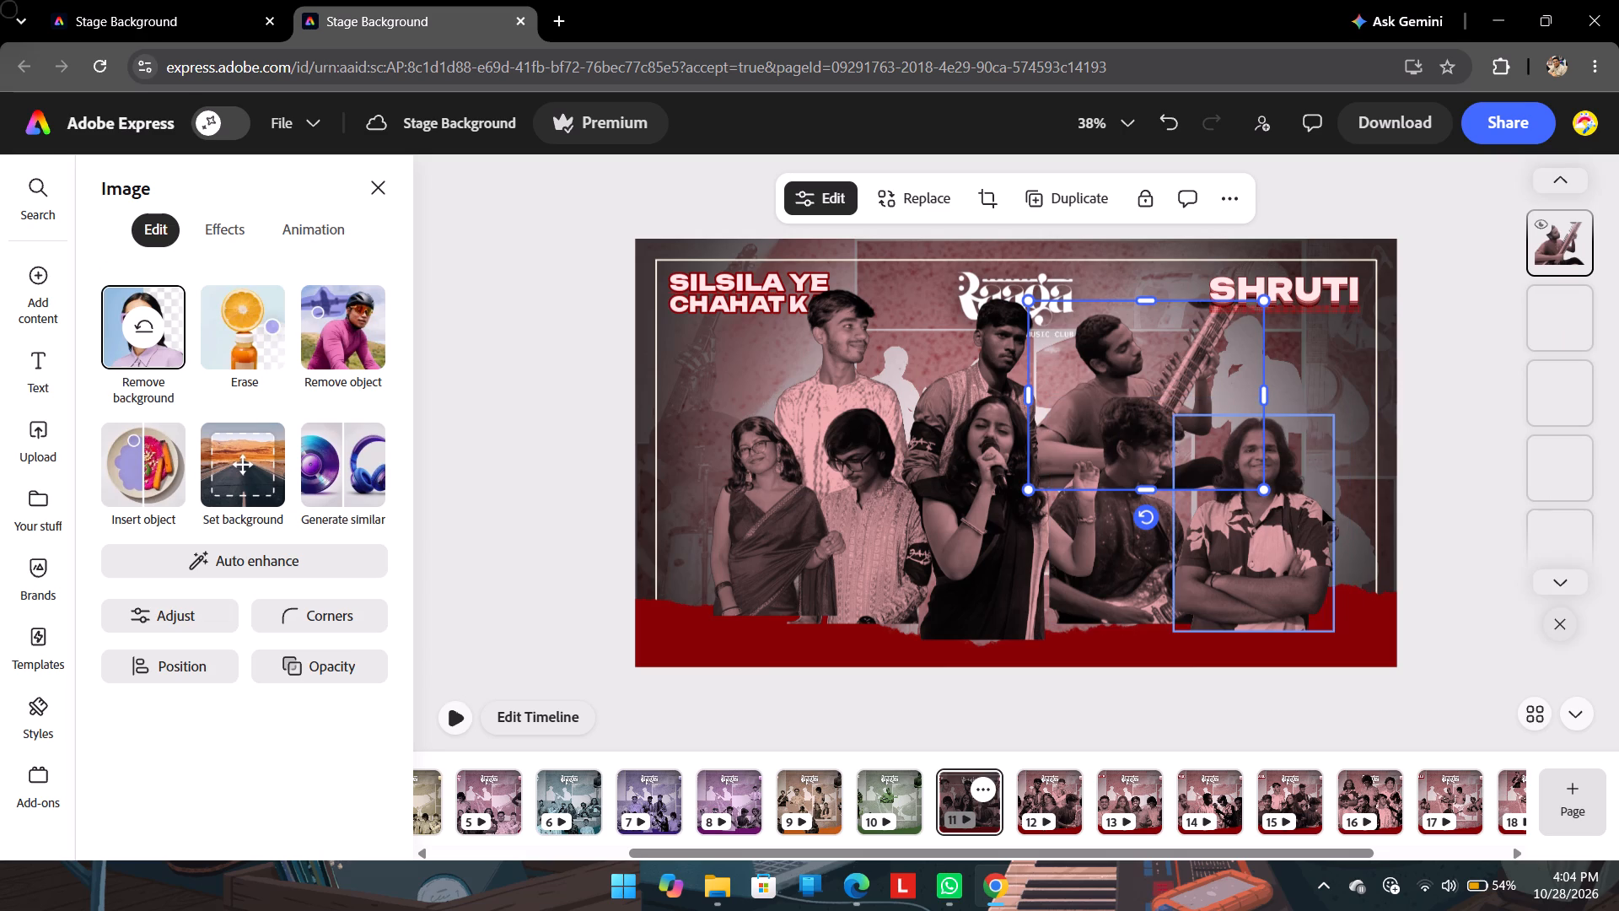
left_click(1441, 437)
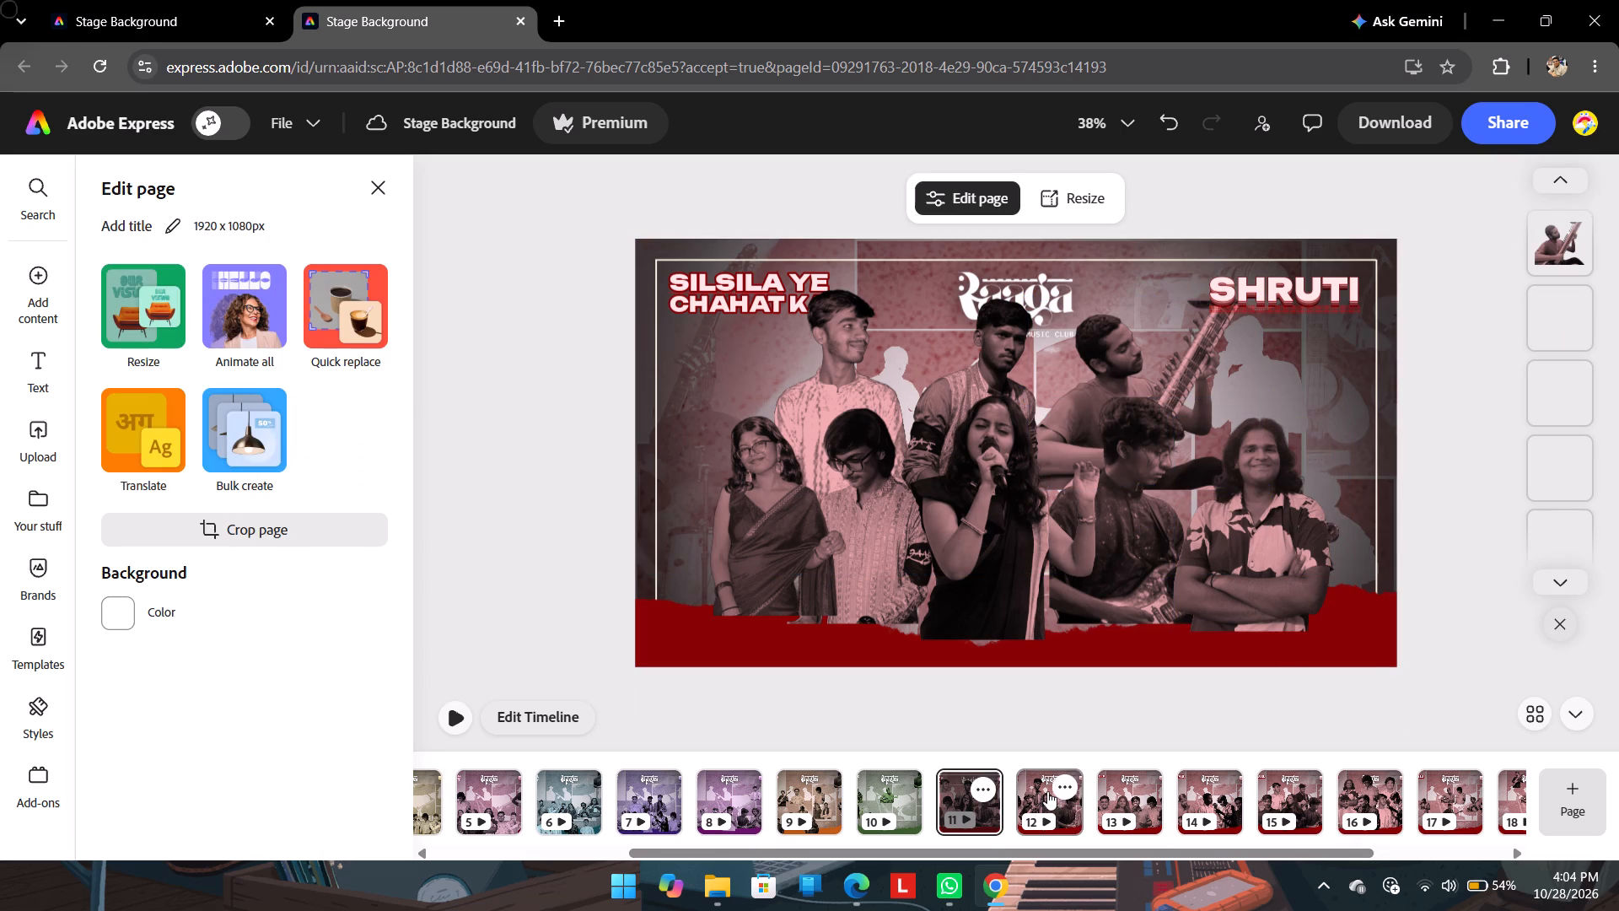
Review the performer layouts on the Deewani Mastani, Retro and Salim Sulaiman Medley pages.
left_click(1024, 783)
scroll(843, 792, "right", 1)
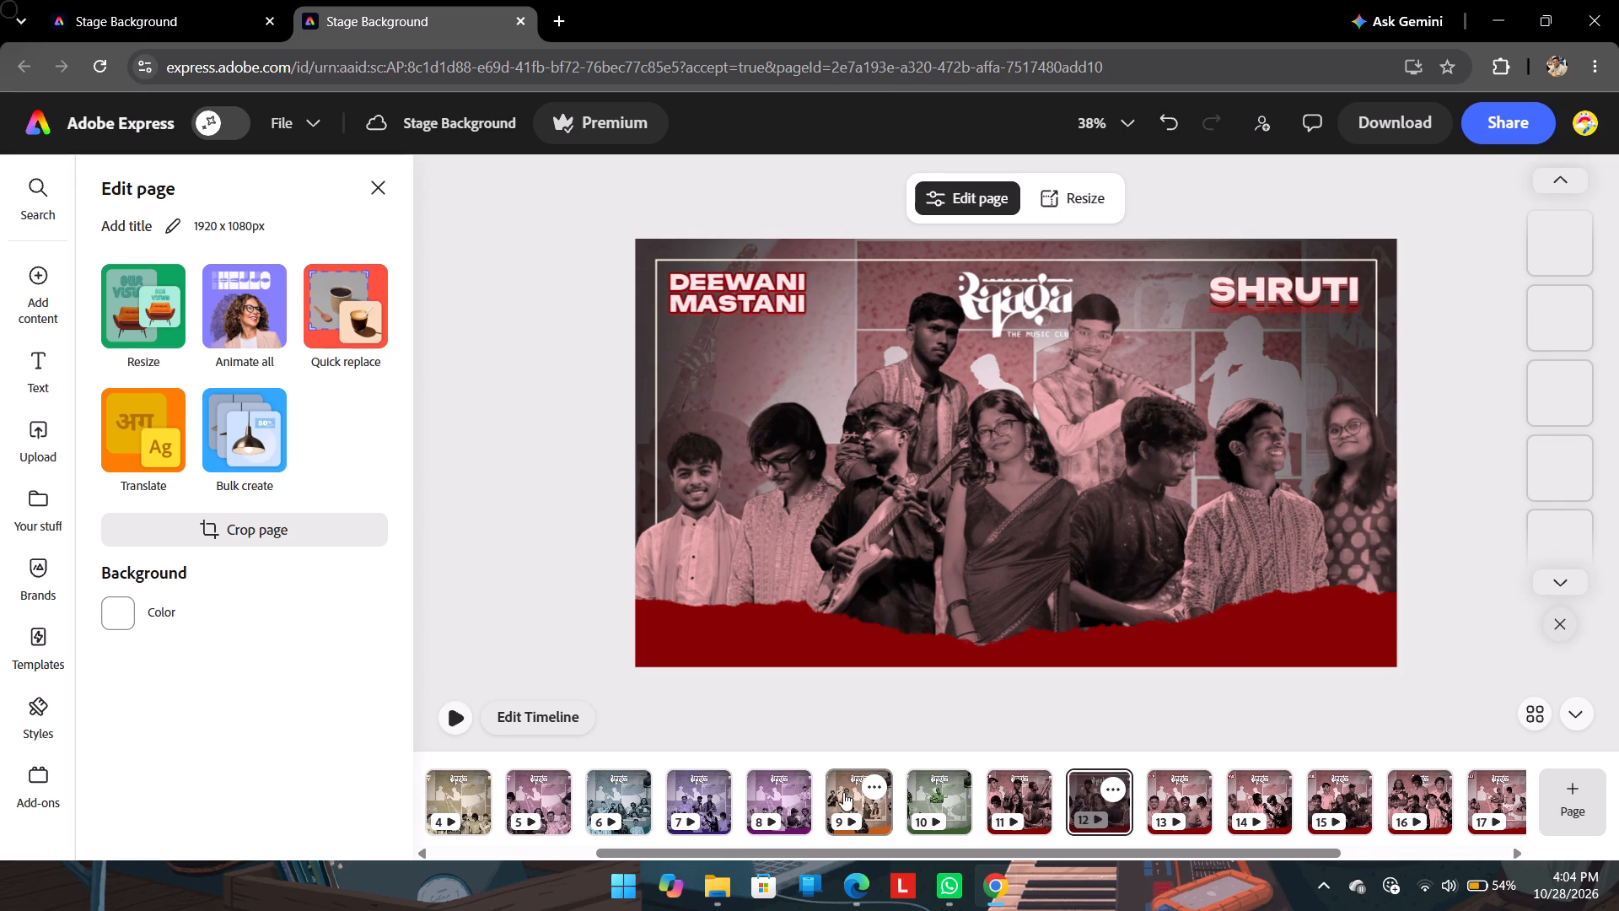
left_click(831, 793)
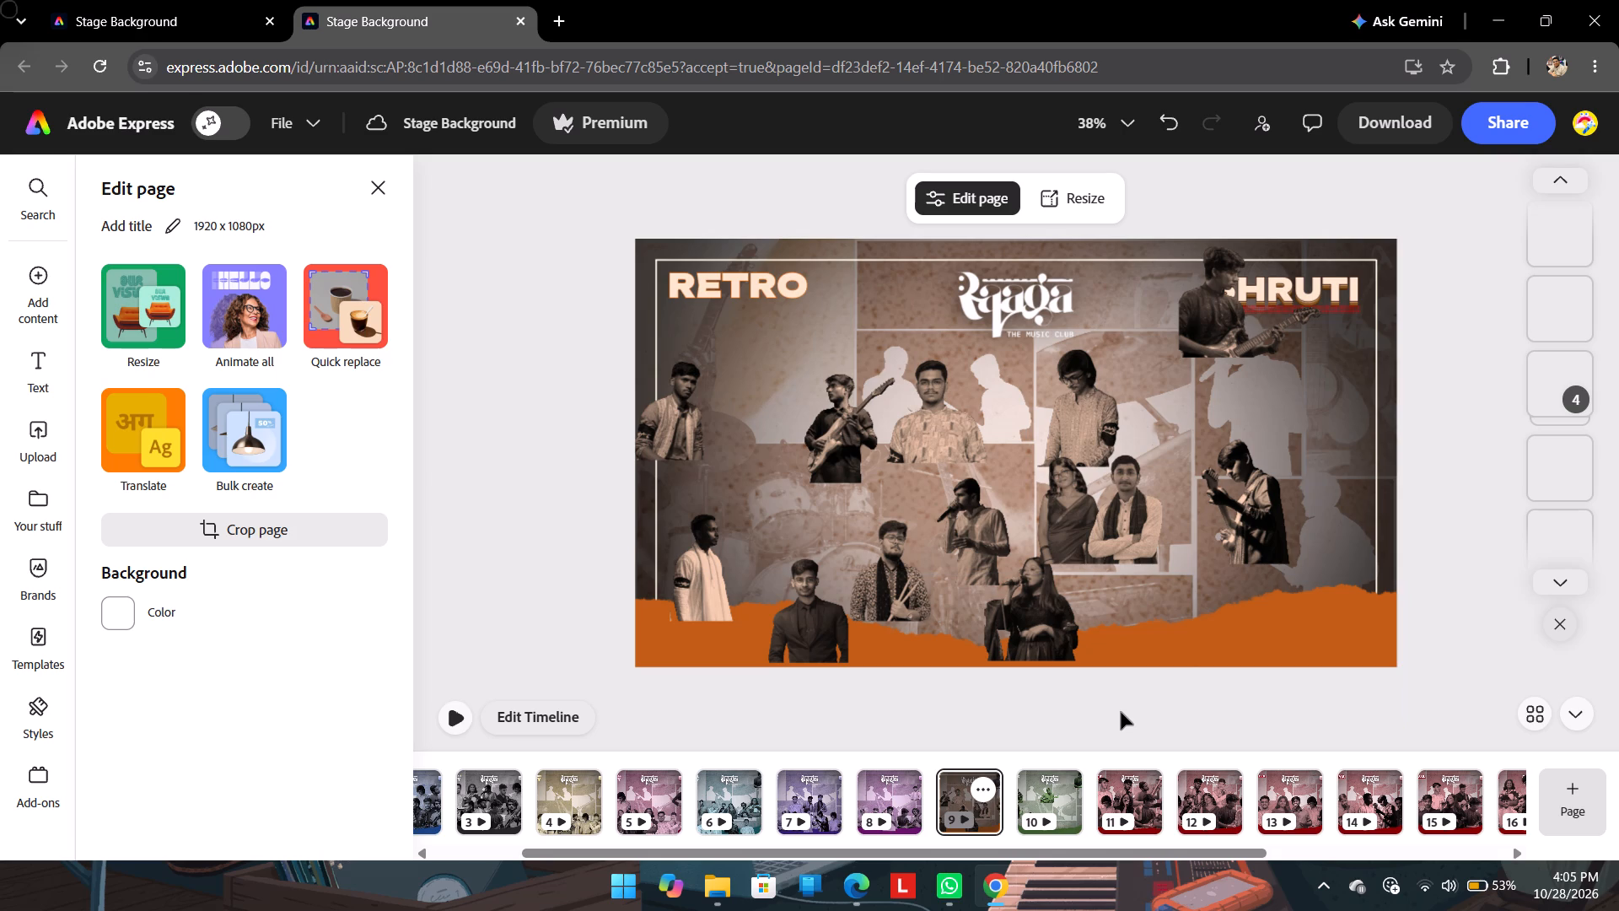
left_click(870, 796)
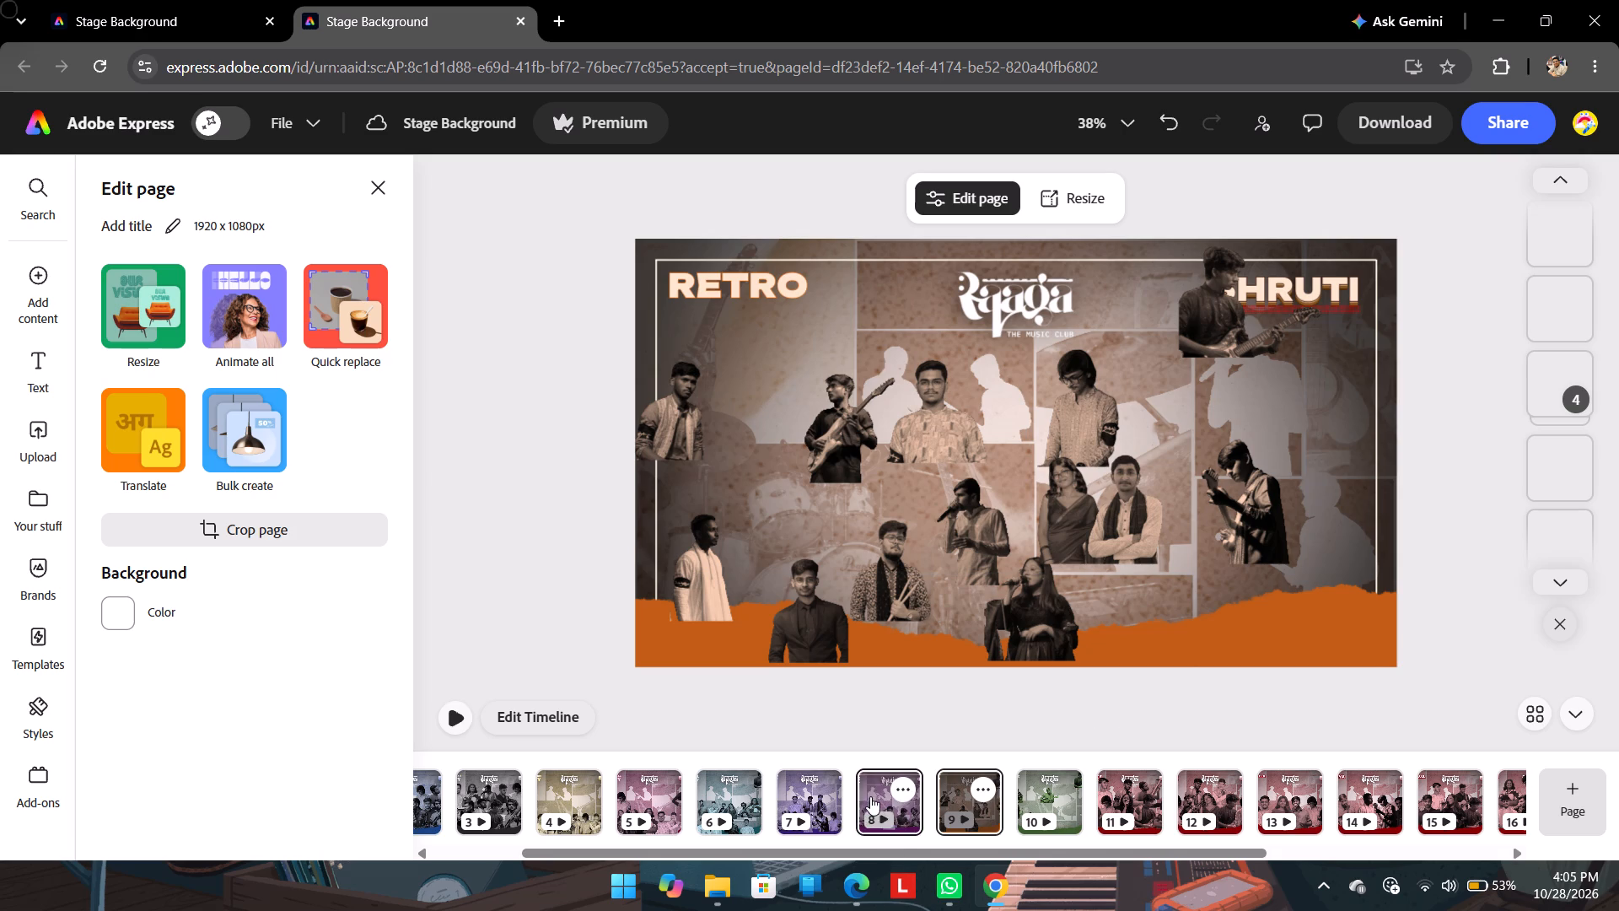
left_click(632, 800)
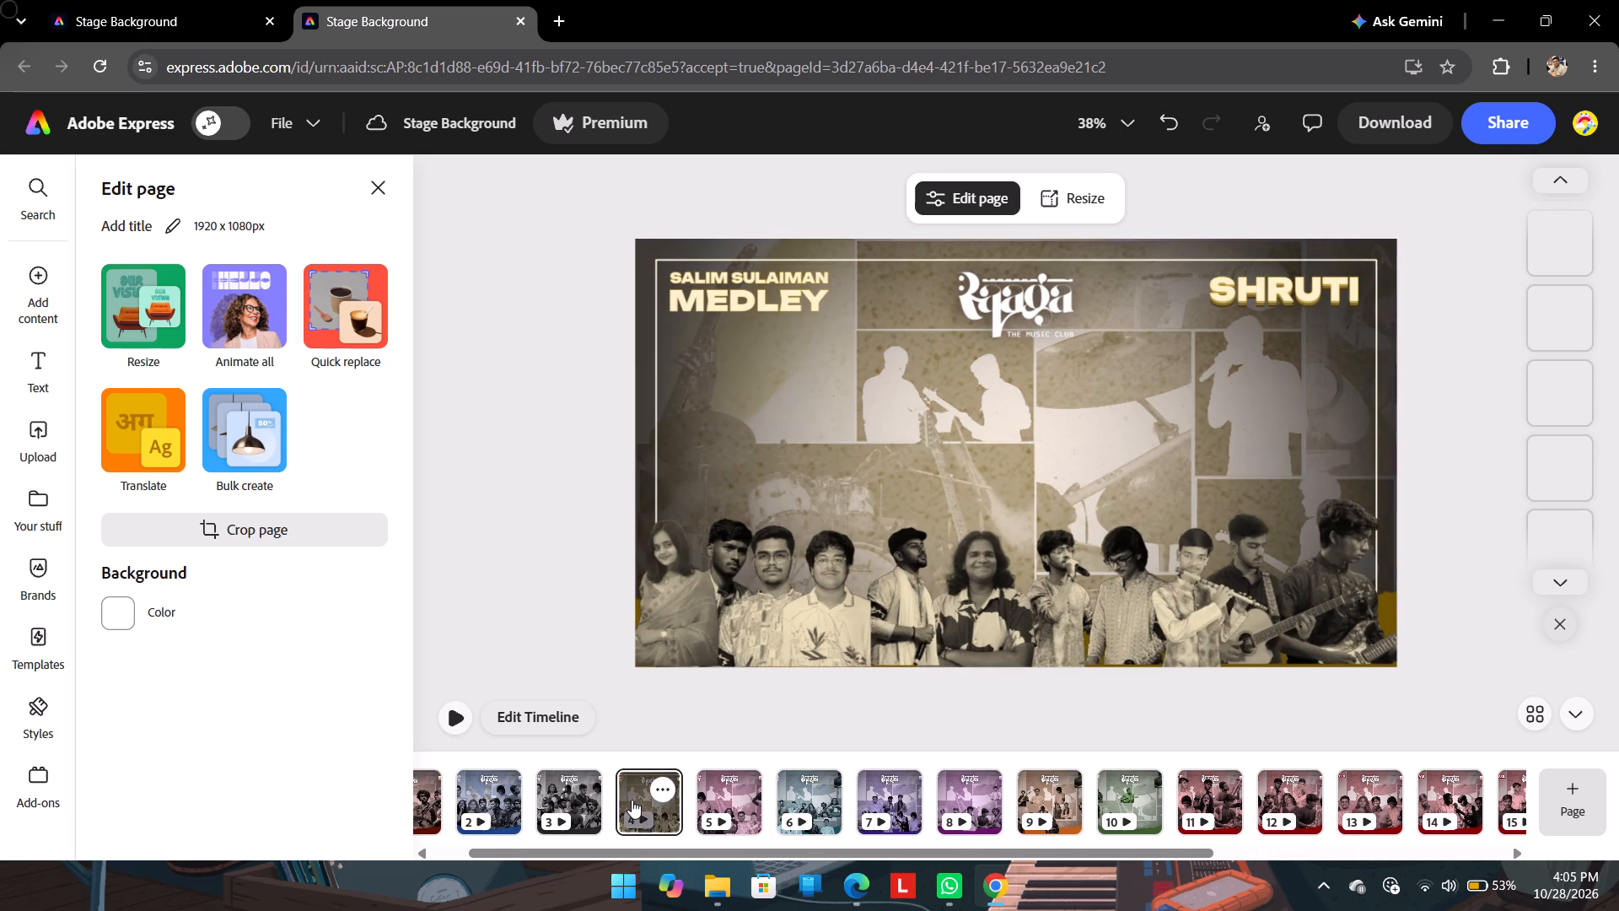
On page 9, Retro, move the male singer holding a microphone up to the upper middle, just under the Raaga logo.
left_click(1088, 809)
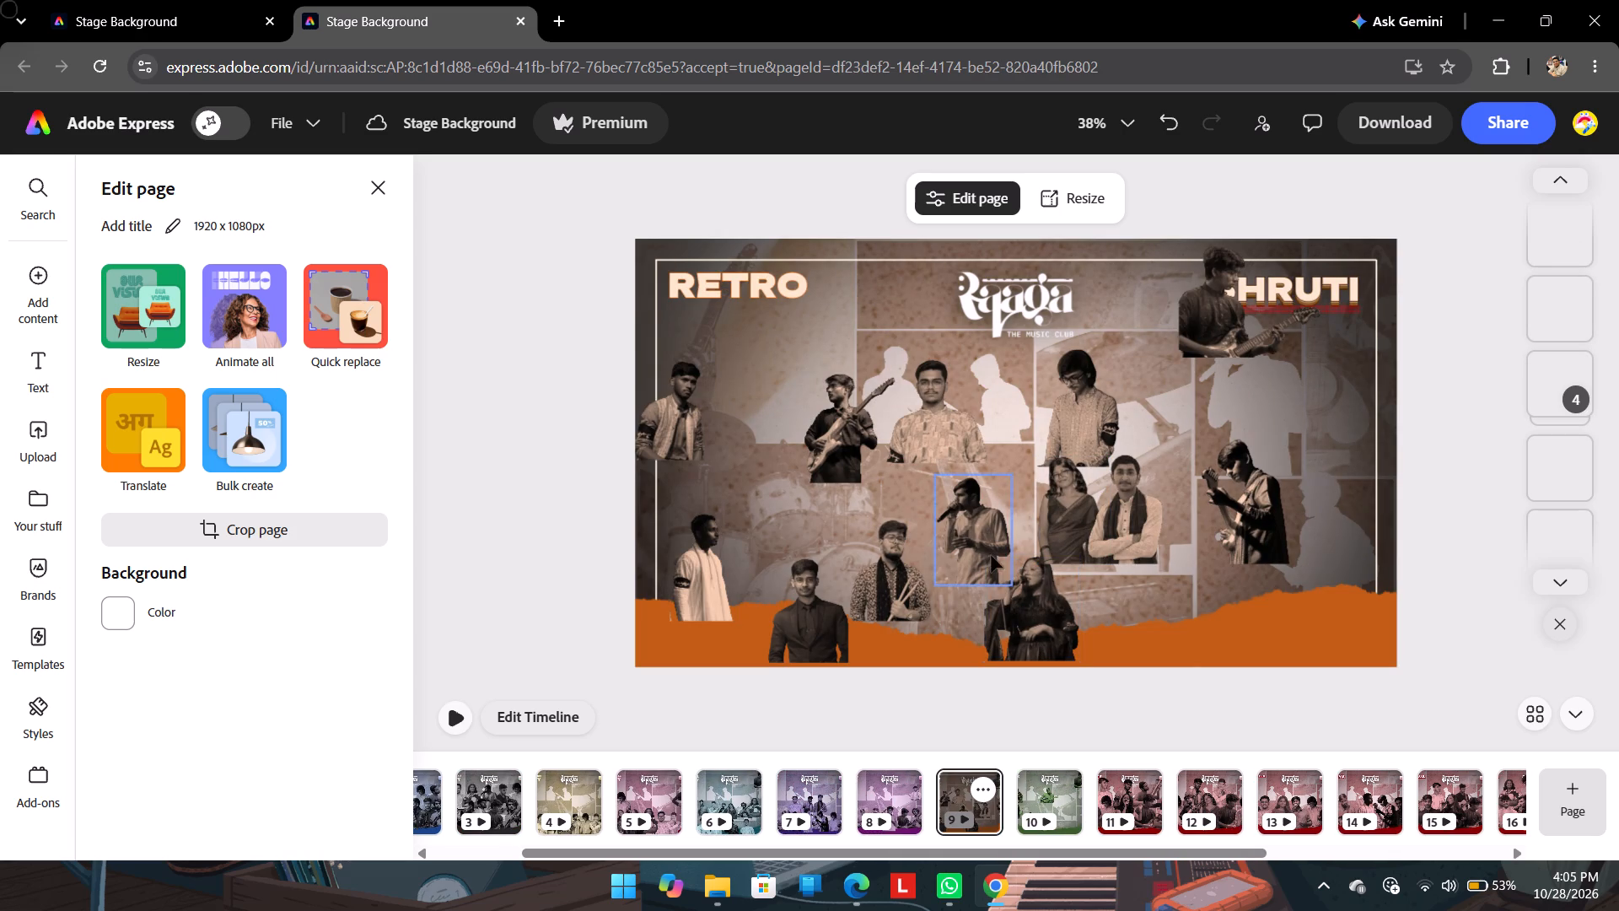
left_click_drag(982, 533, 996, 377)
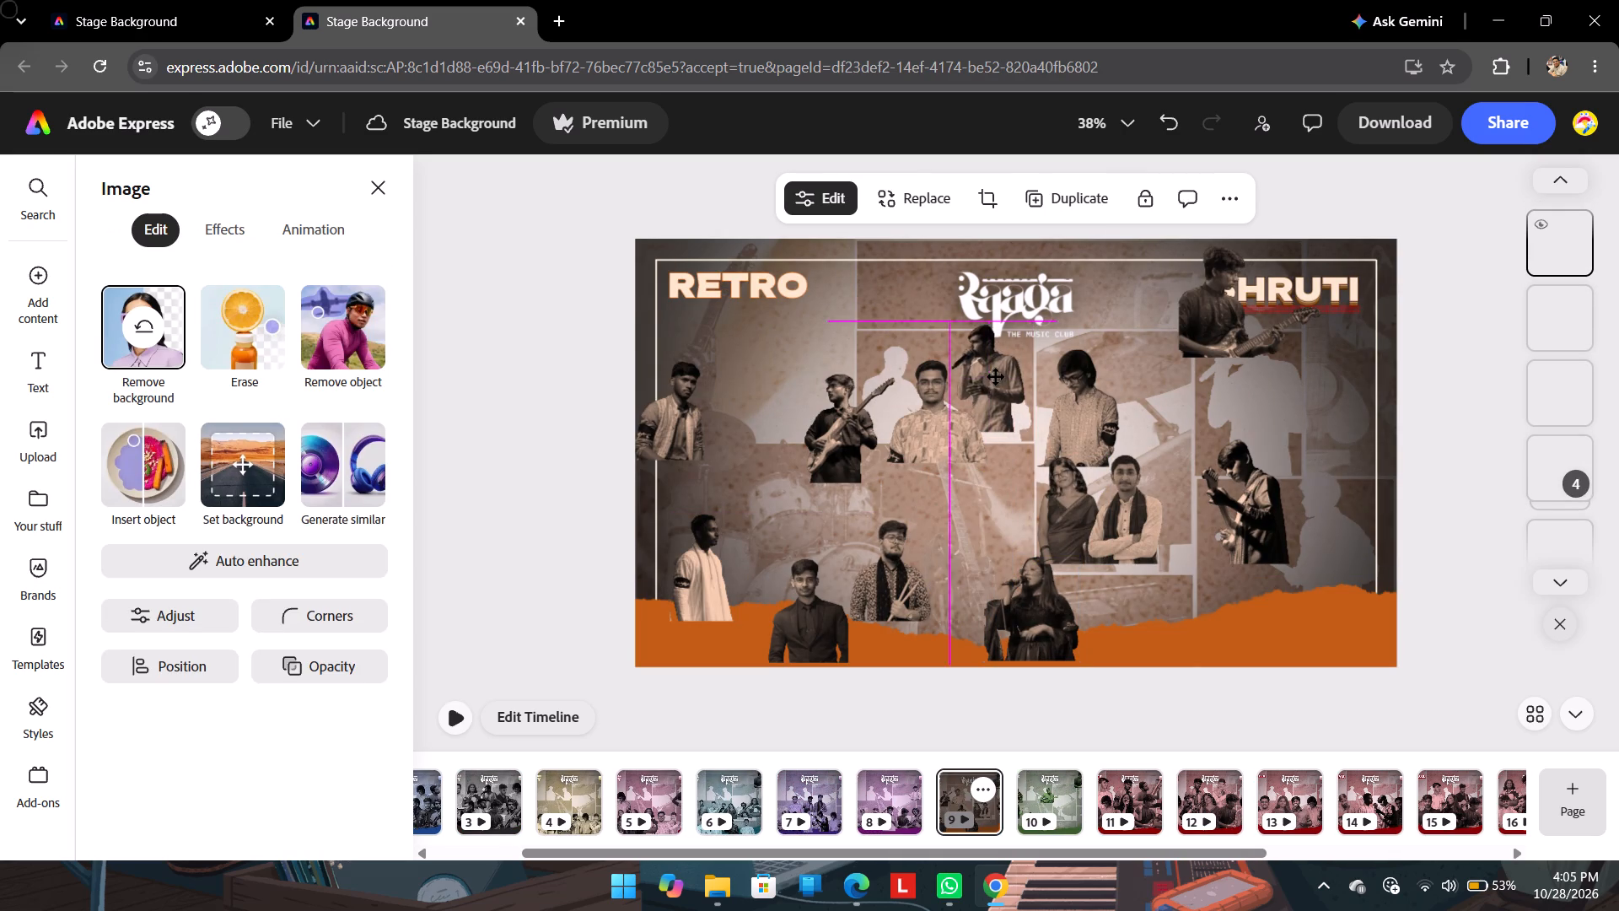
left_click_drag(996, 377, 989, 361)
On page 10, Beatbox, move the patterned-shirt beatboxer down to the lower middle of the page, past the page centre.
scroll(873, 791, "right", 3)
left_click(685, 791)
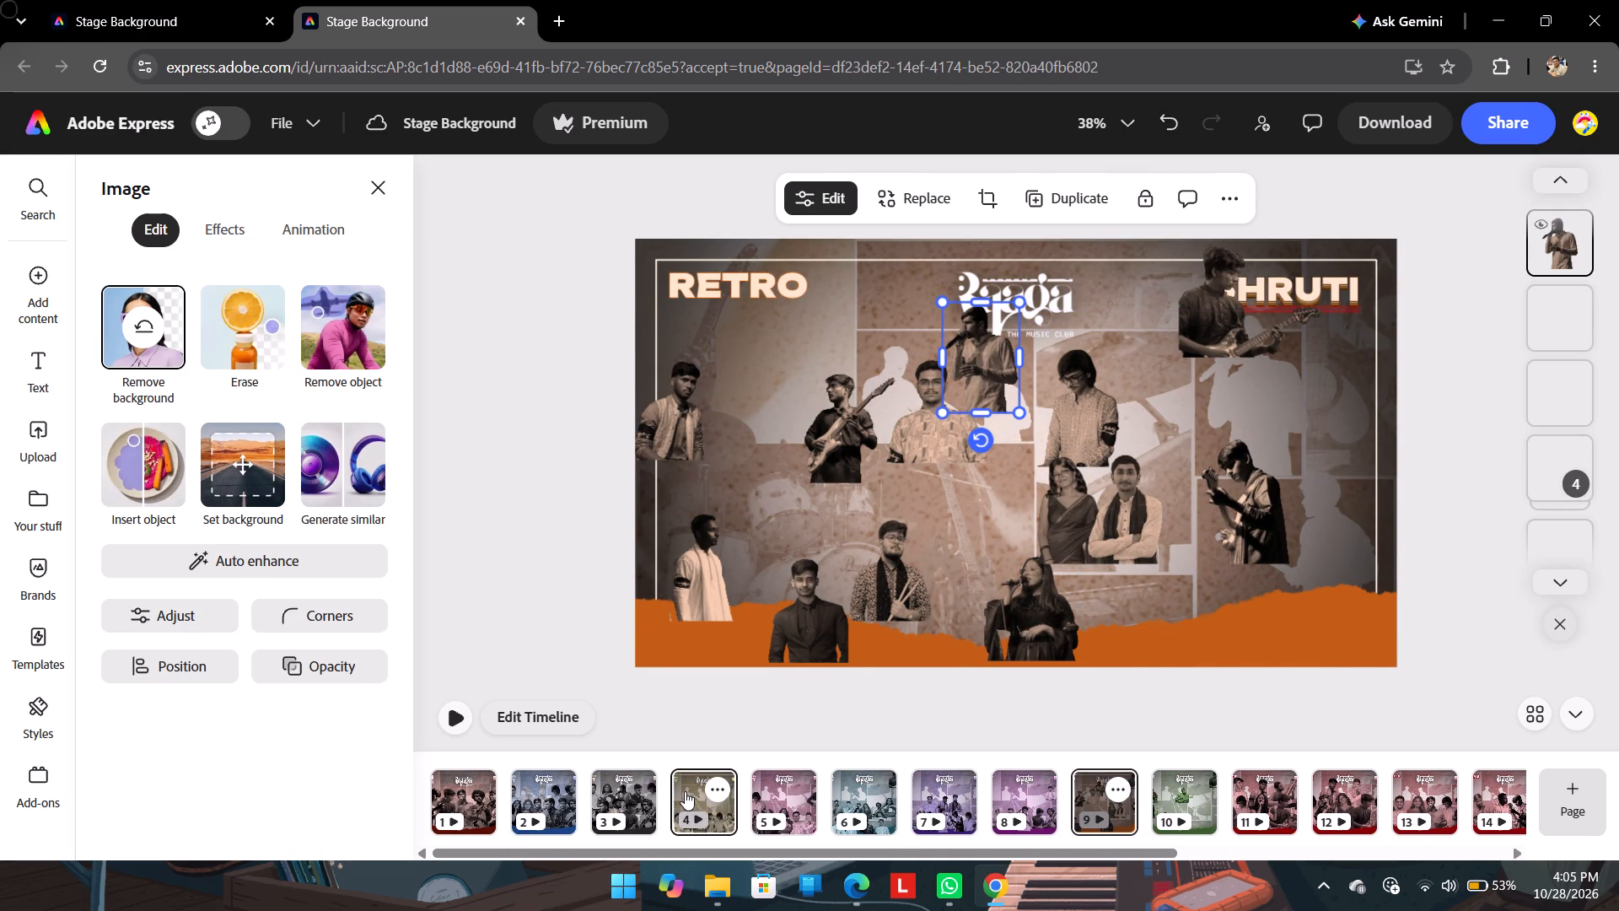
scroll(685, 791, "left", 6)
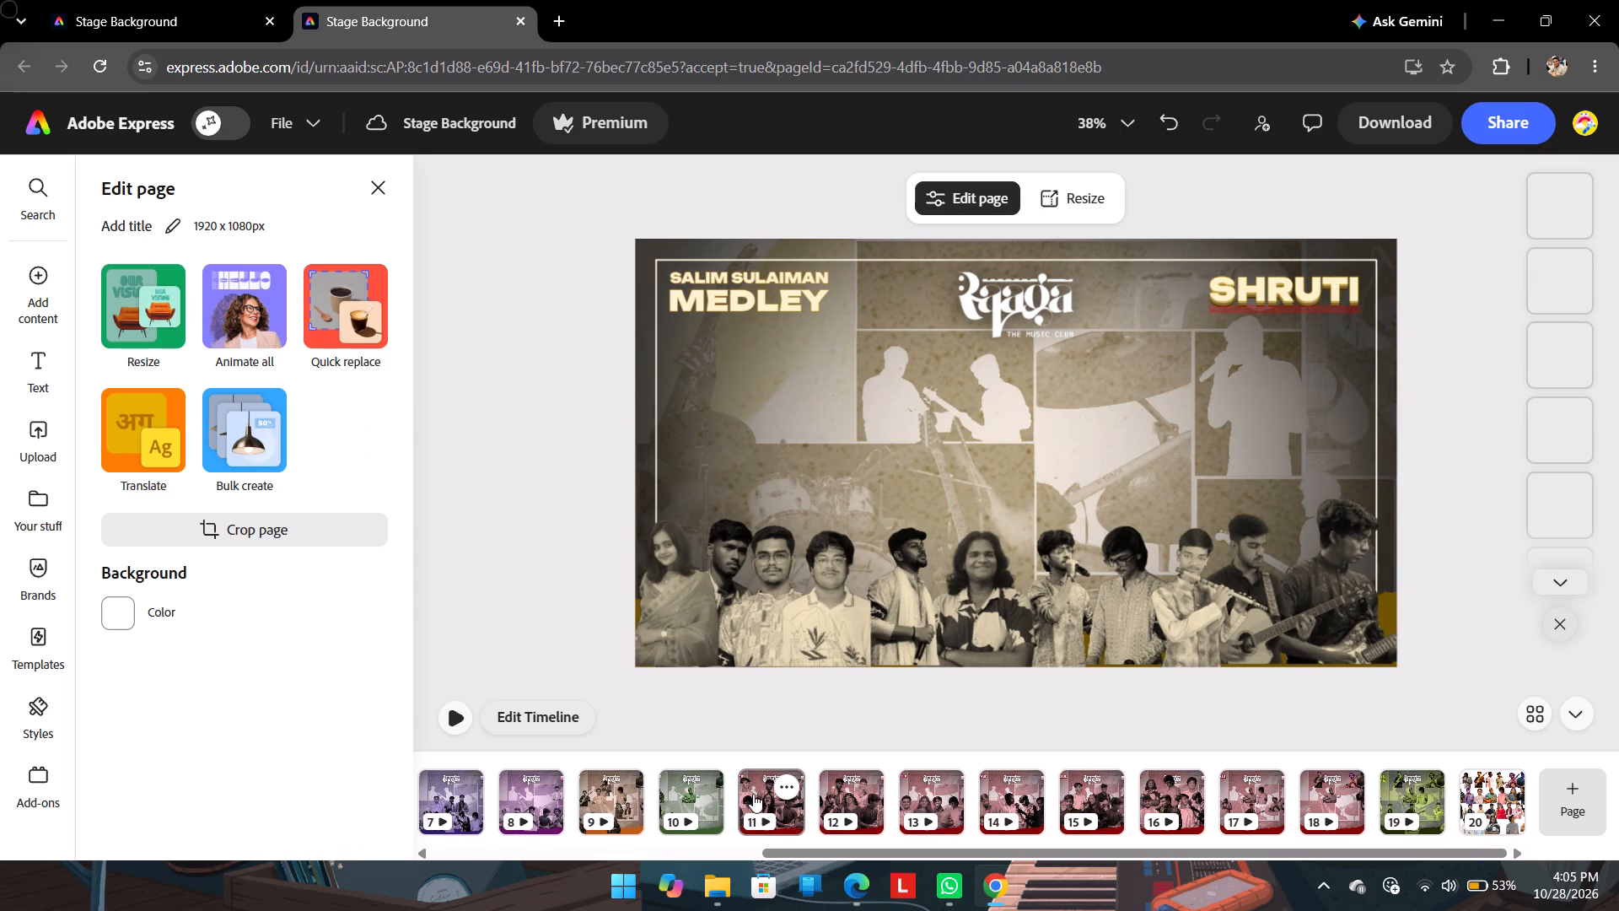
left_click(650, 800)
left_click(674, 792)
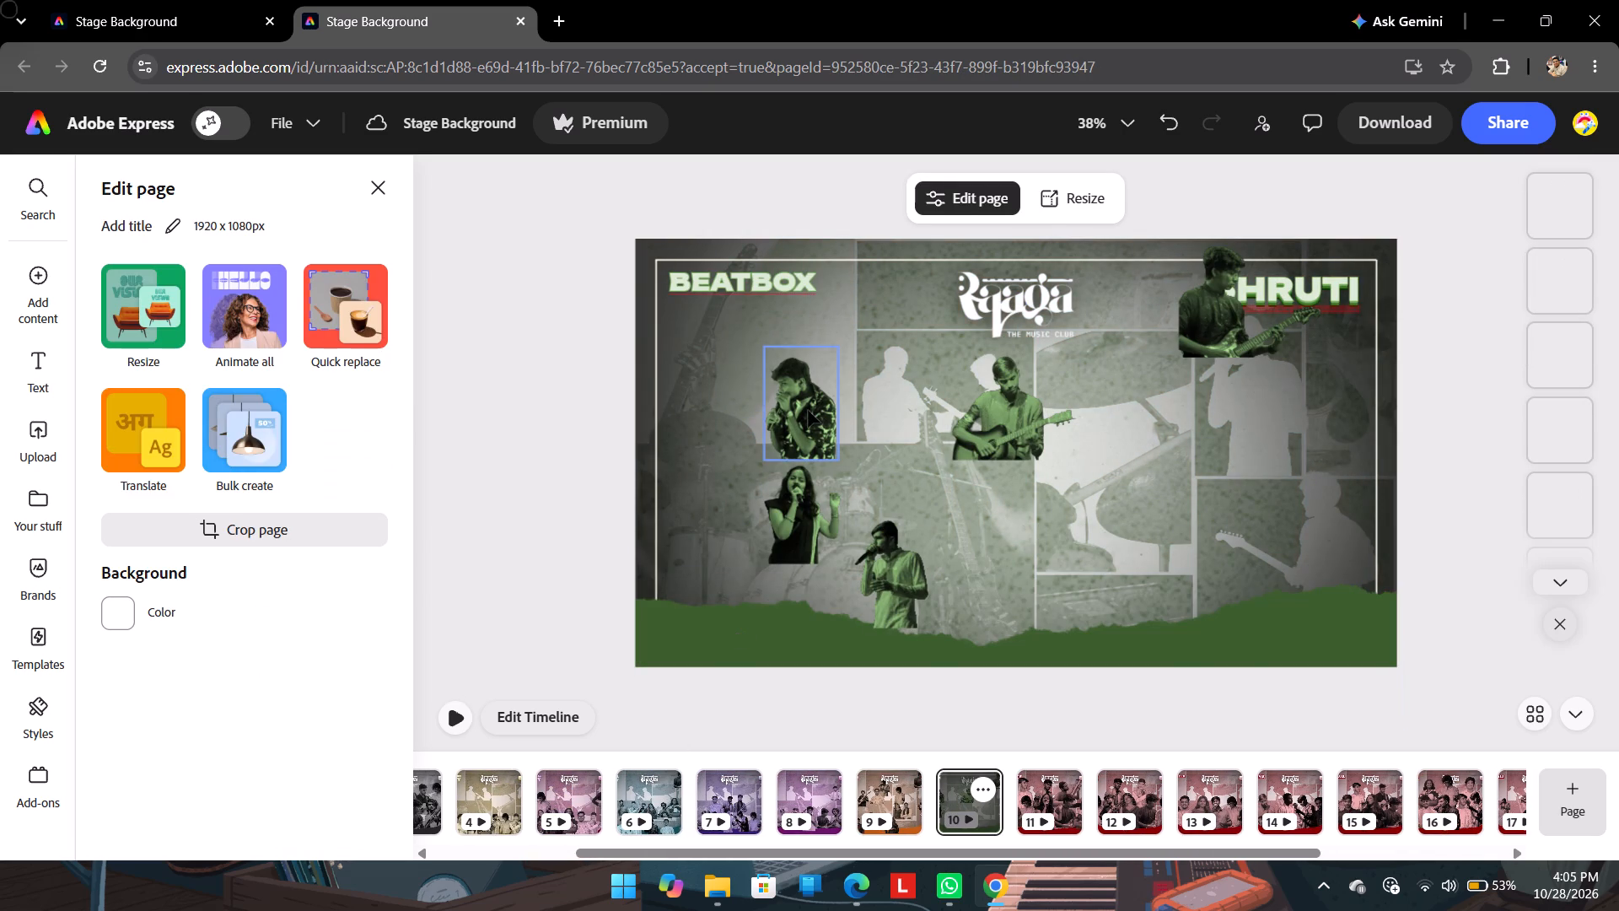
left_click_drag(808, 410, 1014, 563)
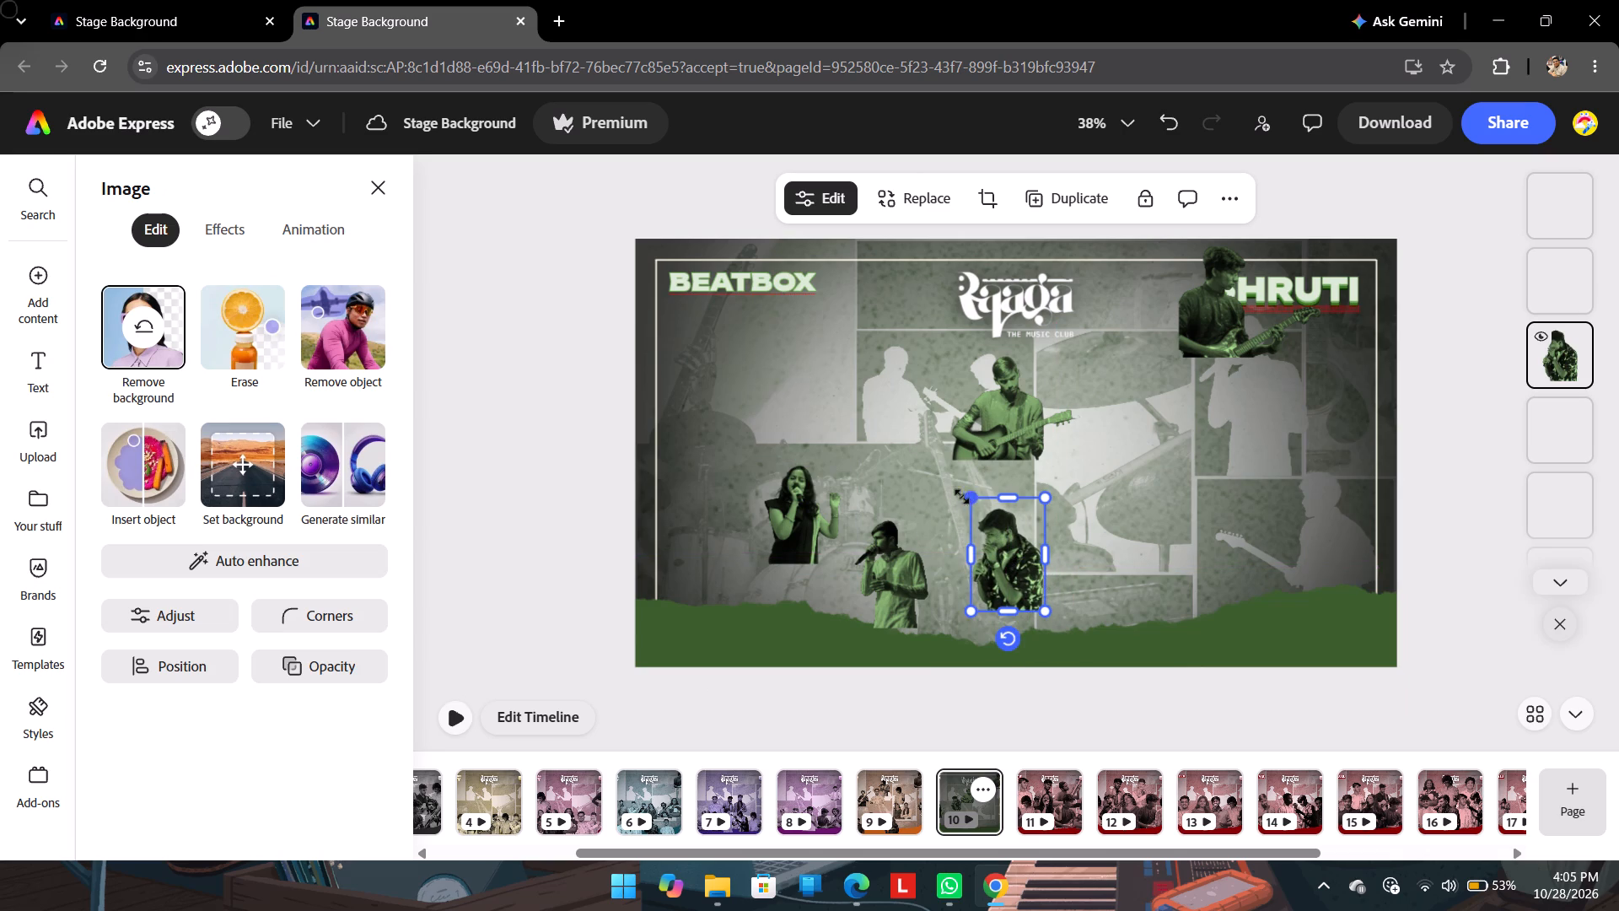
left_click_drag(992, 561, 1097, 549)
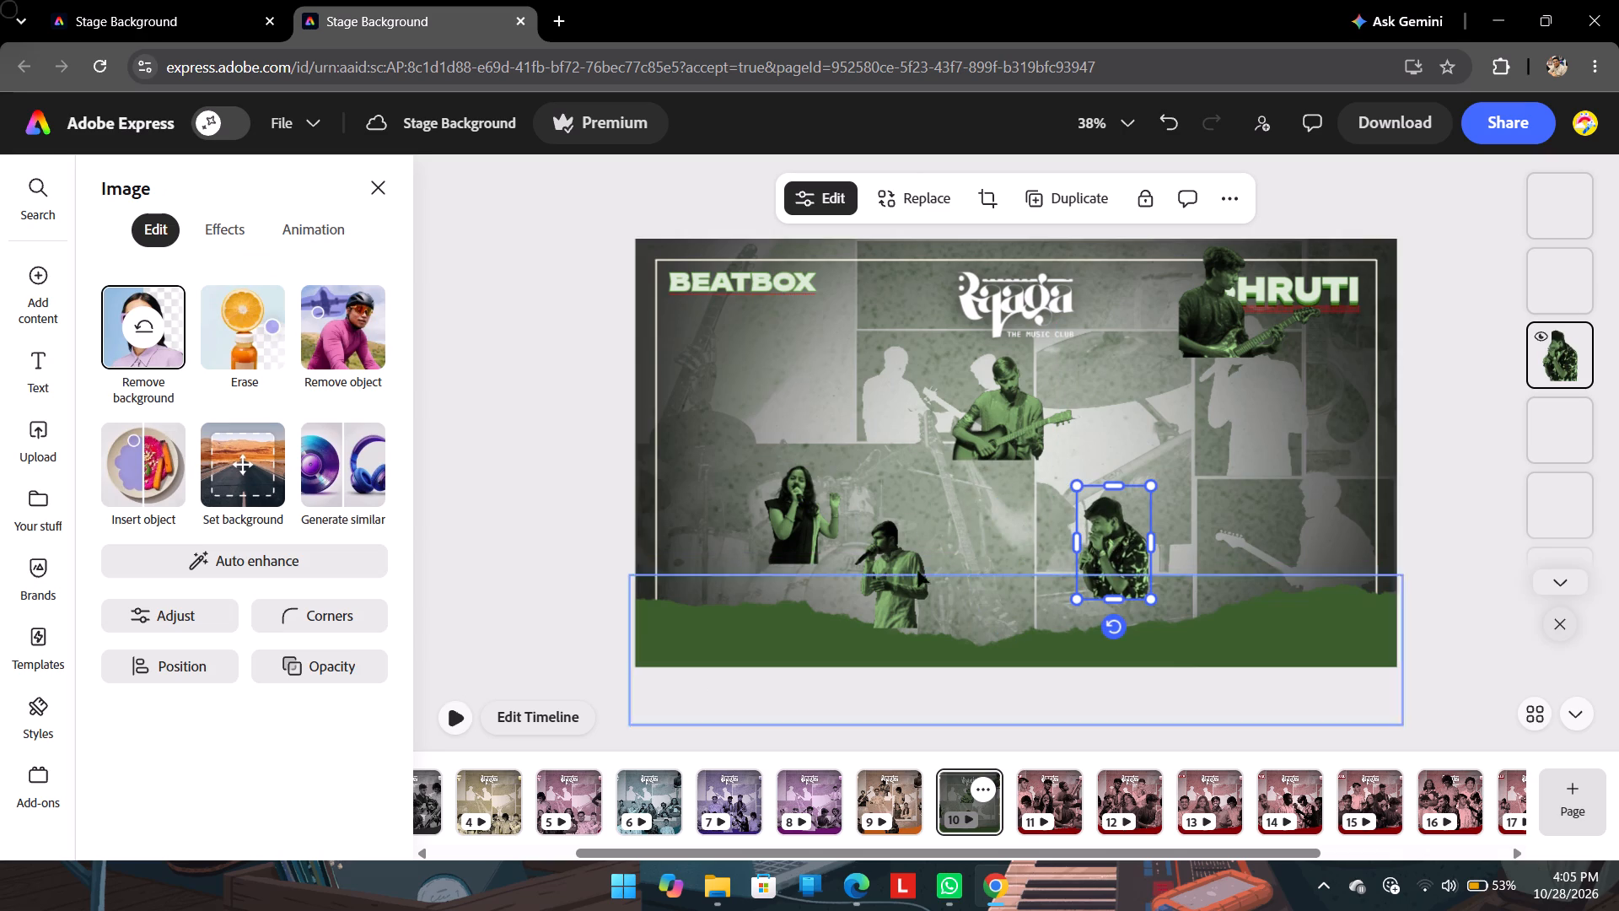
Enlarge the male singer holding a microphone to more than twice his size and place him at the bottom centre.
left_click_drag(896, 577, 957, 566)
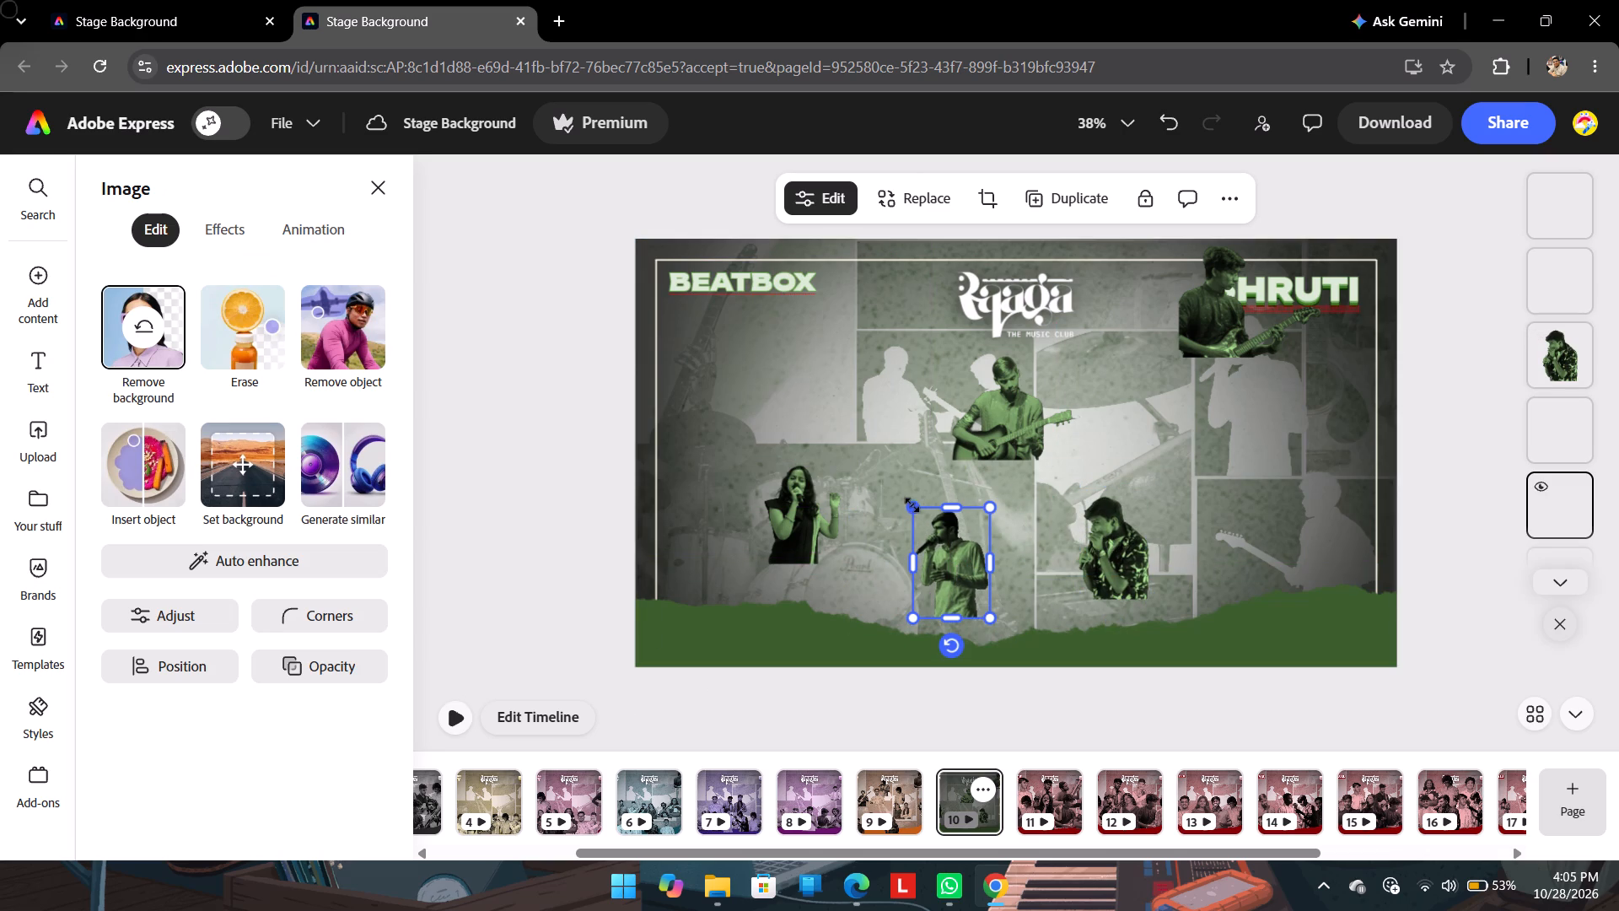
left_click_drag(912, 504, 815, 345)
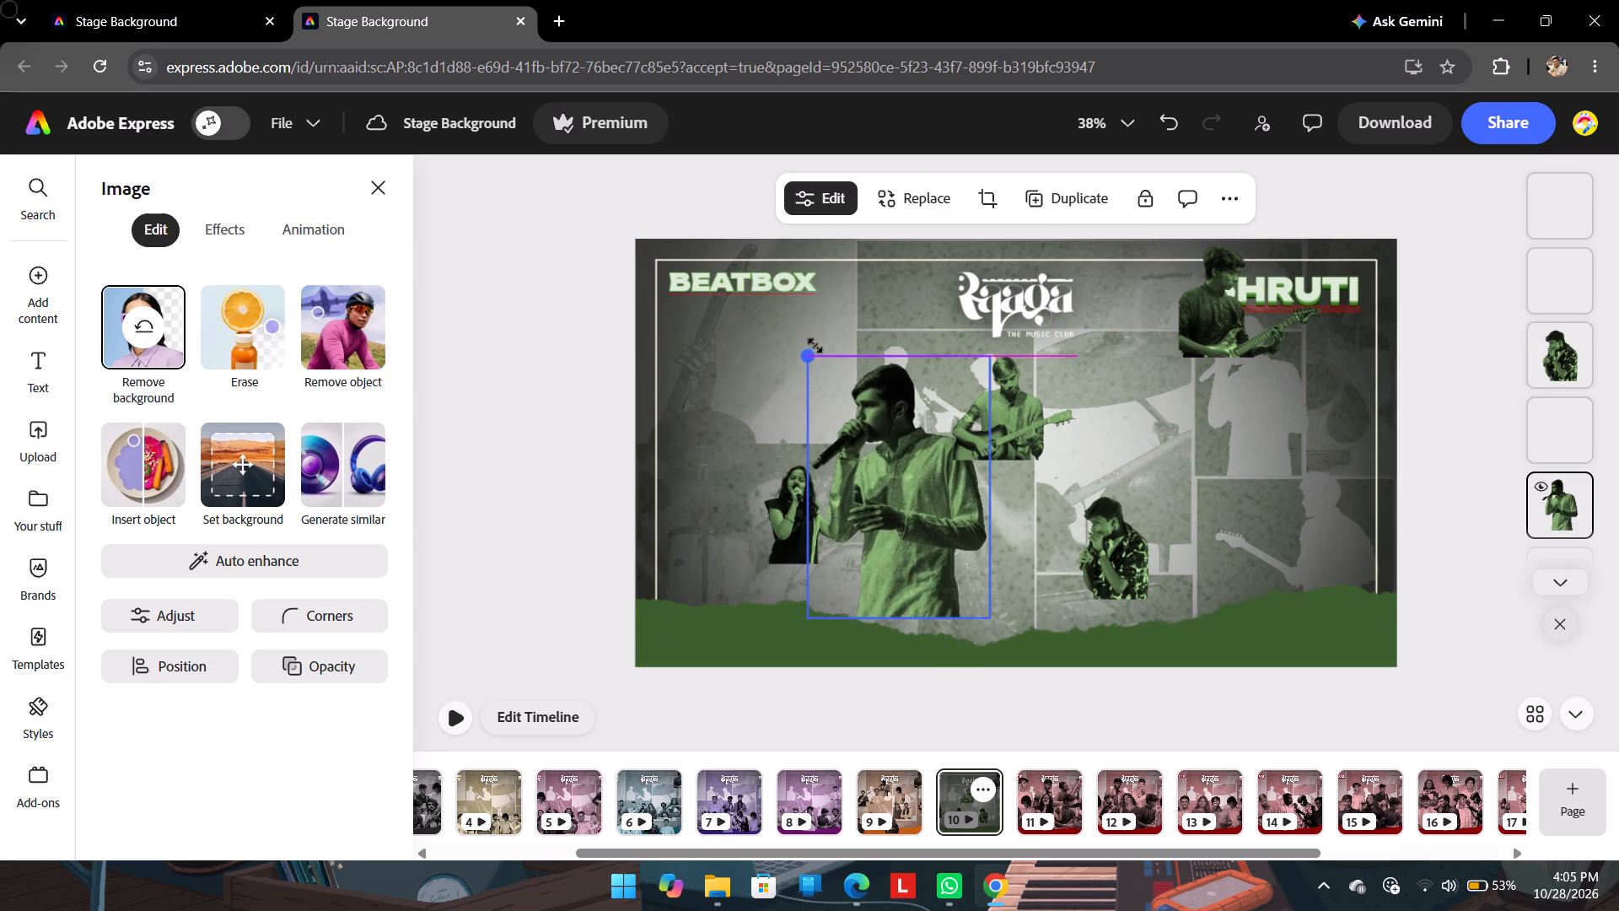
left_click_drag(815, 345, 815, 344)
left_click_drag(919, 538, 946, 564)
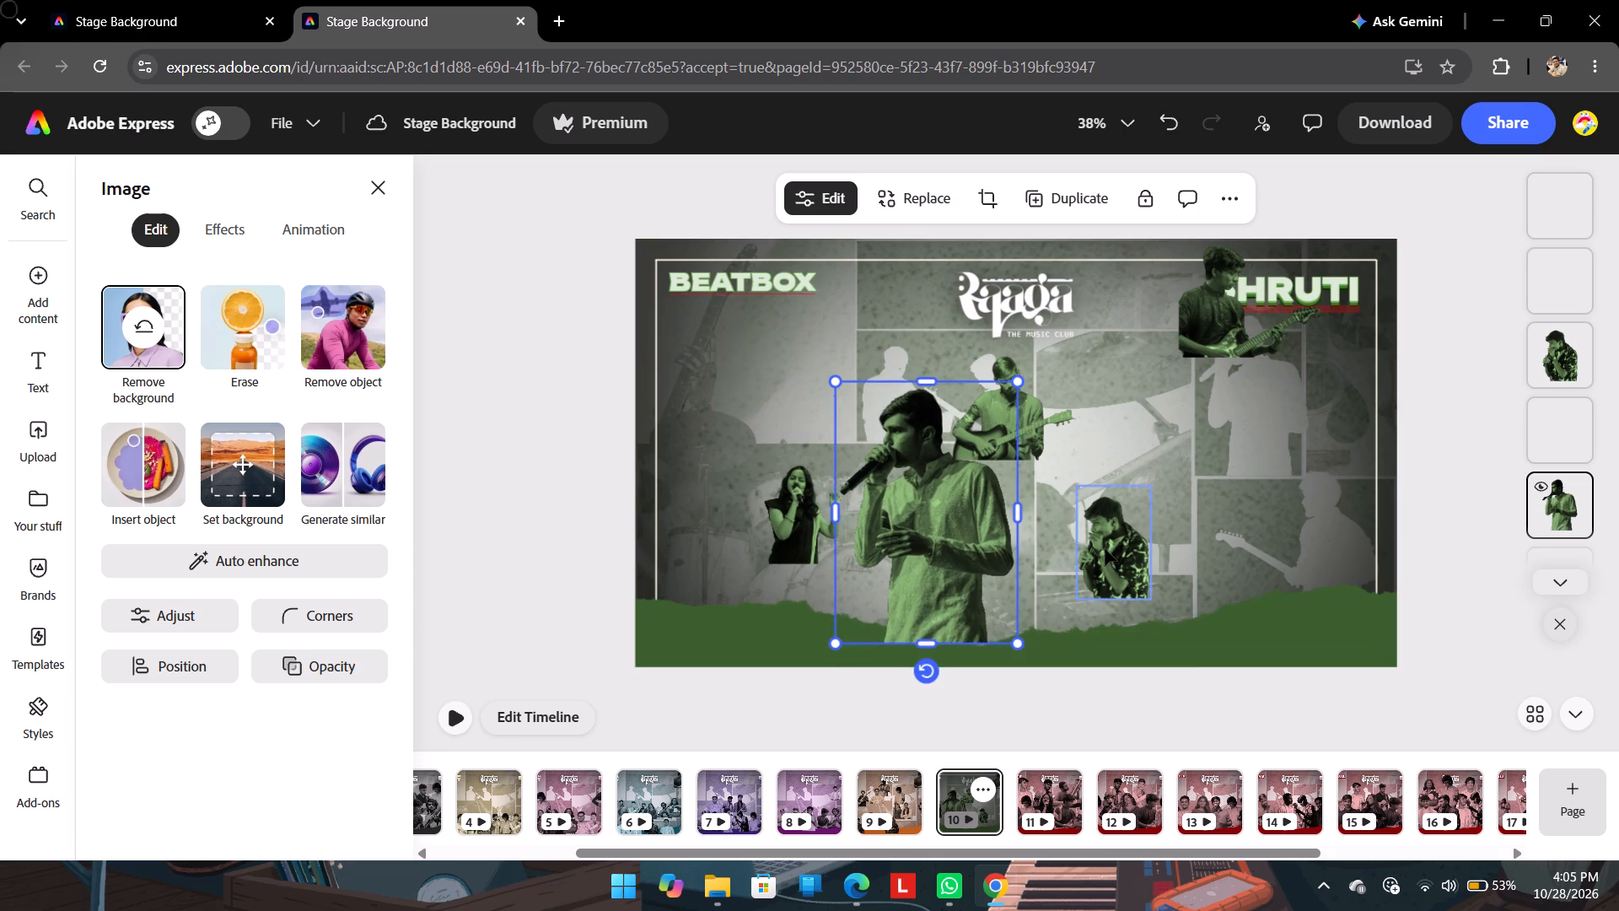
Enlarge the patterned-shirt beatboxer to match the male singer and stand him alongside, moving the acoustic guitarist out of the way to the right.
left_click_drag(1106, 548, 1078, 564)
left_click_drag(1045, 499, 982, 367)
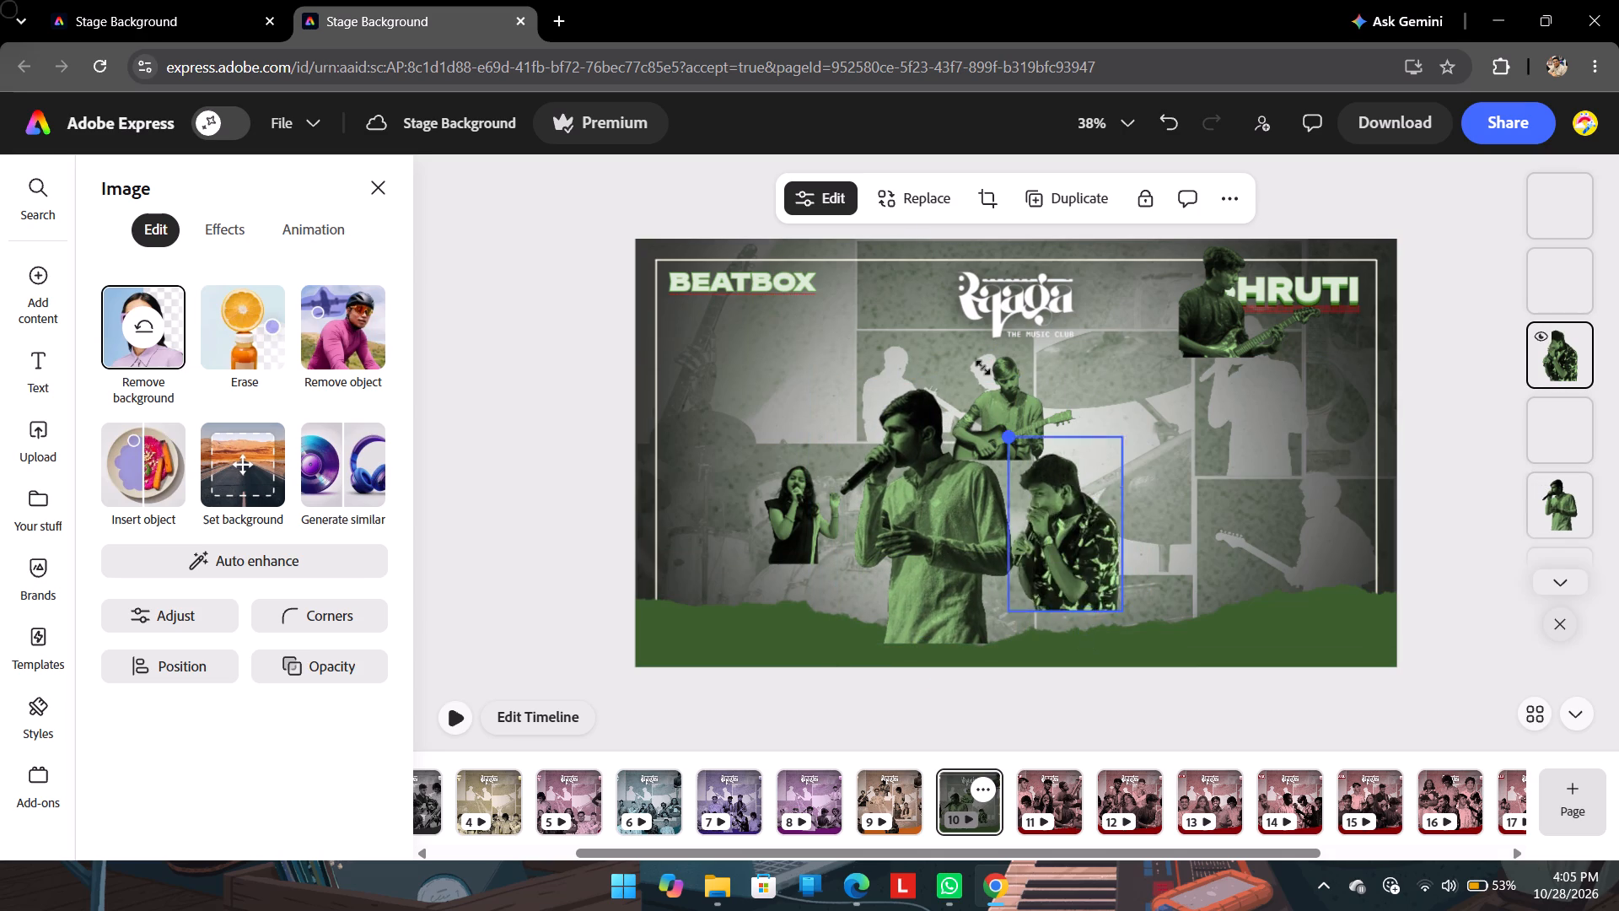
left_click_drag(982, 367, 948, 316)
left_click_drag(1037, 522, 1098, 543)
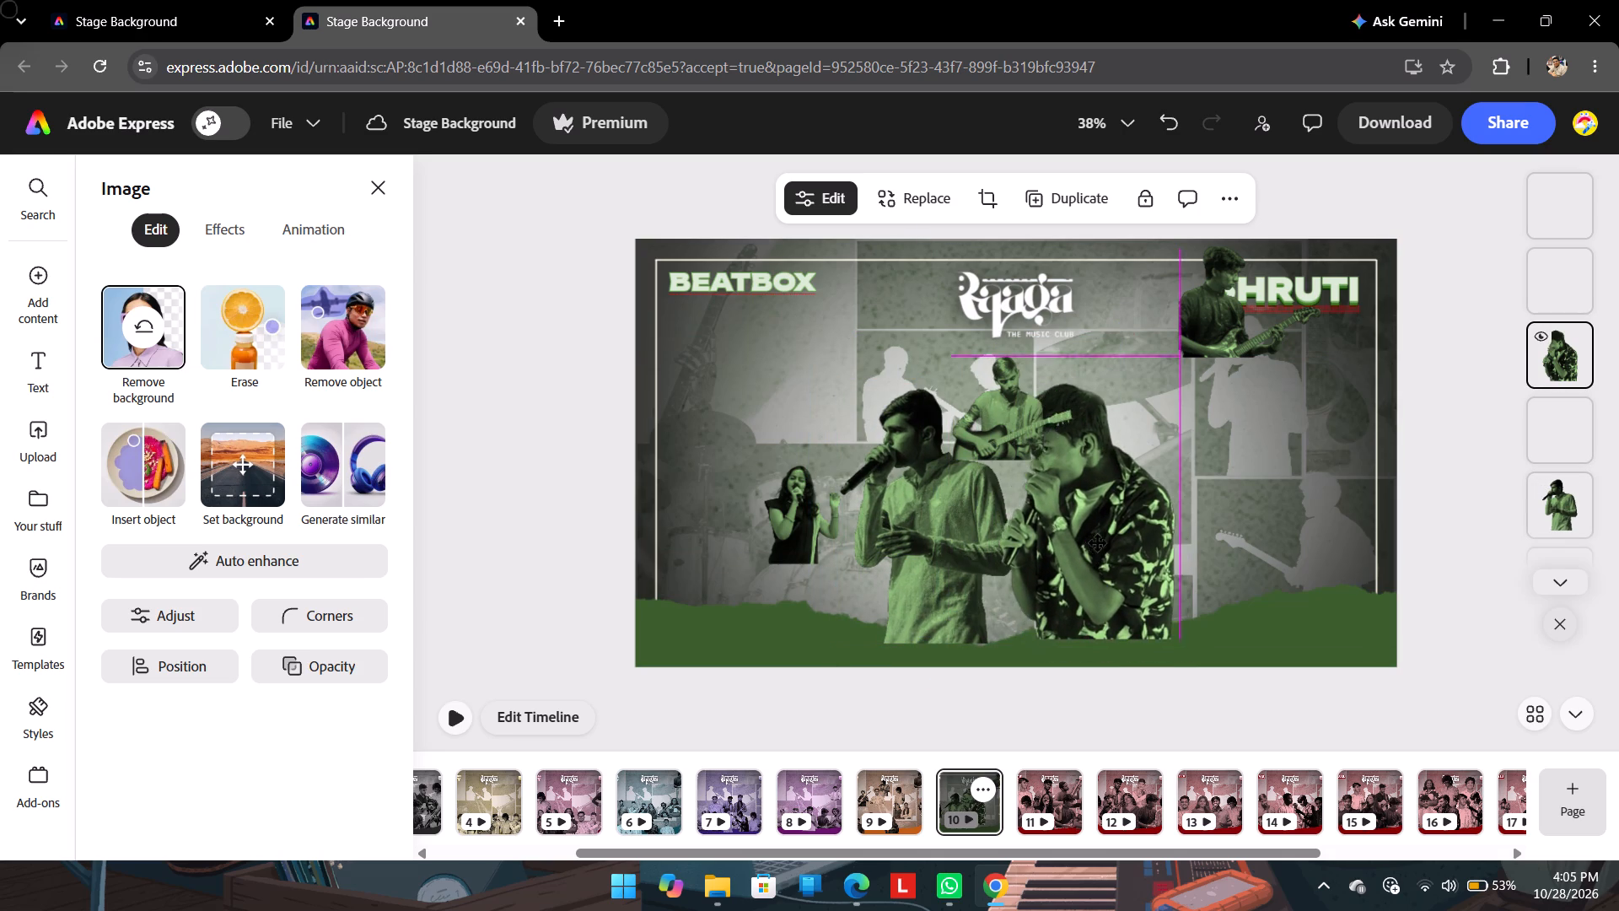
left_click_drag(1098, 543, 1098, 551)
left_click_drag(987, 382, 1277, 437)
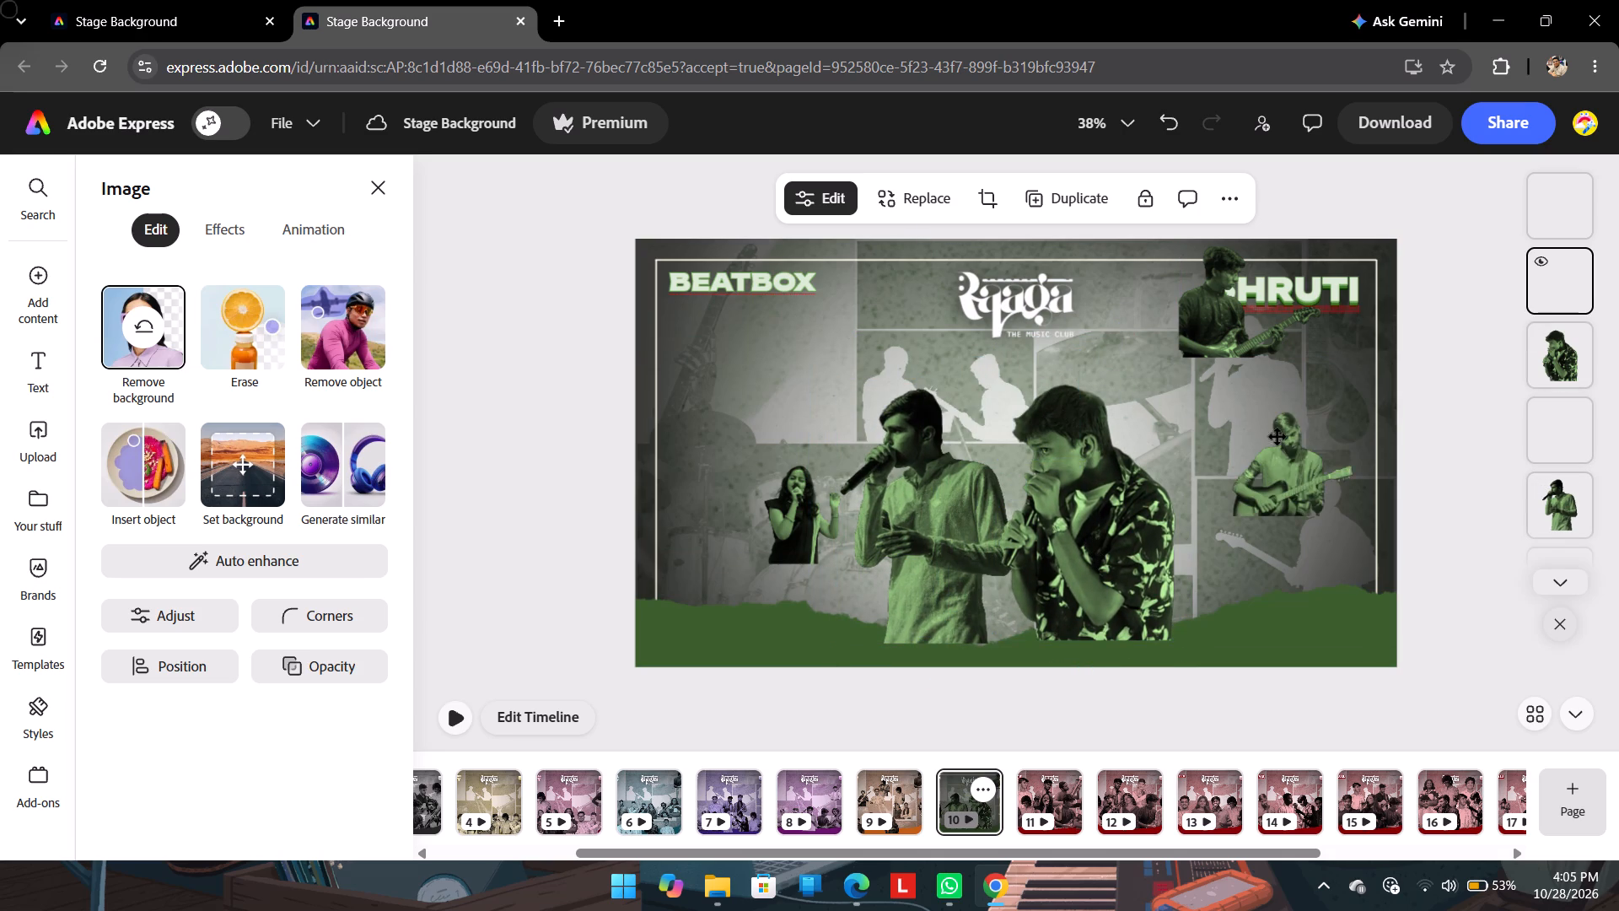
left_click_drag(1277, 437, 1287, 425)
left_click(1050, 498)
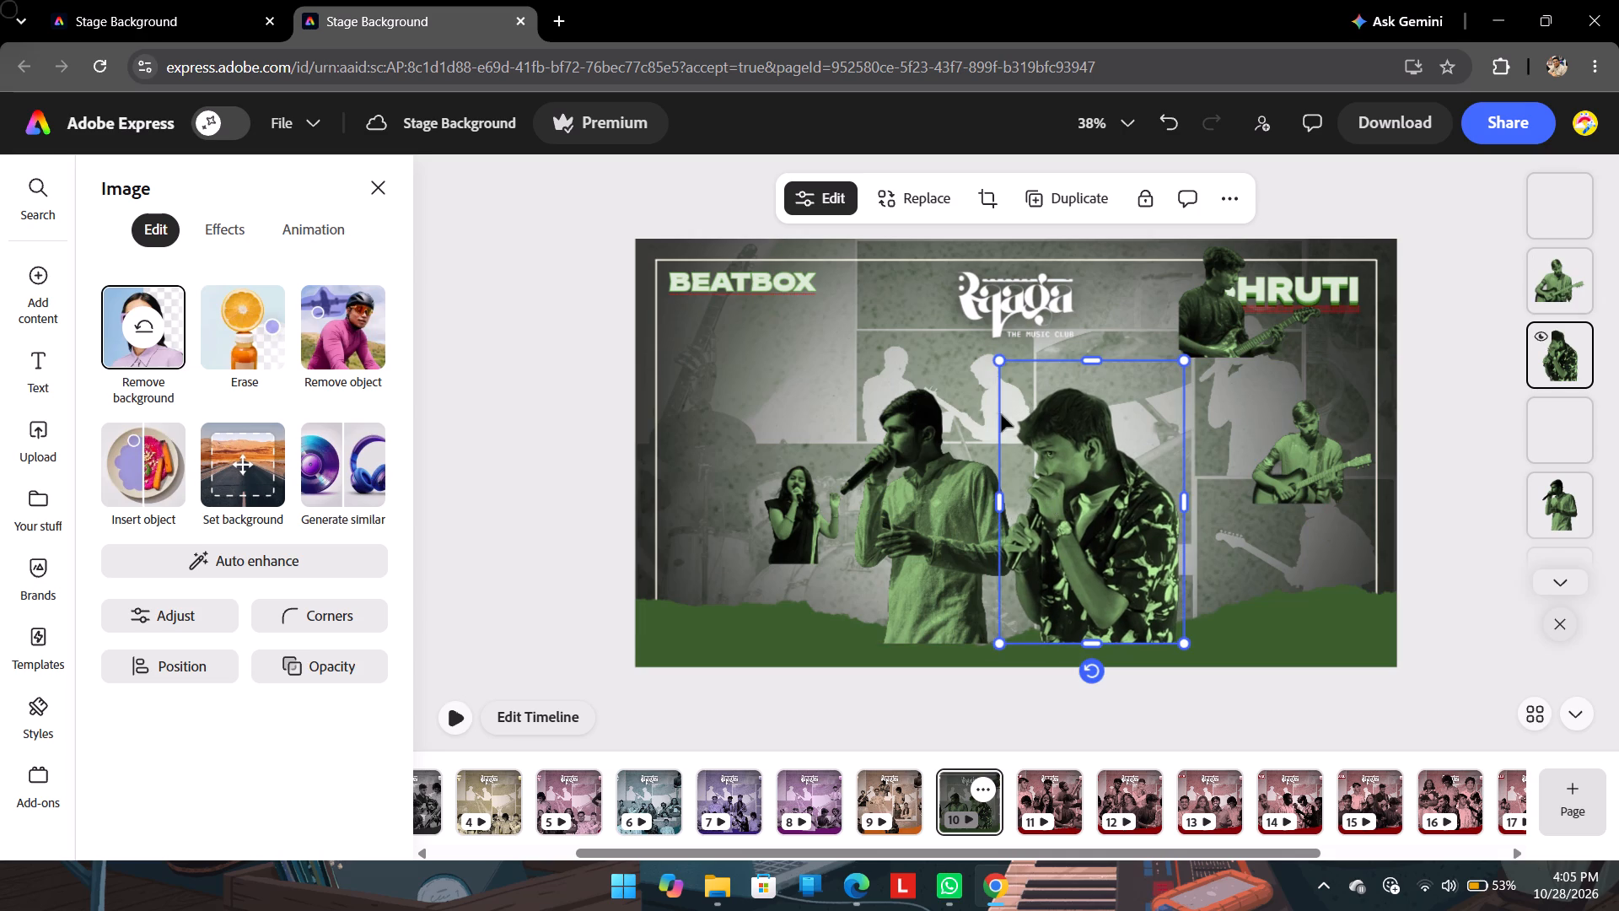
left_click(998, 363)
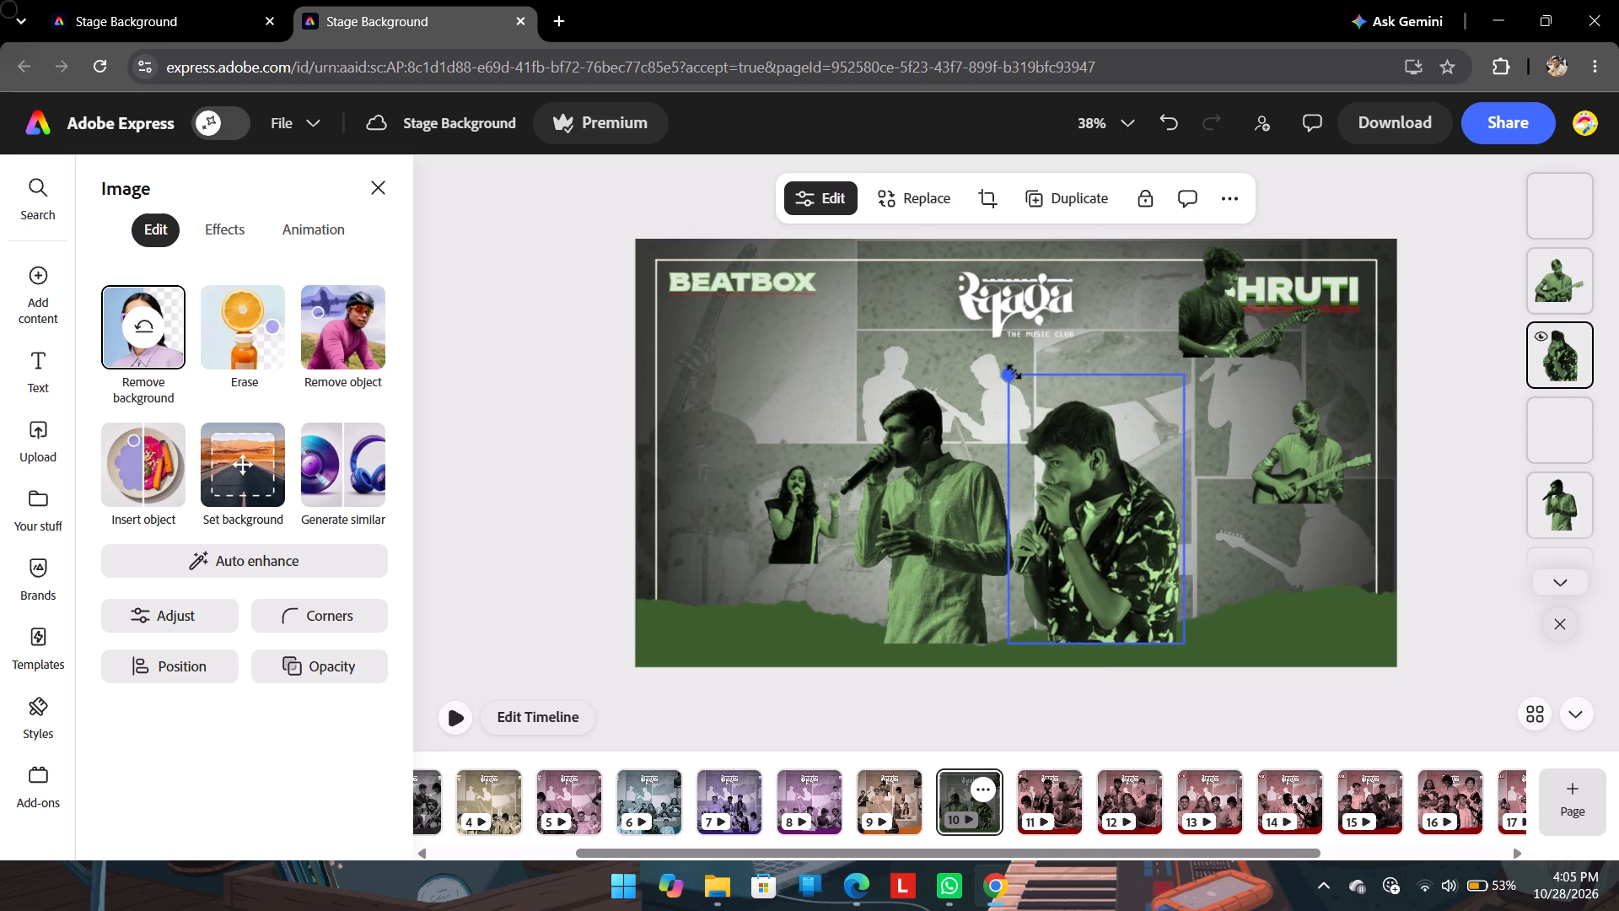
left_click(1065, 461)
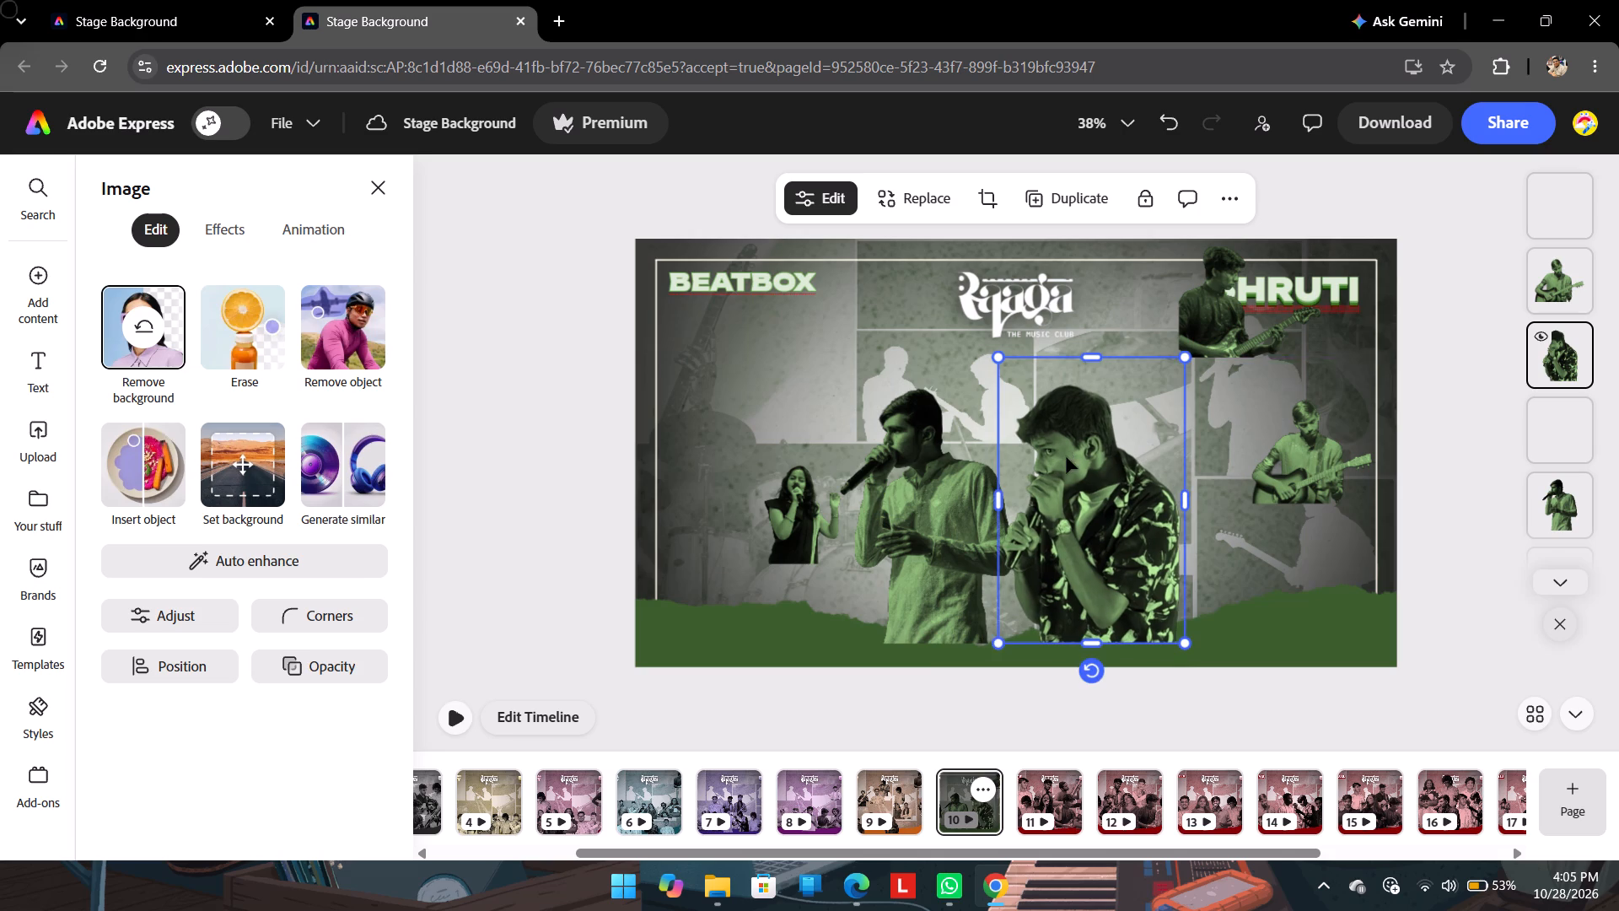
left_click_drag(1188, 362, 1182, 365)
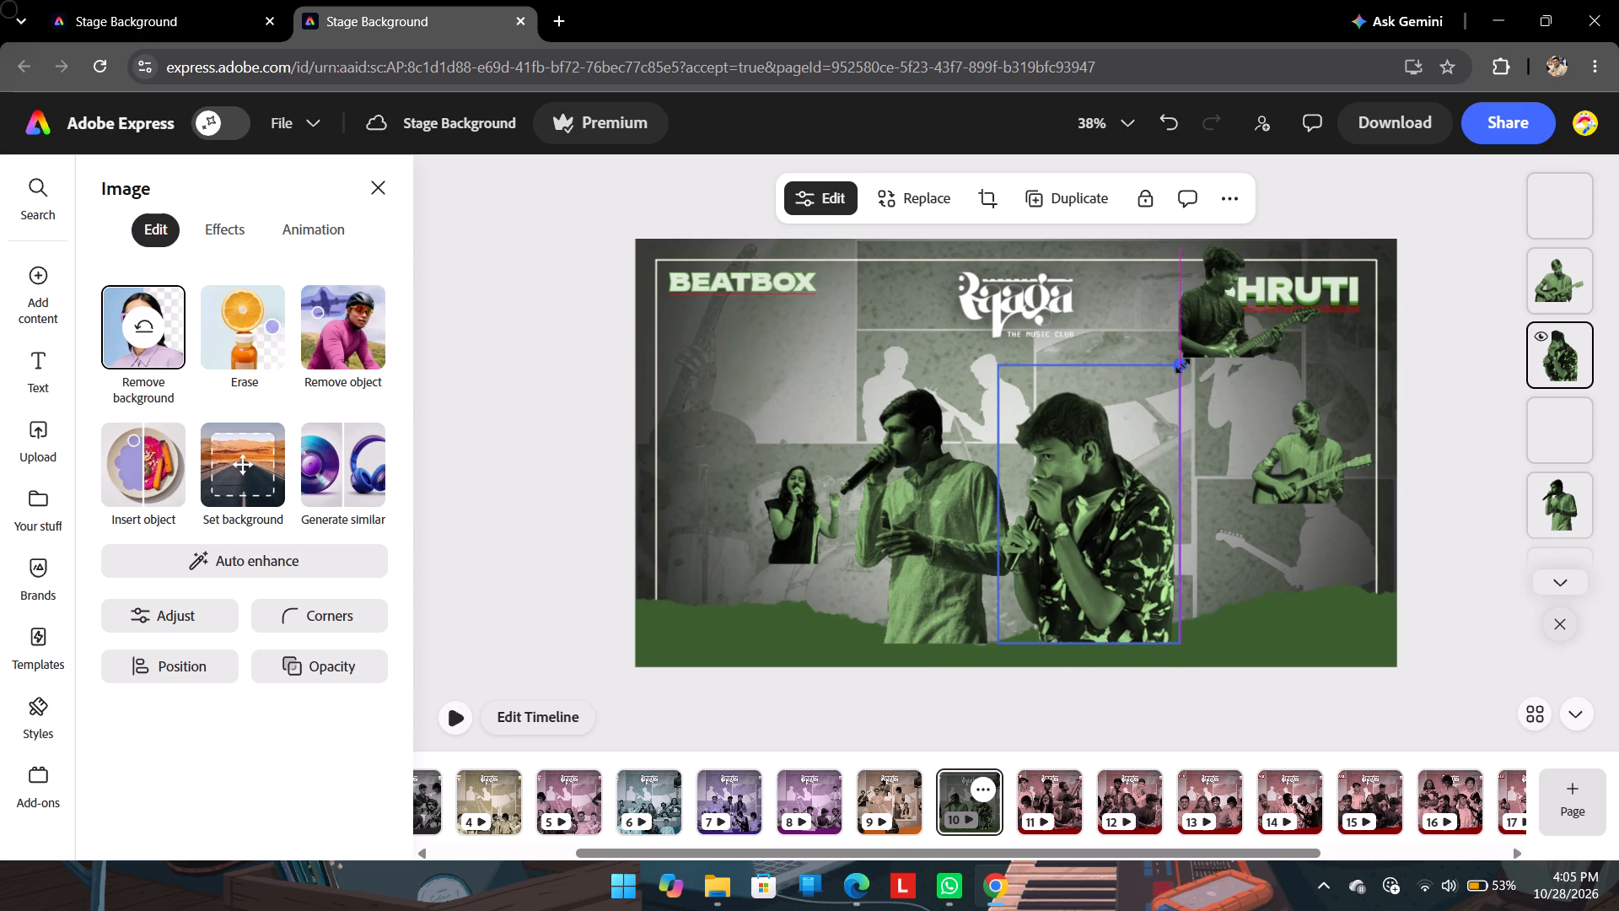
left_click_drag(1182, 365, 1181, 366)
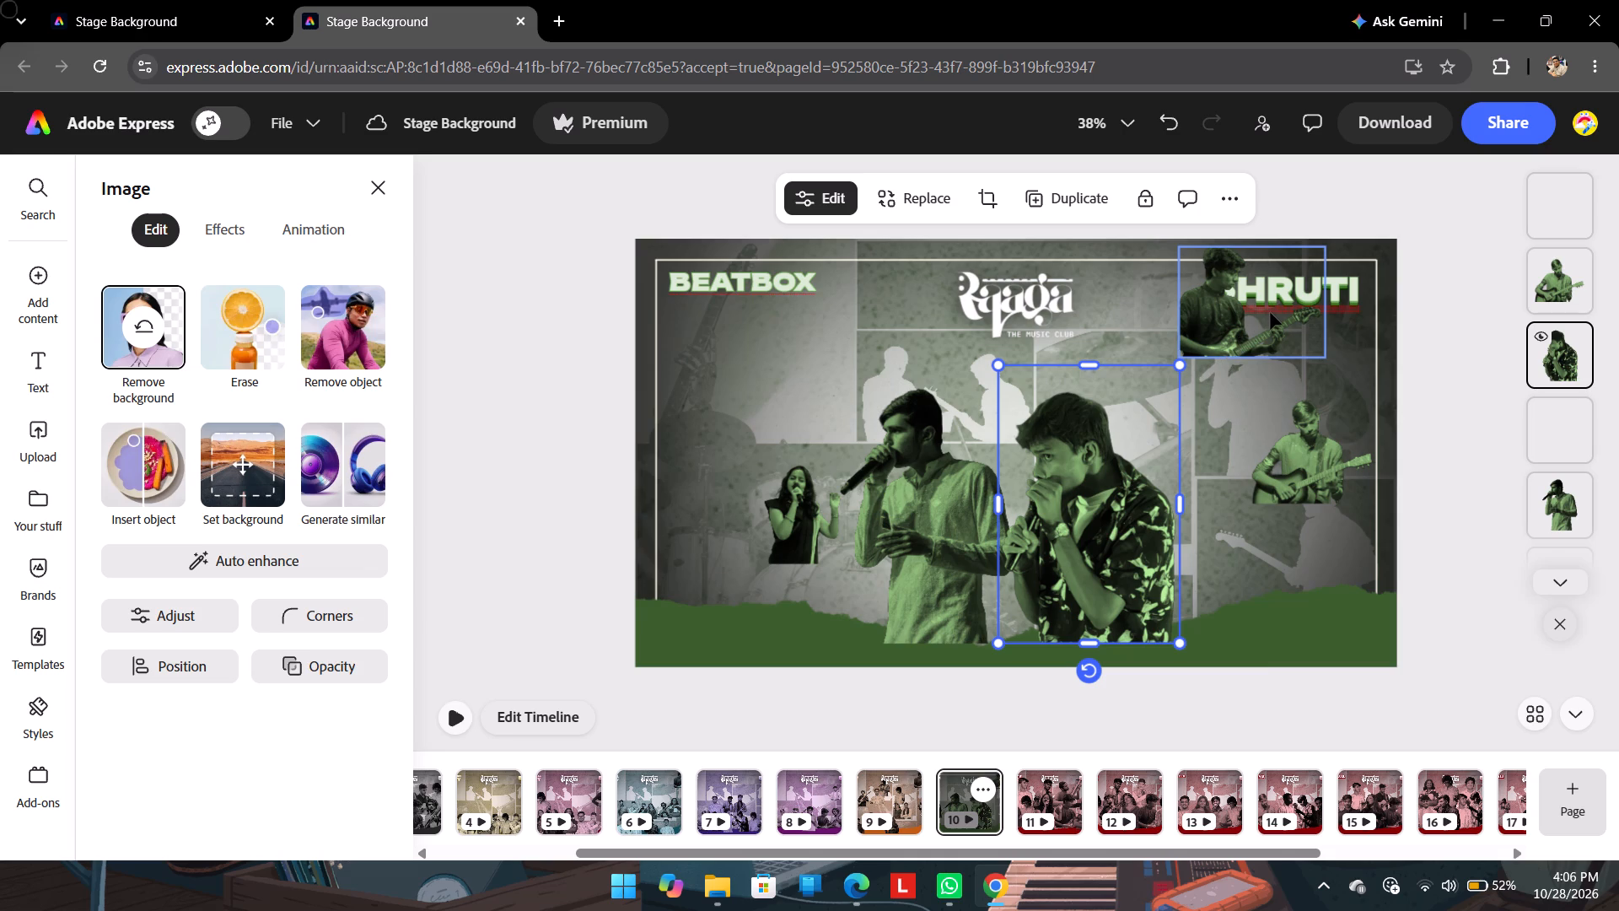
Enlarge the female singer, trim the empty left side of her image and place her immediately left of the male singer.
left_click(795, 521)
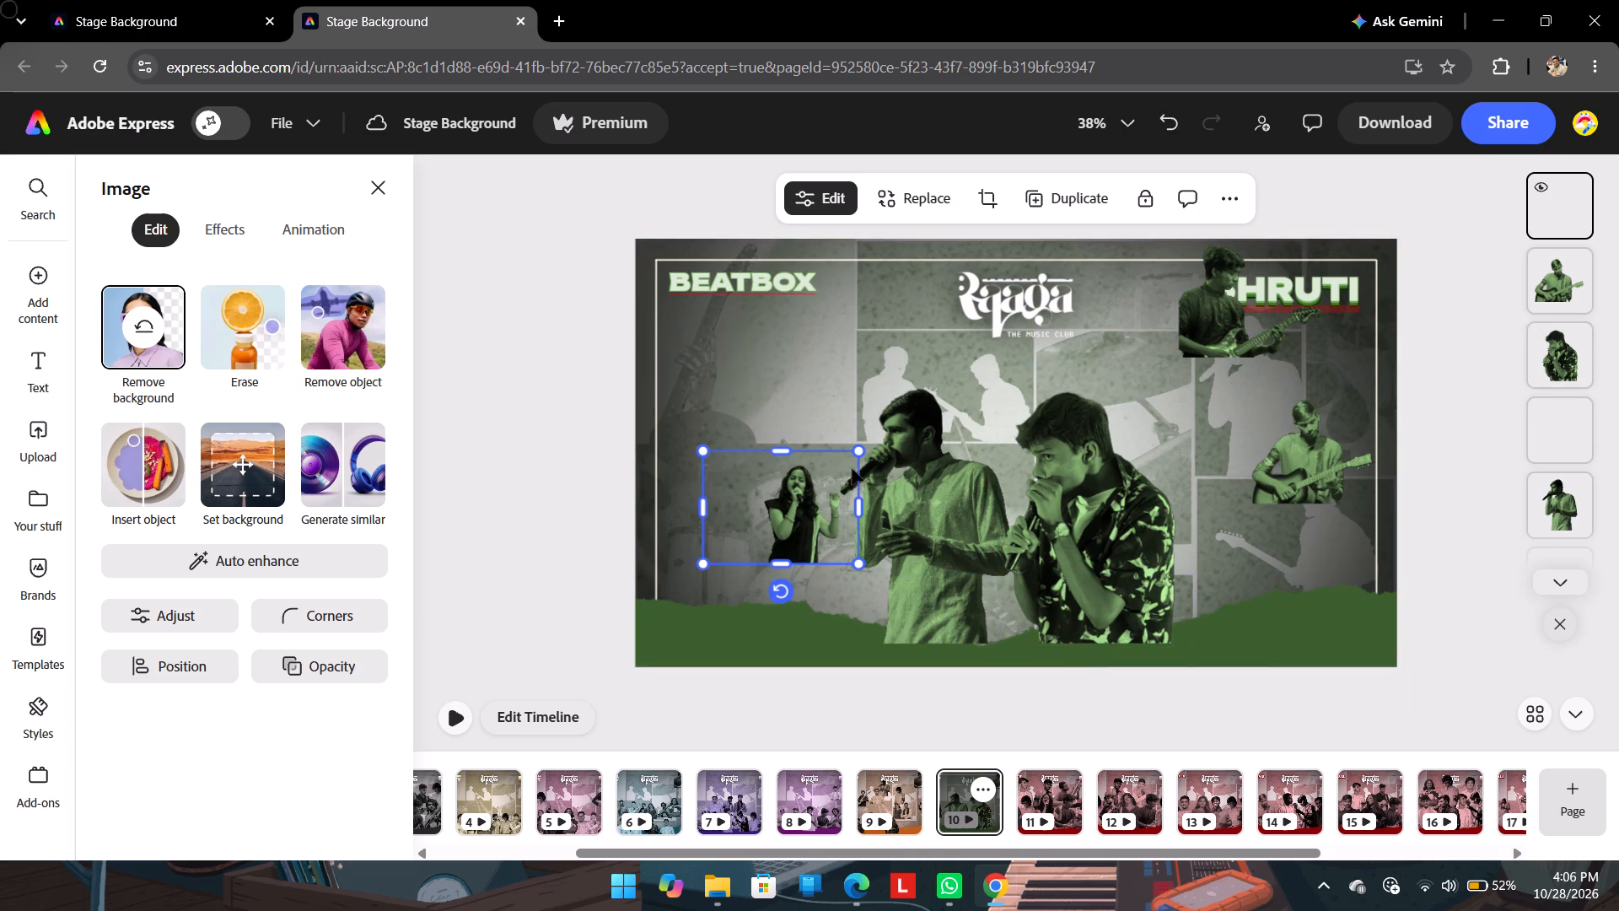
left_click_drag(857, 455, 978, 241)
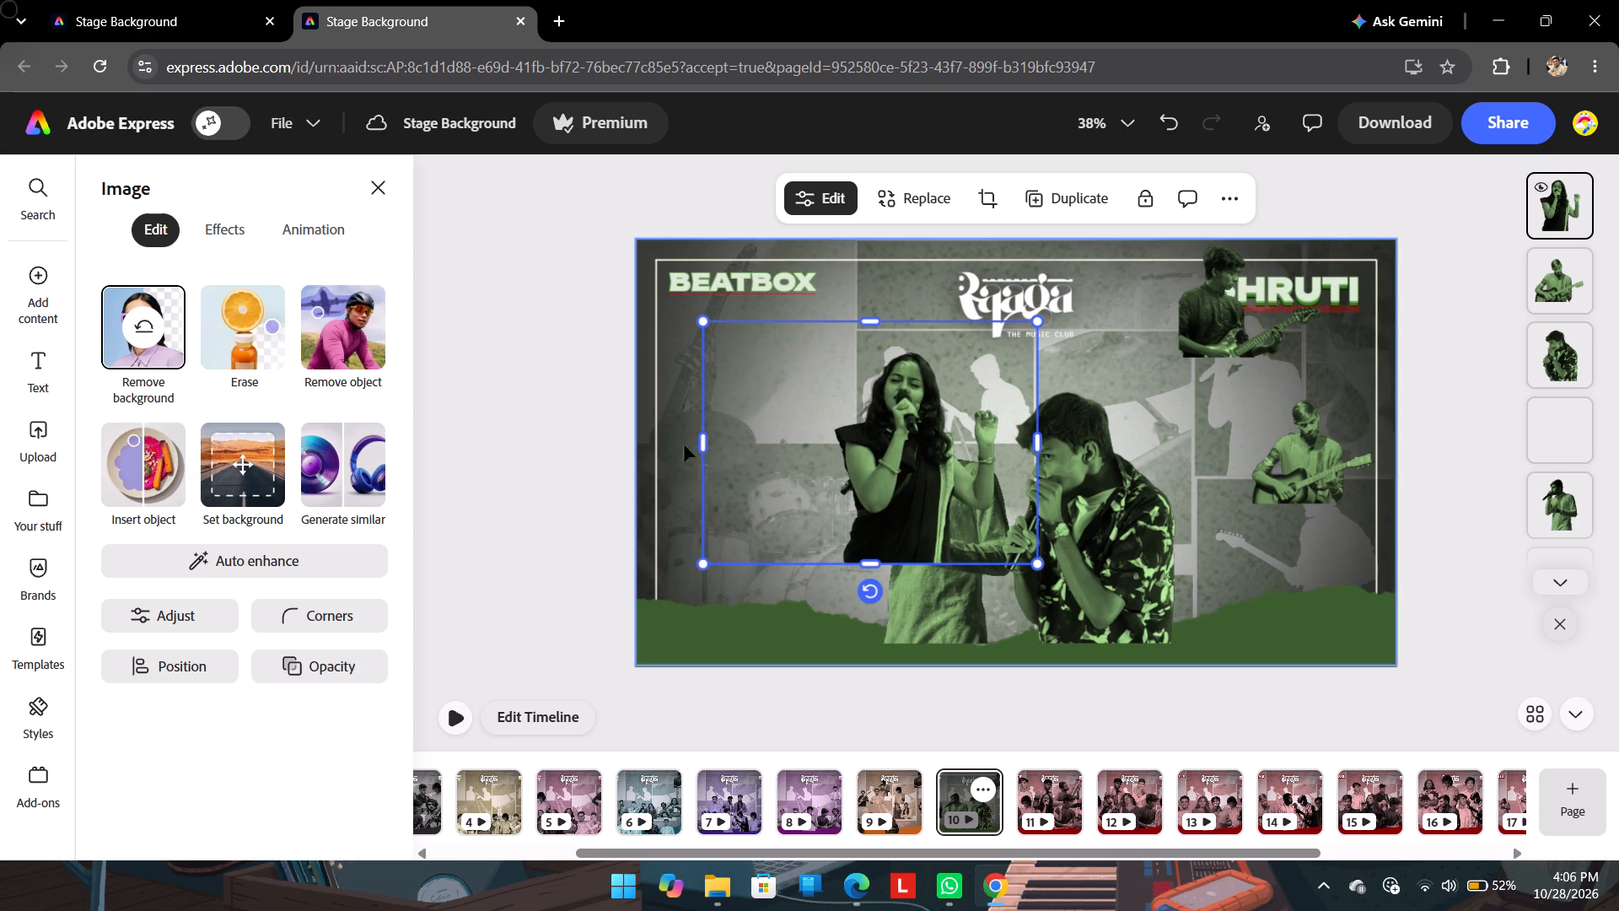
left_click_drag(706, 442, 776, 445)
left_click_drag(924, 469, 787, 575)
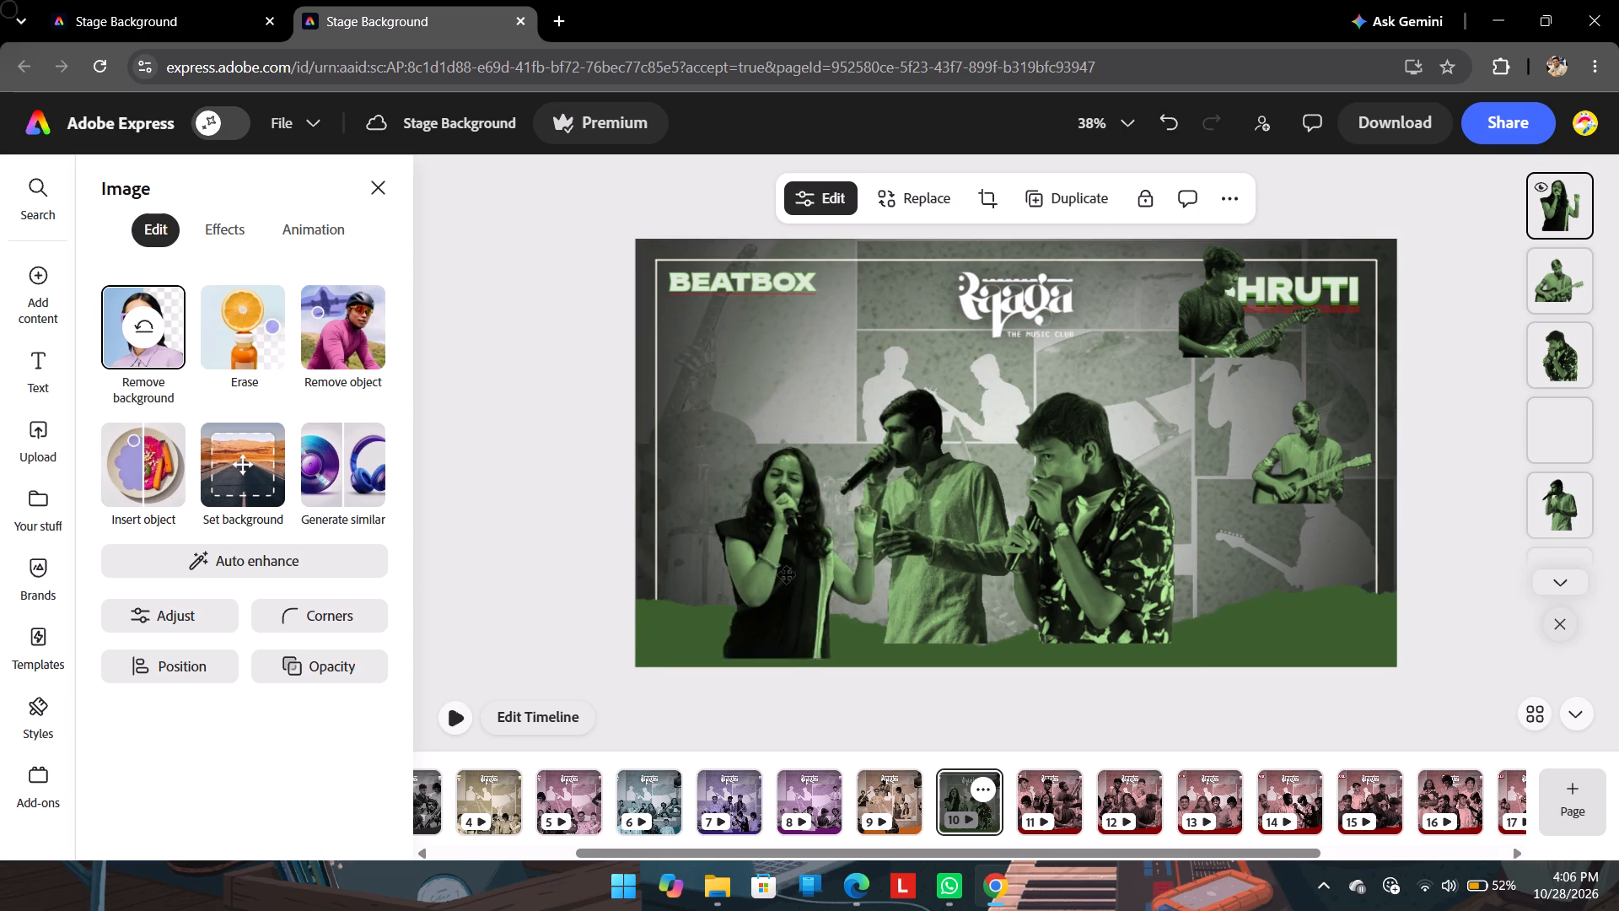
left_click_drag(787, 575, 818, 533)
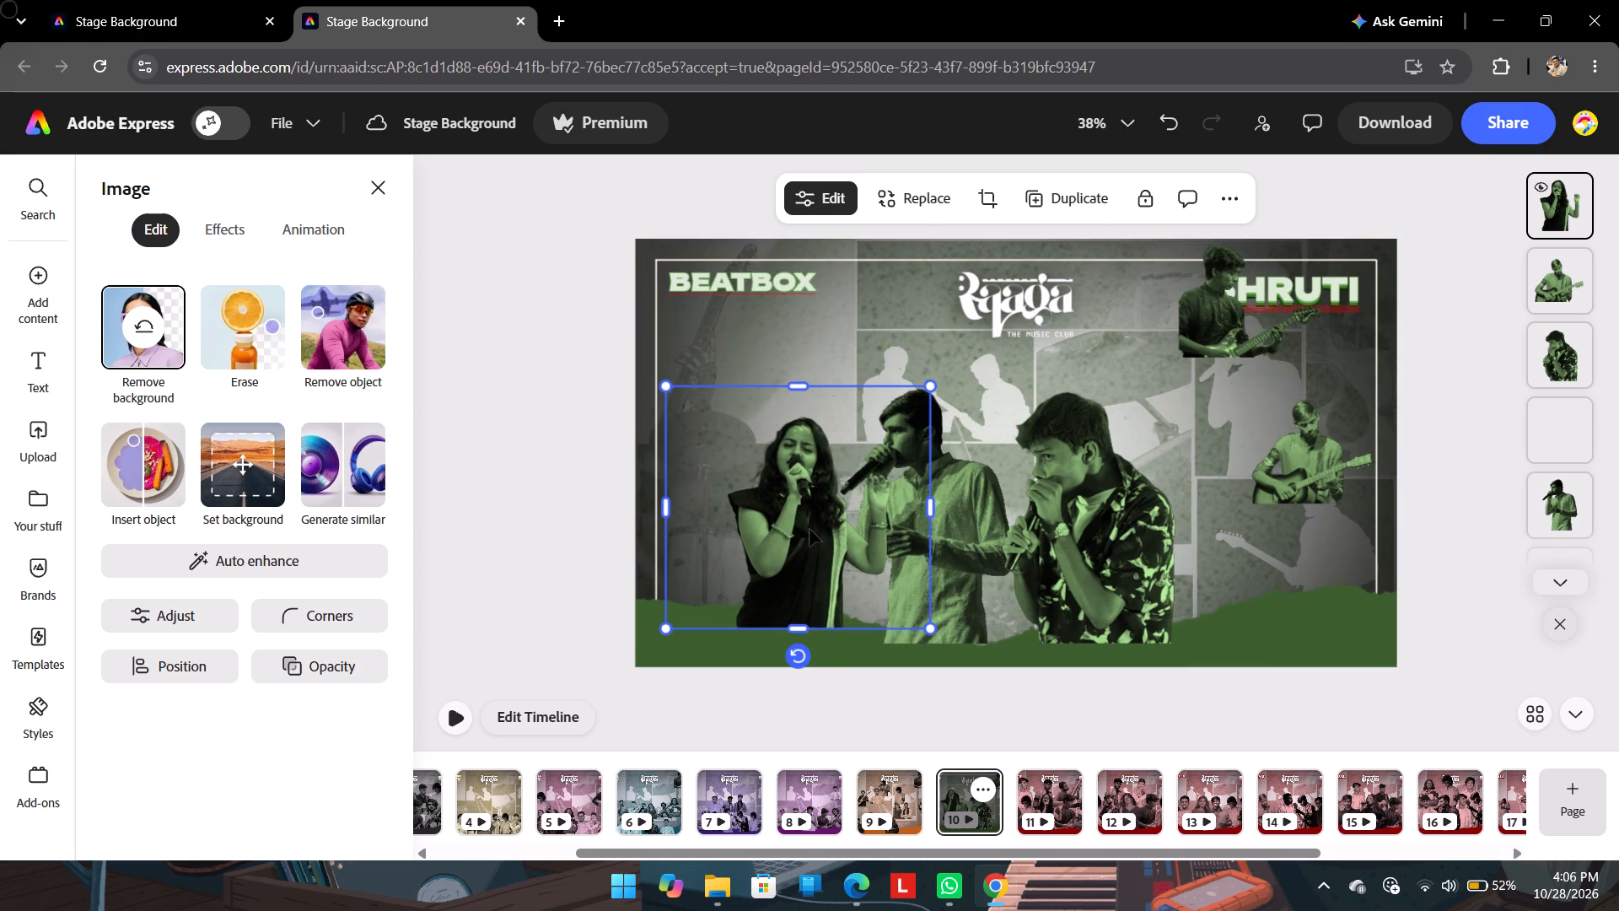
left_click_drag(658, 385, 643, 359)
left_click_drag(751, 499, 765, 505)
left_click_drag(971, 458, 982, 458)
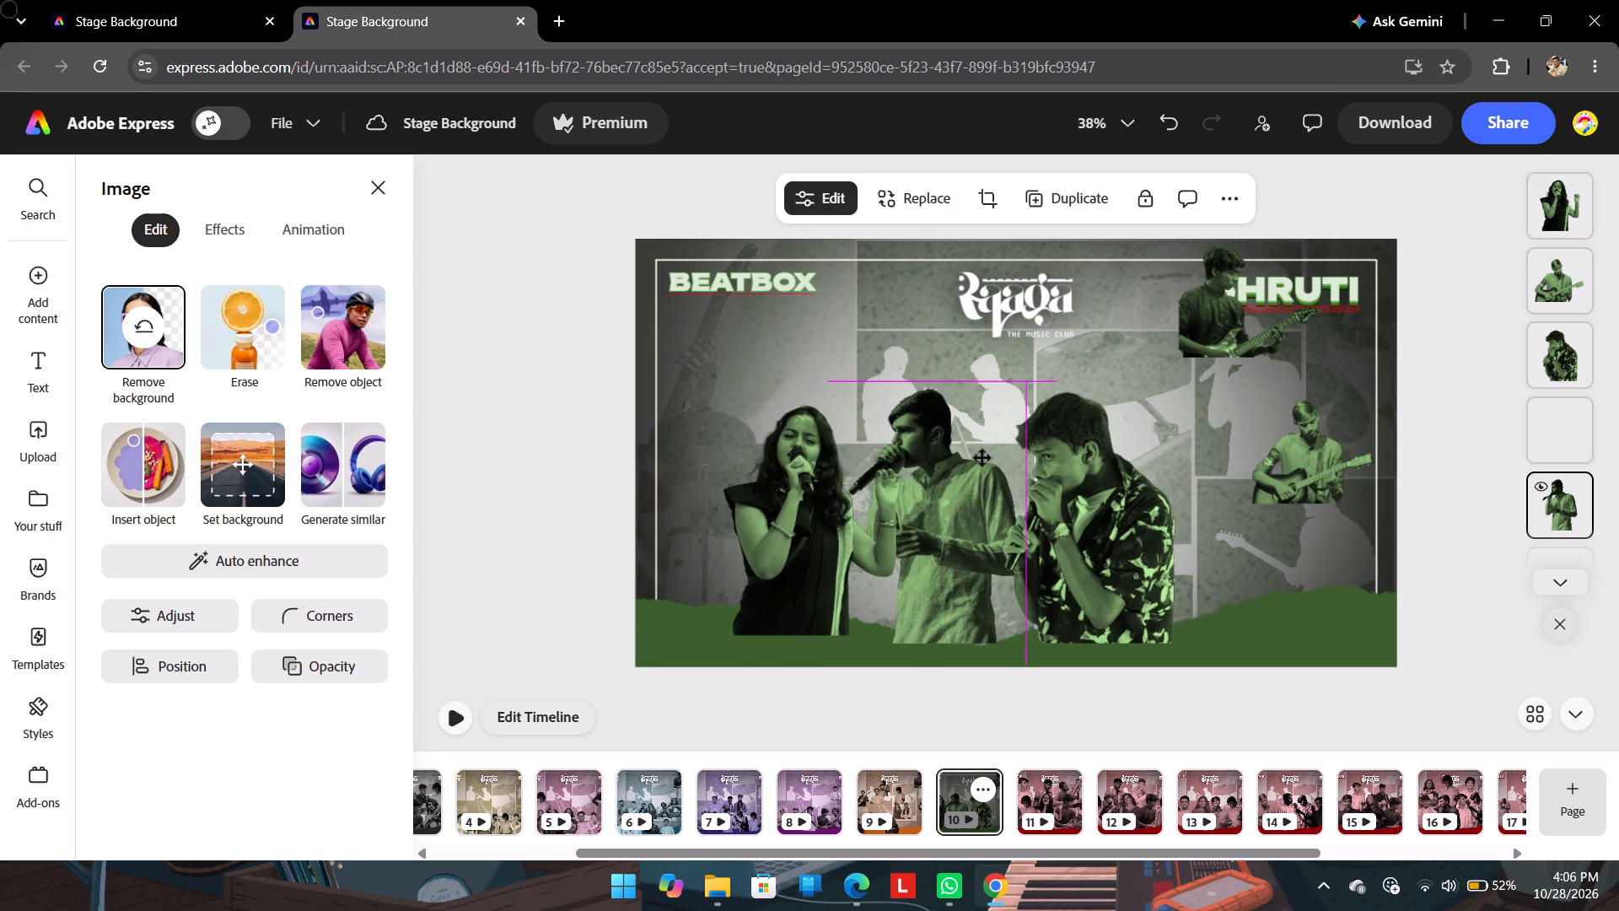
left_click_drag(982, 458, 986, 458)
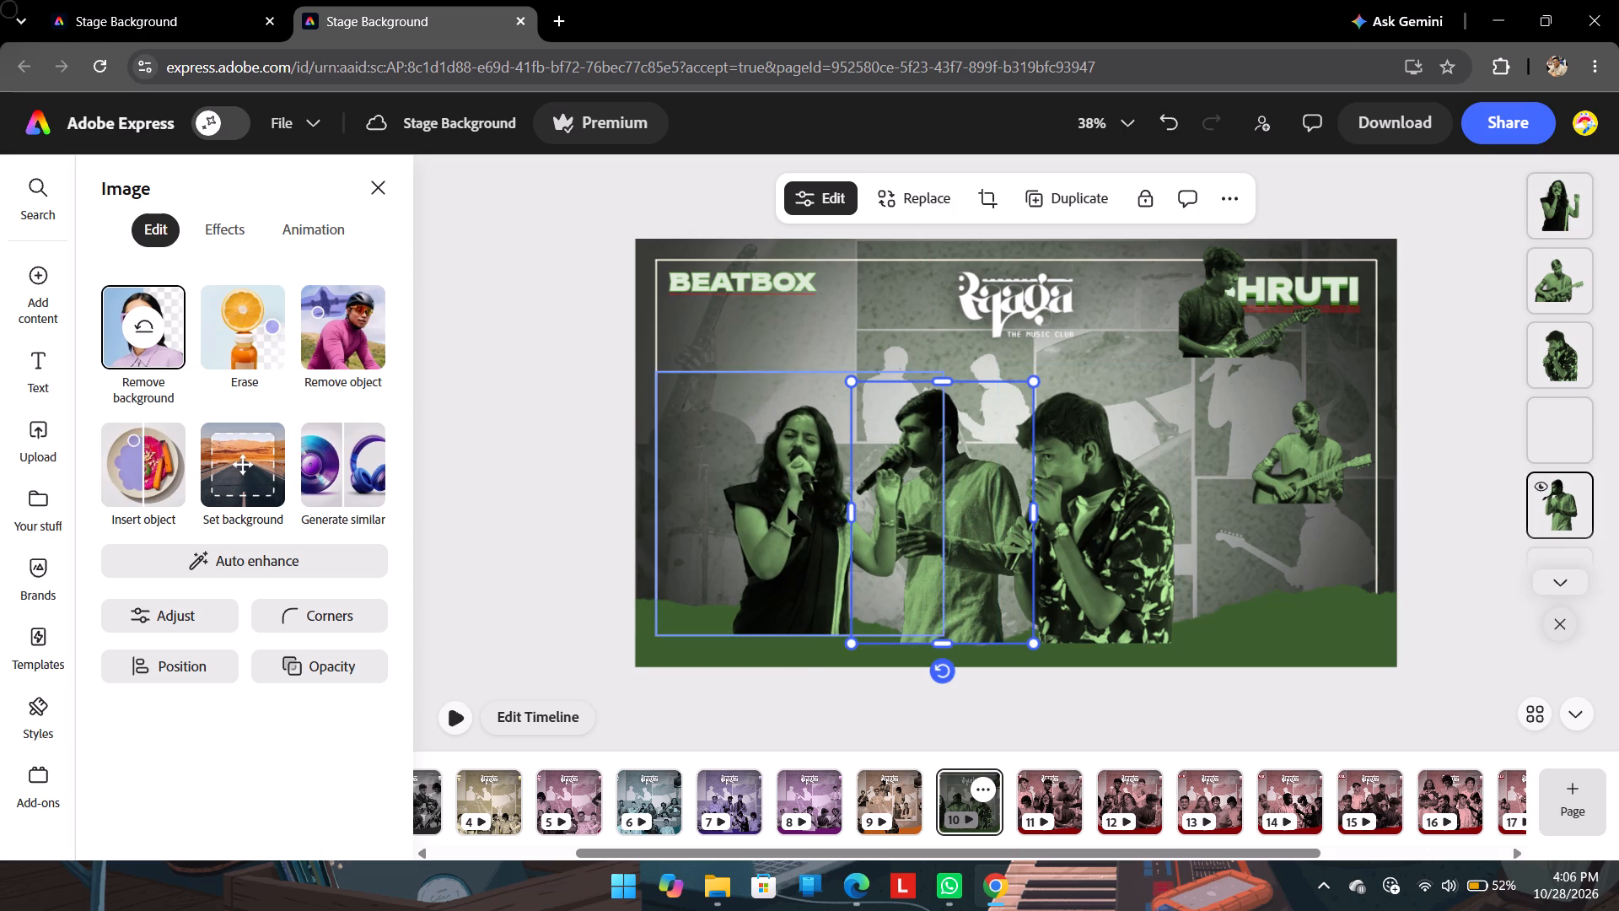
left_click_drag(788, 507, 799, 509)
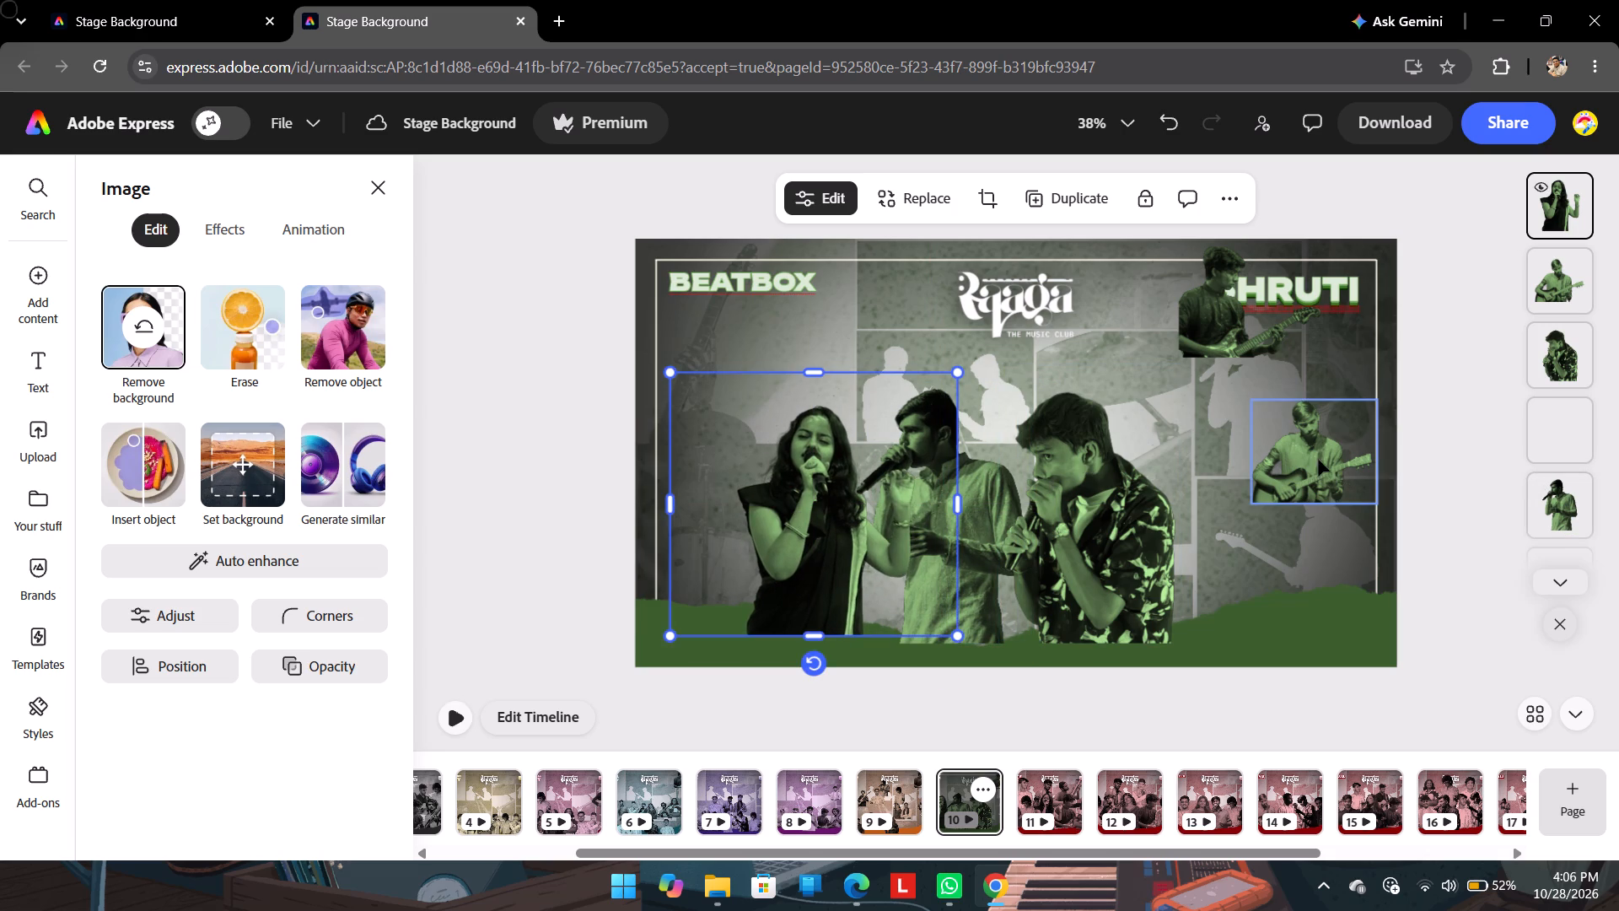
Enlarge the acoustic guitarist, place him at the right end of the row and layer him behind the patterned-shirt beatboxer.
left_click_drag(1318, 459, 1243, 559)
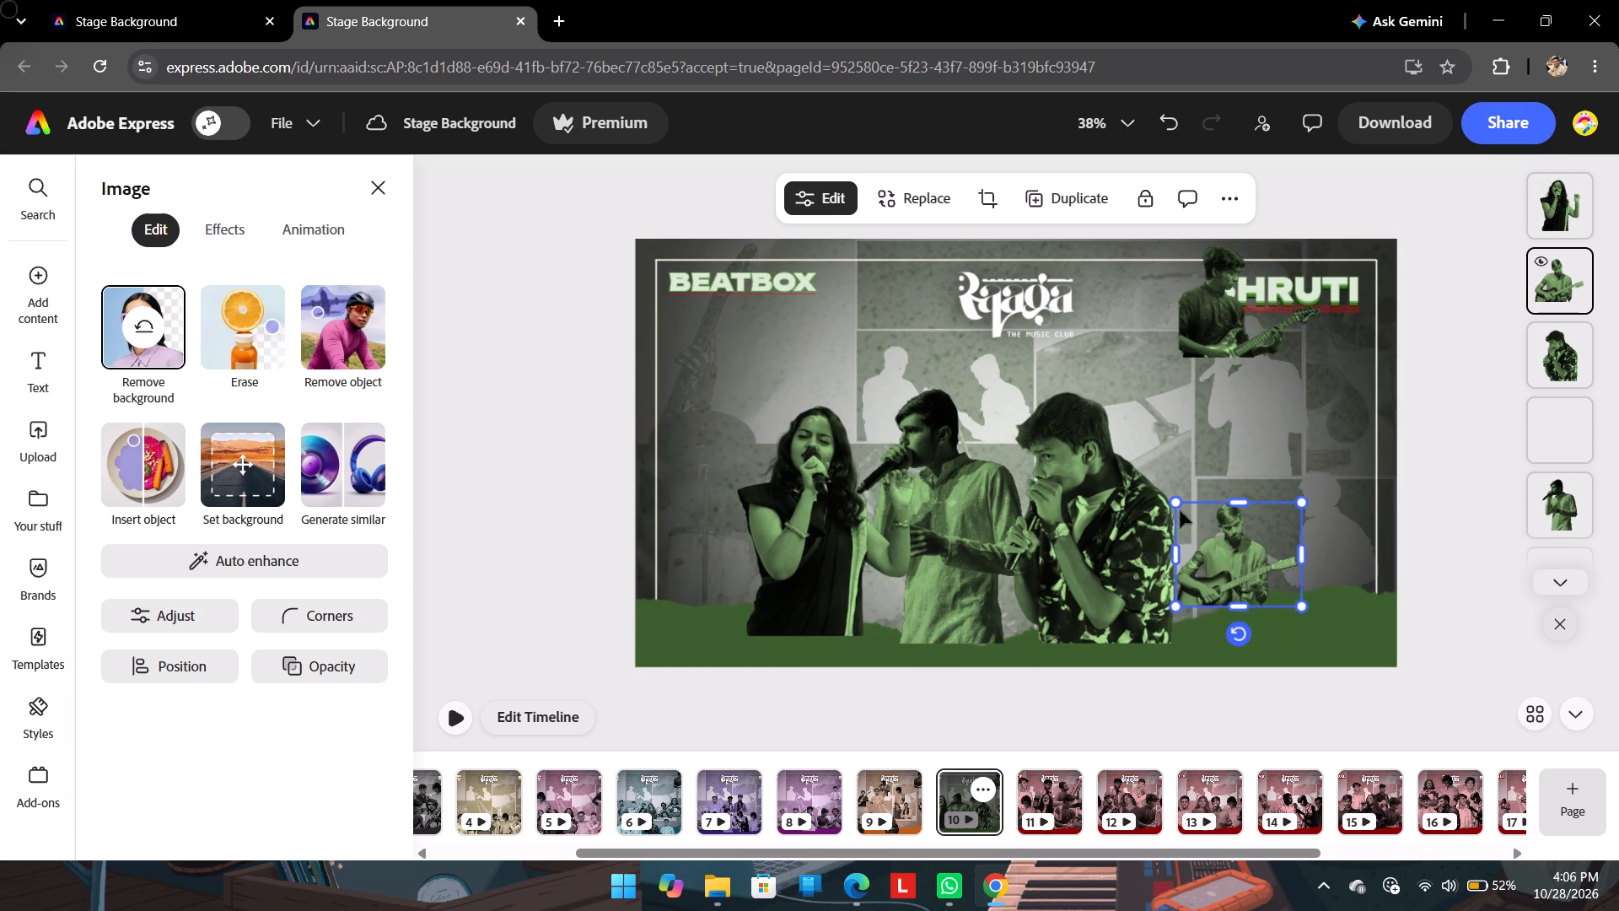
left_click_drag(1179, 508, 1078, 369)
left_click_drag(1190, 526, 1251, 538)
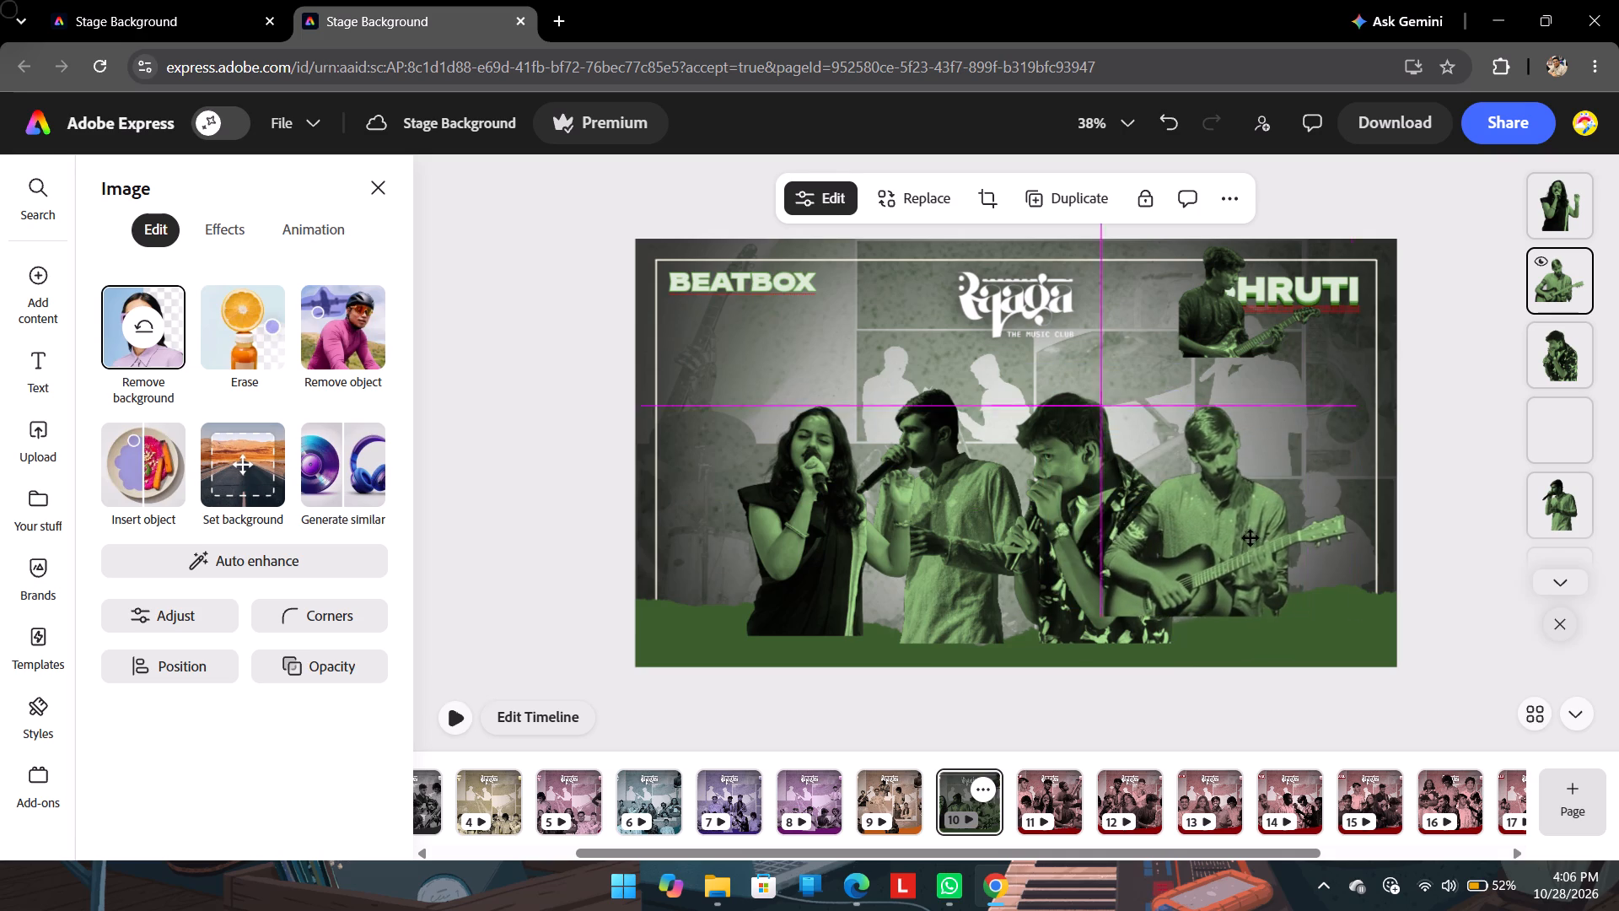
left_click_drag(1251, 538, 1277, 553)
left_click_drag(1136, 426, 1100, 389)
left_click_drag(1218, 508, 1229, 509)
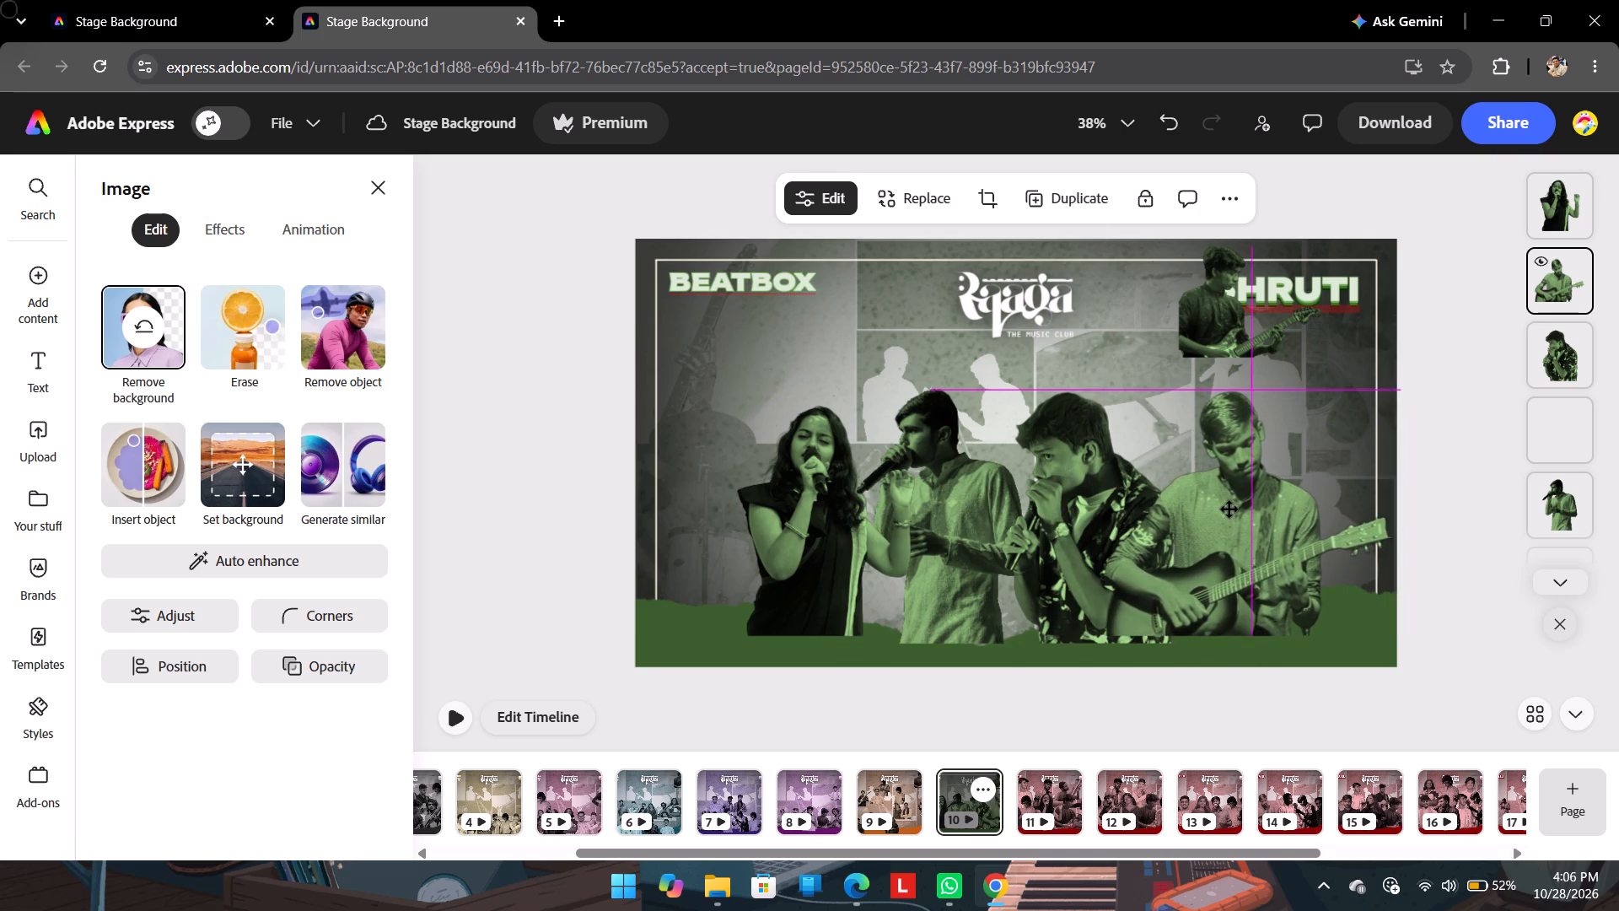
key("ctrl+bracketleft")
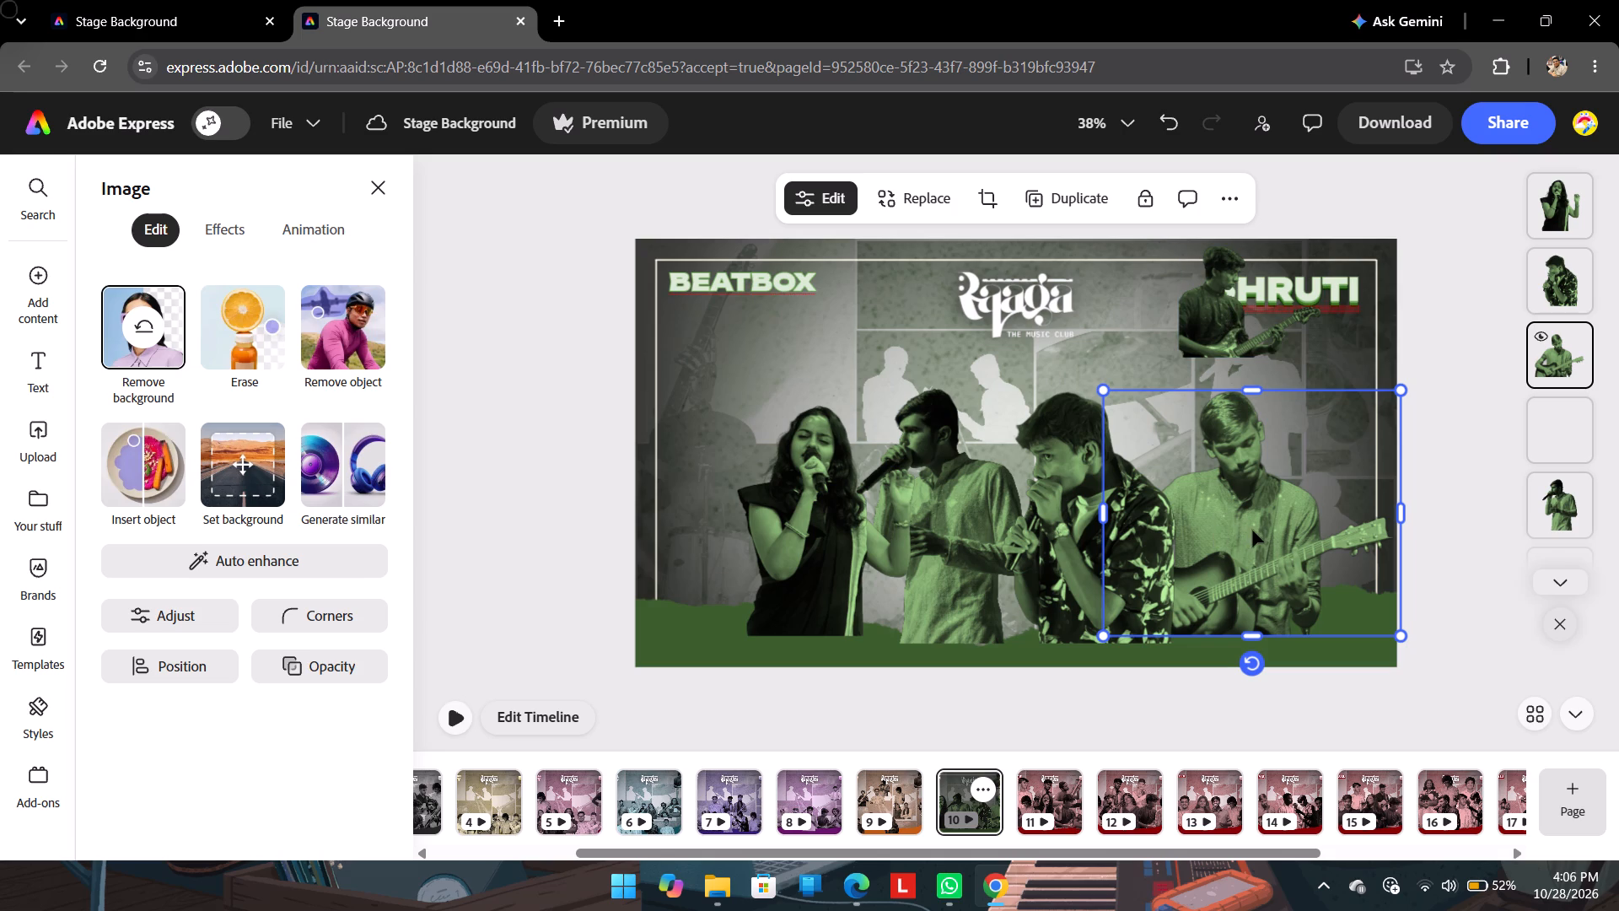
left_click_drag(1252, 530, 1283, 530)
Shift the patterned-shirt beatboxer and the male singer slightly right to even out the row's spacing beside the acoustic guitarist.
left_click_drag(1080, 505, 1101, 509)
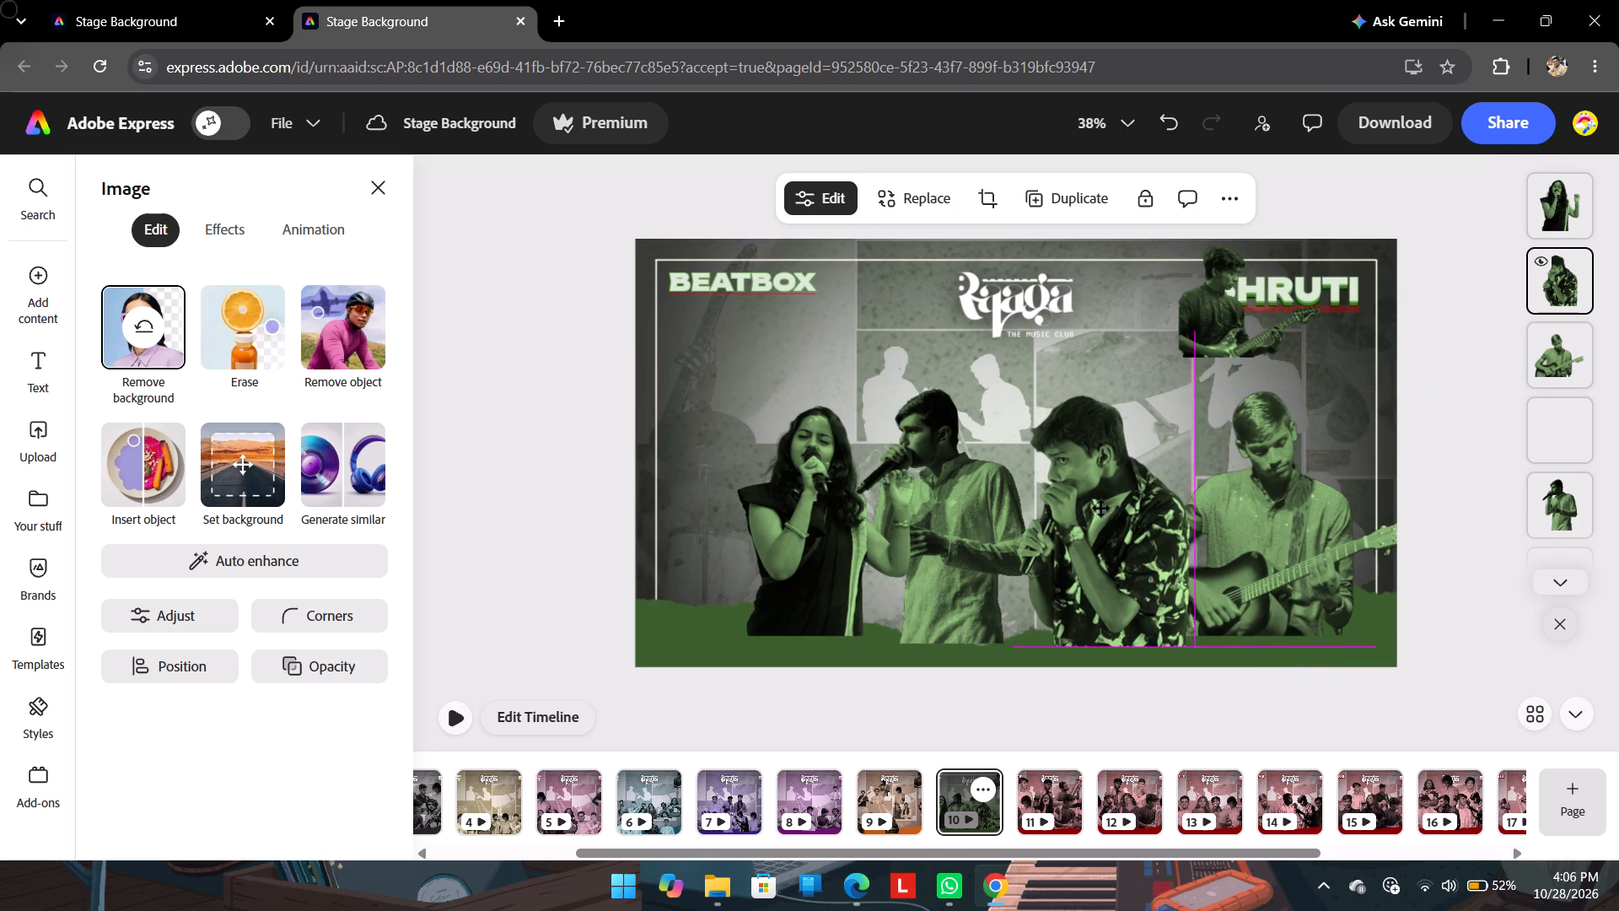
left_click_drag(1101, 509, 1105, 505)
left_click_drag(944, 474, 960, 474)
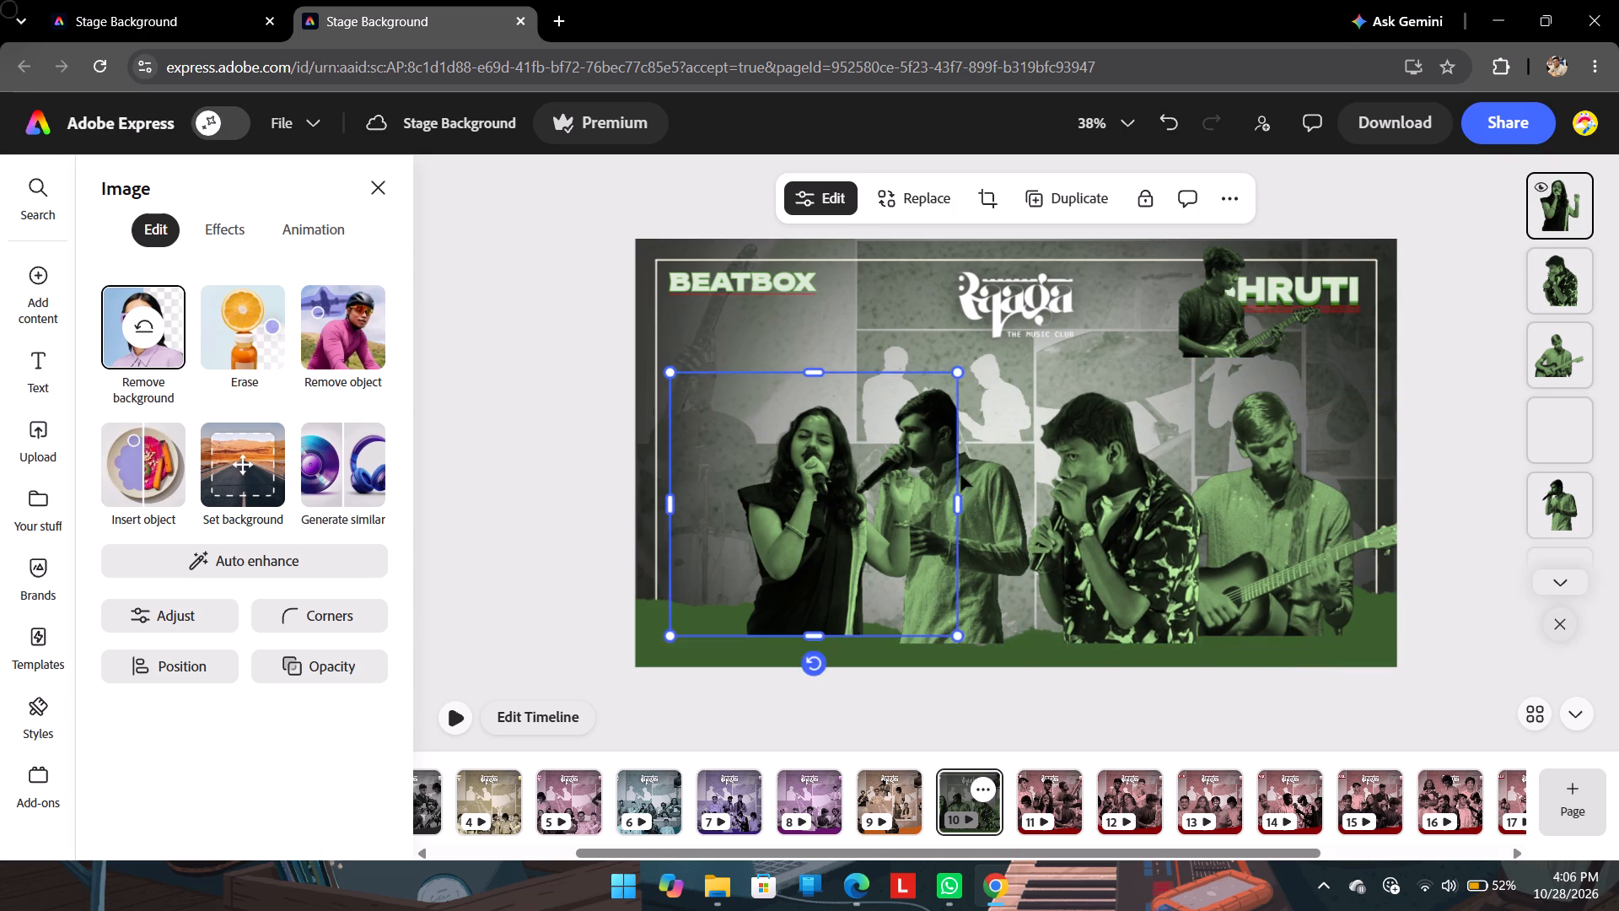
left_click_drag(960, 474, 927, 474)
left_click_drag(1003, 469, 1022, 469)
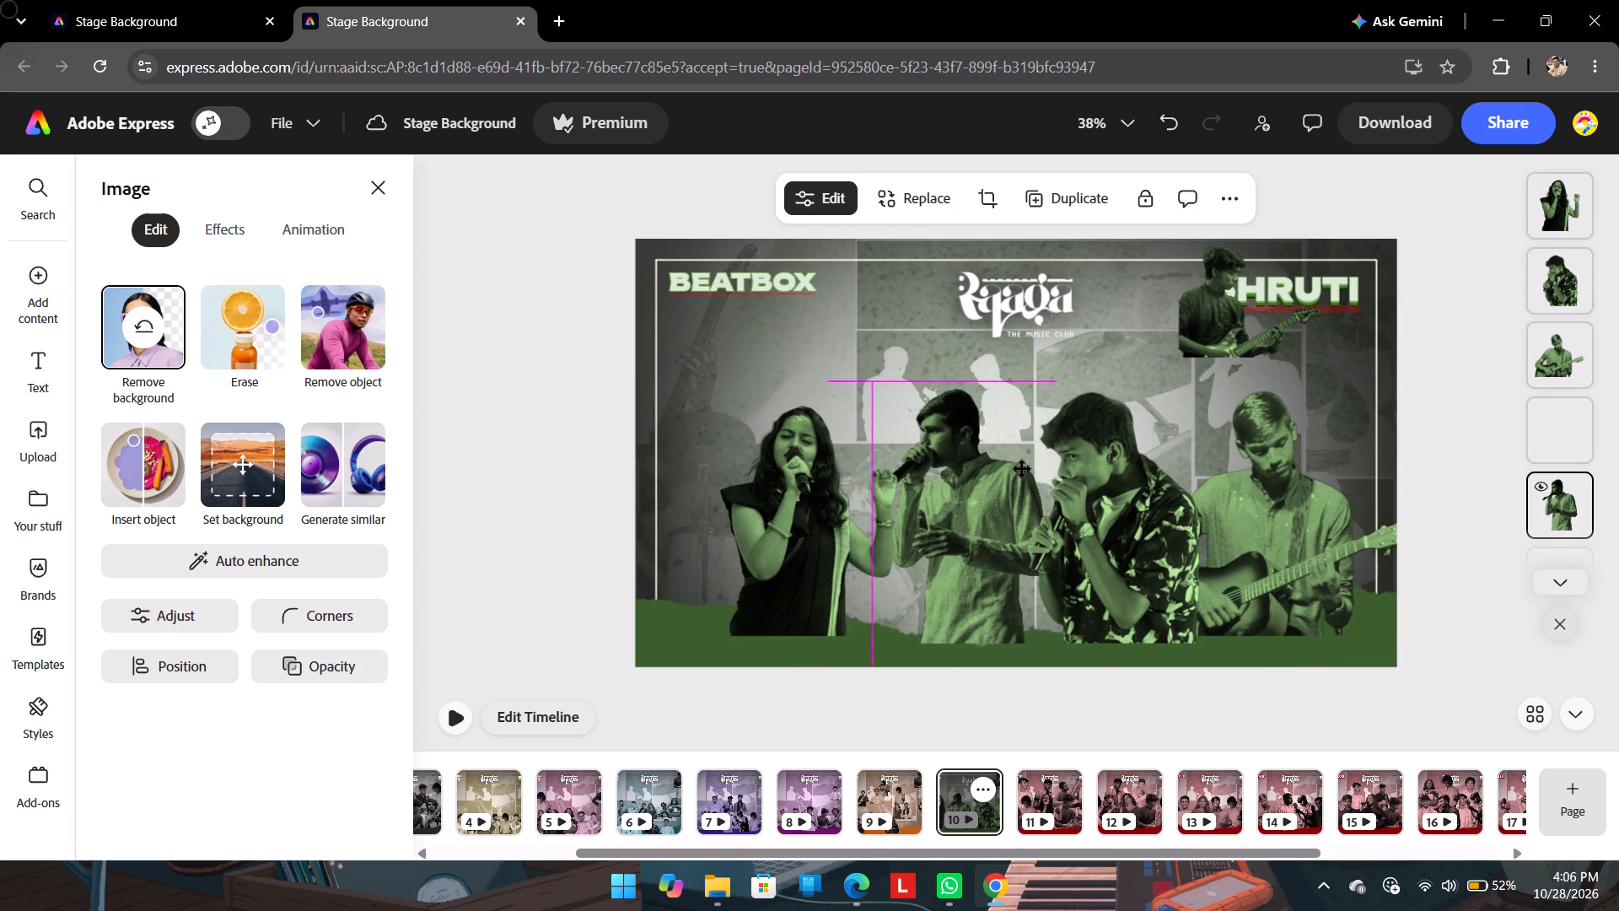
left_click_drag(1022, 469, 1037, 472)
Move the female singer right, up against the male singer, and layer her behind him.
left_click_drag(830, 477, 874, 478)
key("ctrl+bracketleft")
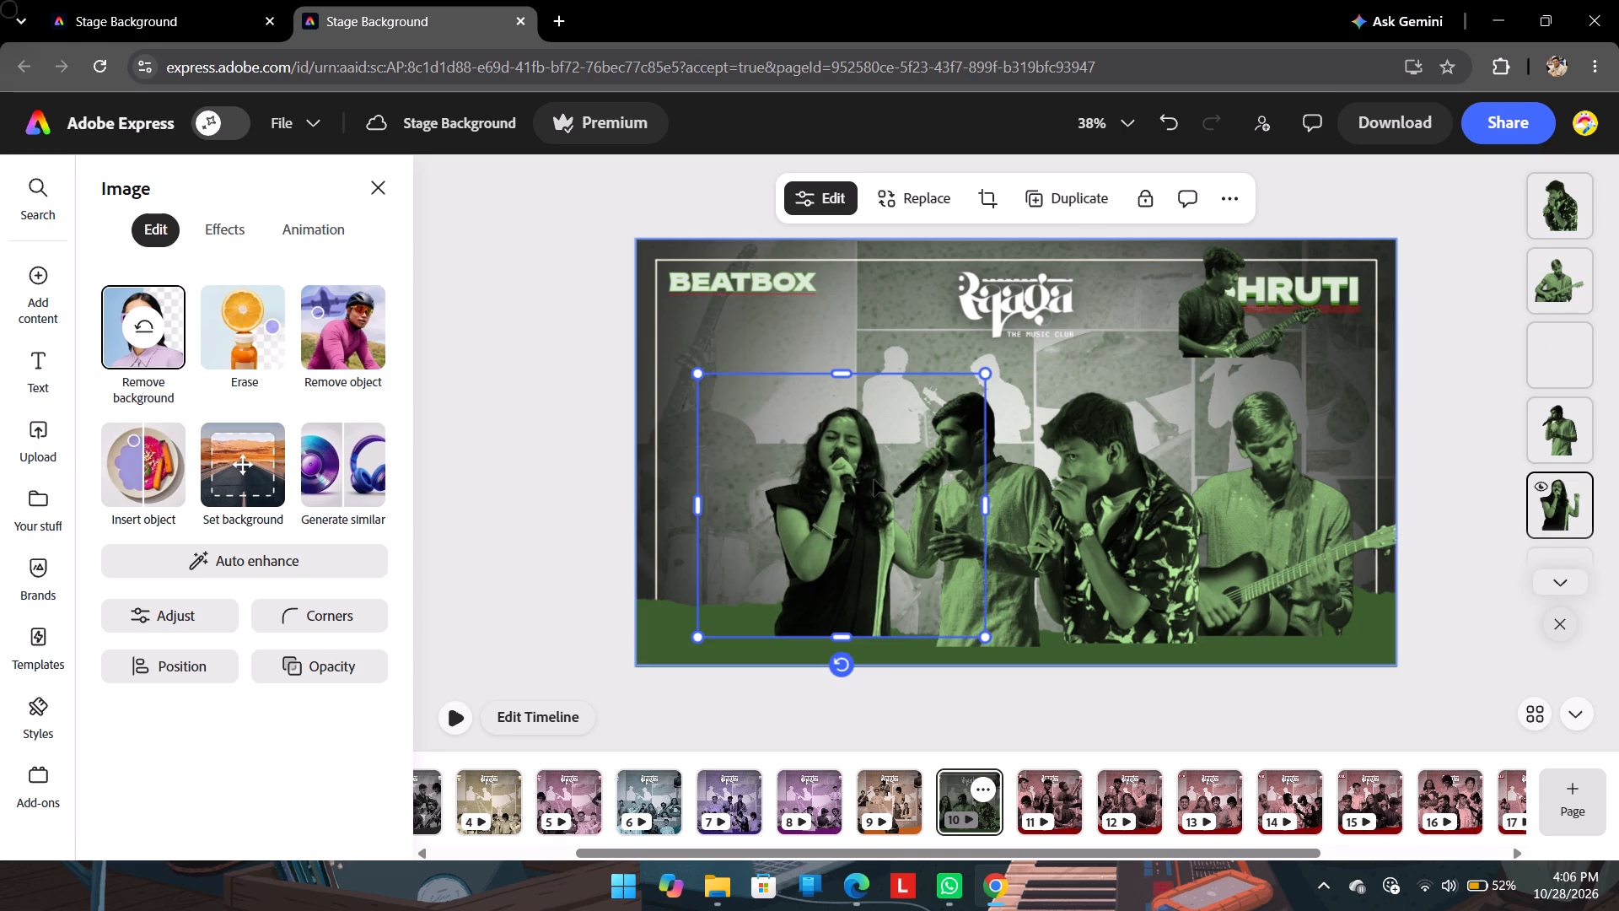
left_click_drag(847, 499, 859, 504)
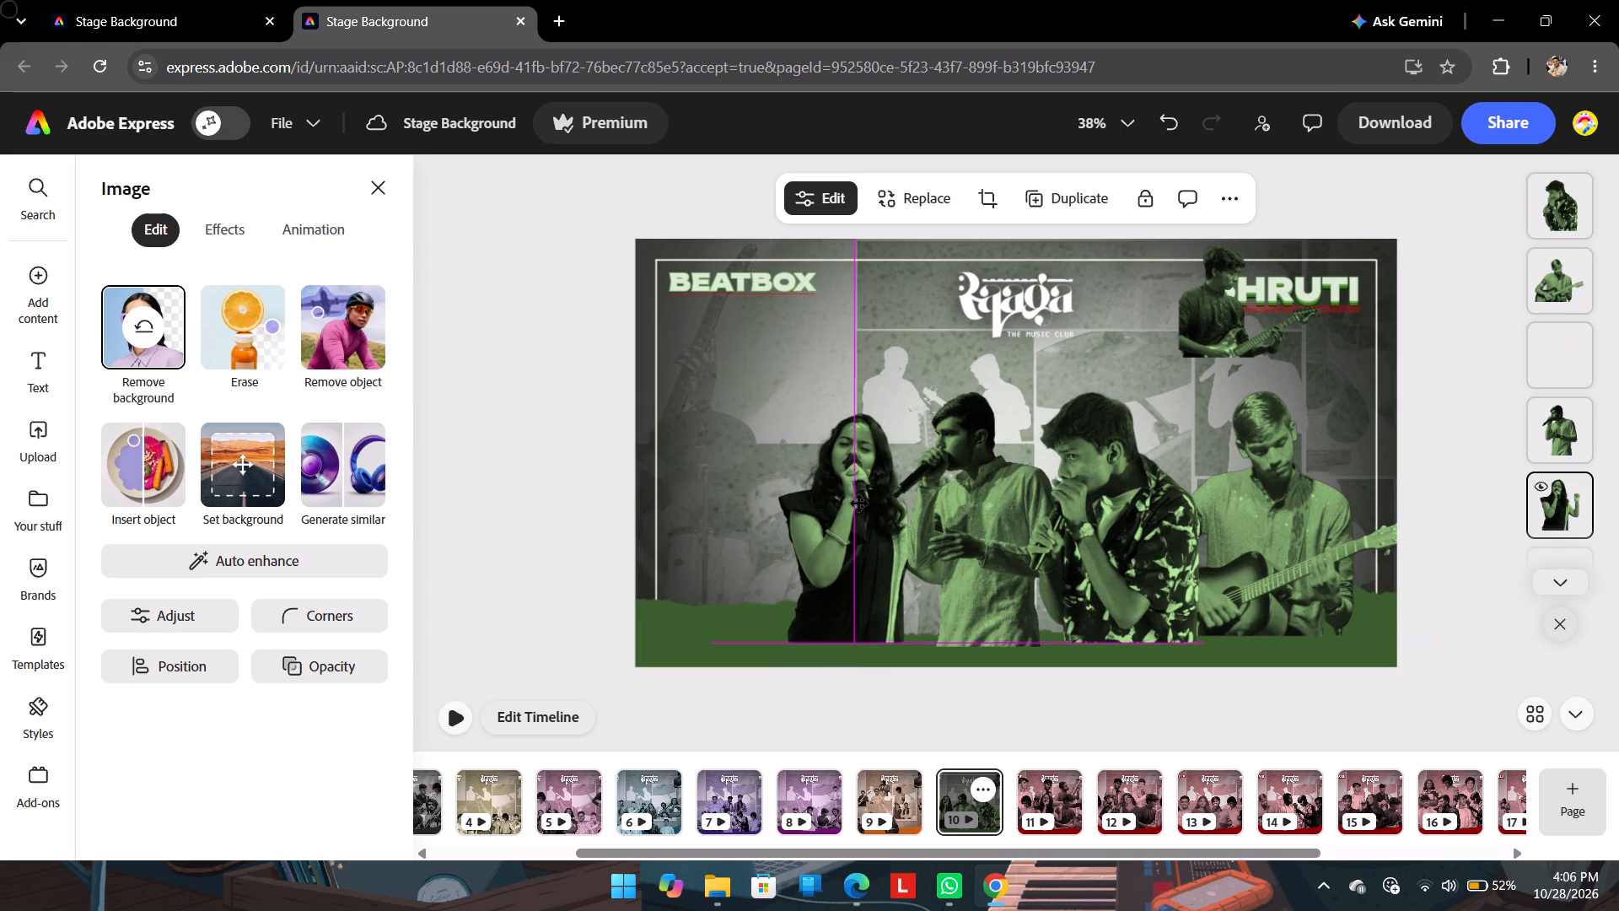
left_click_drag(859, 504, 858, 501)
Move the electric guitarist to the left end of the row, enlarge him and layer him behind the female singer.
left_click_drag(1244, 334, 745, 569)
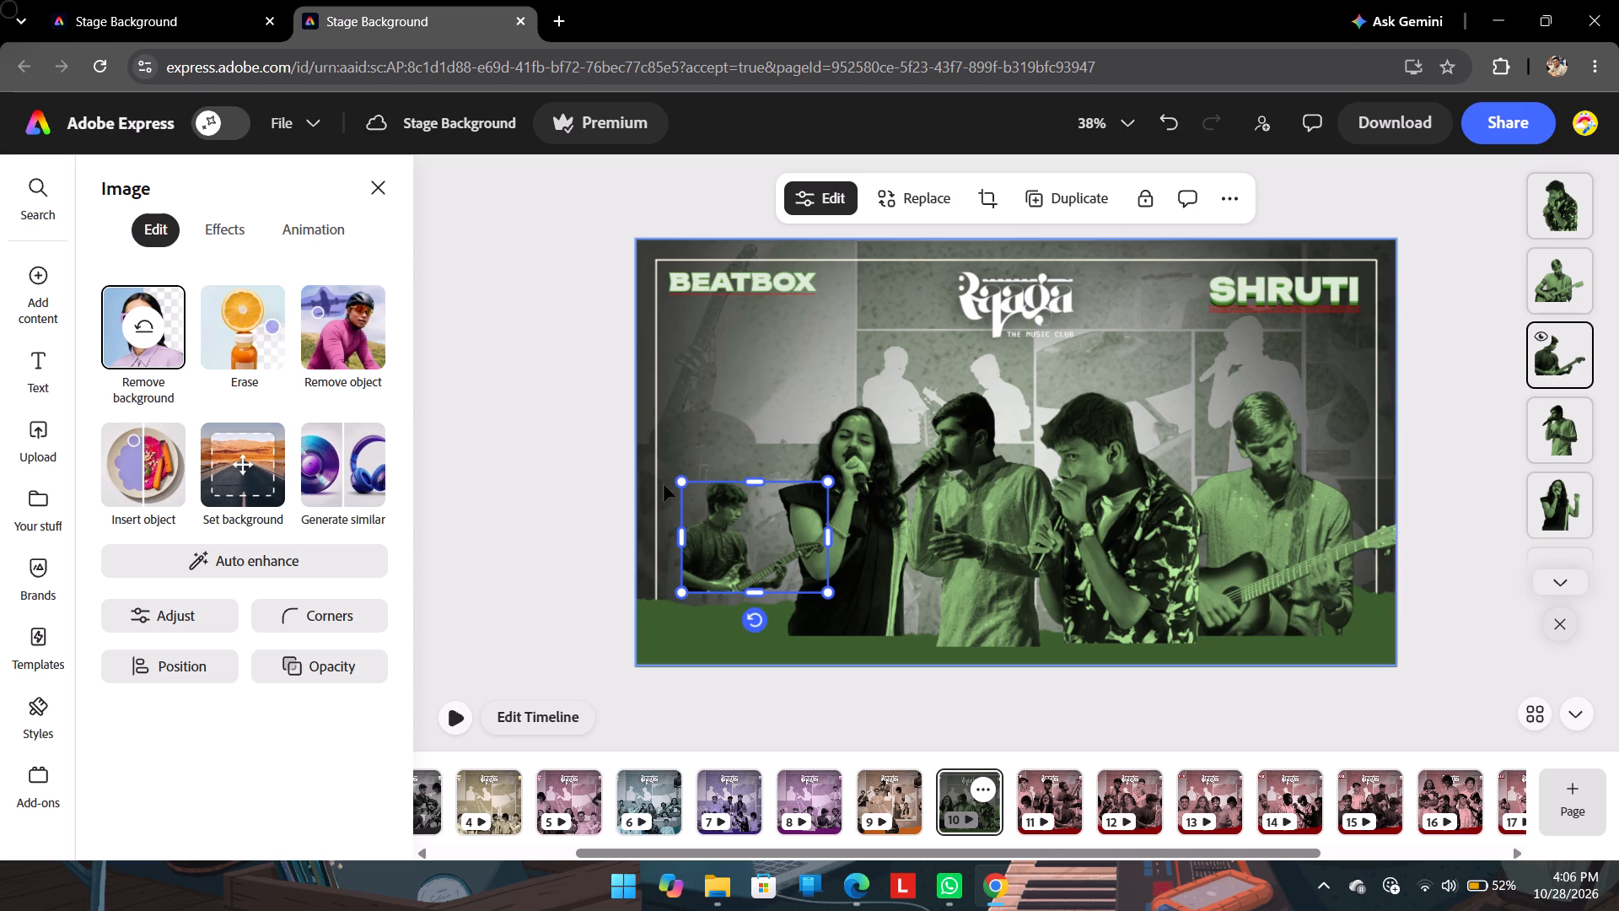
left_click_drag(683, 486, 578, 354)
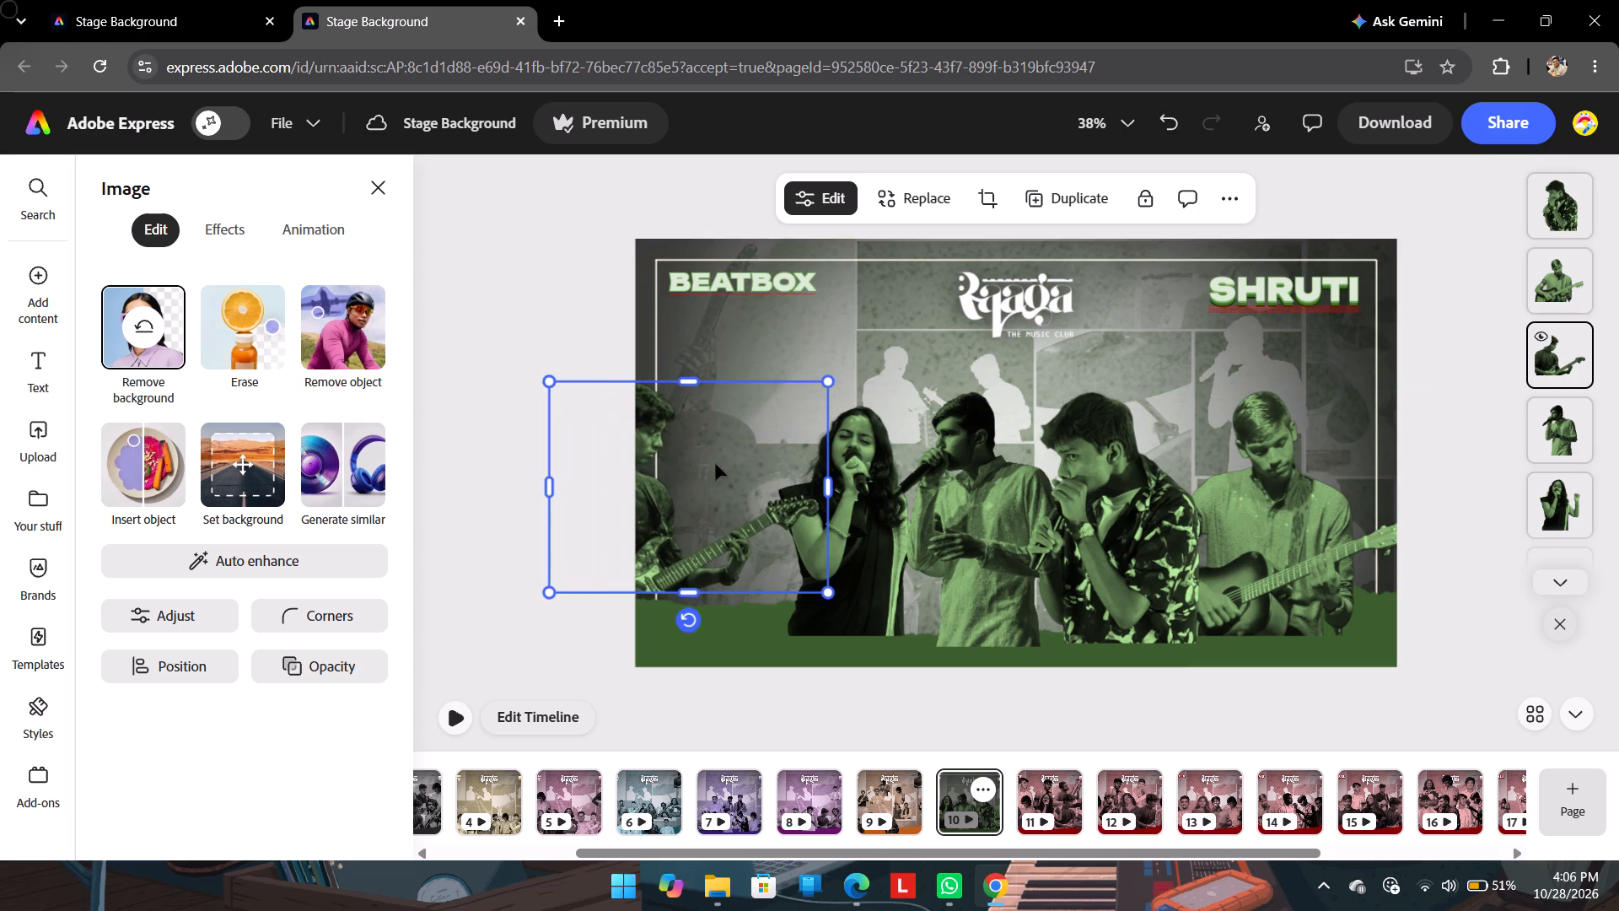
left_click_drag(734, 480, 841, 513)
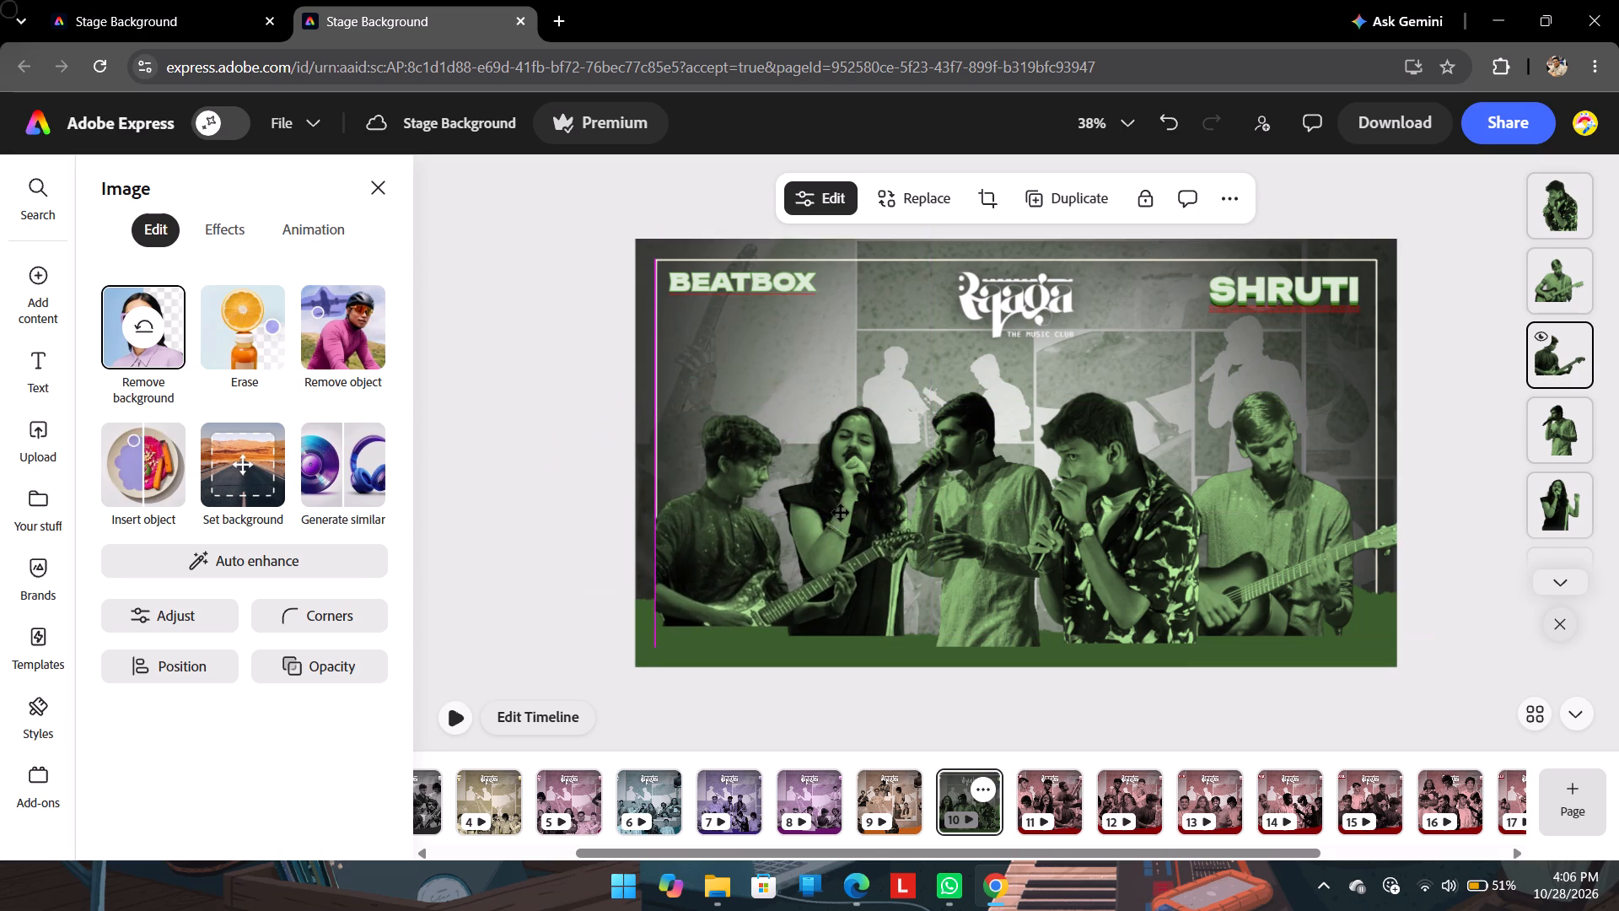
left_click_drag(841, 513, 842, 512)
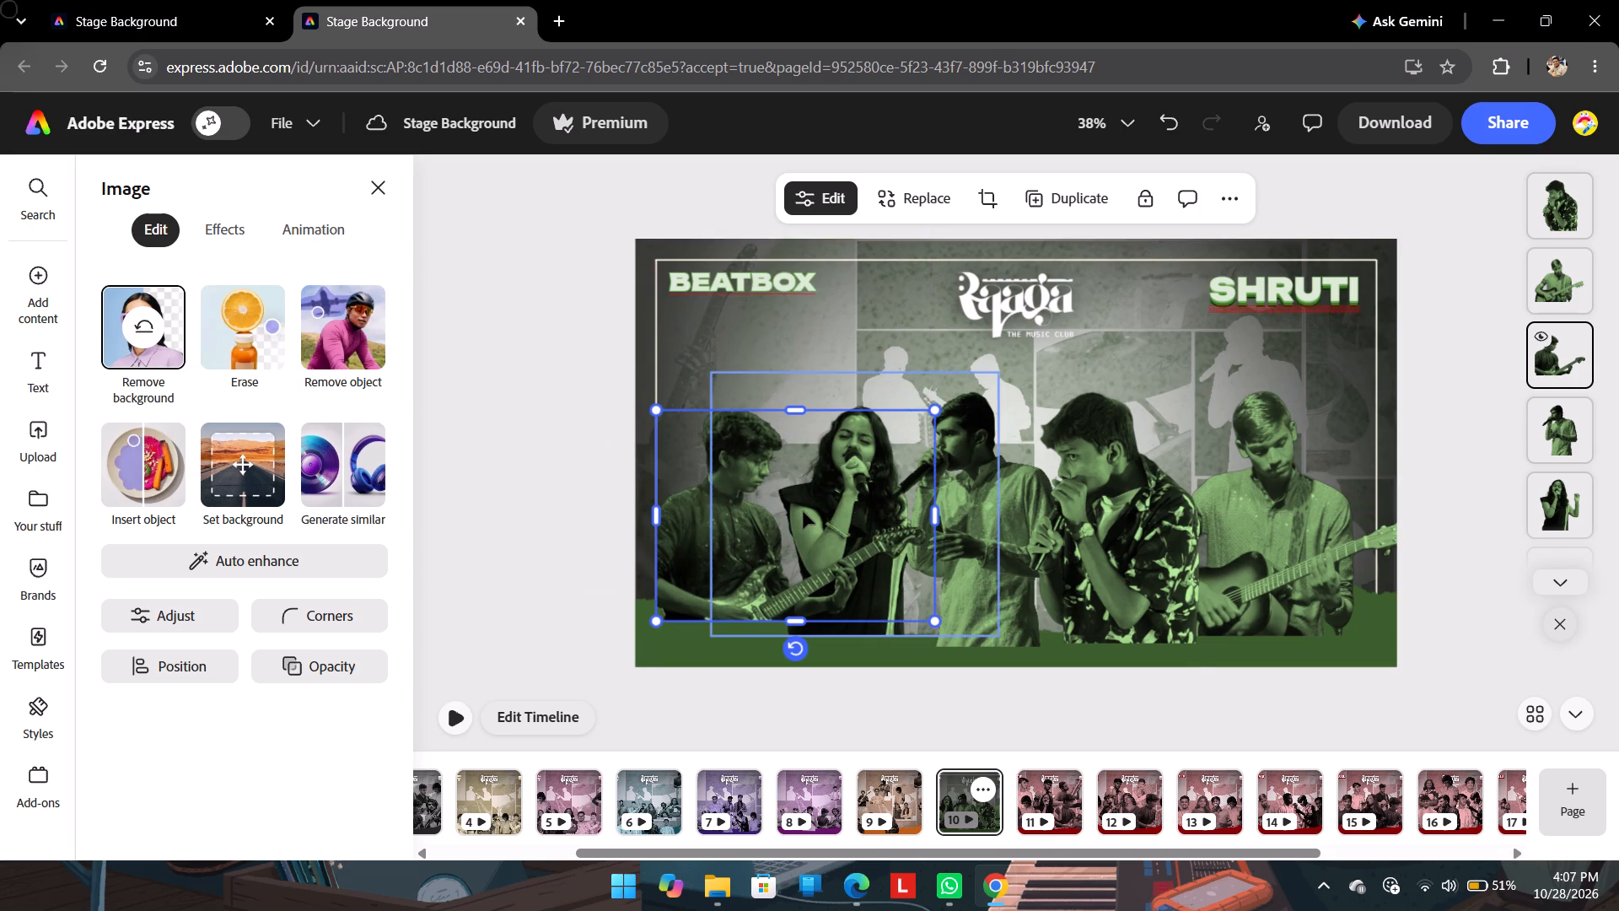
key("ctrl+bracketleft")
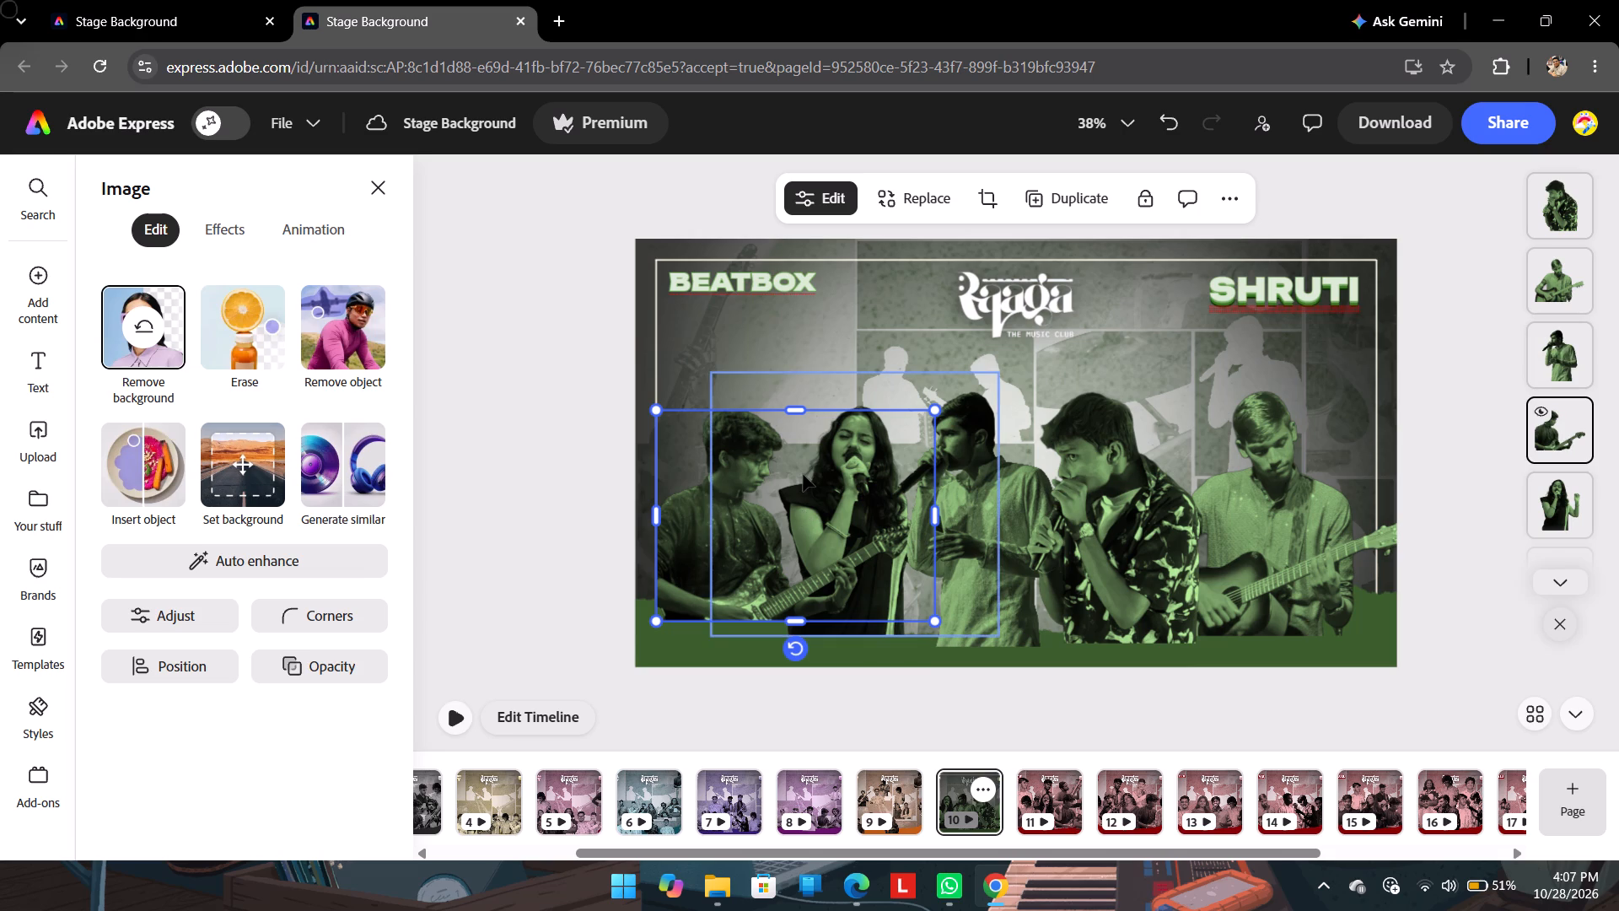
key("ctrl+bracketleft")
left_click(1475, 541)
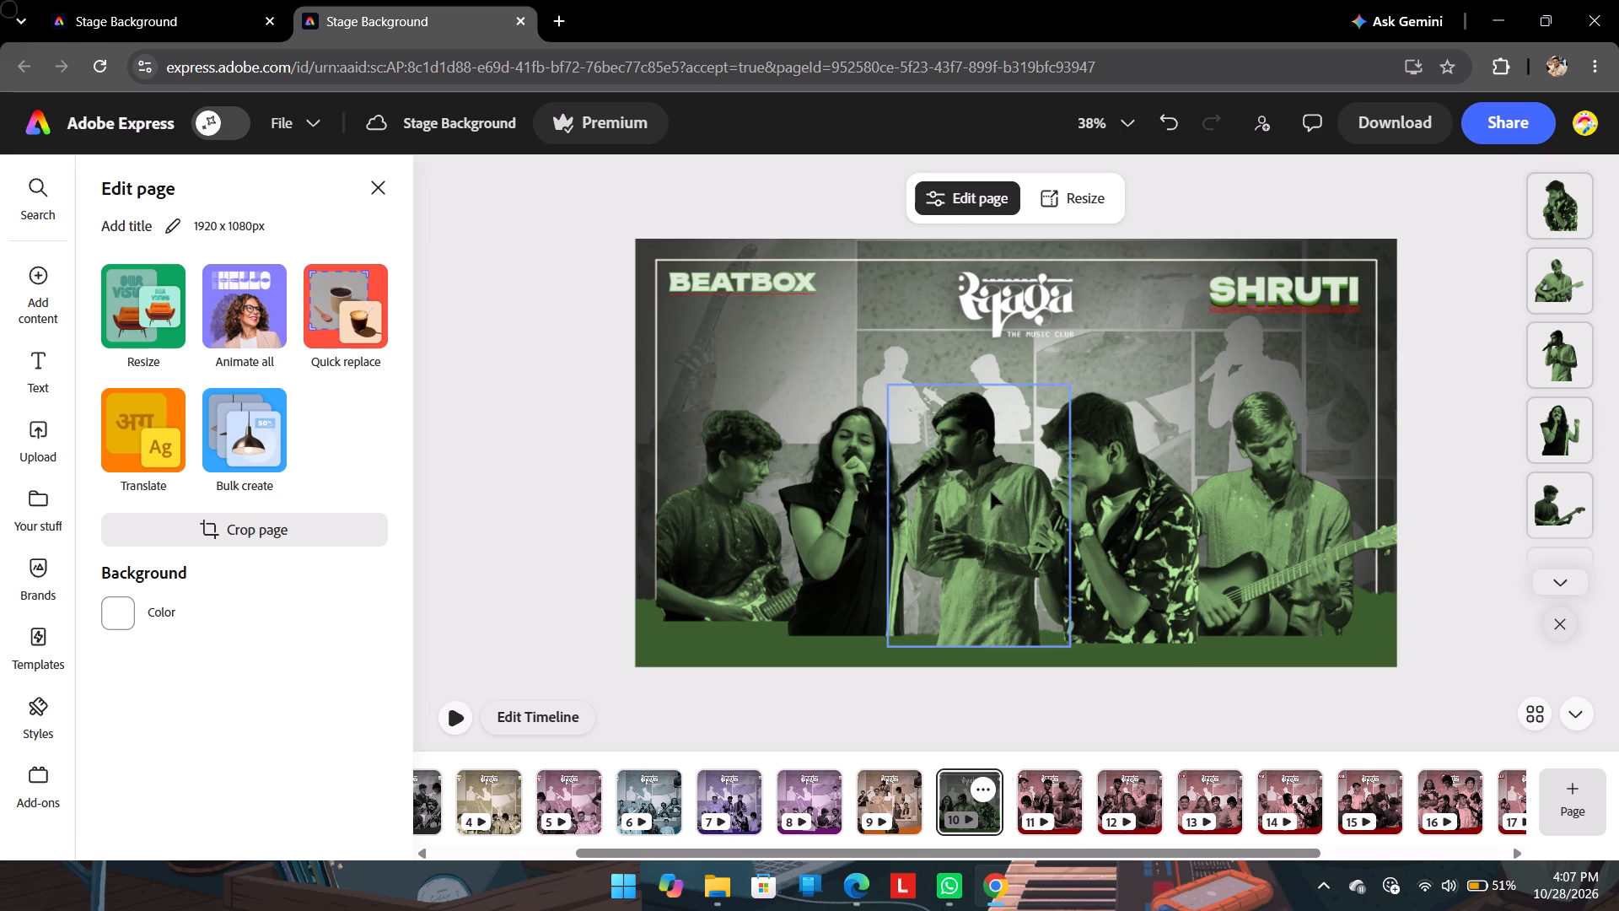
Shift the acoustic guitarist slightly left, closer to the patterned-shirt beatboxer.
left_click_drag(1304, 520, 1309, 525)
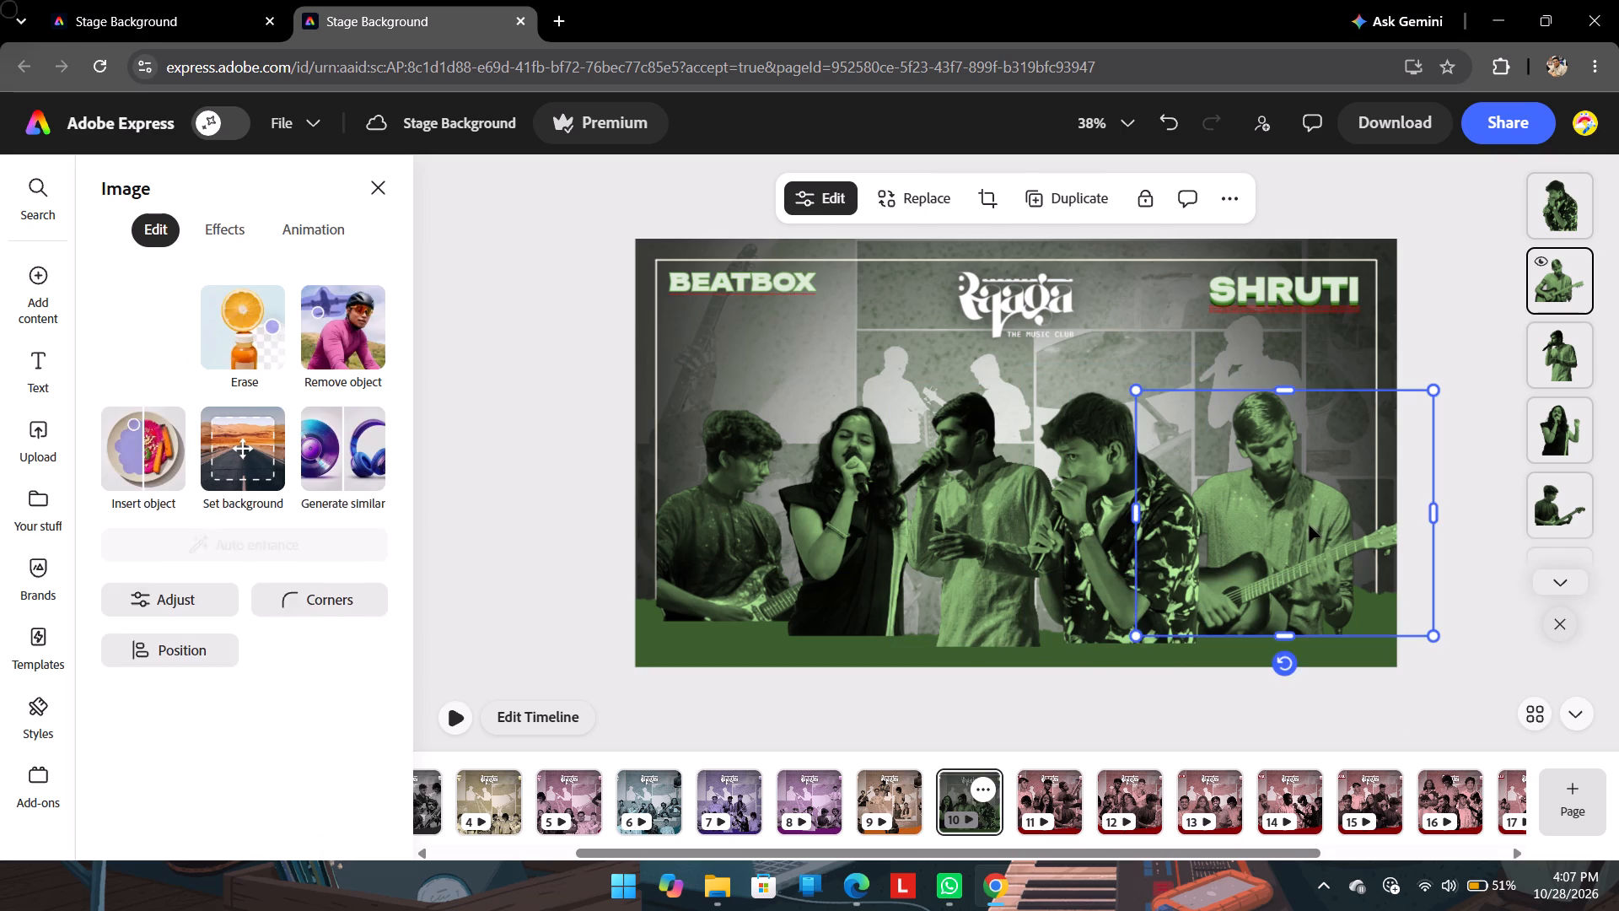
left_click_drag(1309, 525, 1267, 523)
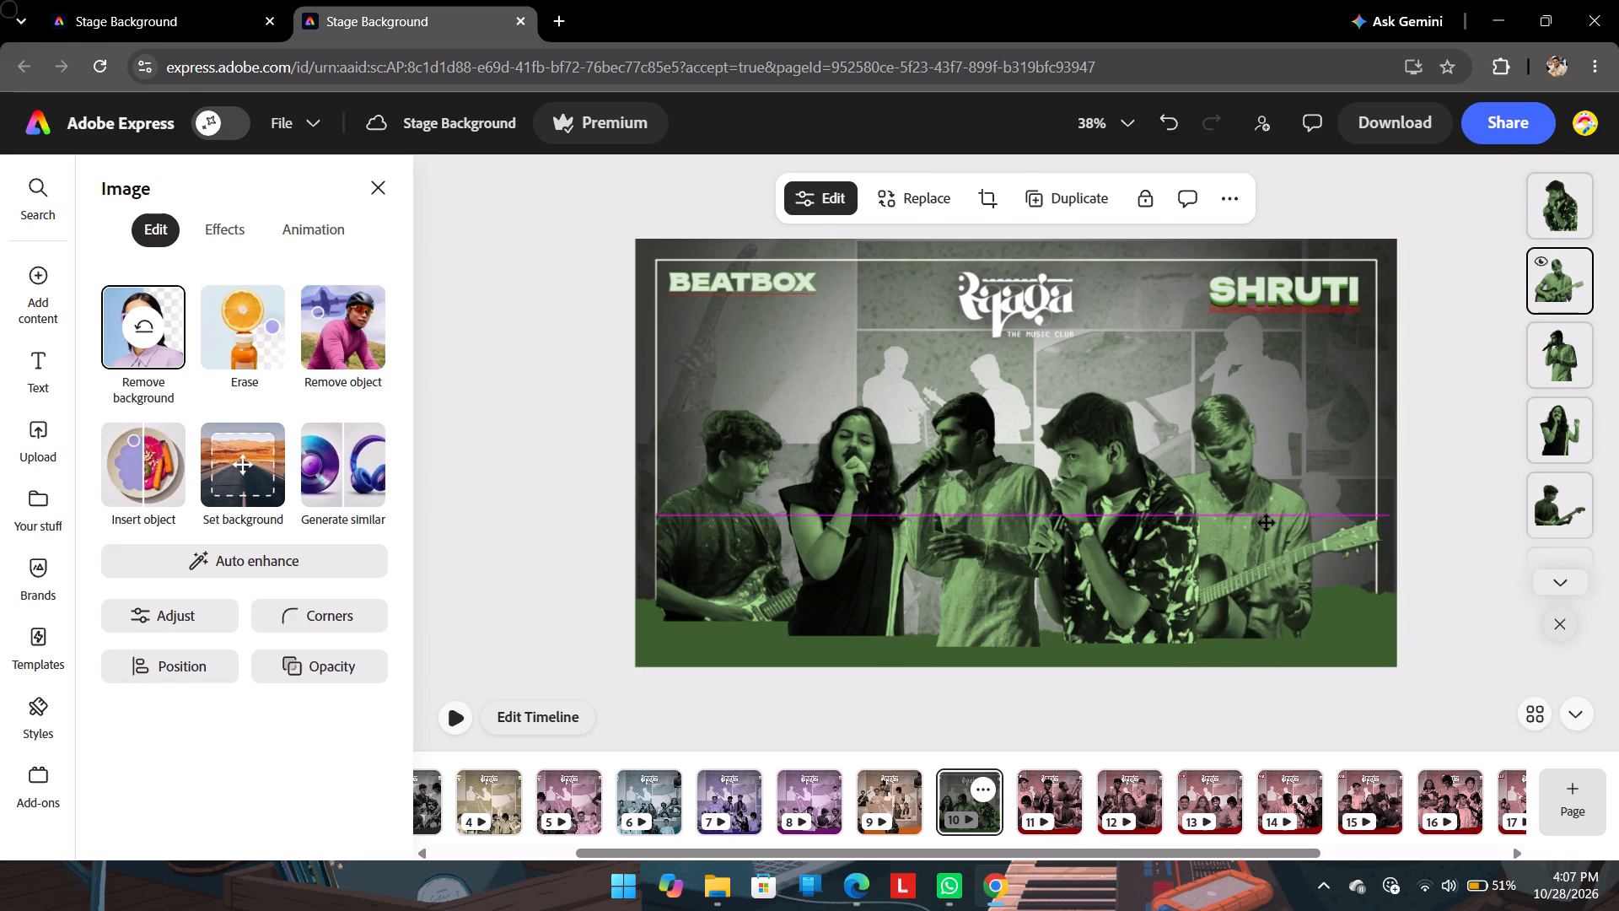
left_click_drag(1267, 523, 1281, 523)
Bring the green torn-paper strip at the page's bottom forward, in front of all the performers.
left_click(1353, 662)
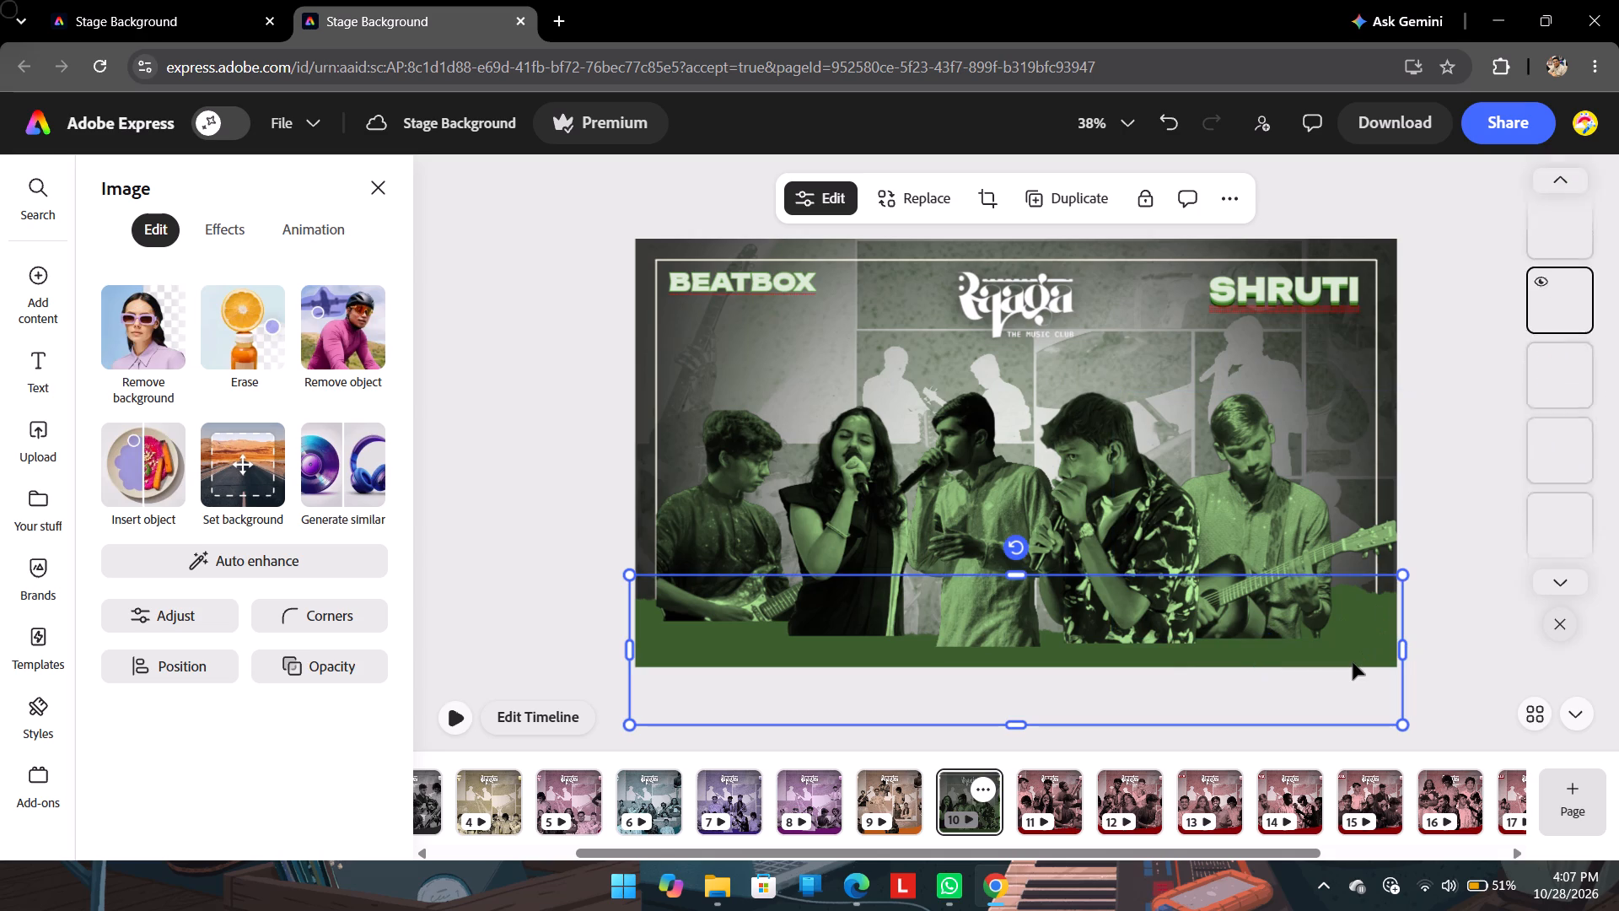
key("ctrl+bracketright")
key("ctrl+bracketright")
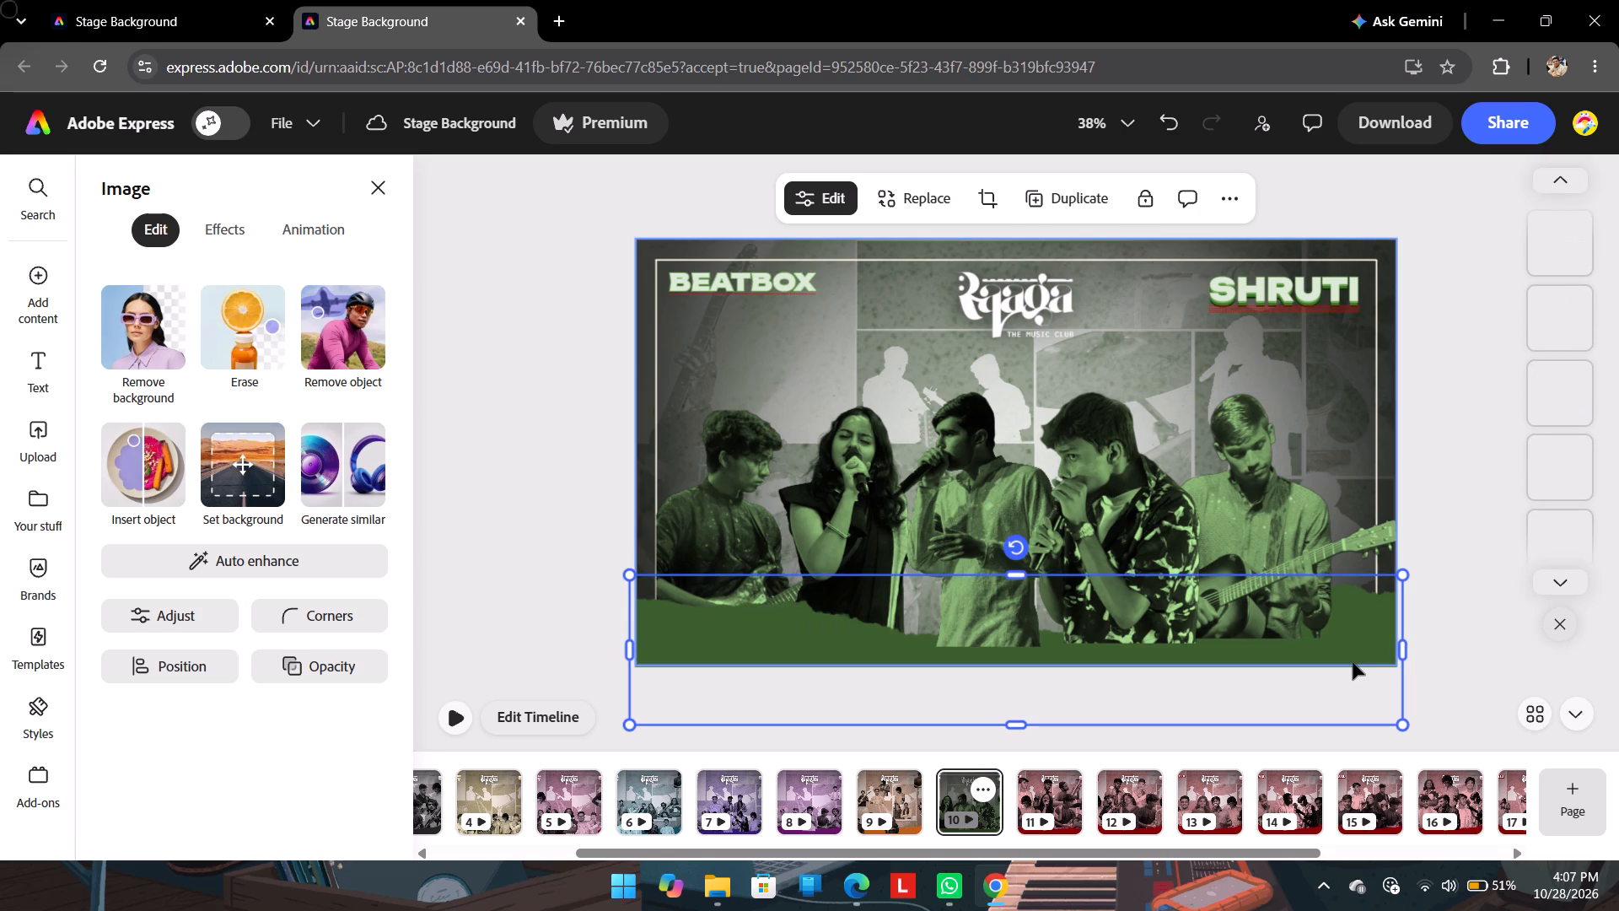
key("ctrl+bracketright")
key("ctrl+bracketright")
key("ctrl+bracketright")
key("ctrl+bracketright")
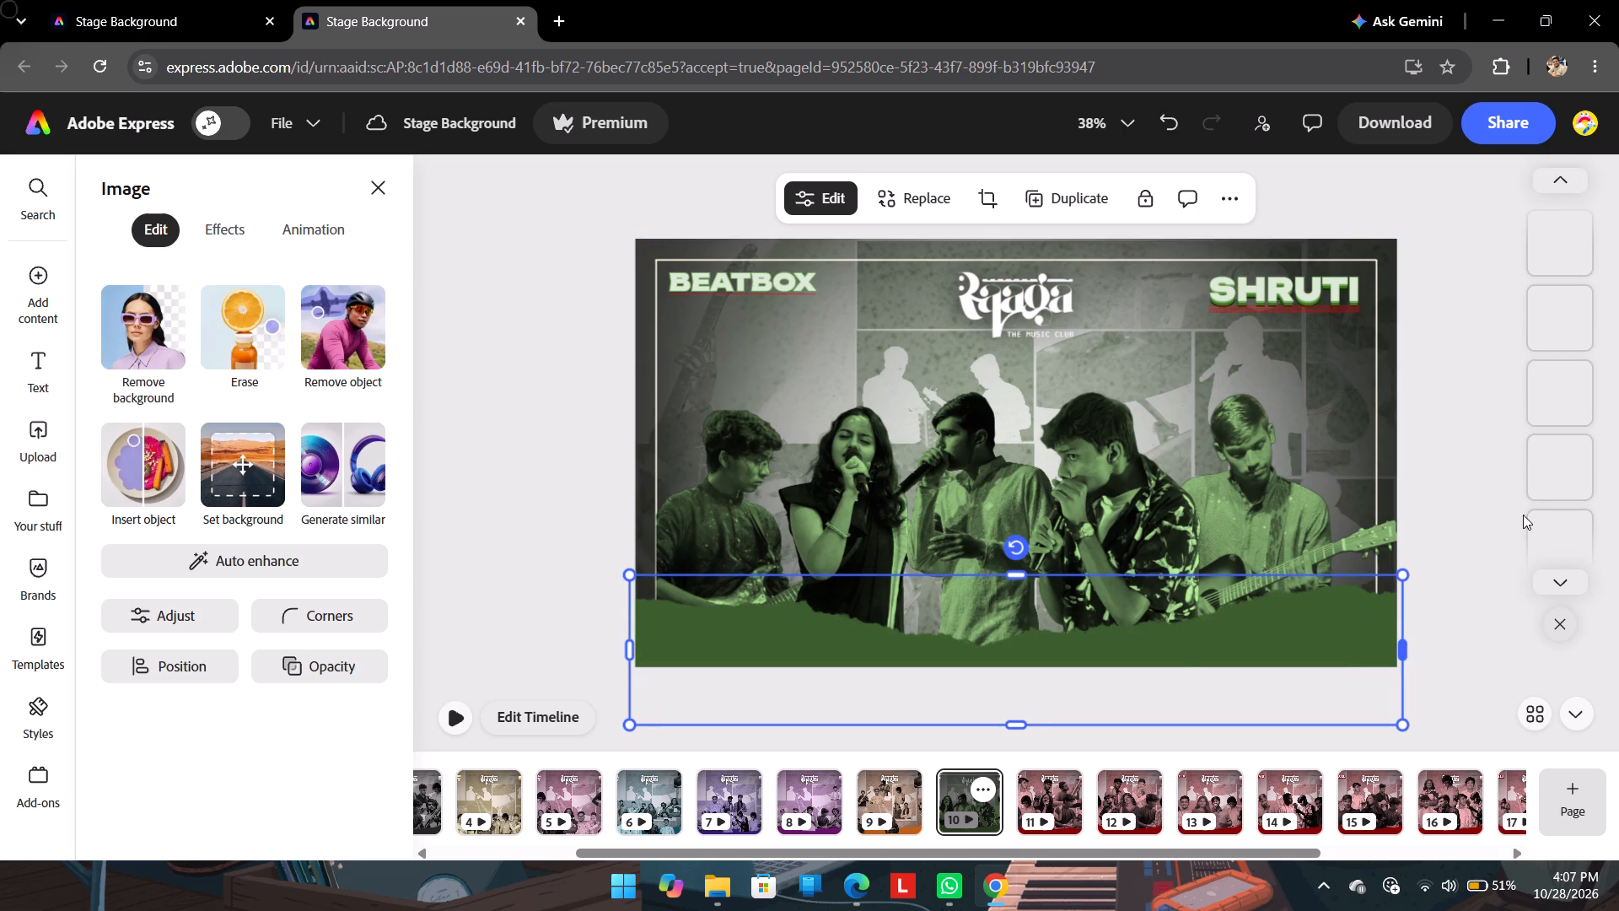
left_click(1476, 499)
left_click(949, 533)
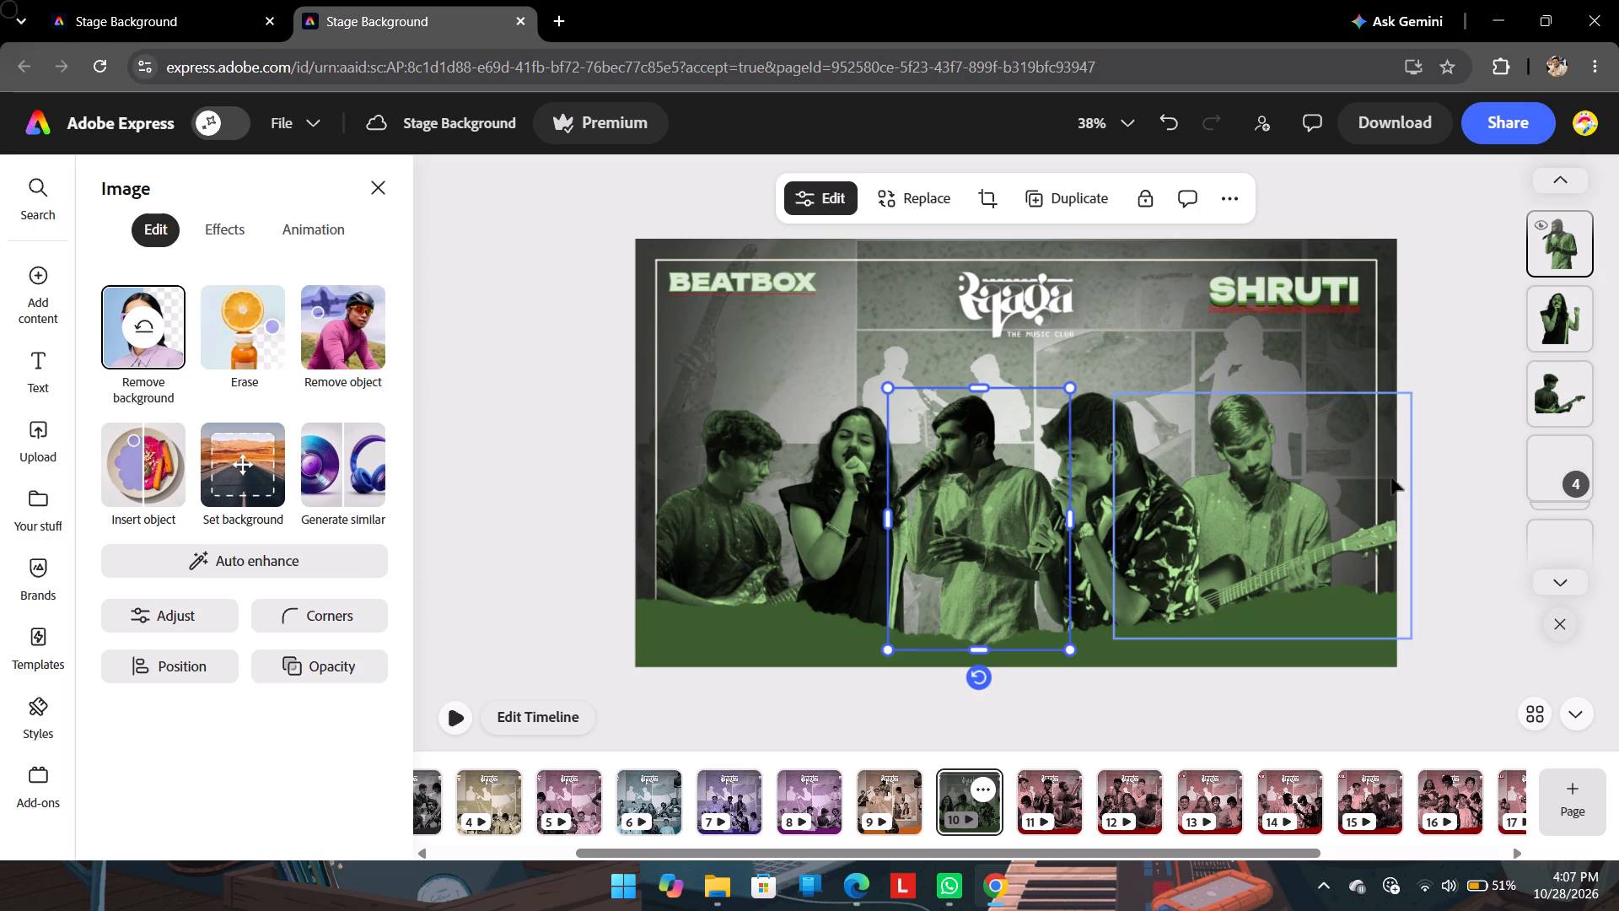
left_click(1454, 463)
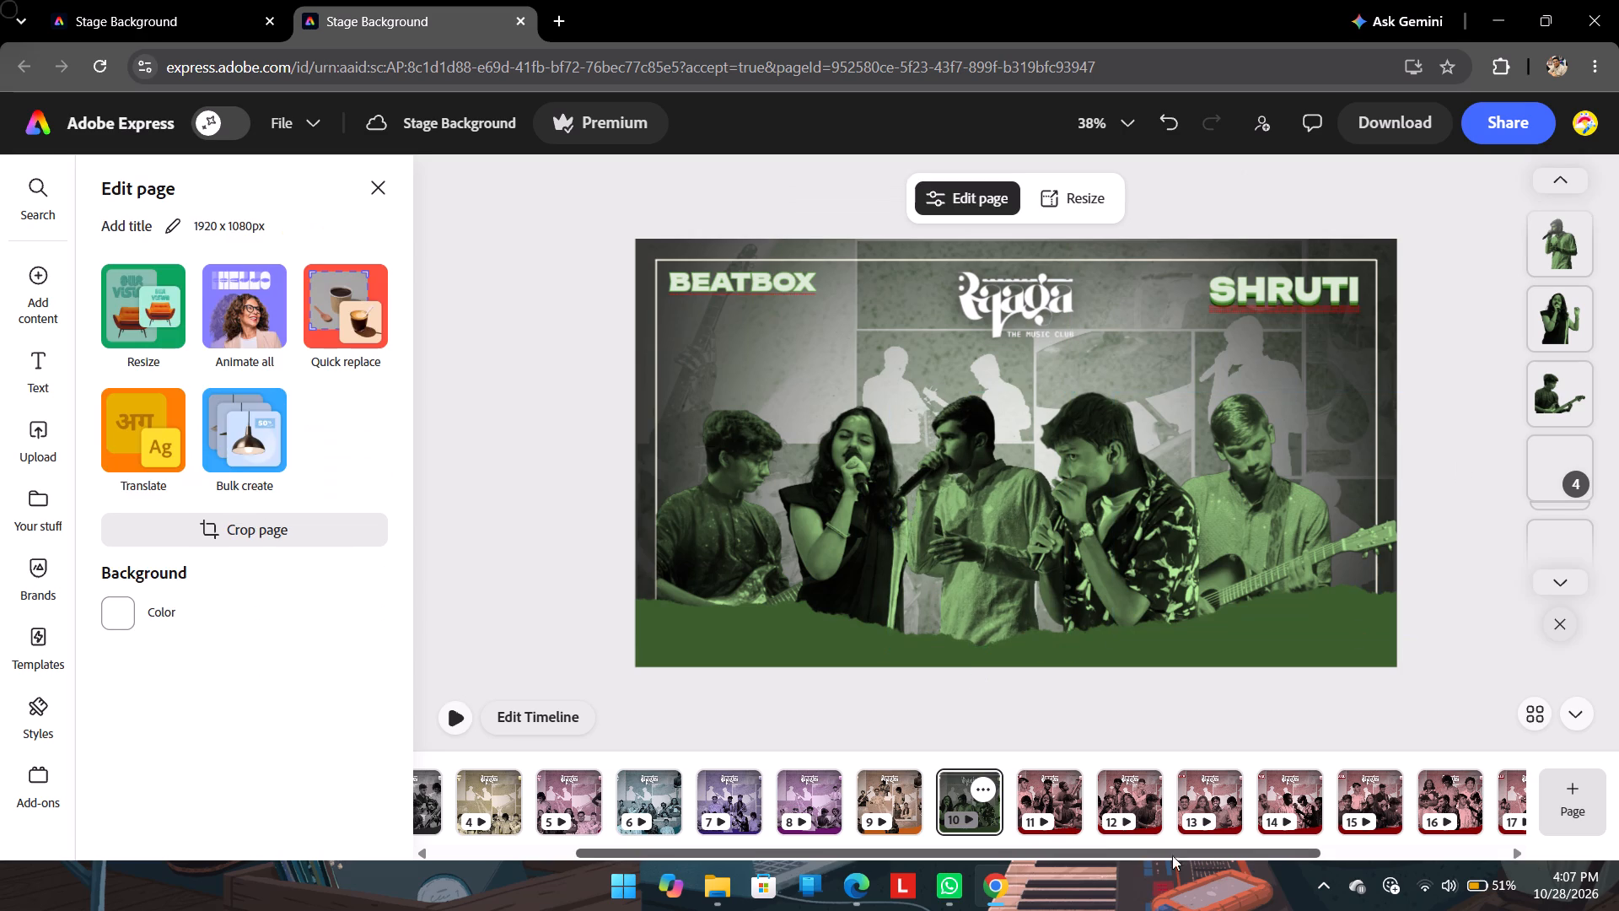